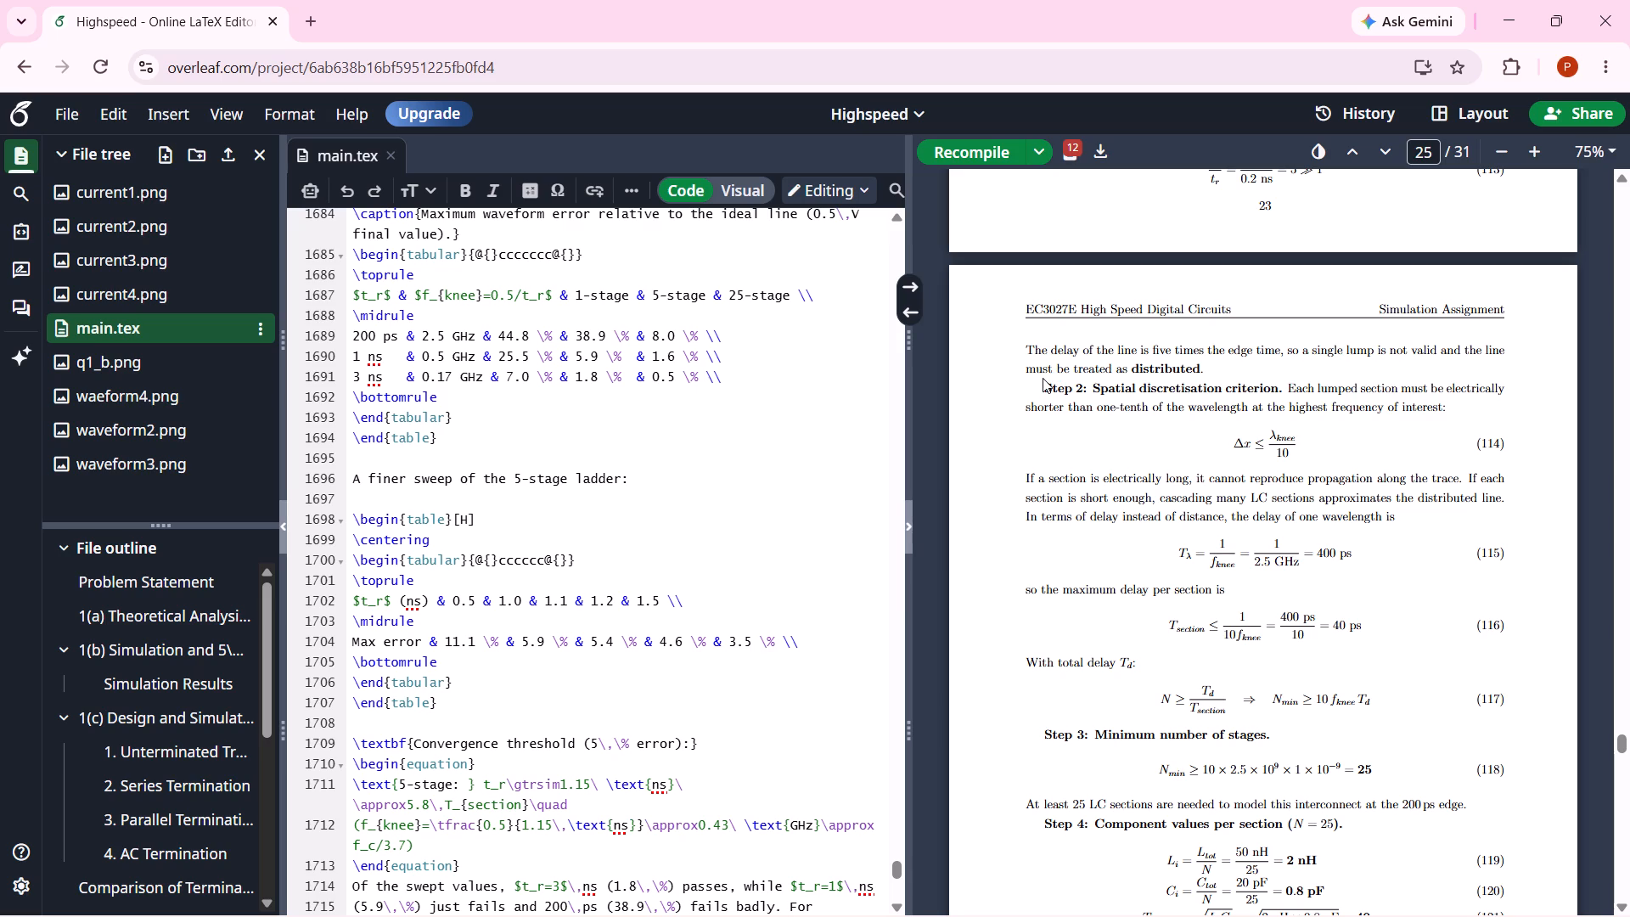
Review the start of Question 3 in the compiled PDF: given data, consistency check, knee frequency and the lumped-or-distributed test.
scroll(1043, 378, "down", 2)
scroll(1043, 378, "up", 6)
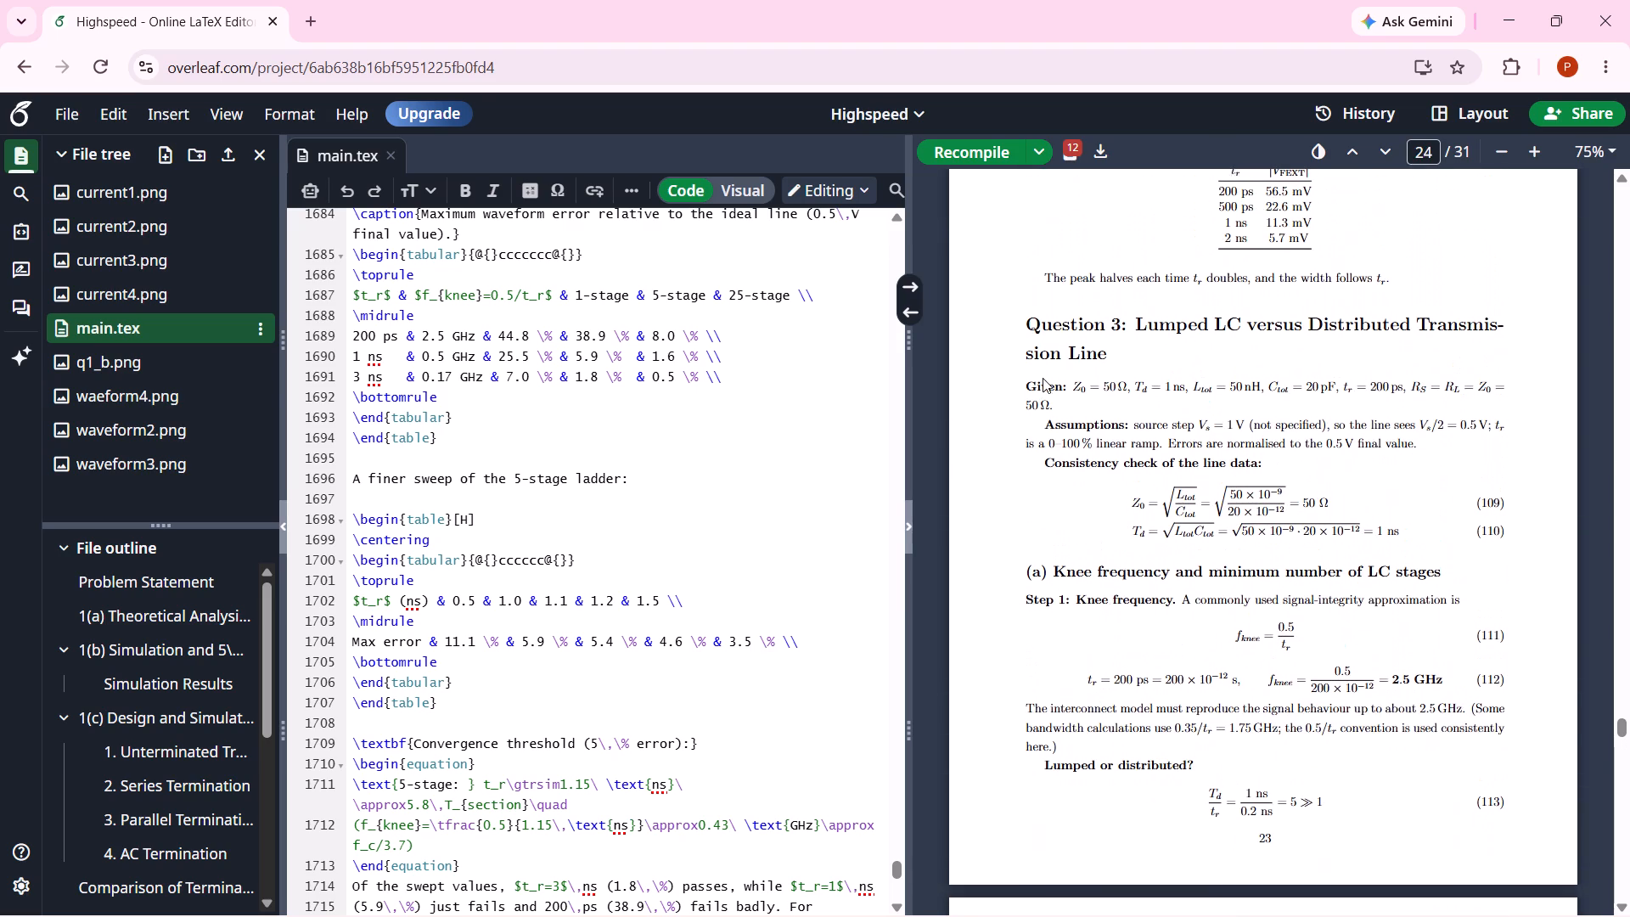
scroll(1043, 378, "up", 3)
scroll(1043, 378, "down", 1)
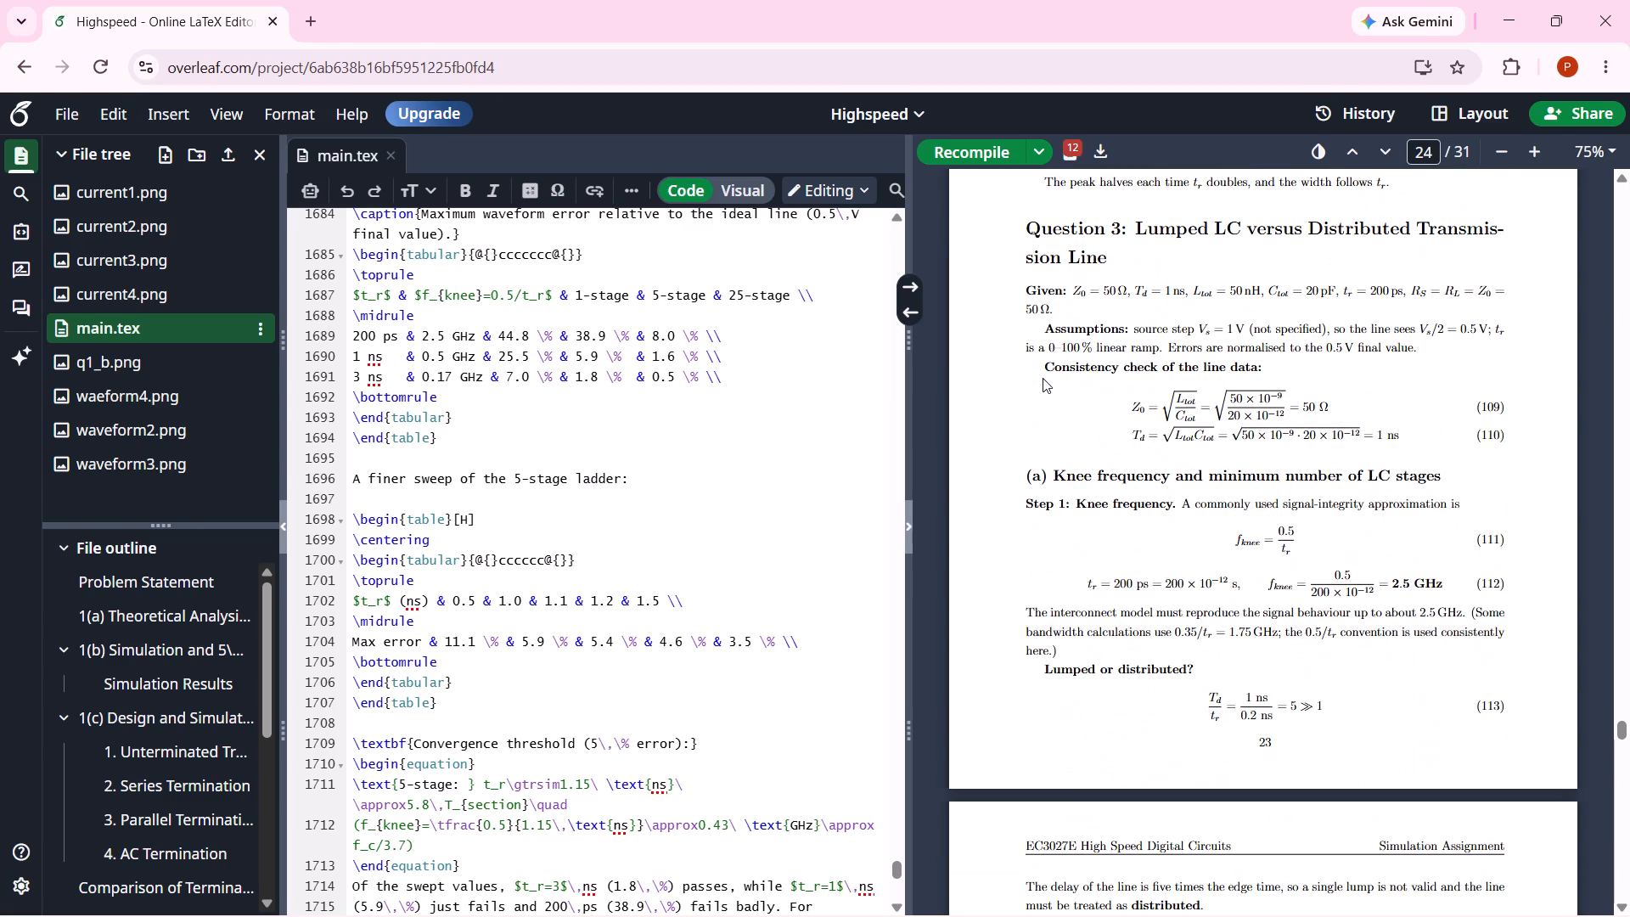
scroll(1043, 378, "down", 1)
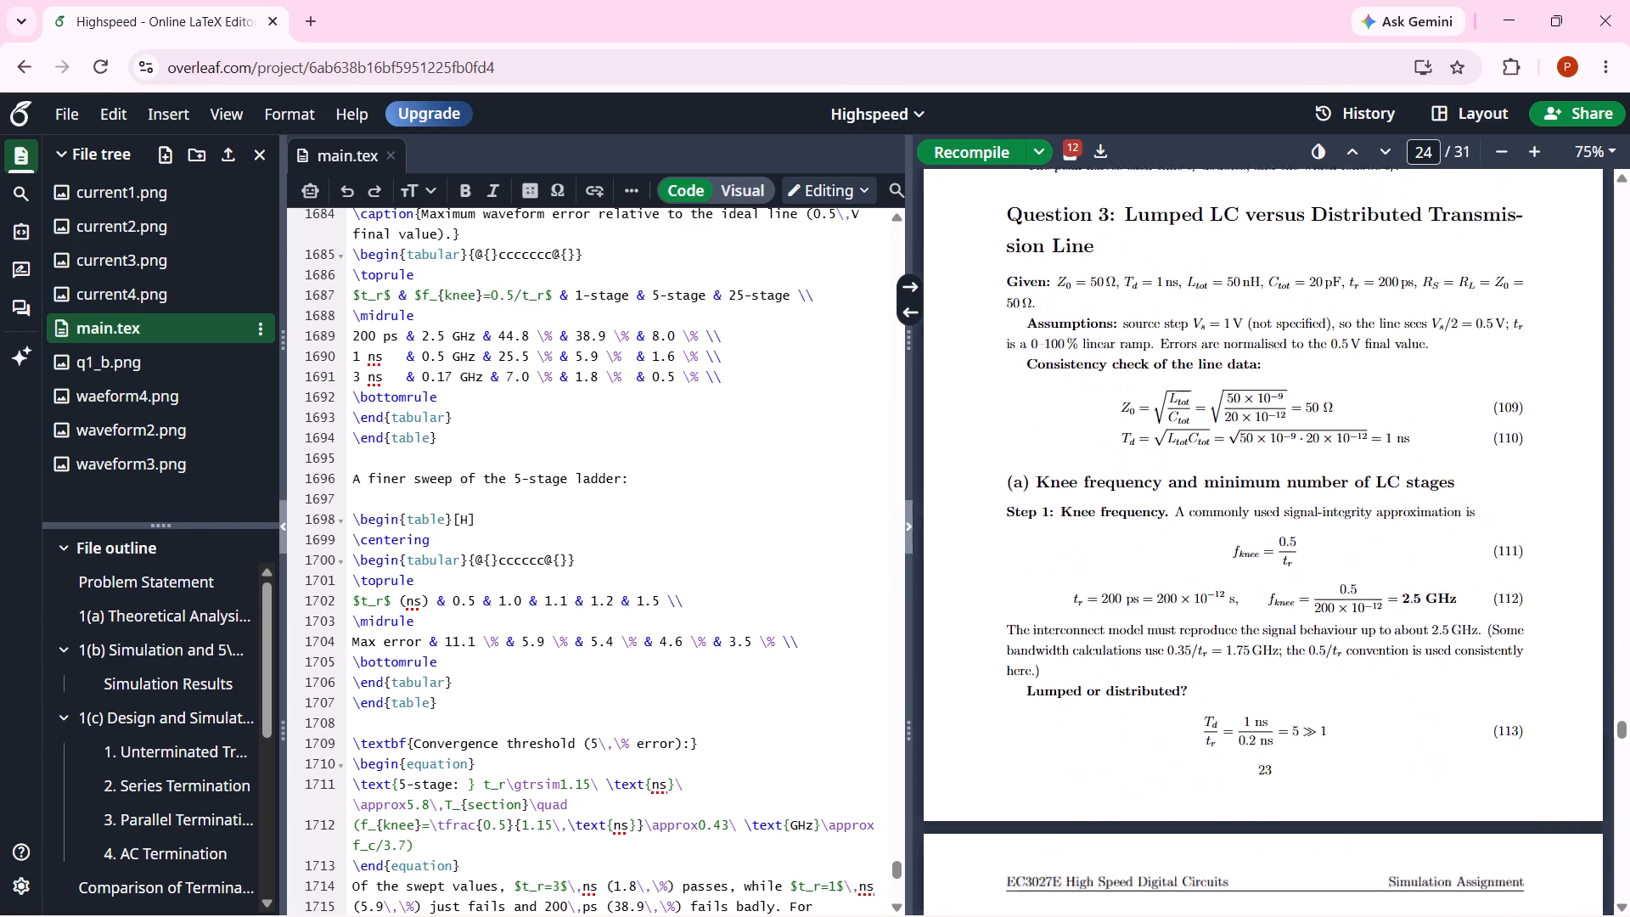
scroll(1088, 339, "left", 1)
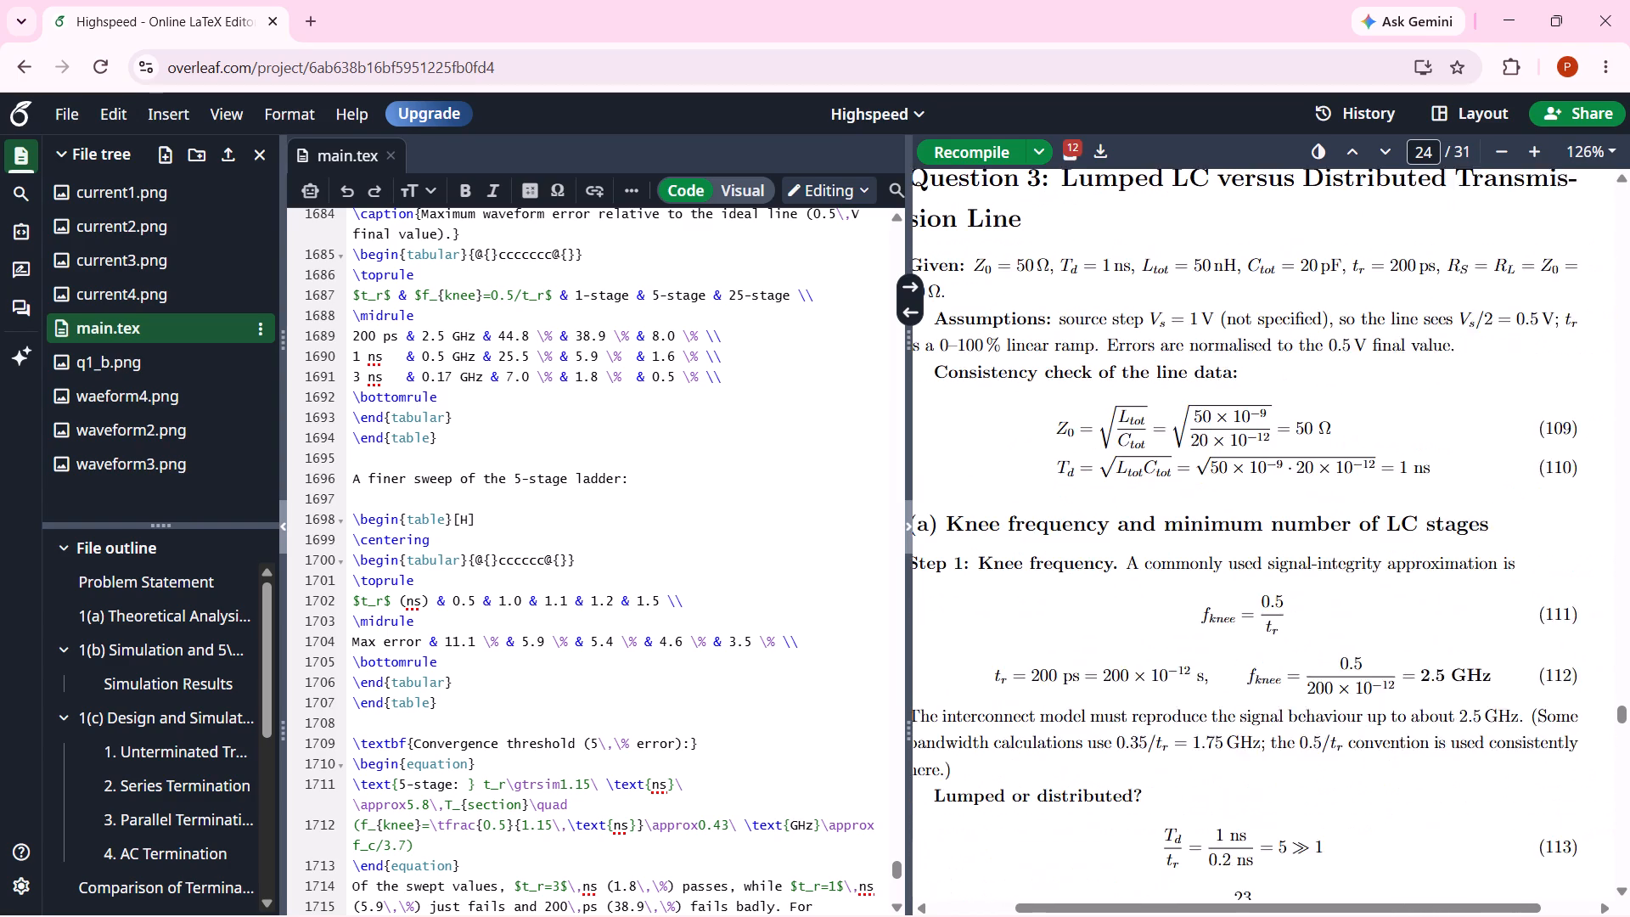
scroll(1088, 339, "down", 1)
scroll(1088, 339, "right", 1)
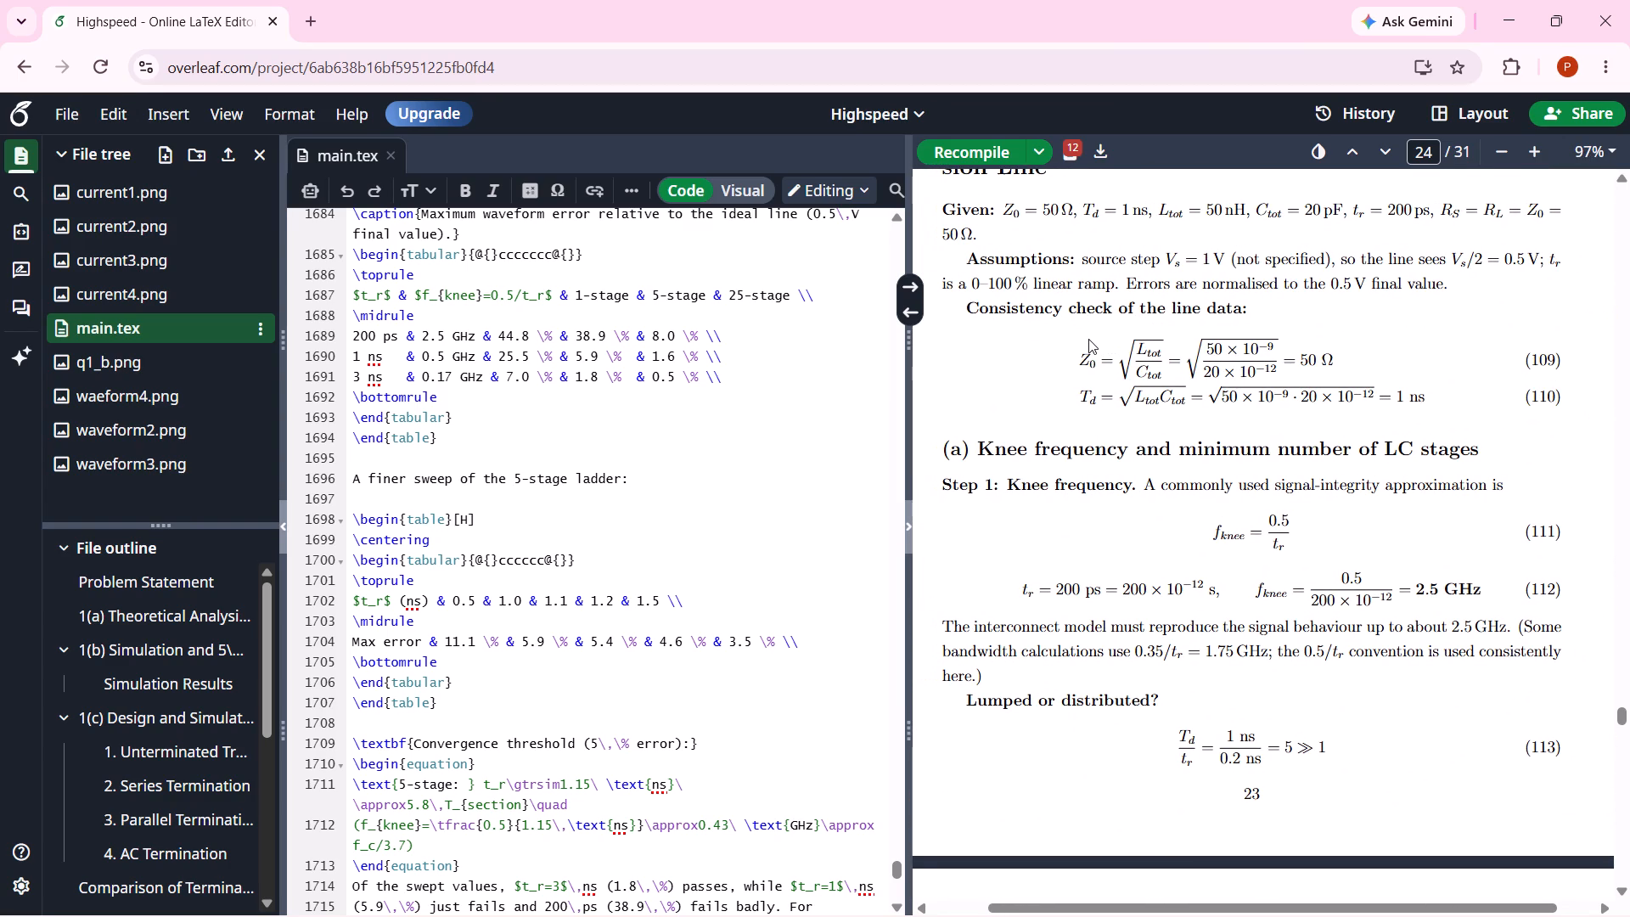
scroll(1088, 339, "down", 1)
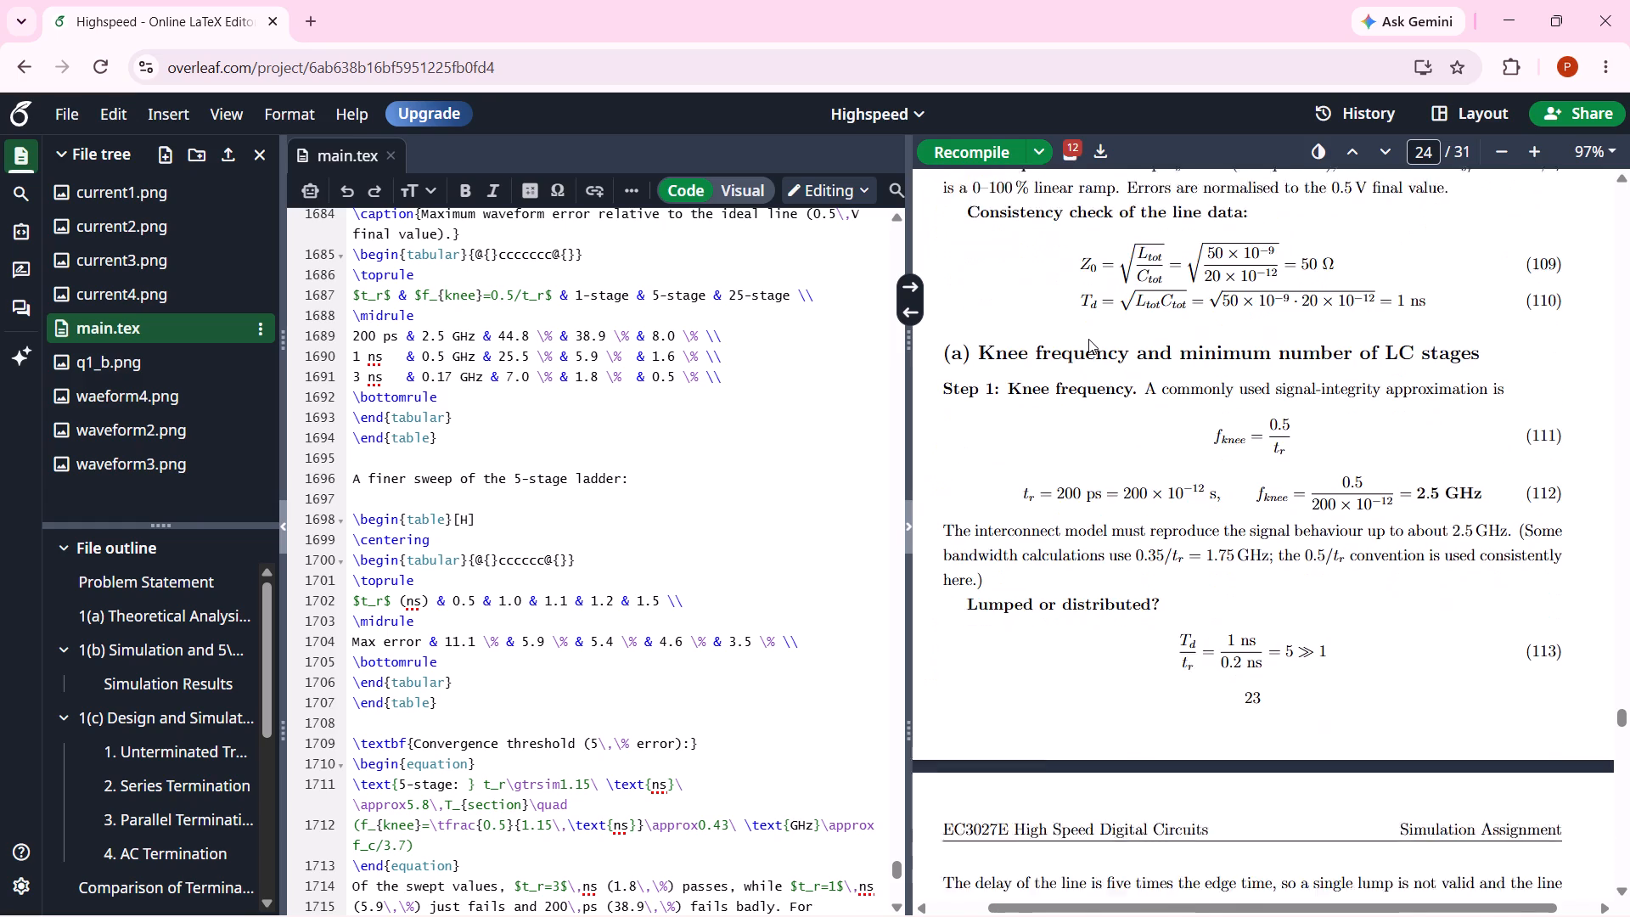
scroll(1088, 339, "down", 3)
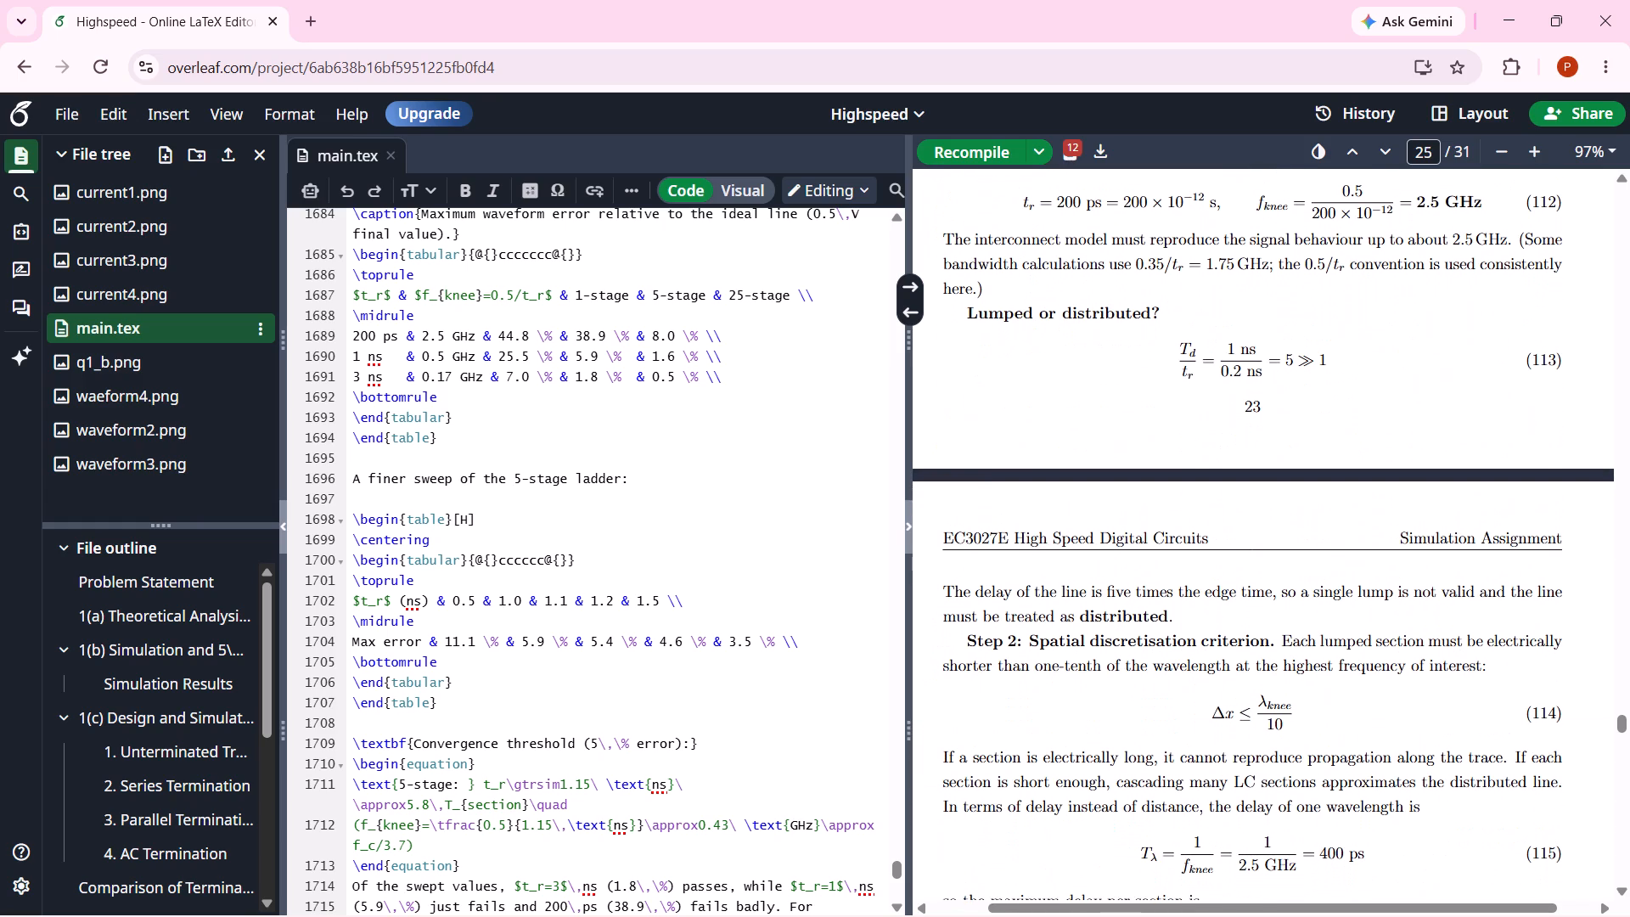
Examine Steps 2 to 4 of Question 3(a) in the PDF: spatial discretisation criterion, minimum stage count, per-section component values and Table 5.
scroll(1088, 339, "down", 1)
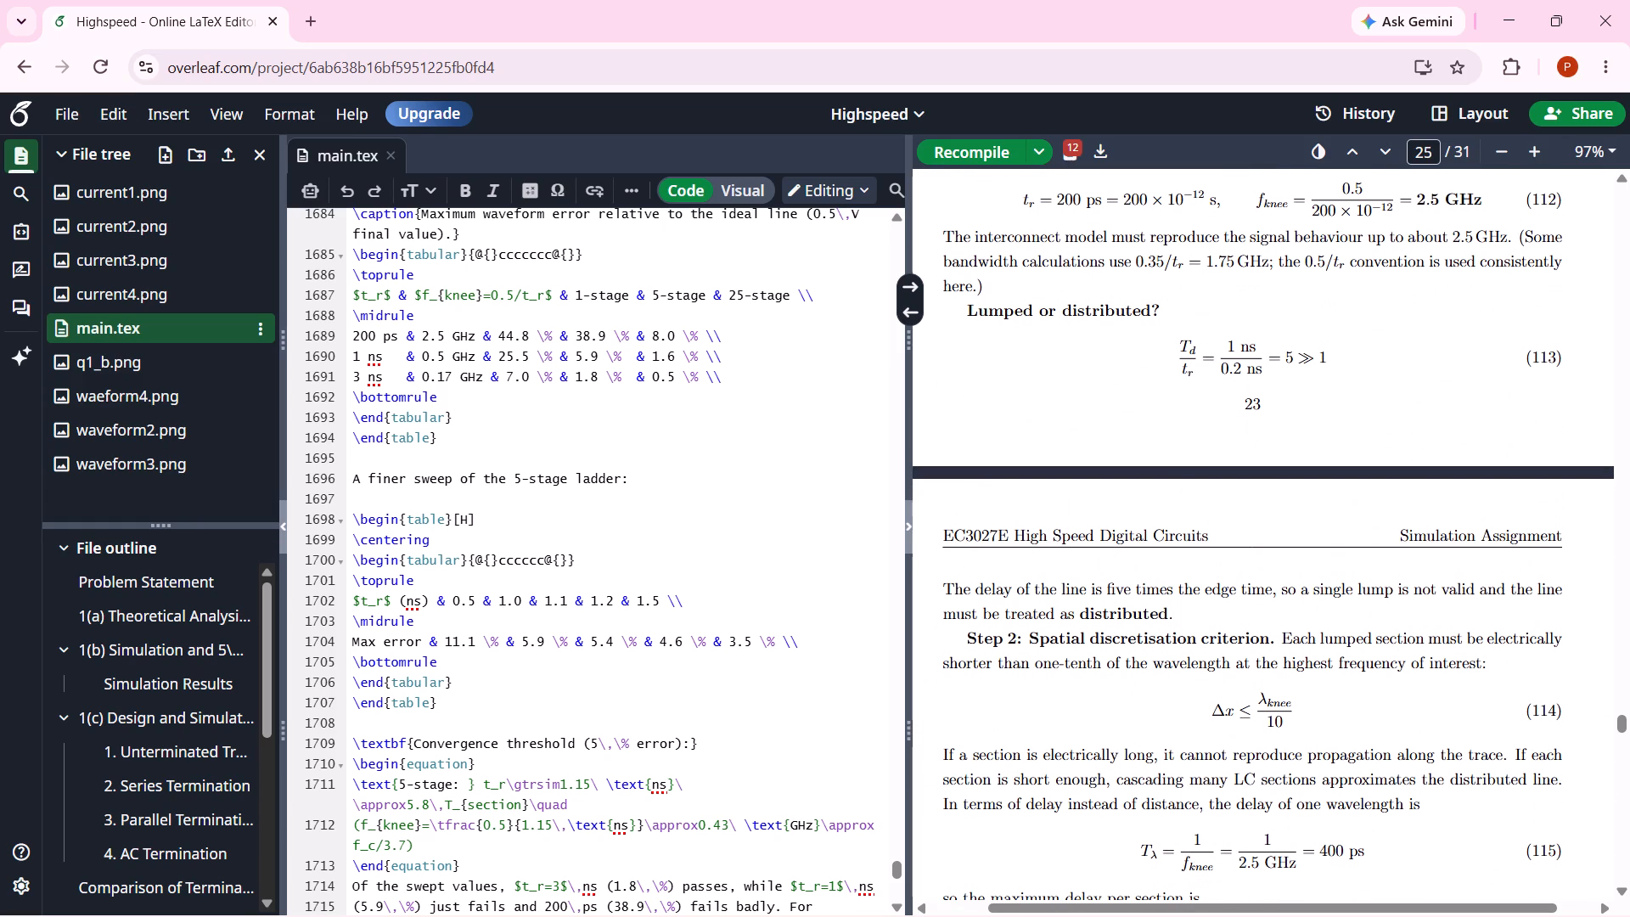
scroll(1088, 339, "down", 1)
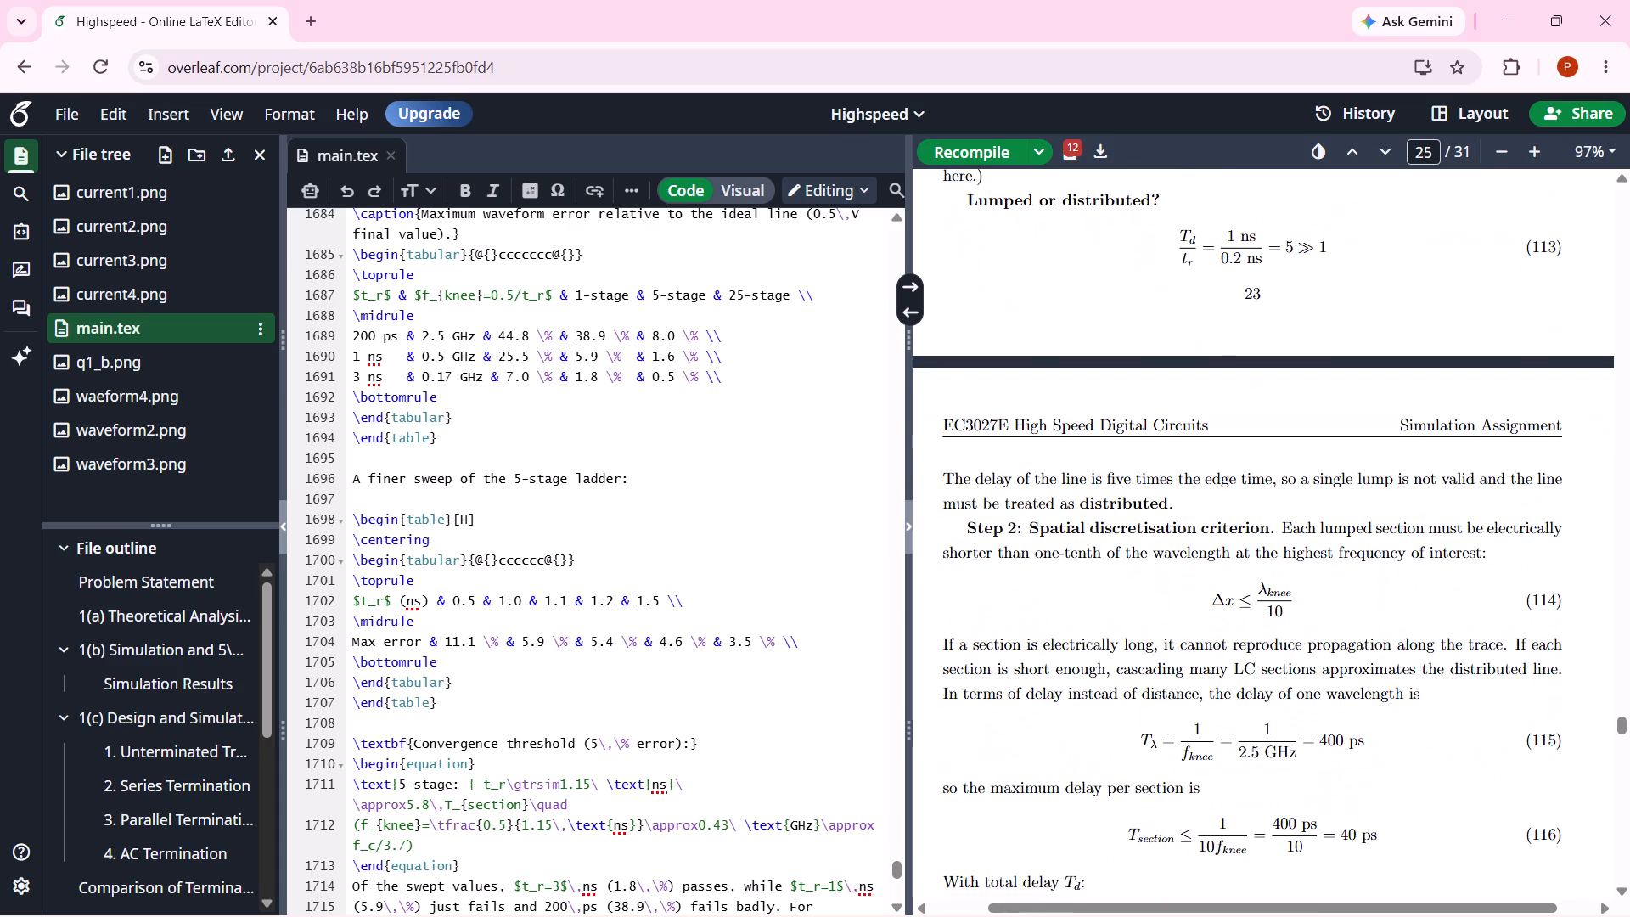
scroll(1088, 339, "down", 2)
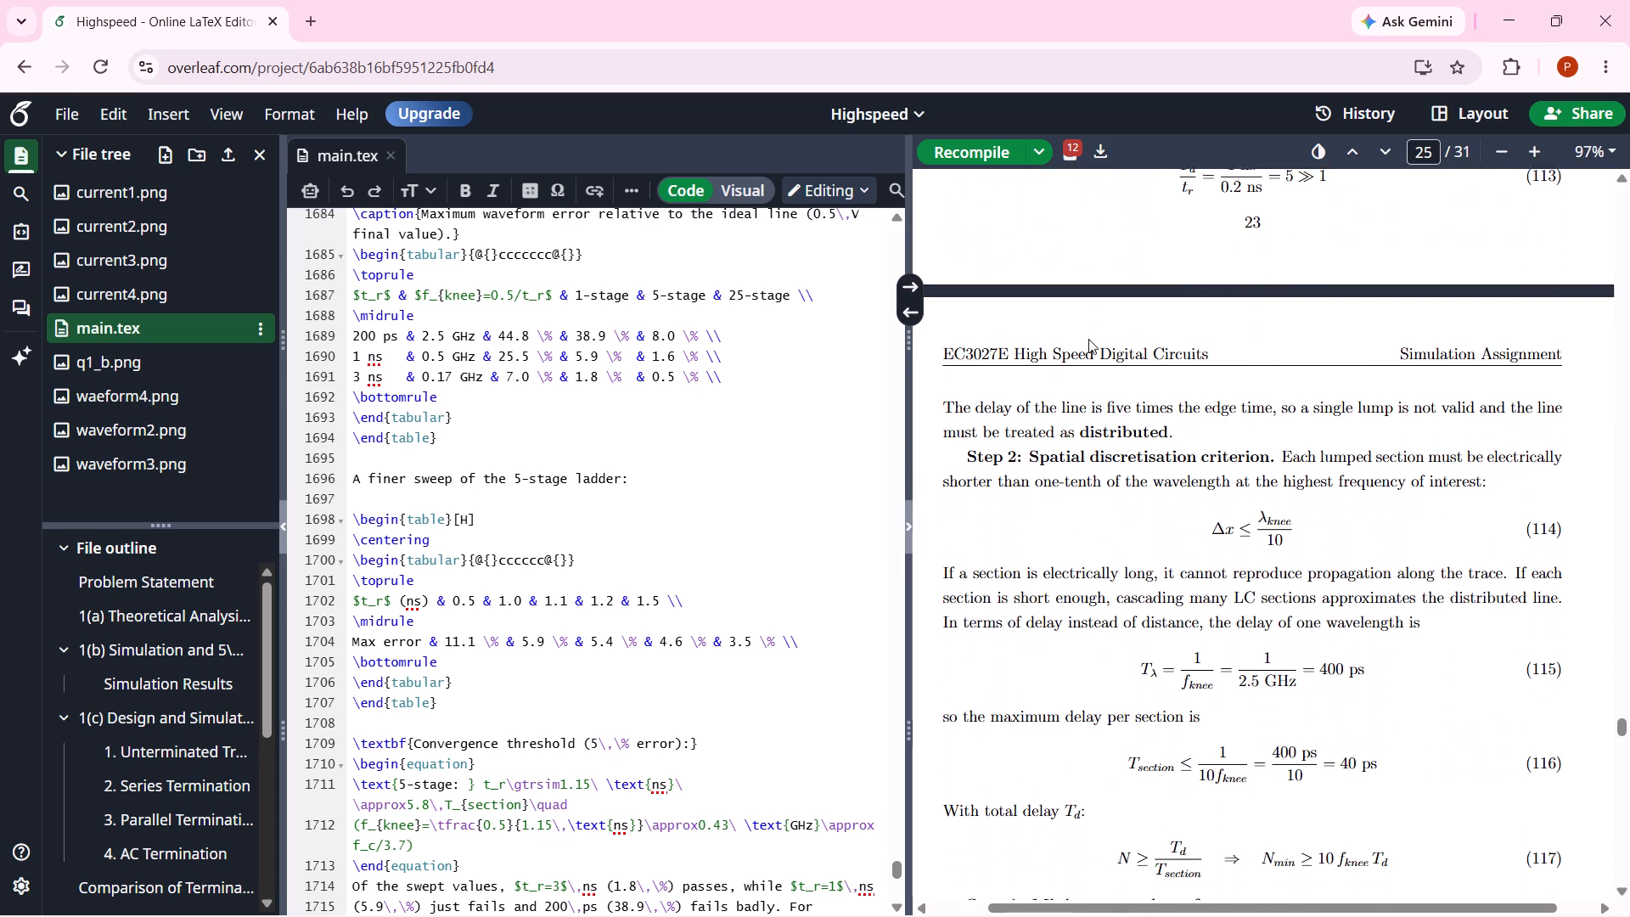
scroll(1088, 339, "down", 4)
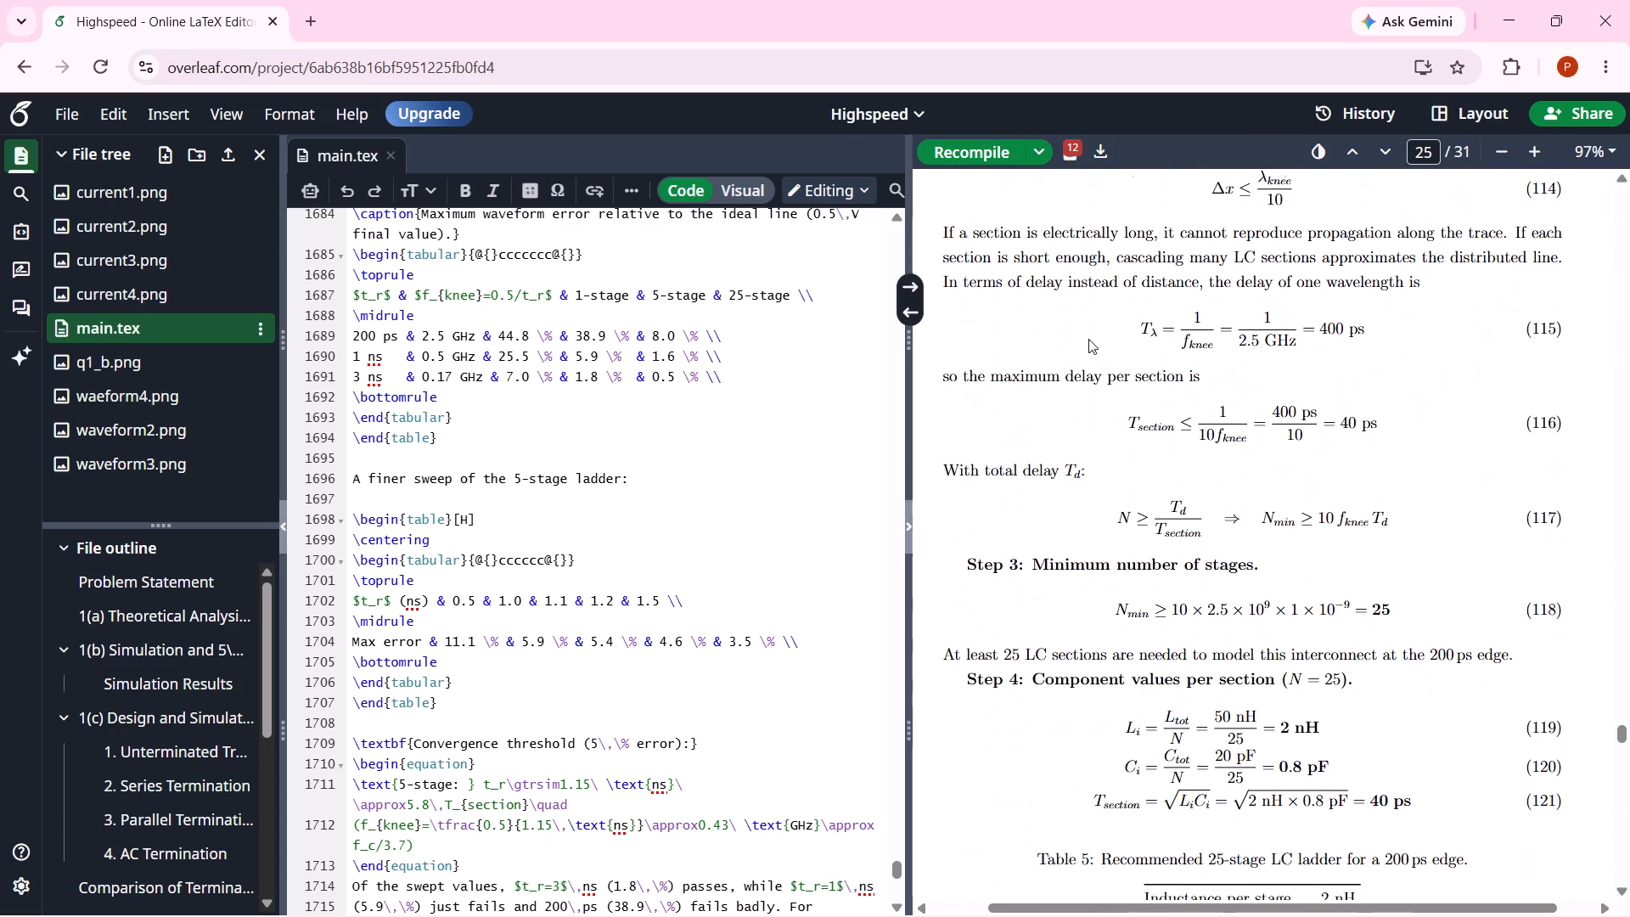
scroll(1088, 339, "down", 3)
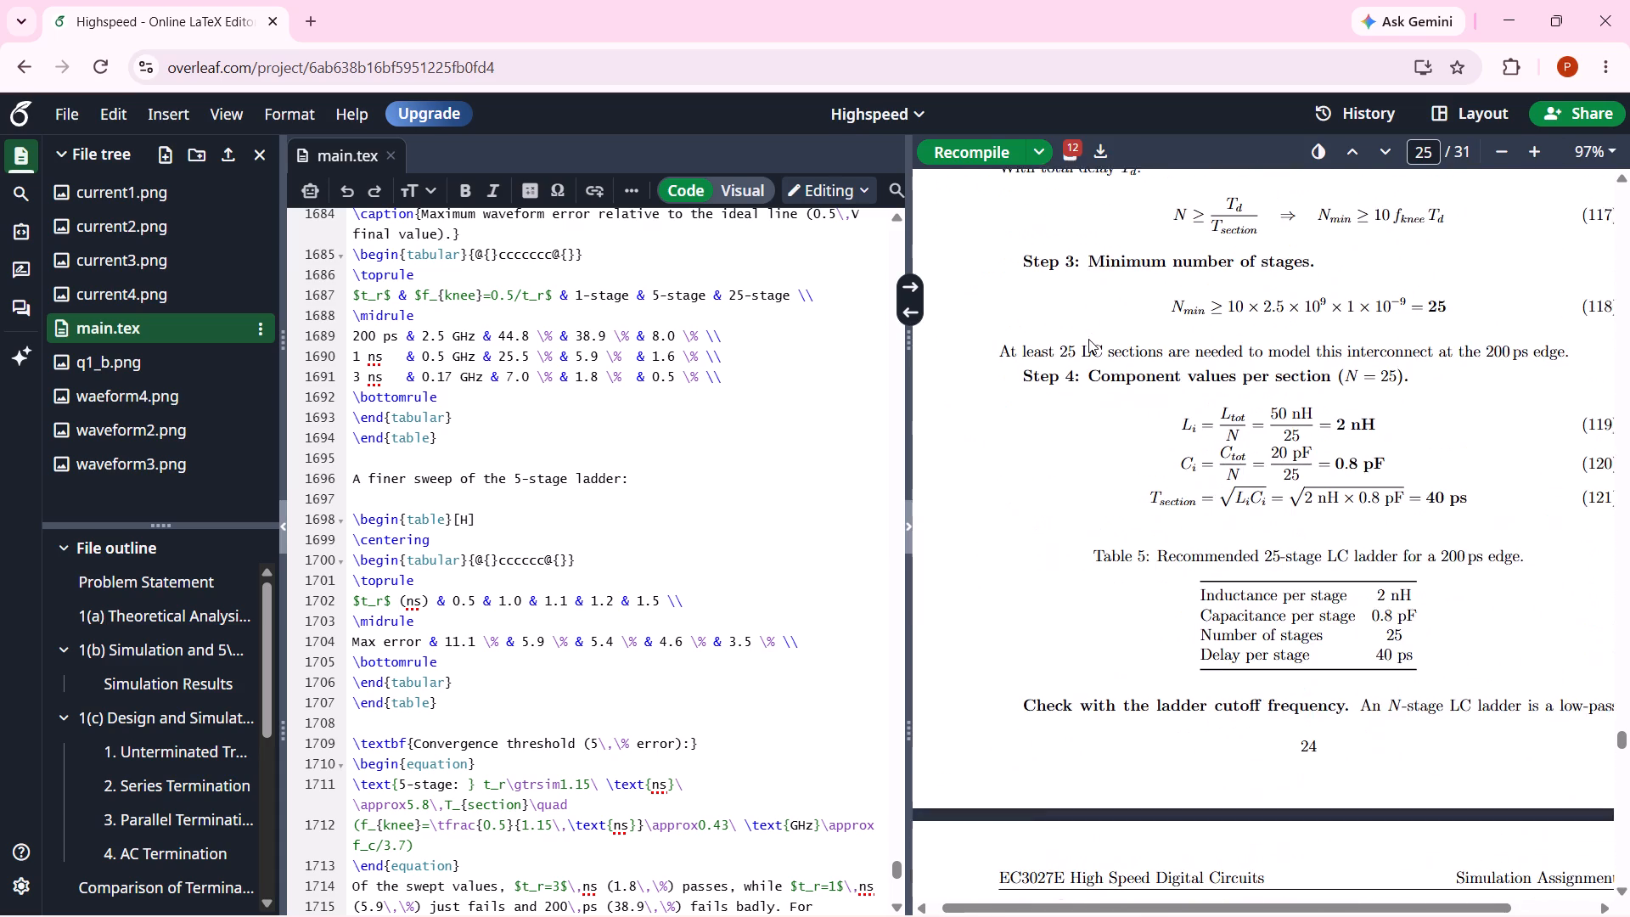
scroll(1088, 339, "down", 1)
scroll(1088, 339, "left", 1)
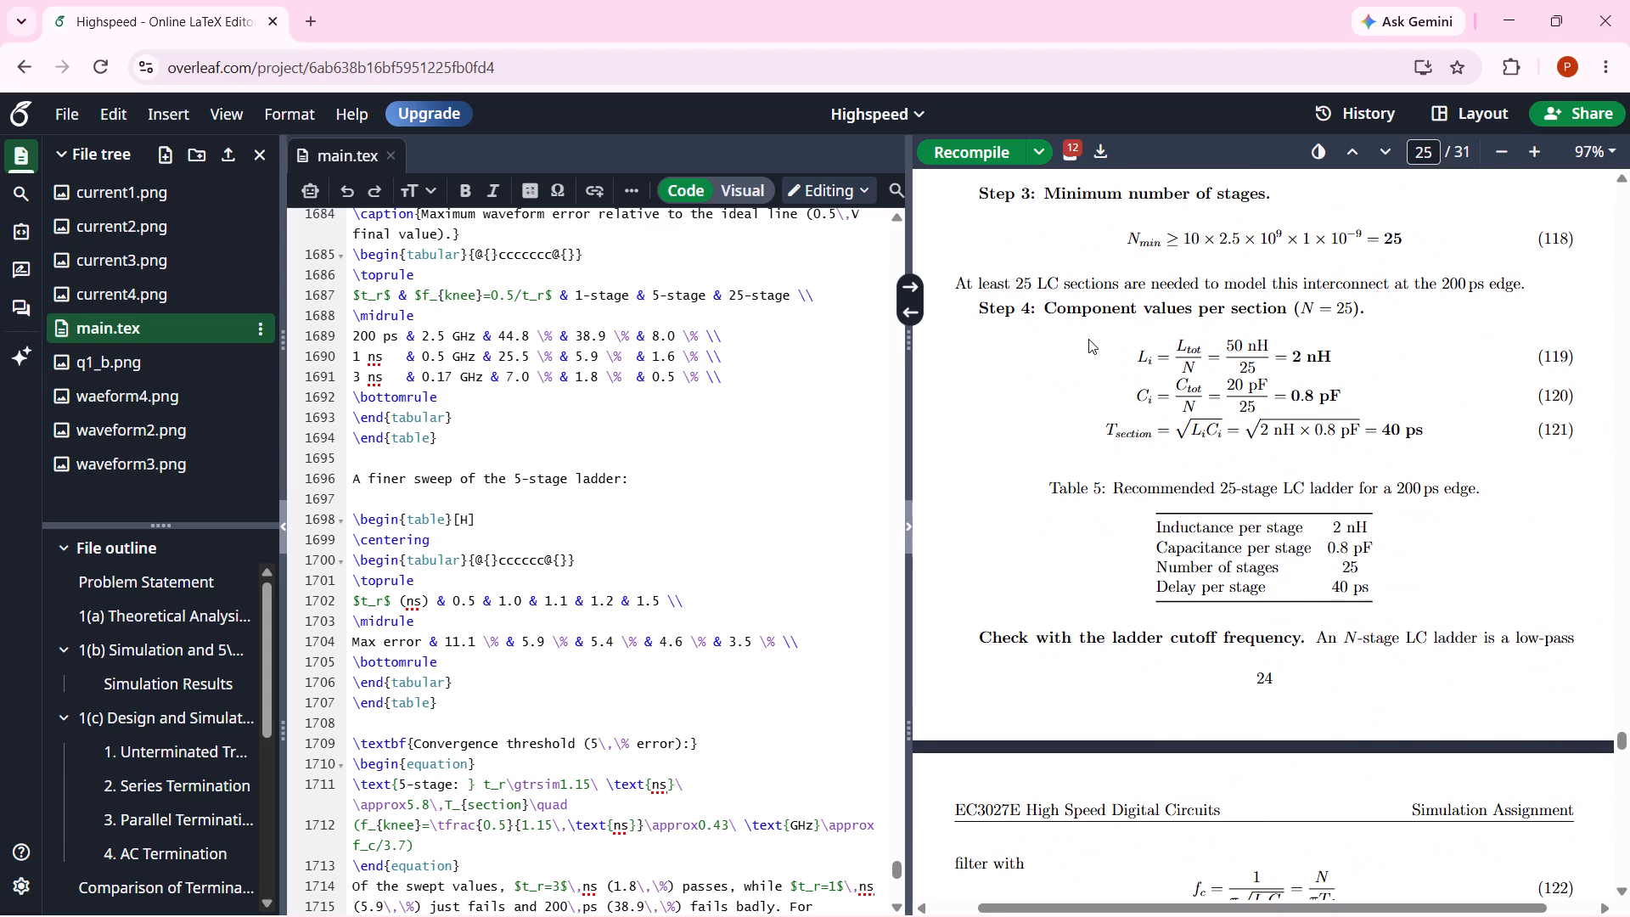
scroll(1088, 339, "down", 2)
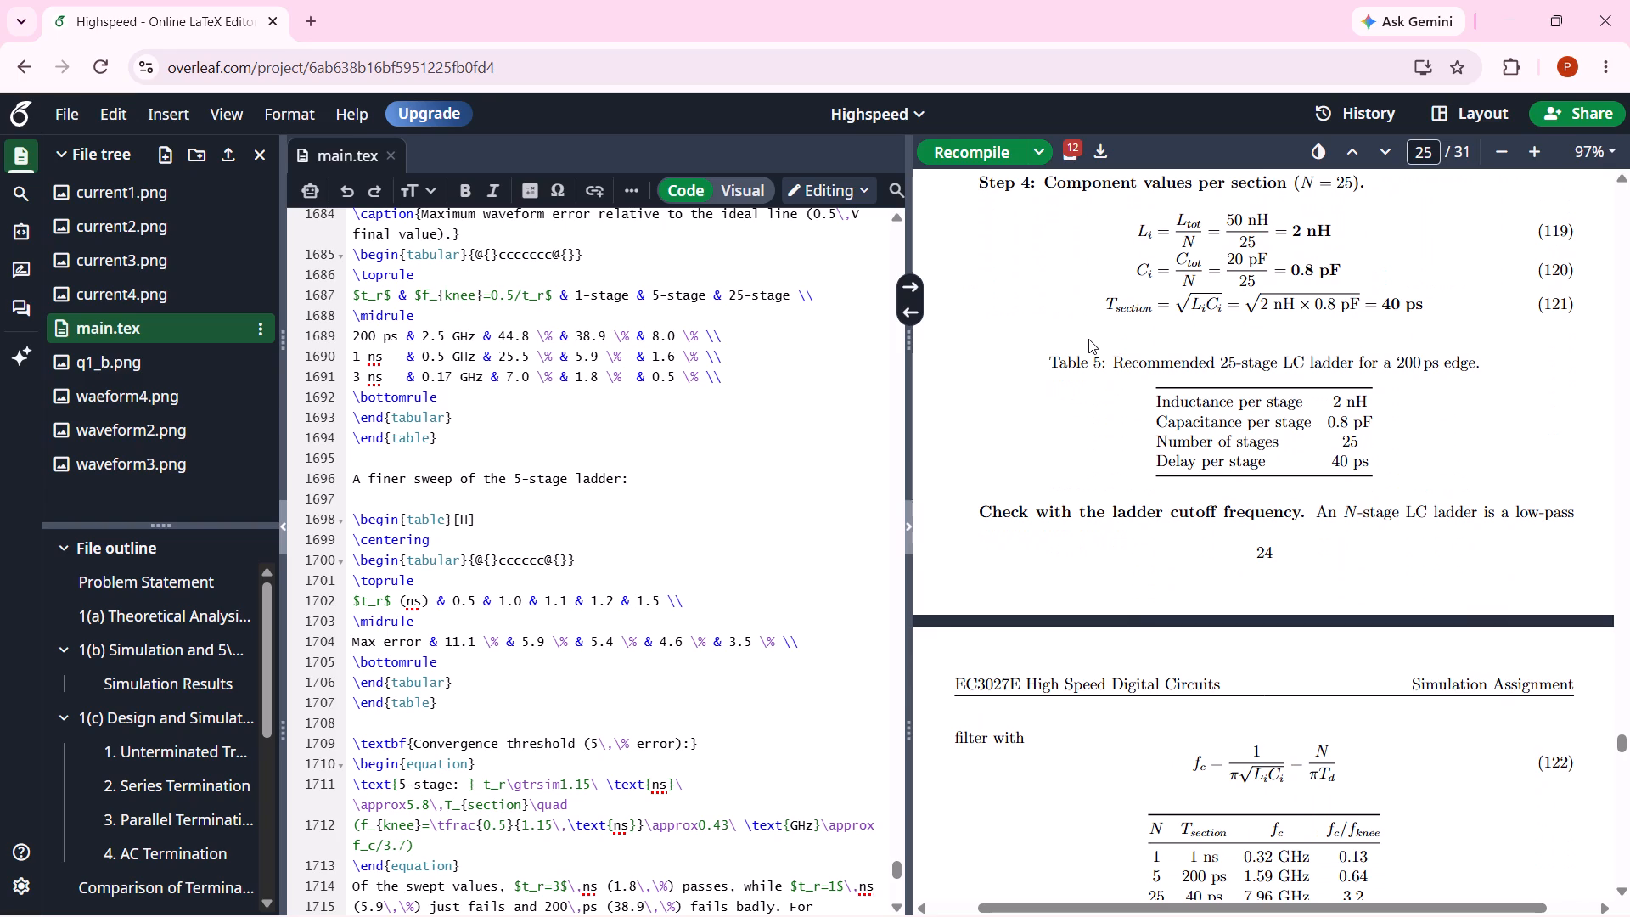
scroll(1088, 339, "up", 4)
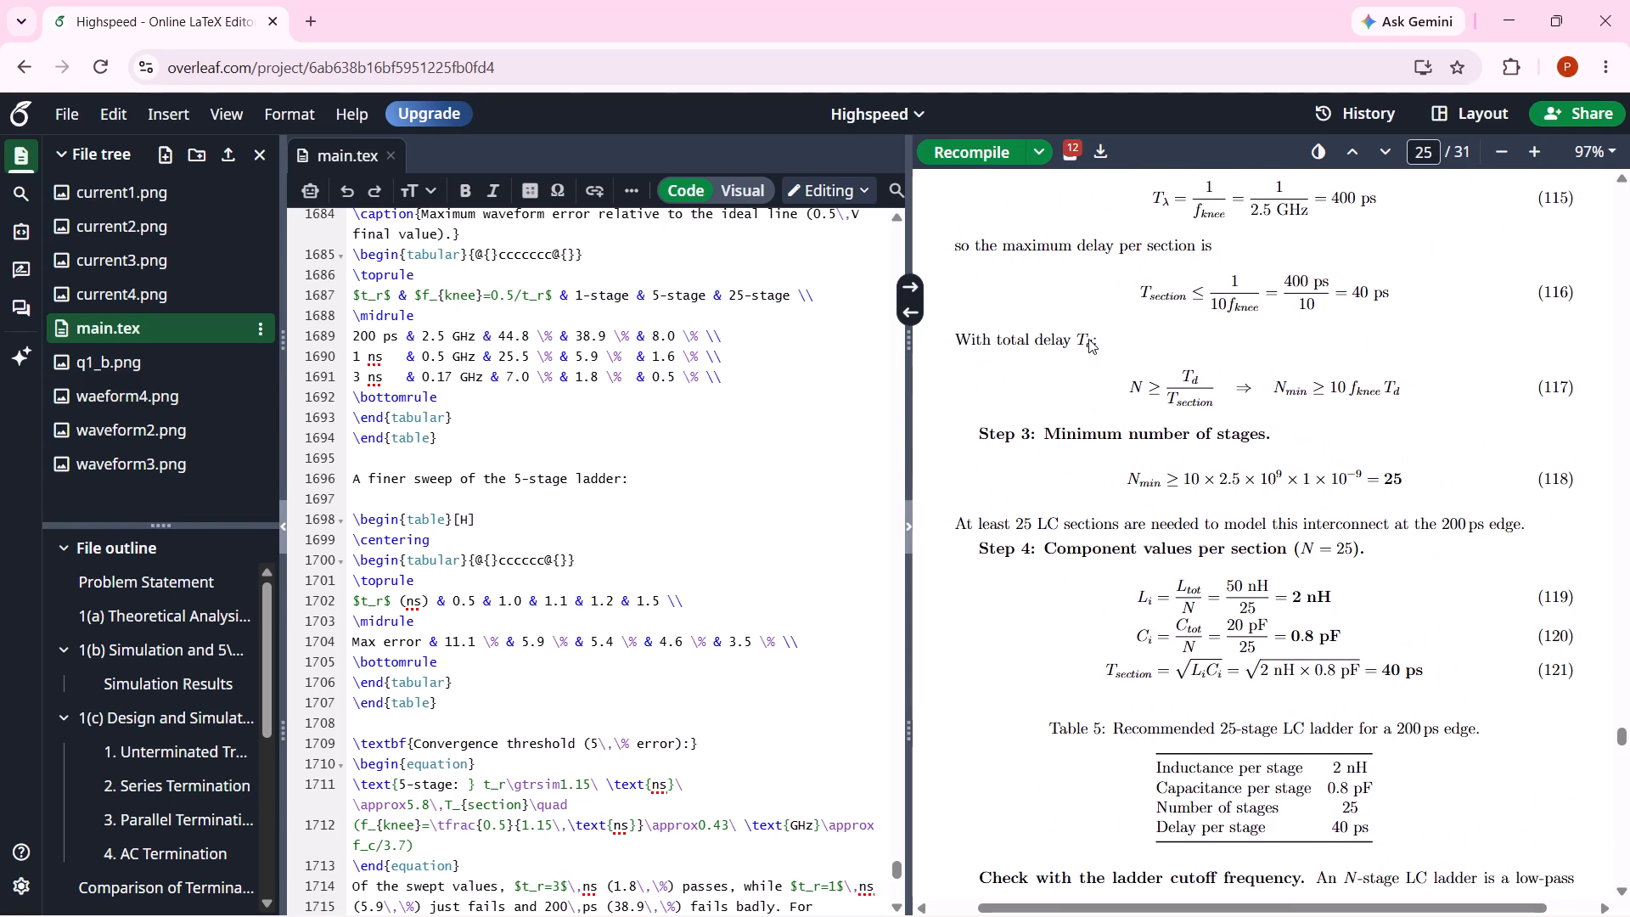
scroll(1088, 339, "up", 1)
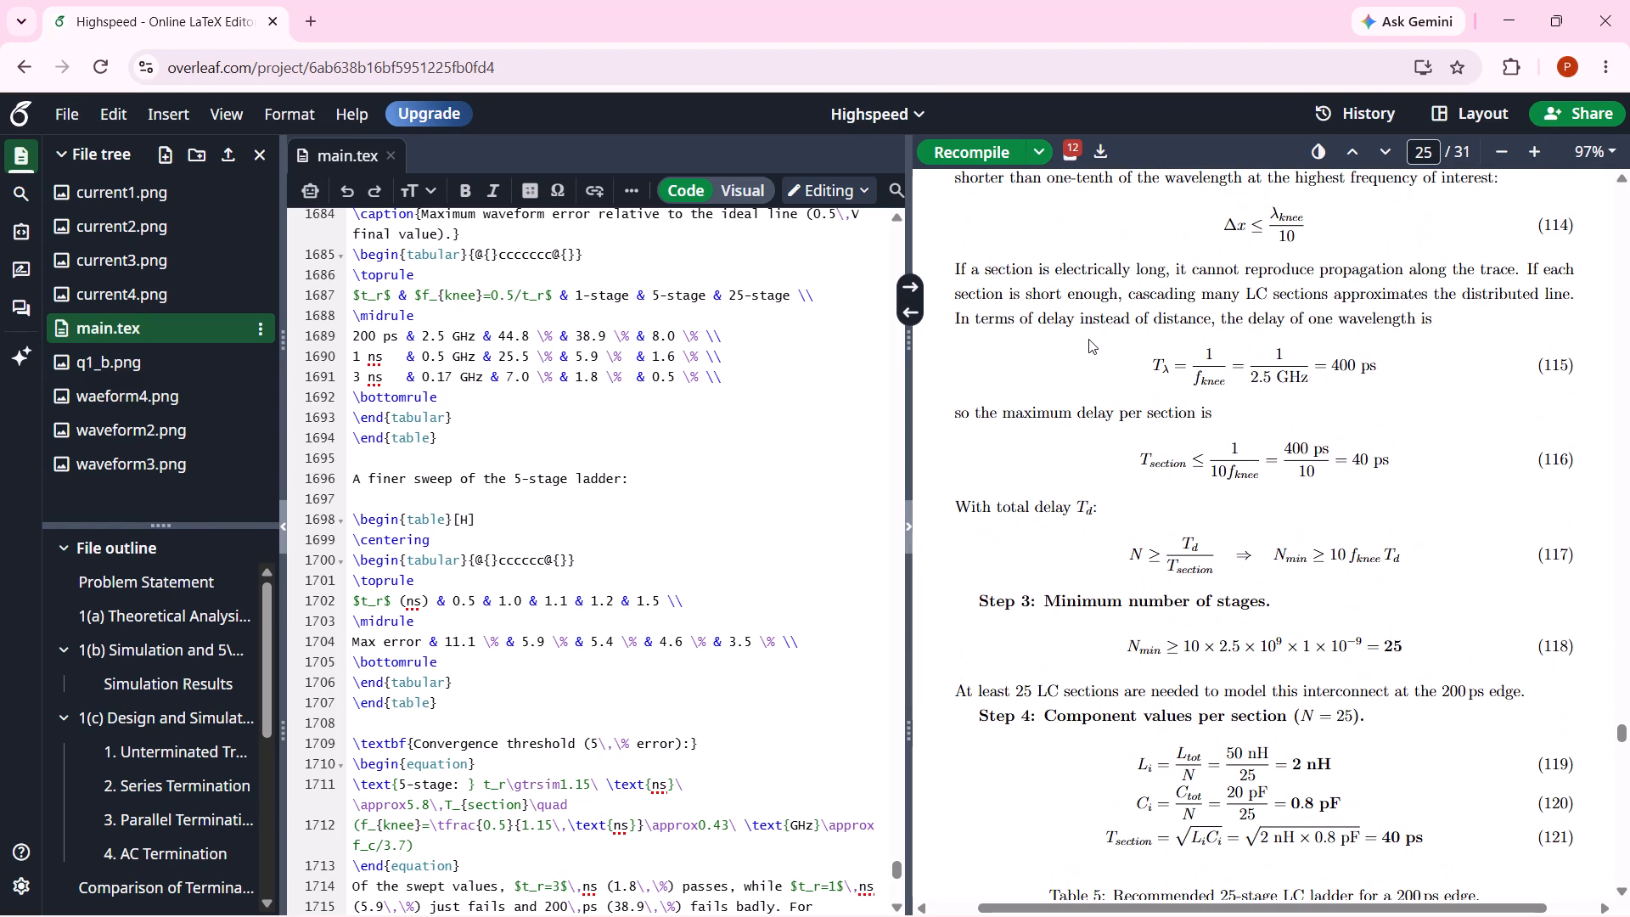
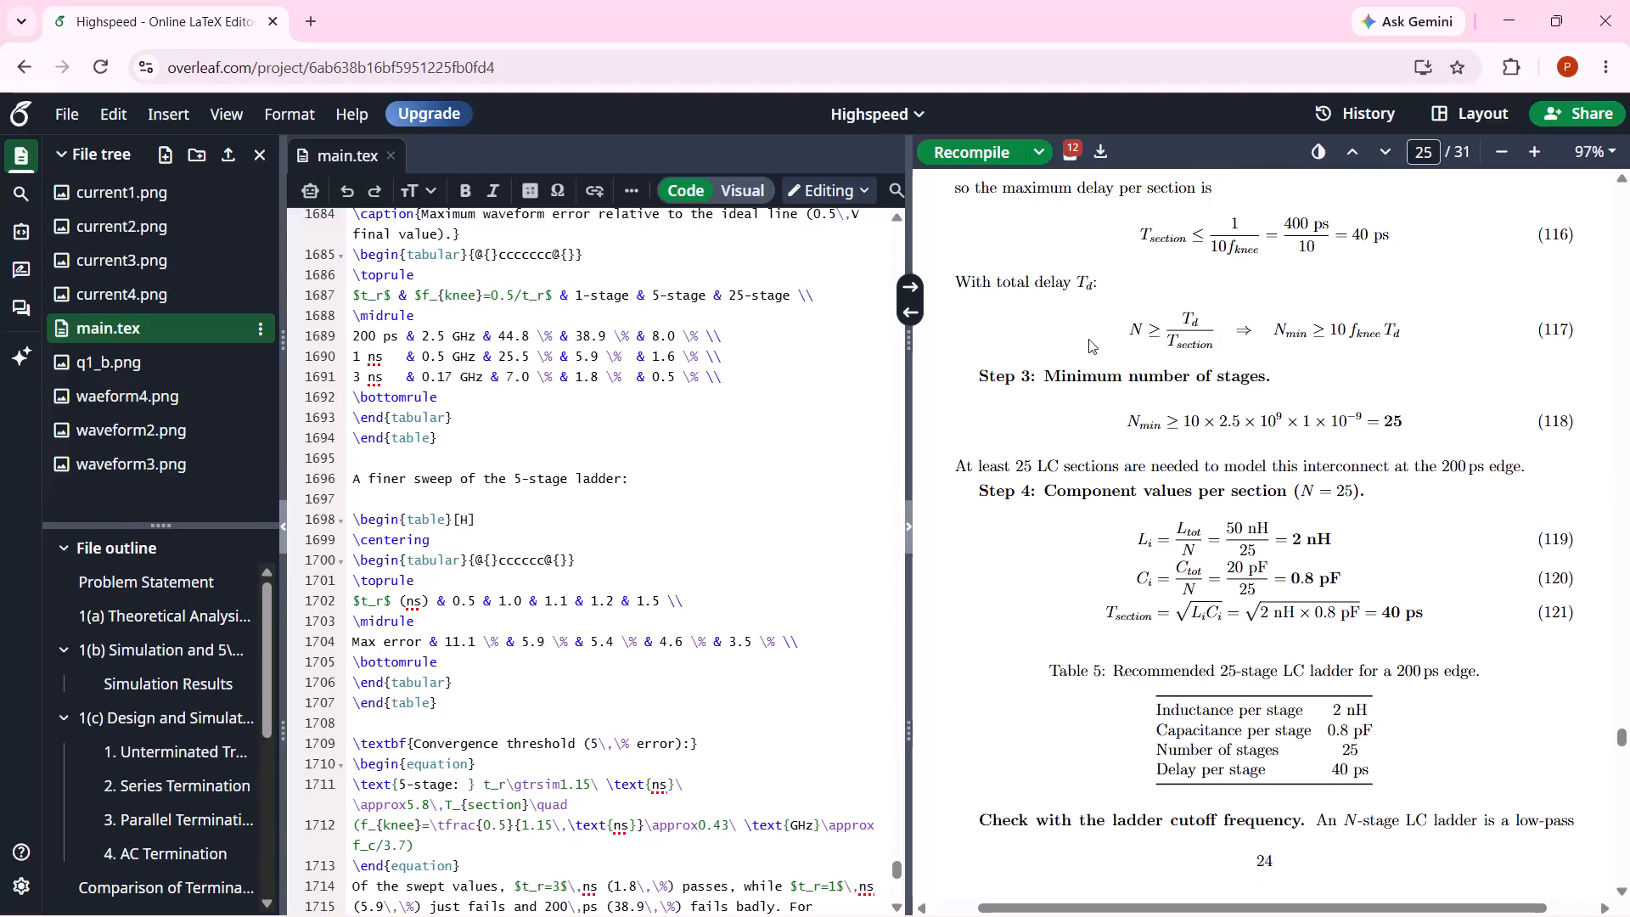
Examine the ladder cutoff frequency check that follows Table 5 in the PDF, including its table comparing stage counts.
scroll(1088, 339, "down", 3)
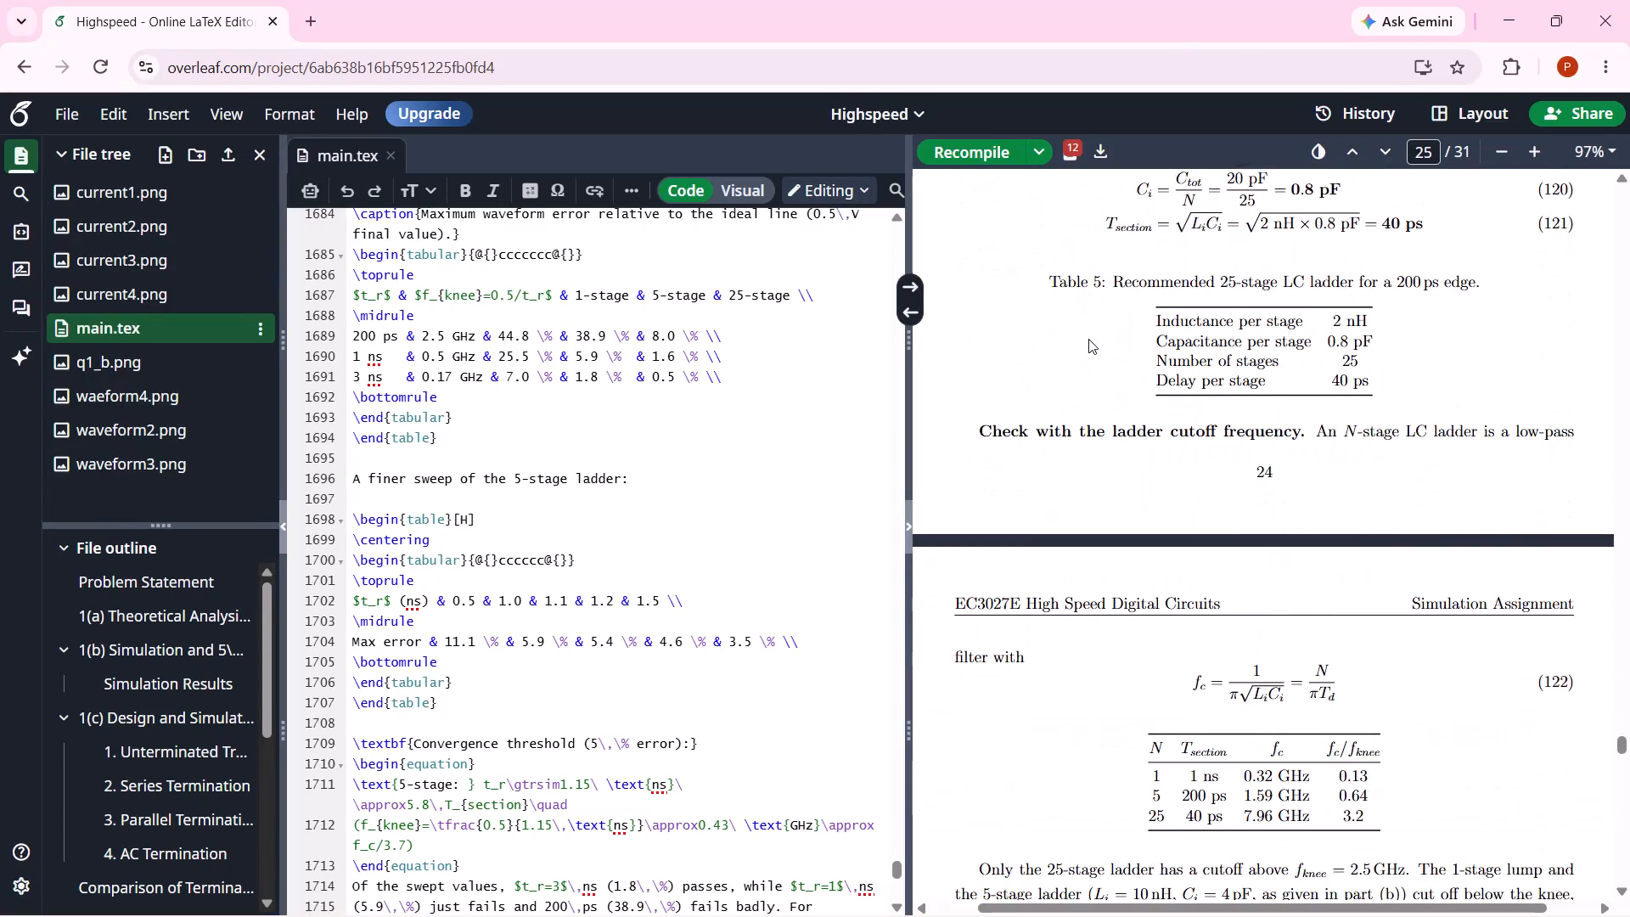
scroll(1088, 339, "down", 1)
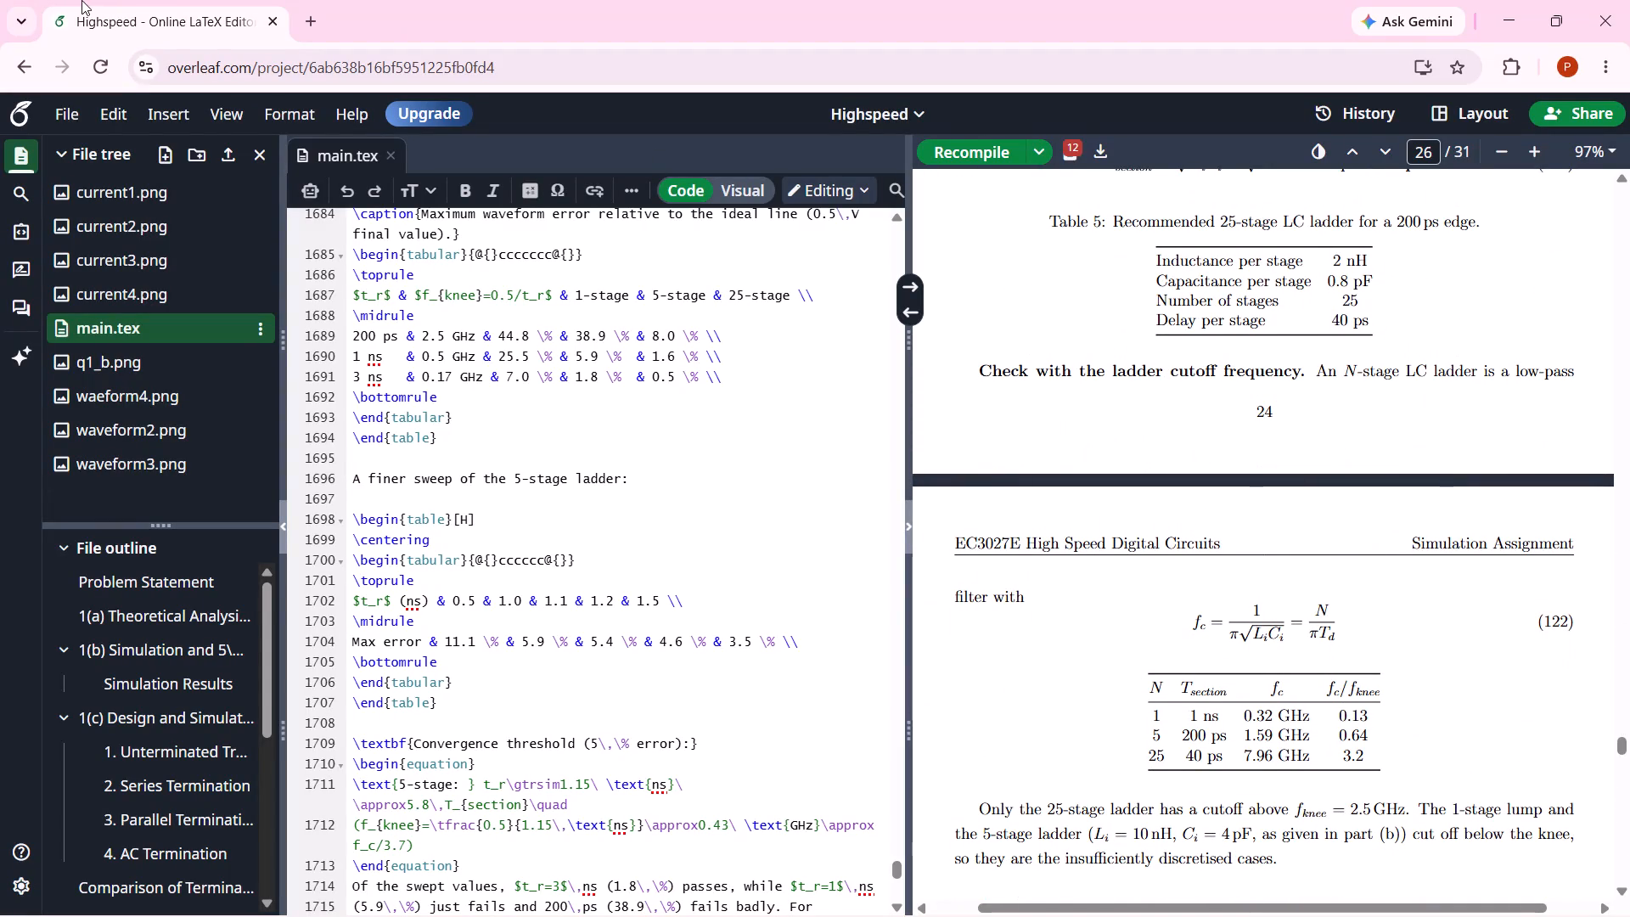
Open the NITC Eduserver site, moodle.nitc.ac.in, in a new browser tab.
left_click(302, 0)
key("m")
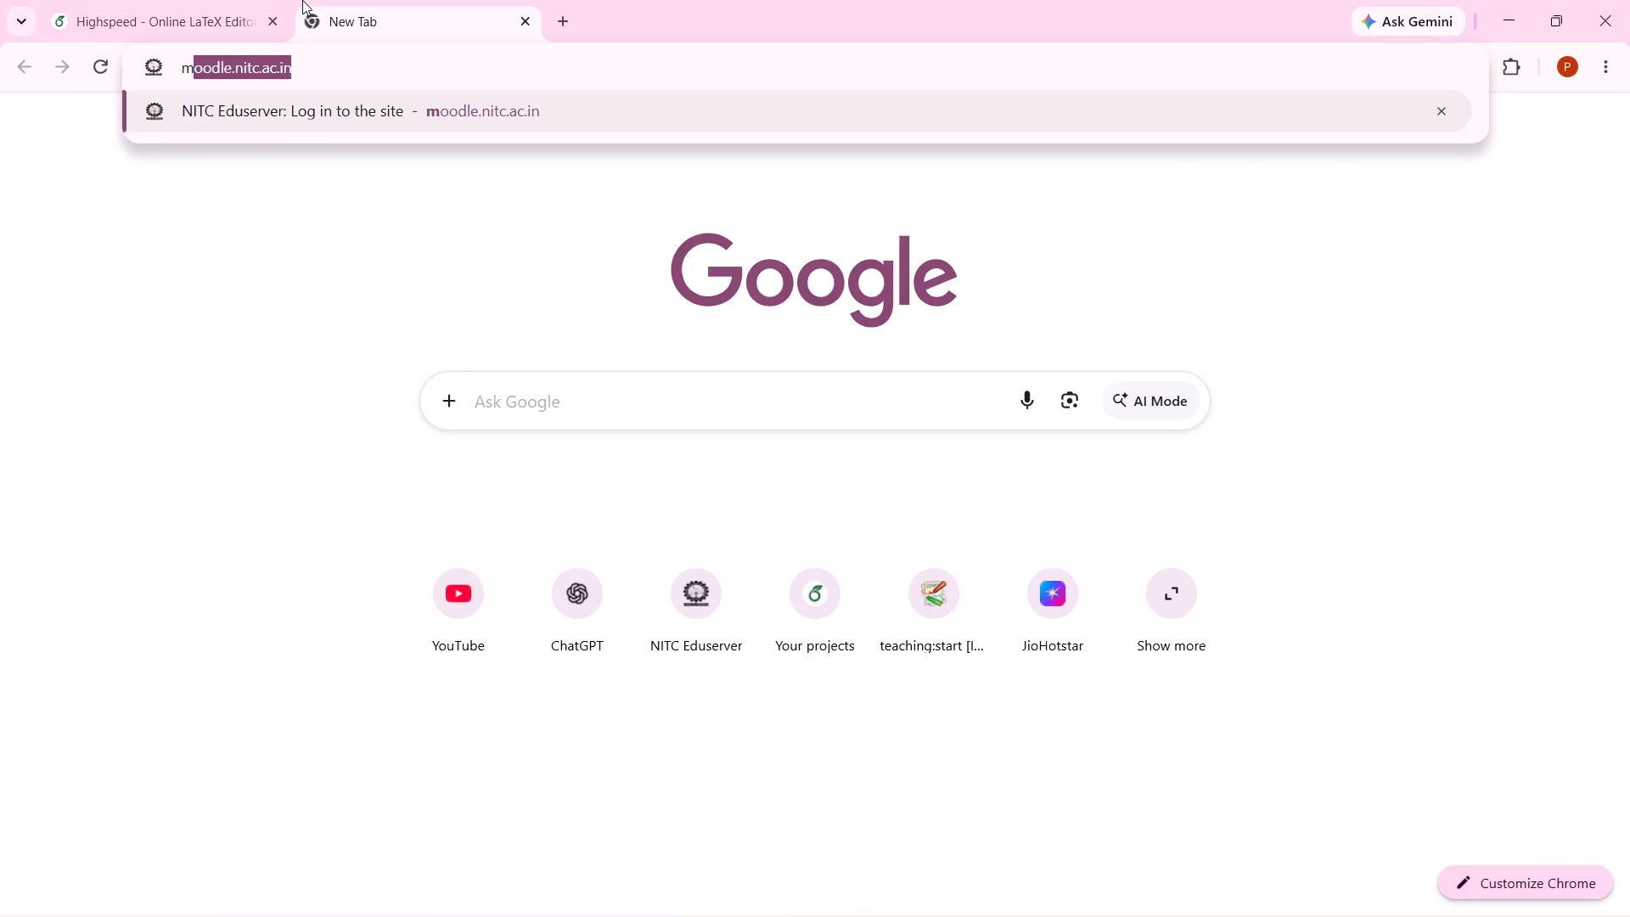
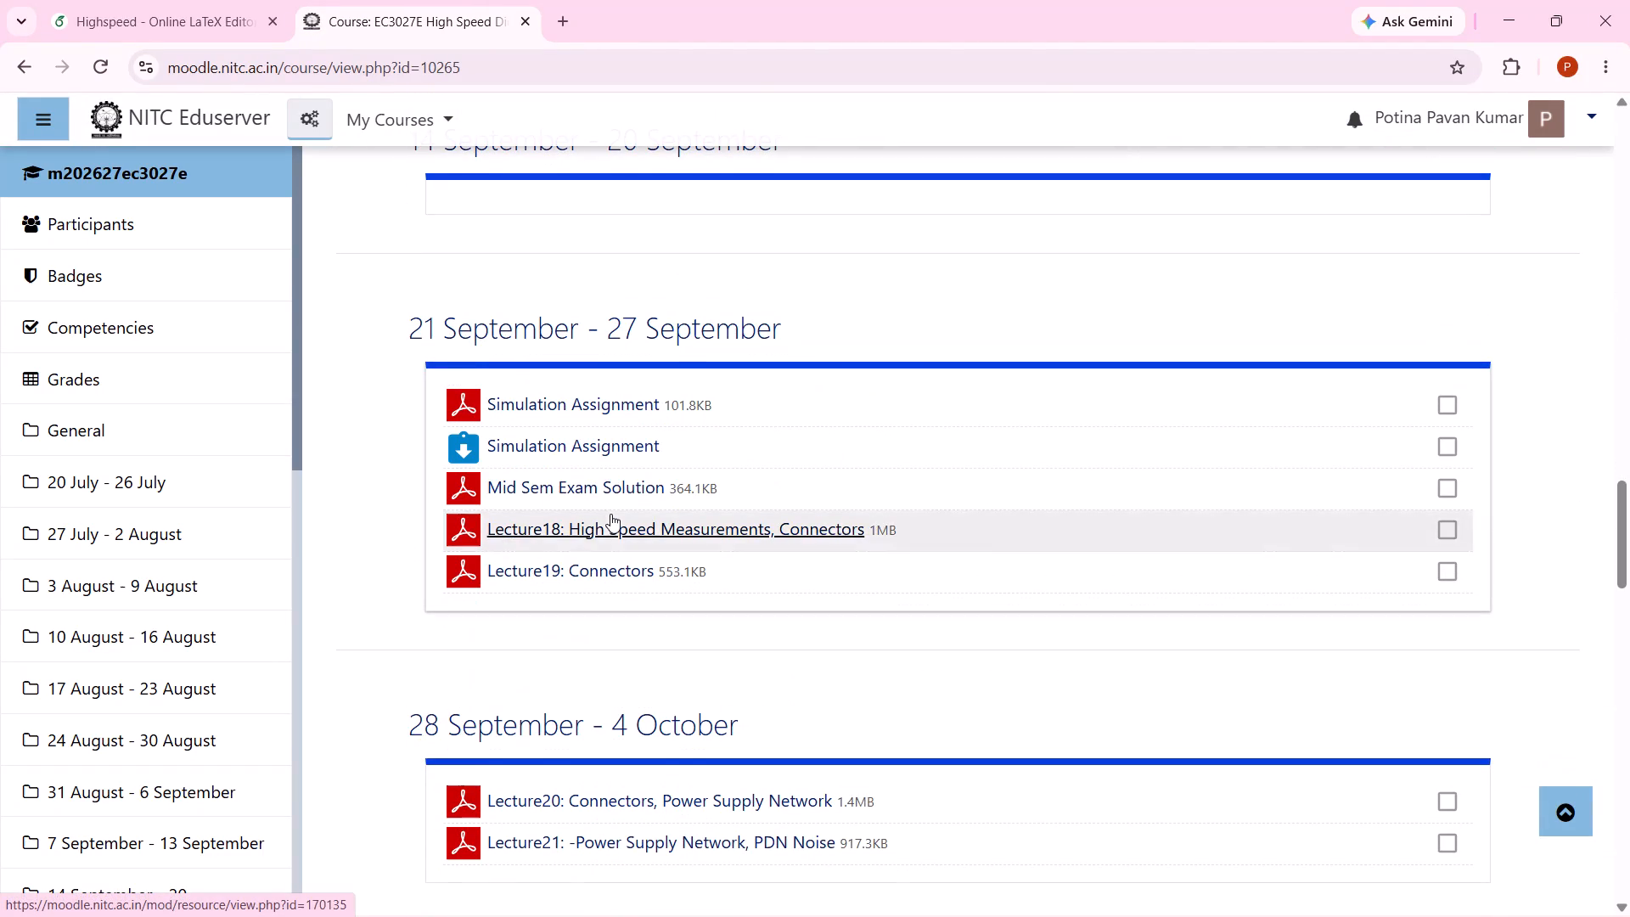
Open the Simulation Assignment PDF under 21 September - 27 September and read Question 3 at an enlarged view.
left_click(582, 408)
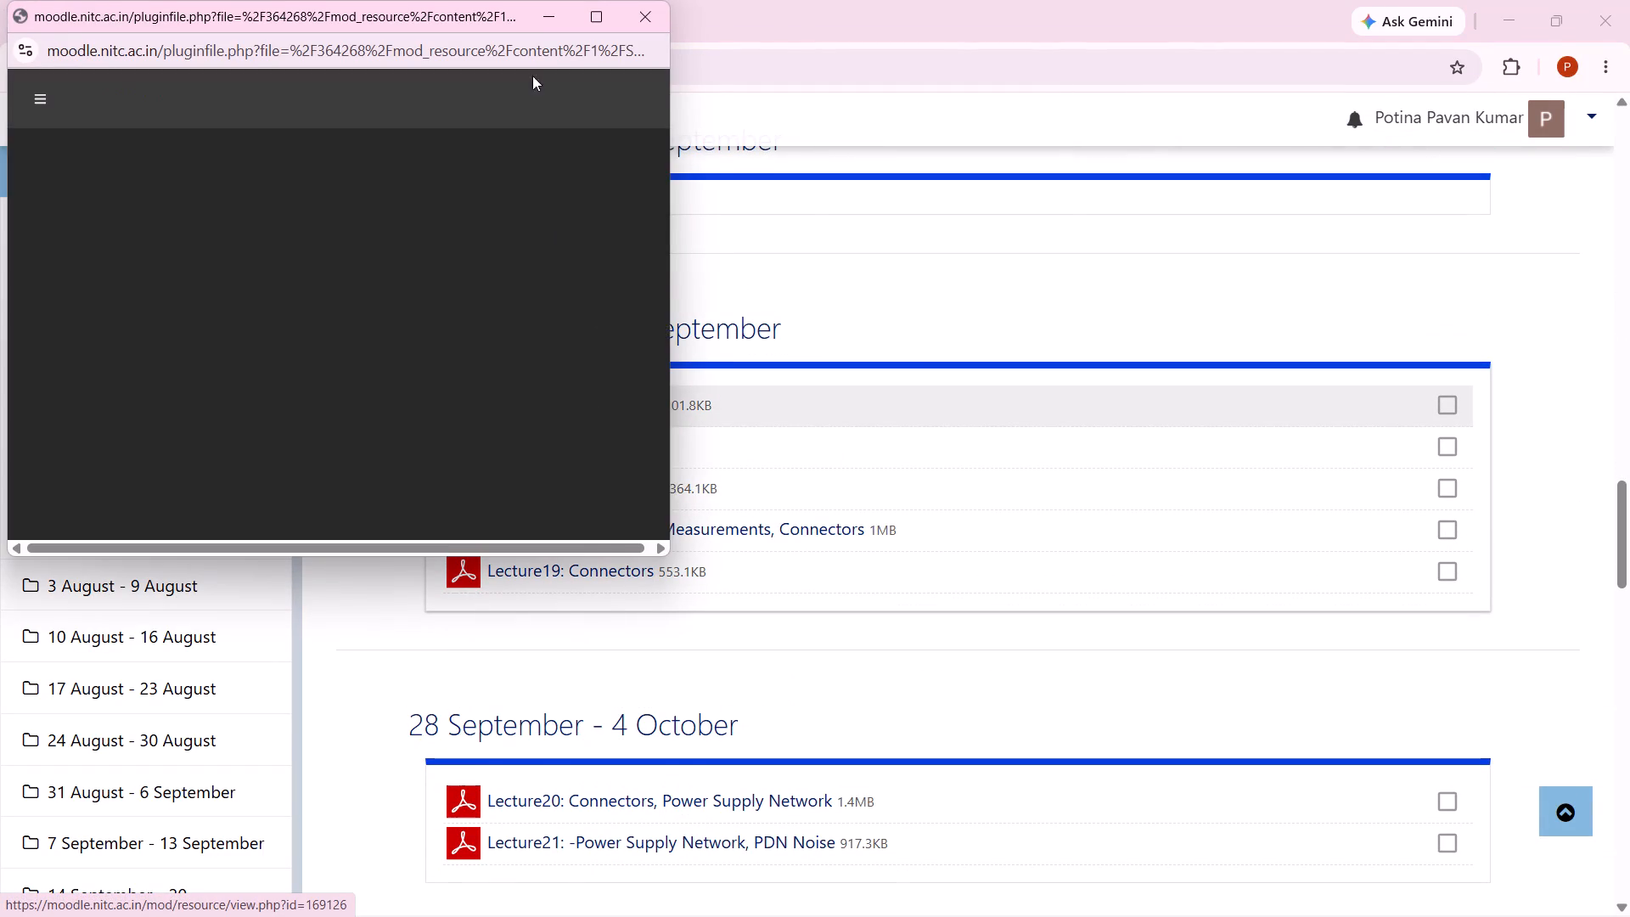
left_click(600, 14)
scroll(800, 591, "down", 1)
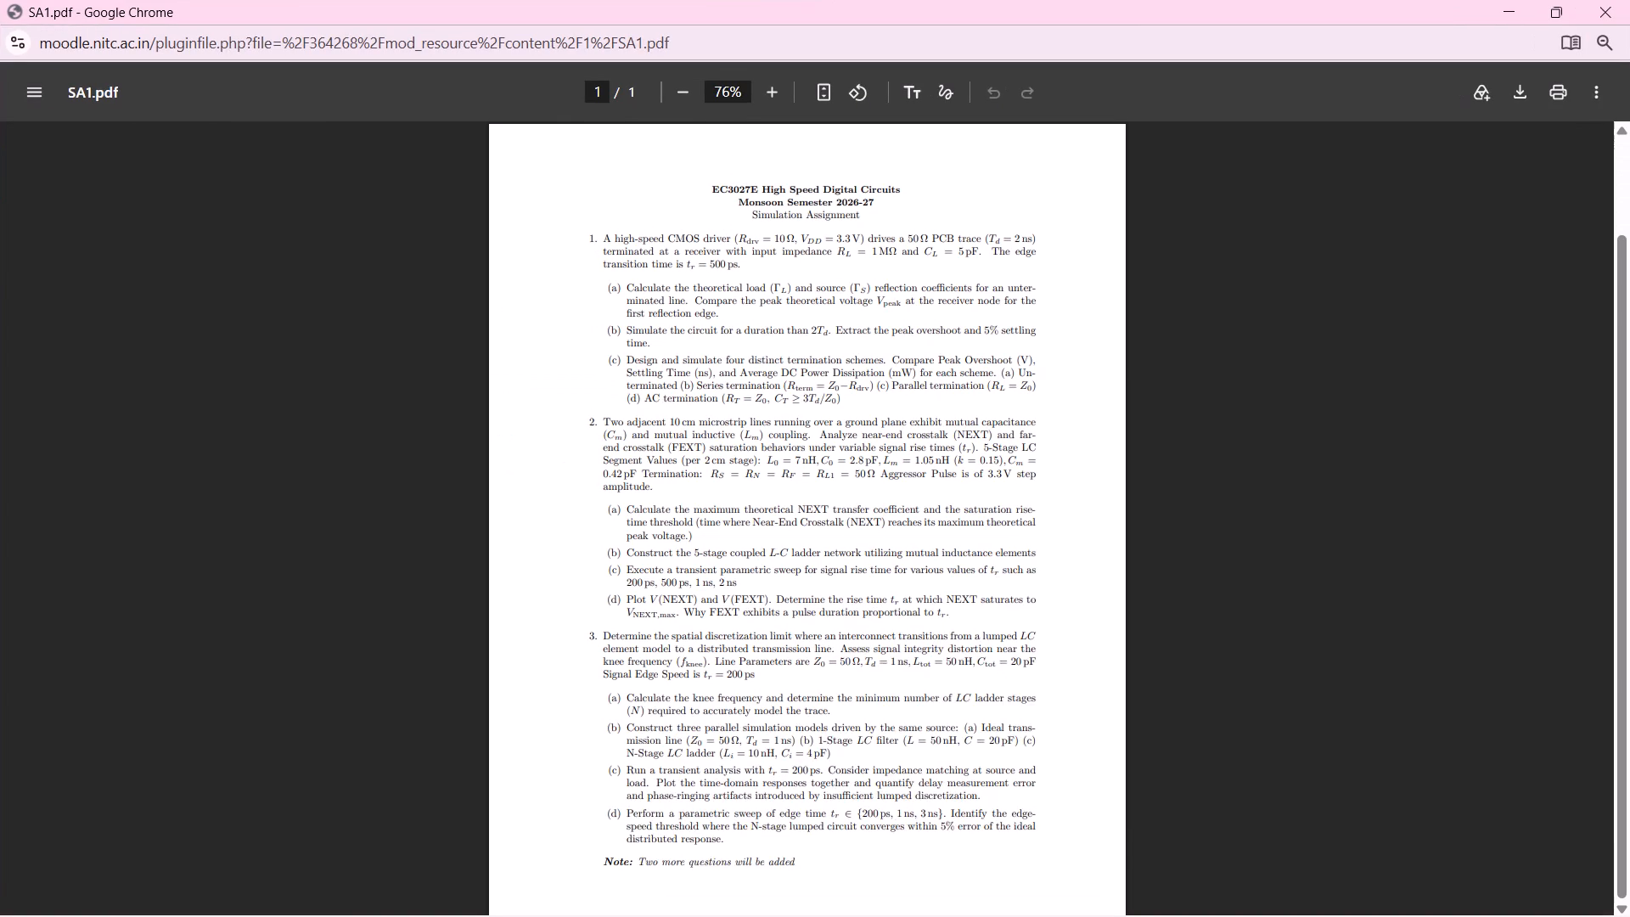
scroll(800, 591, "down", 1)
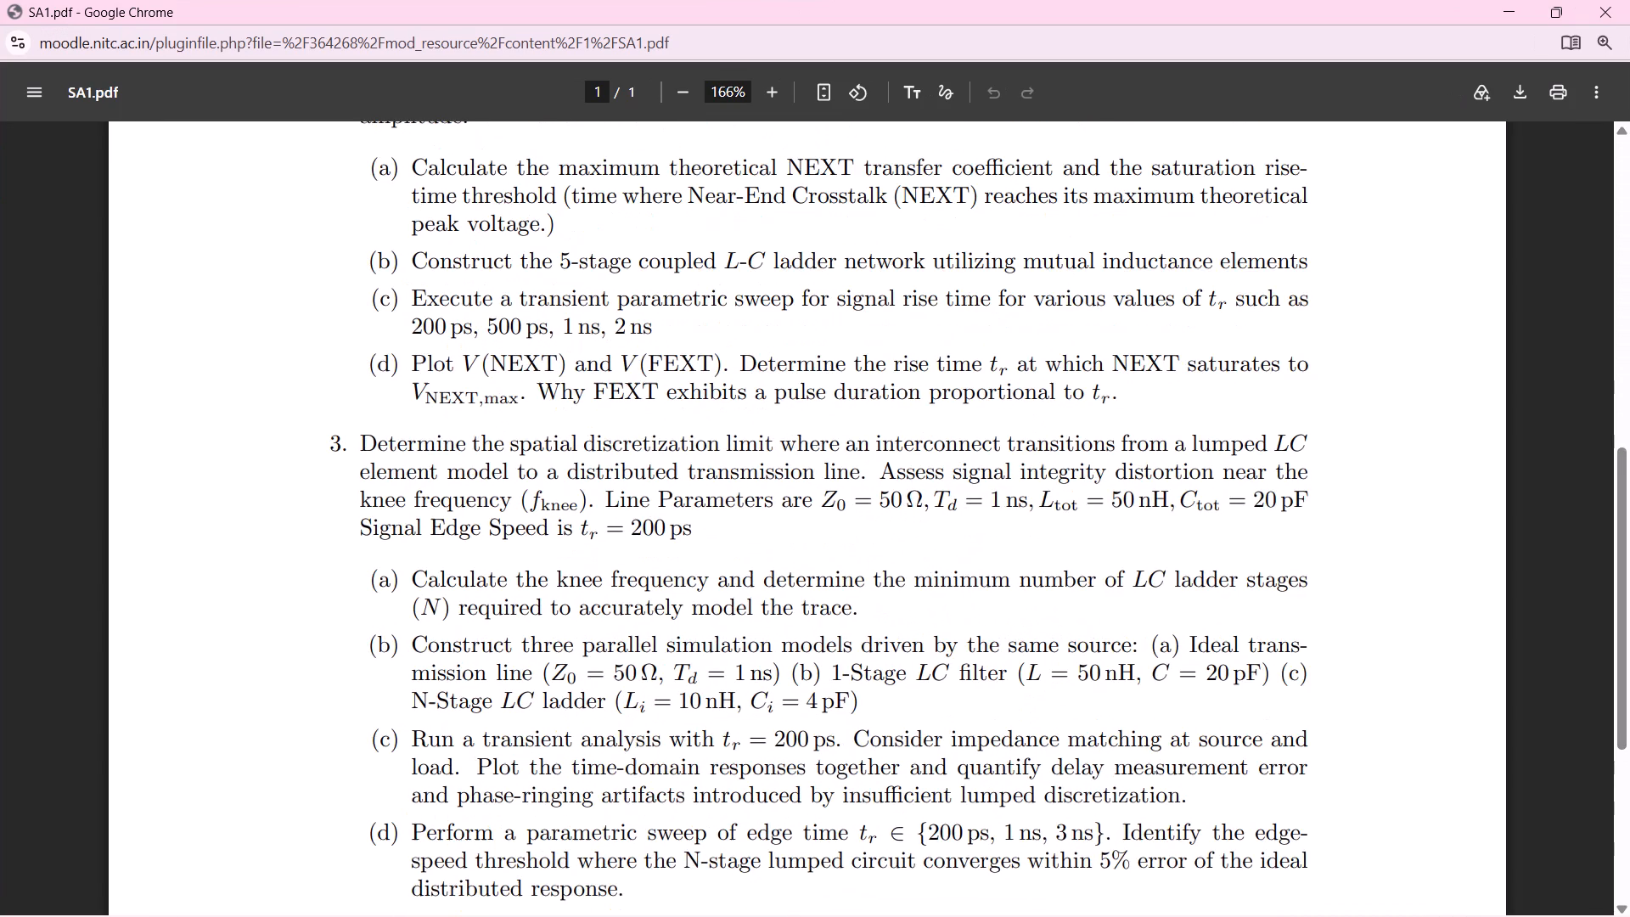
scroll(800, 591, "down", 2)
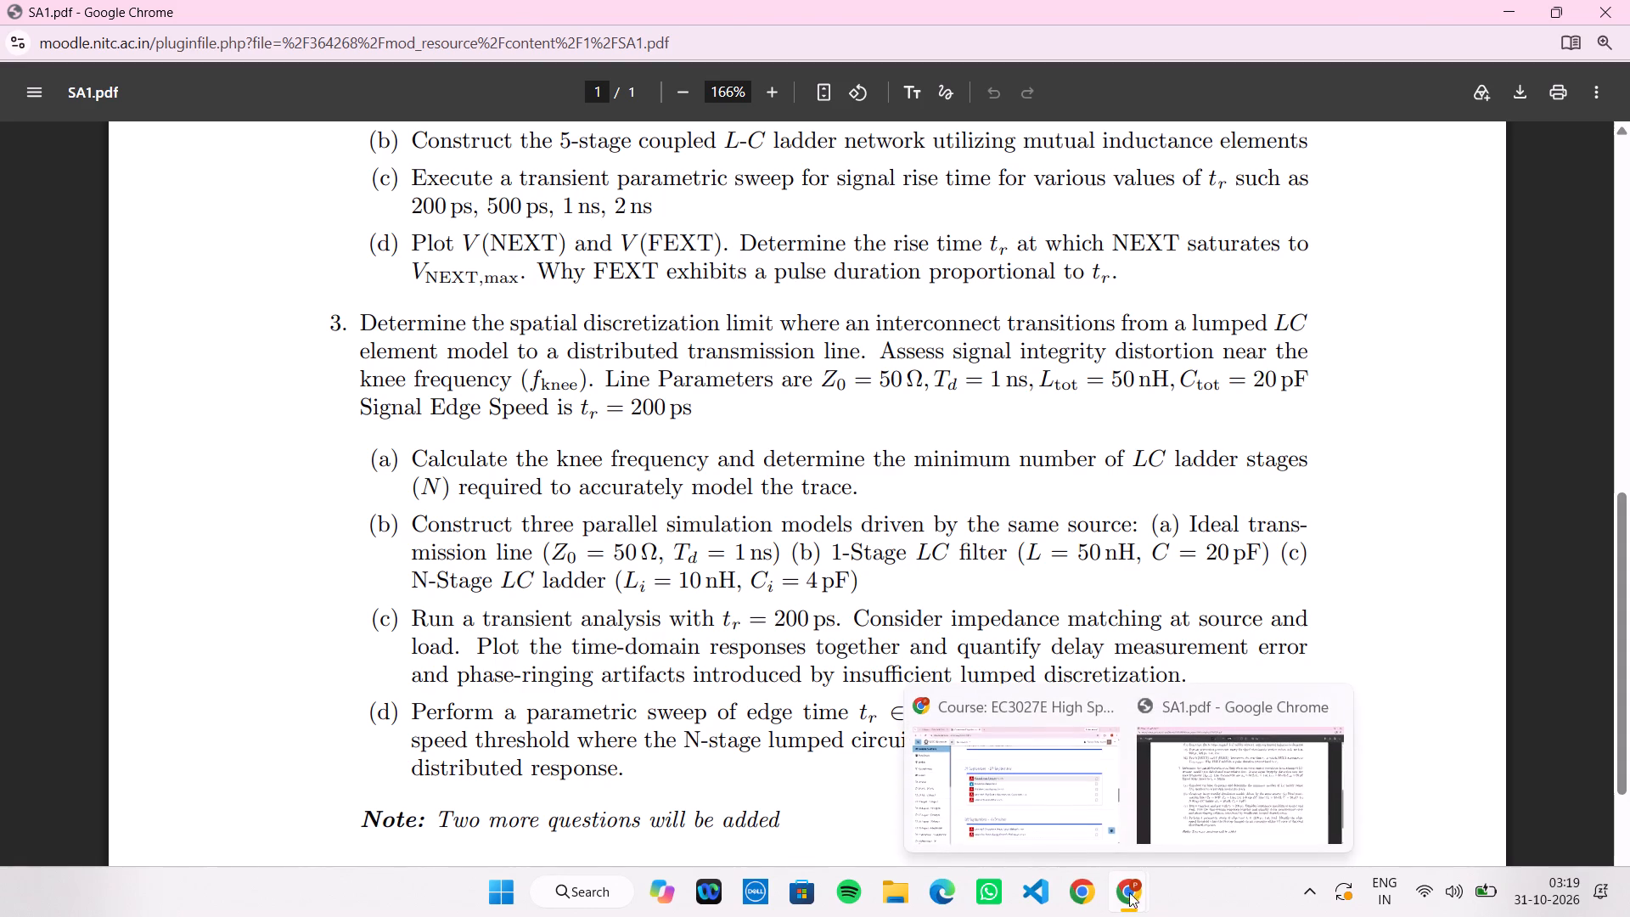
Return to the Overleaf report and re-read the ladder cutoff frequency check and its table against part (a) of Question 3.
left_click(1048, 809)
left_click(81, 0)
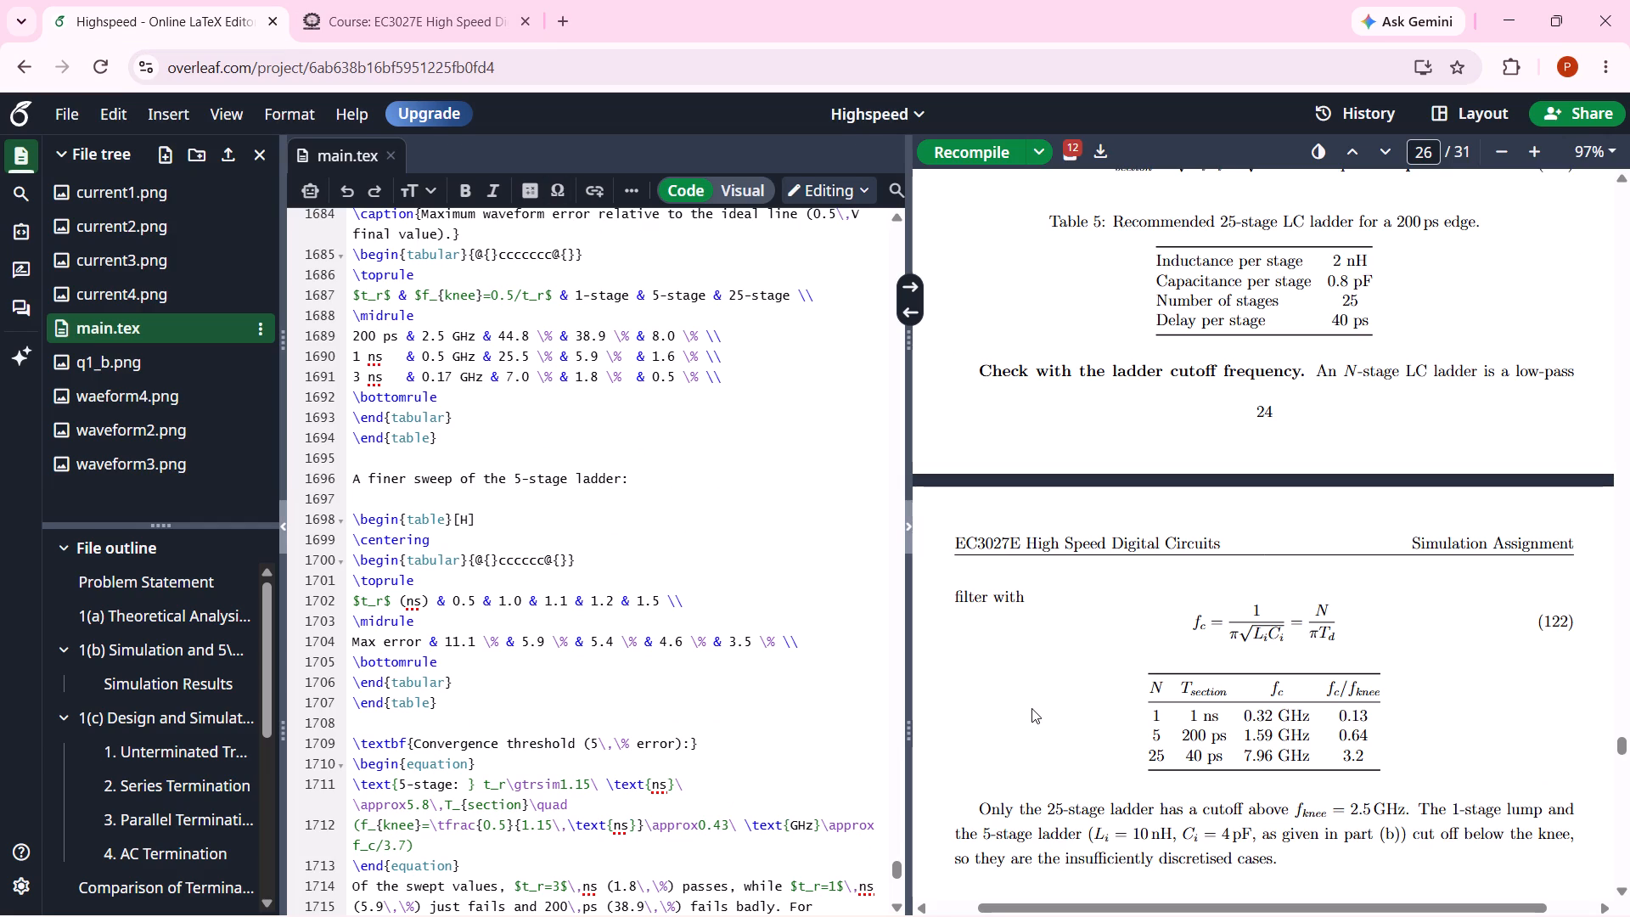
scroll(1031, 708, "down", 1)
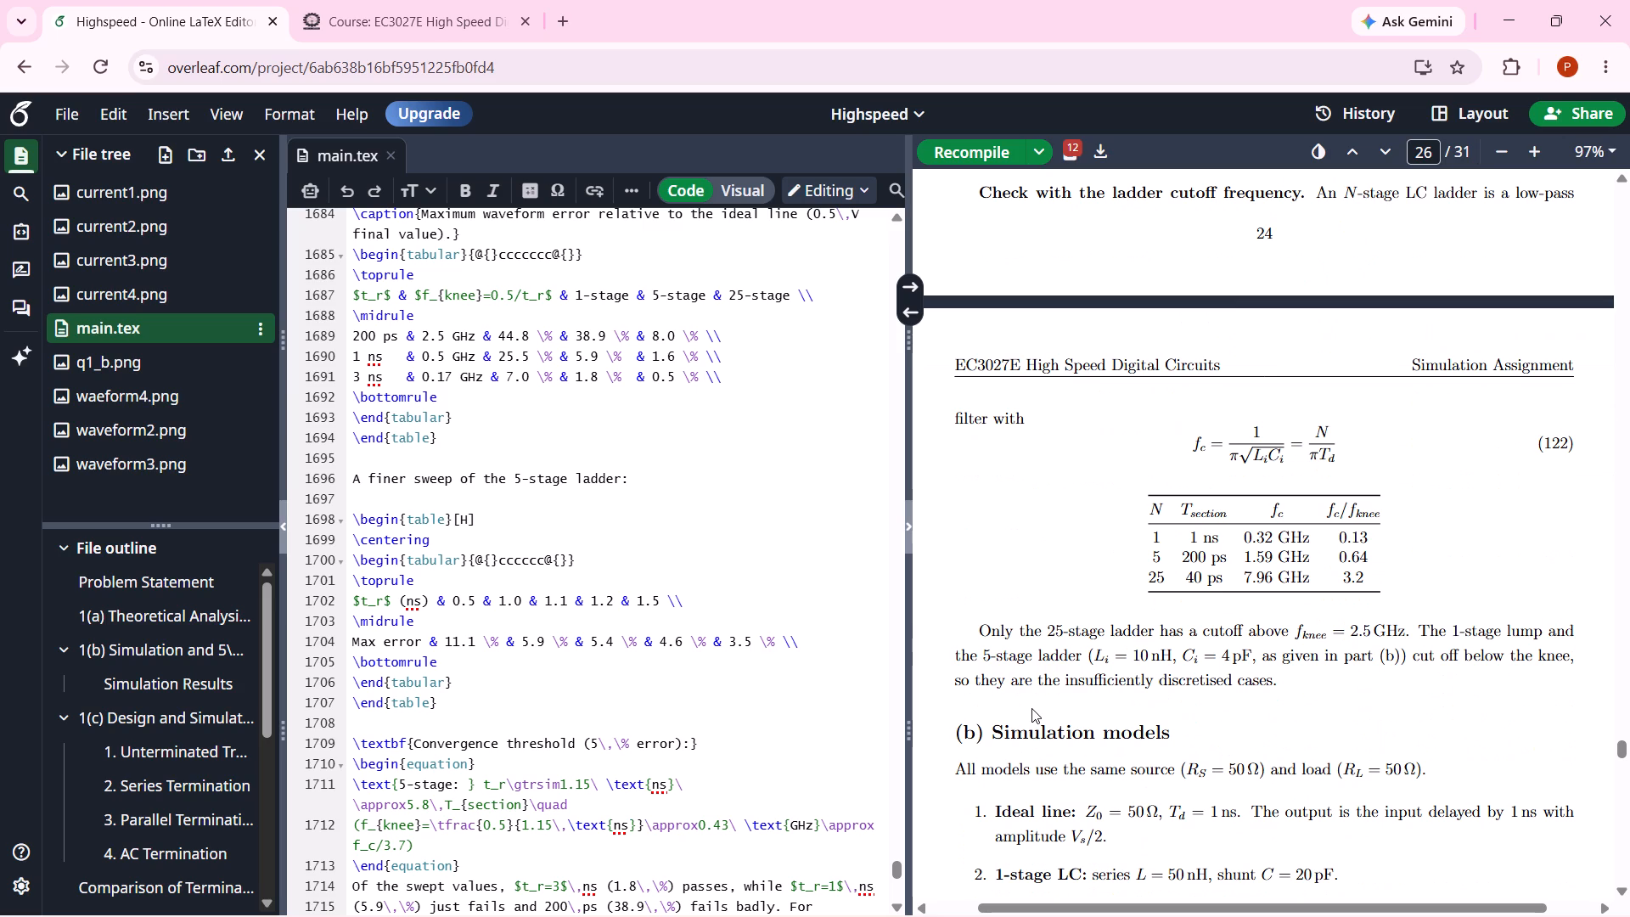
scroll(1031, 708, "up", 1)
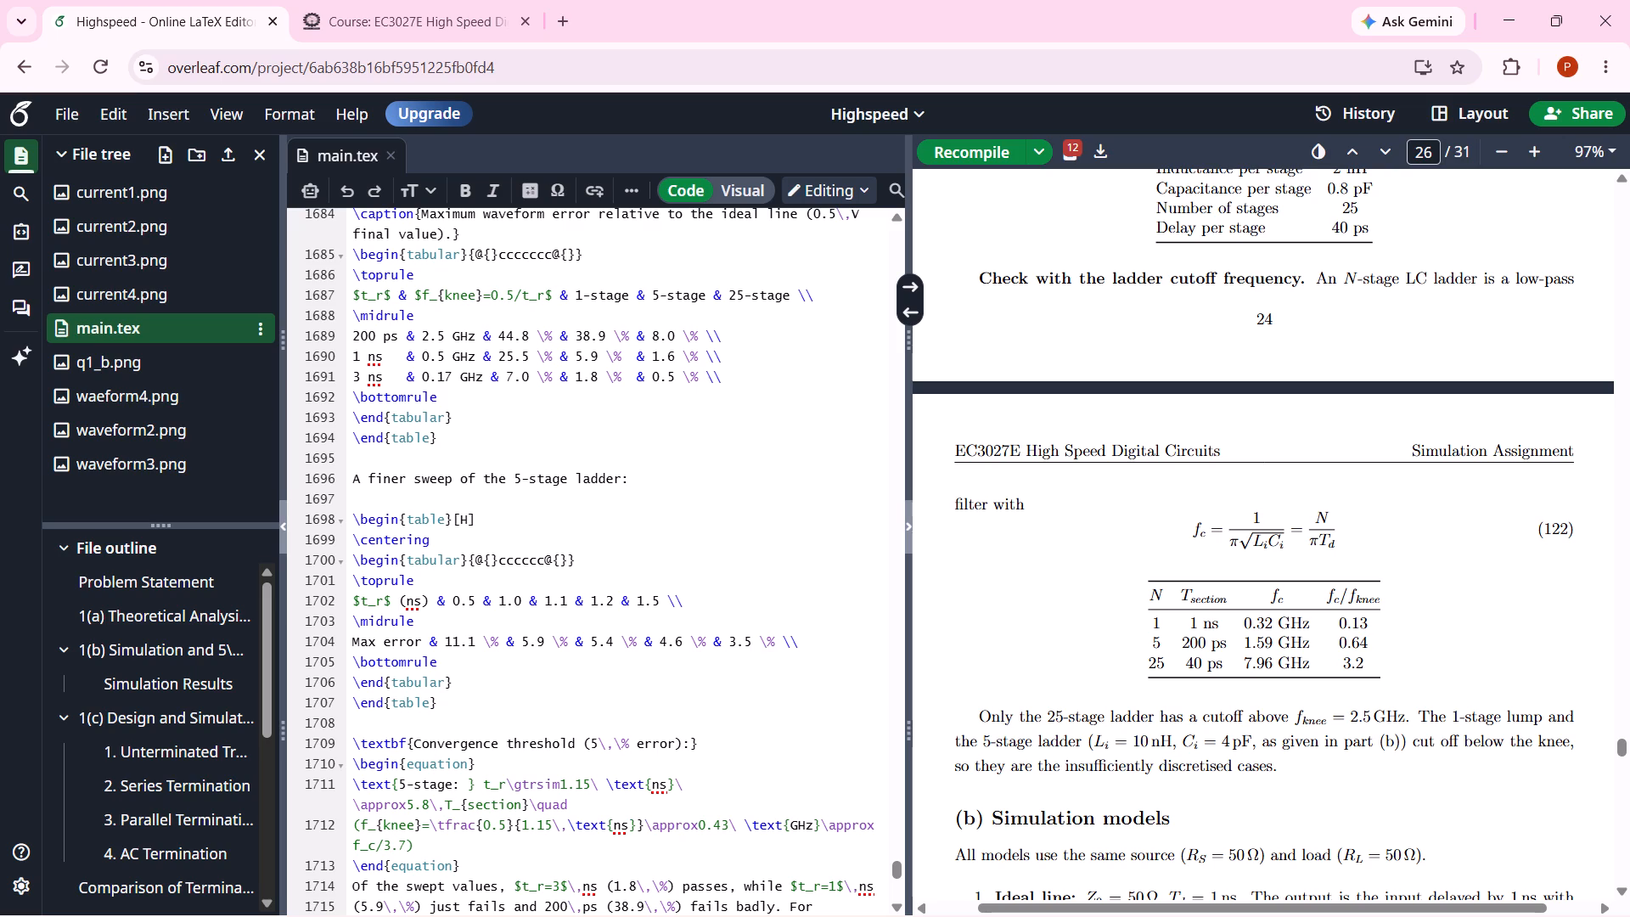
scroll(1031, 708, "down", 1)
scroll(1031, 708, "up", 1)
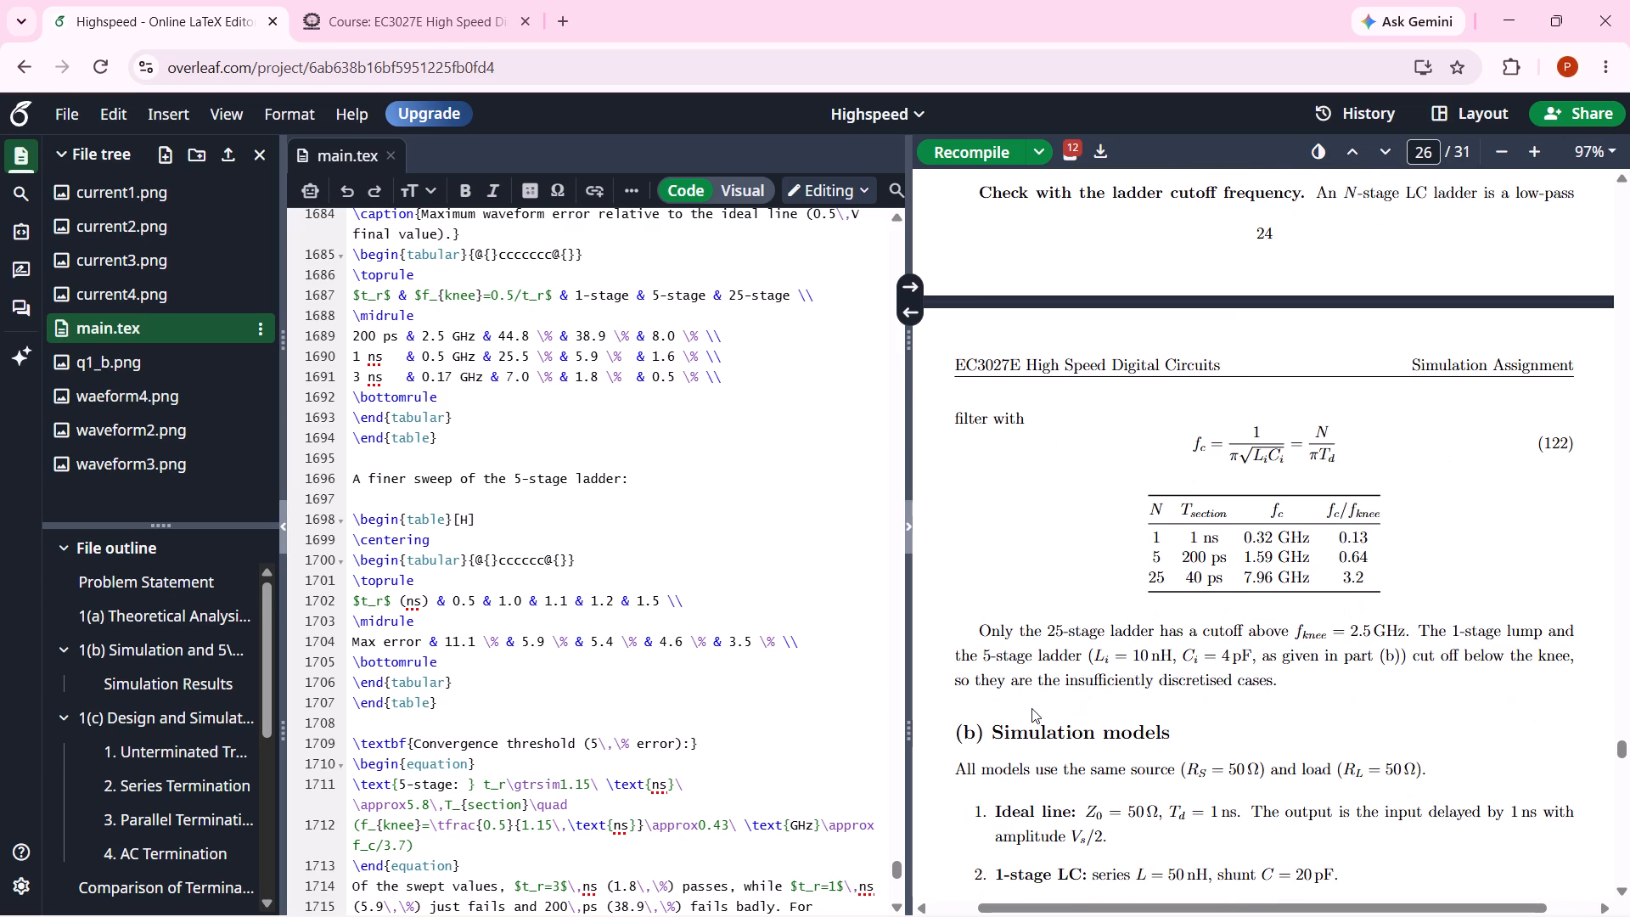
scroll(1031, 708, "up", 4)
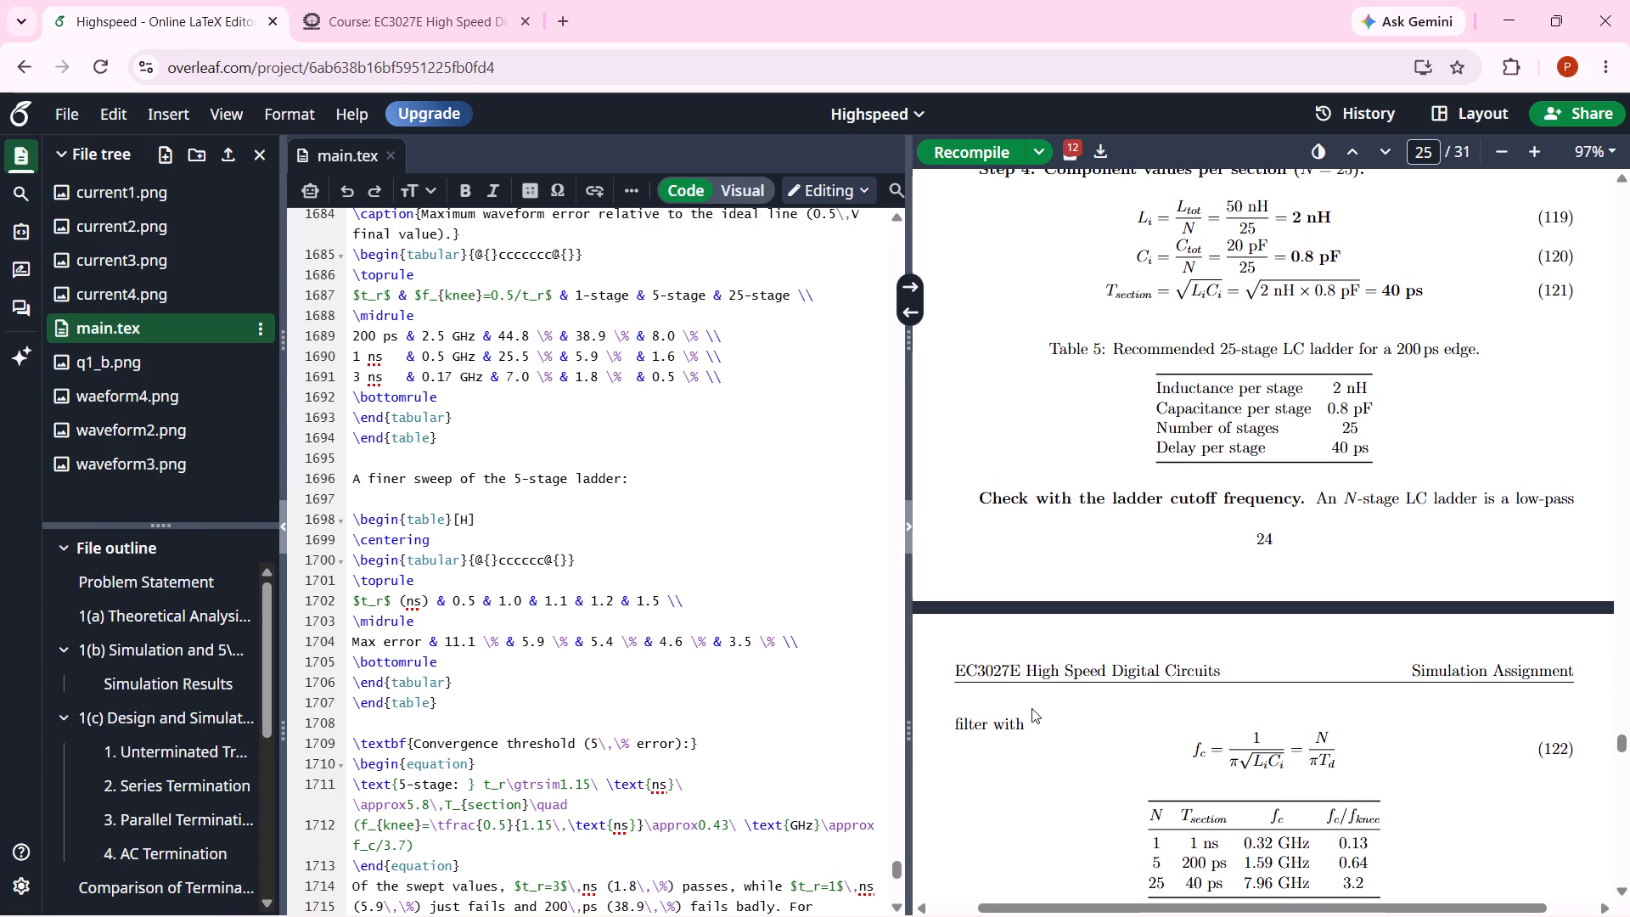
Delete the whole "Check with the ladder cutoff frequency" passage from main.tex, including its equation, table and closing paragraph.
double_click(991, 500)
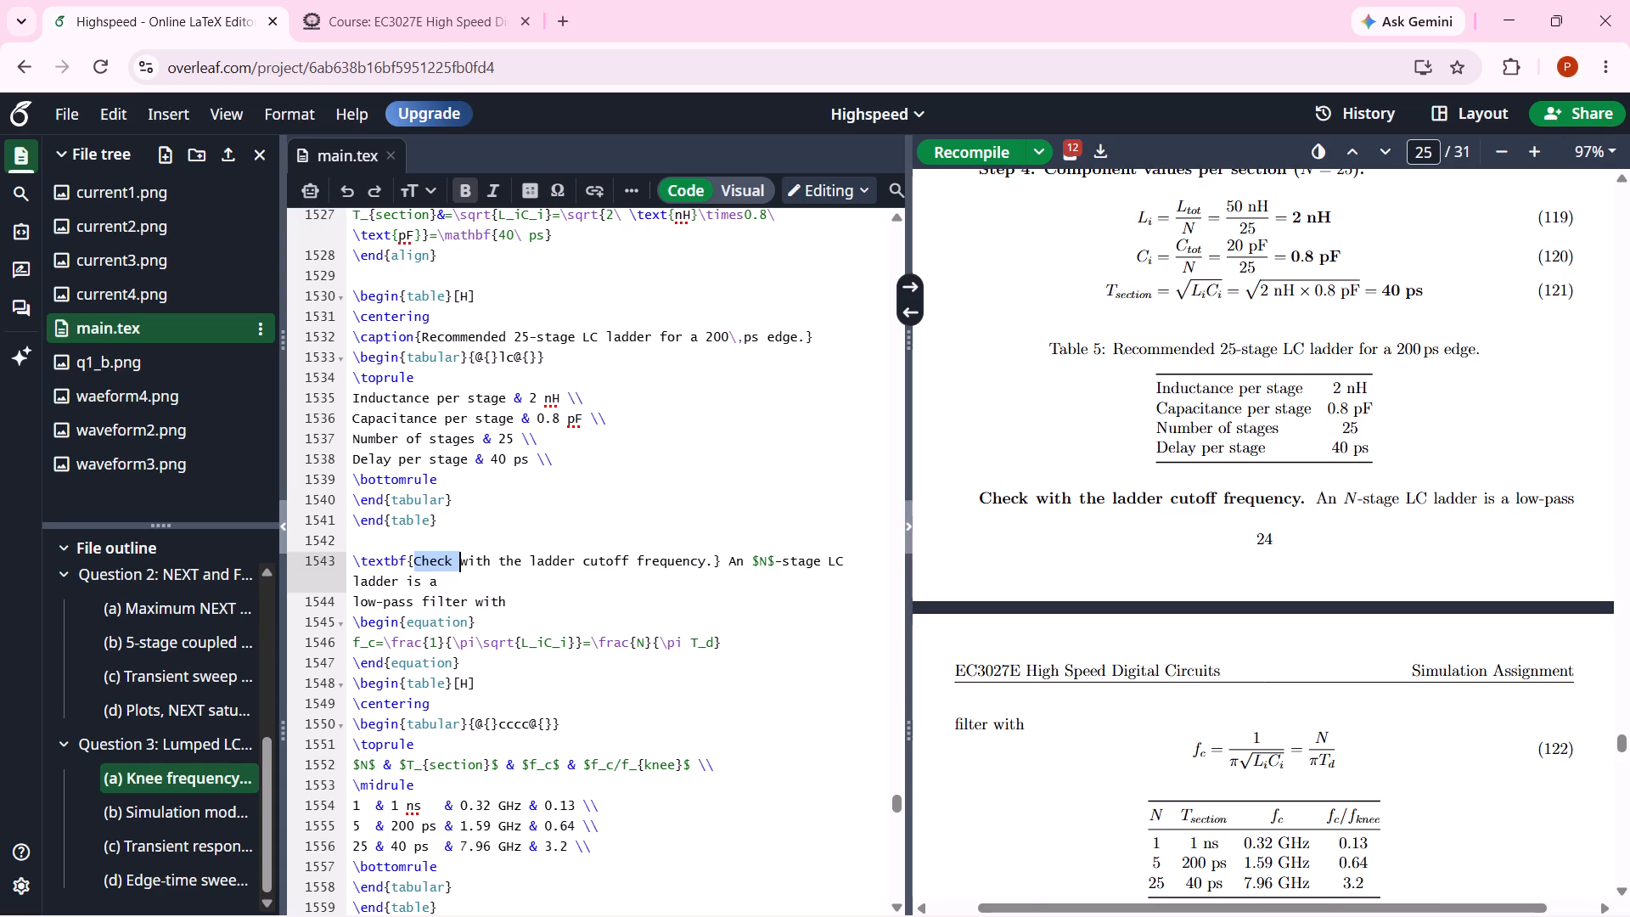
scroll(991, 500, "down", 1)
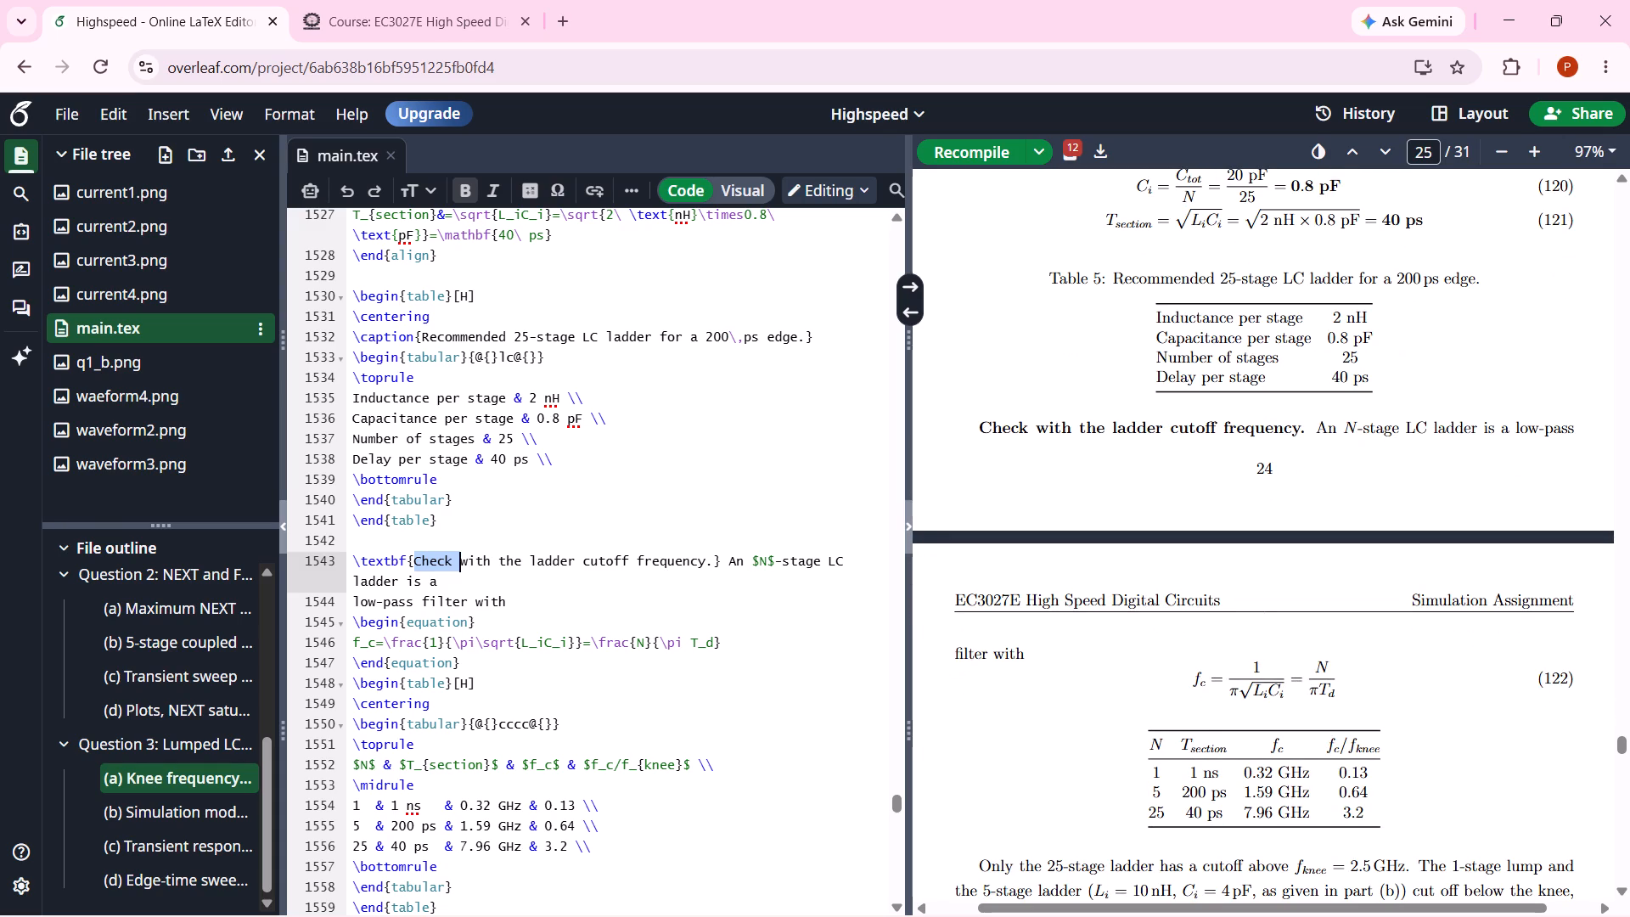
left_click_drag(351, 554, 421, 668)
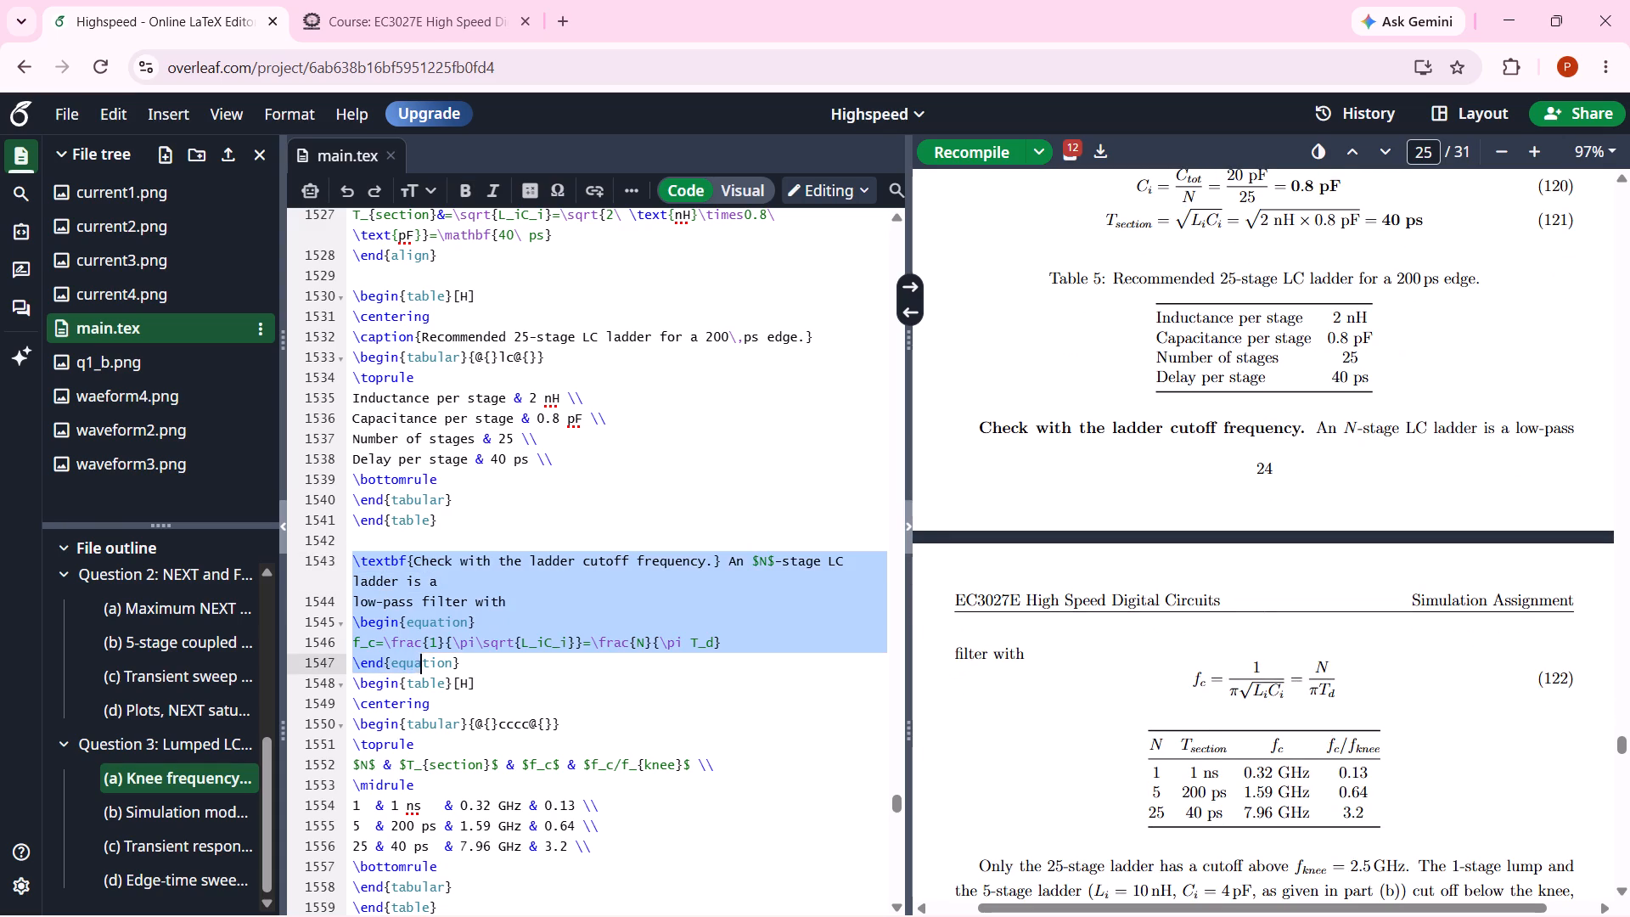
left_click_drag(421, 668, 553, 841)
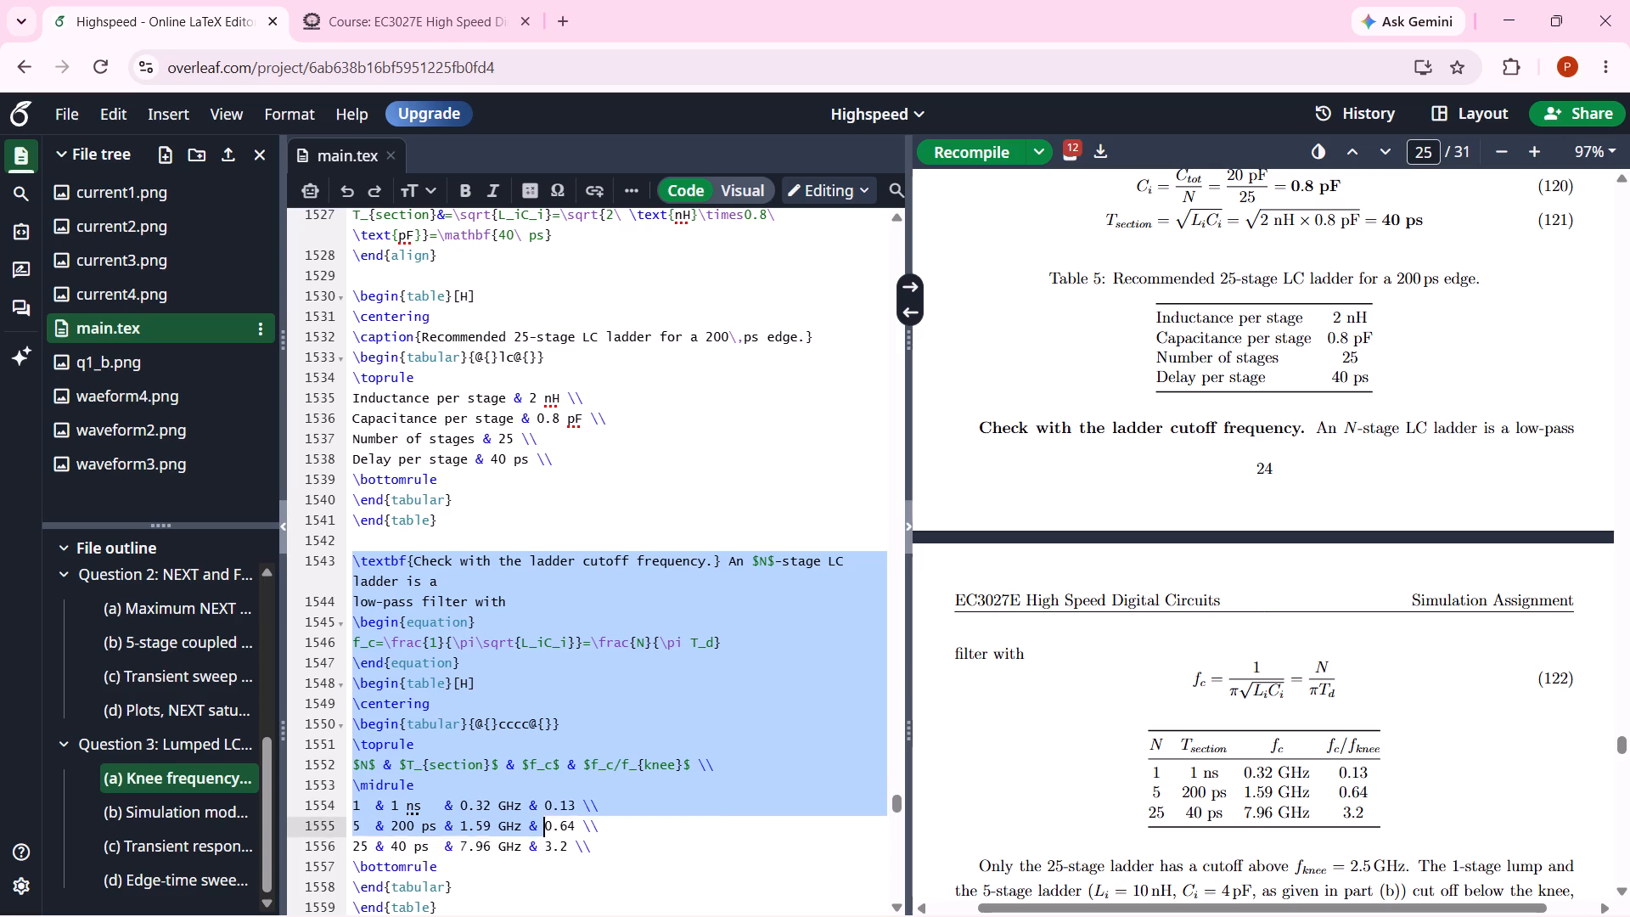
left_click_drag(553, 841, 576, 914)
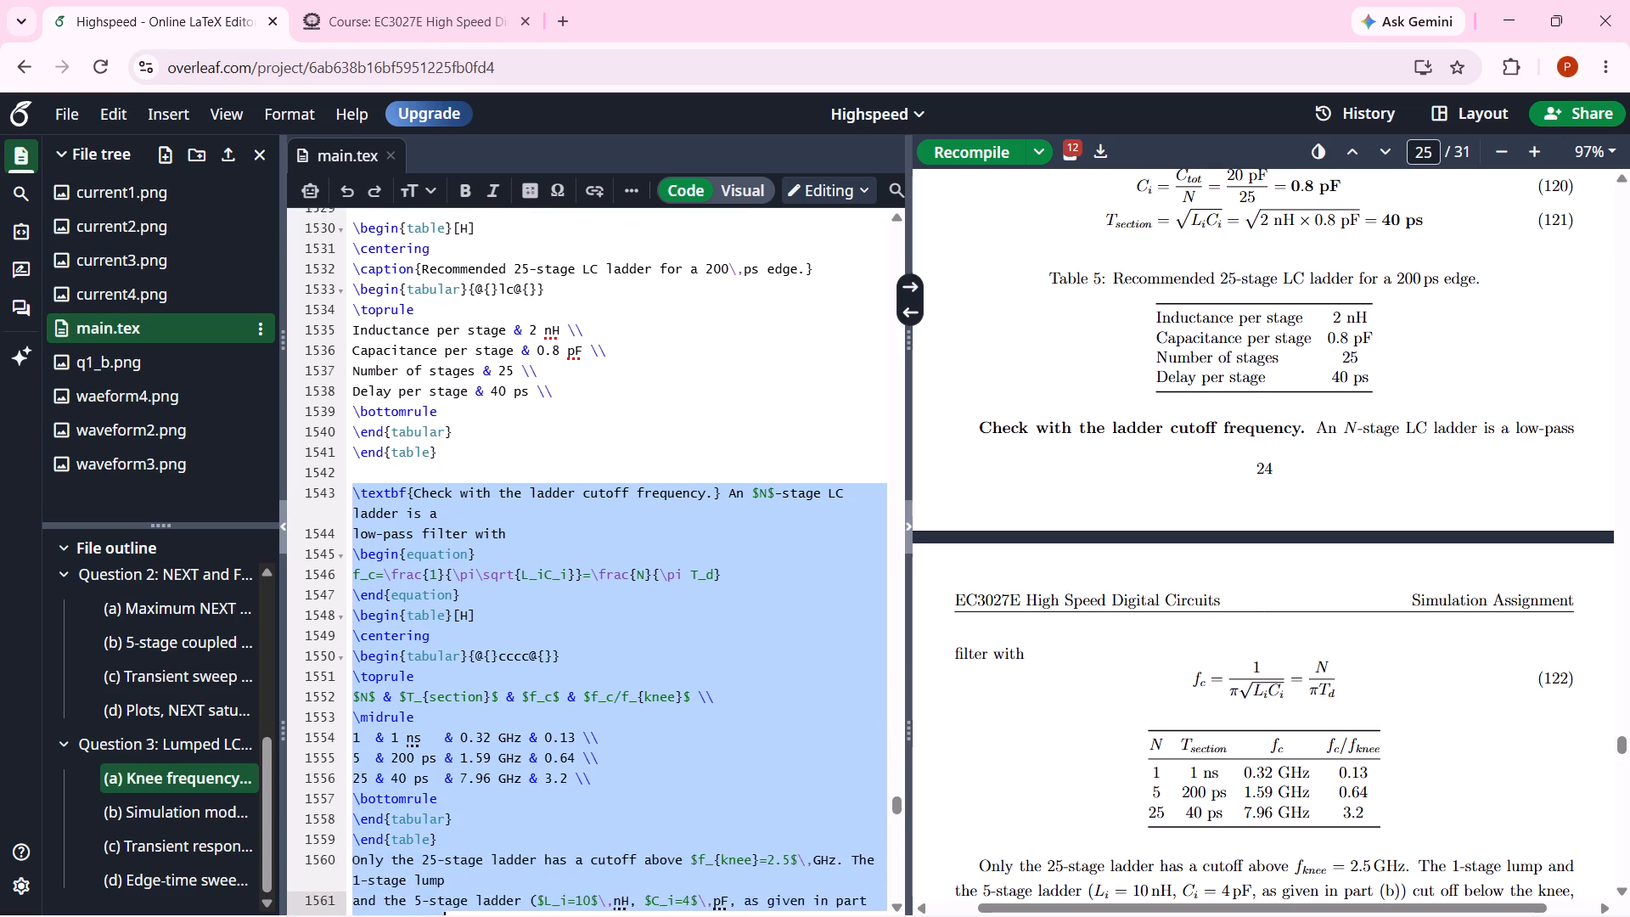
left_click_drag(576, 914, 561, 782)
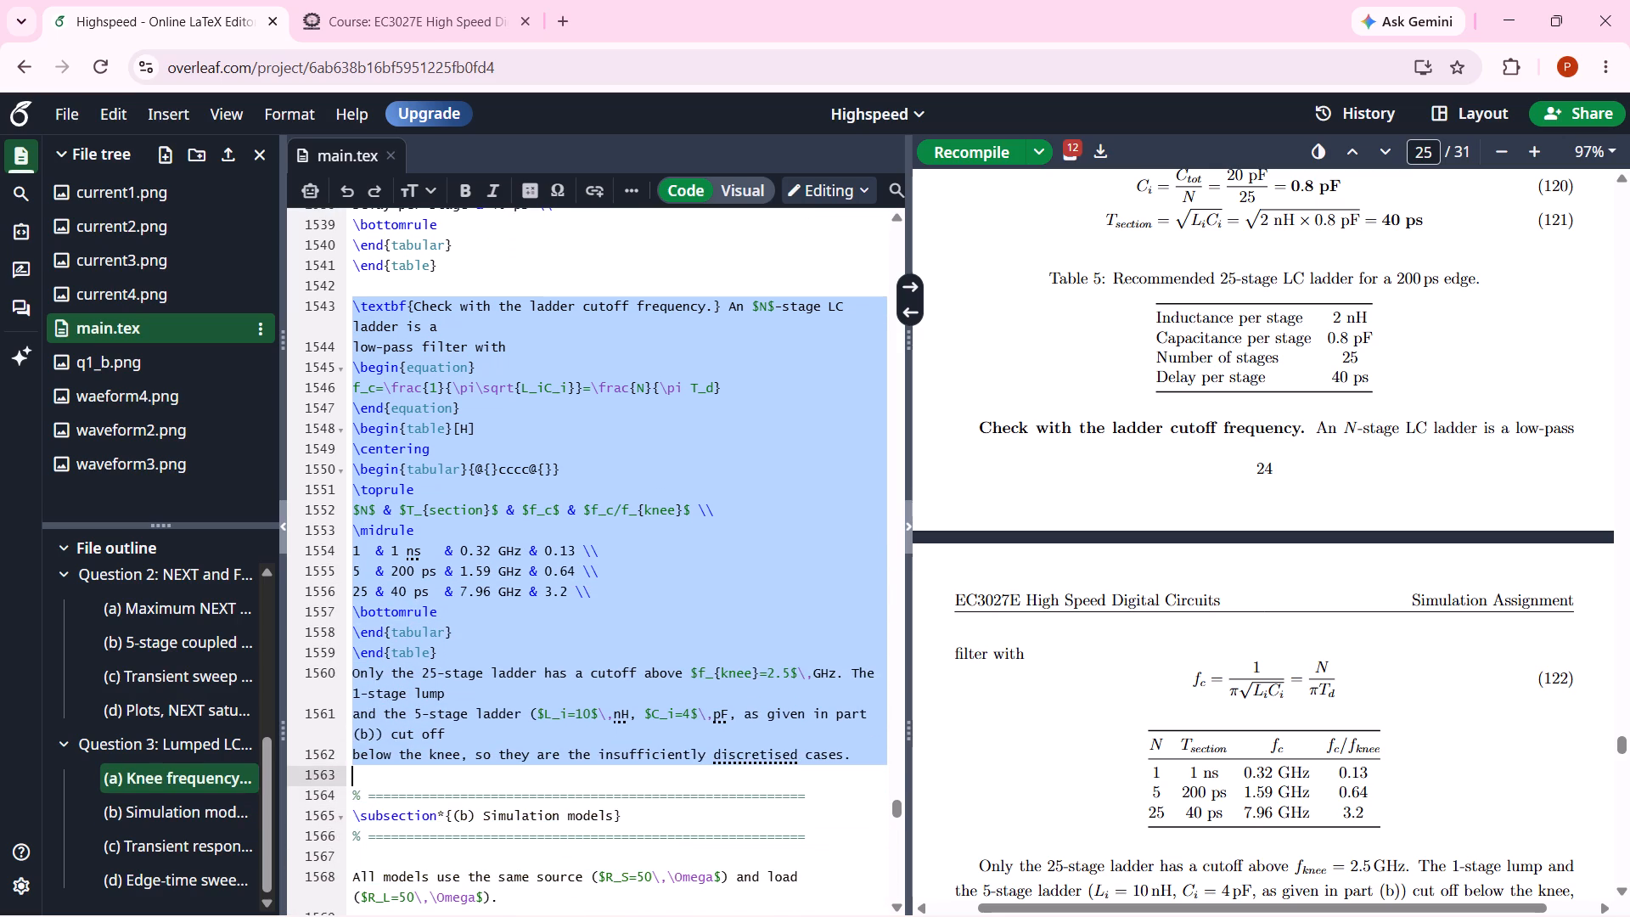
left_click_drag(561, 782, 562, 781)
key("BackSpace")
key("BackSpace")
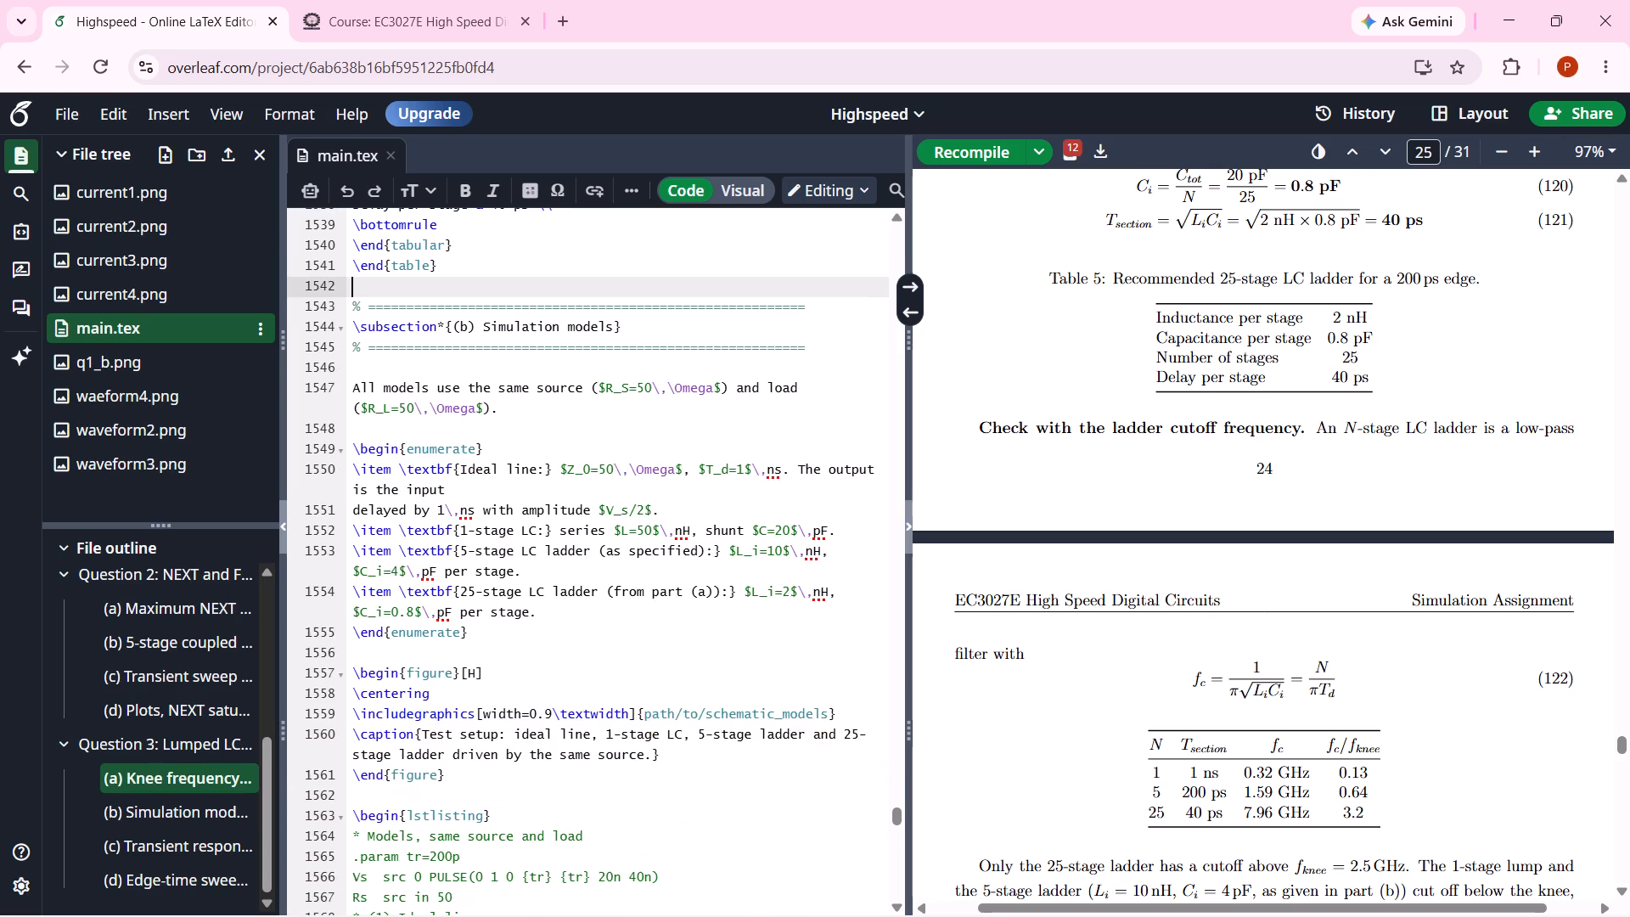
key("BackSpace")
key("Return")
Recompile the report and check the section (b) Simulation models in the PDF.
left_click(989, 149)
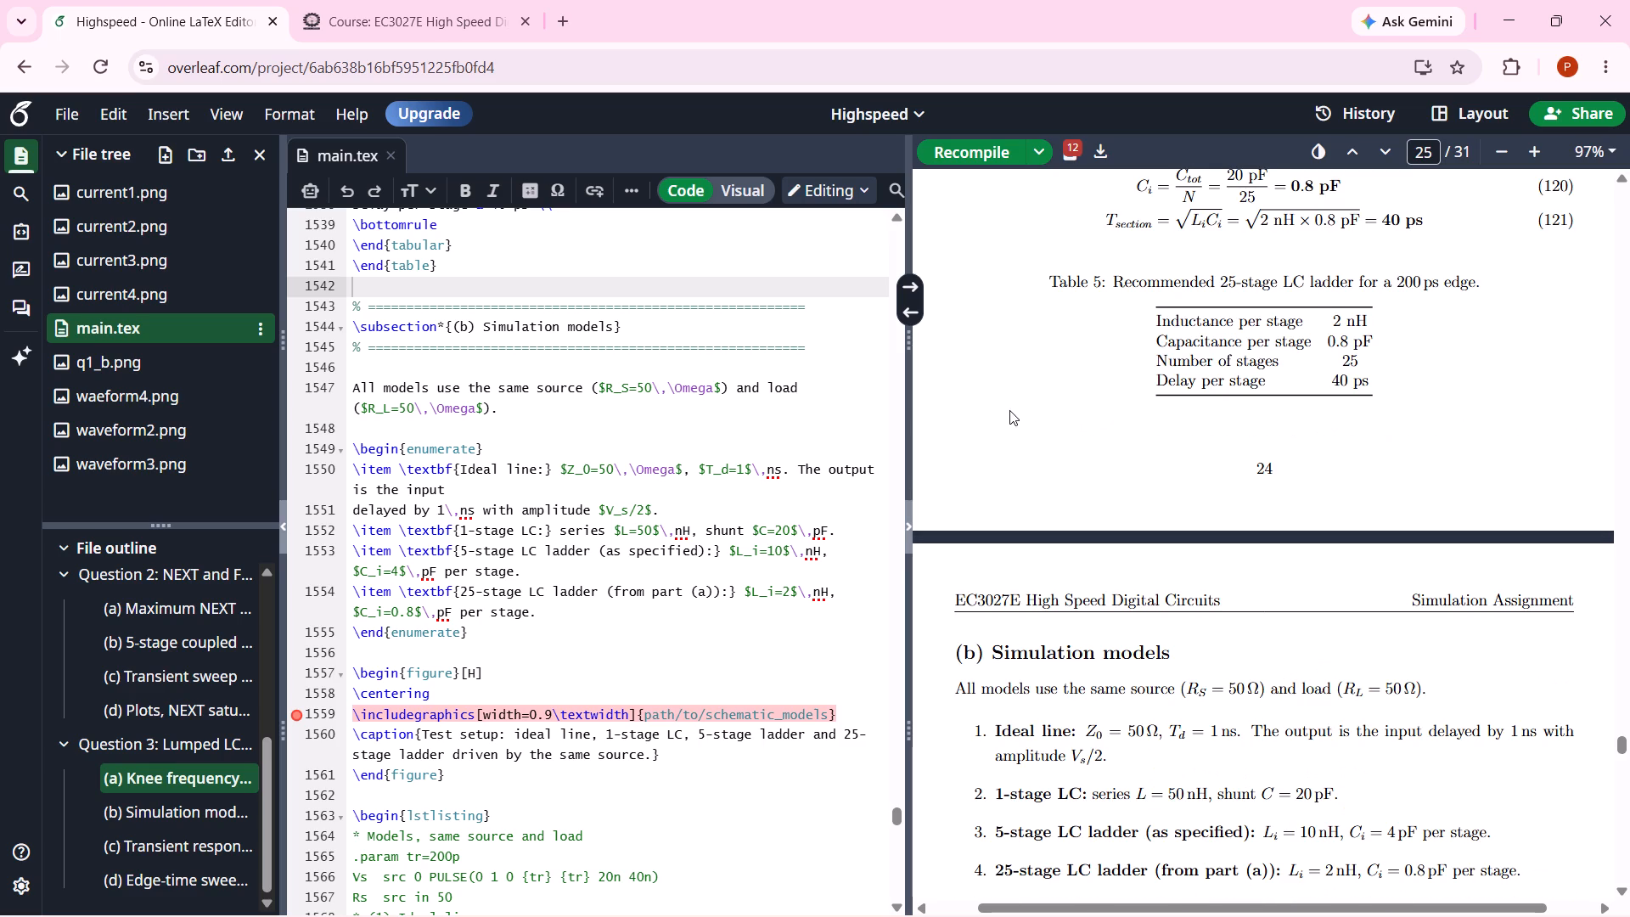
scroll(1009, 410, "down", 4)
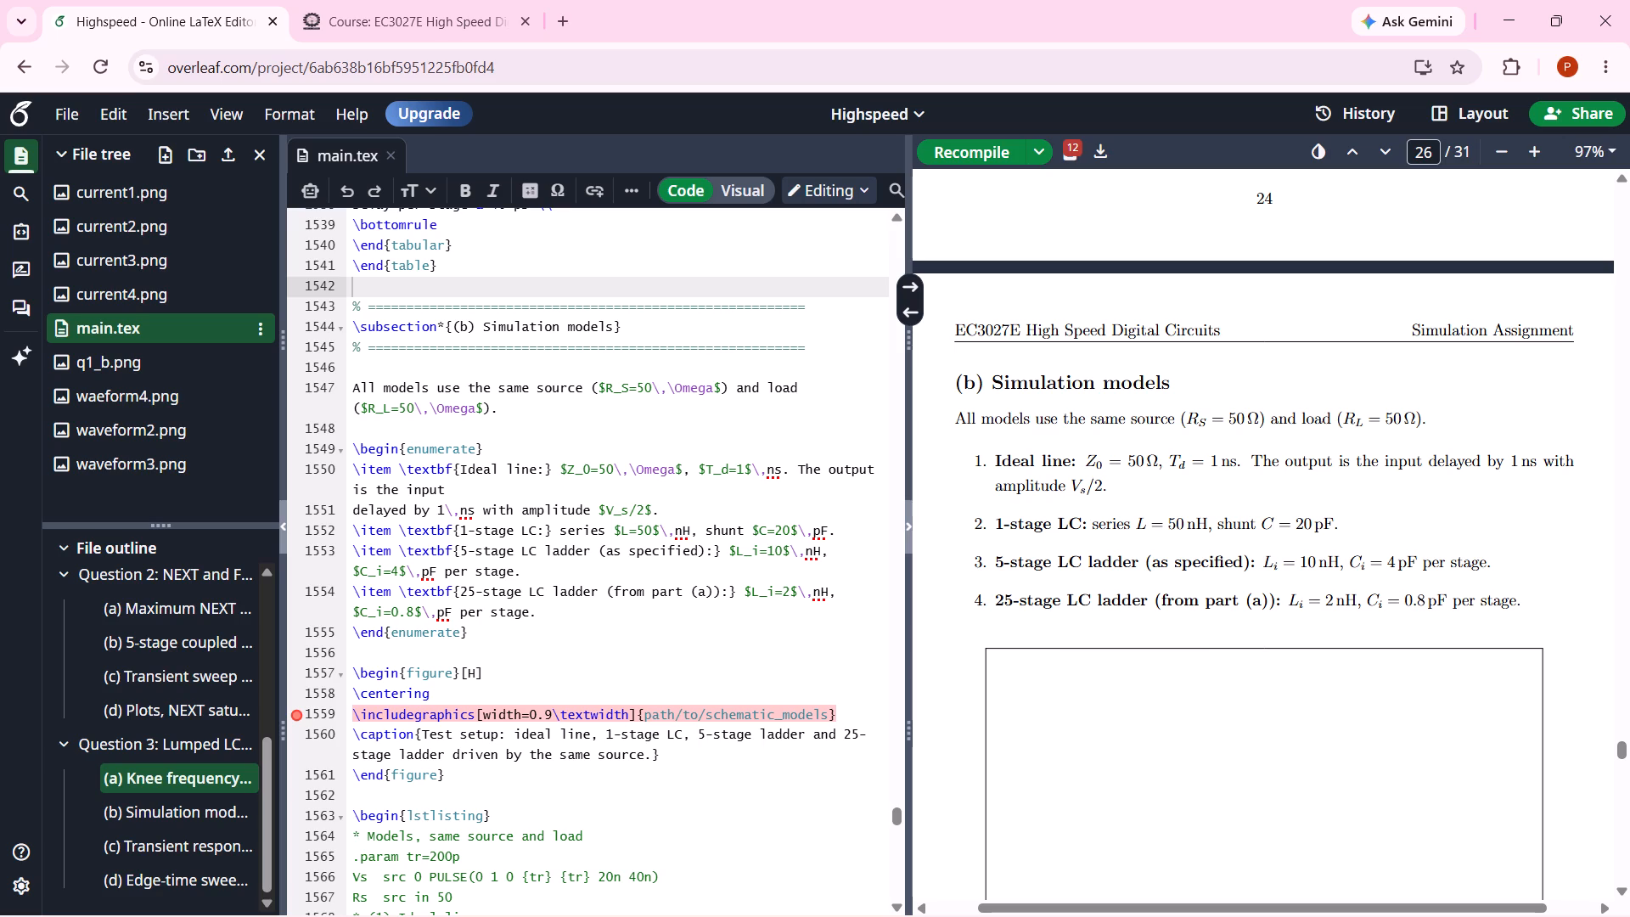
Go back to the assignment sheet SA1.pdf and re-read the simulation models required in Question 3(b).
left_click(461, 0)
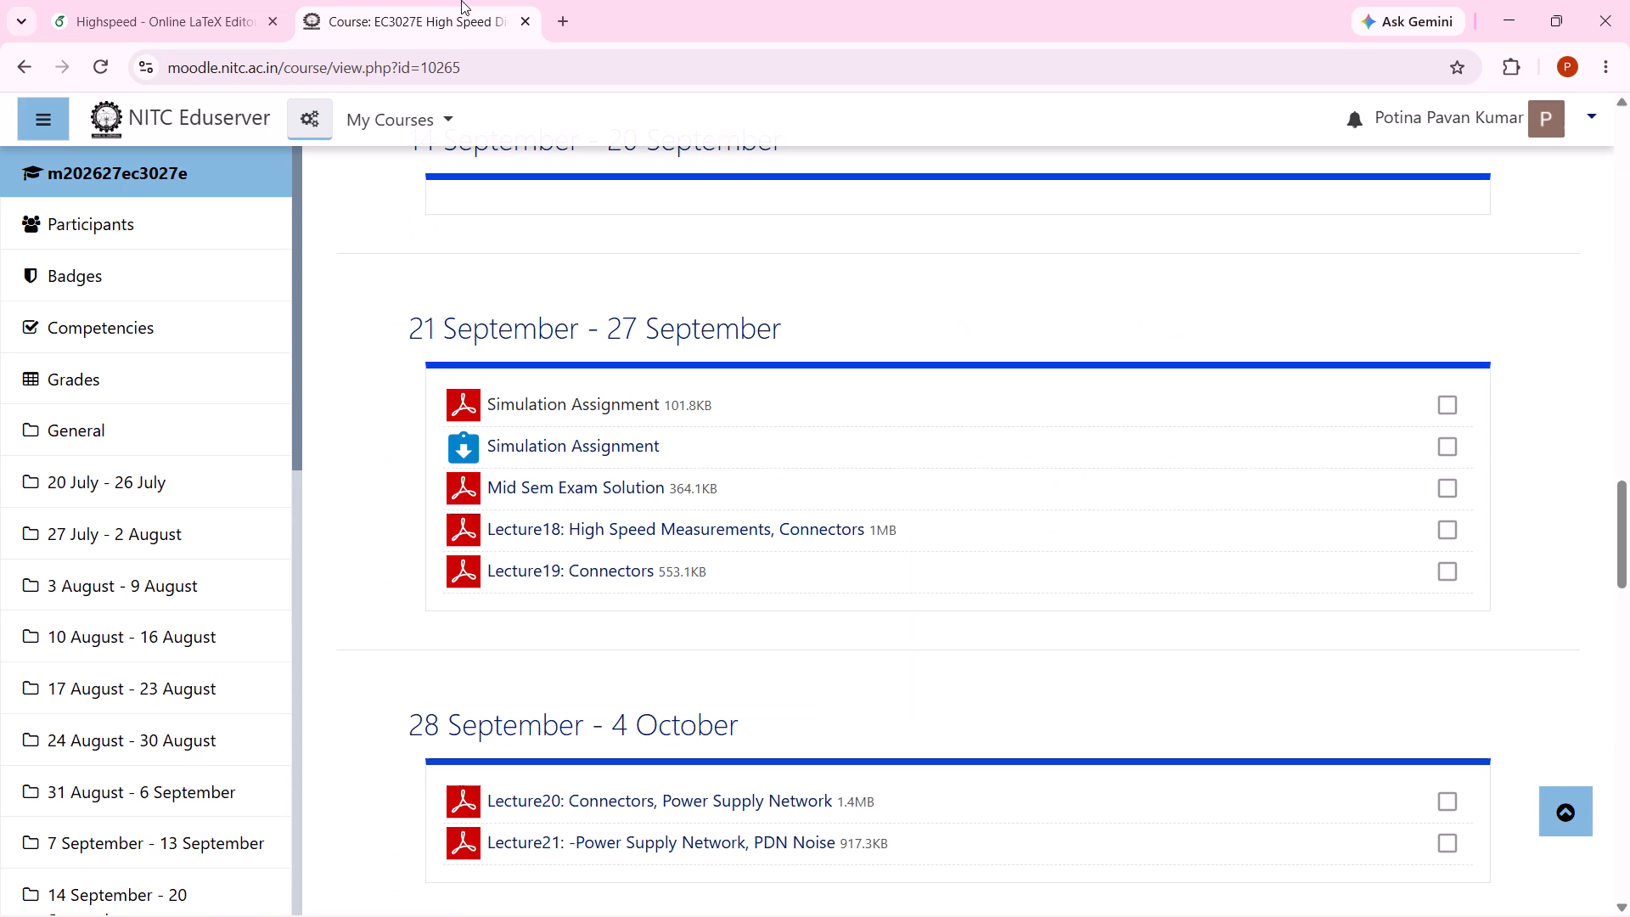
left_click(183, 0)
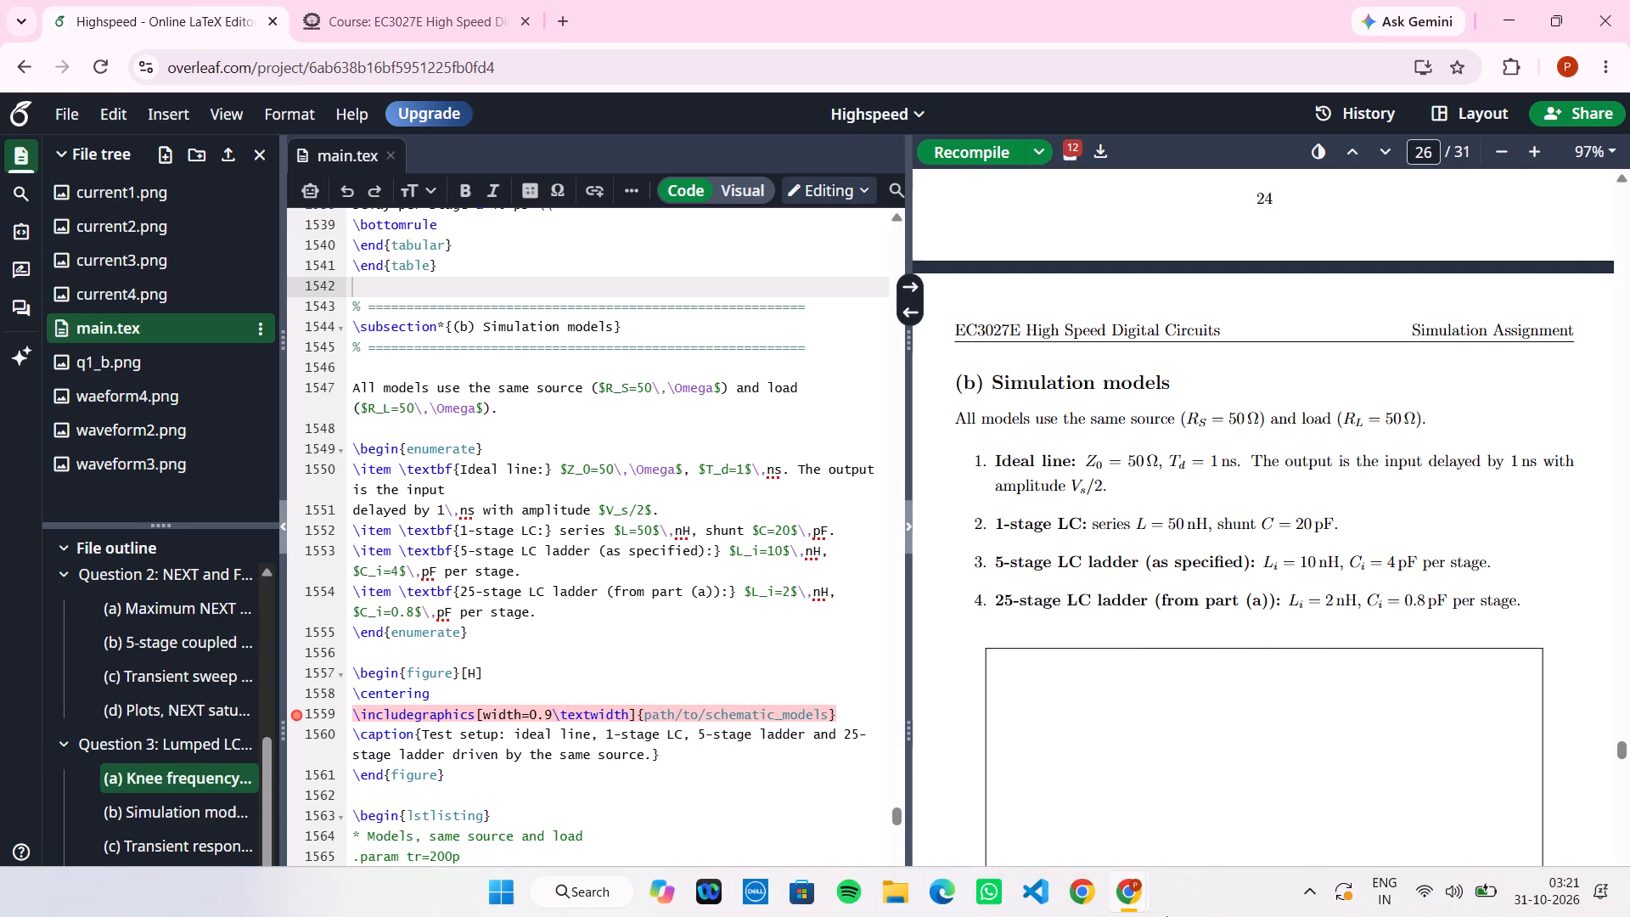
left_click(1227, 789)
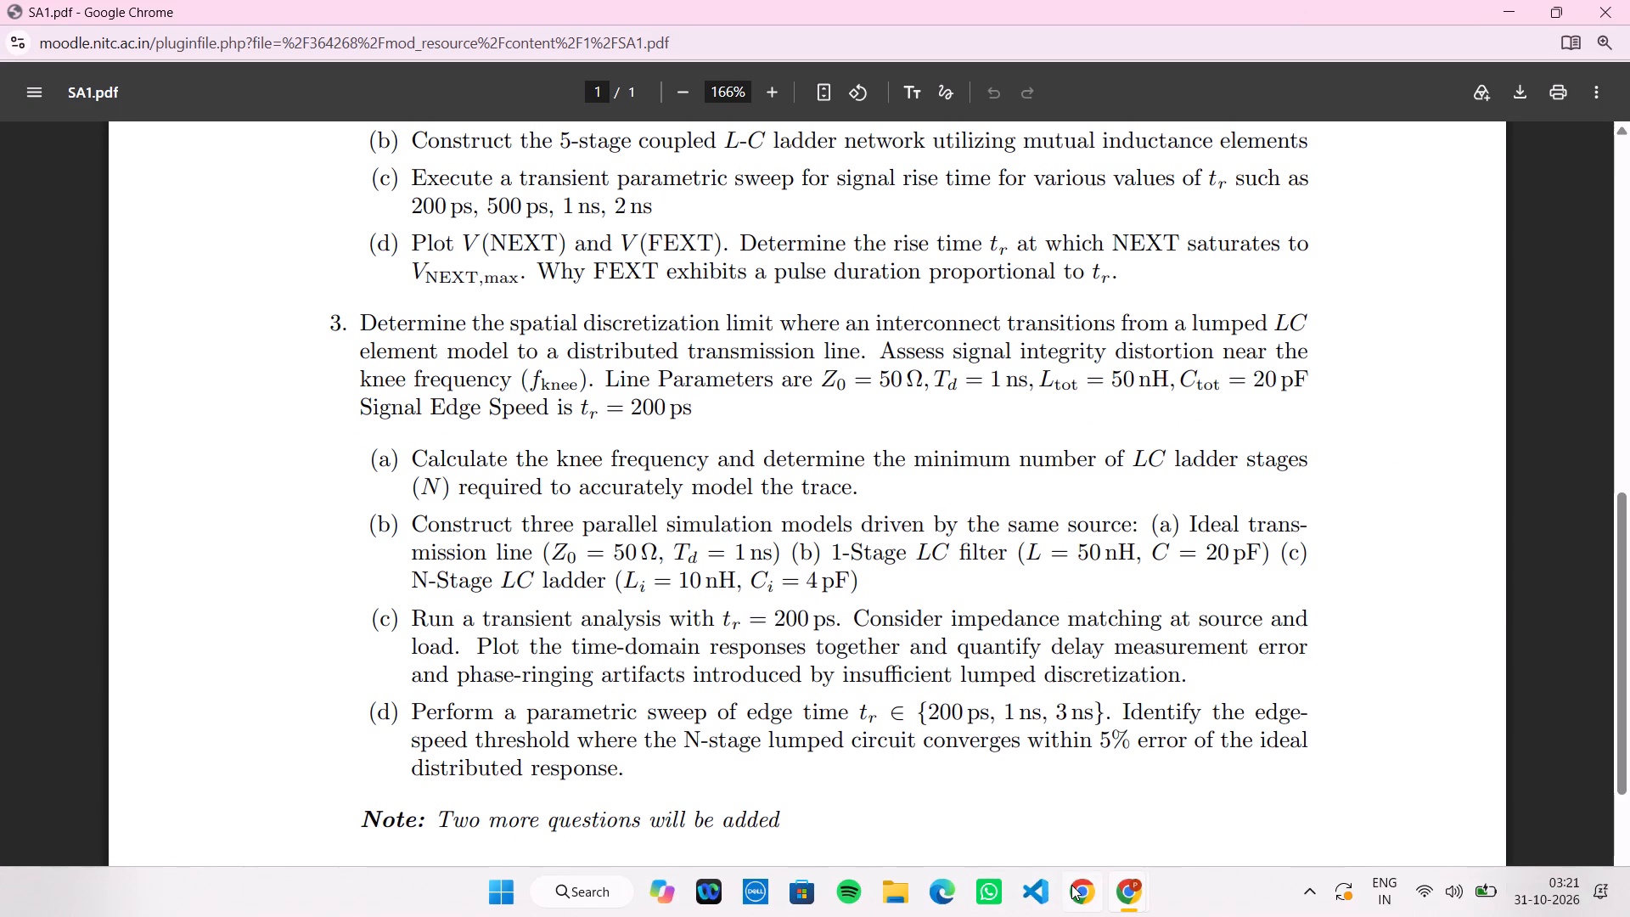
Launch LTspice and bring up the q3 schematic.
left_click(604, 886)
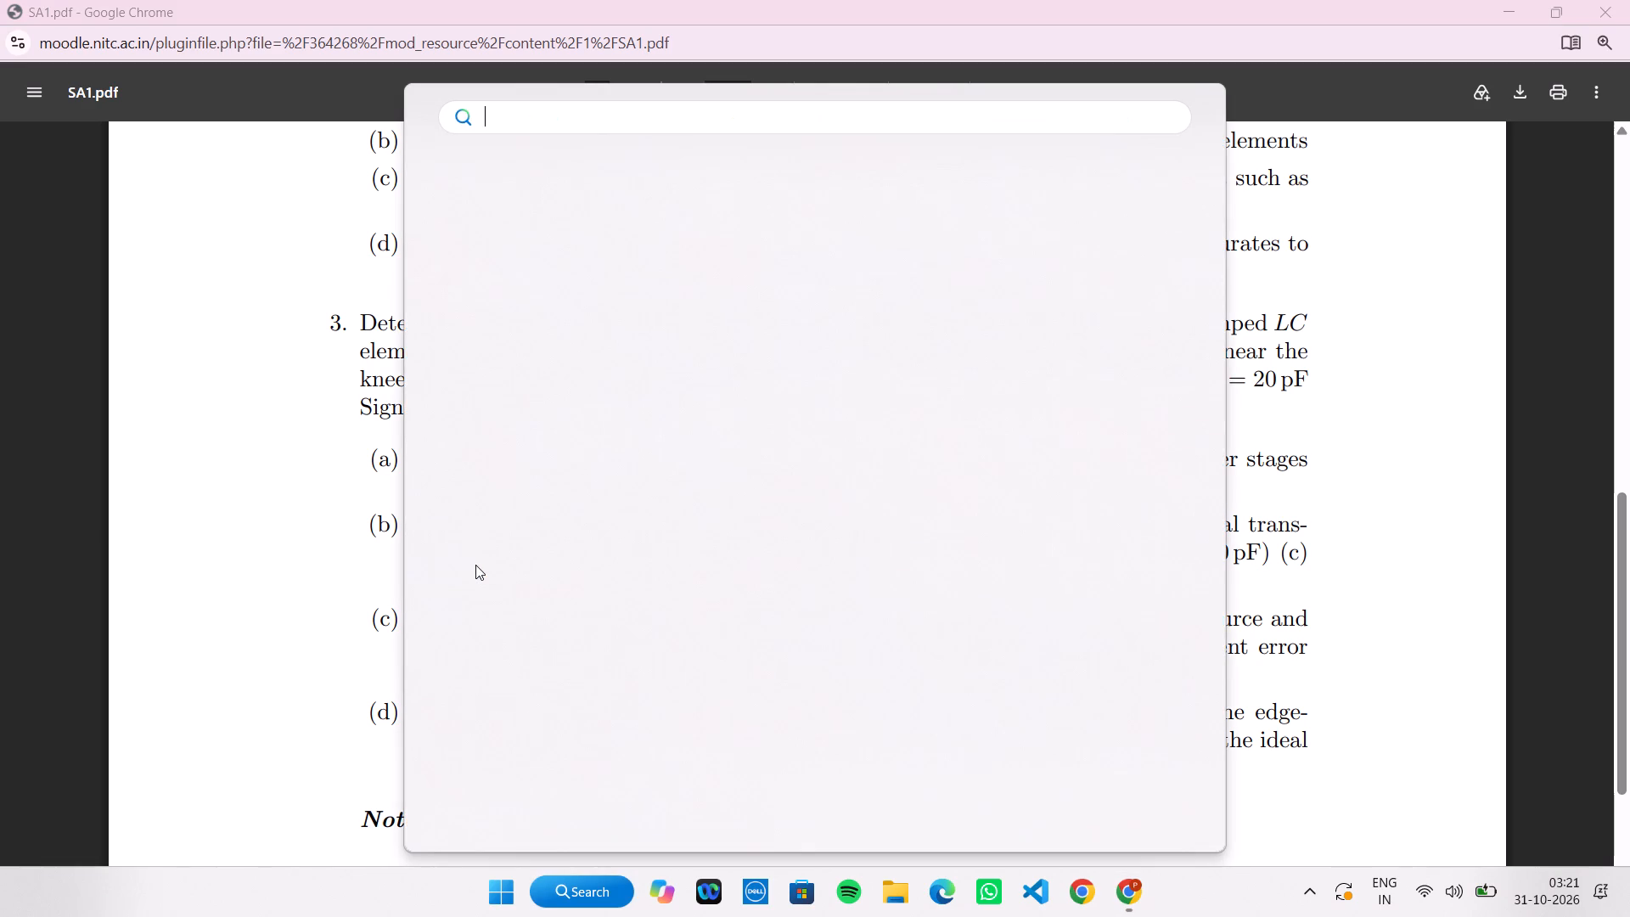
left_click(516, 228)
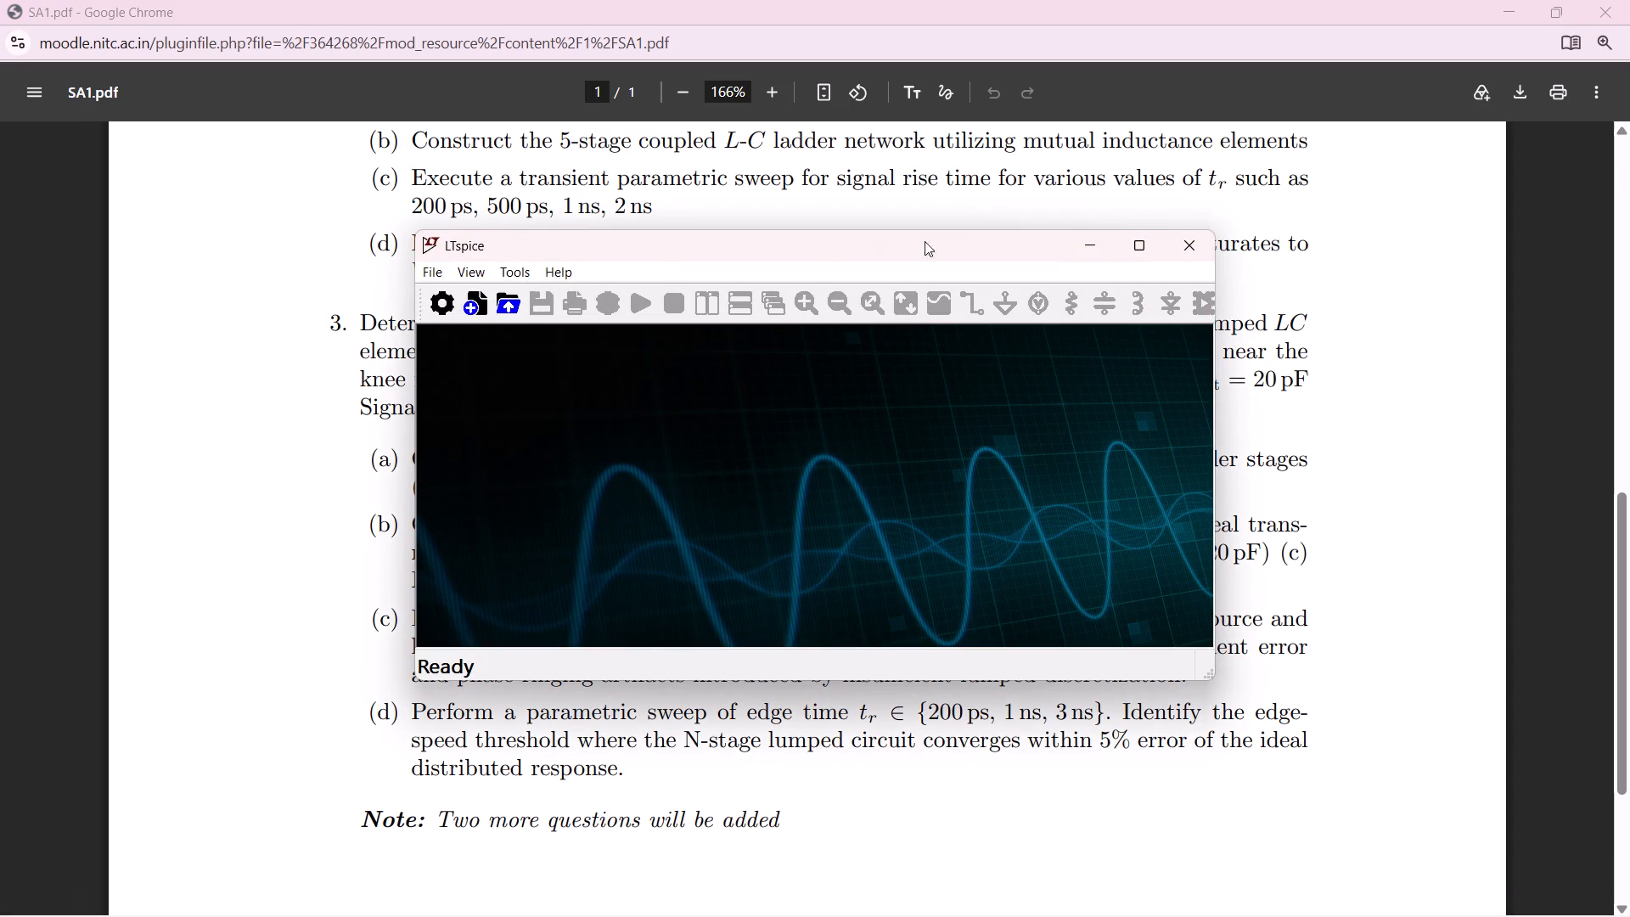
left_click(1186, 245)
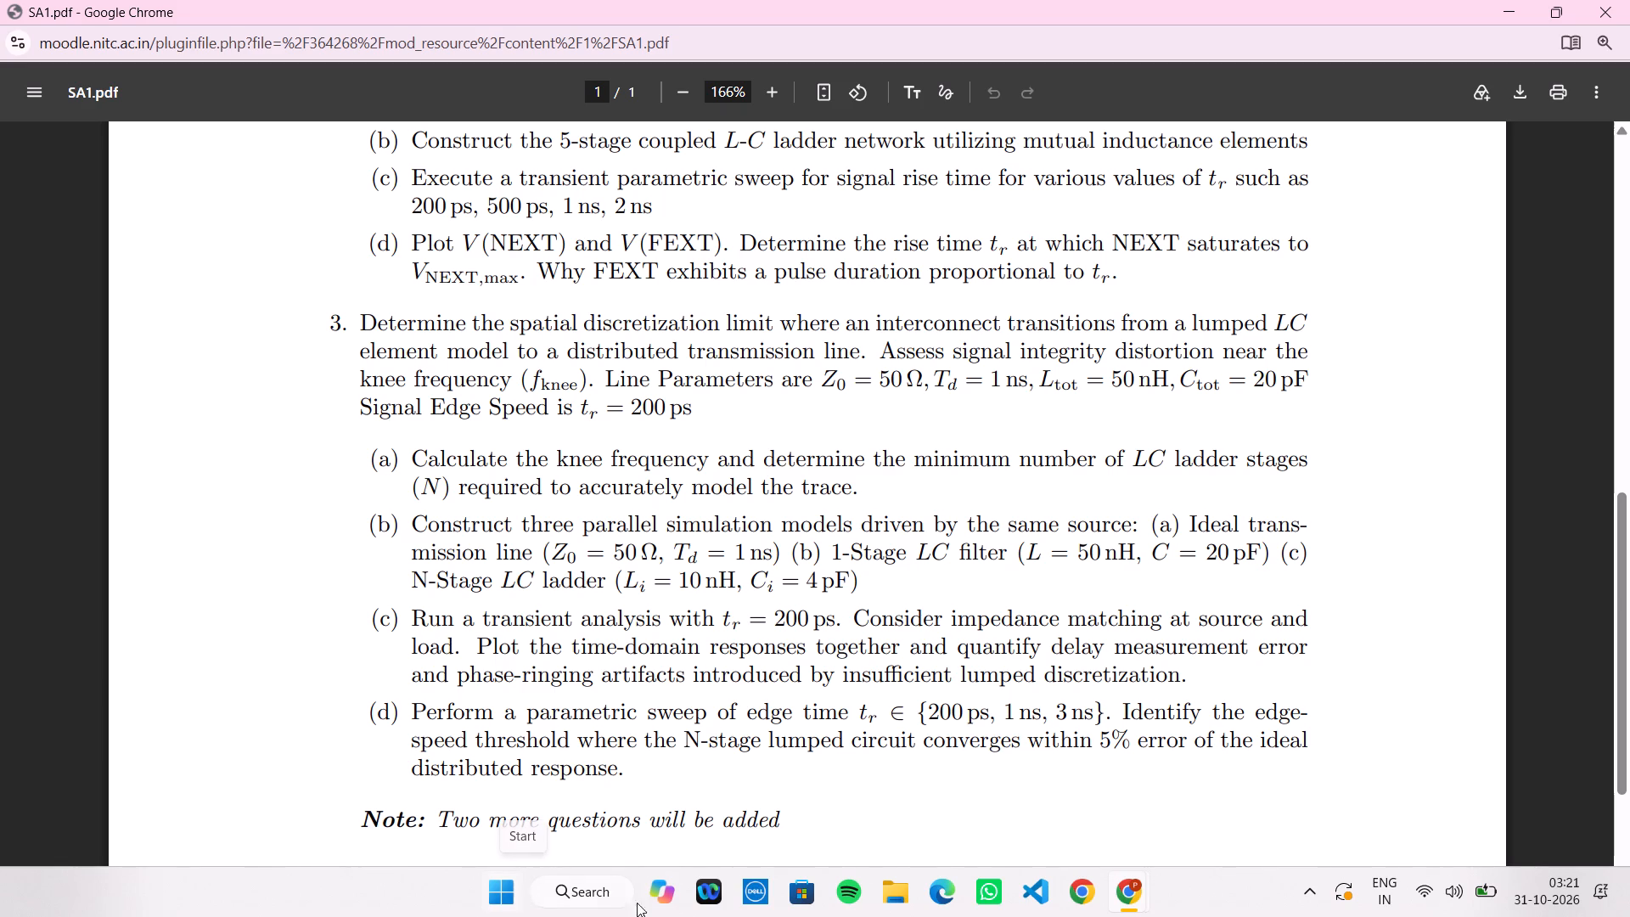
Open the q3 LTspice schematic from the simulations folder in File Explorer and maximize its window.
left_click(891, 897)
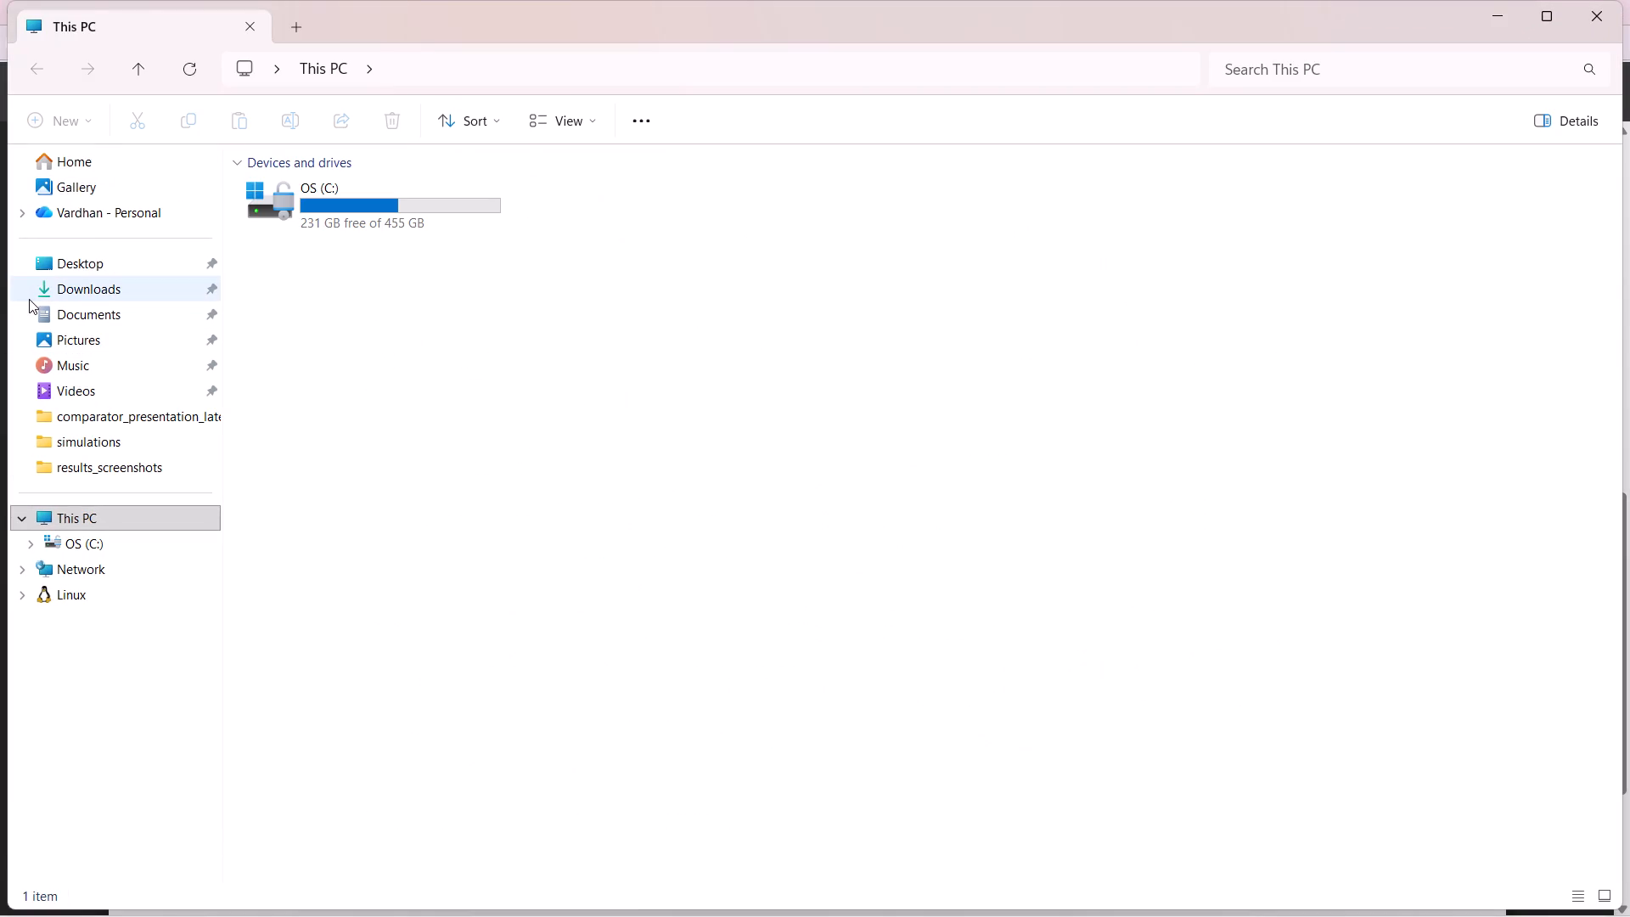
left_click(32, 296)
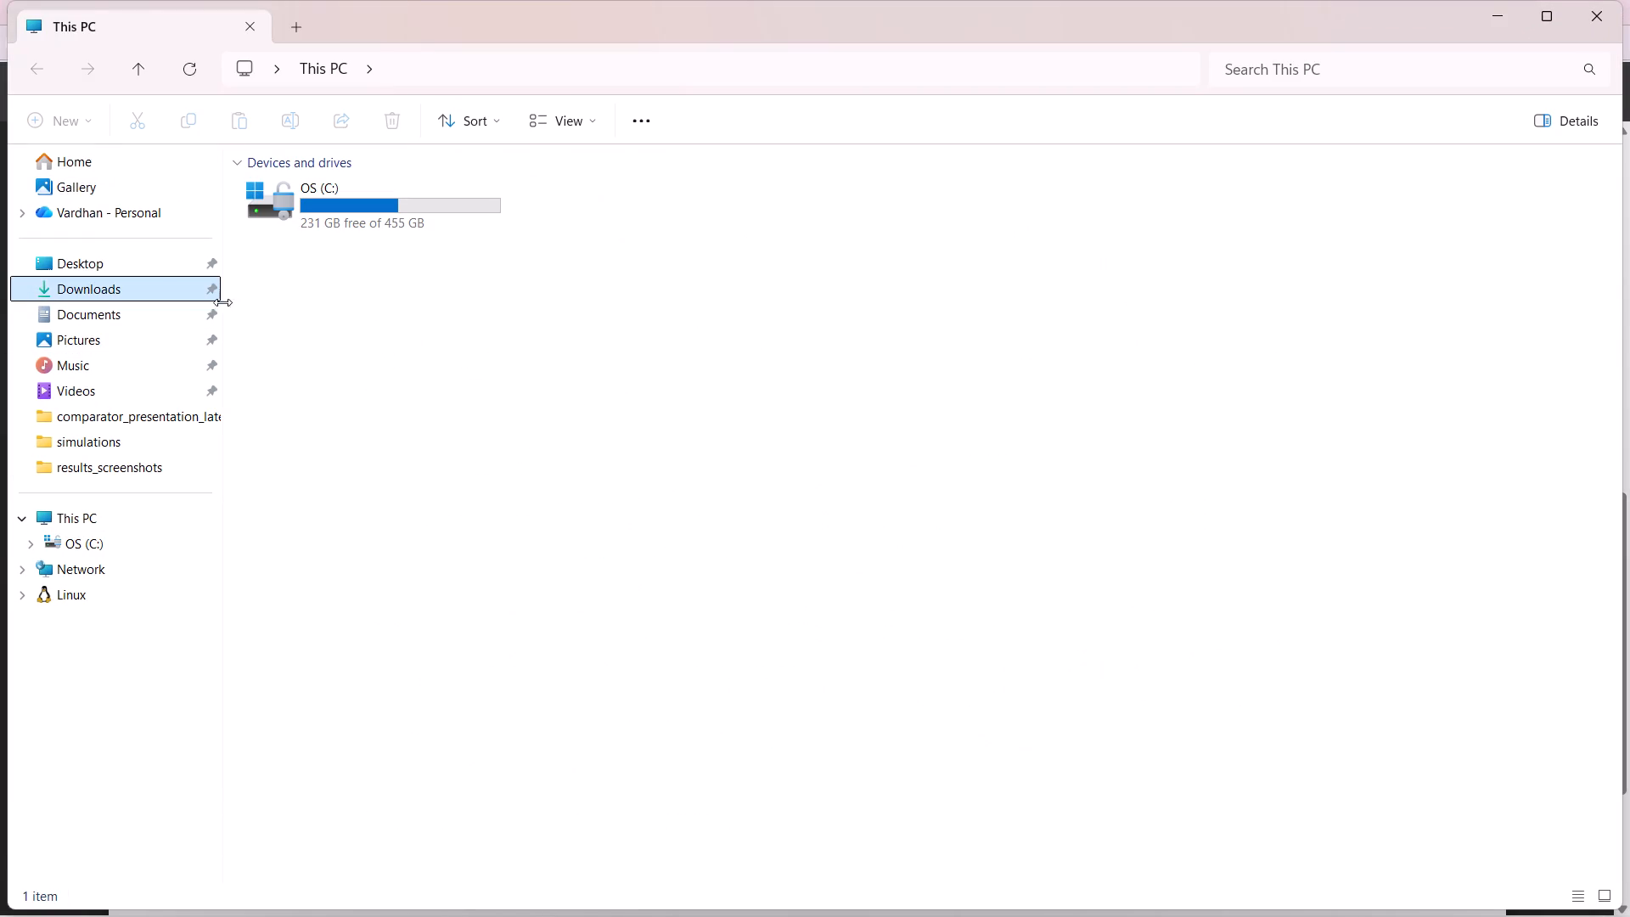
left_click(170, 283)
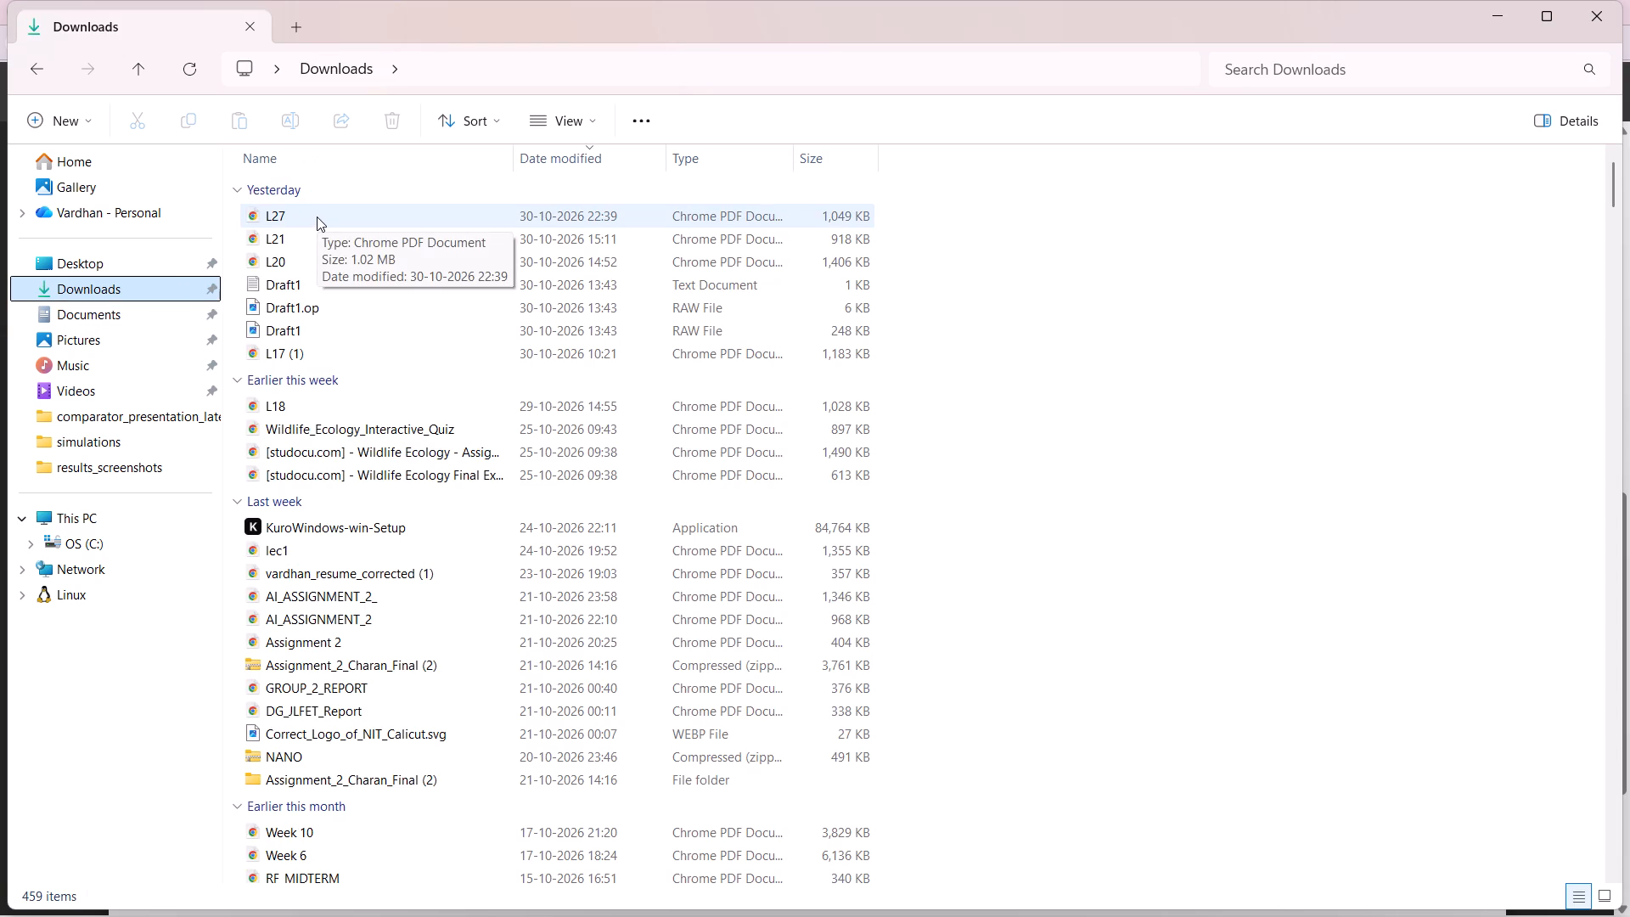
left_click(92, 447)
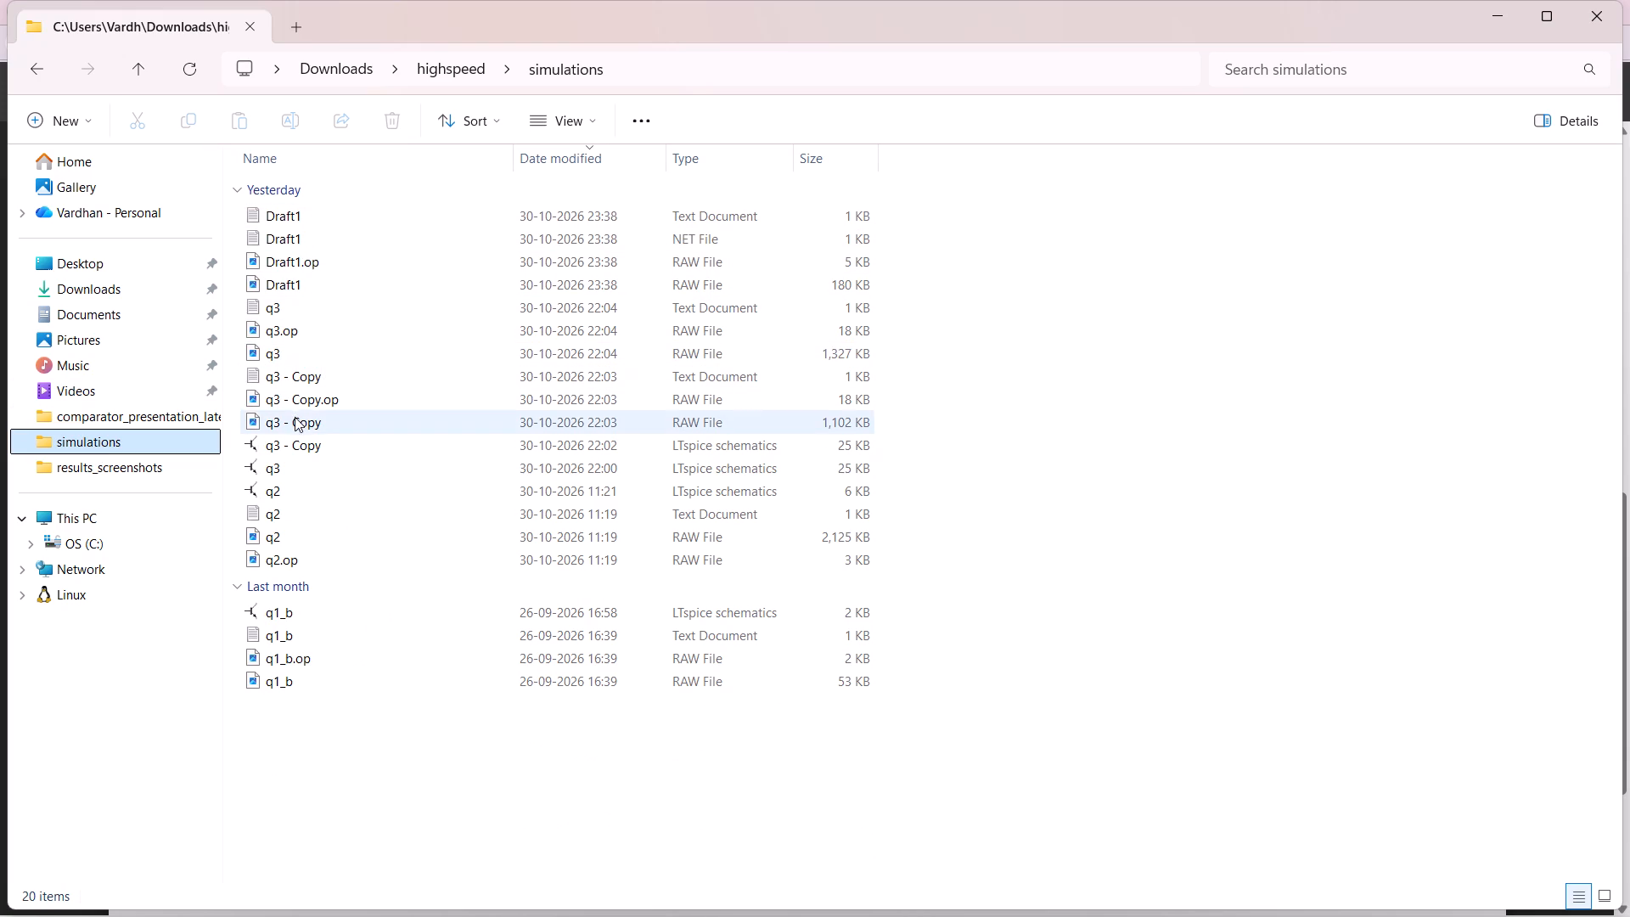
double_click(300, 469)
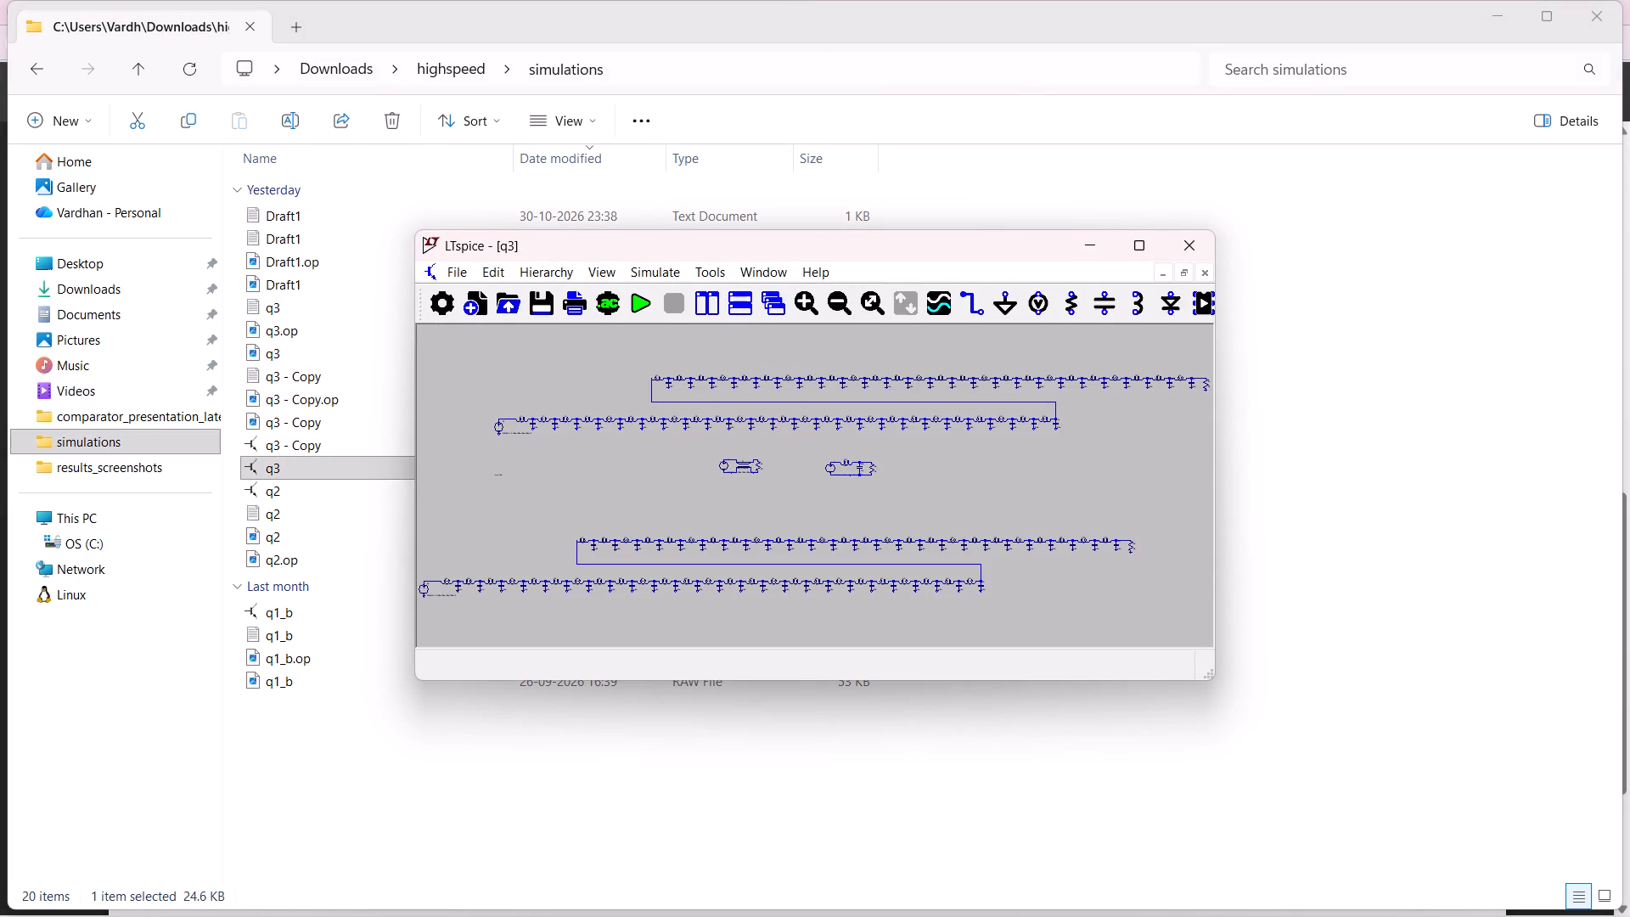
left_click(1129, 248)
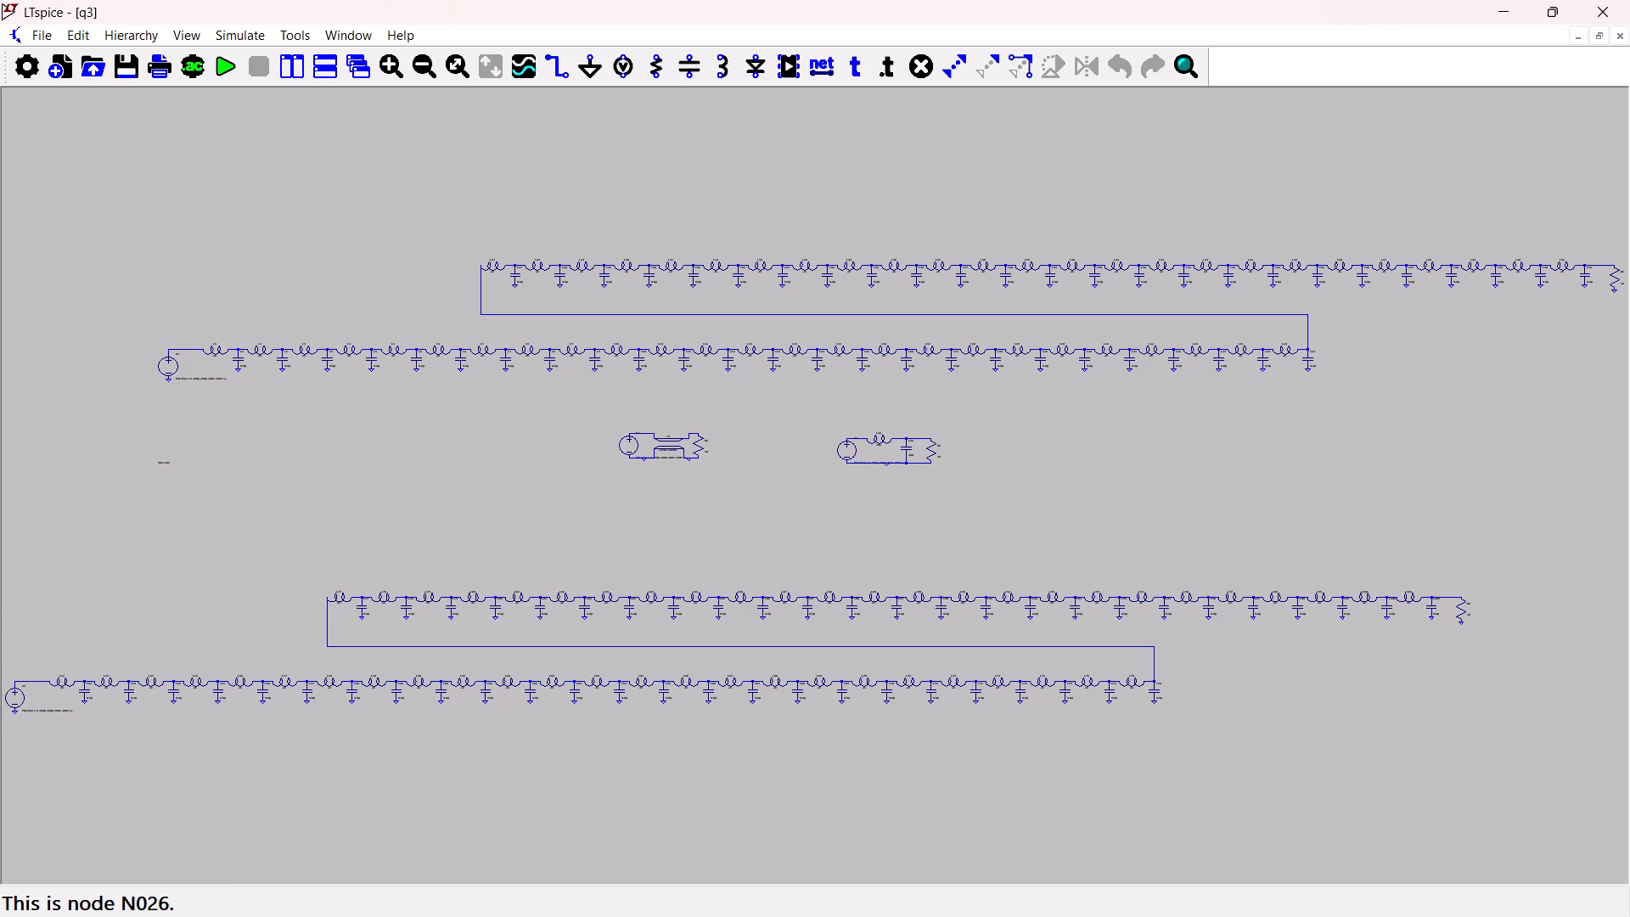
Delete the lower multi-stage LC ladder circuit from the q3 schematic, including its load resistor, voltage source and source text.
left_click(928, 63)
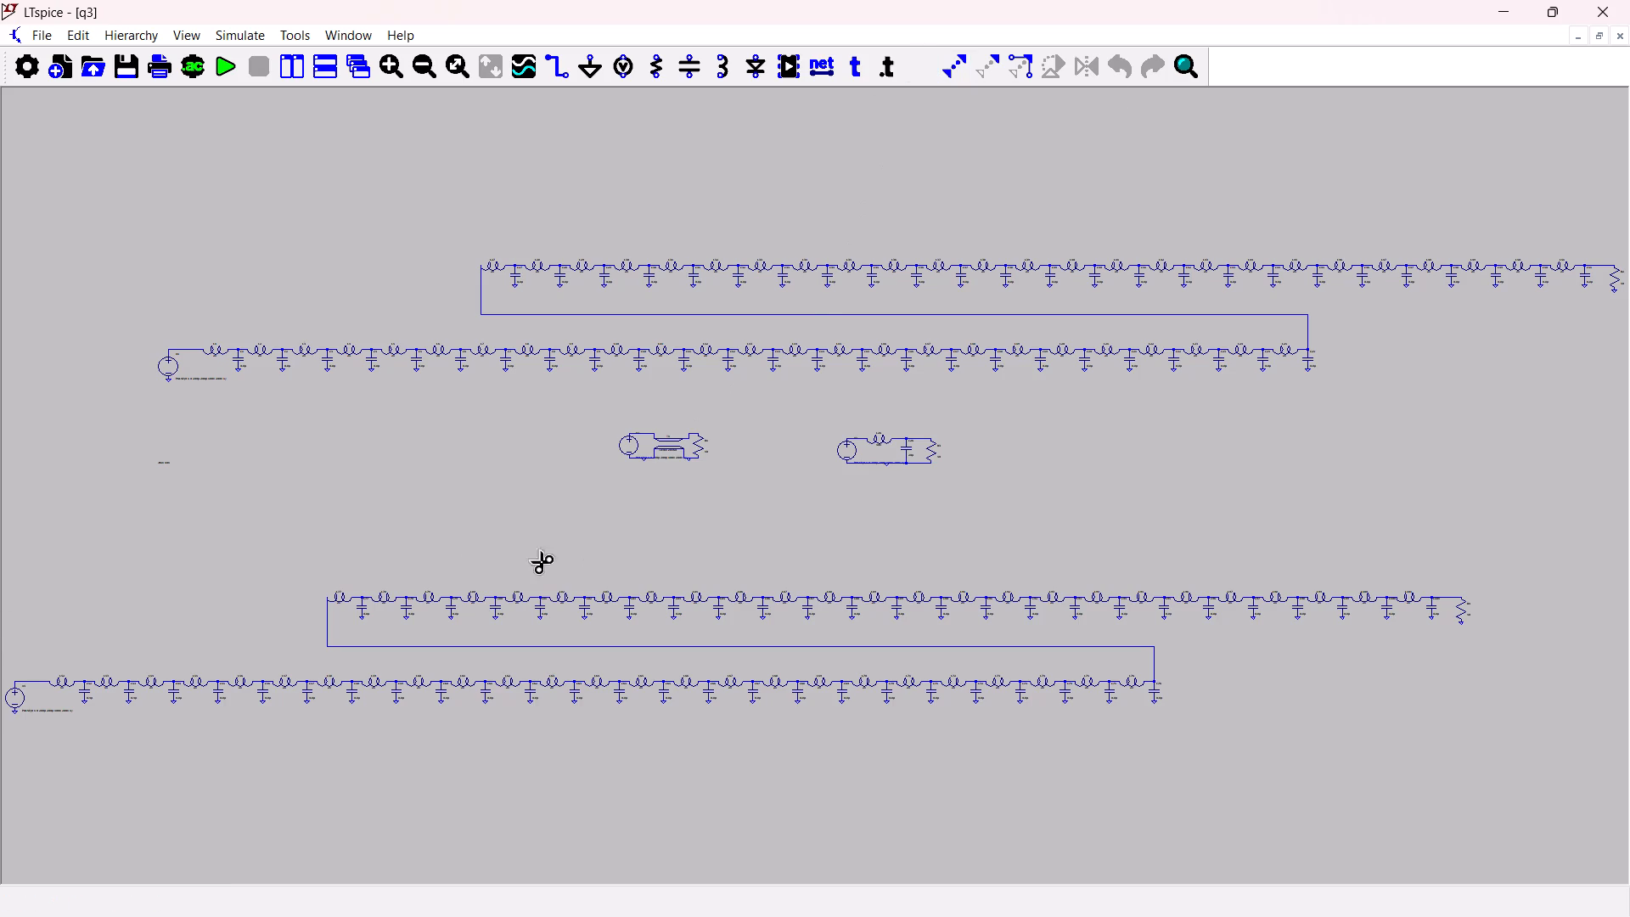
left_click(394, 614)
left_click_drag(83, 526, 668, 600)
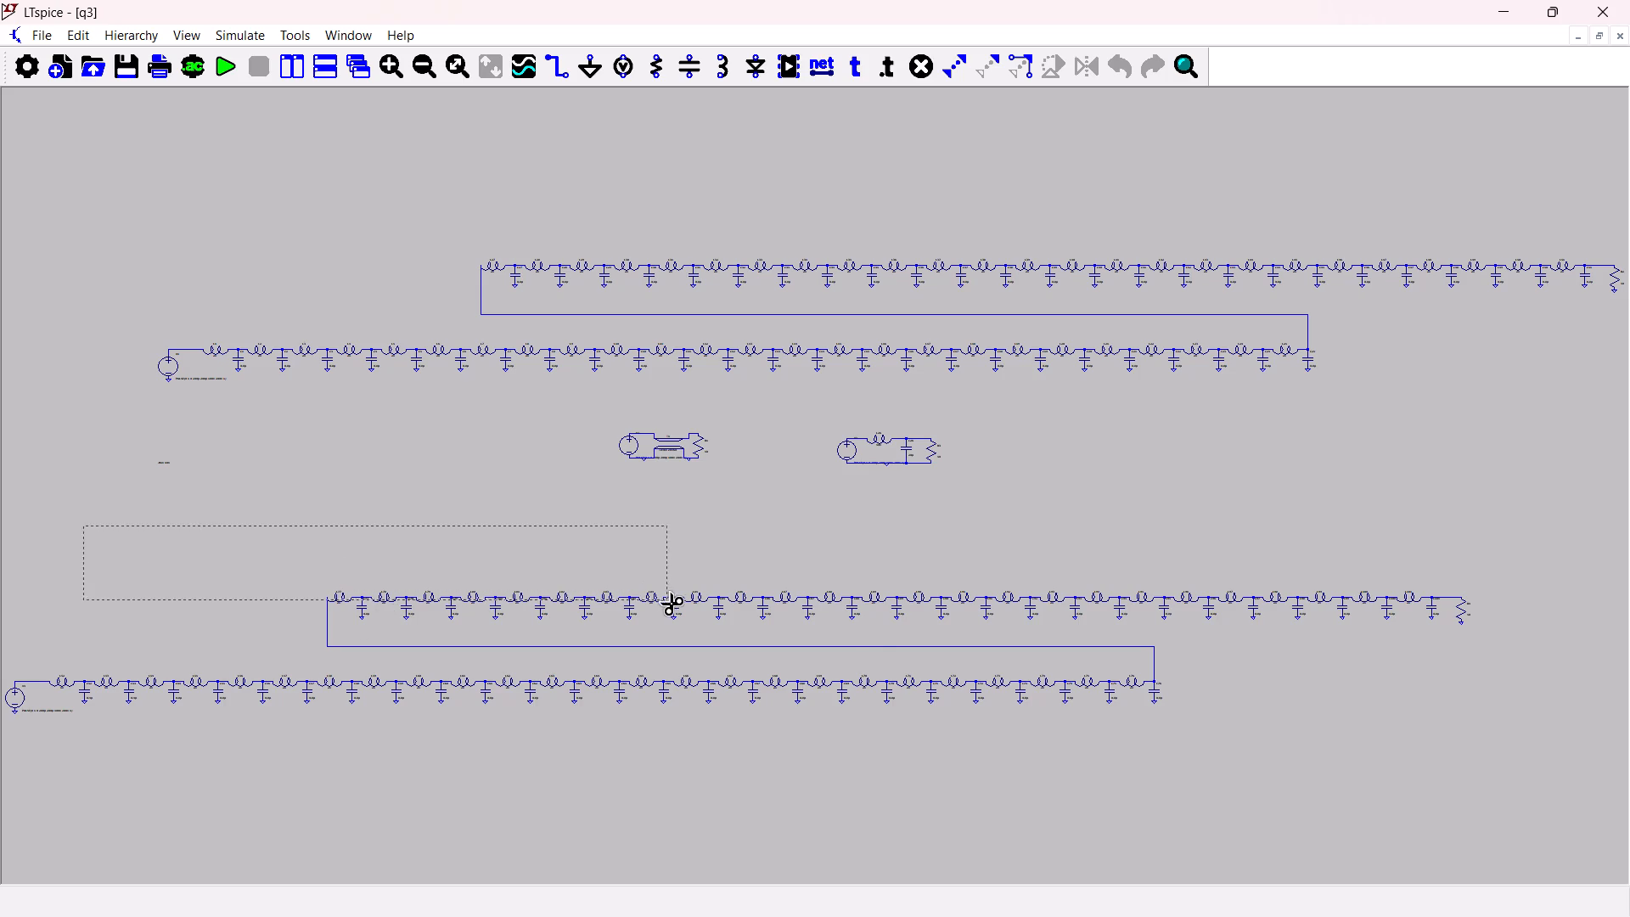
left_click_drag(668, 600, 1490, 735)
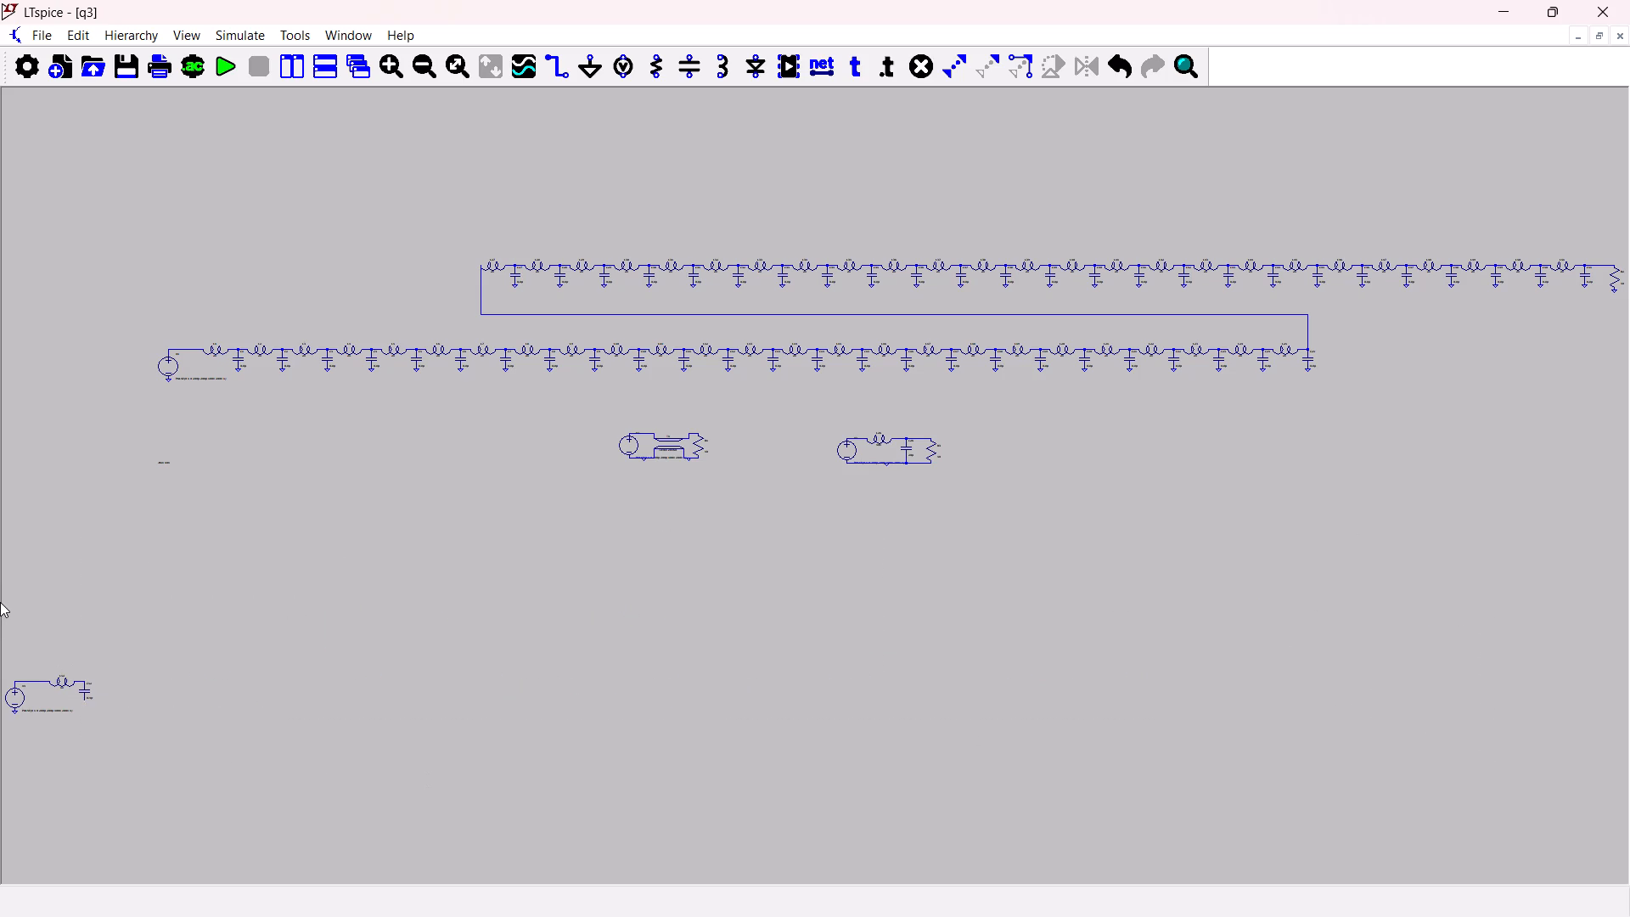
left_click_drag(0, 602, 114, 740)
left_click_drag(0, 667, 65, 729)
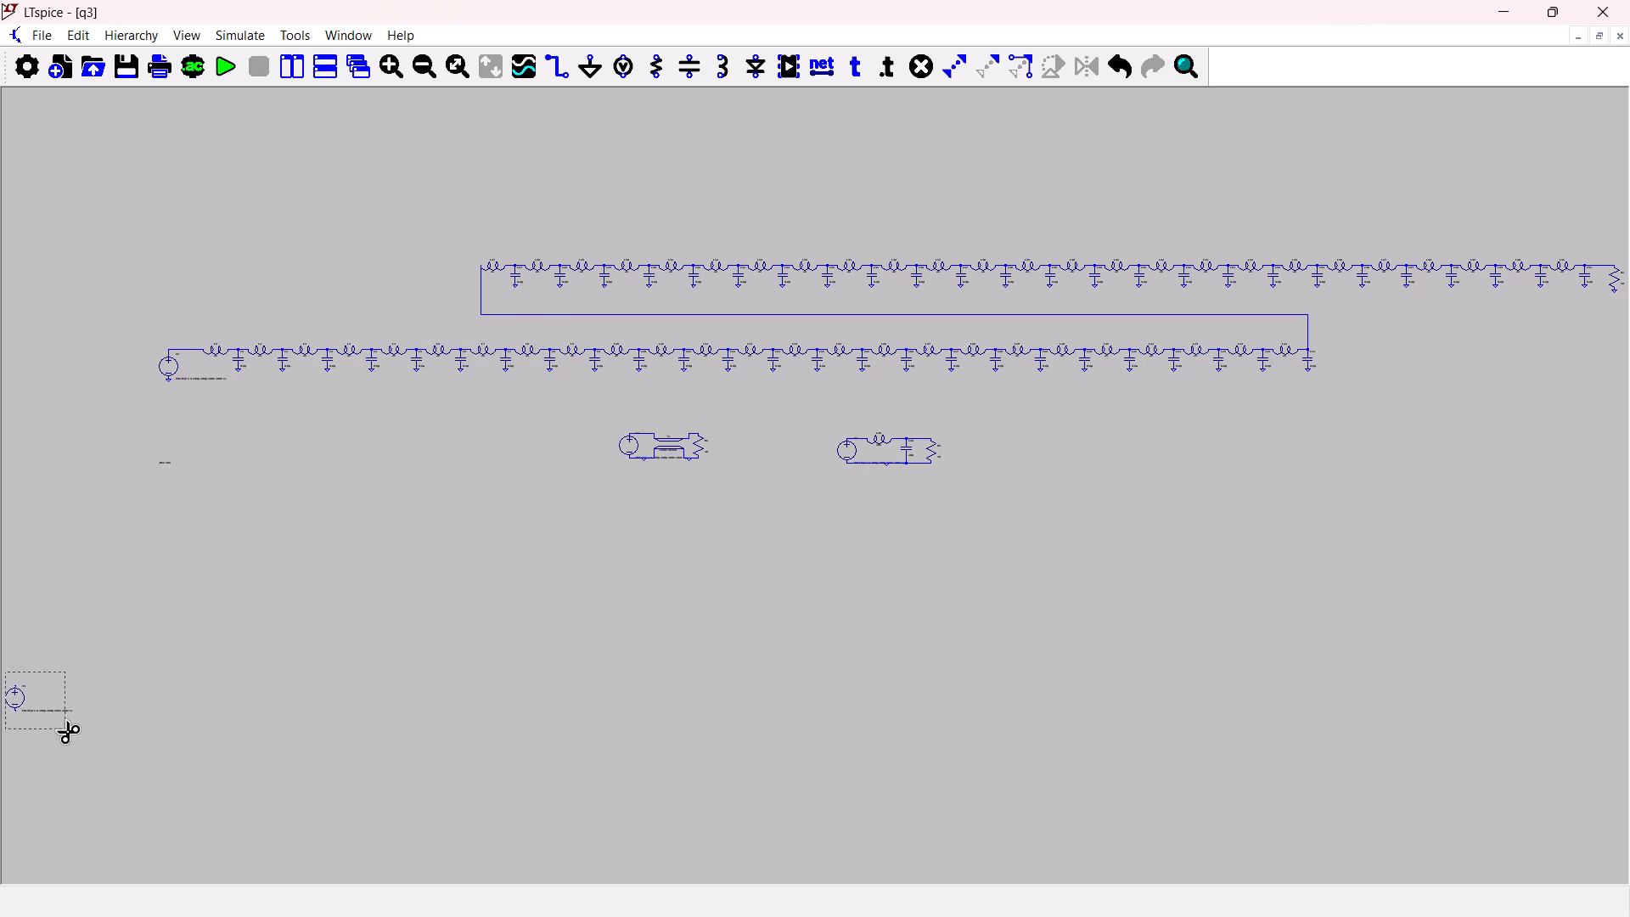
left_click_drag(65, 729, 84, 725)
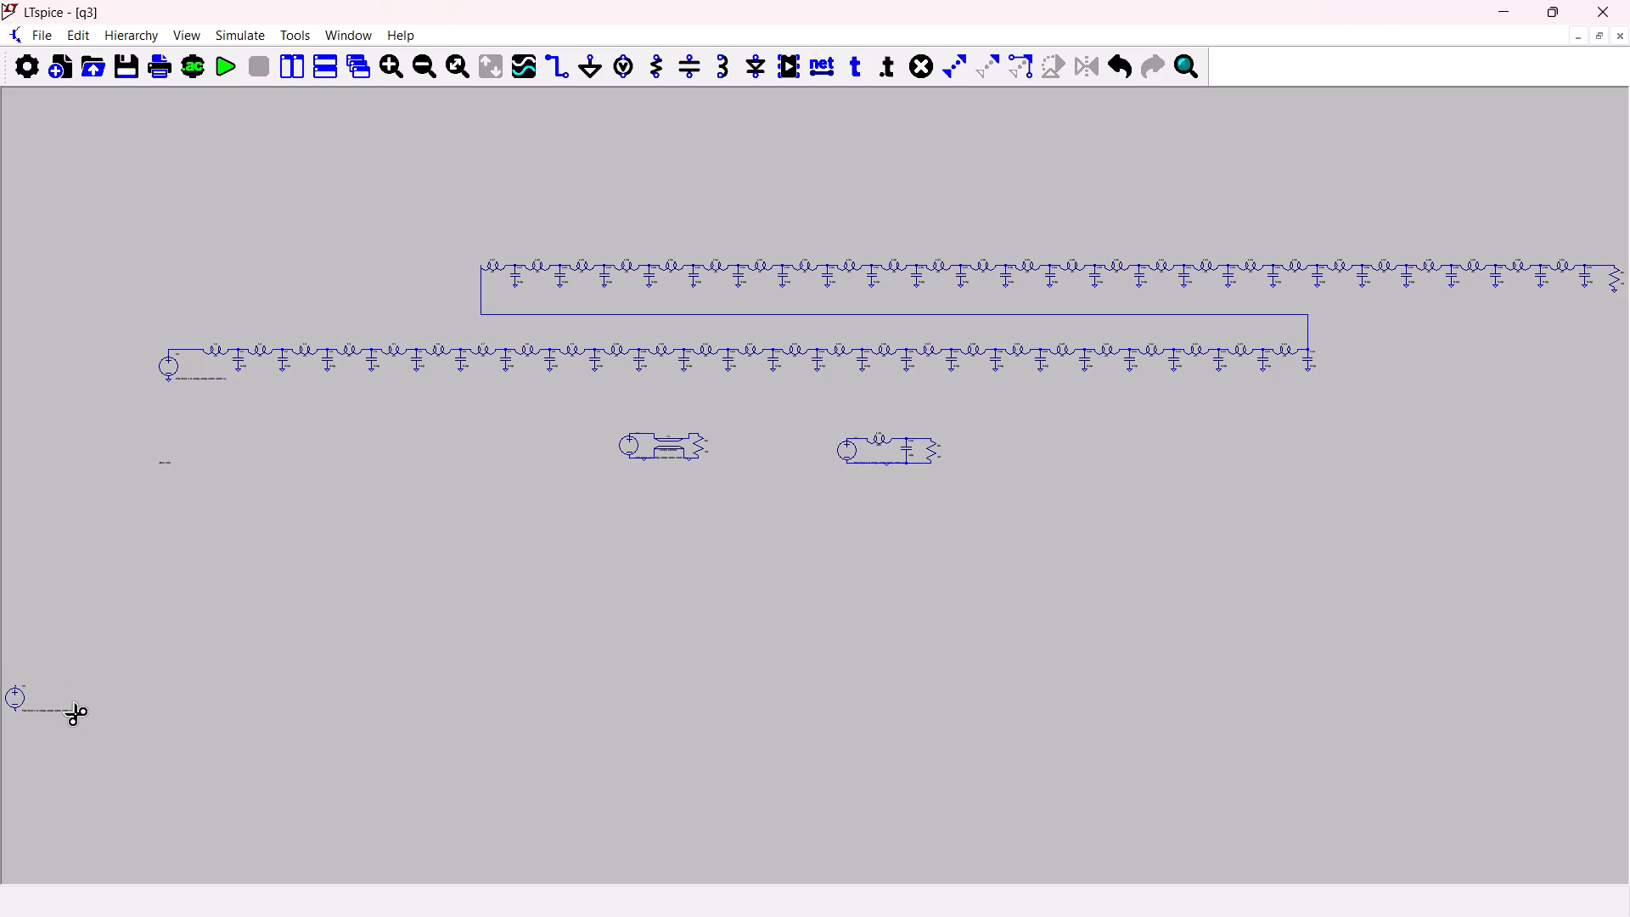
left_click(72, 711)
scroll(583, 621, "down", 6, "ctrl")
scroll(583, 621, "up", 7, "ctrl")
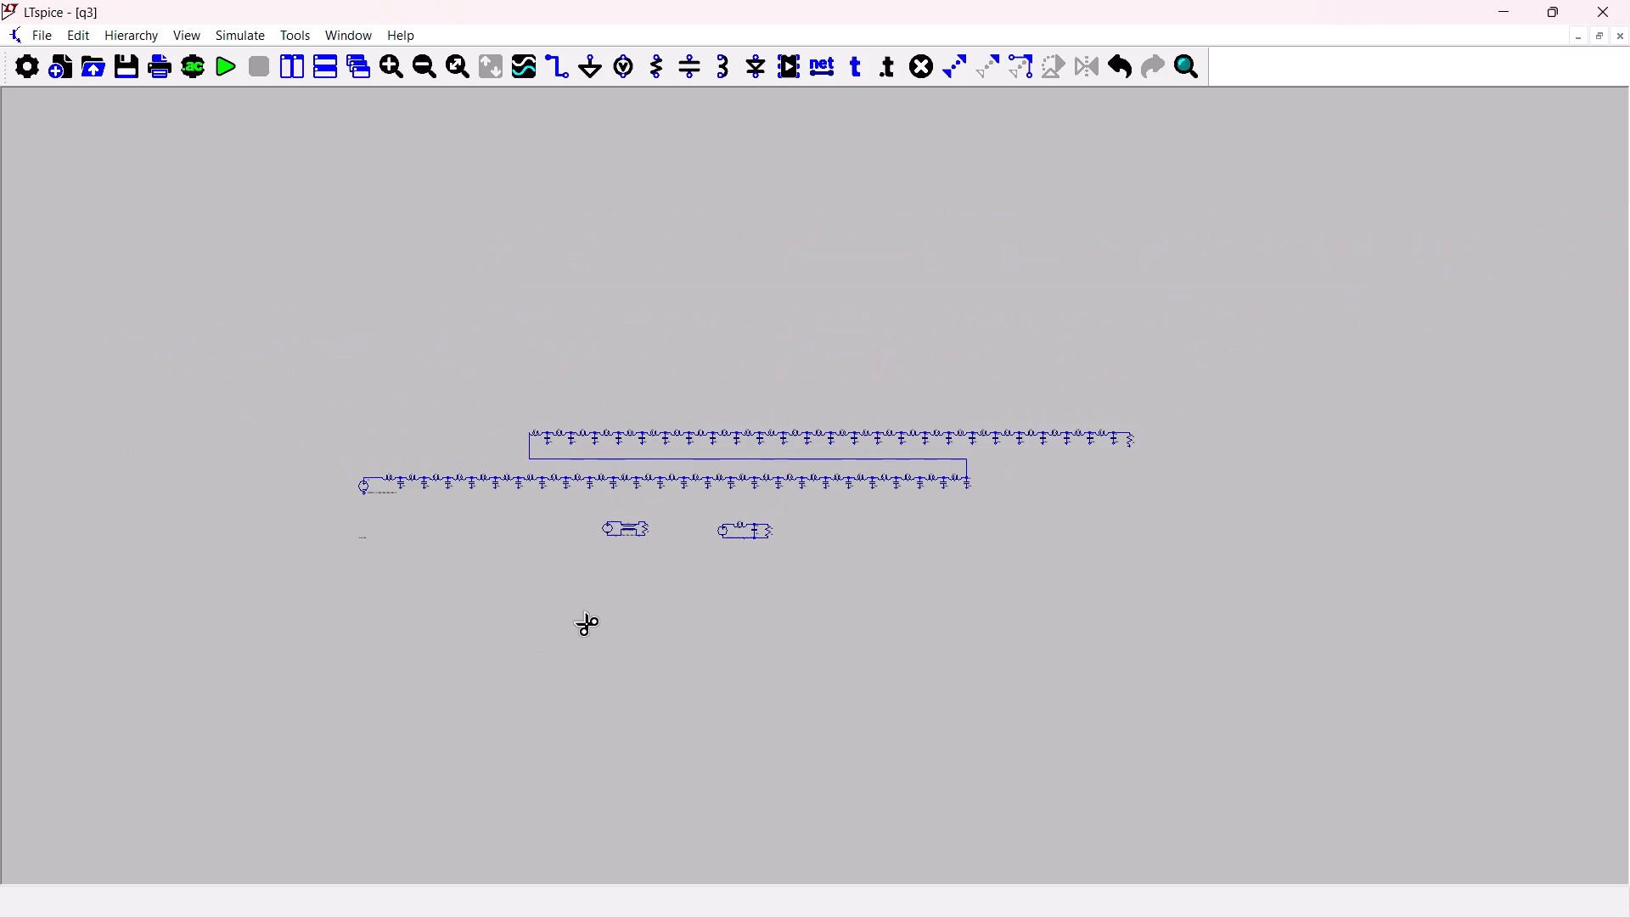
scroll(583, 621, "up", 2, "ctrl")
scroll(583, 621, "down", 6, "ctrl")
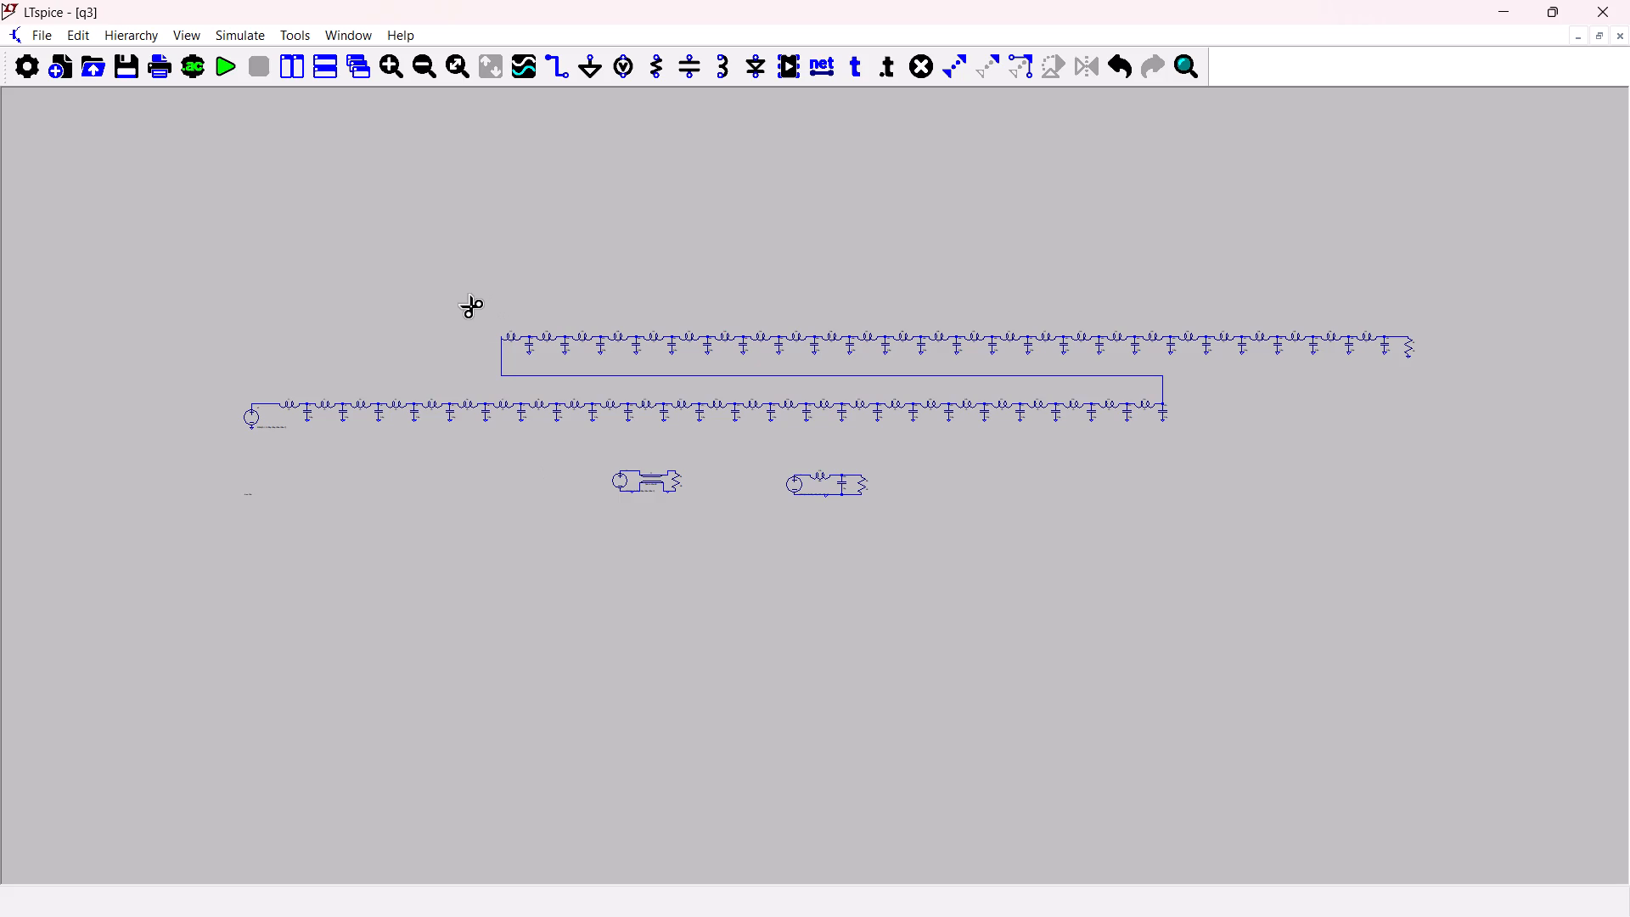
Delete the upper row of LC stages and its connecting wires, keeping the load resistor and its ground.
left_click_drag(468, 303, 1157, 345)
left_click_drag(1157, 345, 1399, 368)
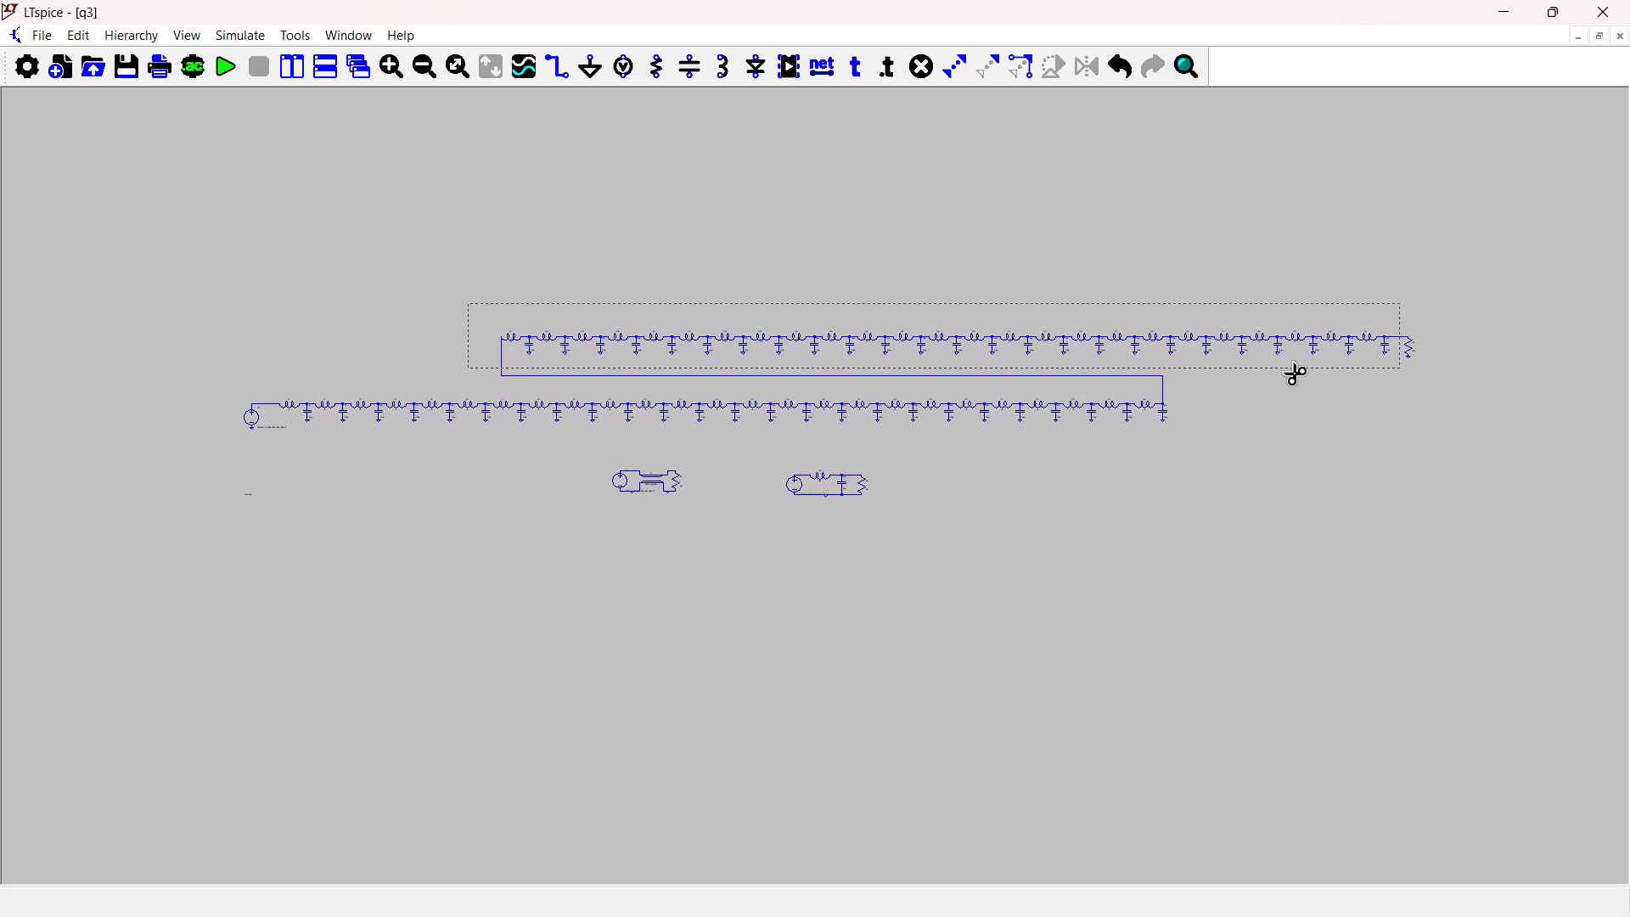
left_click_drag(458, 309, 721, 378)
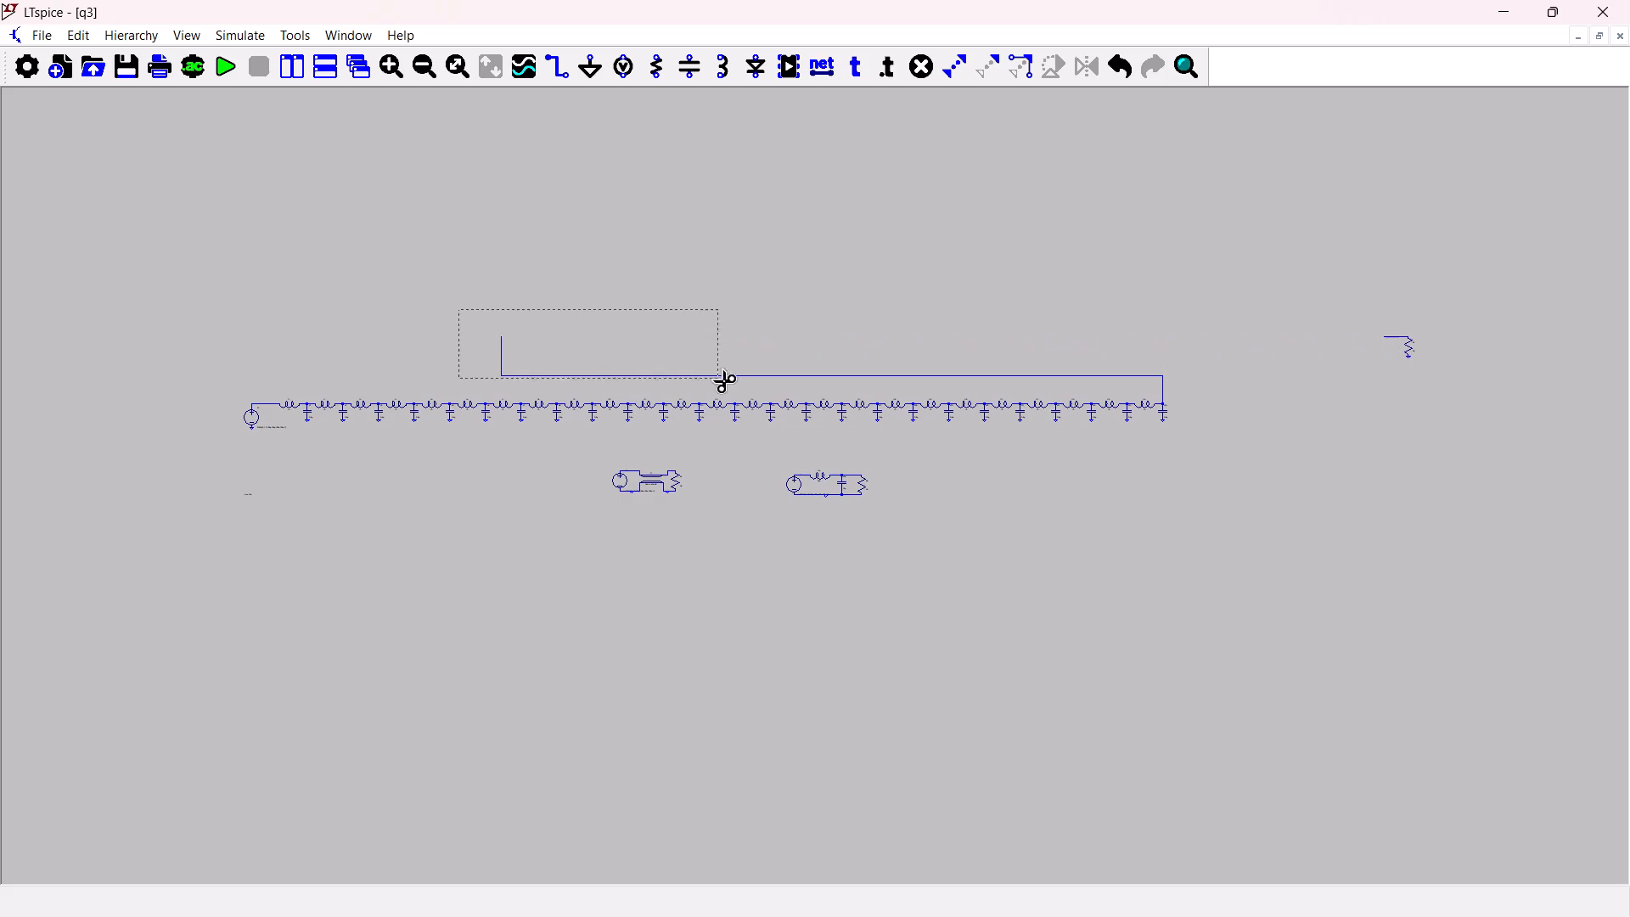
left_click_drag(721, 378, 1184, 386)
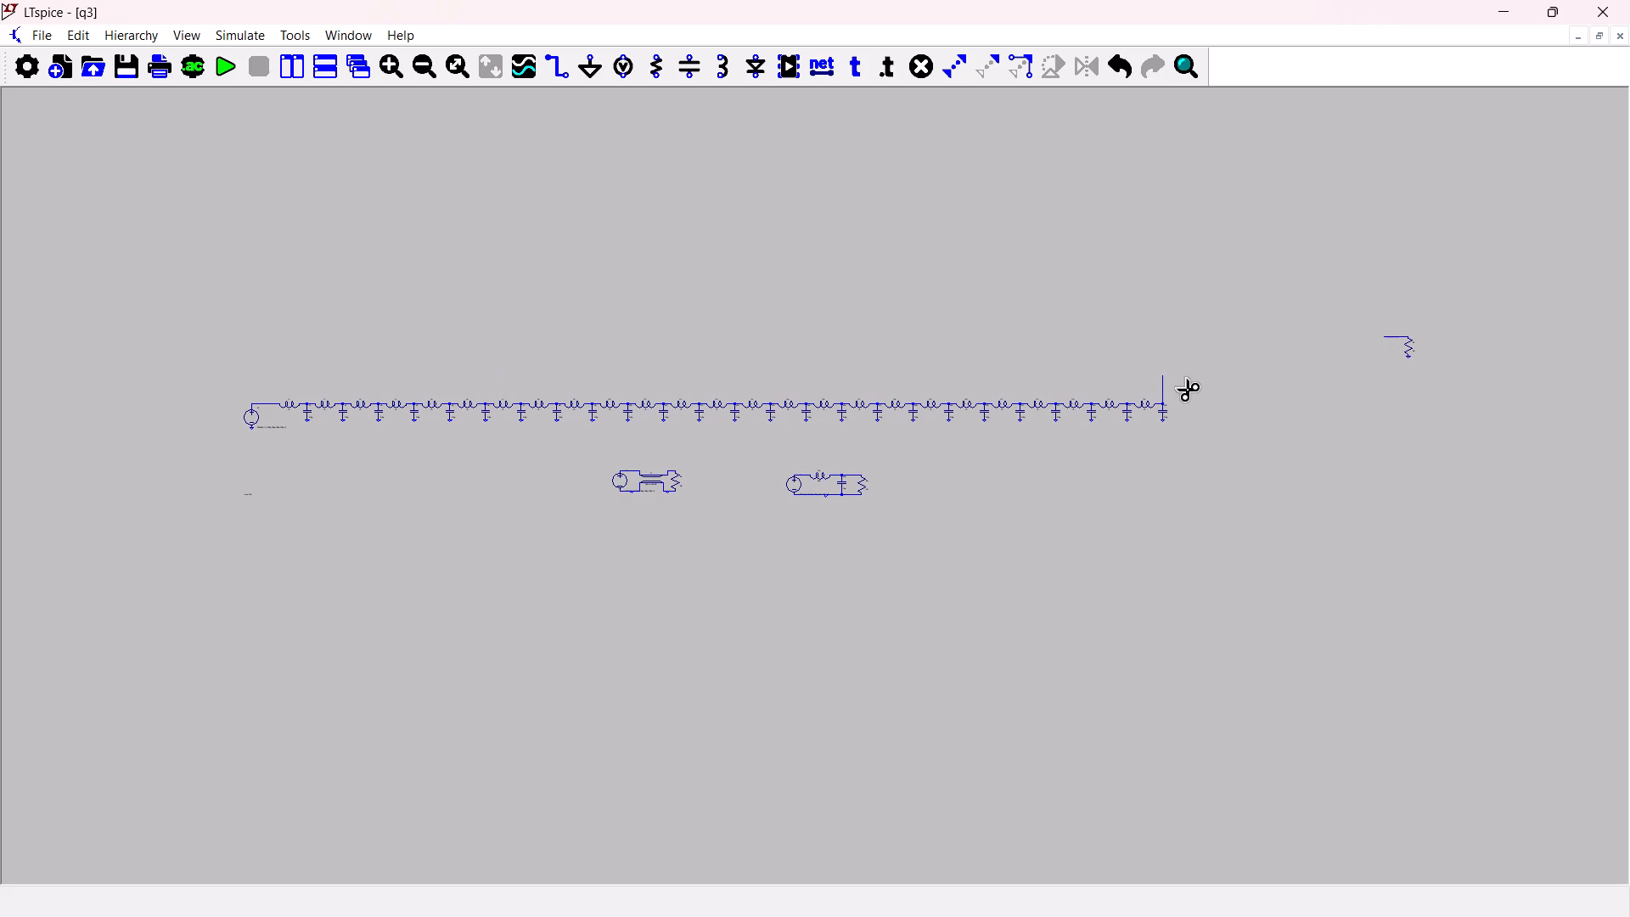
left_click_drag(1147, 367, 1155, 373)
left_click_drag(1155, 373, 1213, 389)
left_click(1164, 385)
left_click(1394, 340)
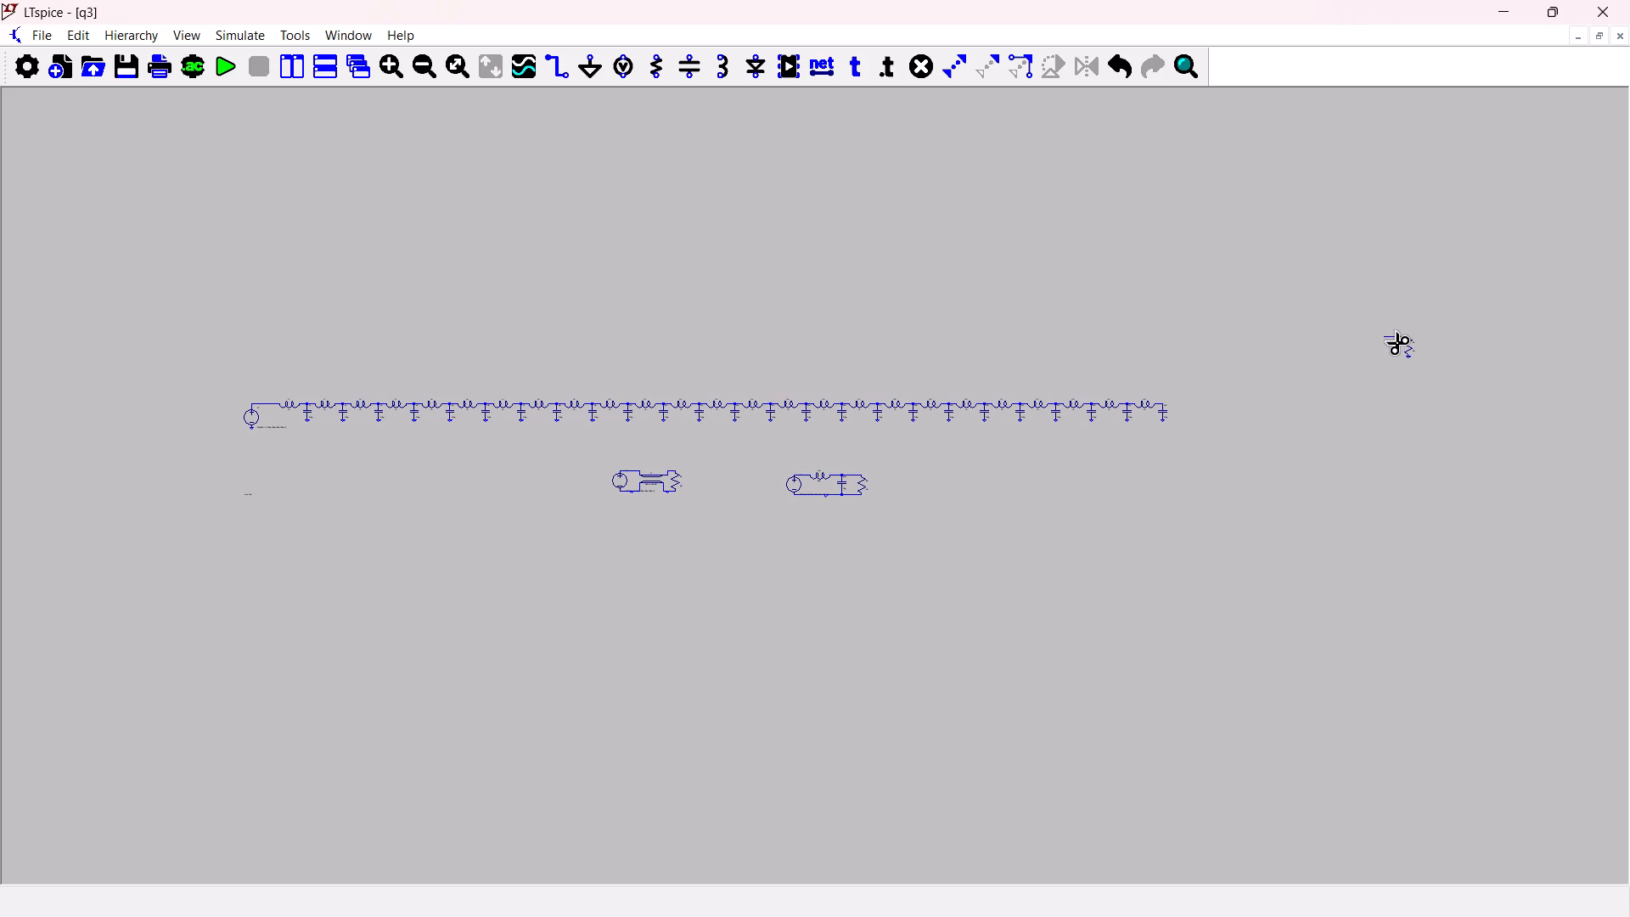
left_click(1393, 338)
scroll(1198, 358, "down", 9, "ctrl")
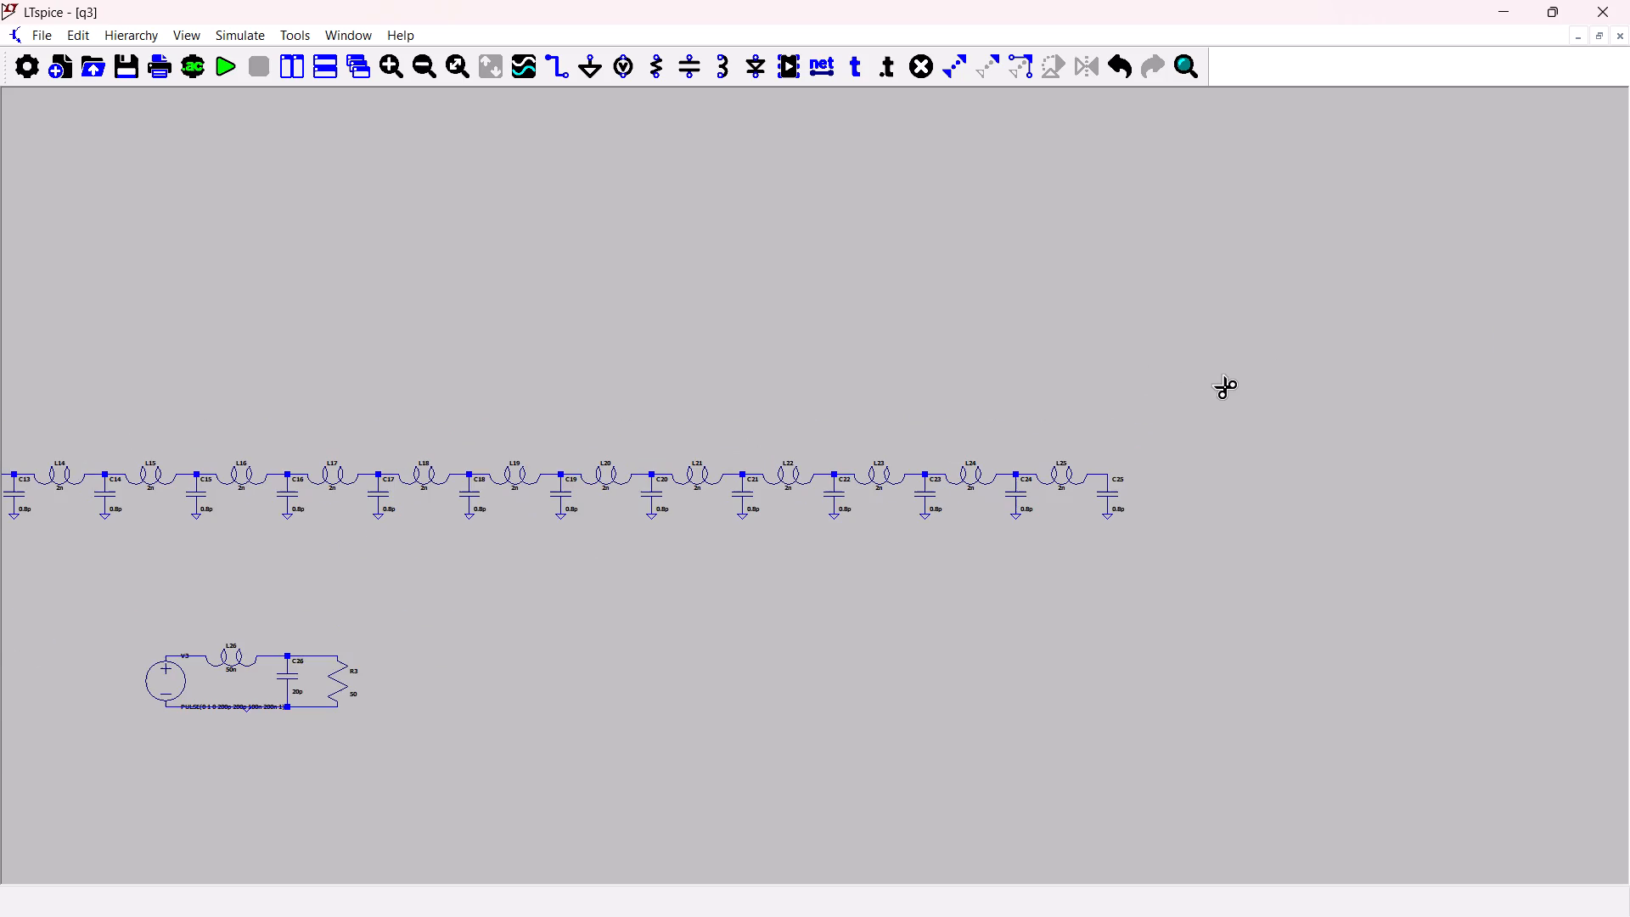
scroll(1222, 384, "down", 3, "ctrl")
scroll(1222, 384, "up", 6, "ctrl")
key("Escape")
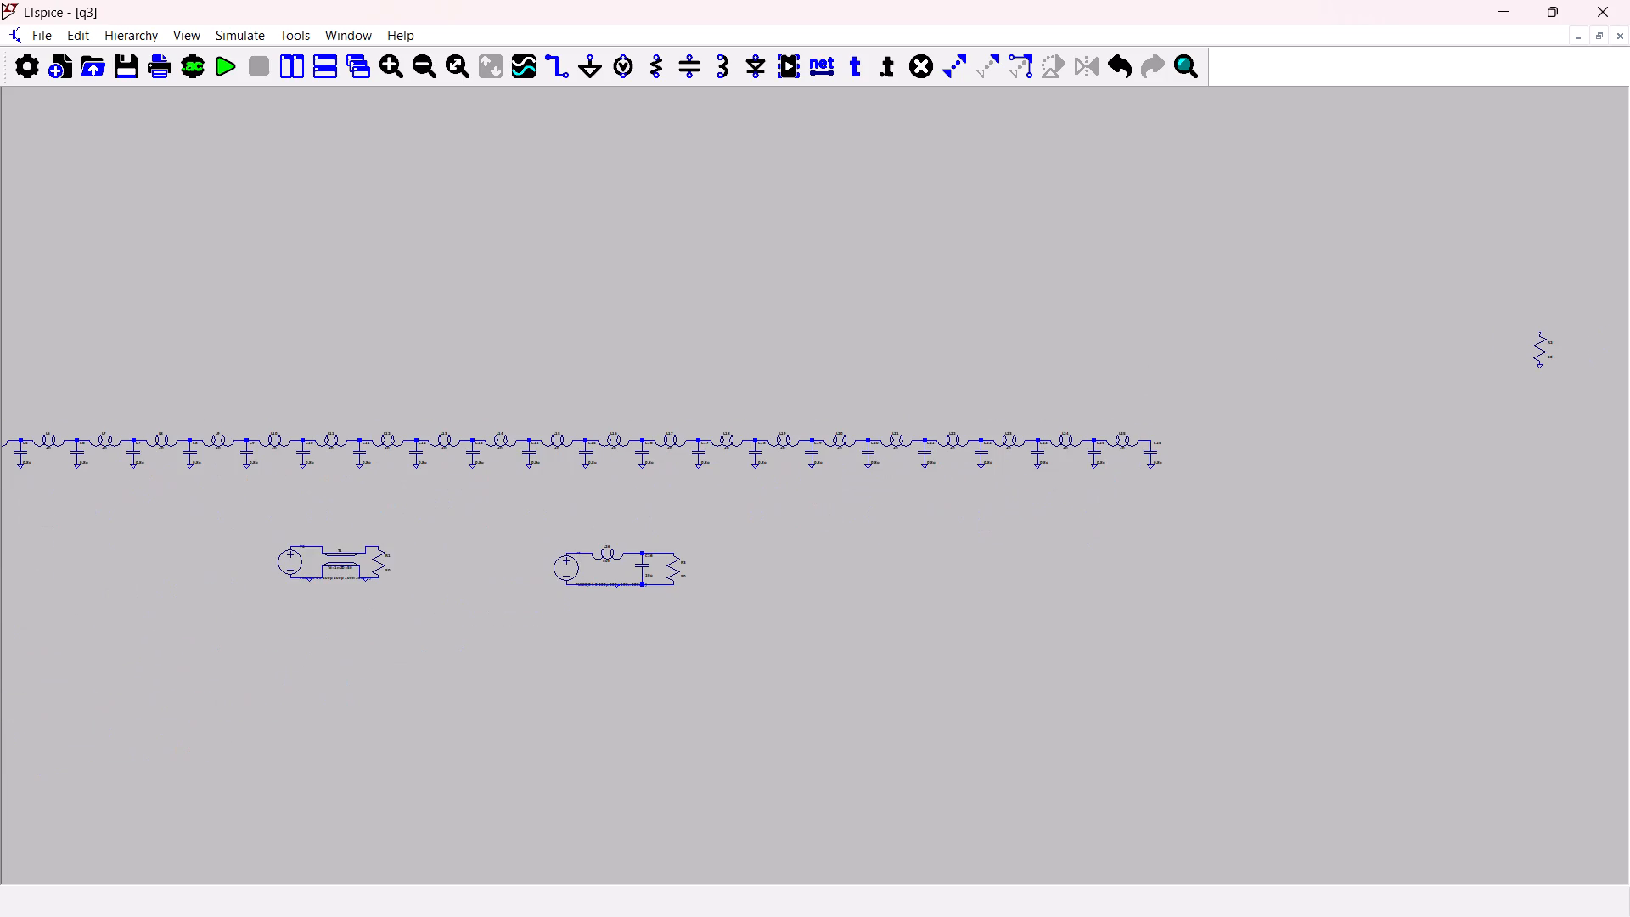
Move load resistor R2 and its ground symbol down beside the end of the remaining LC ladder.
left_click(967, 76)
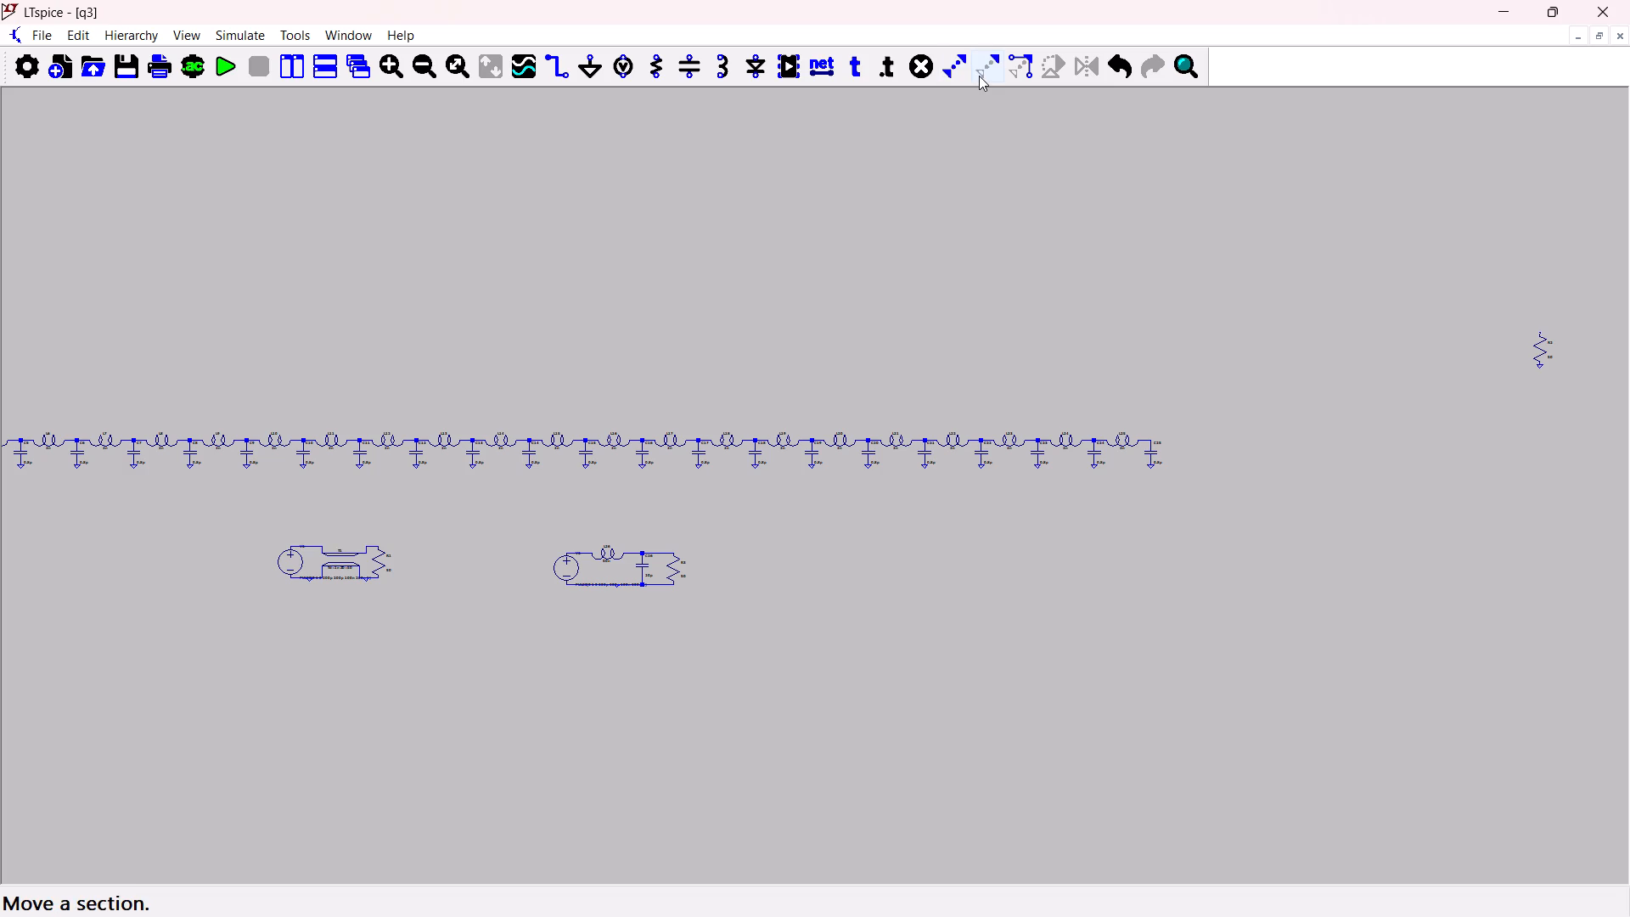
left_click(979, 76)
left_click(1534, 350)
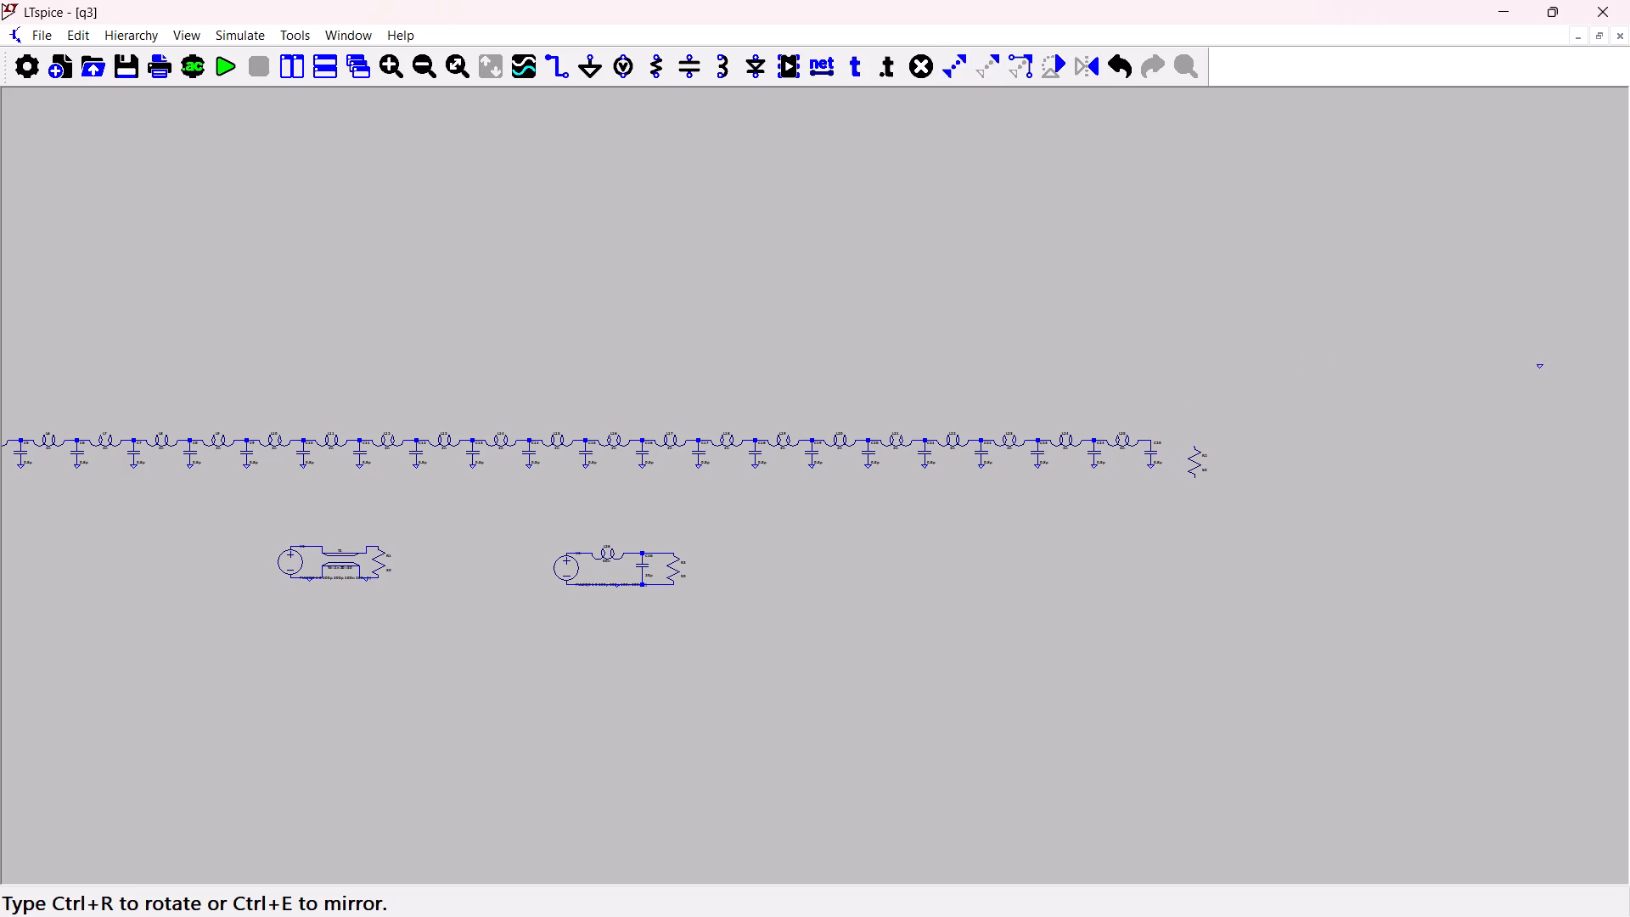
left_click(1186, 462)
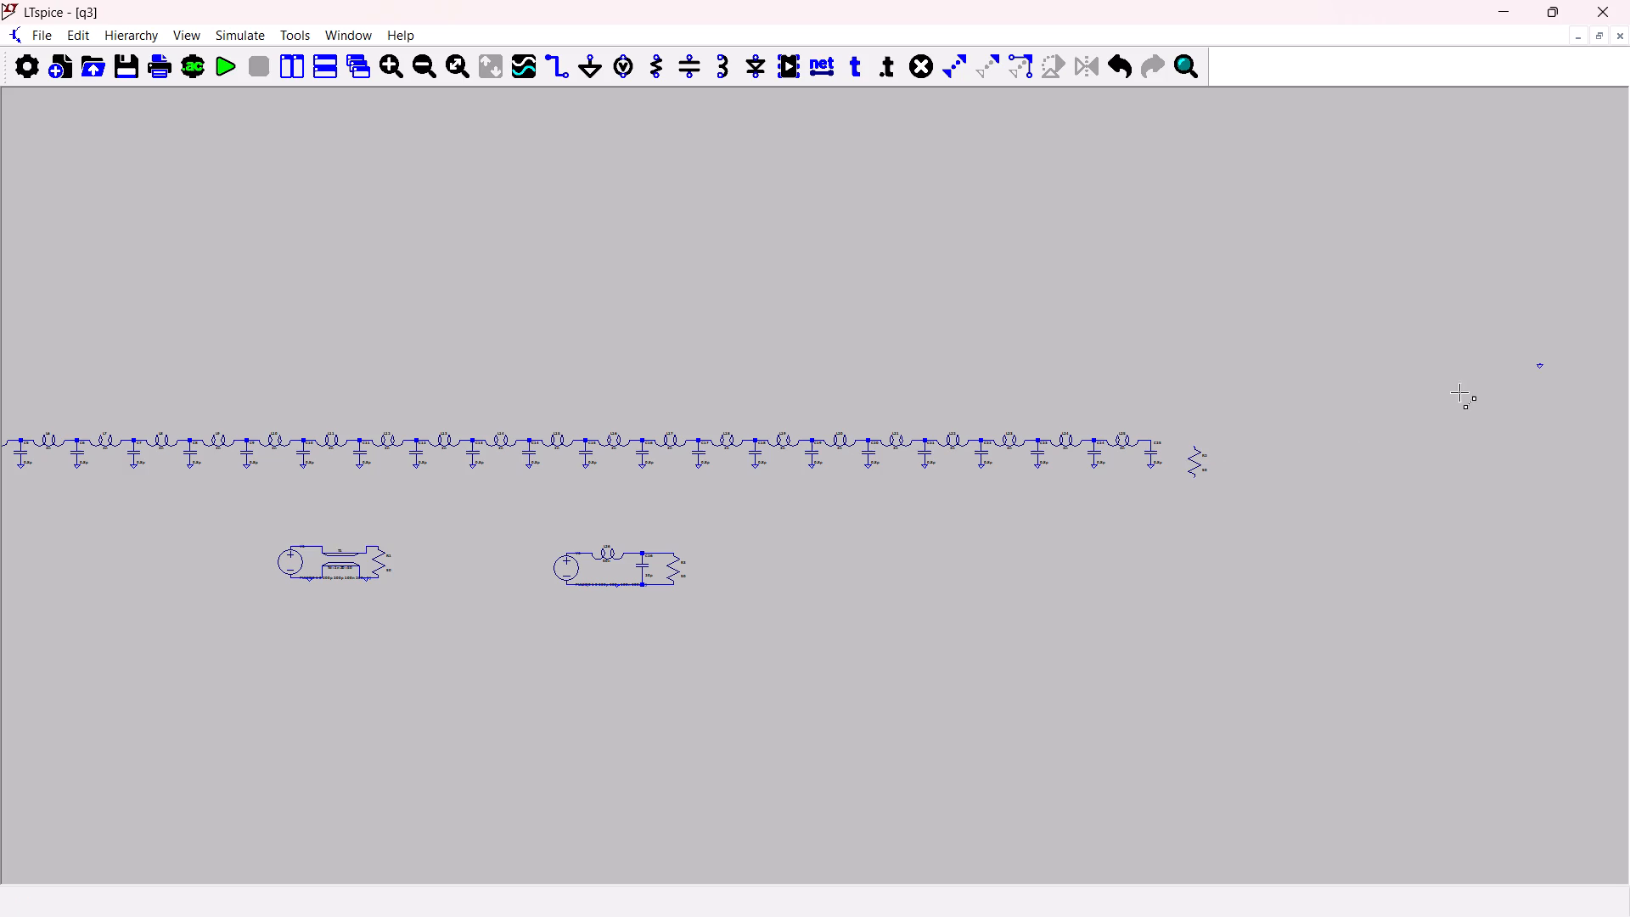
left_click(1541, 365)
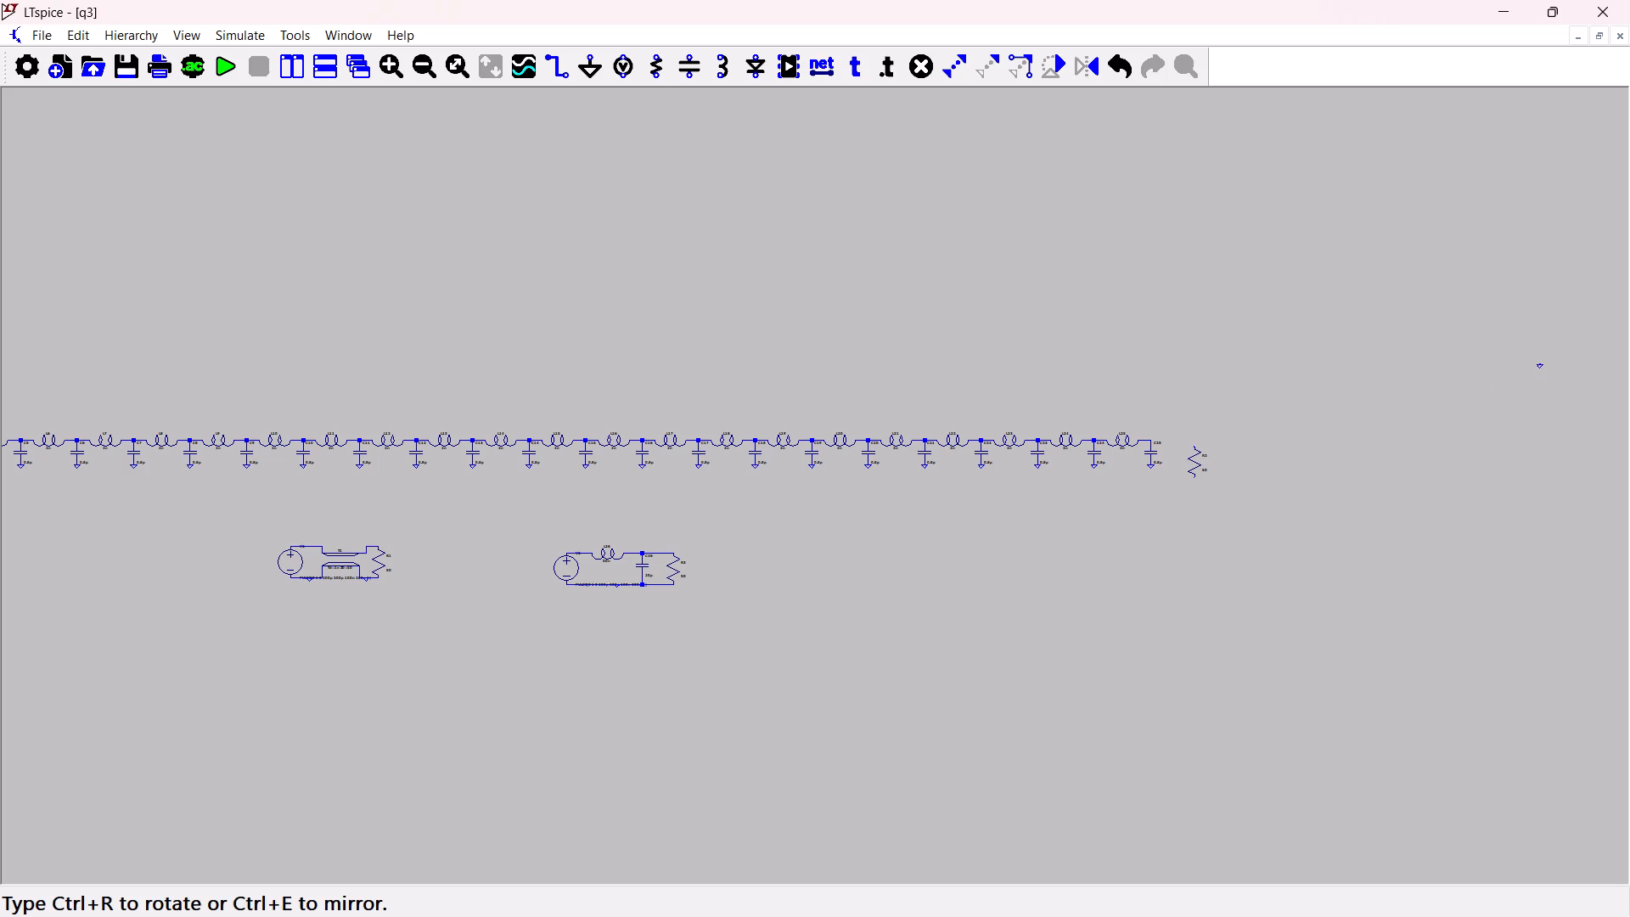
left_click(1193, 477)
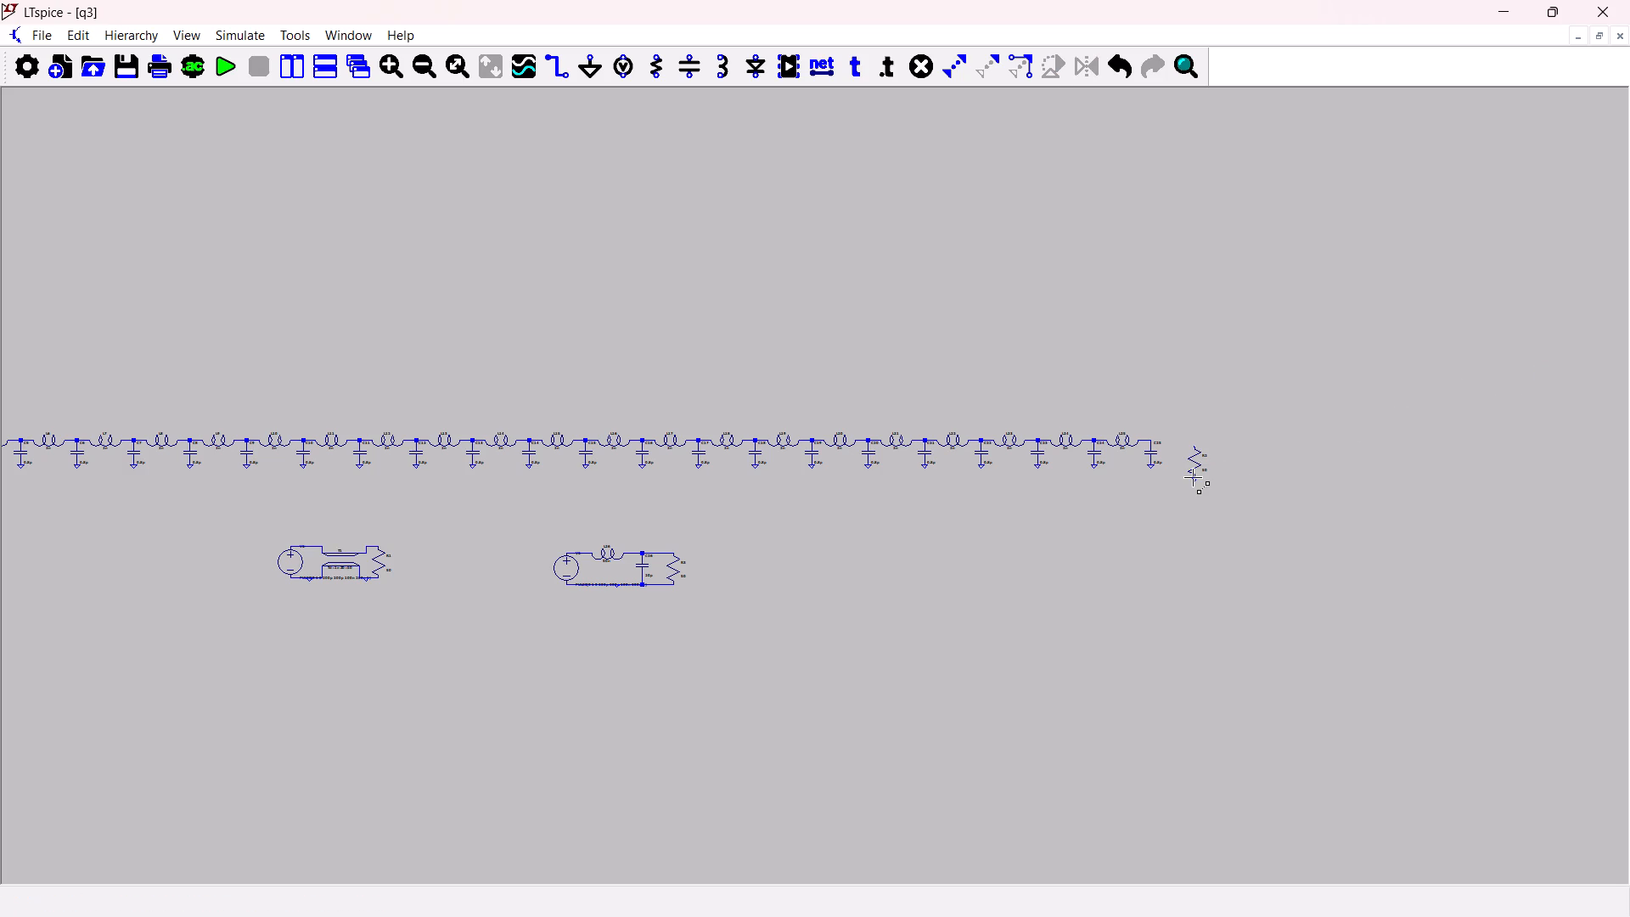
Shift R2 and its ground closer to C25 so the resistor's upper terminal lines up with the ladder's signal line.
scroll(1211, 515, "up", 4, "ctrl")
scroll(1211, 515, "down", 4, "ctrl")
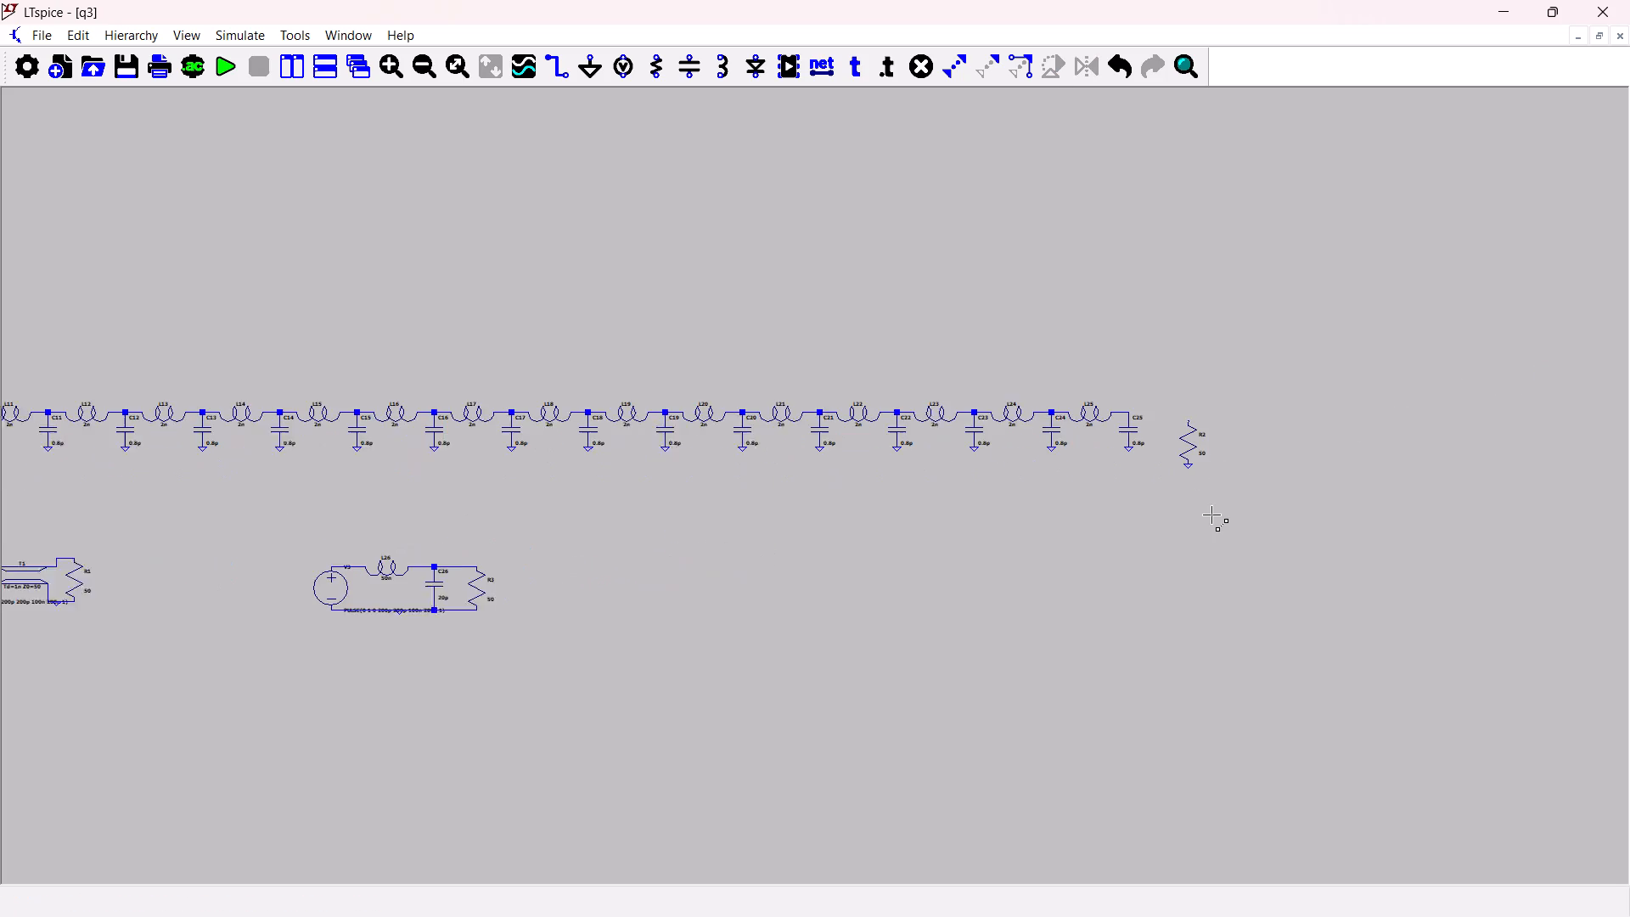
scroll(1211, 515, "down", 12, "ctrl")
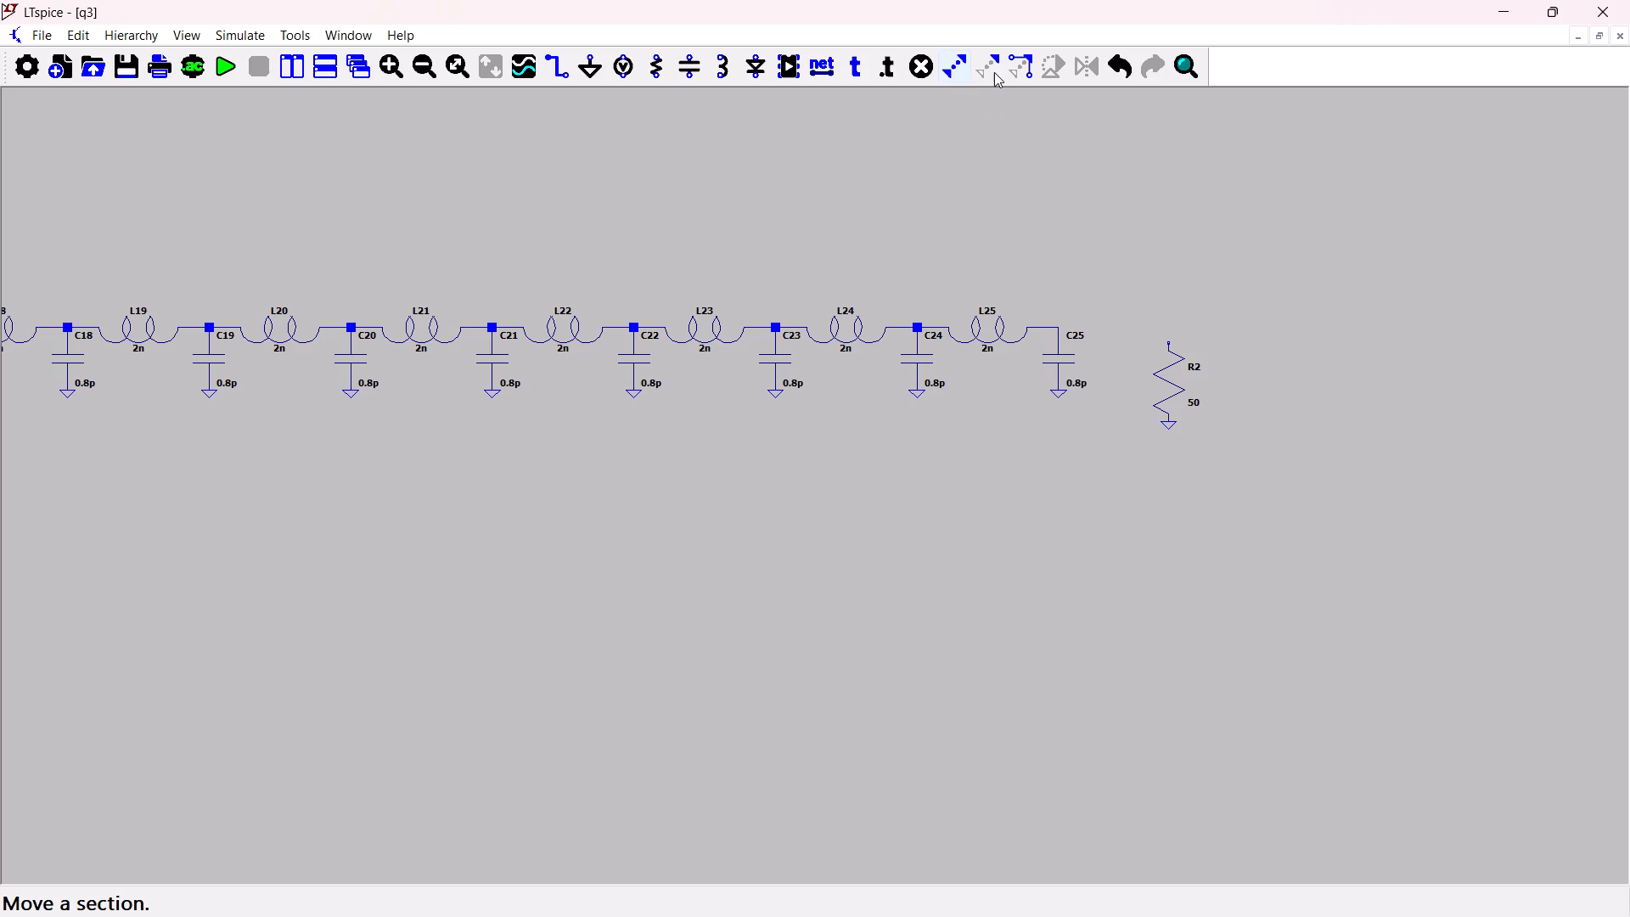
left_click(994, 72)
left_click(1160, 359)
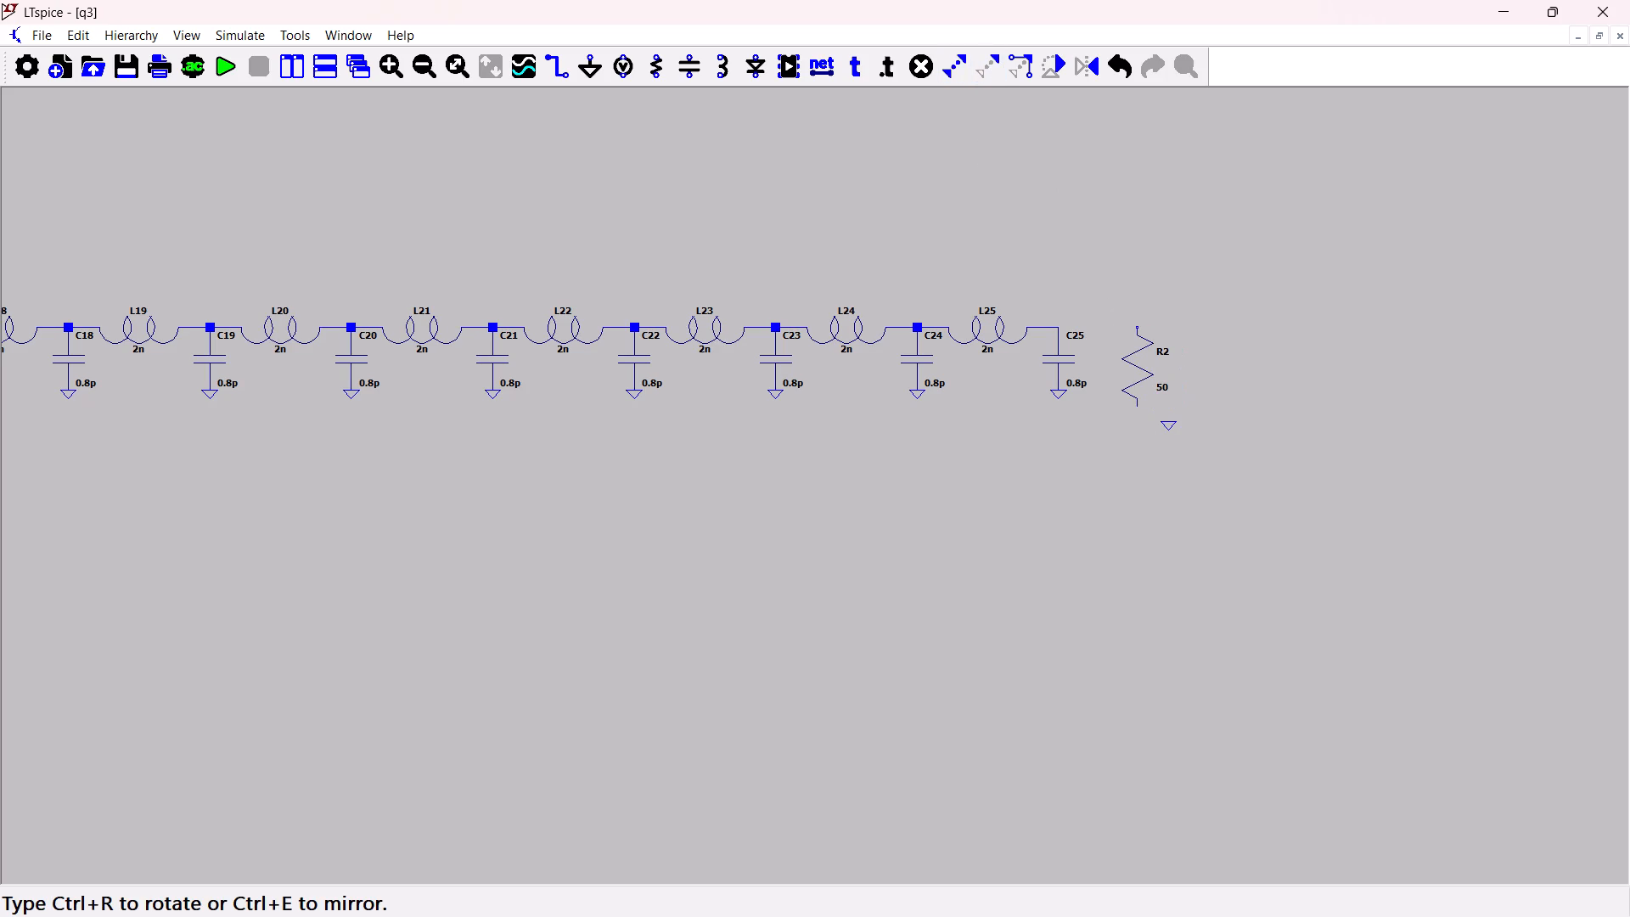
left_click(1125, 347)
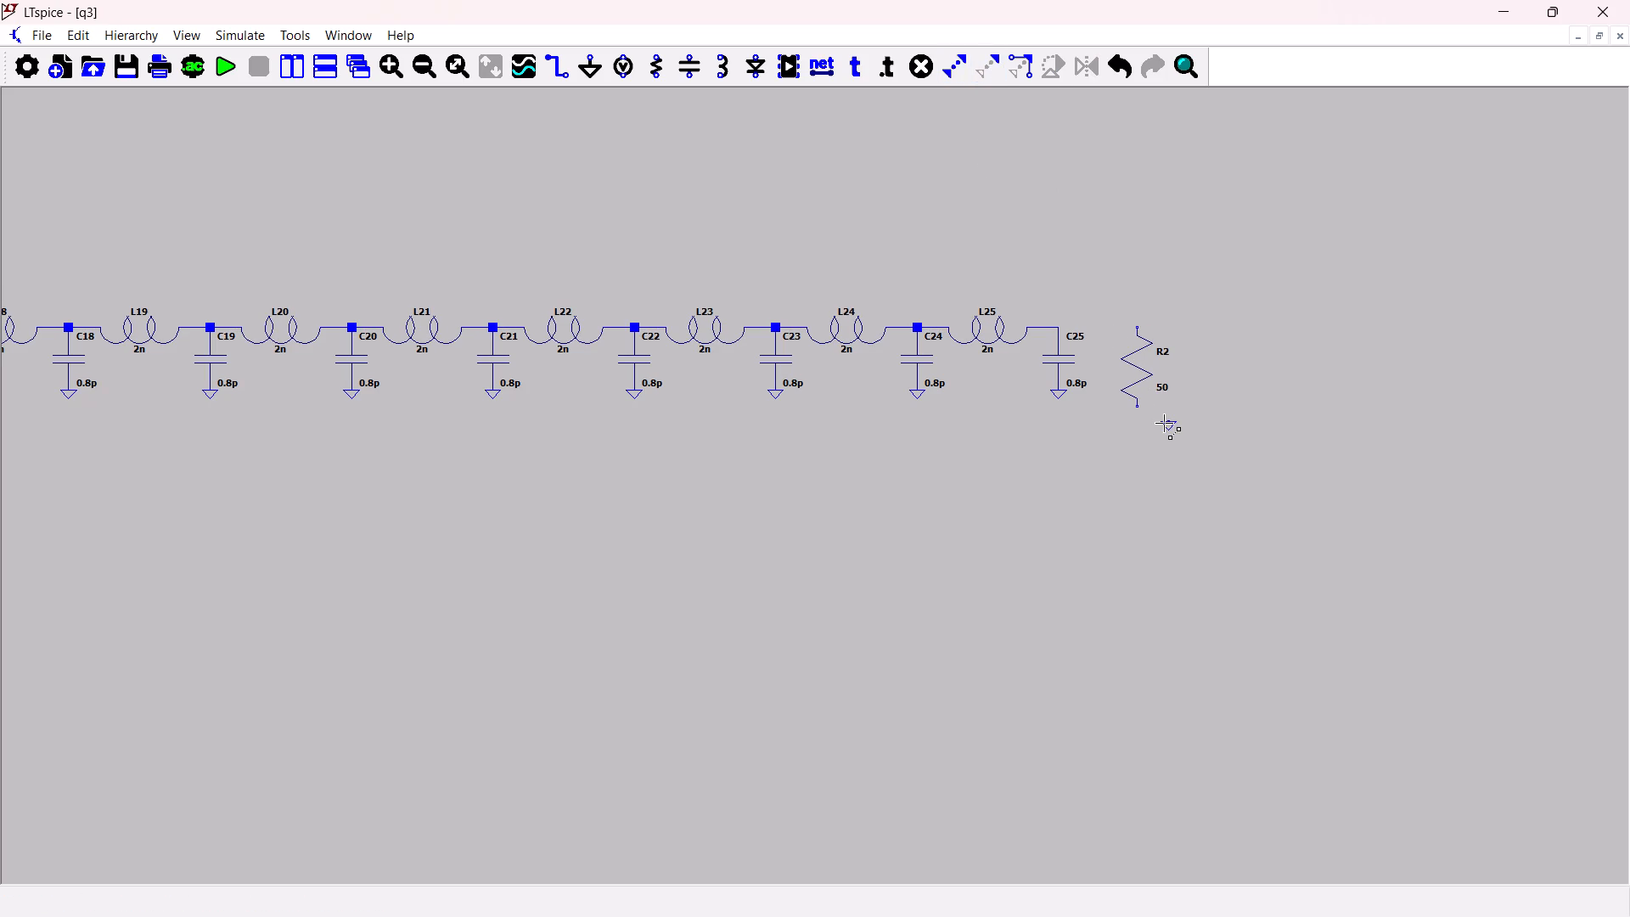
left_click(1164, 423)
left_click(1133, 408)
Wire the ladder's output node at L25 and C25 to the upper terminal of R2.
key("w")
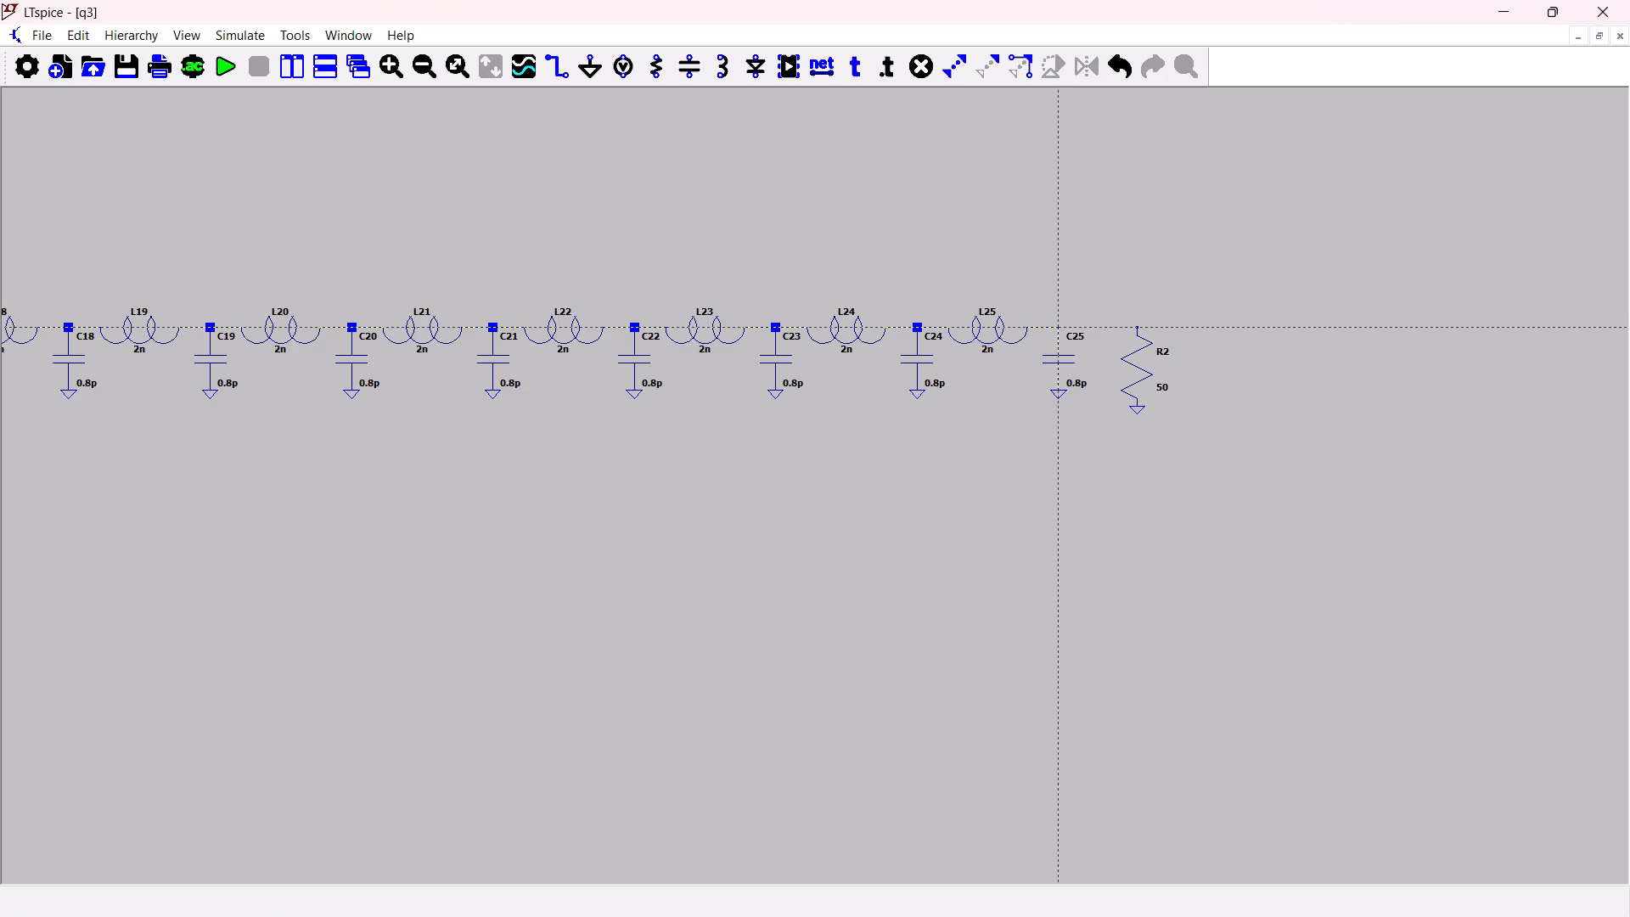
left_click(1062, 327)
left_click(1133, 329)
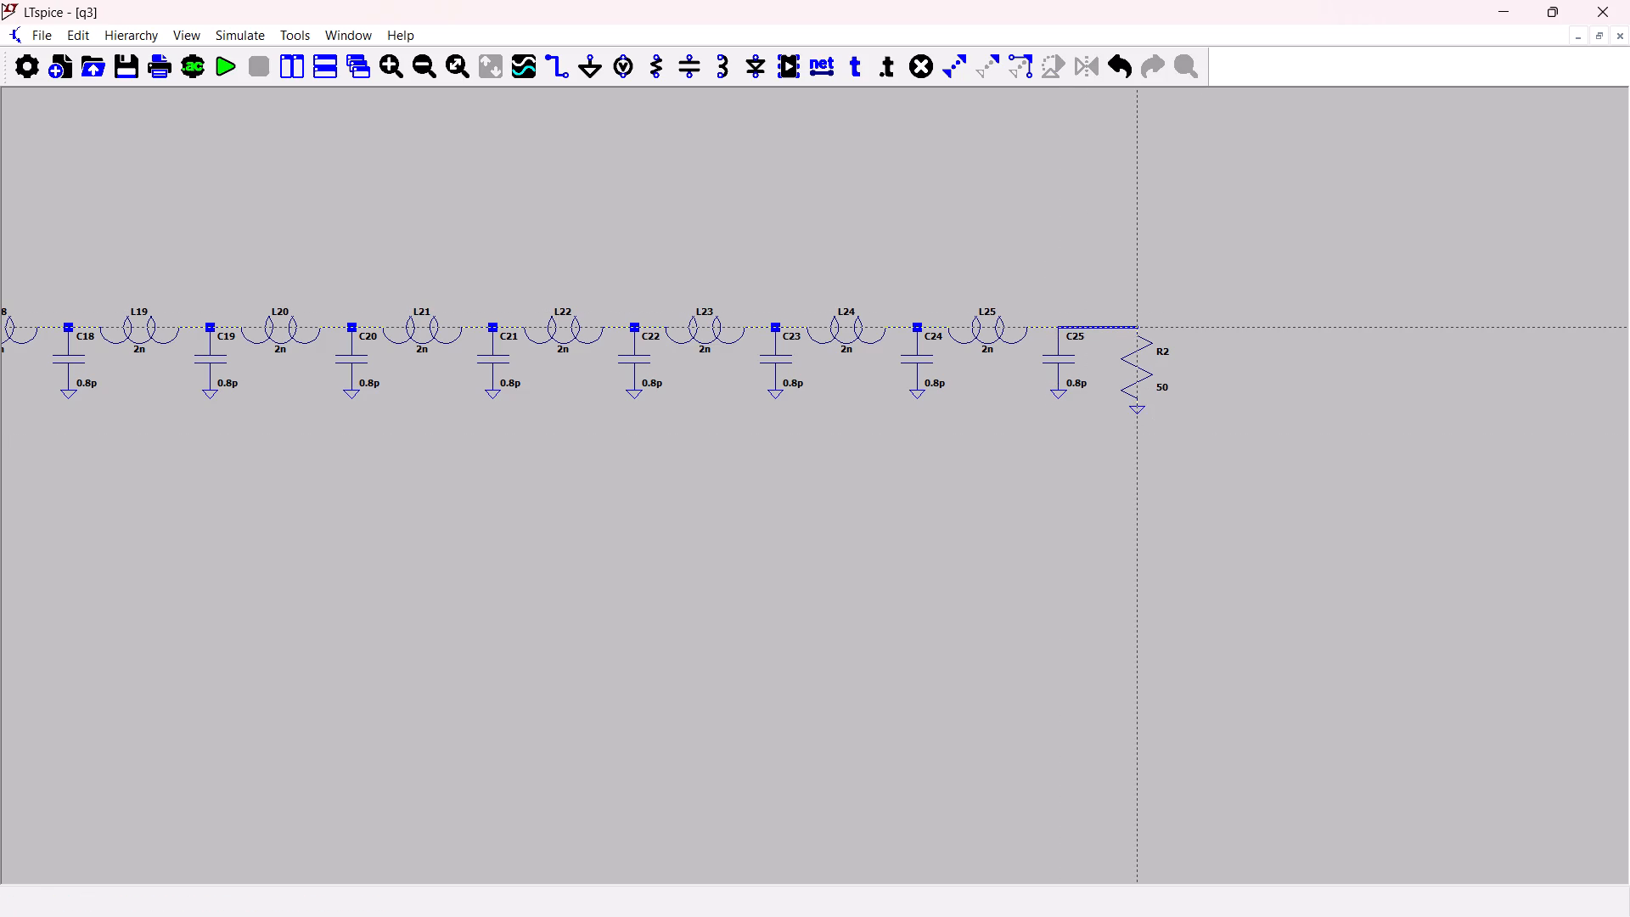
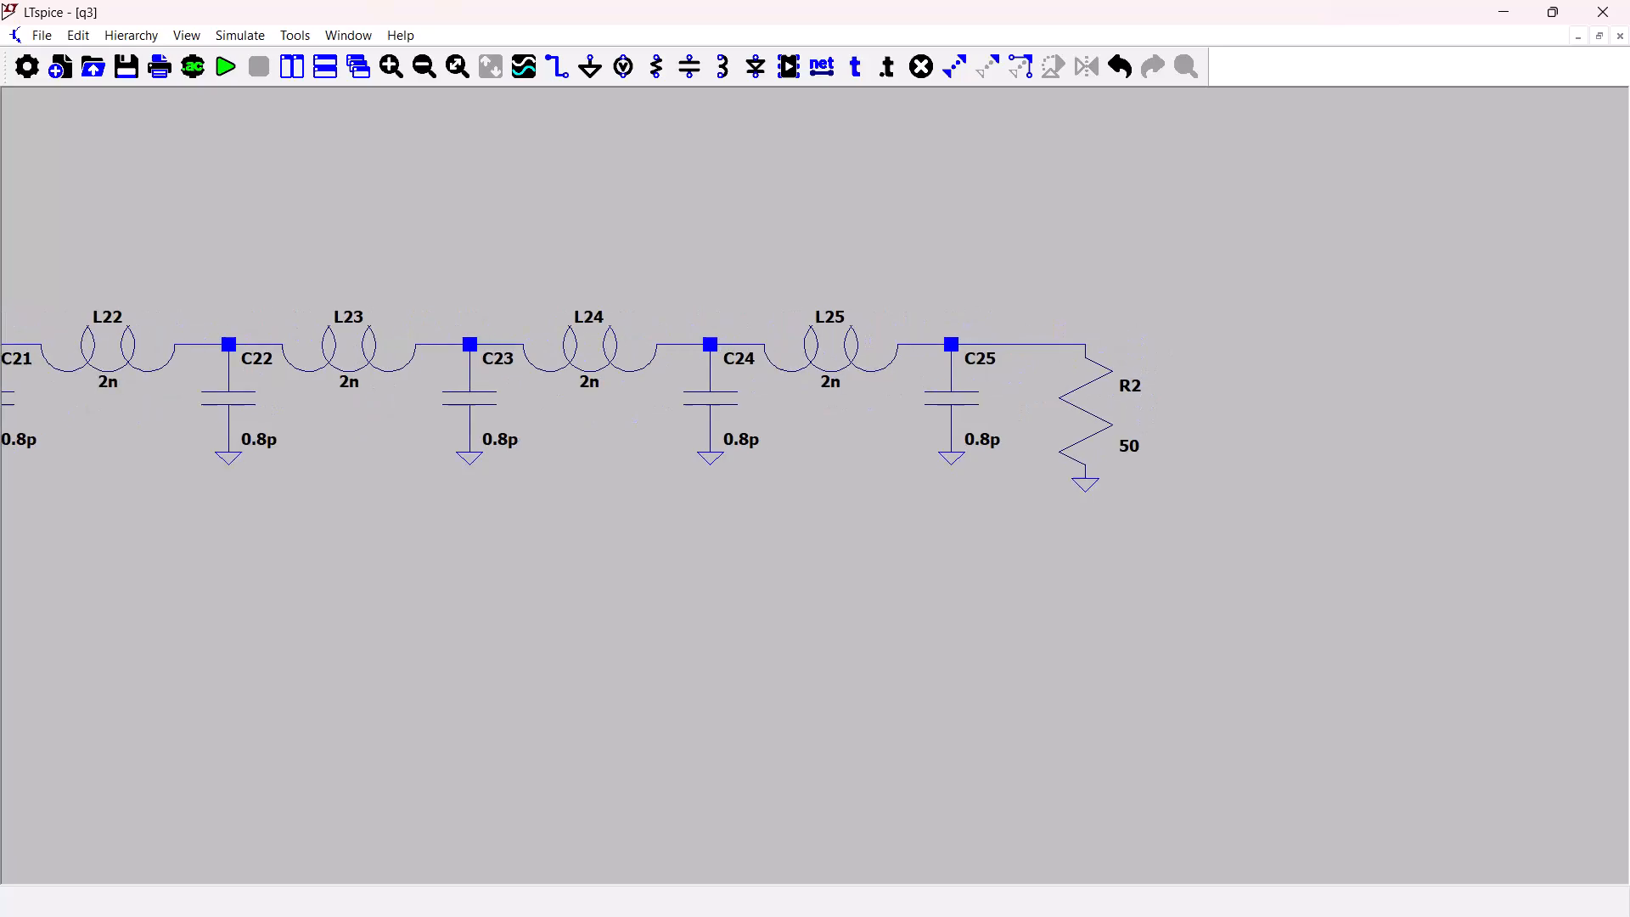
Move the two smaller circuits, the transmission-line model and the single-stage LC model, well below the LC ladder.
scroll(1211, 304, "up", 7, "ctrl")
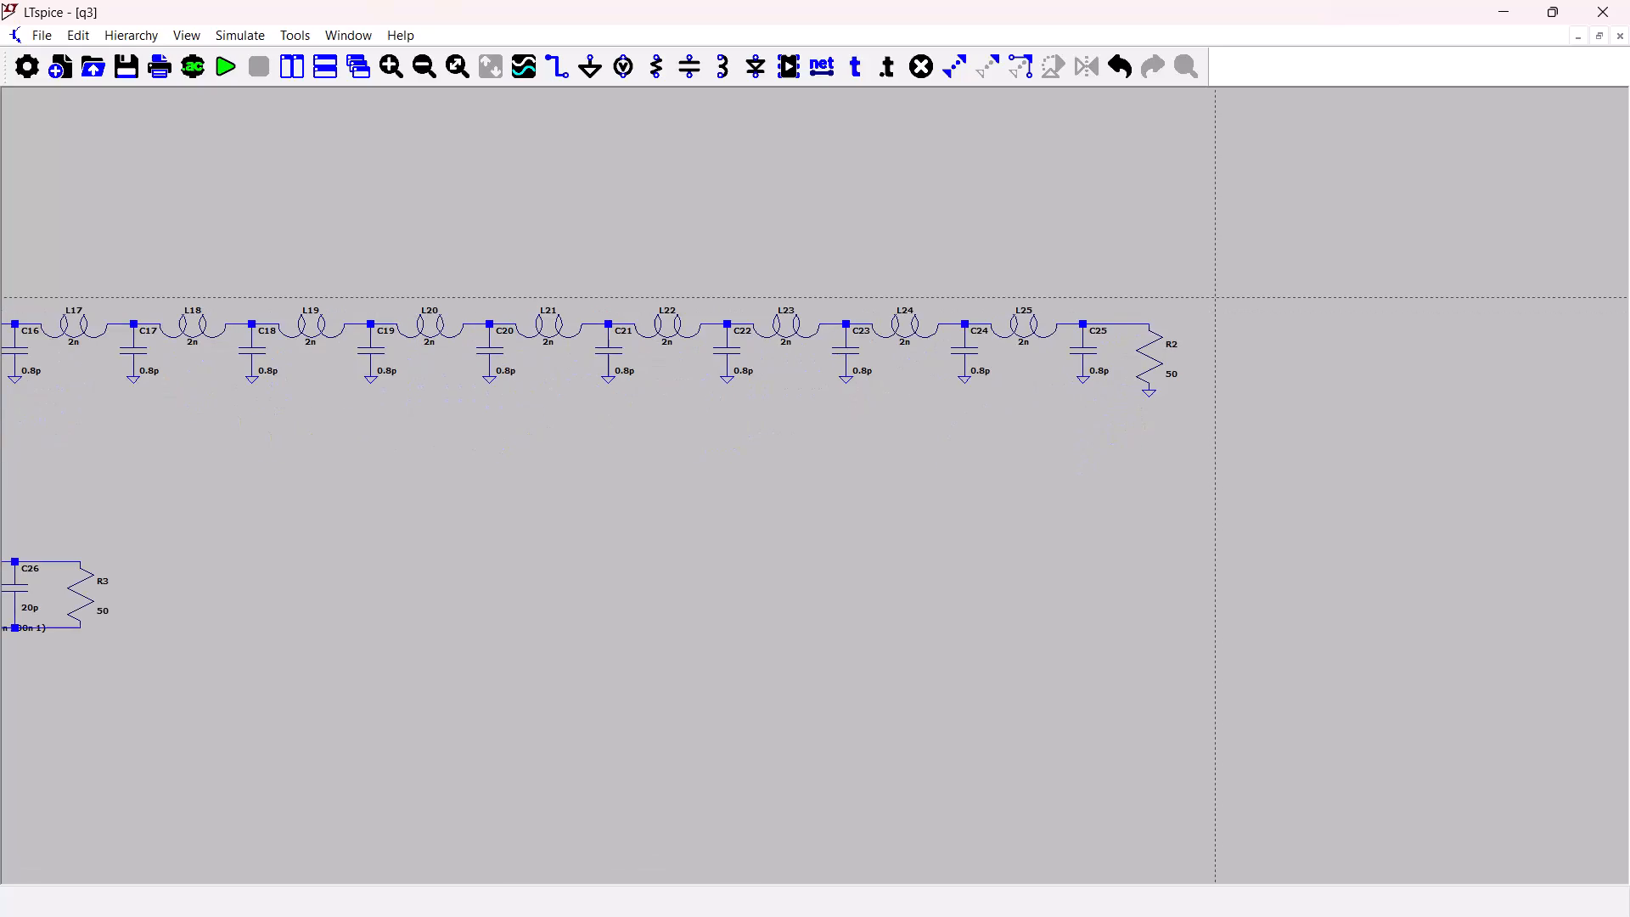
scroll(1211, 304, "up", 20, "ctrl")
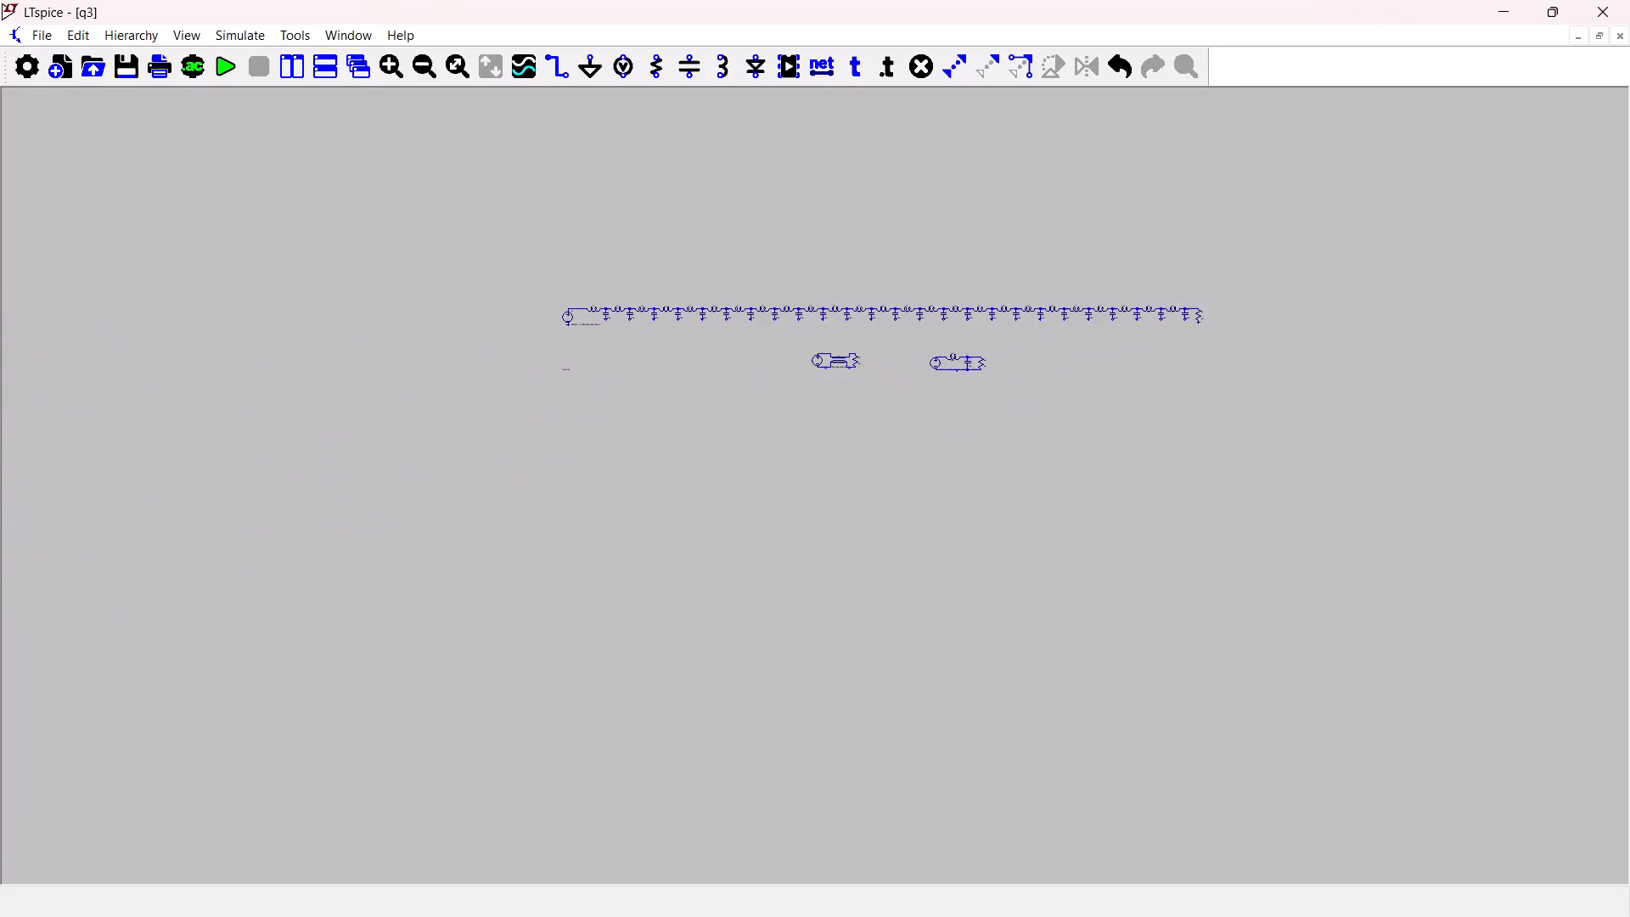
key("Escape")
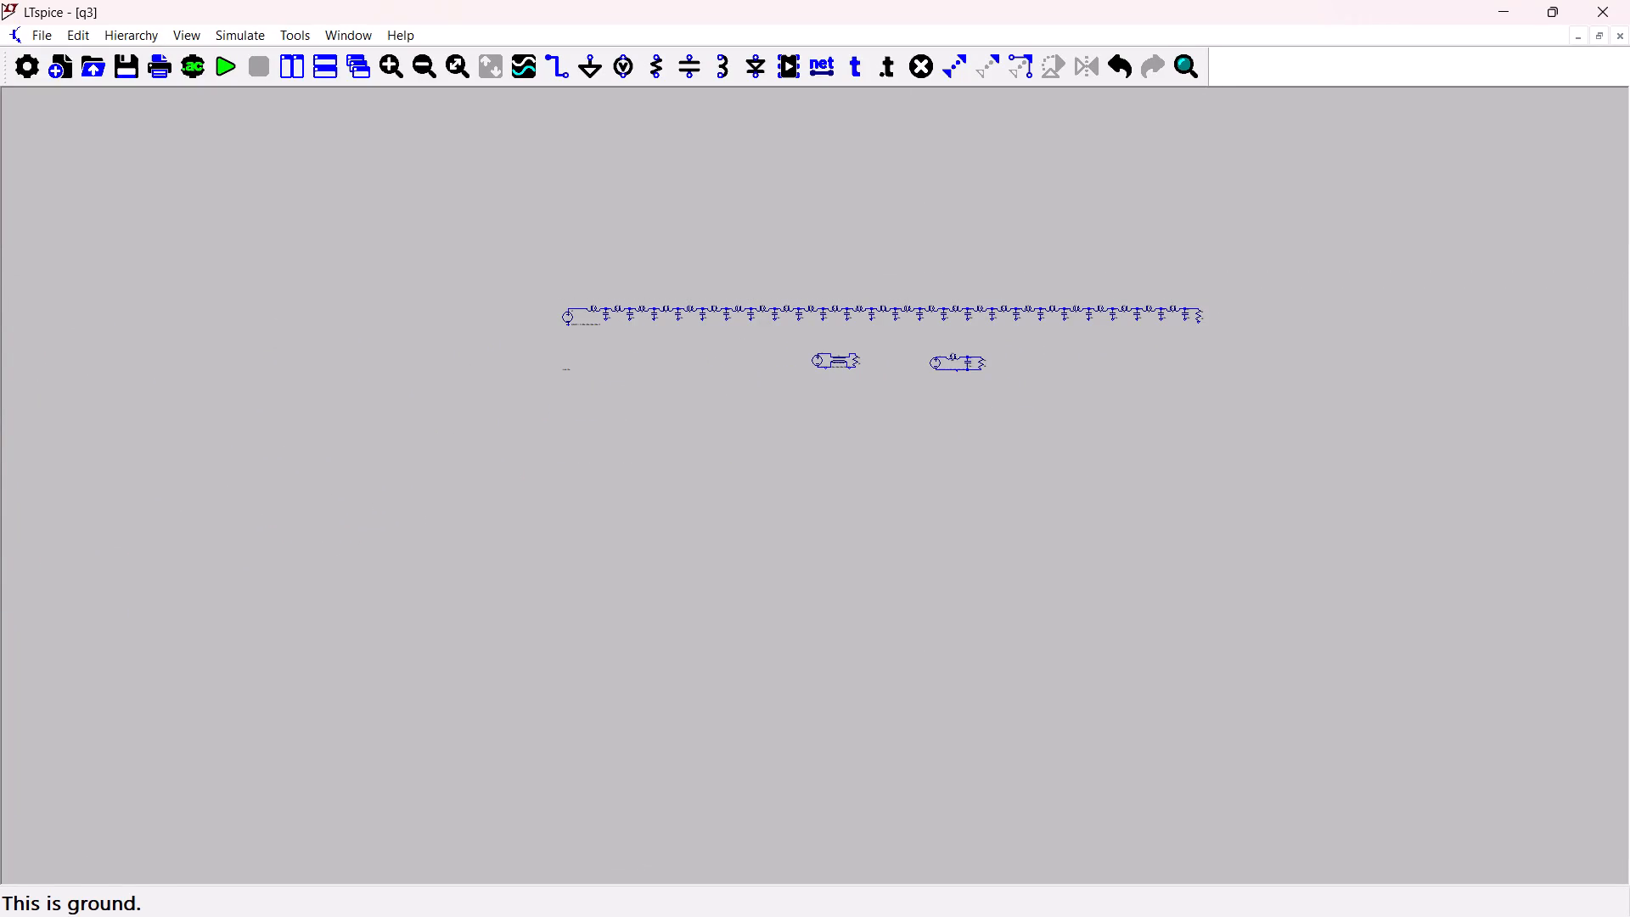
left_click(995, 62)
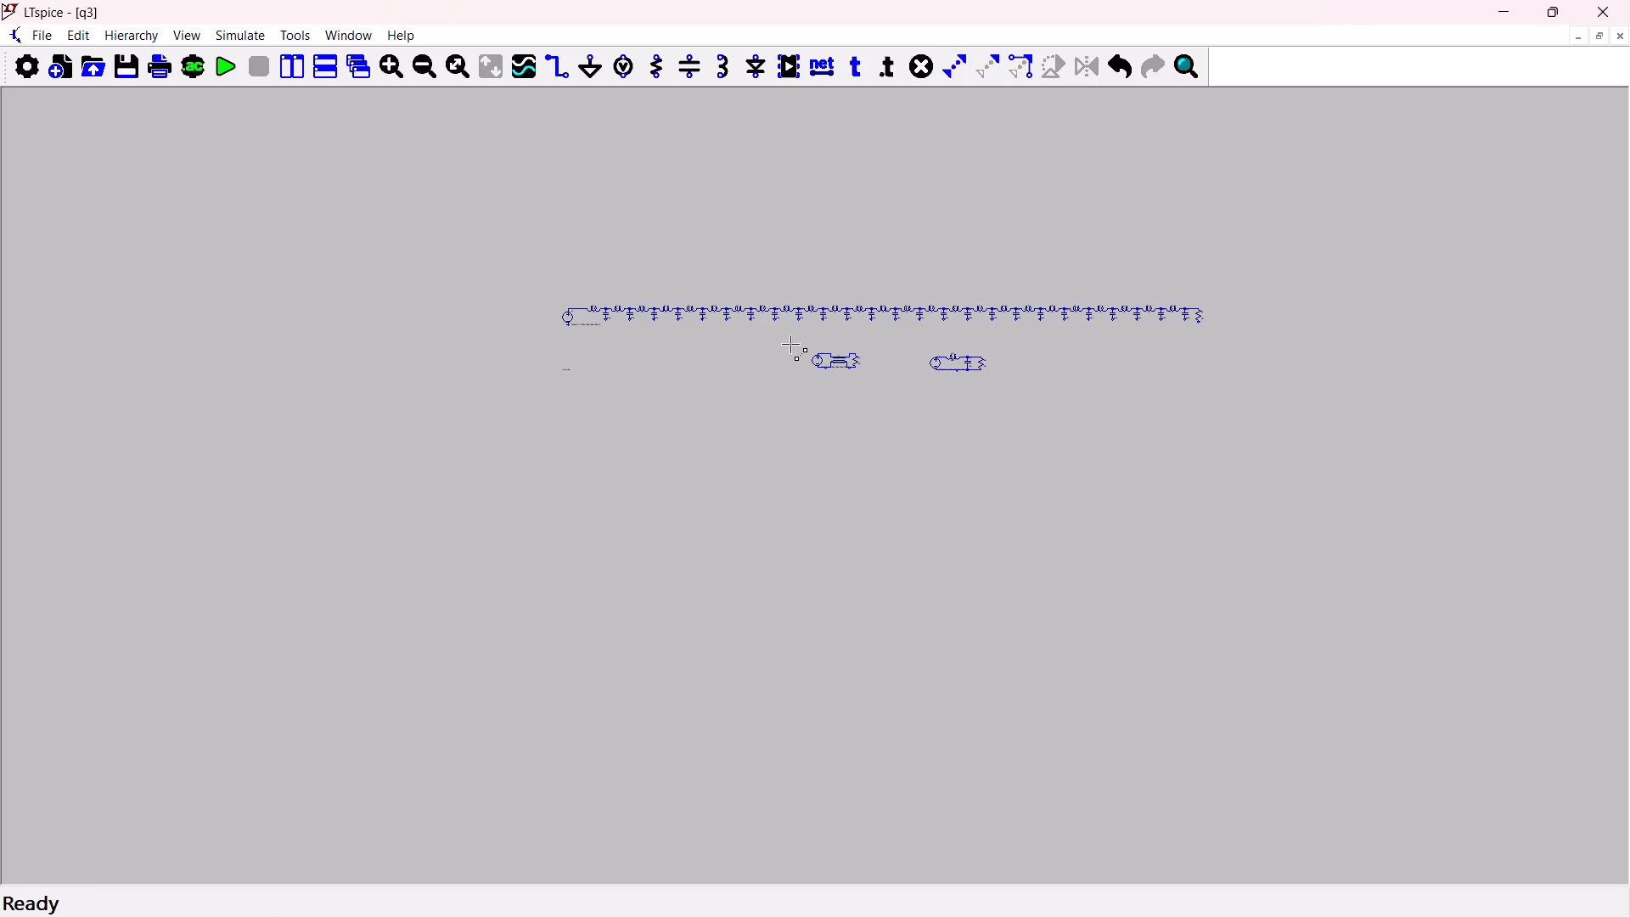
left_click_drag(790, 344, 1025, 384)
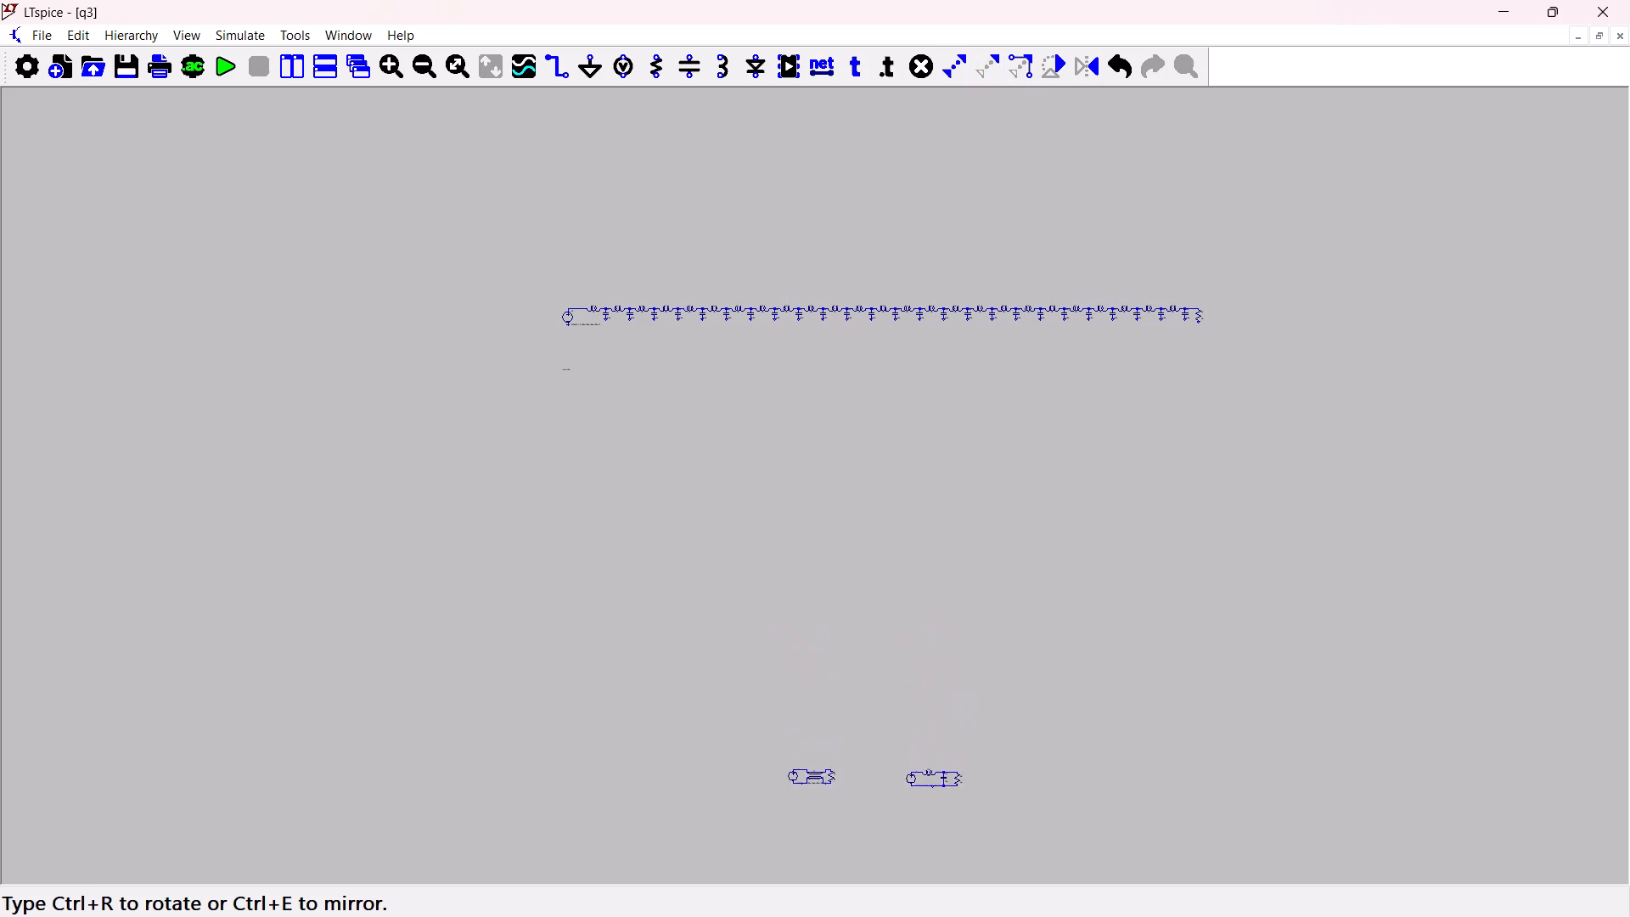
left_click(889, 801)
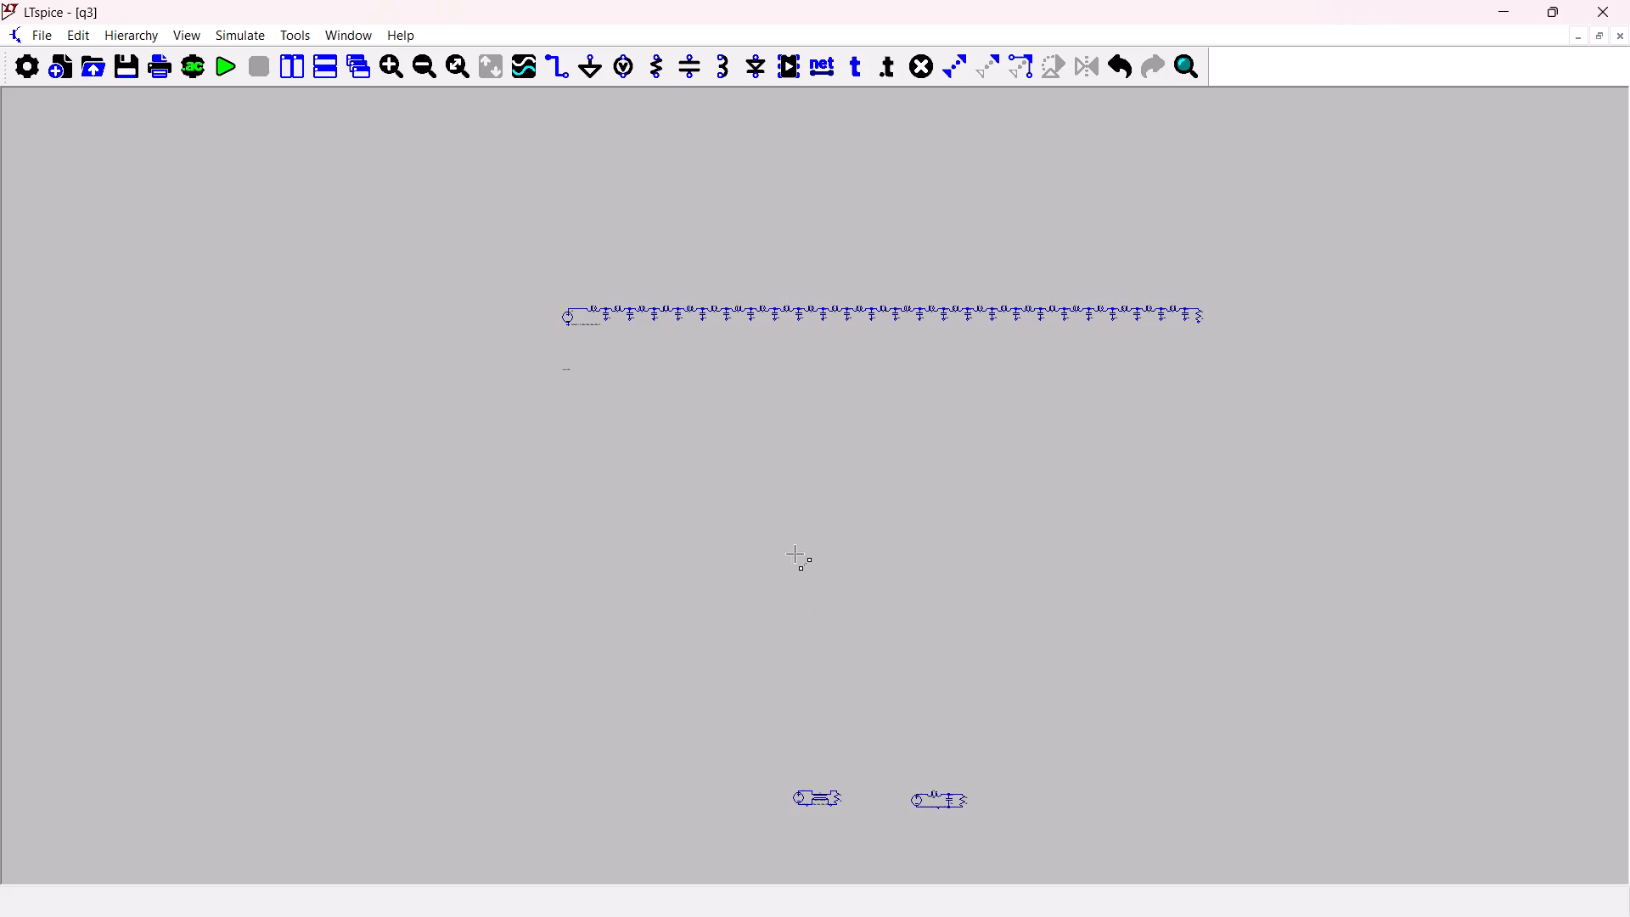
key("Escape")
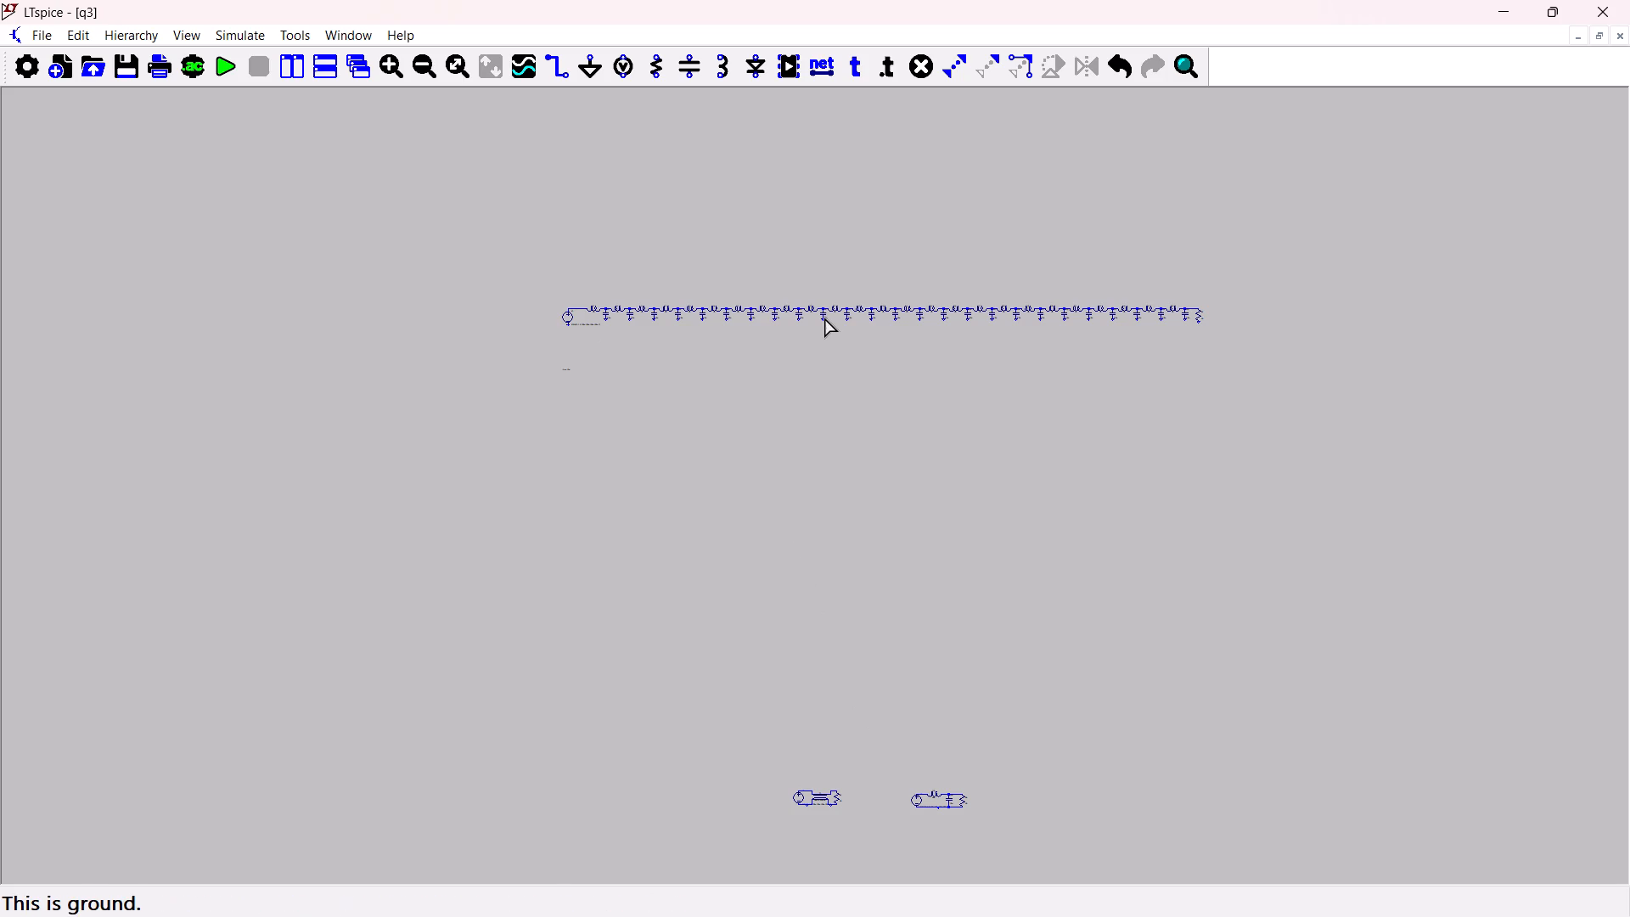
Examine the LC ladder from source V1 towards load R2, checking its layout, stage labels and component values.
scroll(825, 314, "down", 7, "ctrl")
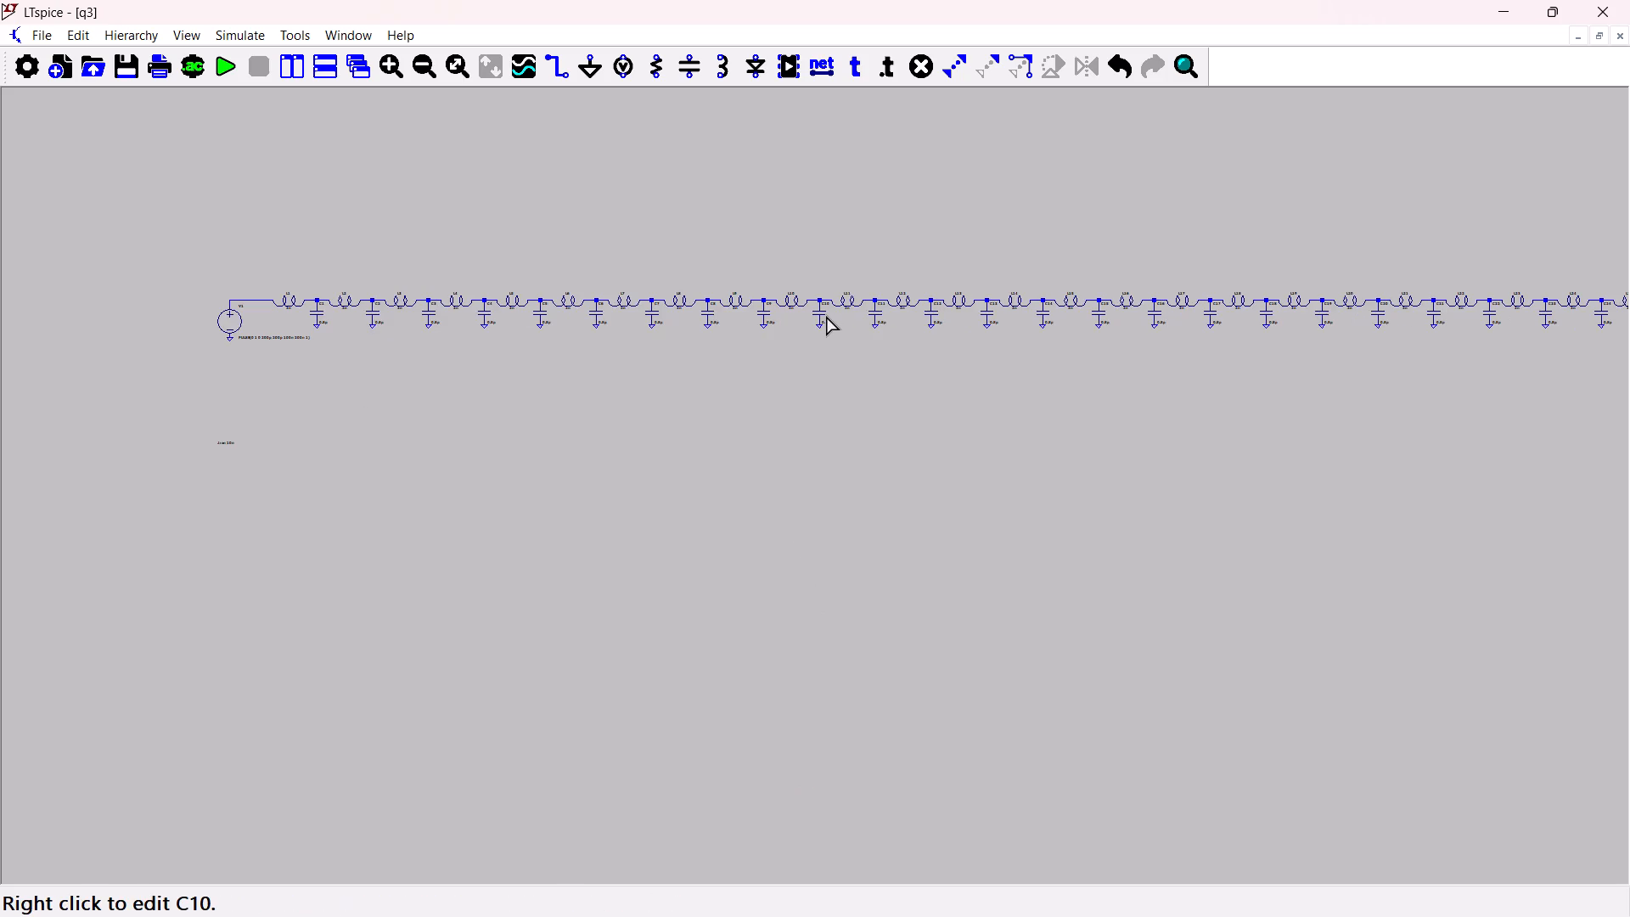
left_click_drag(863, 342, 714, 404)
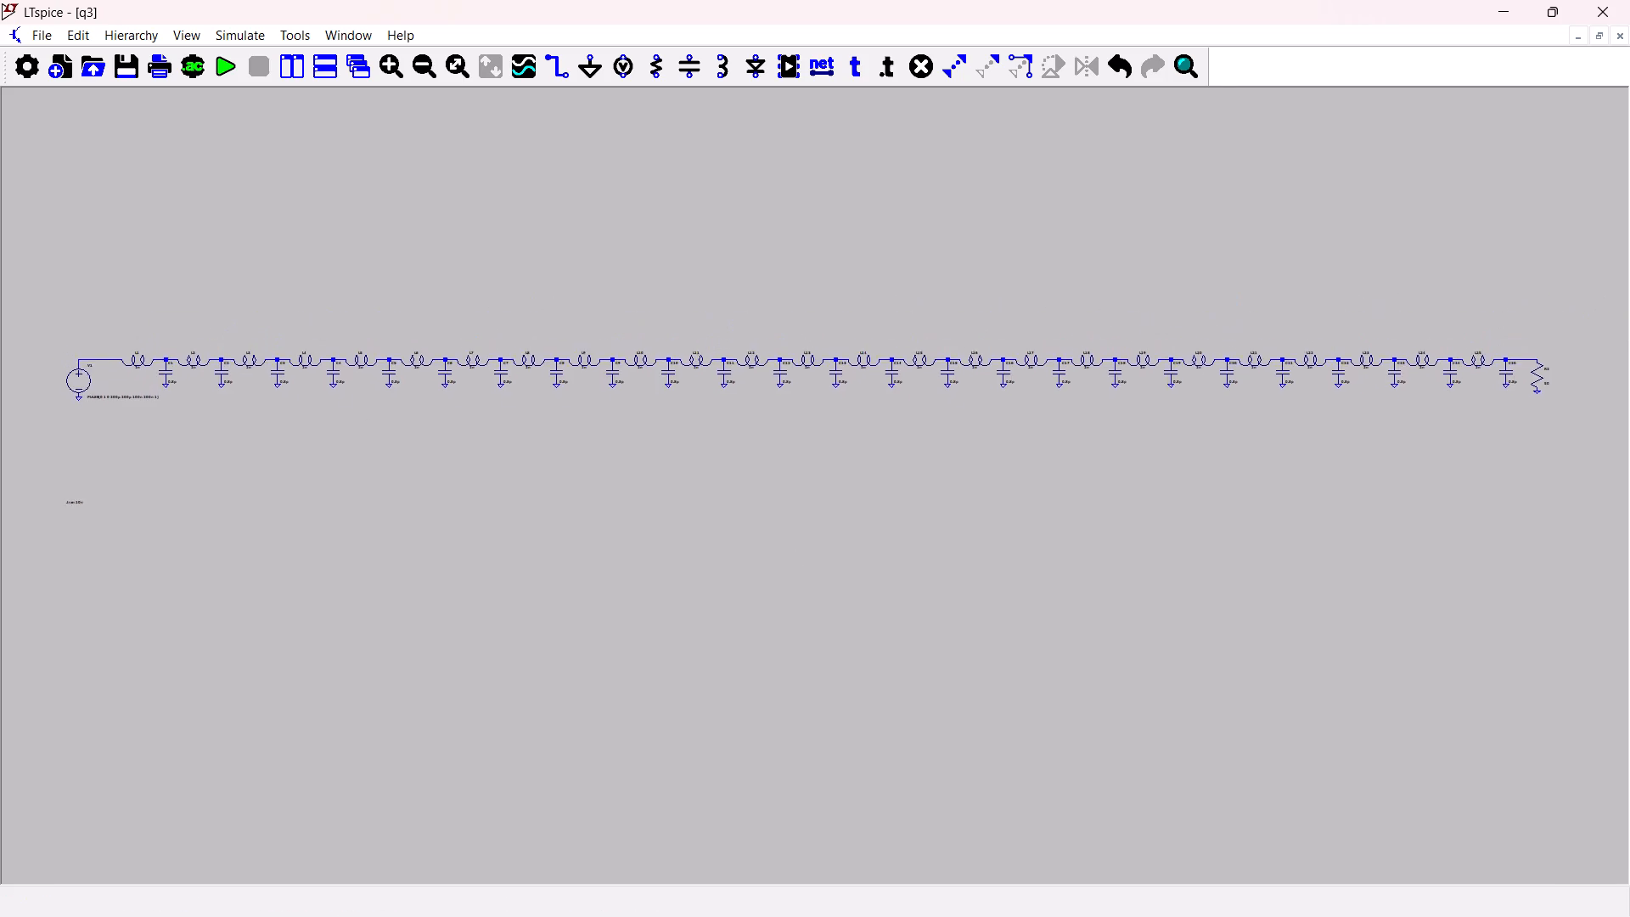
left_click_drag(714, 404, 711, 461)
scroll(711, 461, "down", 5, "ctrl")
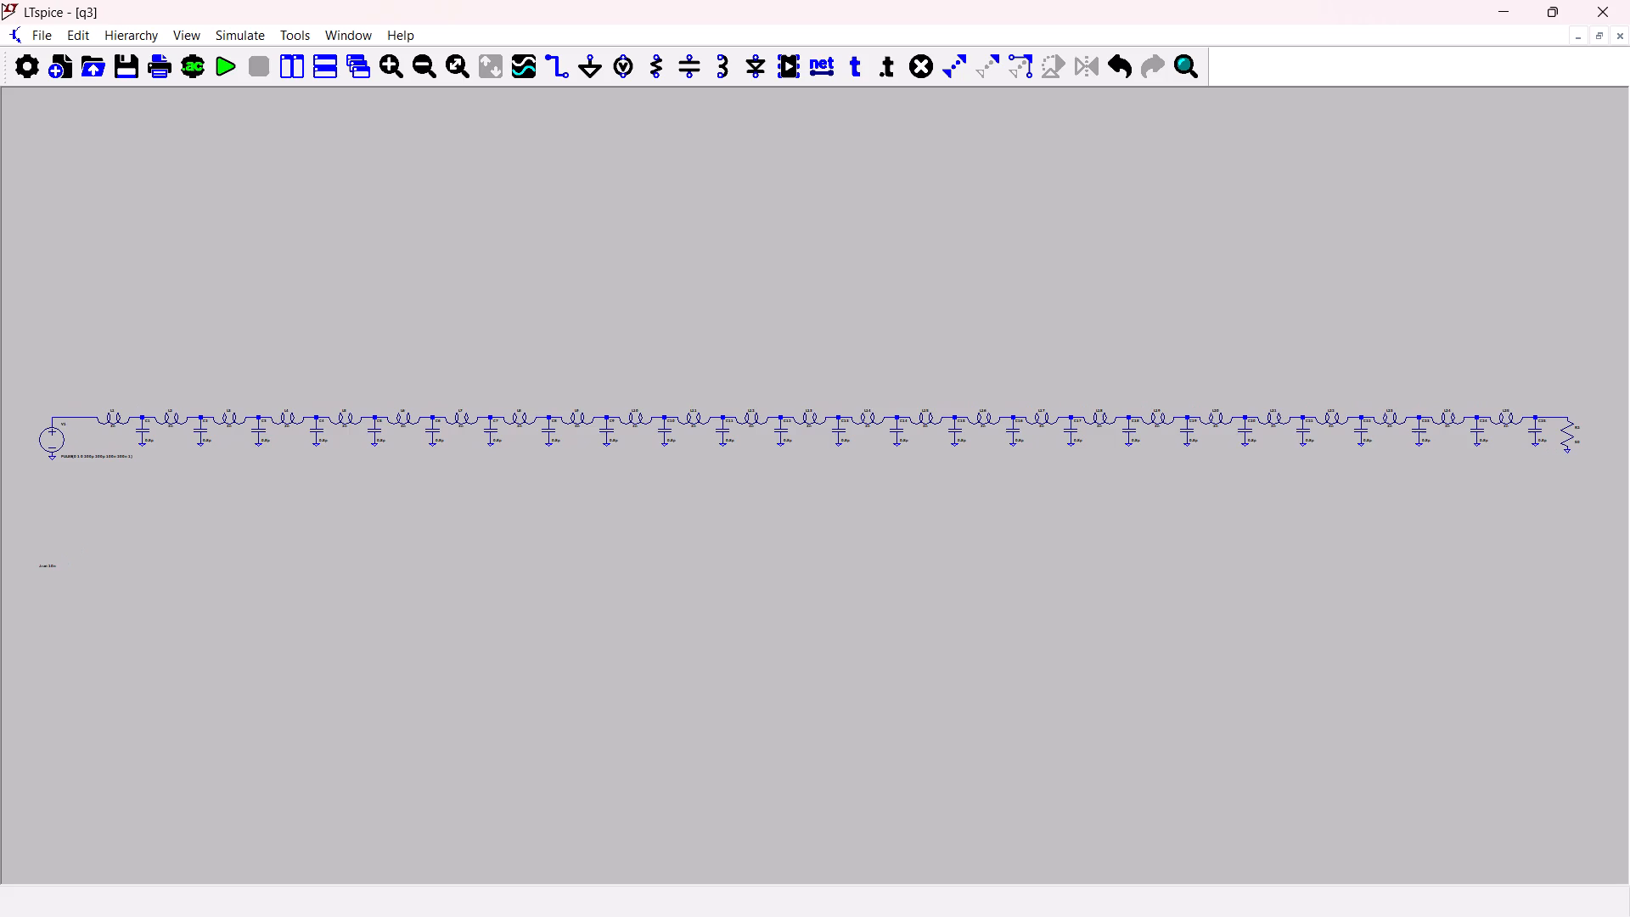
scroll(711, 461, "down", 7, "ctrl")
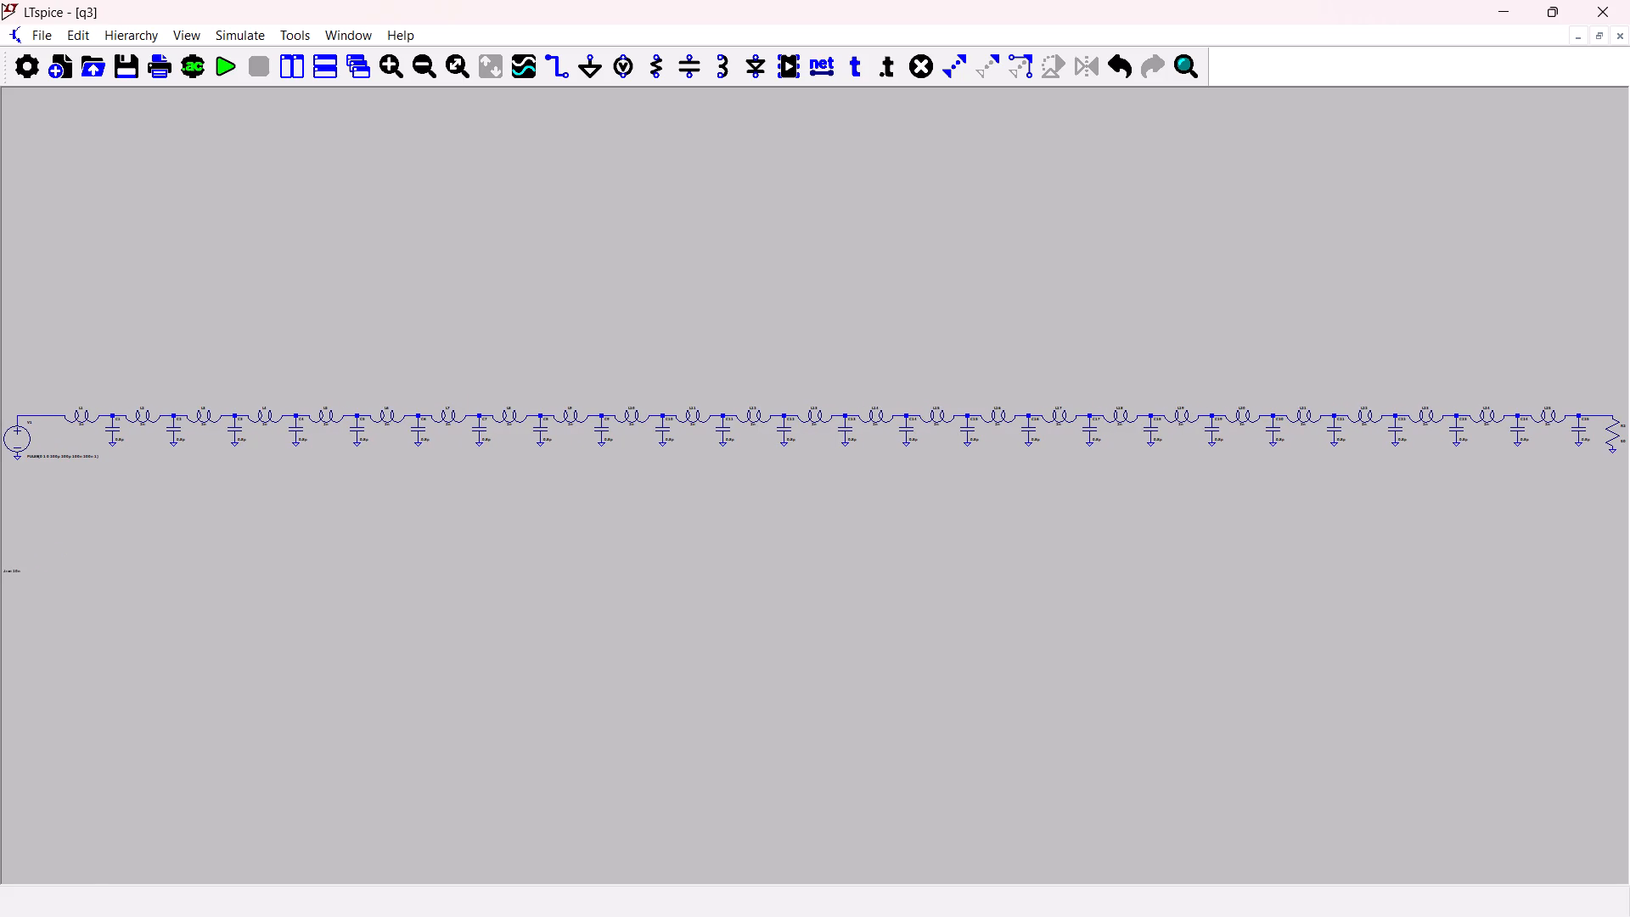
left_click_drag(13, 572, 17, 572)
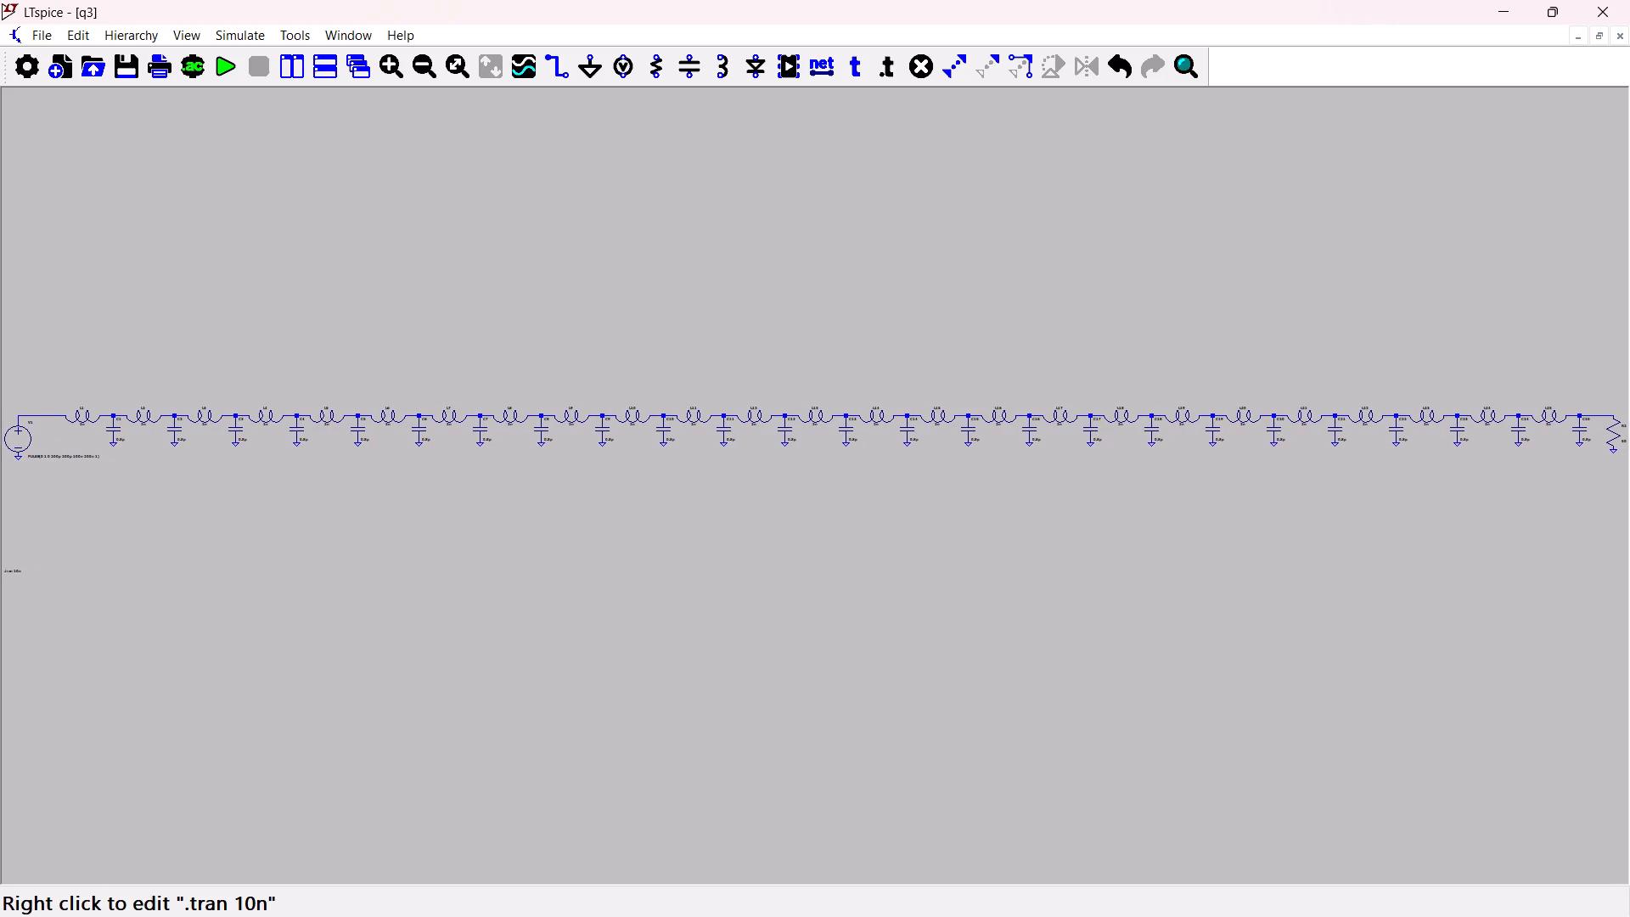
left_click_drag(17, 572, 100, 560)
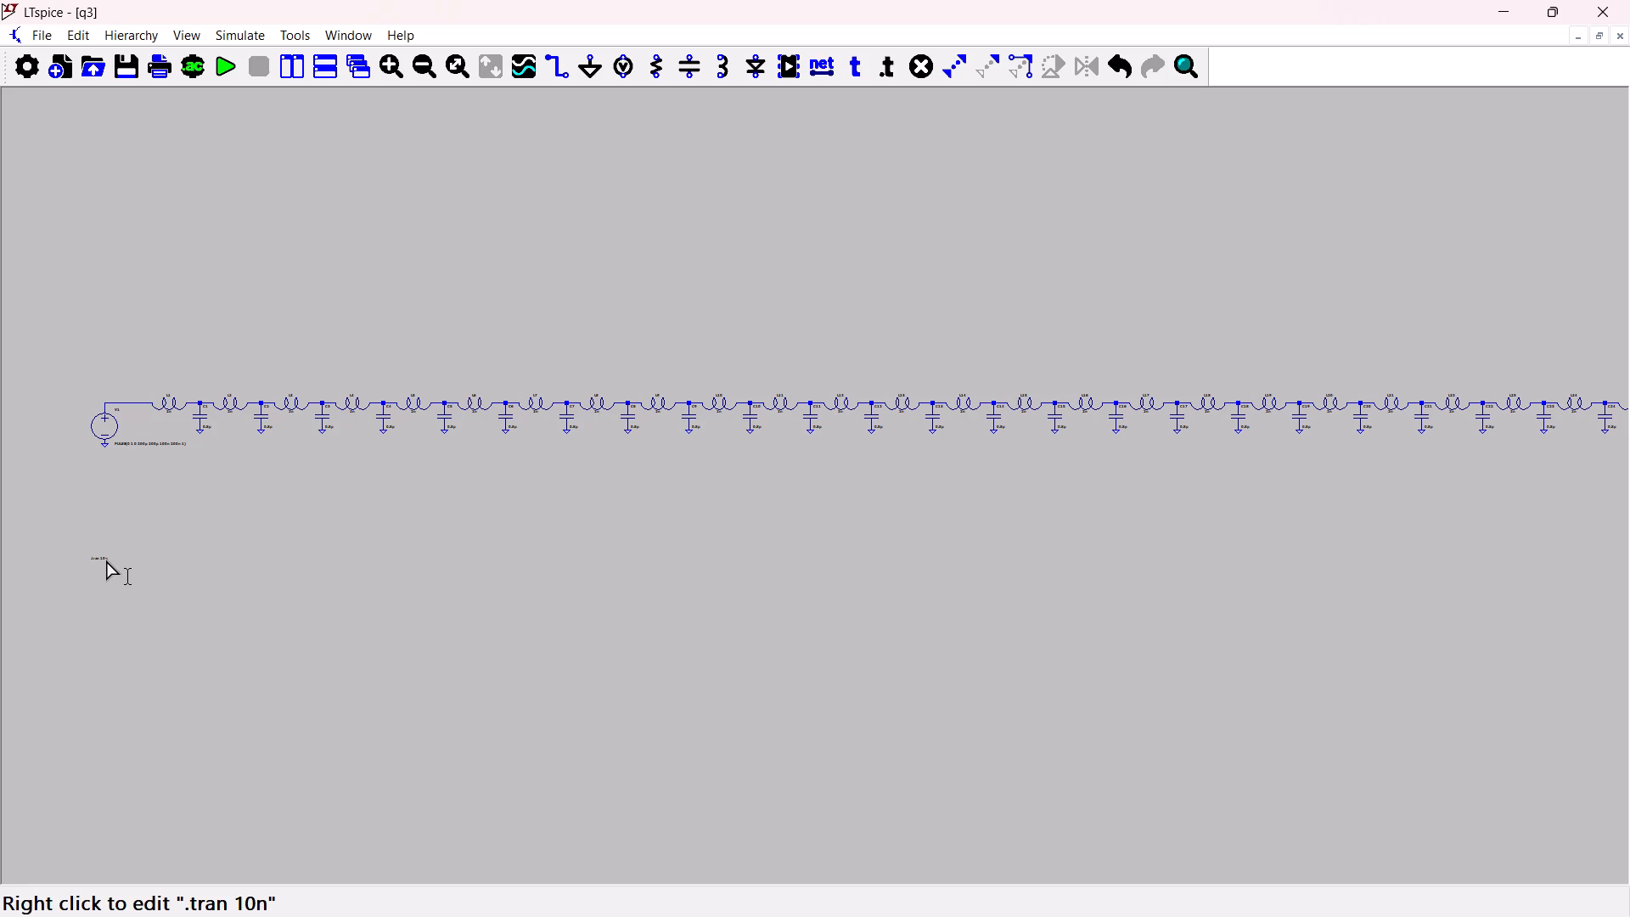
left_click_drag(105, 559, 119, 541)
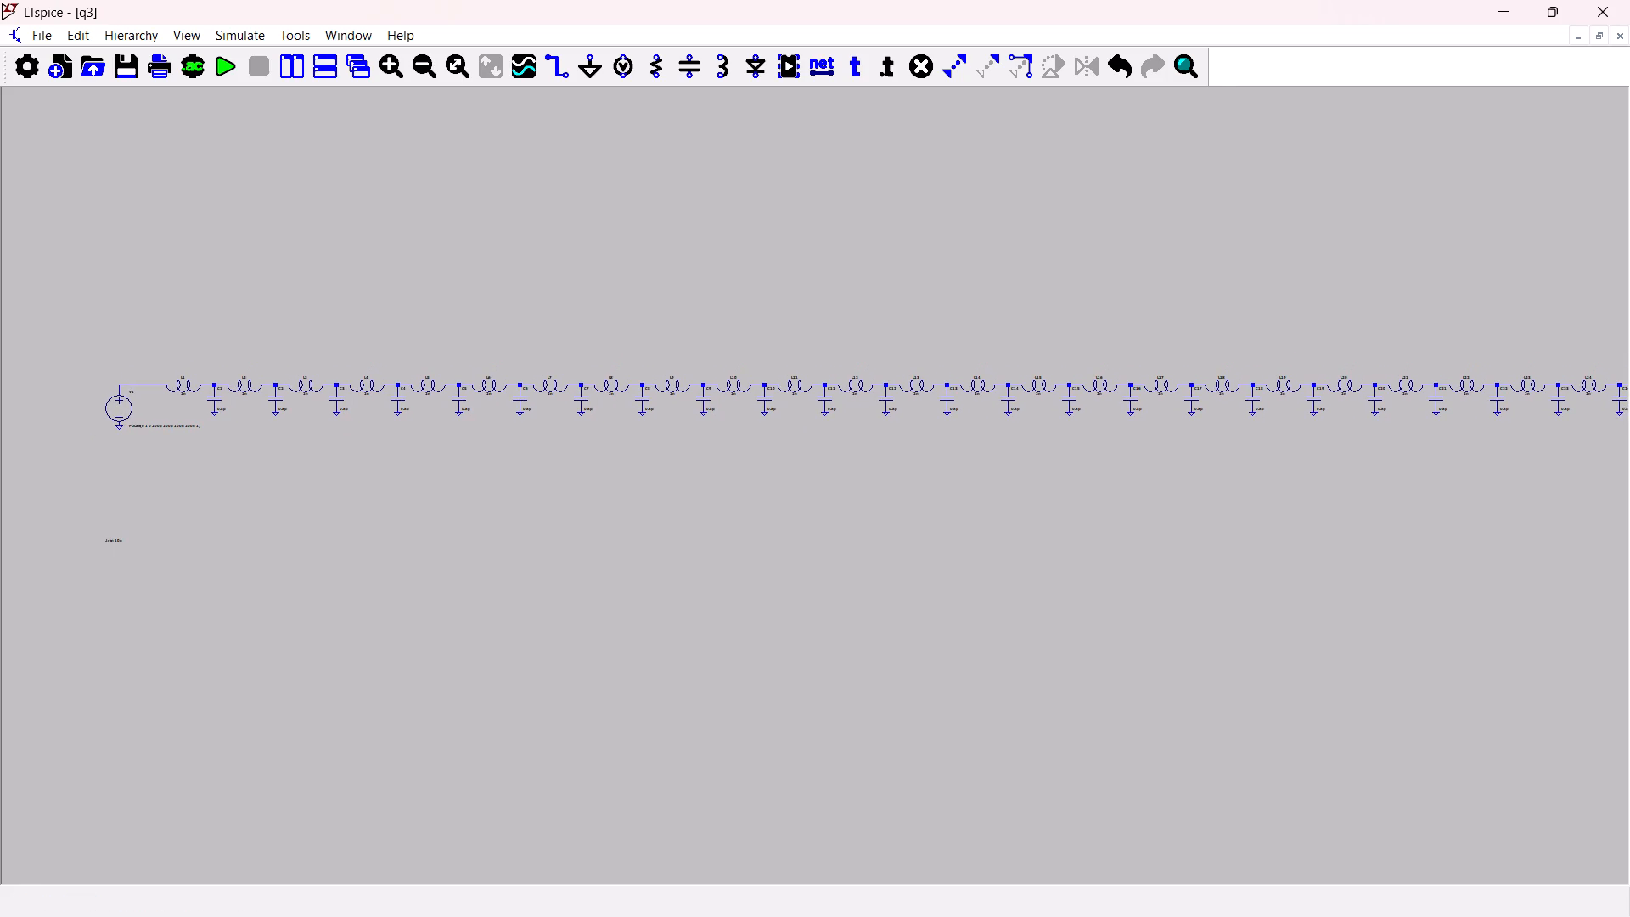
left_click_drag(85, 510, 143, 560)
left_click_drag(154, 574, 179, 586)
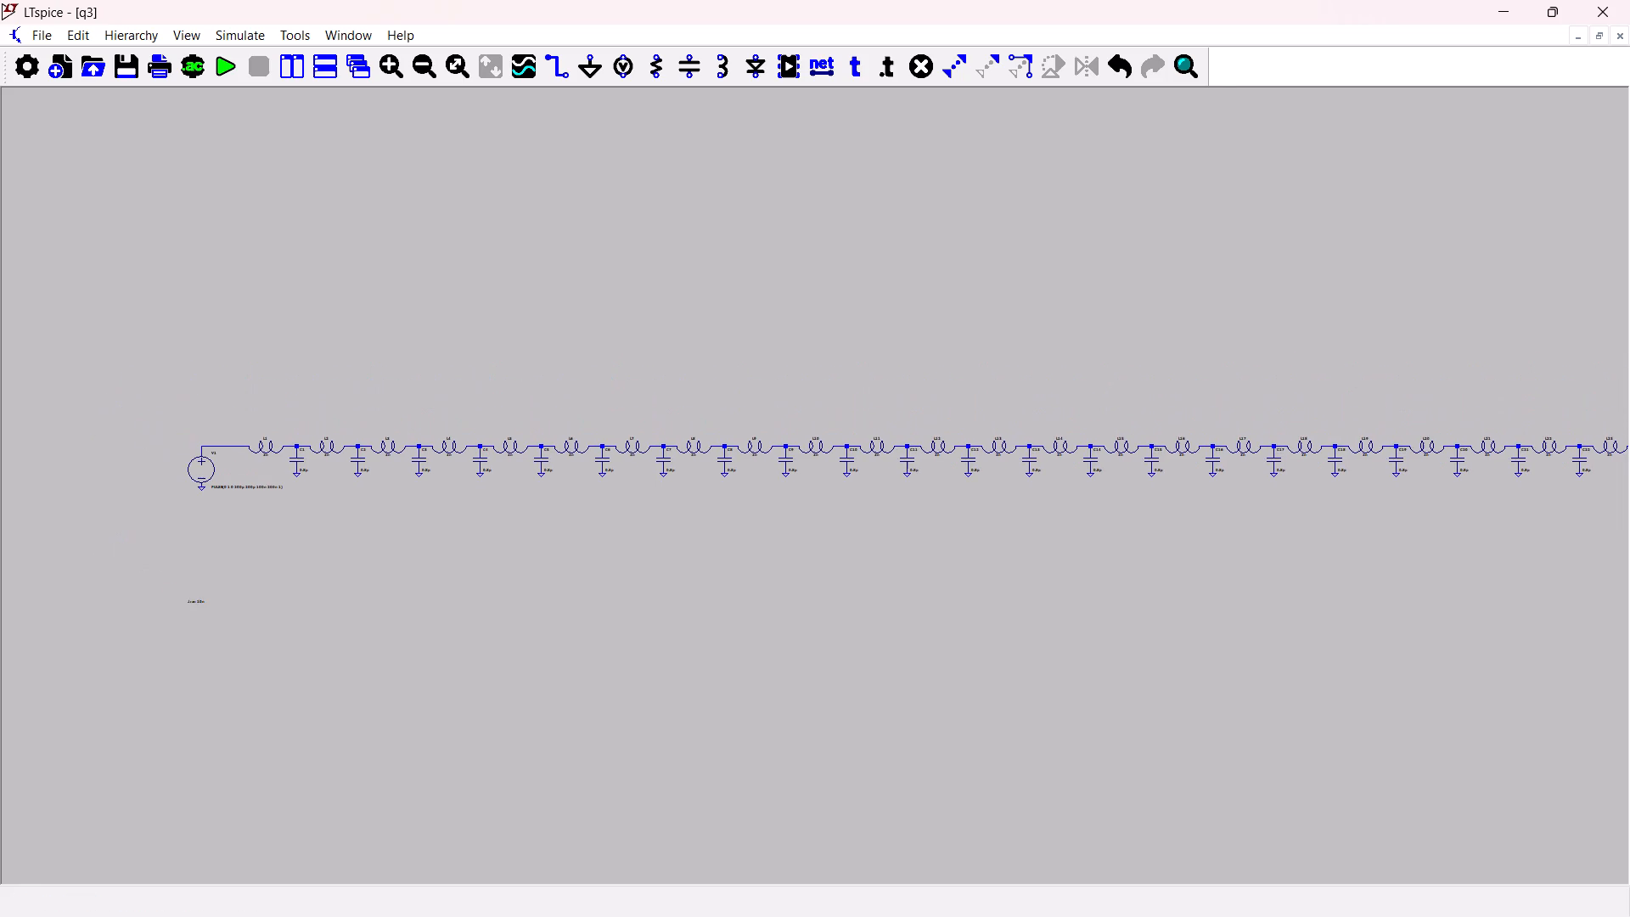
left_click_drag(179, 586, 181, 579)
left_click_drag(154, 572, 0, 499)
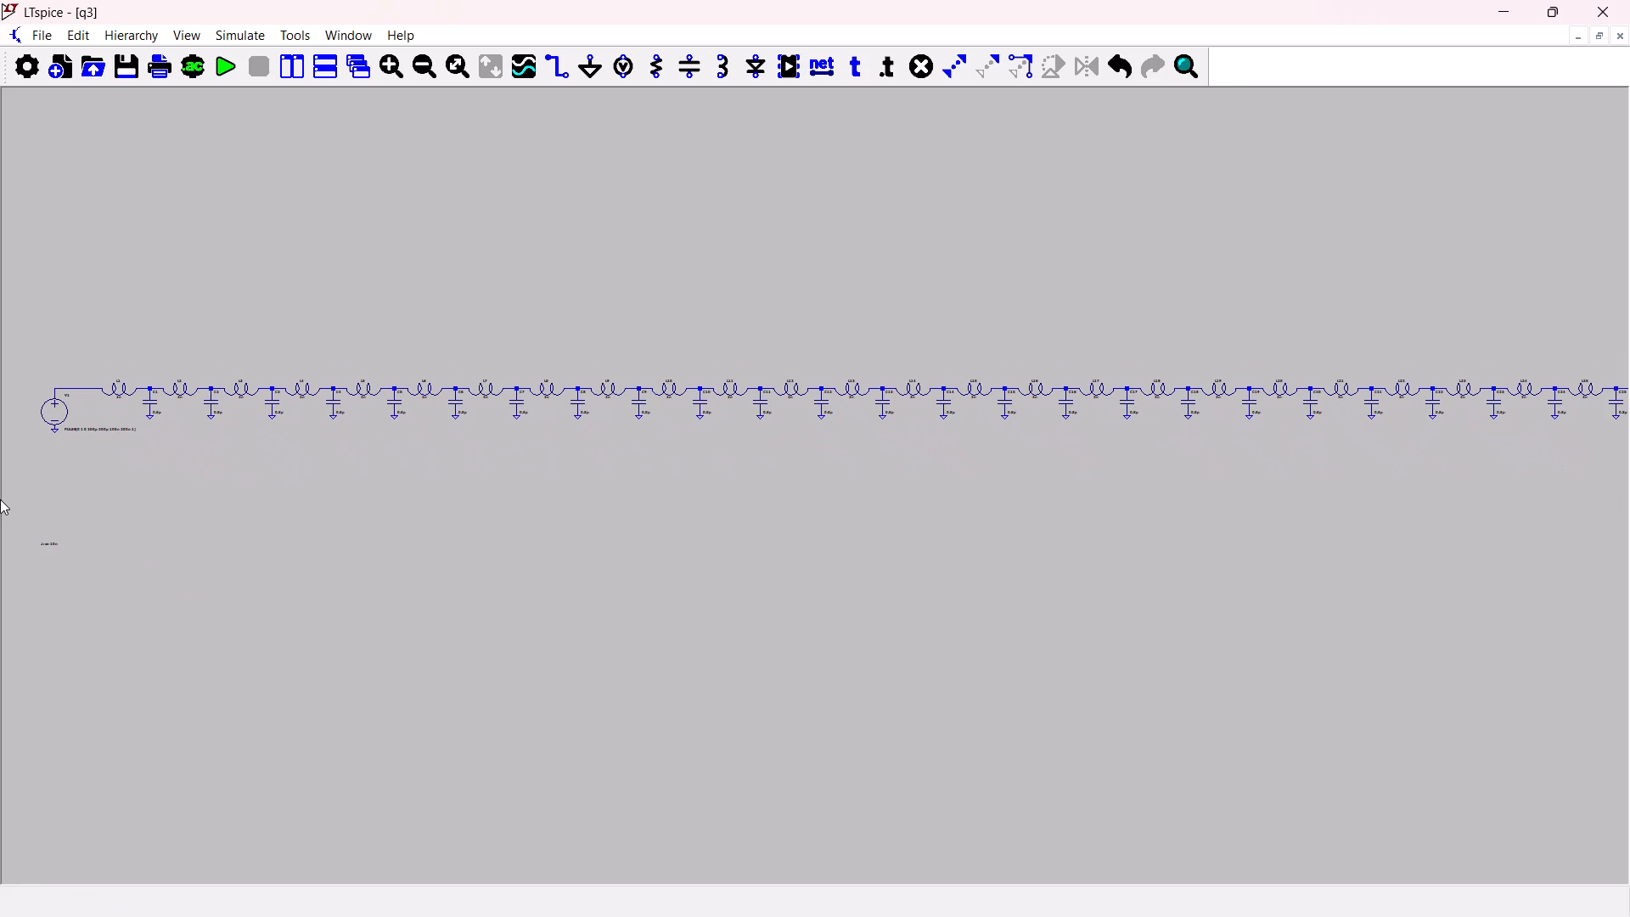
left_click_drag(0, 499, 0, 481)
left_click_drag(295, 501, 259, 506)
scroll(259, 506, "down", 10, "ctrl")
scroll(259, 506, "right", 1)
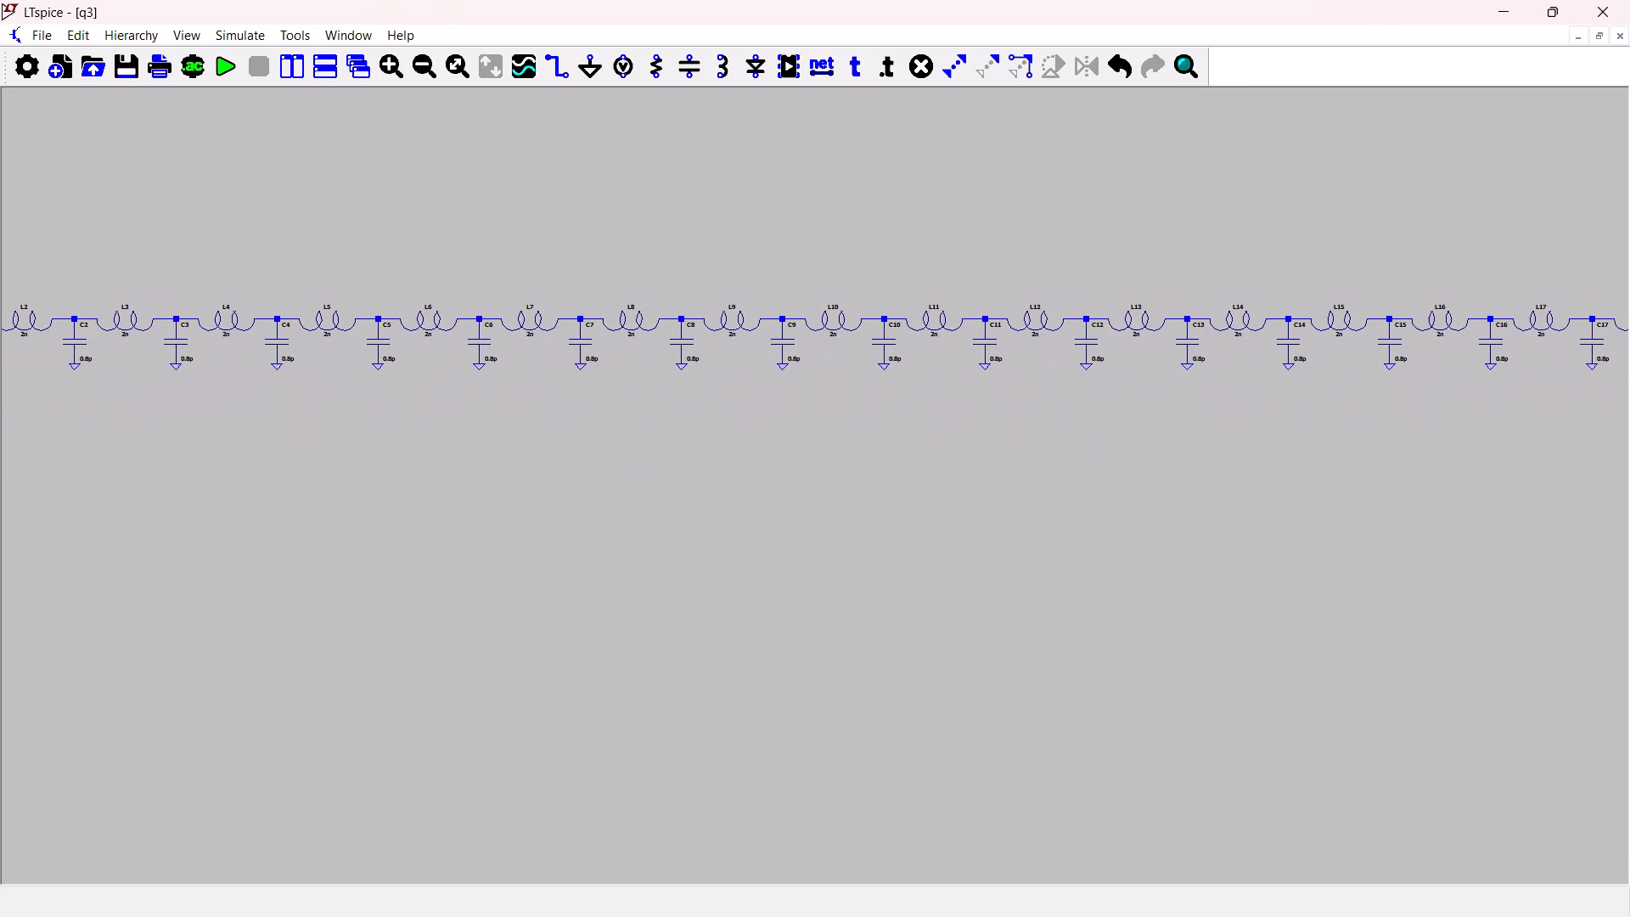
left_click_drag(259, 506, 485, 537)
scroll(485, 537, "down", 1, "ctrl")
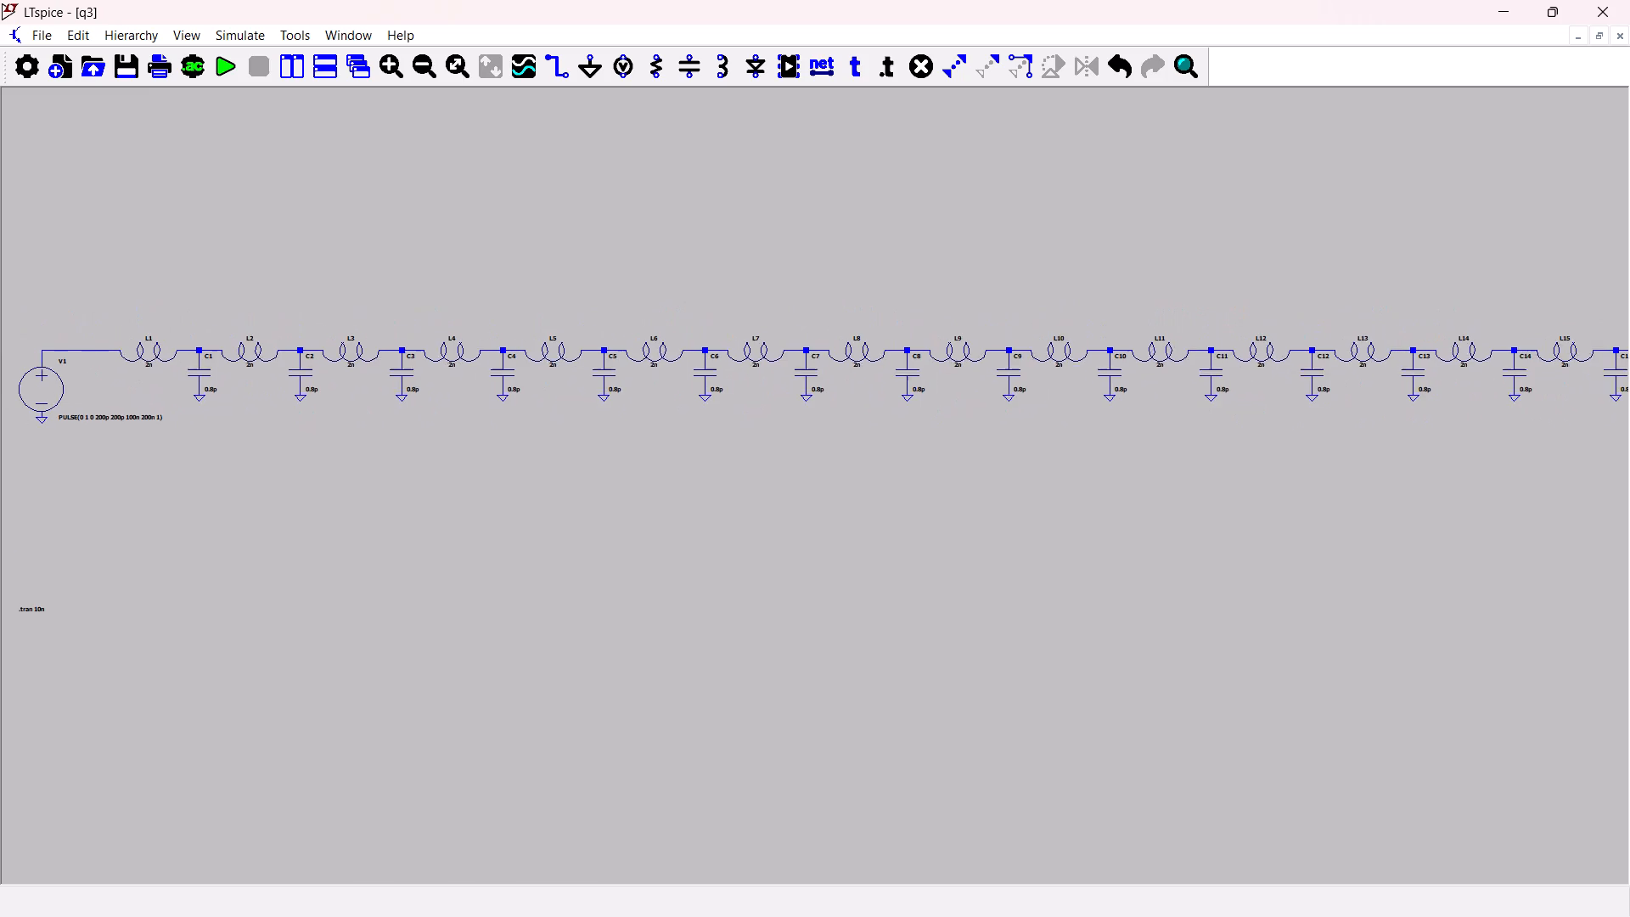
scroll(485, 537, "down", 4, "ctrl")
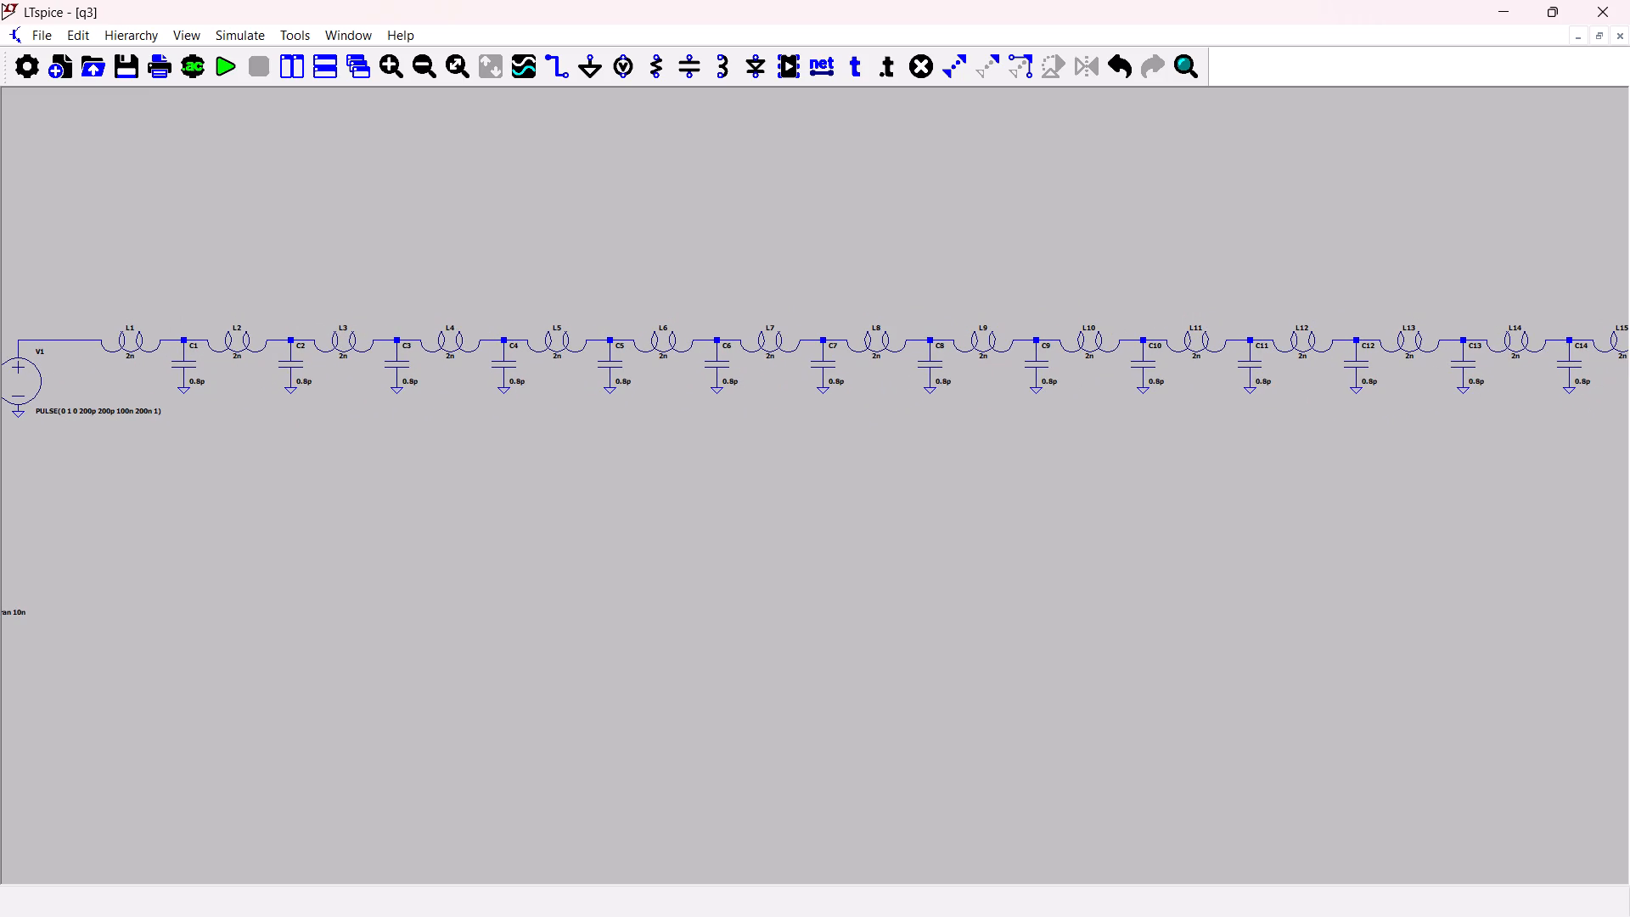
left_click_drag(485, 537, 497, 537)
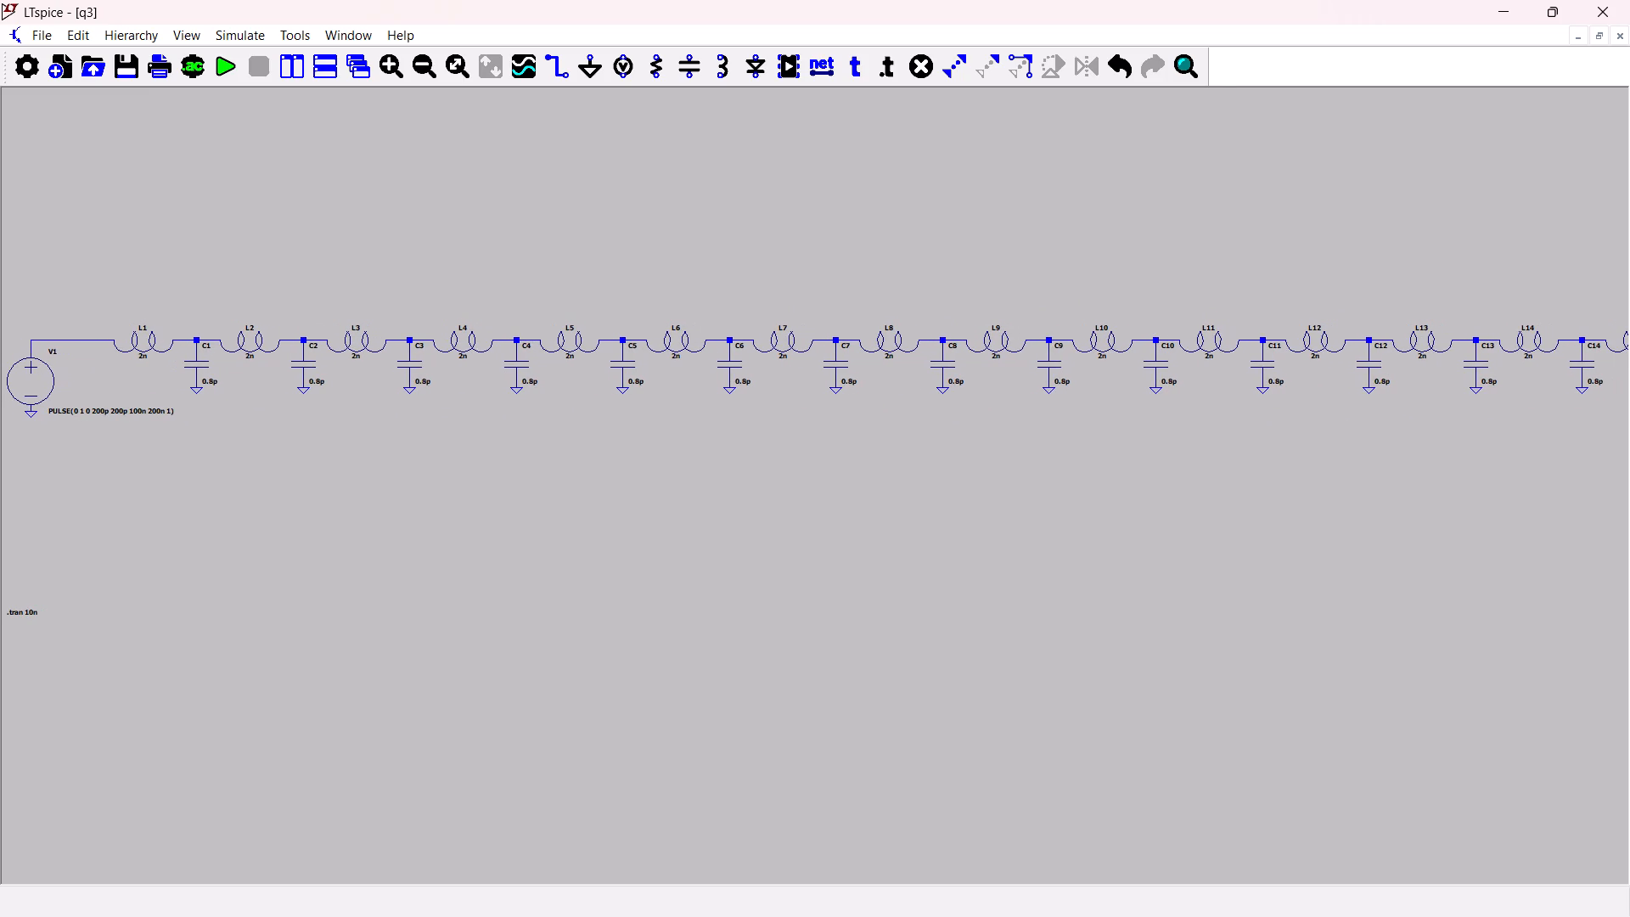
scroll(497, 537, "down", 7, "ctrl")
left_click_drag(497, 537, 557, 546)
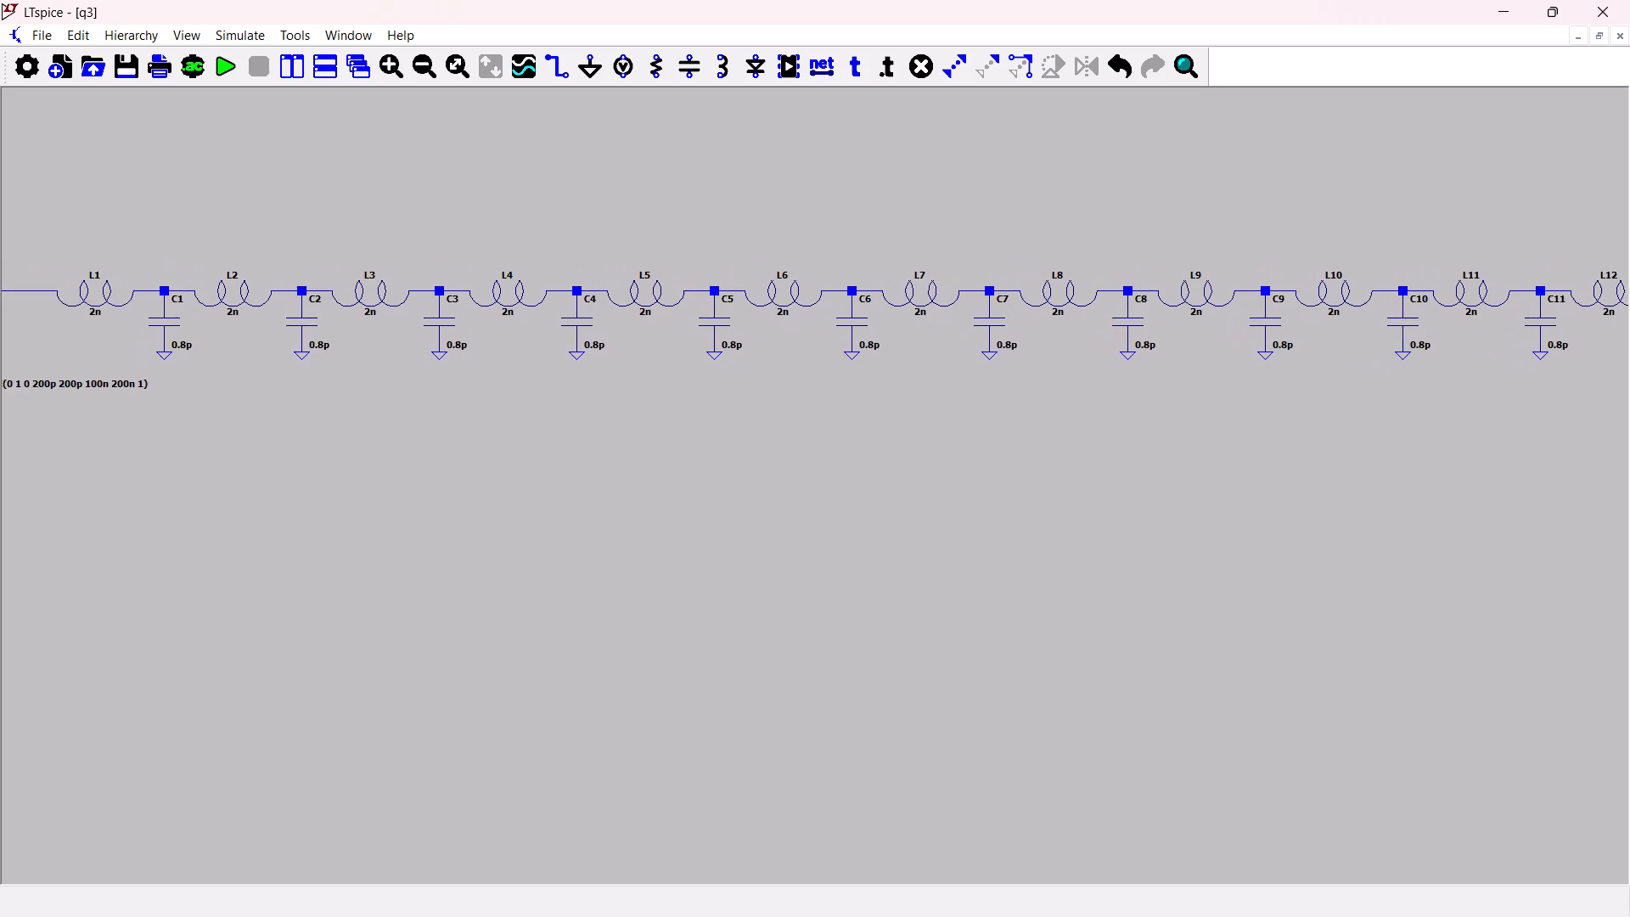
left_click_drag(557, 546, 637, 527)
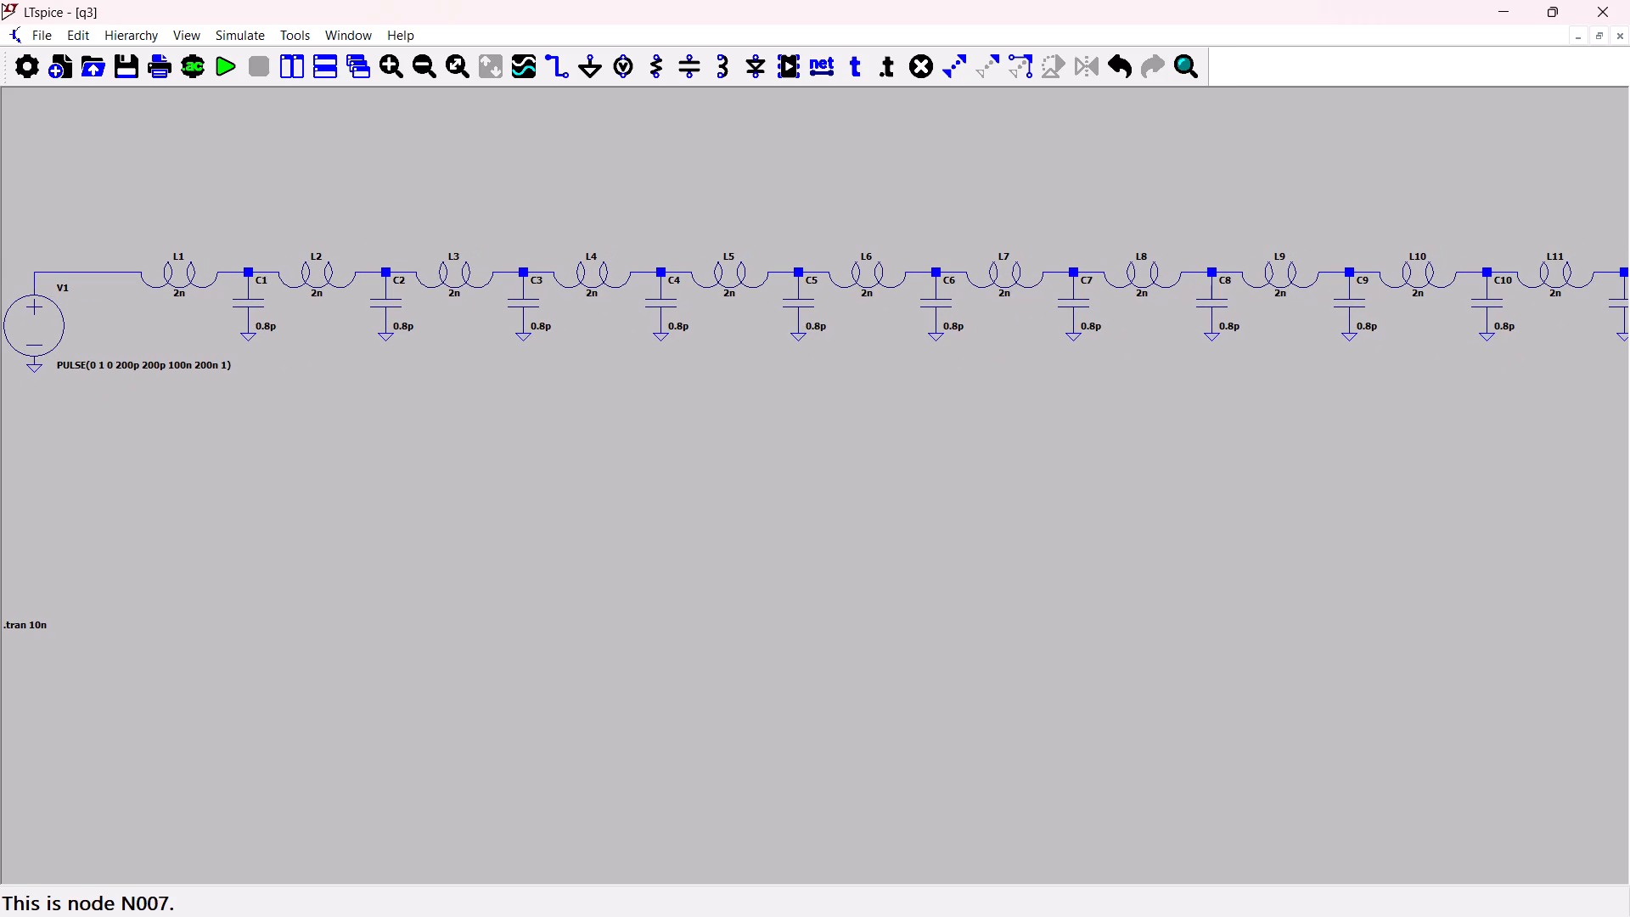
scroll(912, 266, "up", 3, "ctrl")
scroll(912, 266, "down", 9, "ctrl")
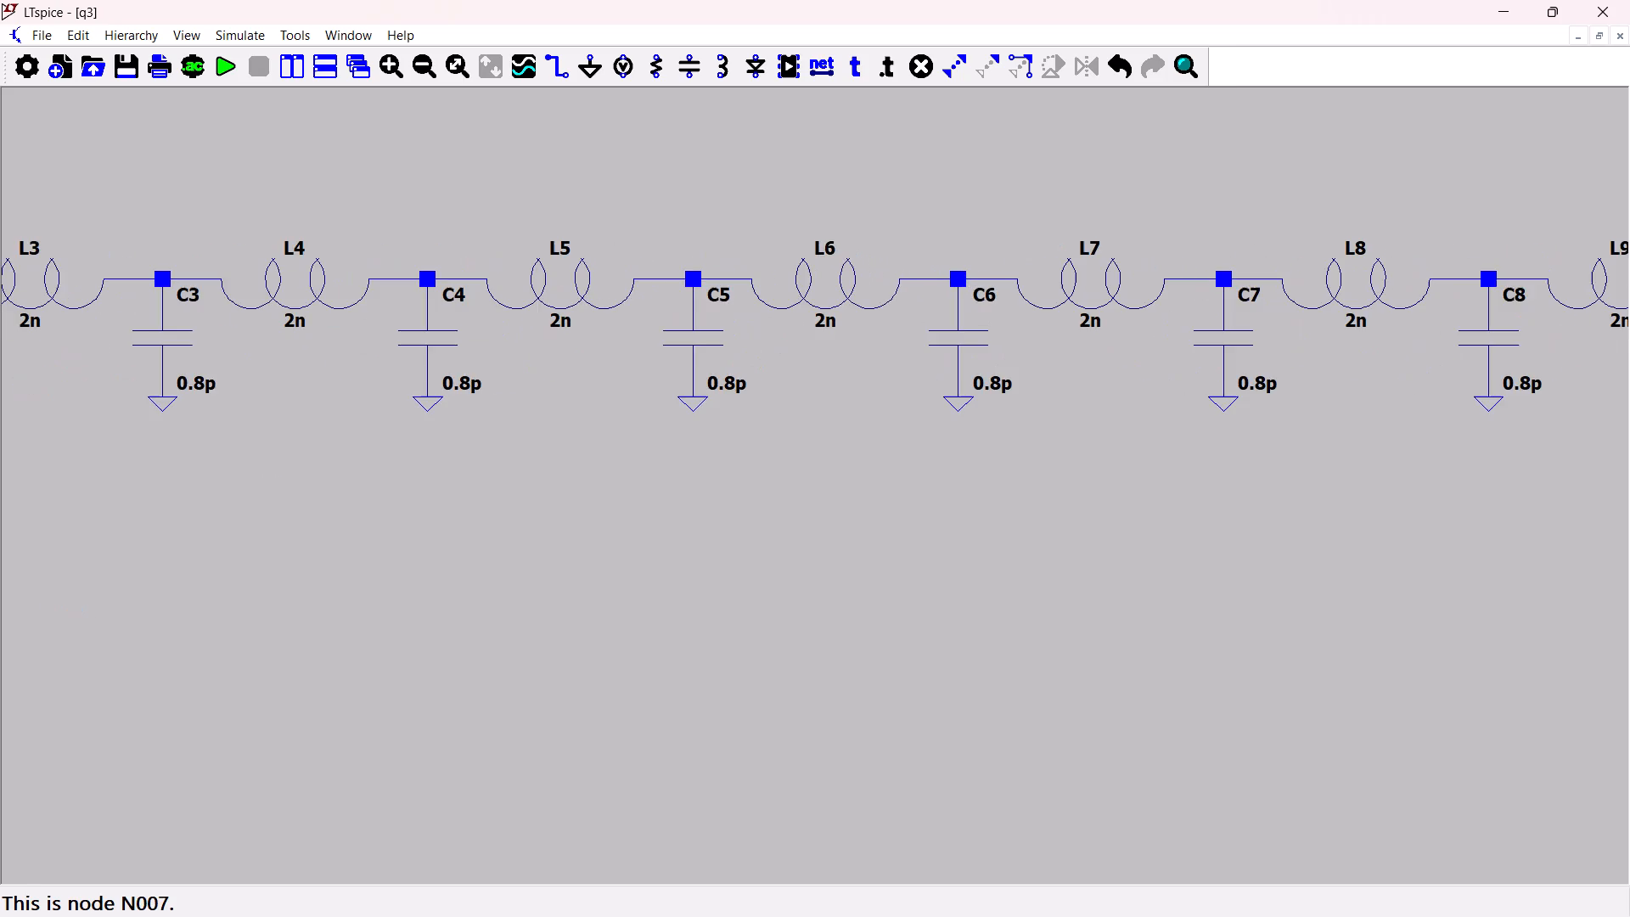
scroll(912, 266, "right", 1)
scroll(912, 266, "up", 4, "ctrl")
scroll(912, 266, "right", 1)
scroll(912, 266, "up", 5, "ctrl")
scroll(912, 266, "right", 1)
scroll(912, 266, "up", 1, "ctrl")
scroll(912, 266, "right", 1, "ctrl")
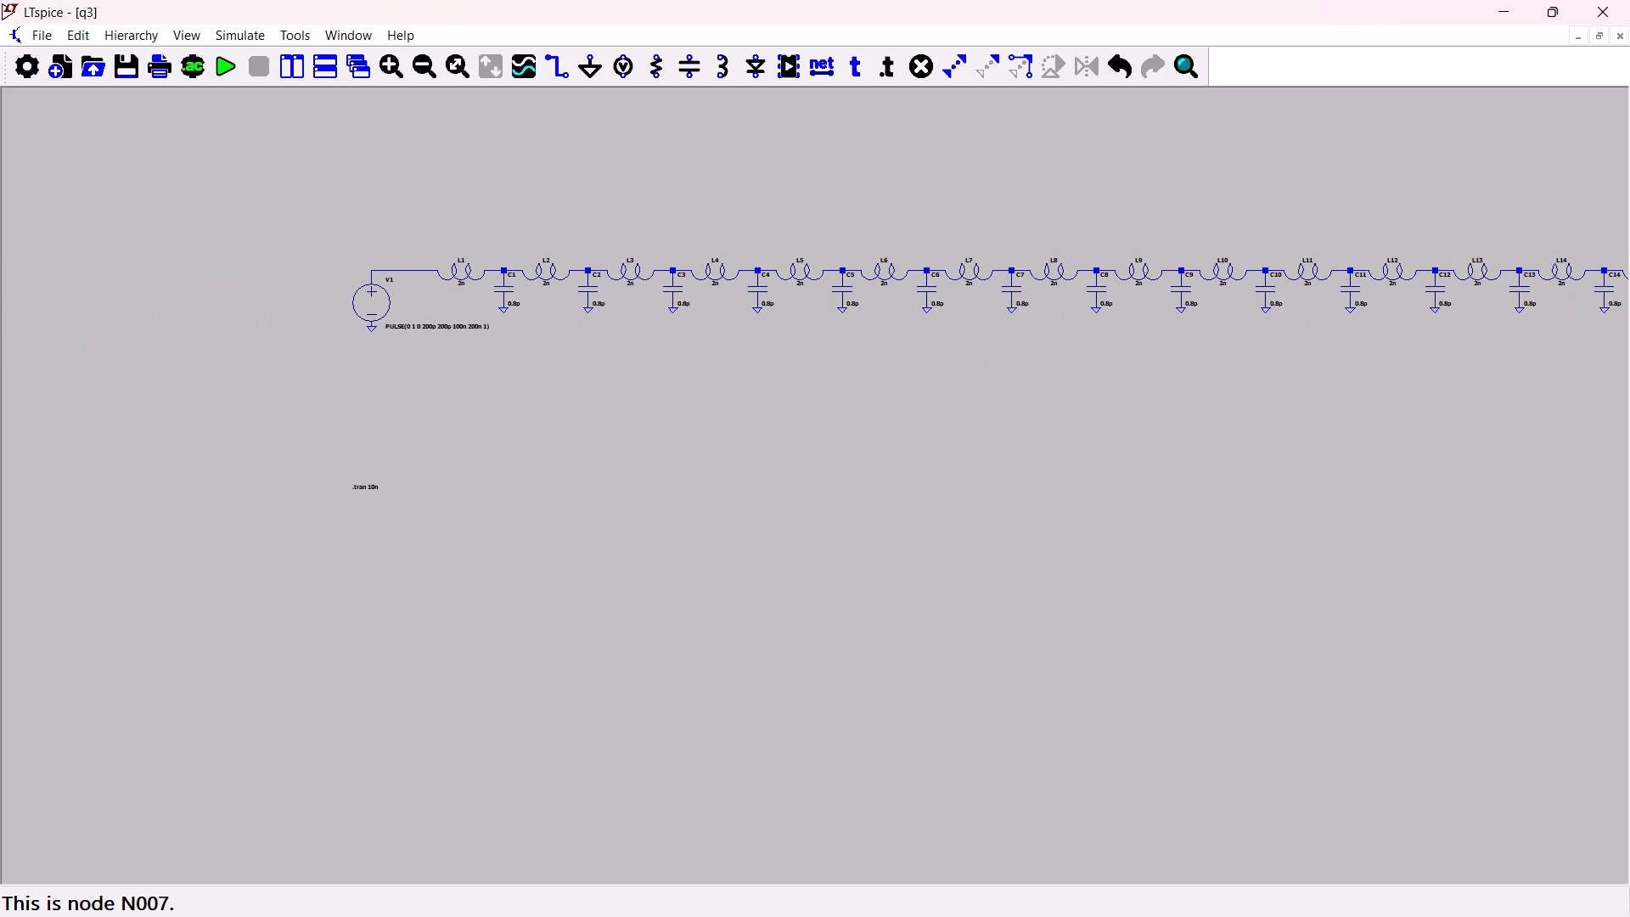
scroll(912, 266, "right", 1, "ctrl")
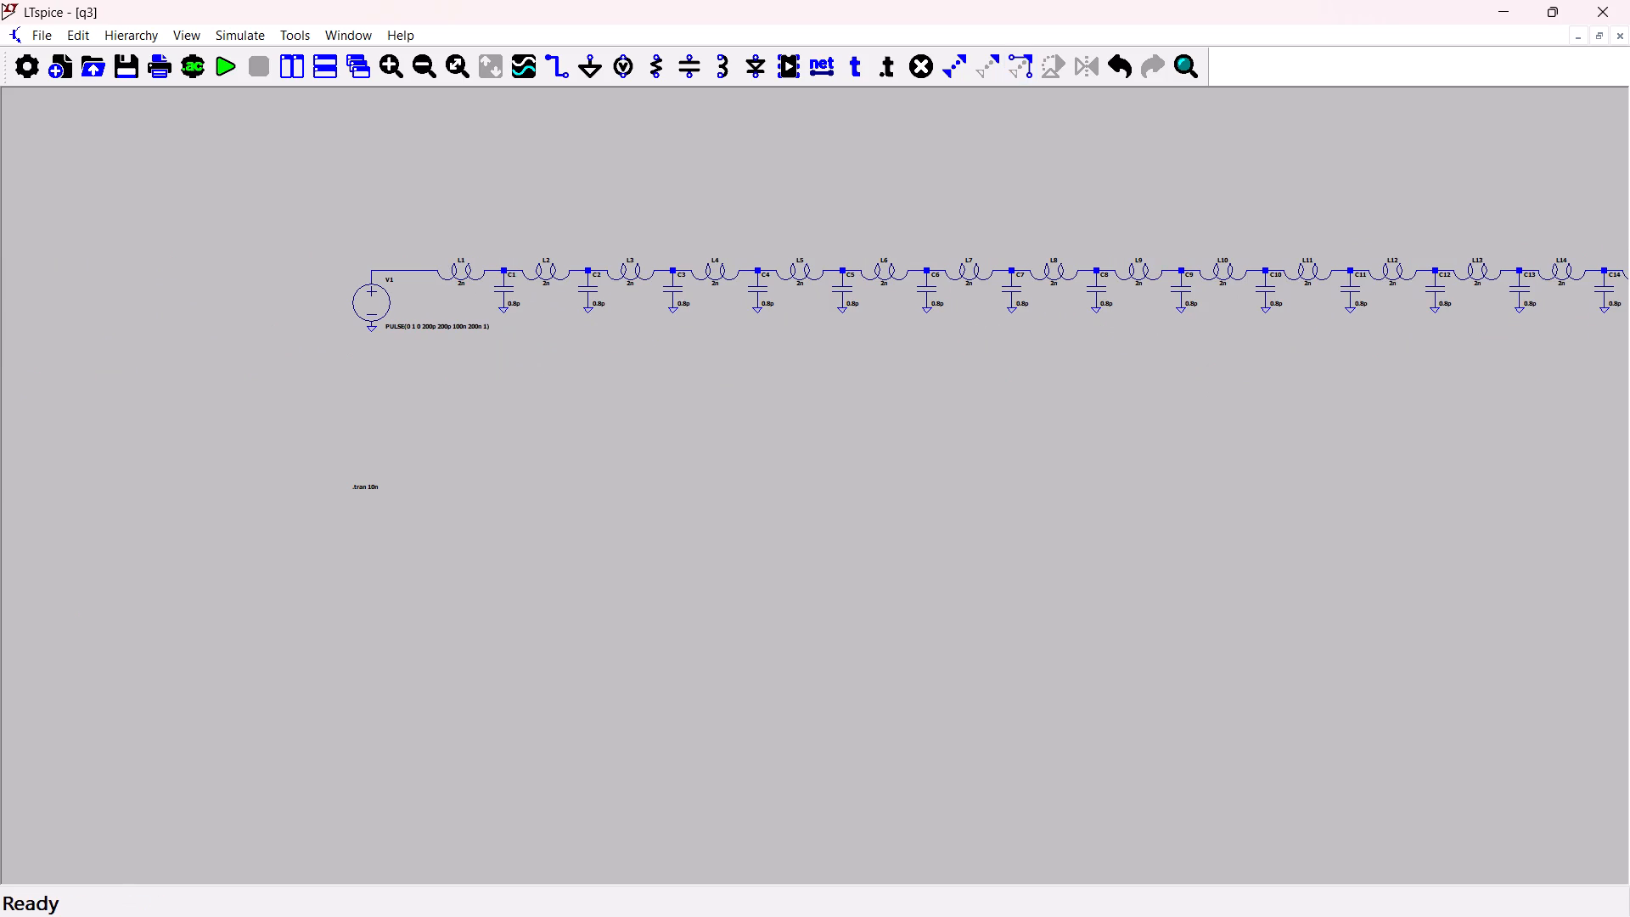
scroll(957, 211, "down", 6, "ctrl")
scroll(957, 211, "up", 7, "ctrl")
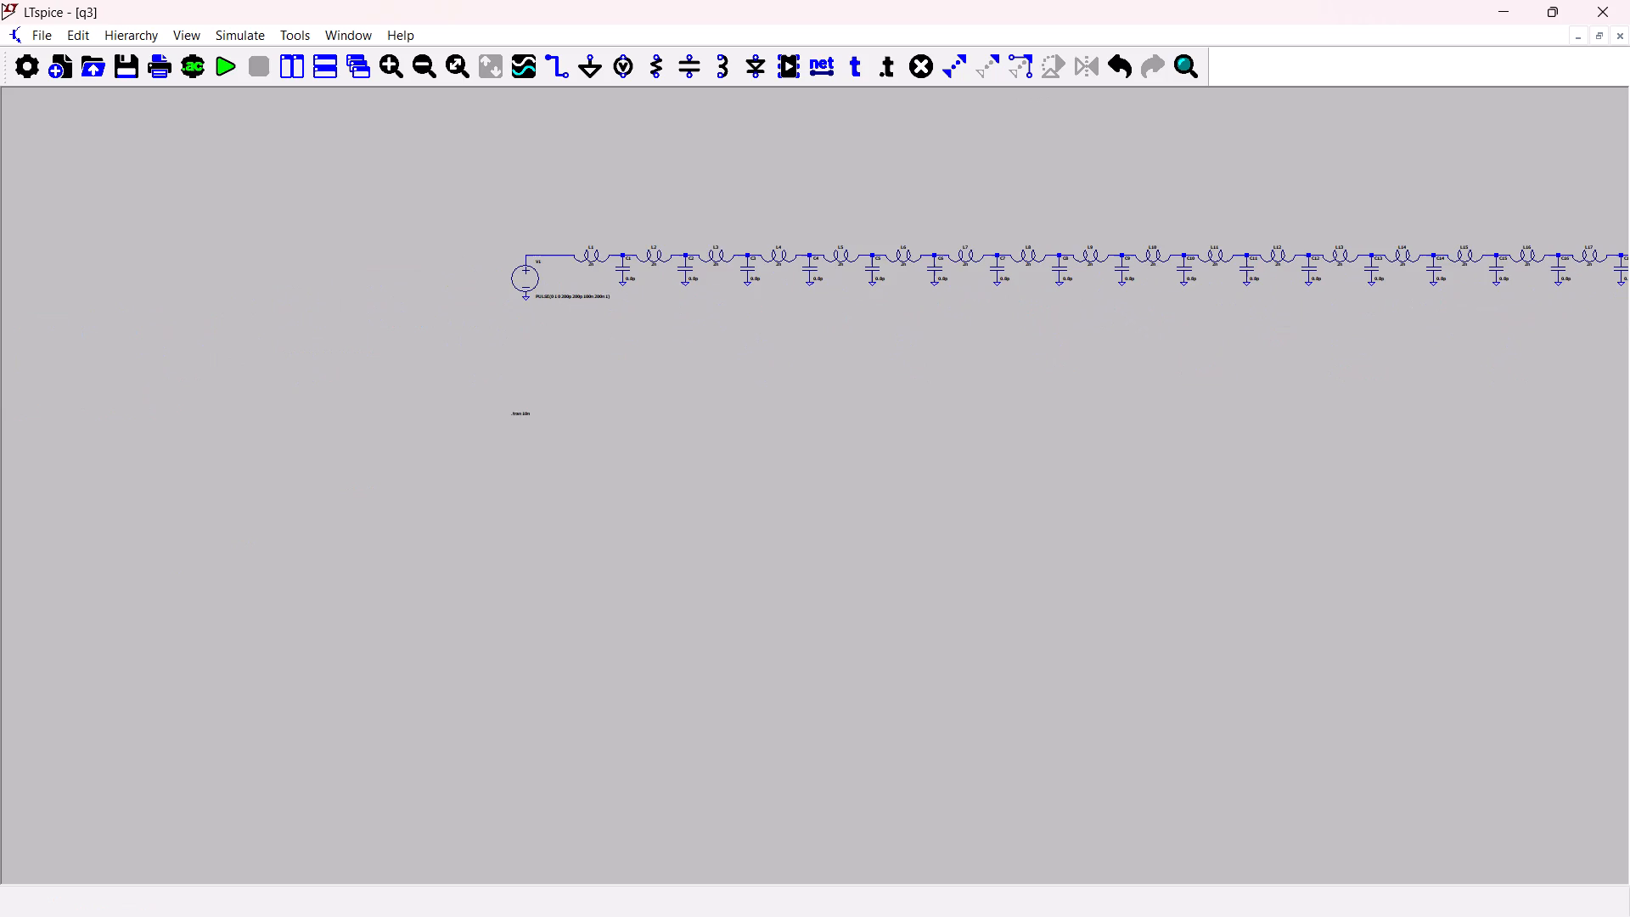
scroll(957, 211, "up", 5, "ctrl")
left_click_drag(957, 211, 653, 201)
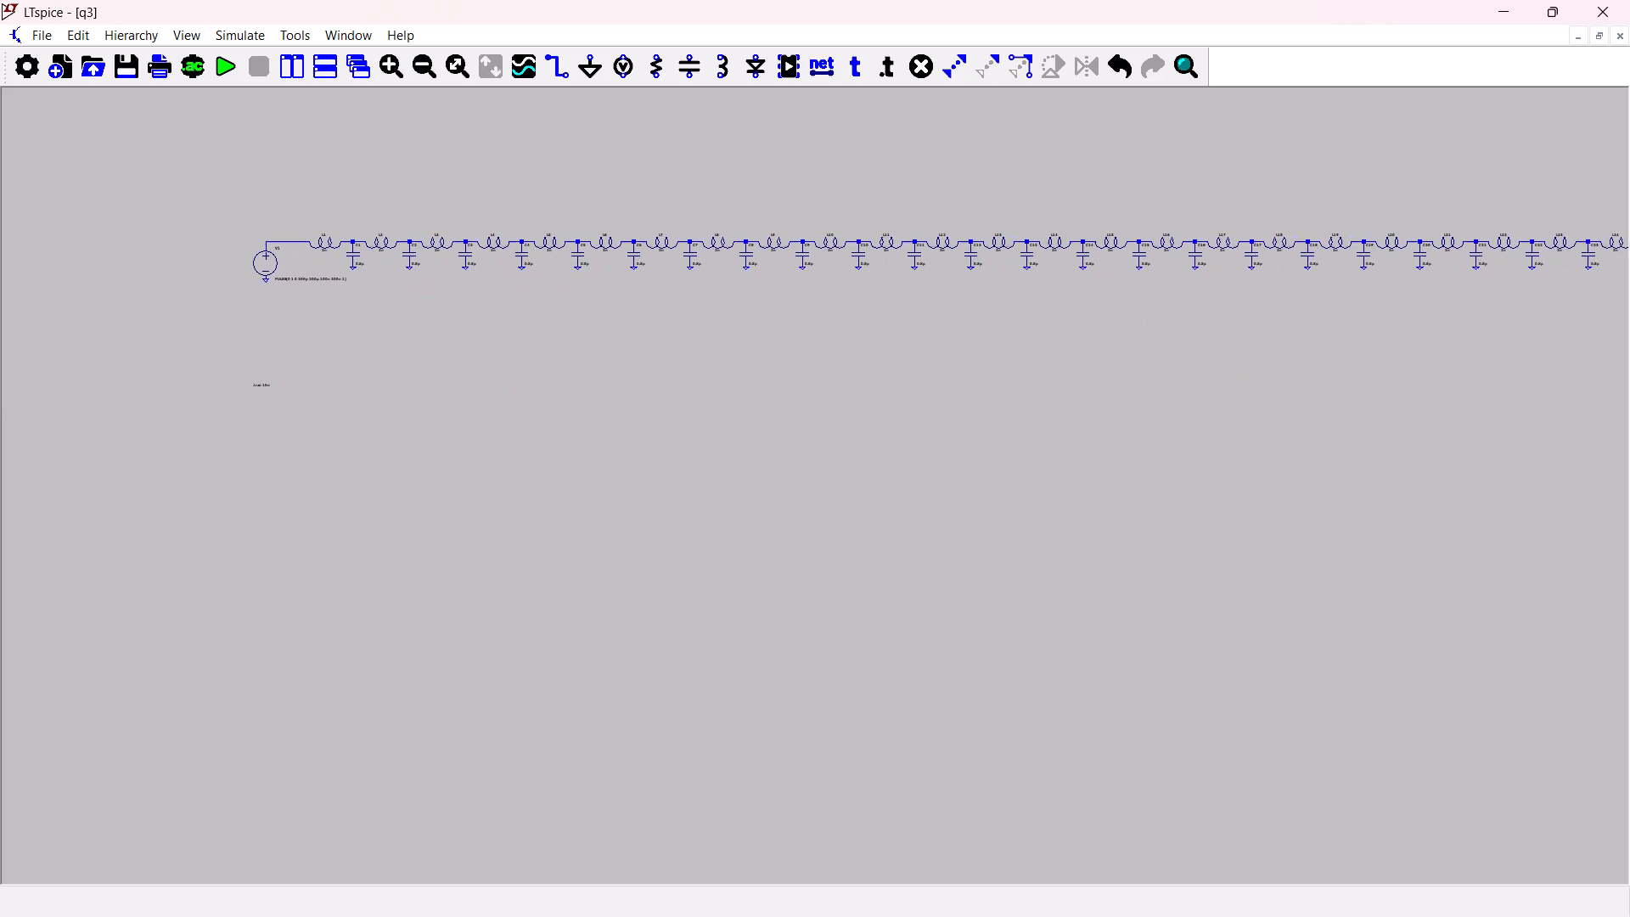
left_click_drag(653, 201, 612, 197)
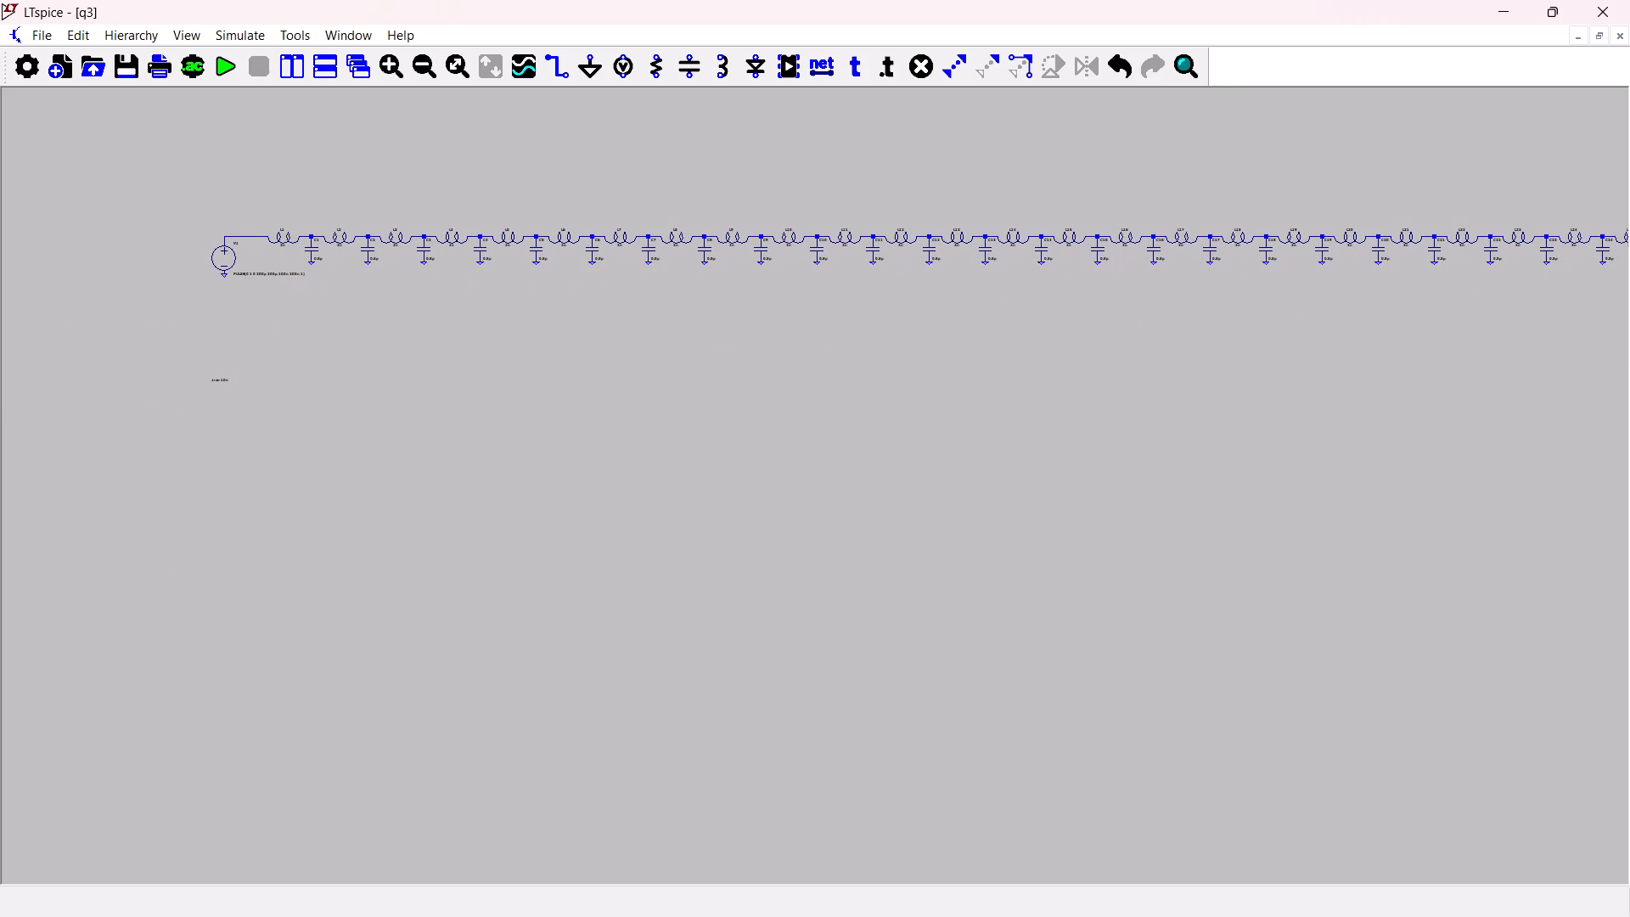
Move the ladder section from L11 through C25 and load R2 into a second row beneath L1 to L10, starting below V1.
left_click(992, 60)
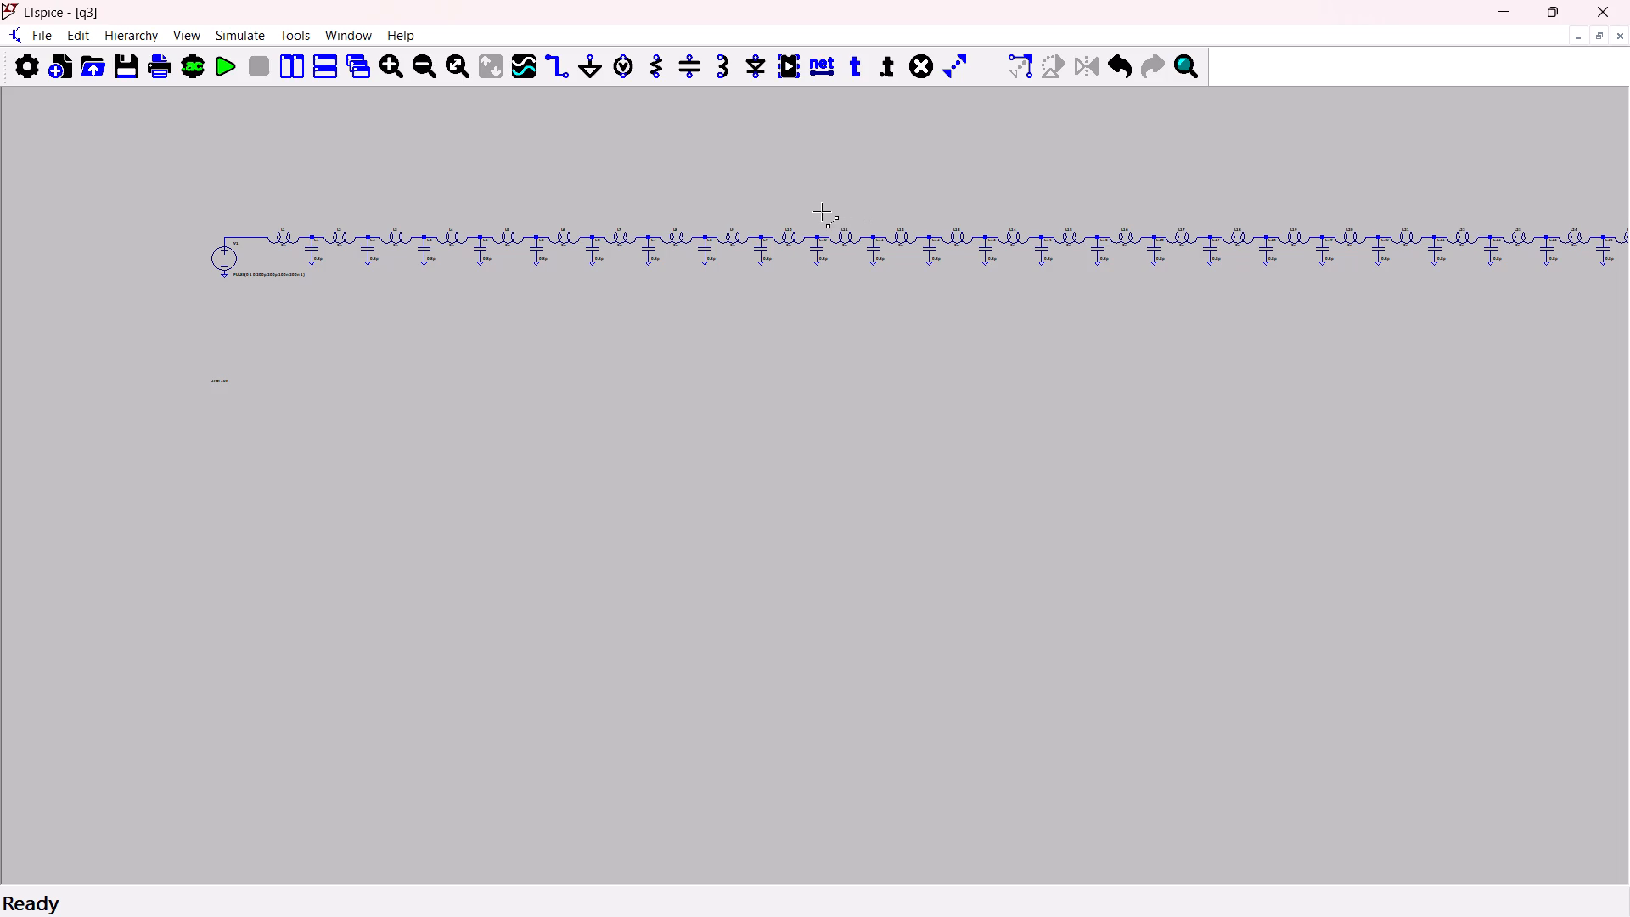
scroll(820, 190, "down", 3, "ctrl")
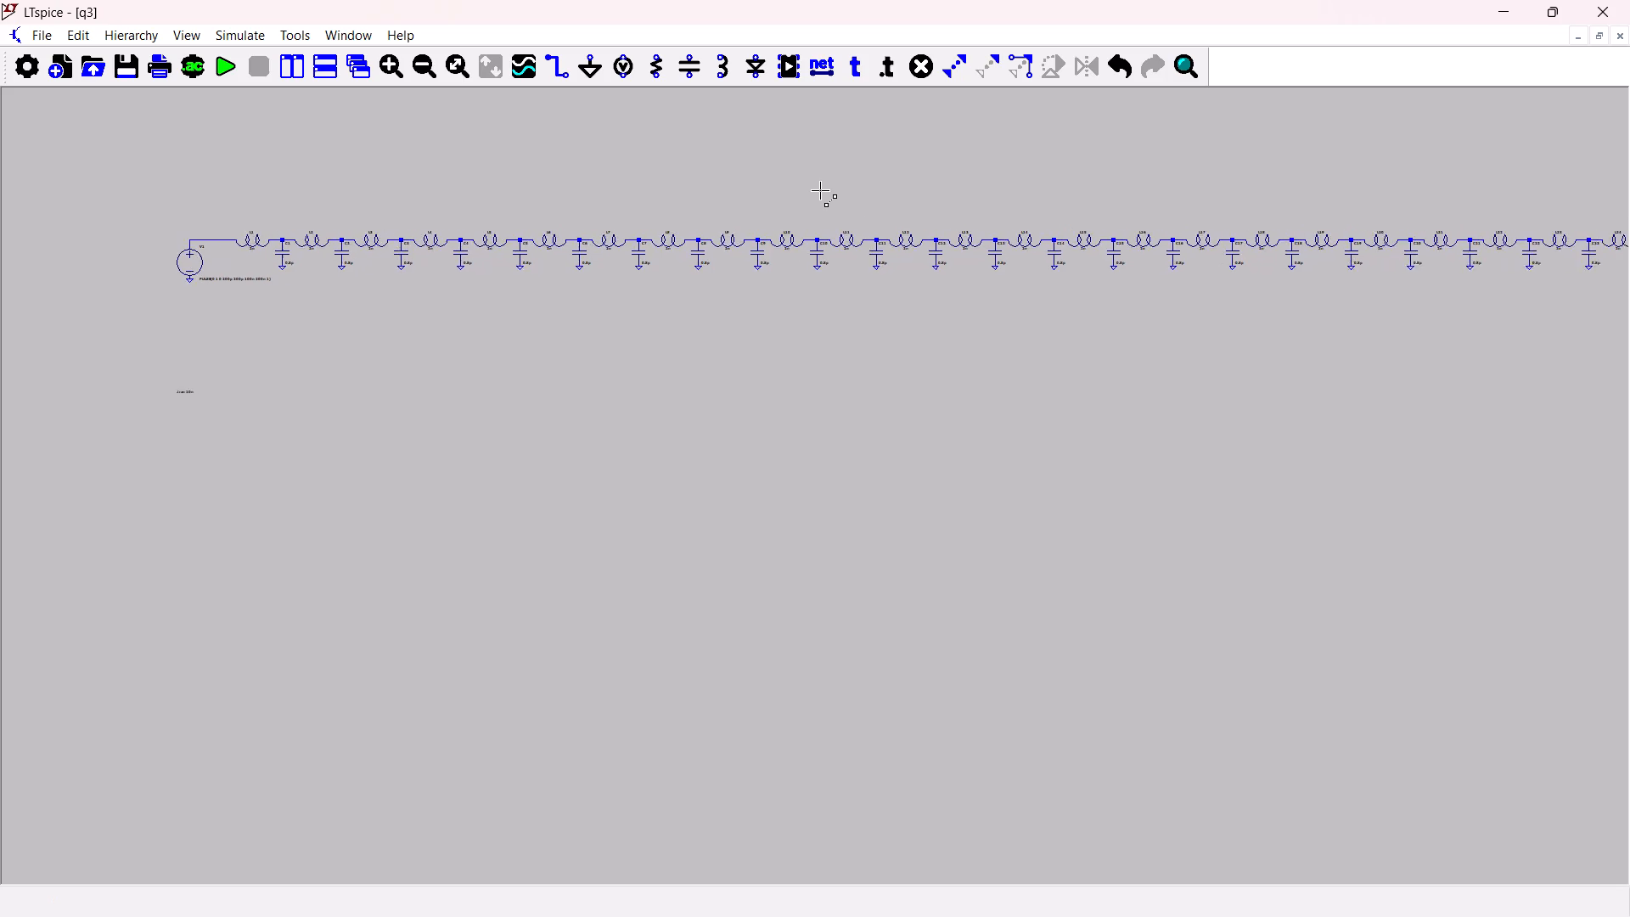
scroll(820, 190, "down", 2, "ctrl")
scroll(820, 190, "up", 7, "ctrl")
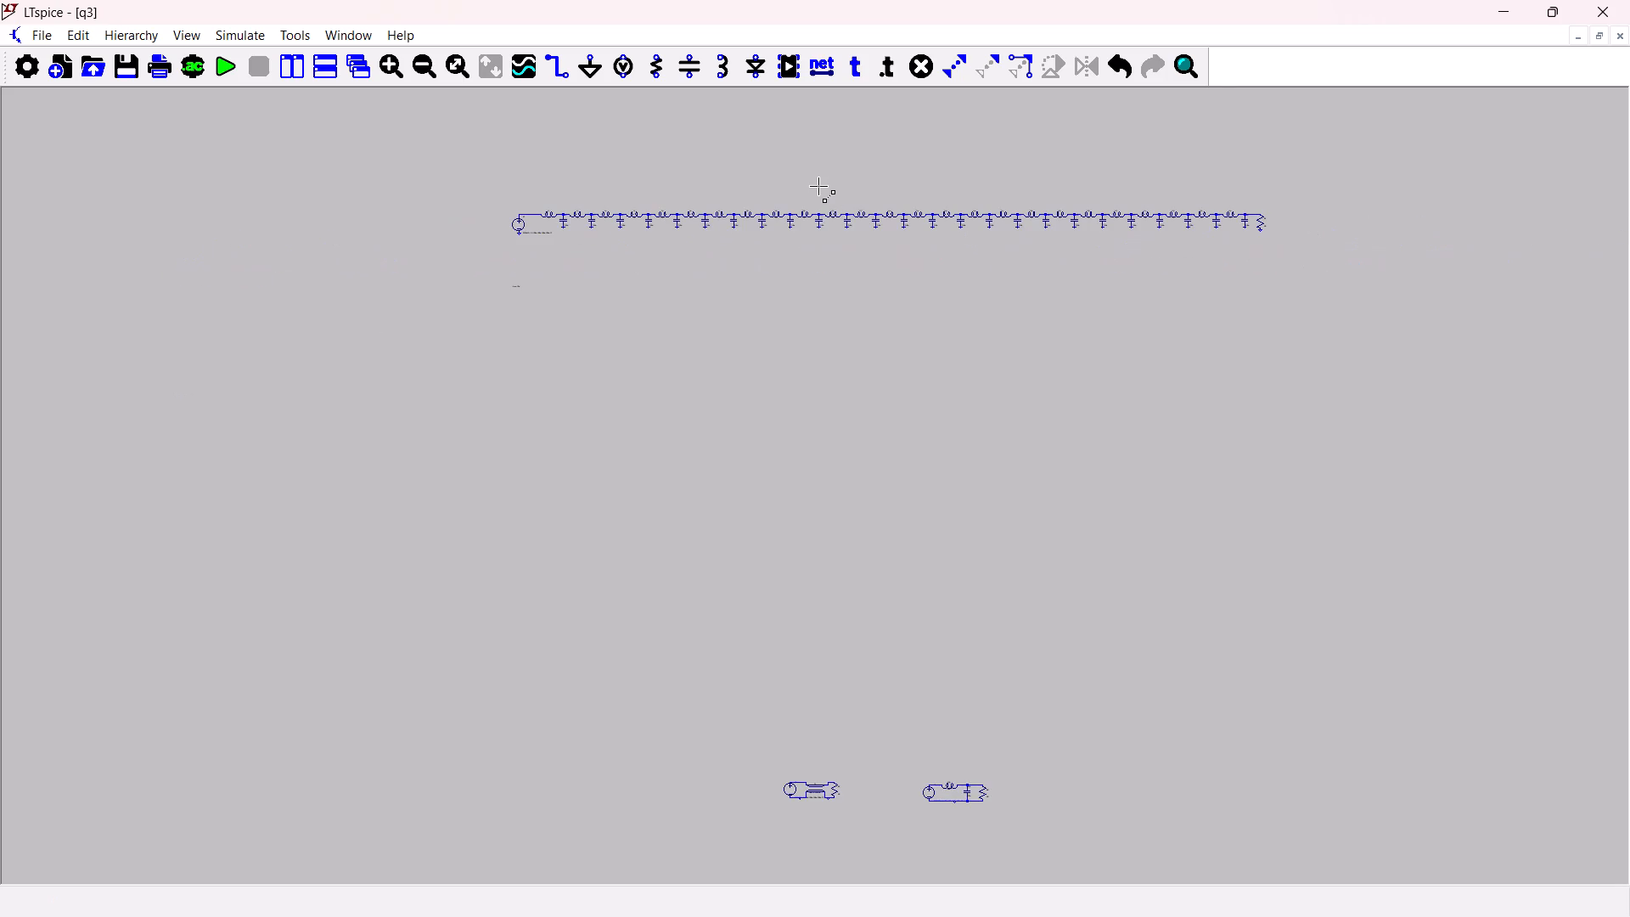
left_click_drag(819, 188, 977, 228)
left_click_drag(977, 228, 1272, 242)
left_click_drag(1272, 242, 1271, 239)
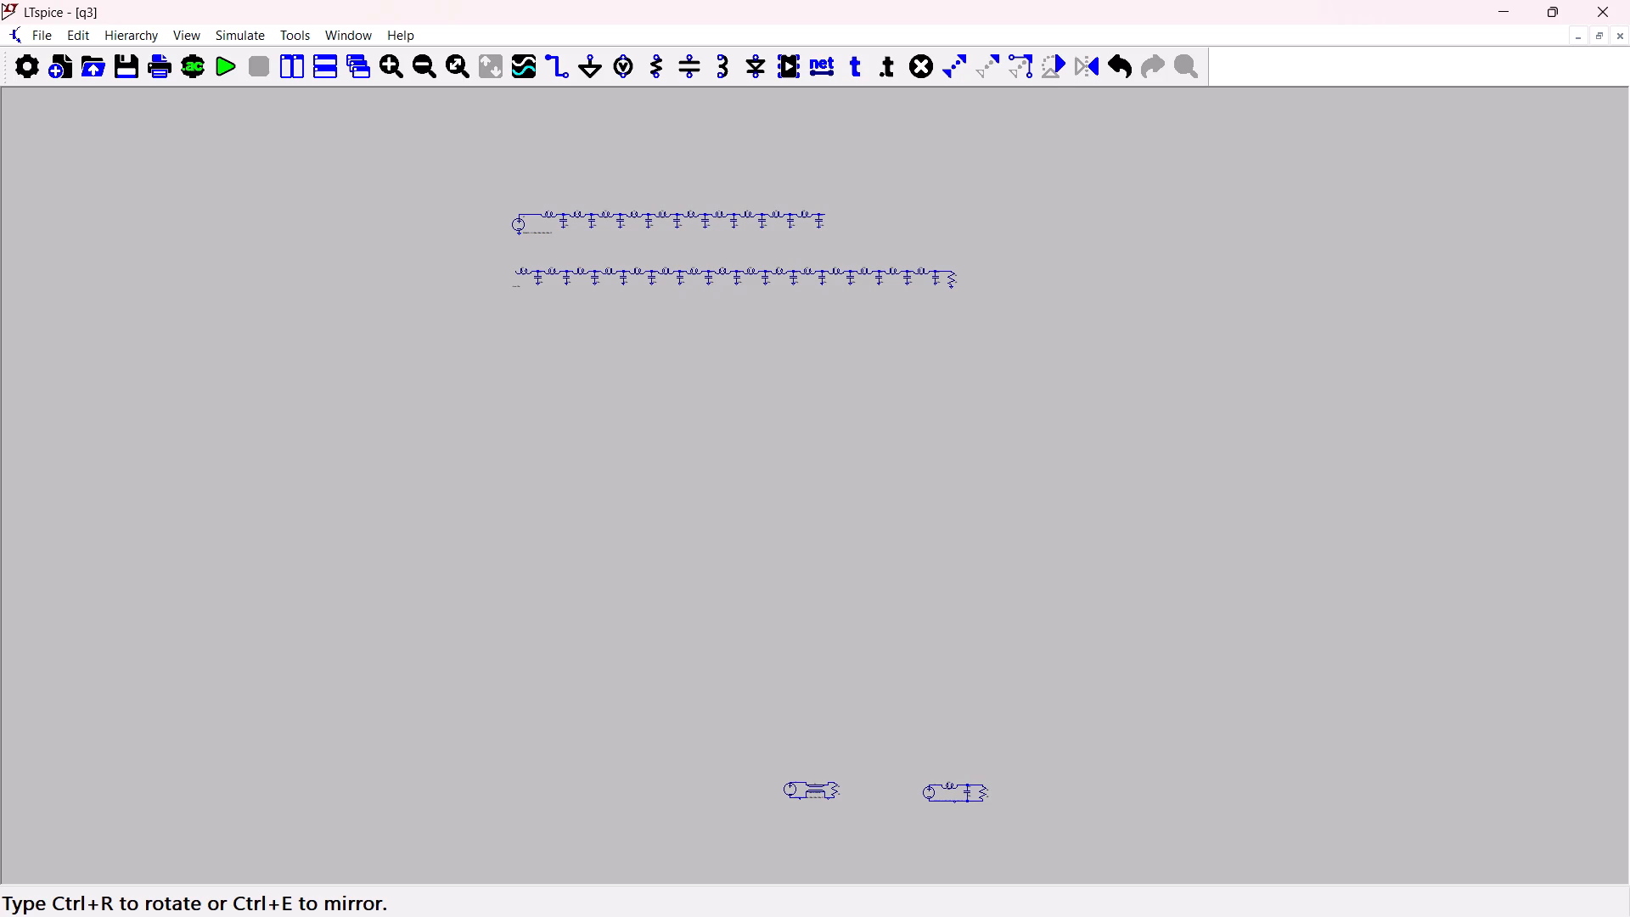
left_click(737, 270)
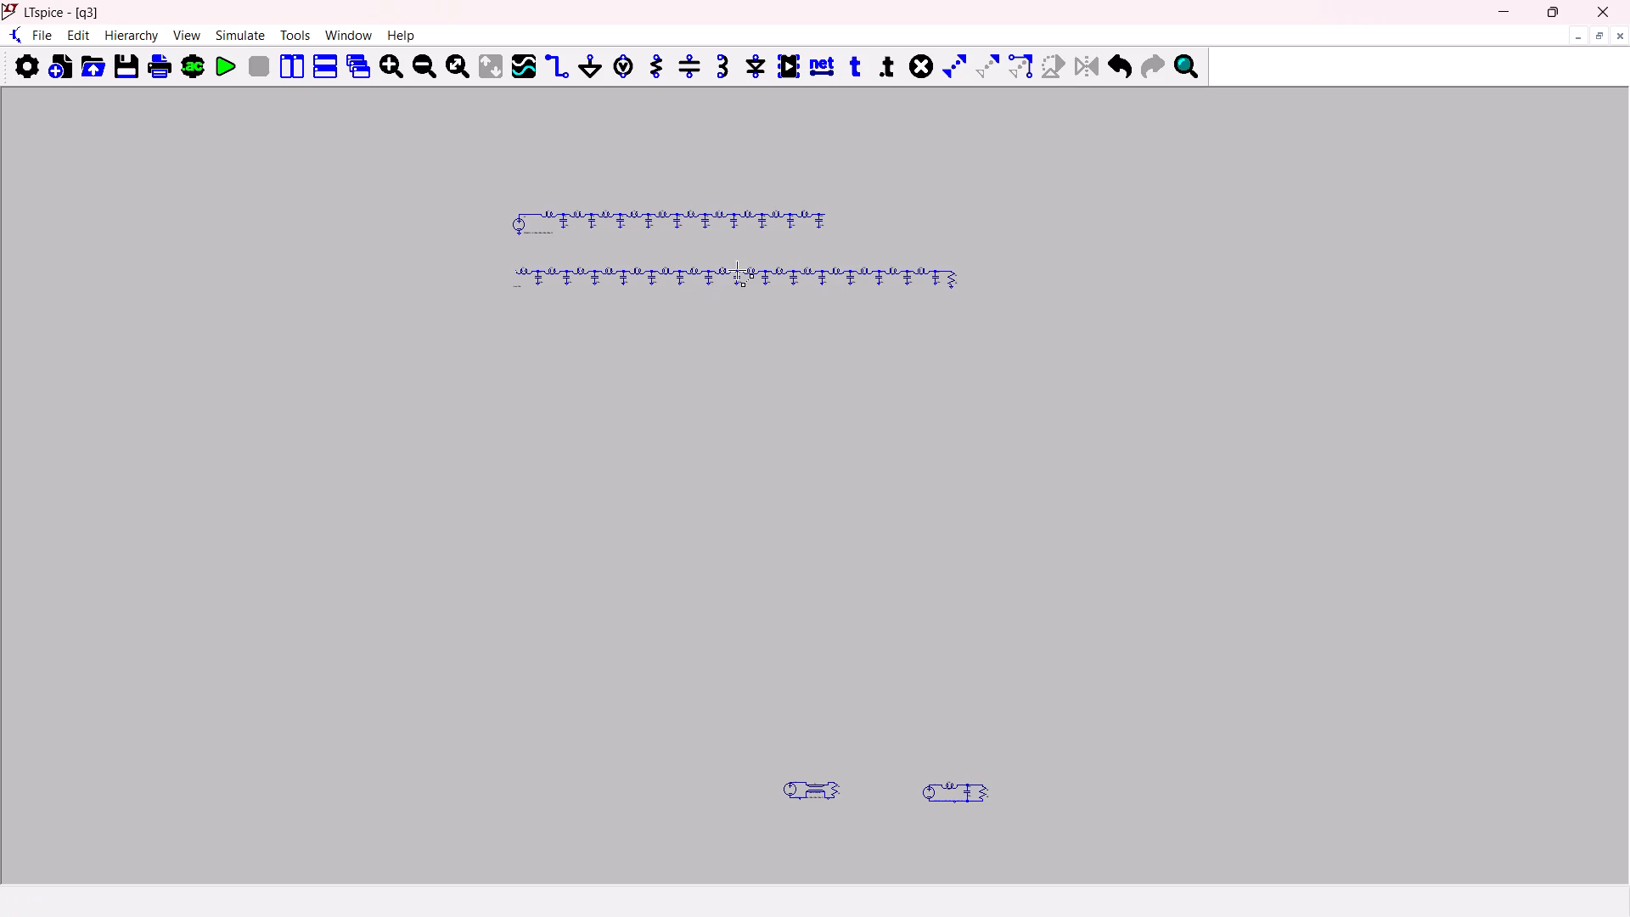
Examine the two ladder rows from V1 to R2, comparing their lengths and stage labels.
scroll(737, 270, "down", 12, "ctrl")
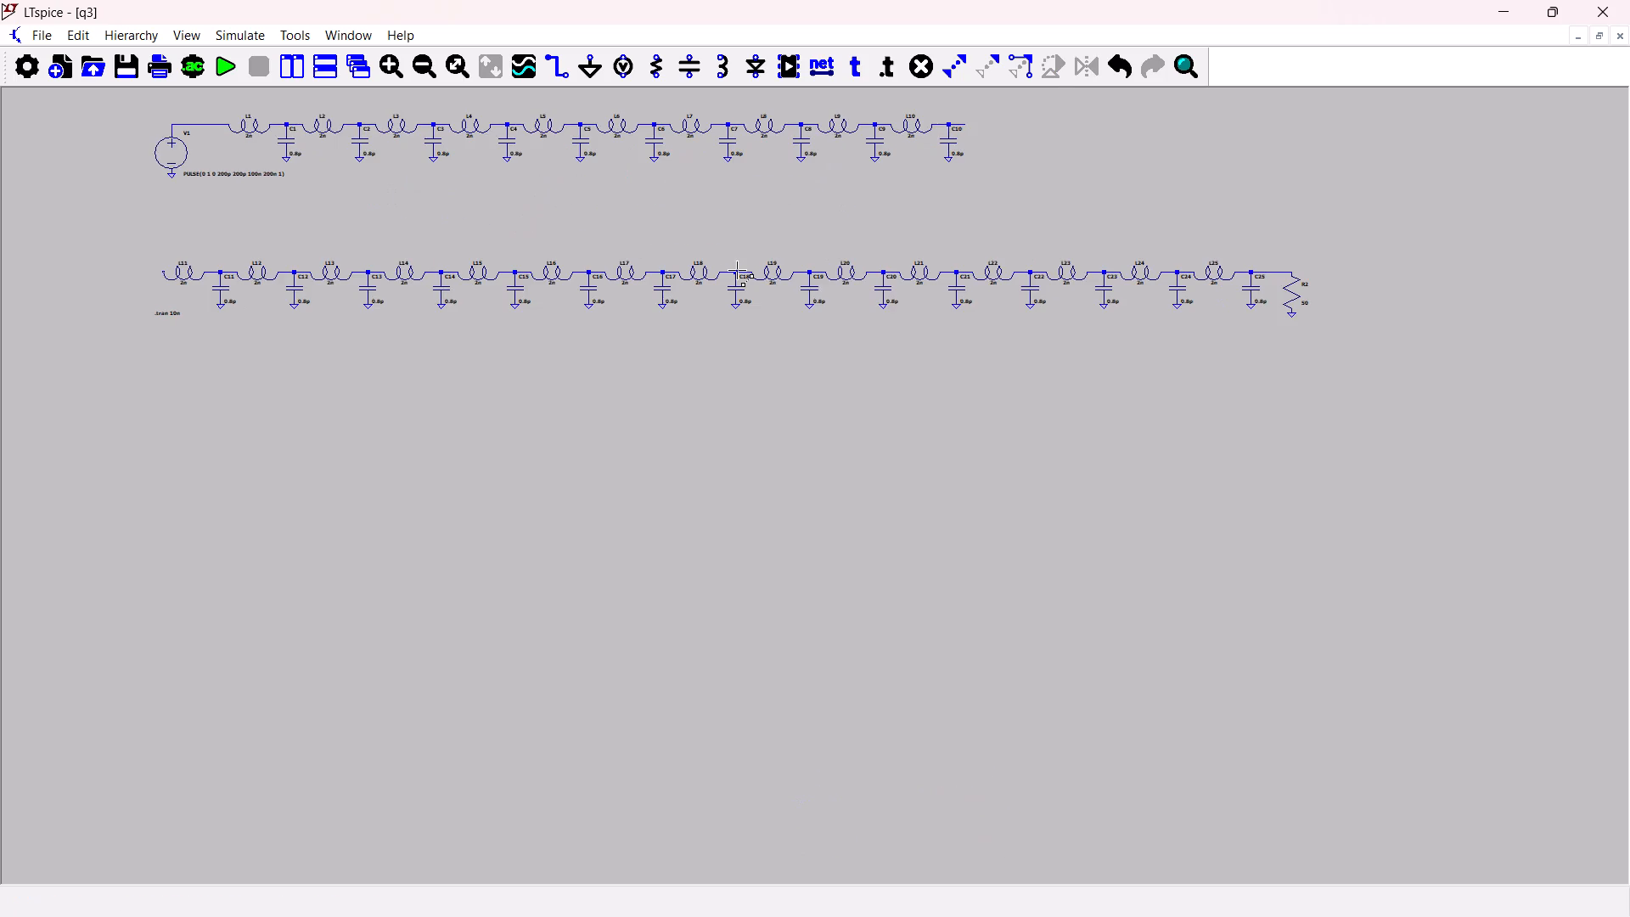
scroll(737, 270, "down", 6, "ctrl")
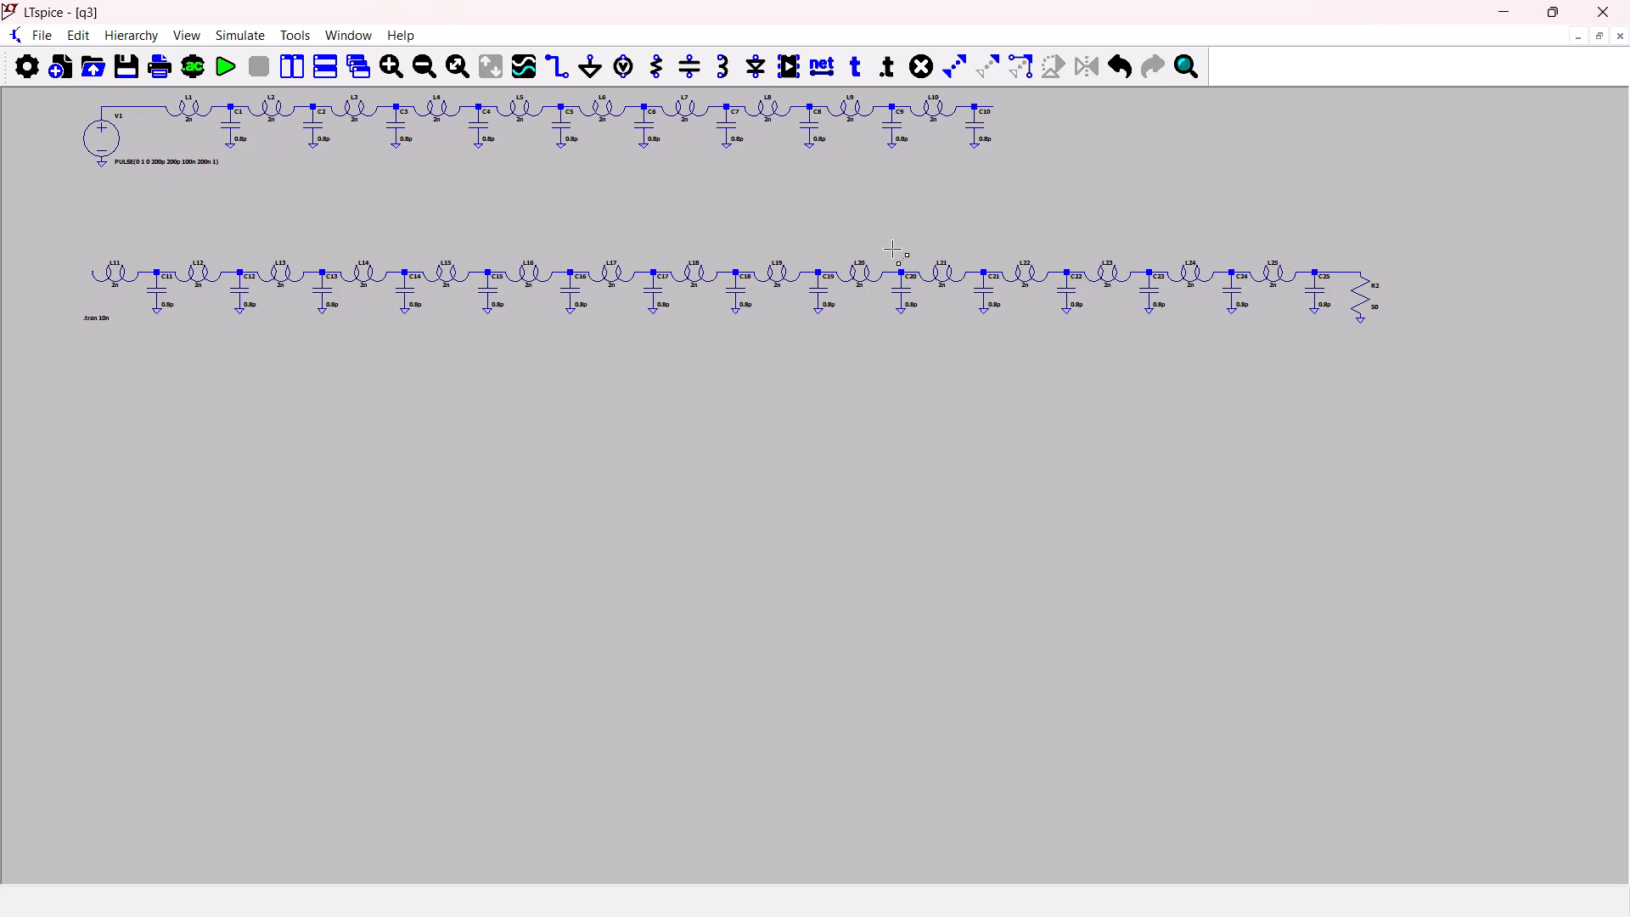
scroll(961, 236, "down", 10, "ctrl")
left_click_drag(961, 236, 1010, 244)
key("Escape")
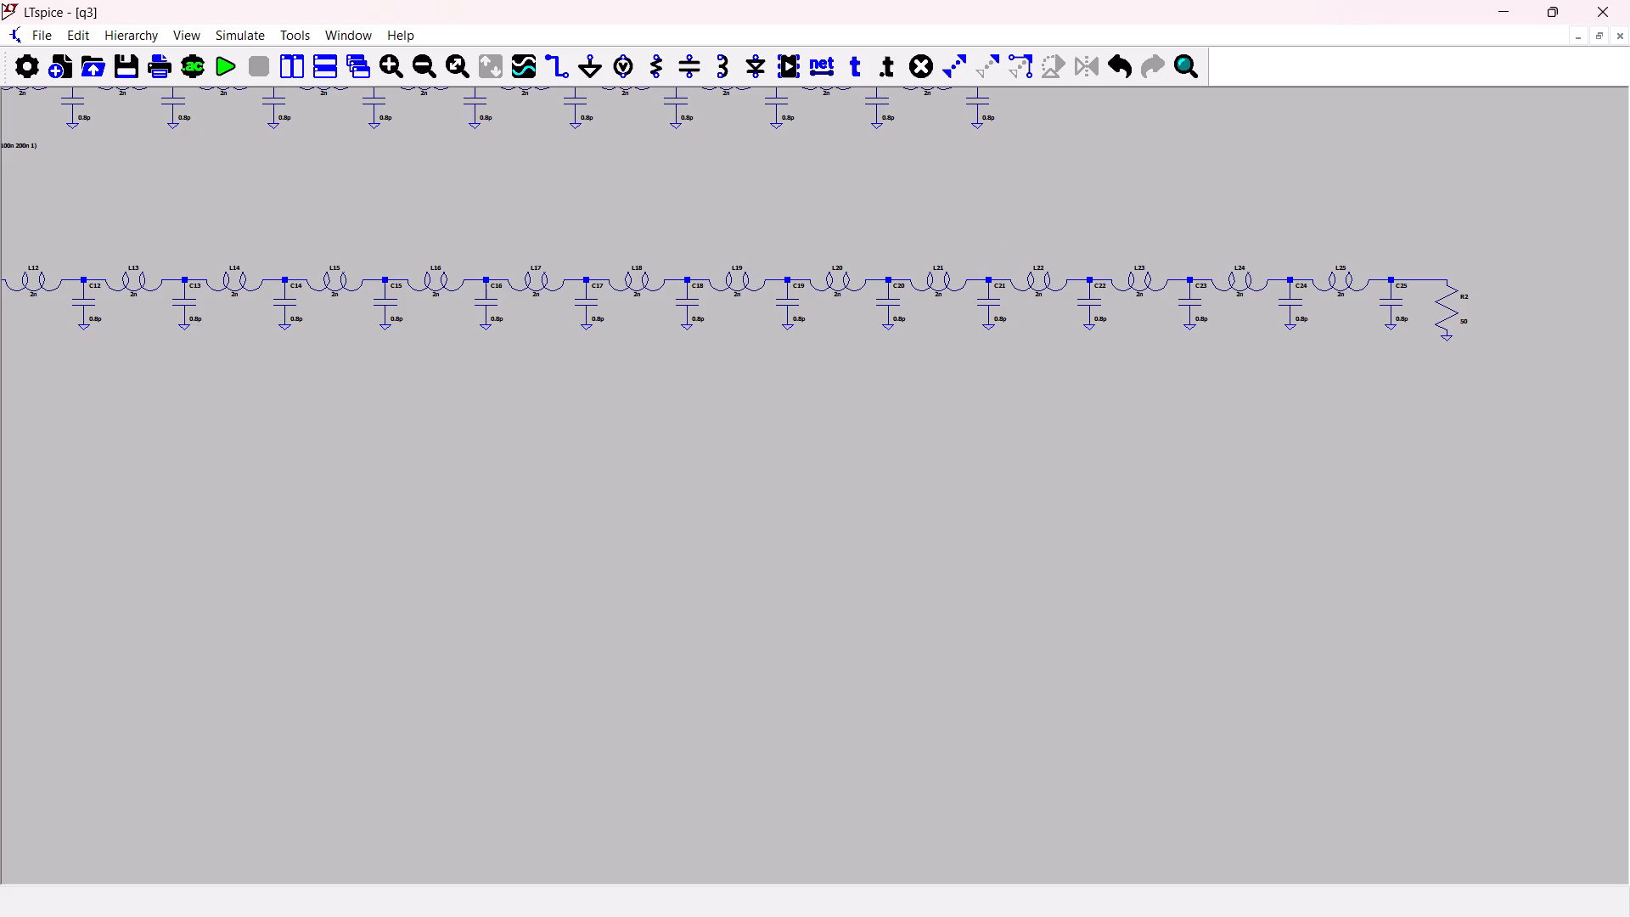
left_click_drag(1010, 244, 1164, 364)
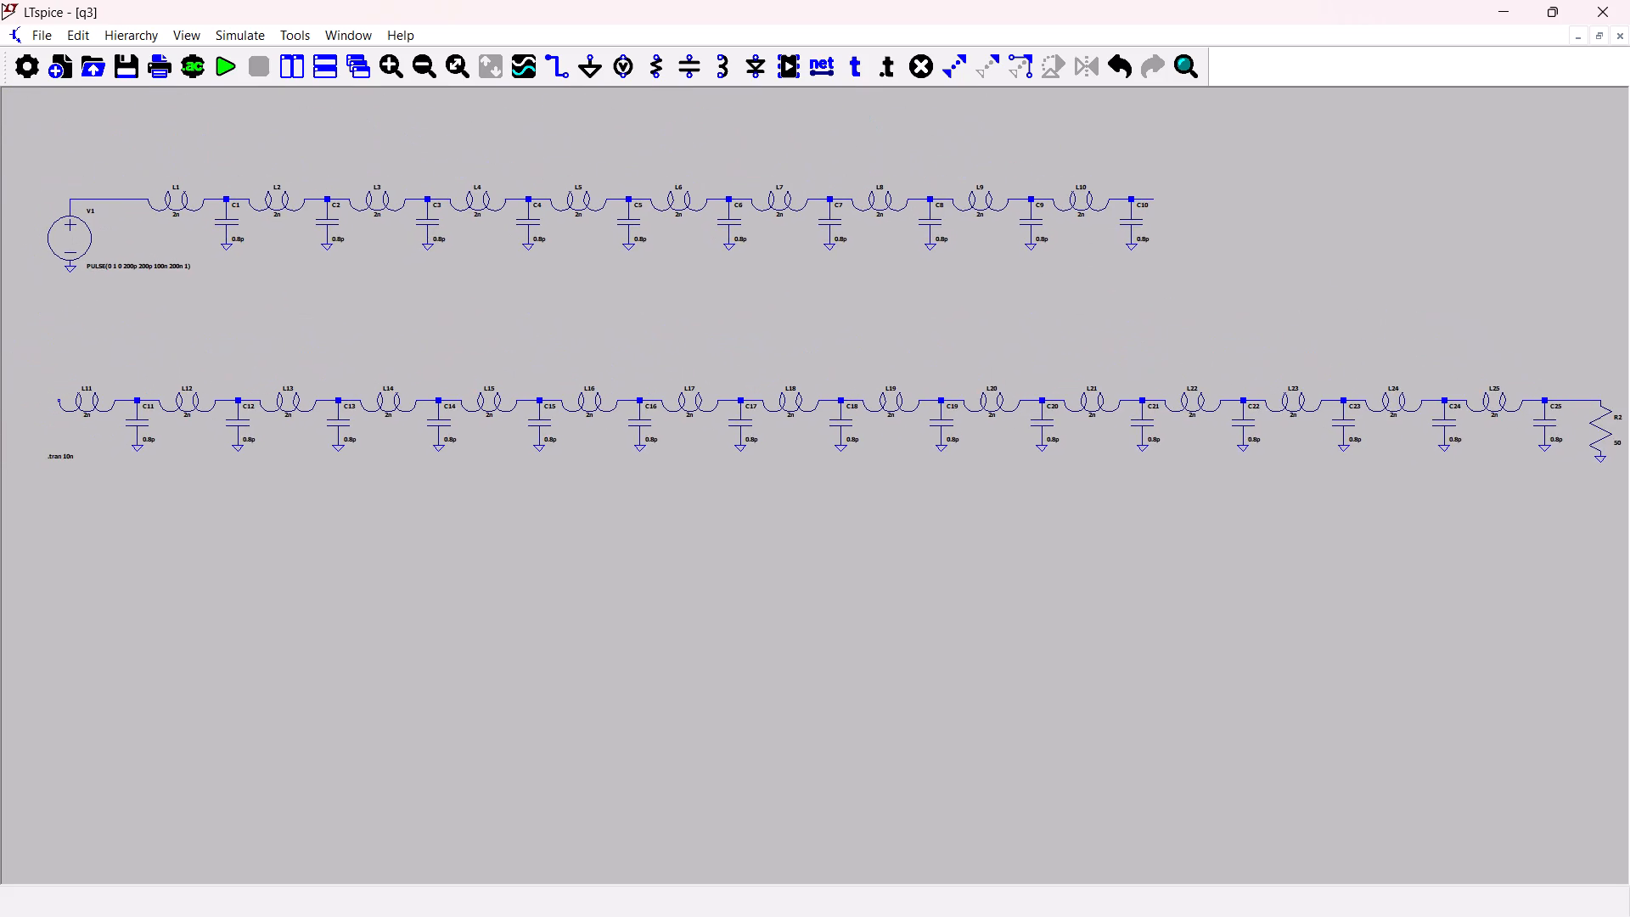
left_click_drag(1164, 364, 1147, 374)
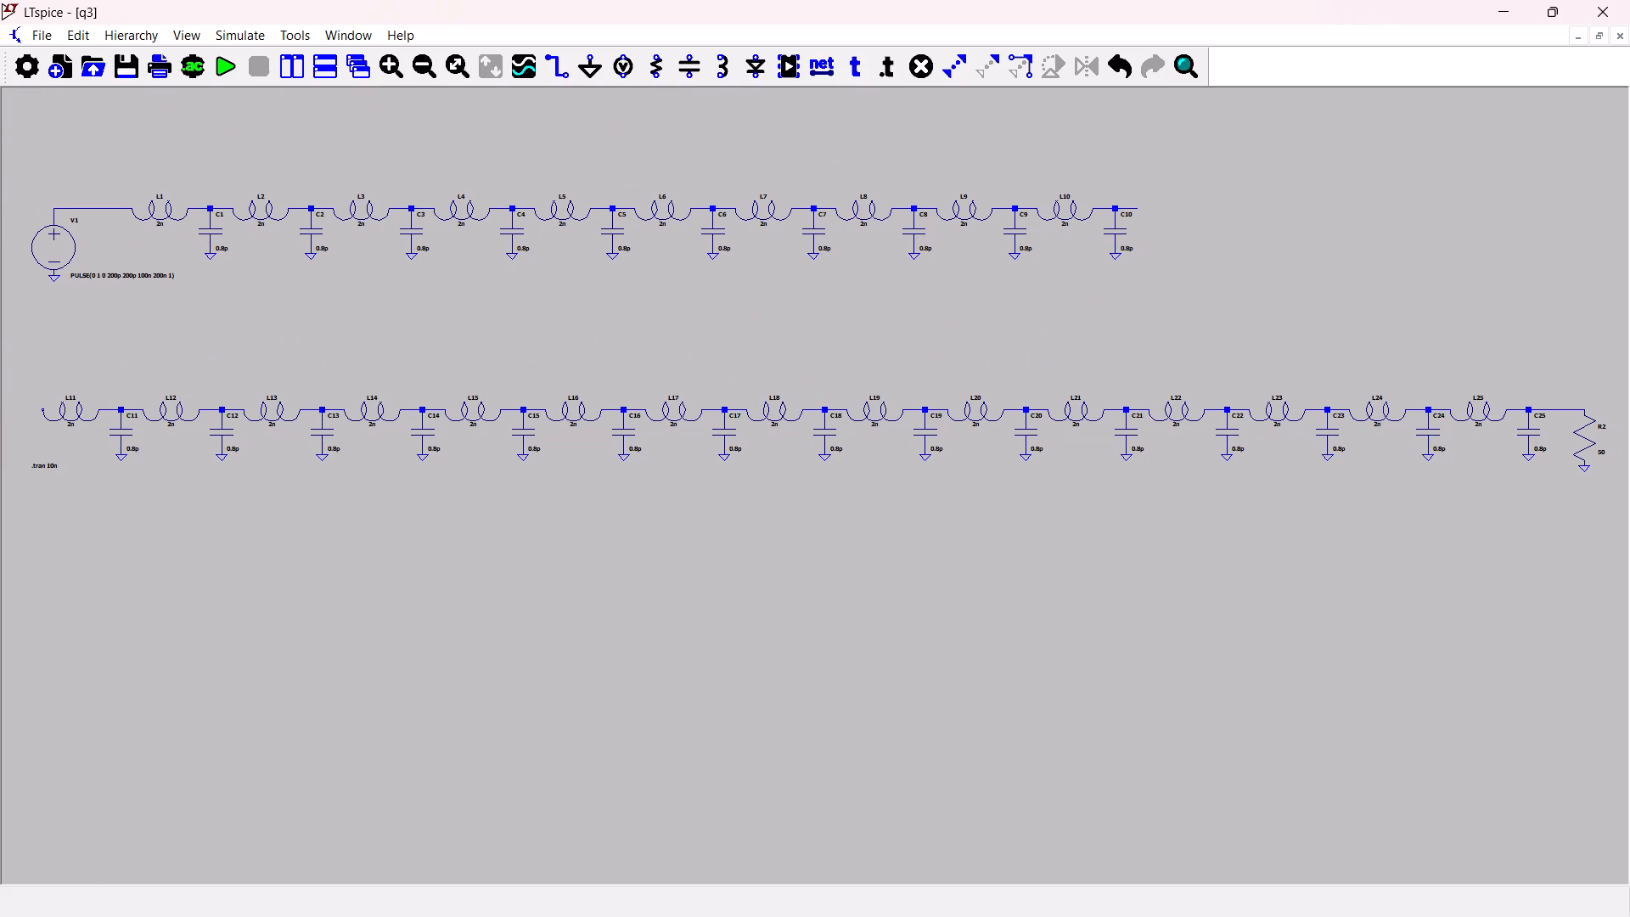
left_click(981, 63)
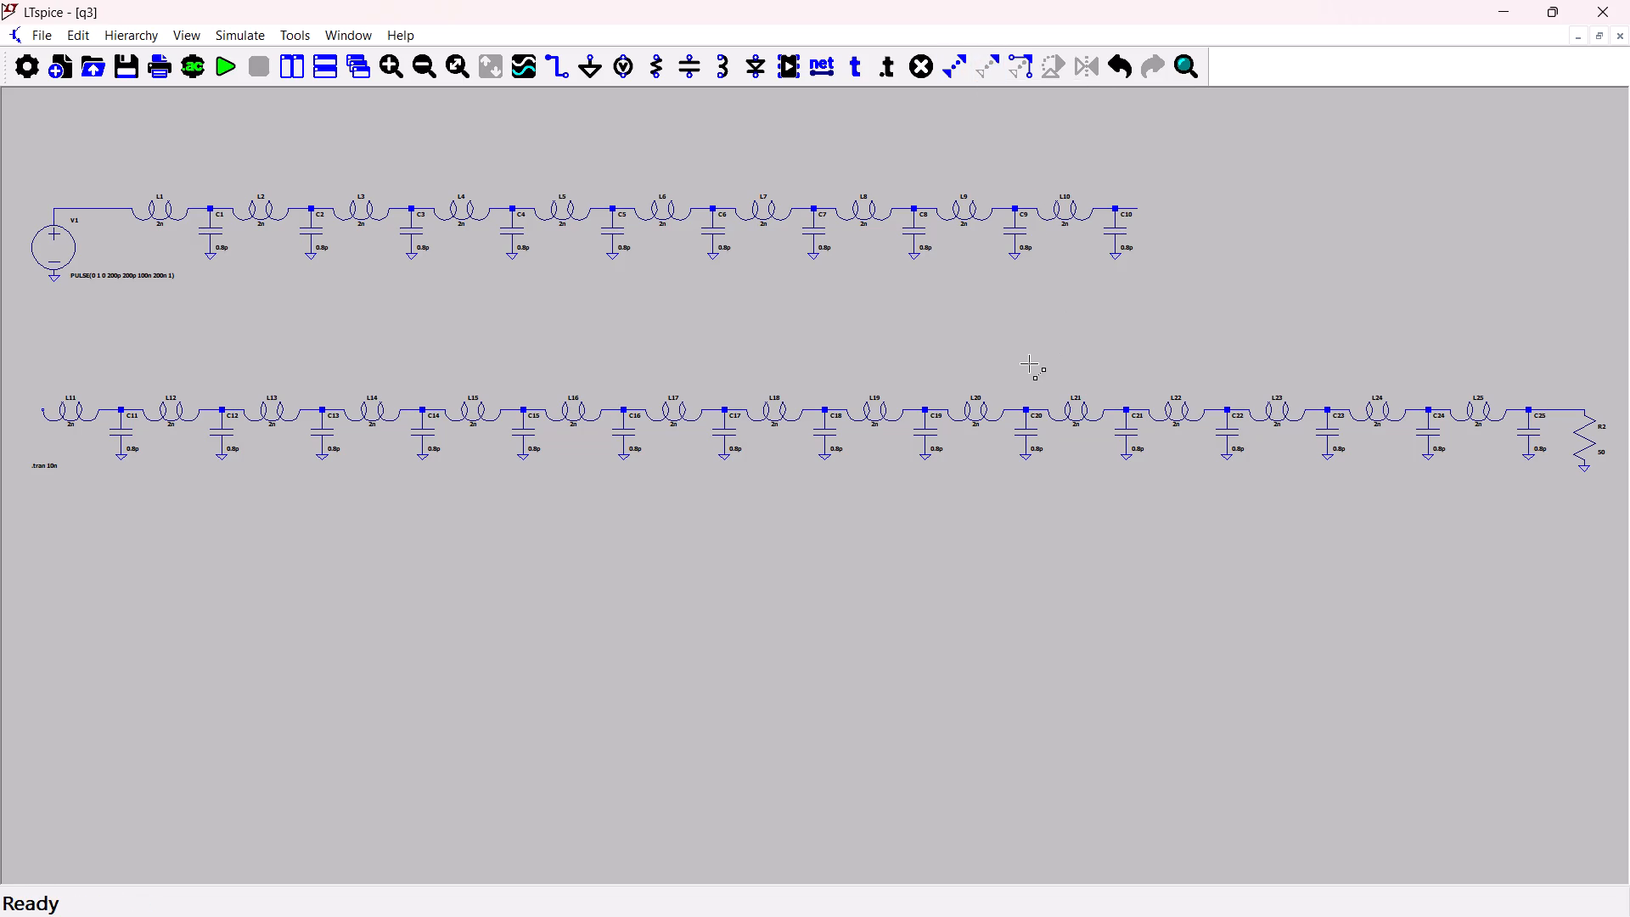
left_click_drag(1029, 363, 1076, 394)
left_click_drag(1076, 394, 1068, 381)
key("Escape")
Move the ladder section from L22 through C25 and load R2 into a third row beneath the L11 to L21 row.
left_click(990, 79)
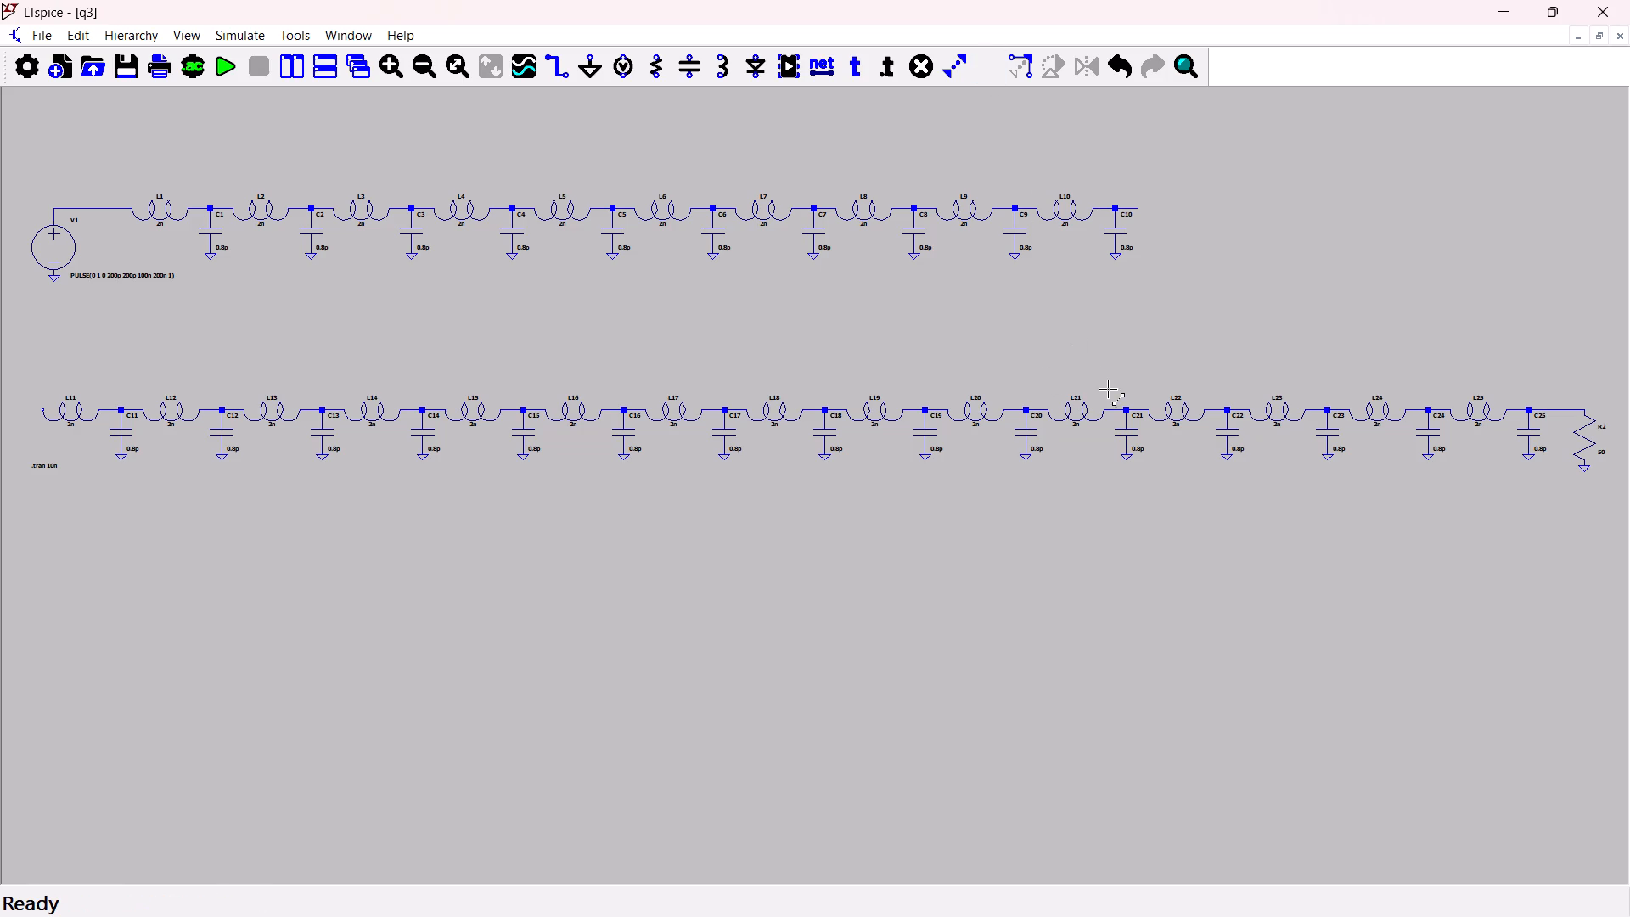
left_click_drag(1138, 380, 1157, 390)
left_click_drag(1157, 390, 1602, 477)
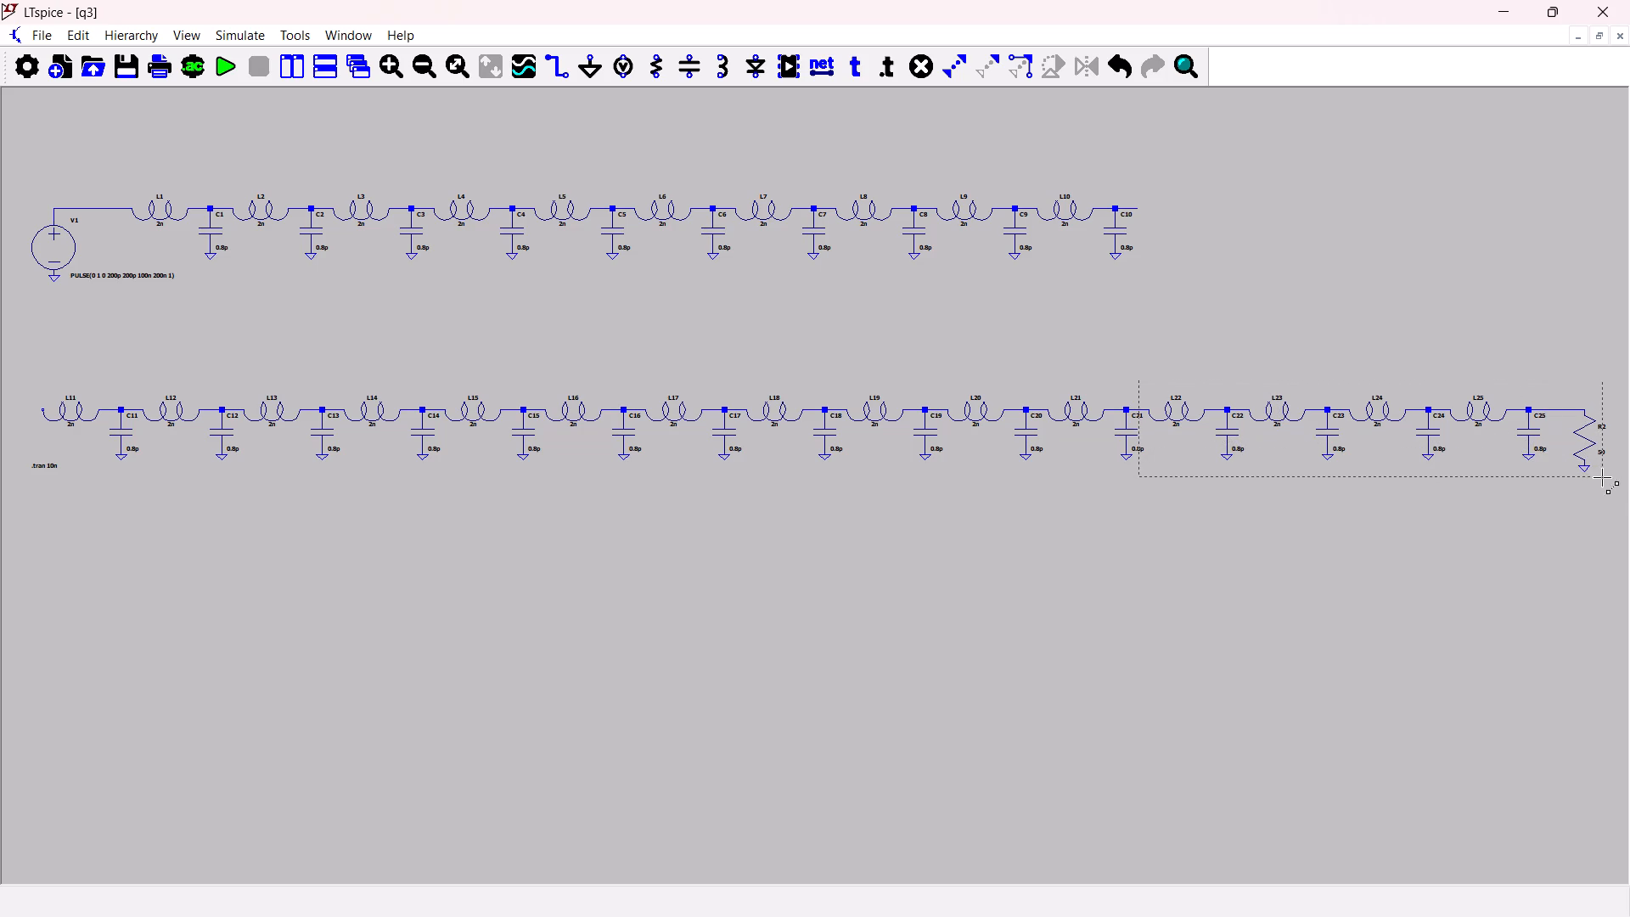
left_click_drag(1602, 477, 1611, 485)
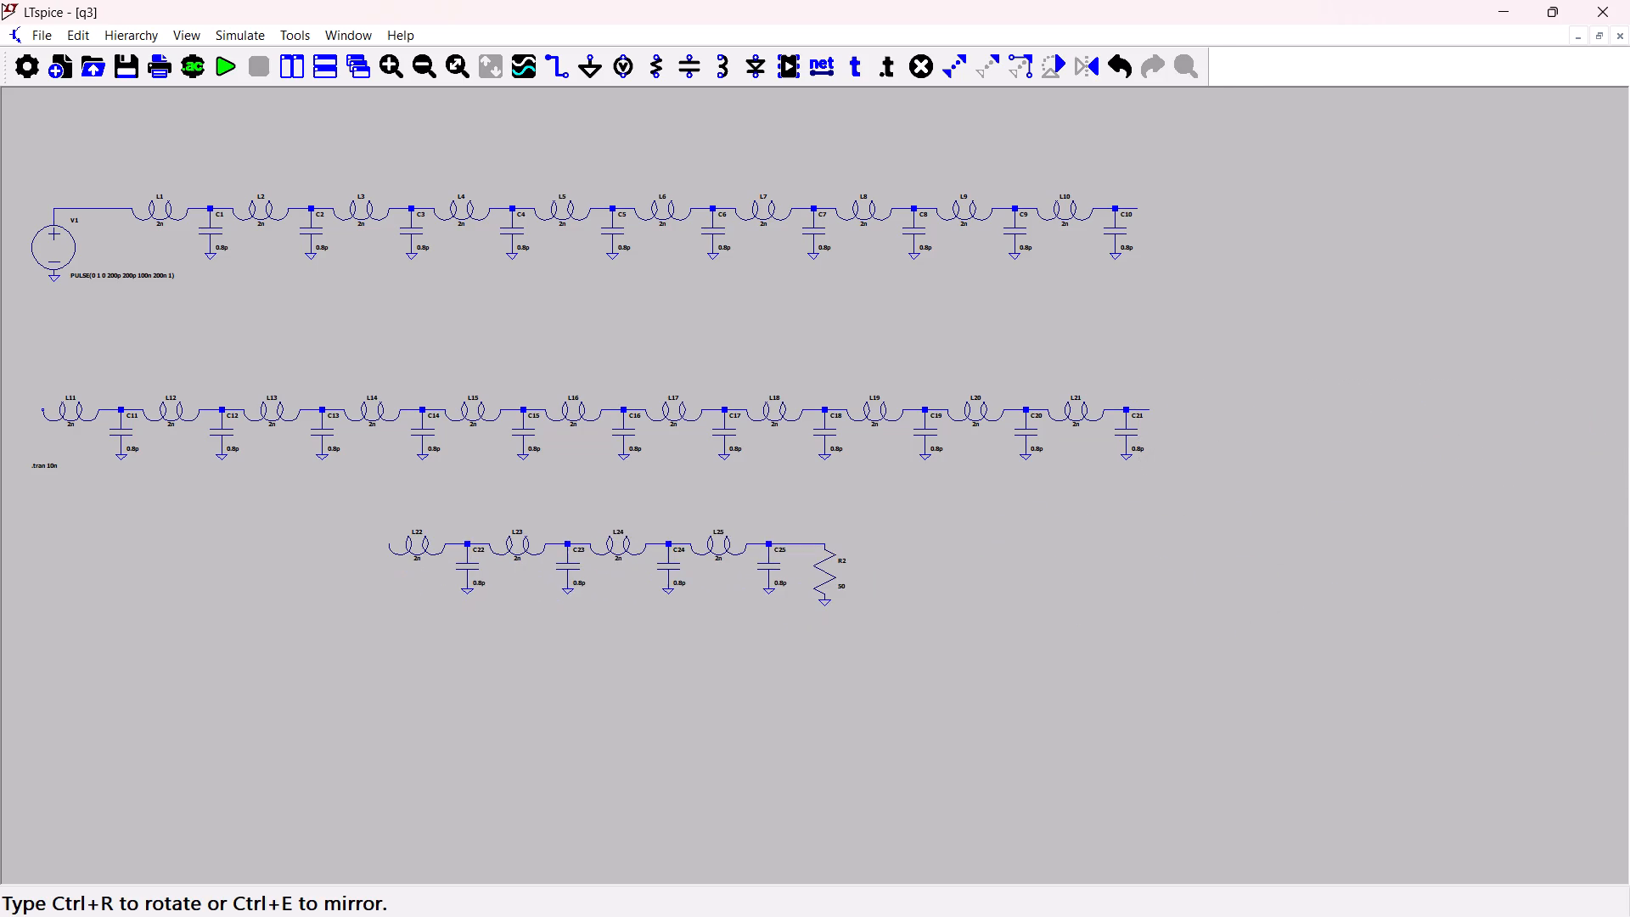
left_click(615, 567)
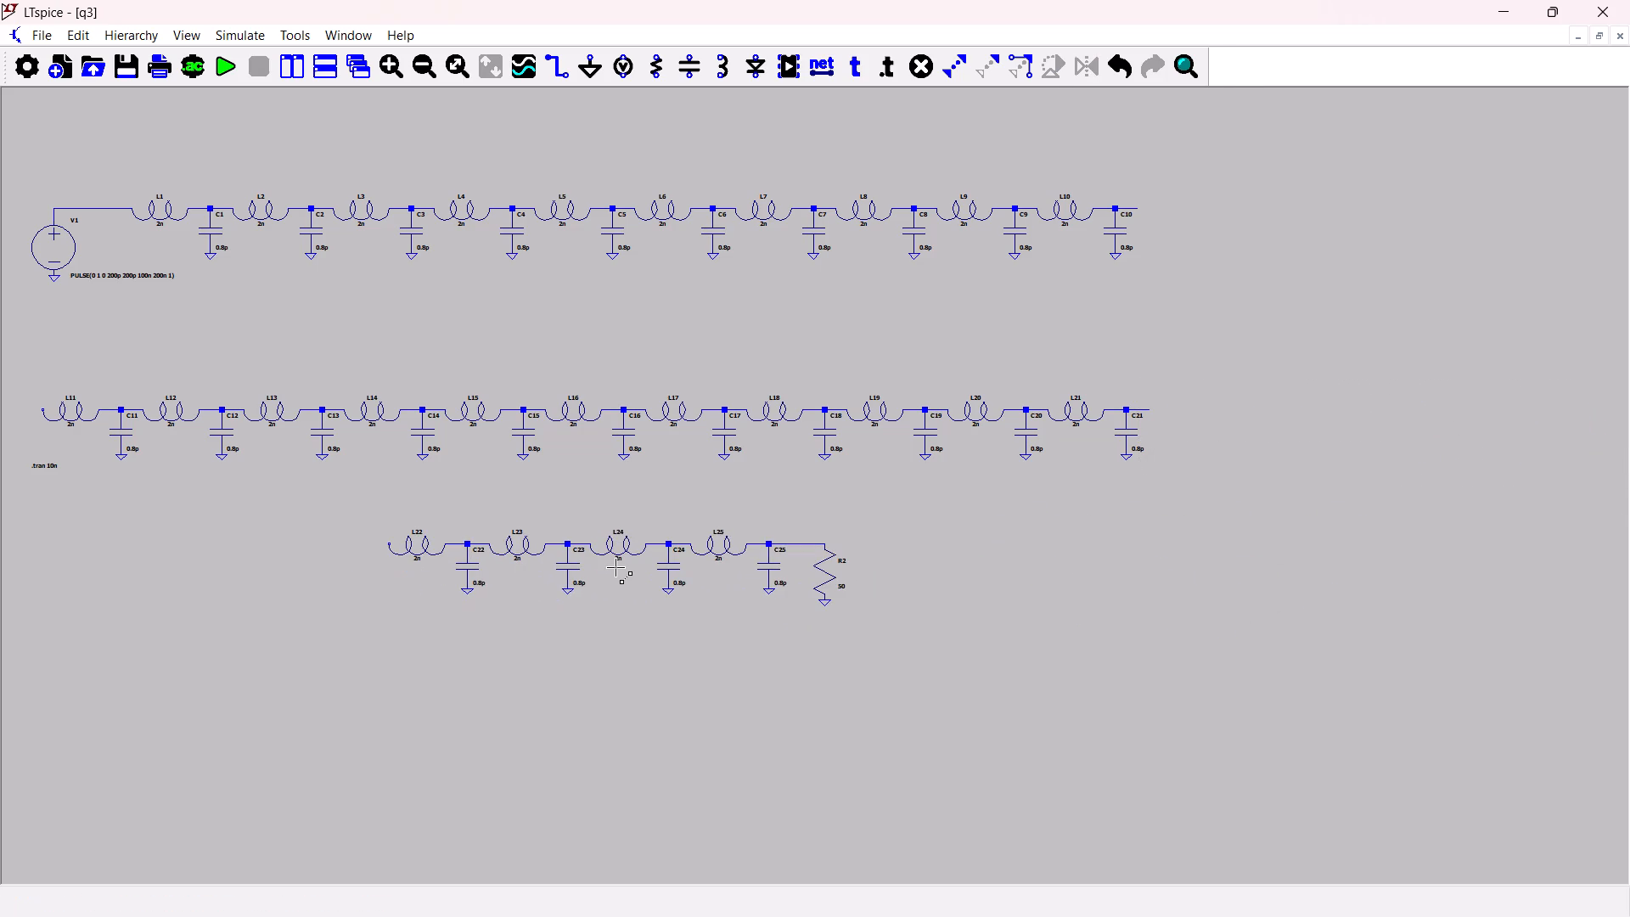
Wire the input of L11 to the output node at L10 and C10, routing the wire between the first and second rows.
key("w")
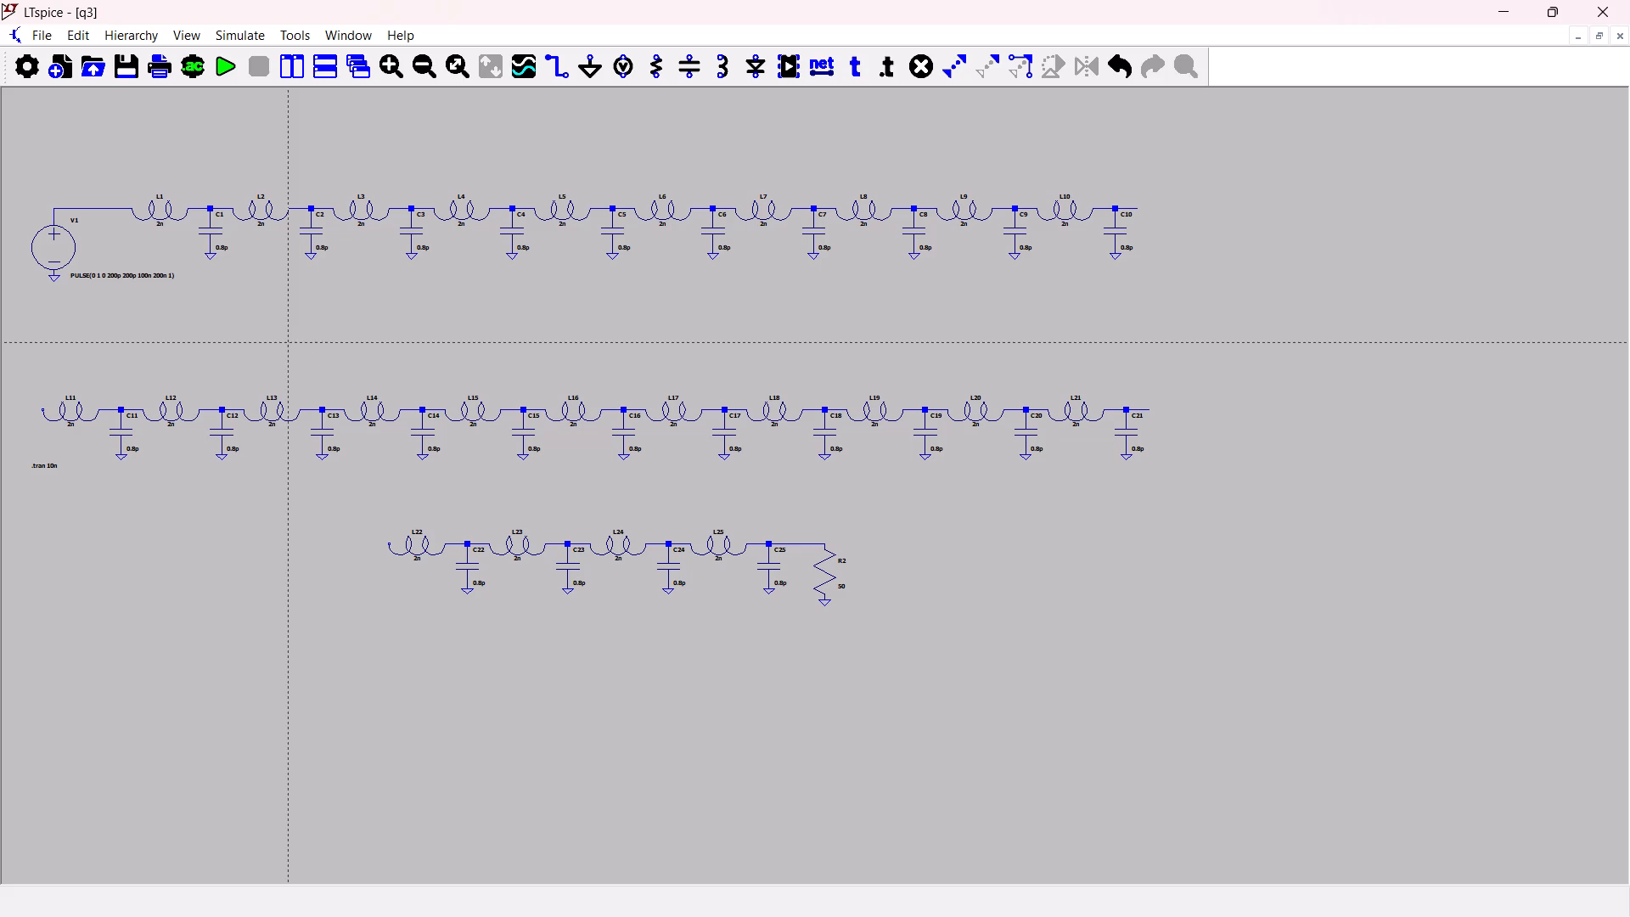
left_click(43, 413)
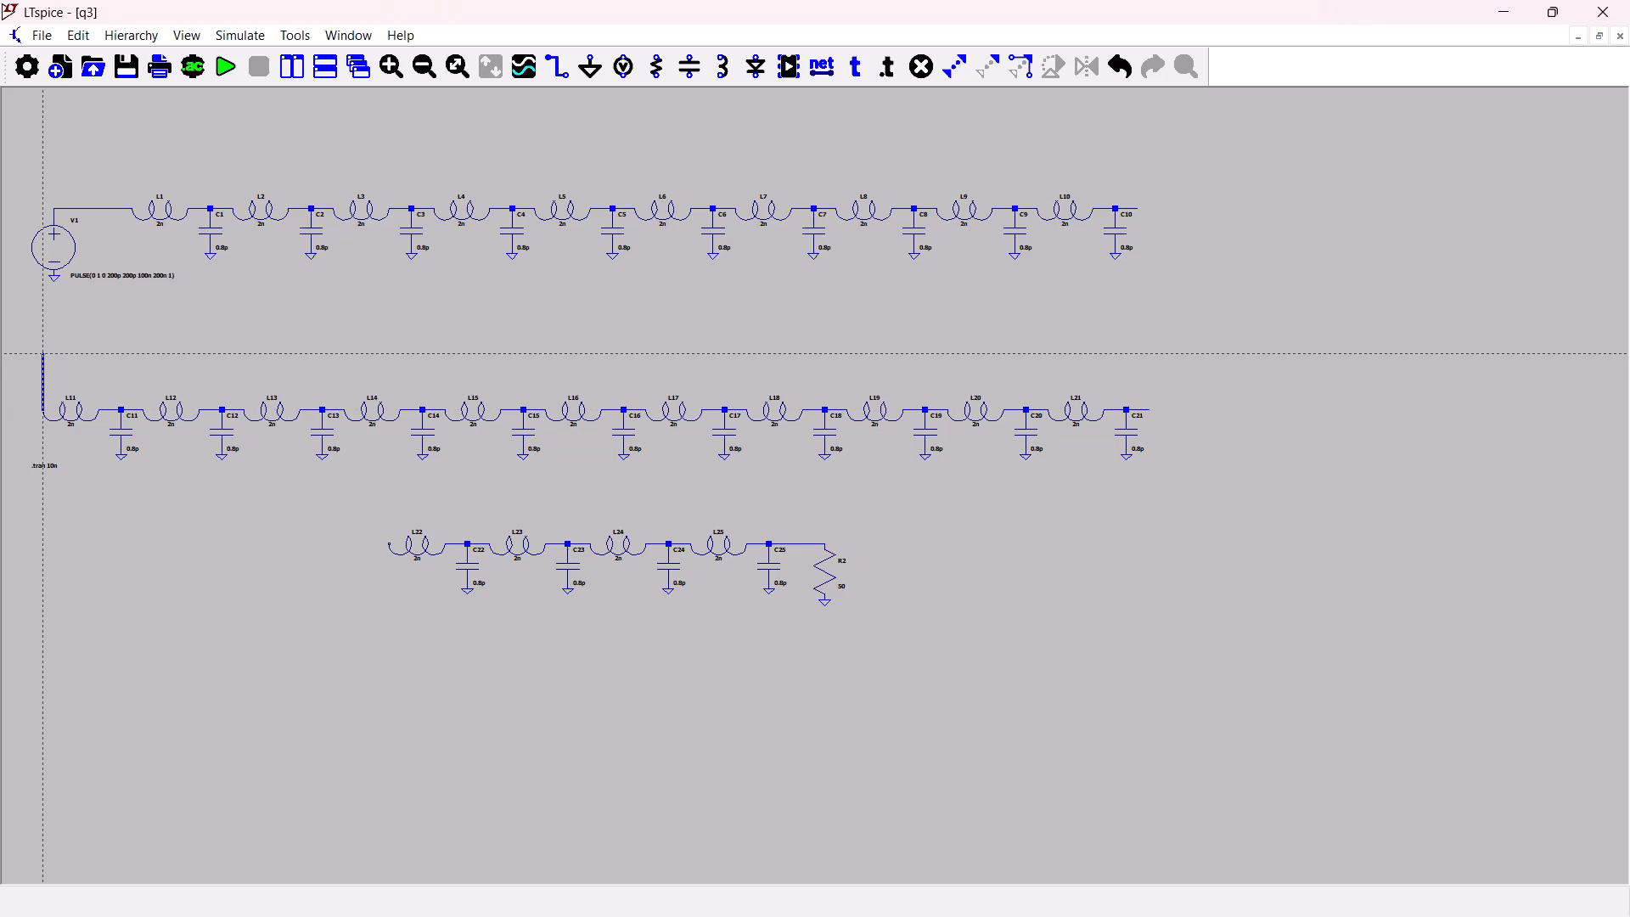
left_click(42, 352)
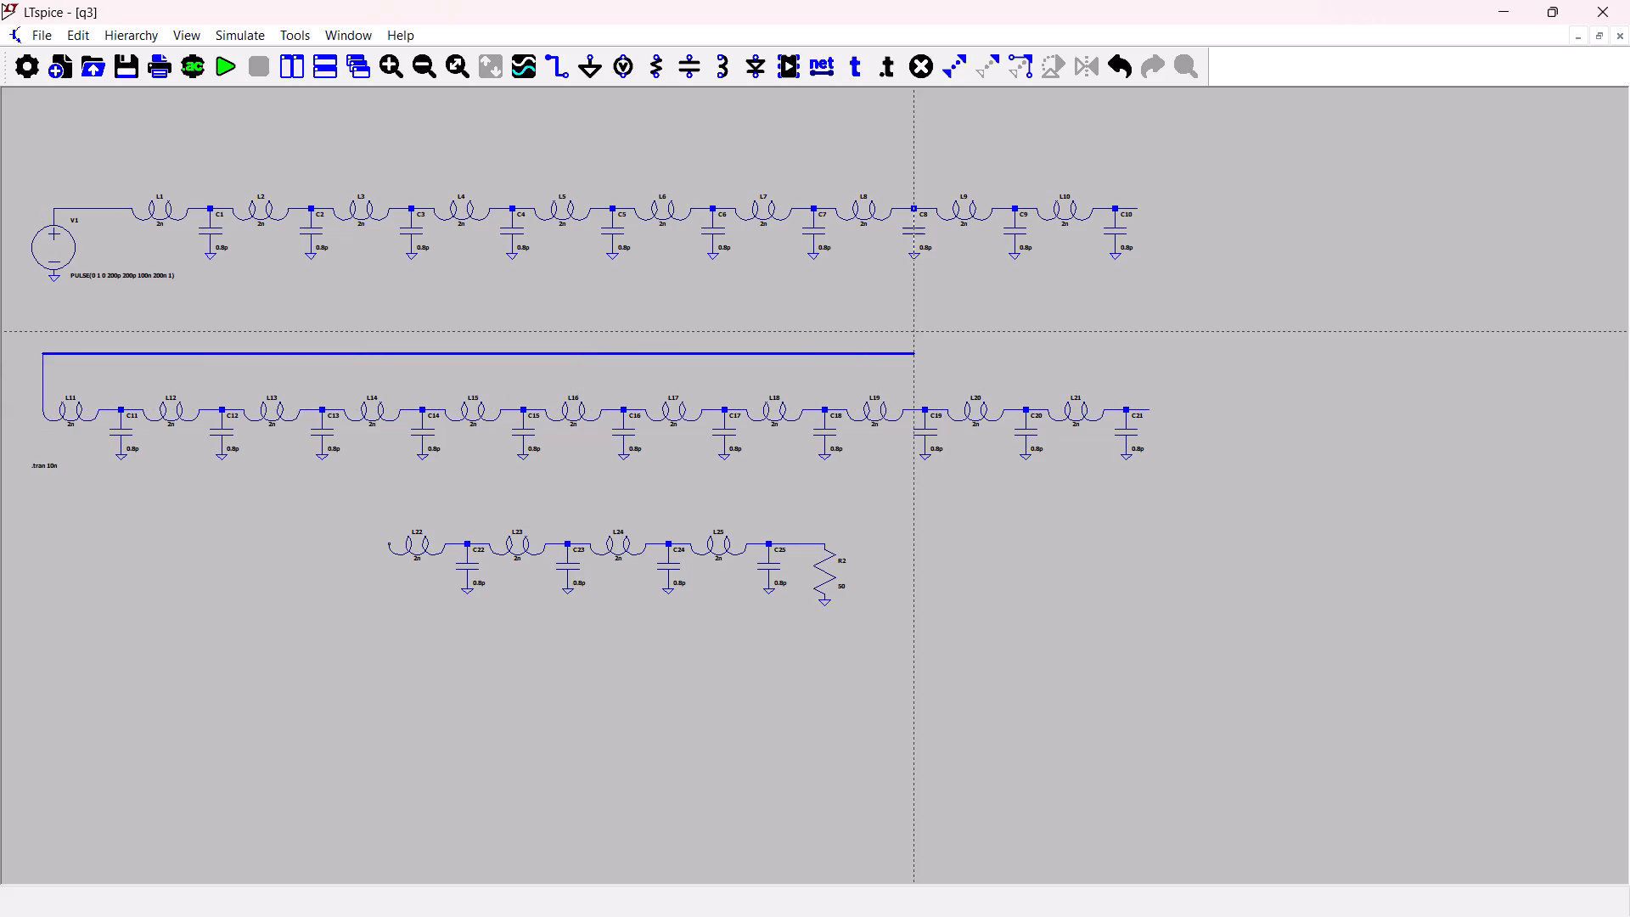
left_click(1156, 350)
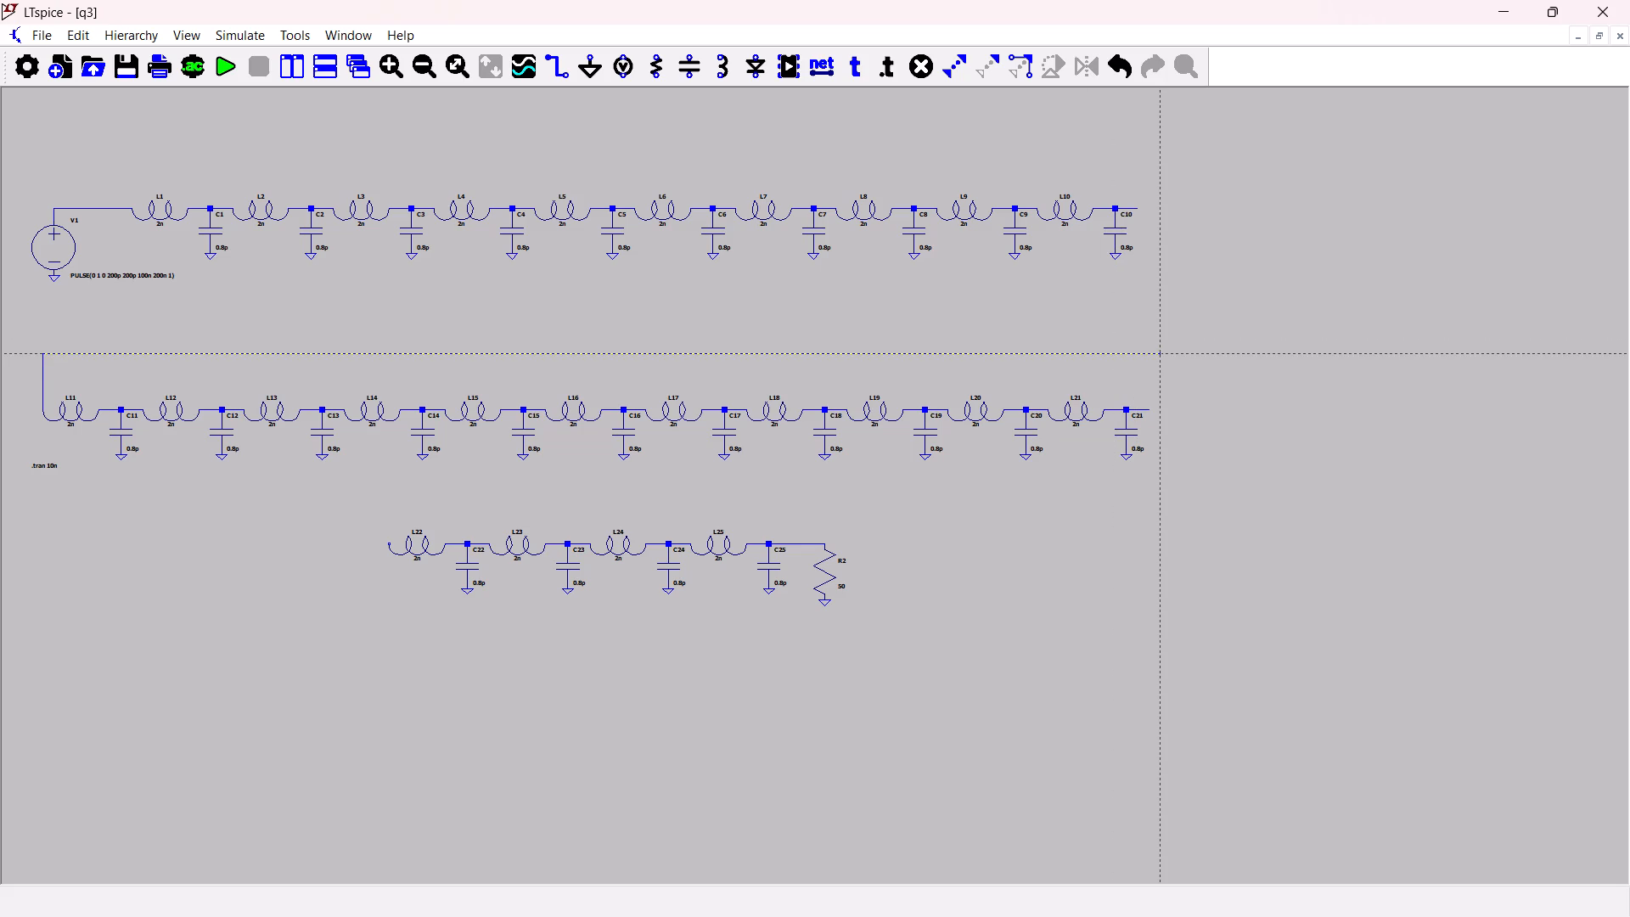
left_click(1156, 204)
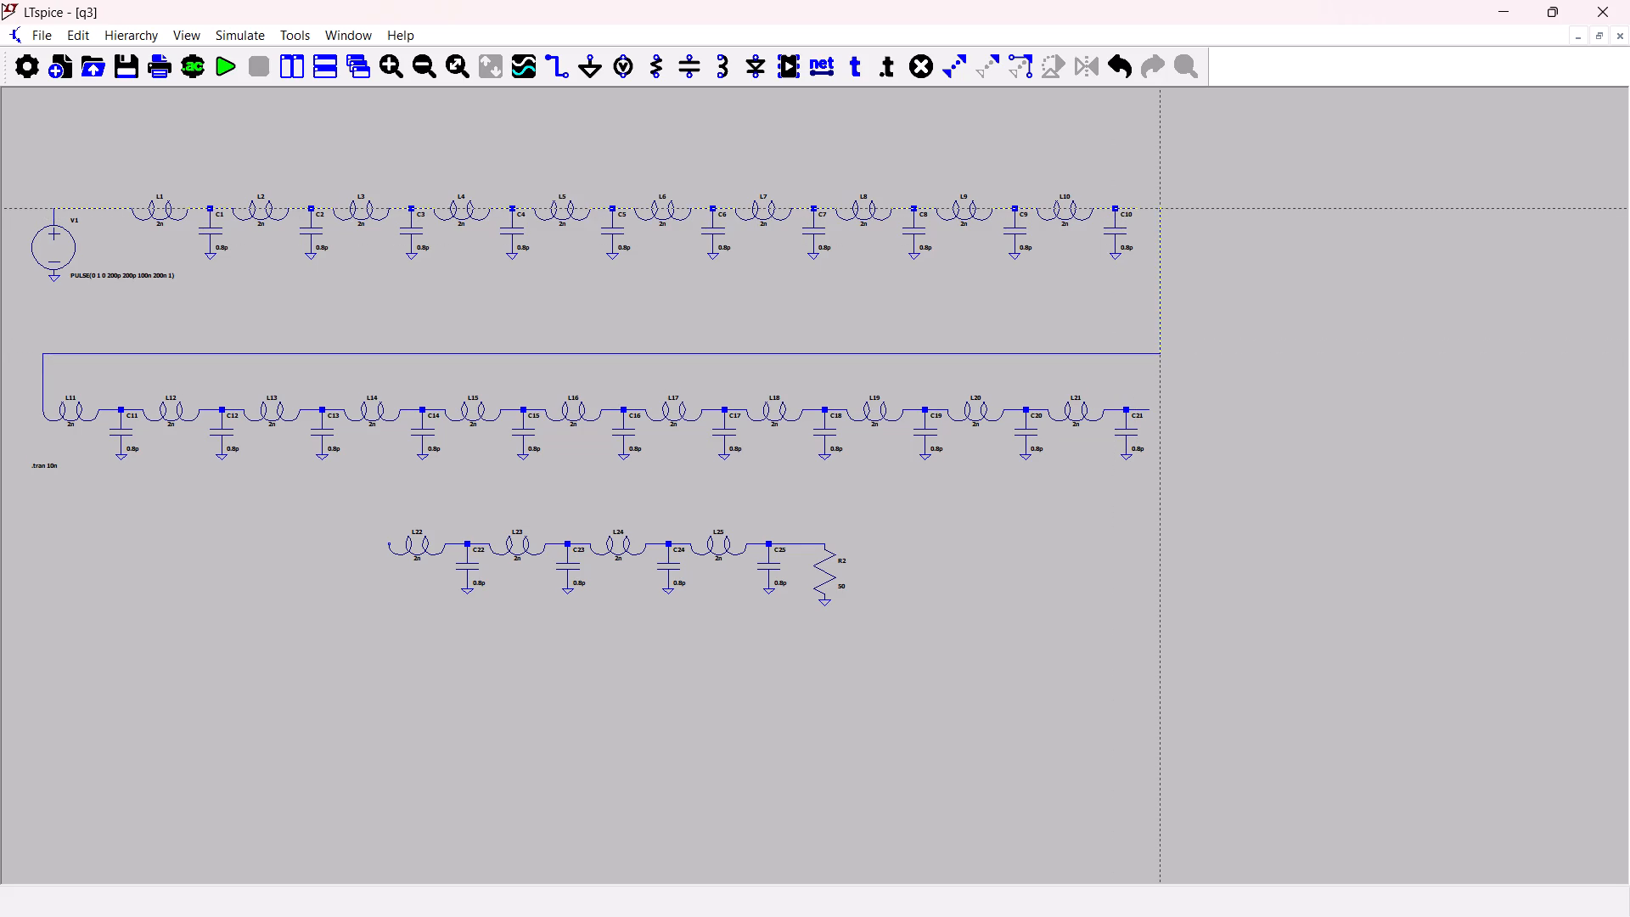
left_click(1128, 201)
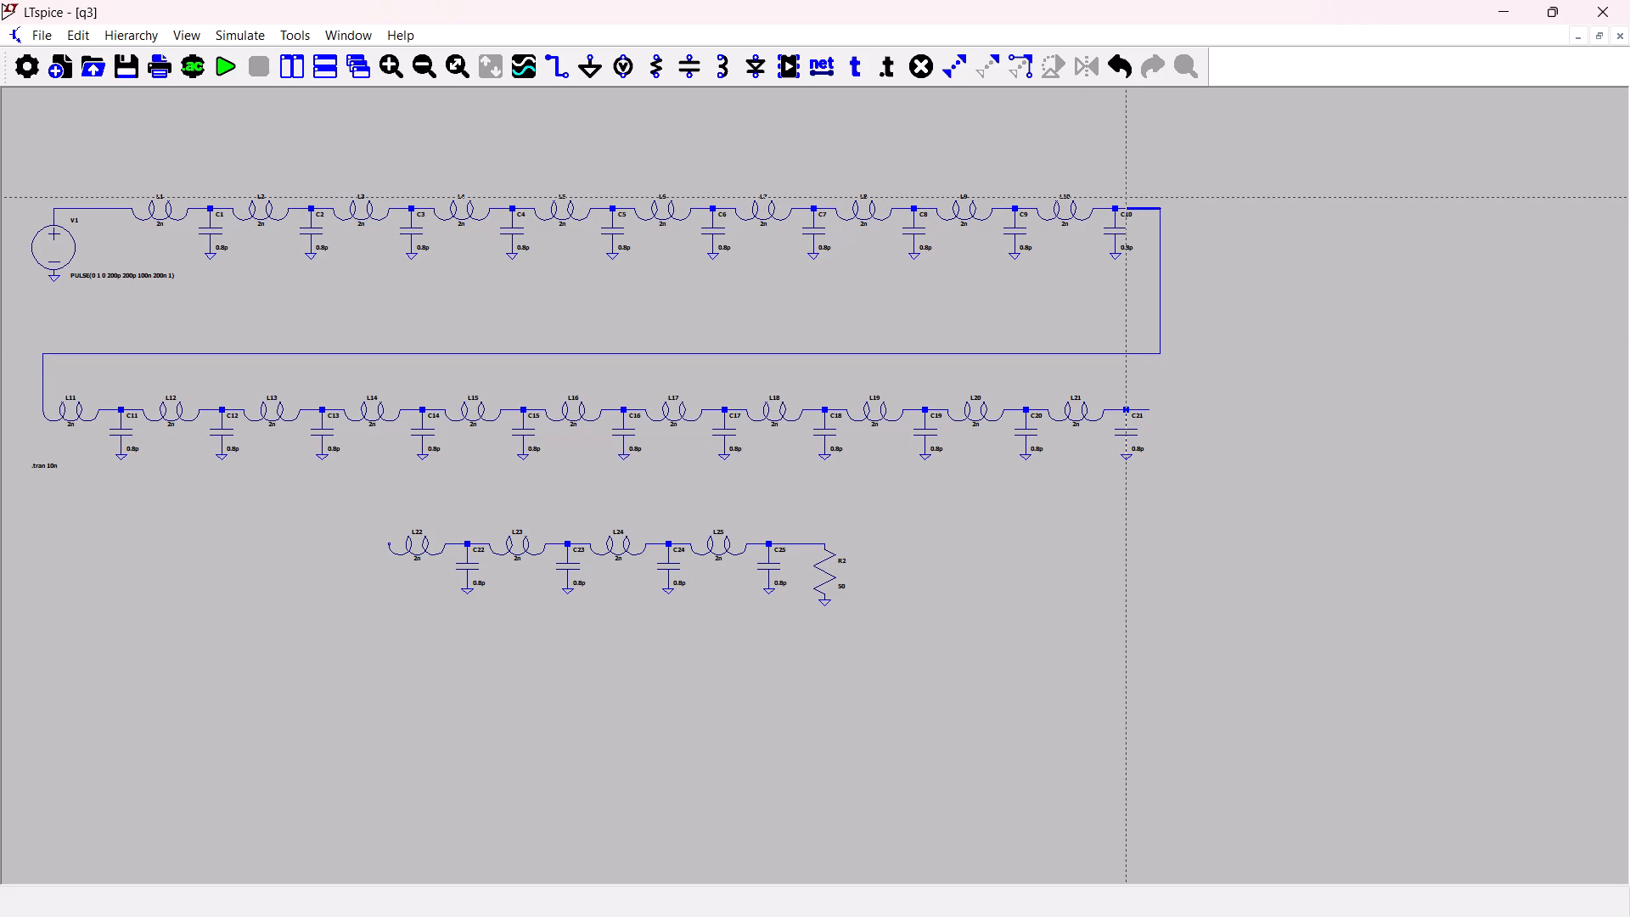
Wire the output node at L21 and C21 to the input of L22, routing the wire between the second and third rows.
left_click(1144, 408)
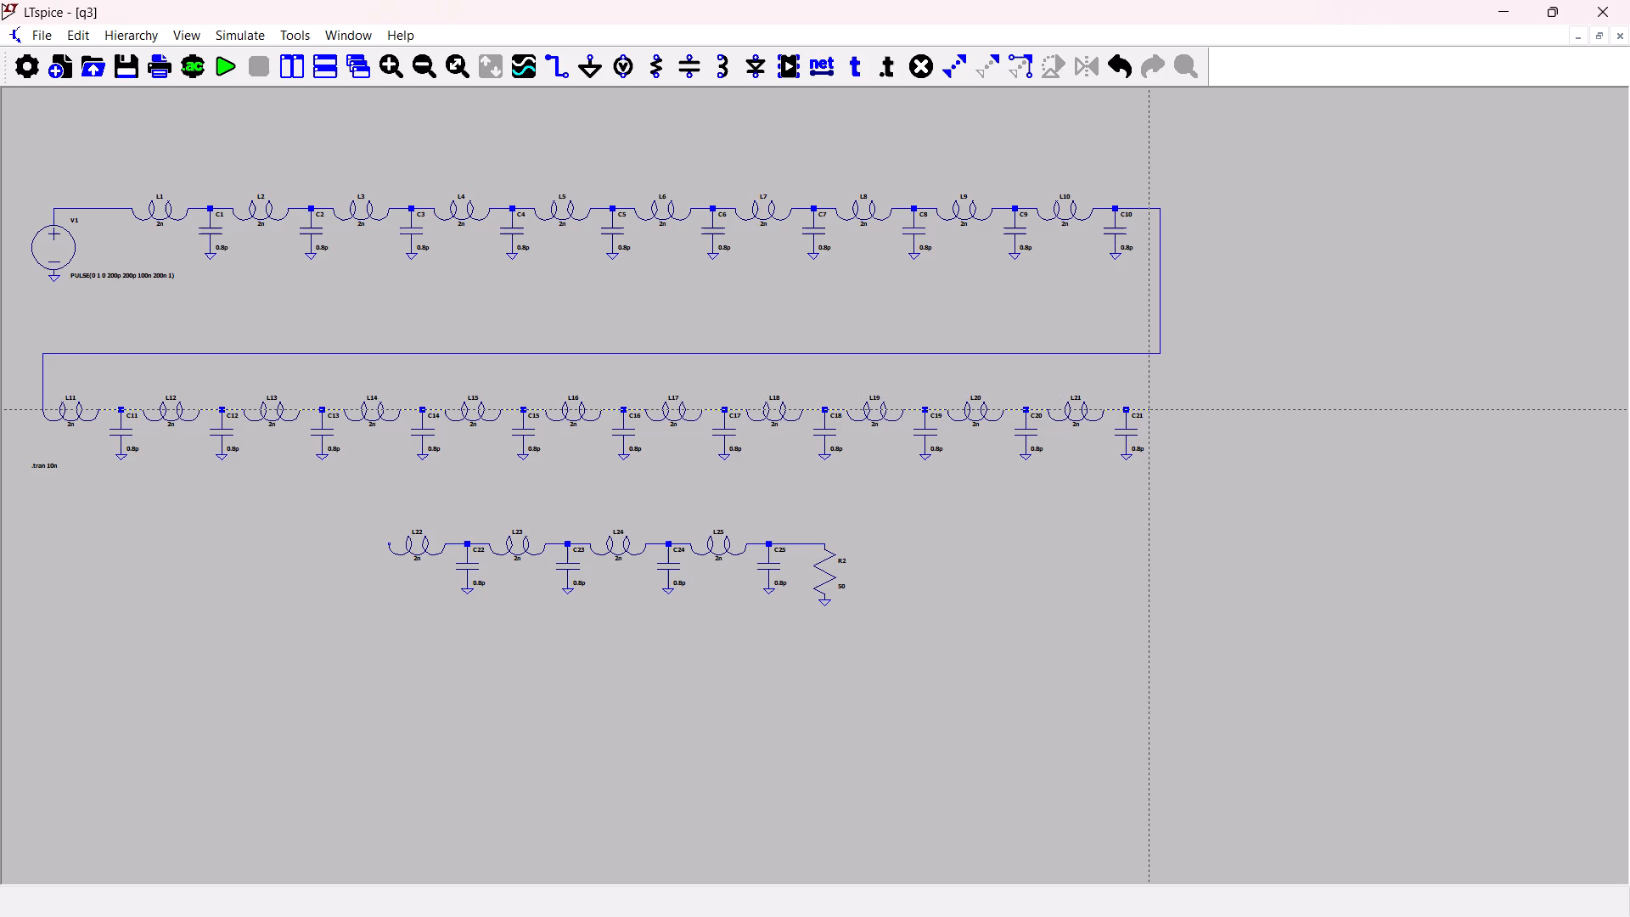
left_click(1163, 410)
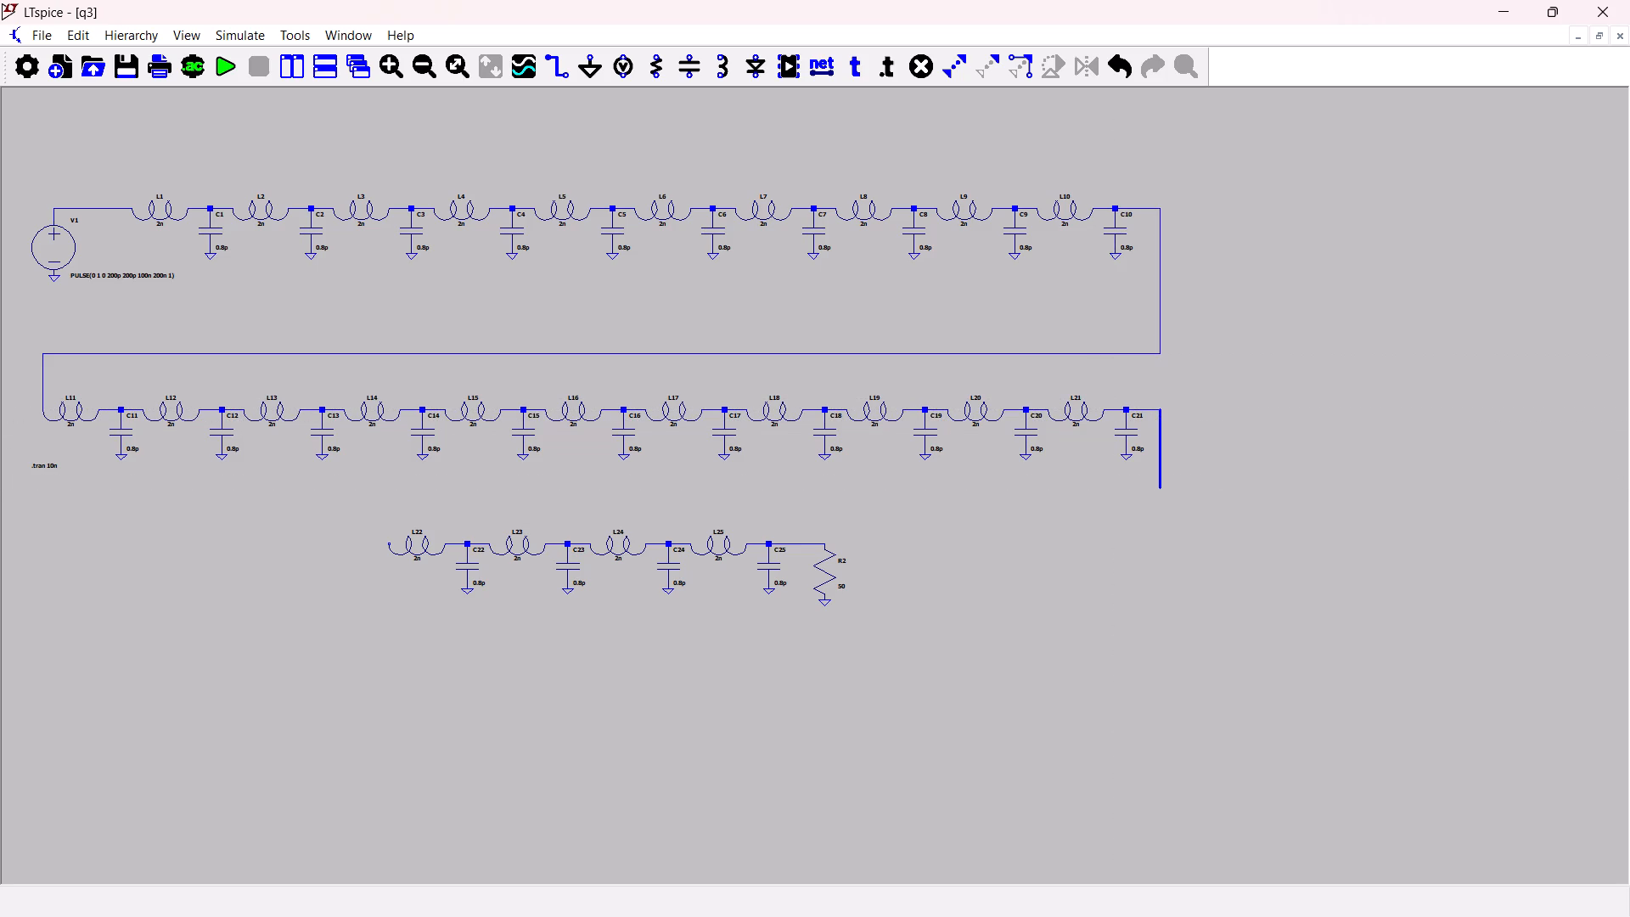
left_click(1161, 488)
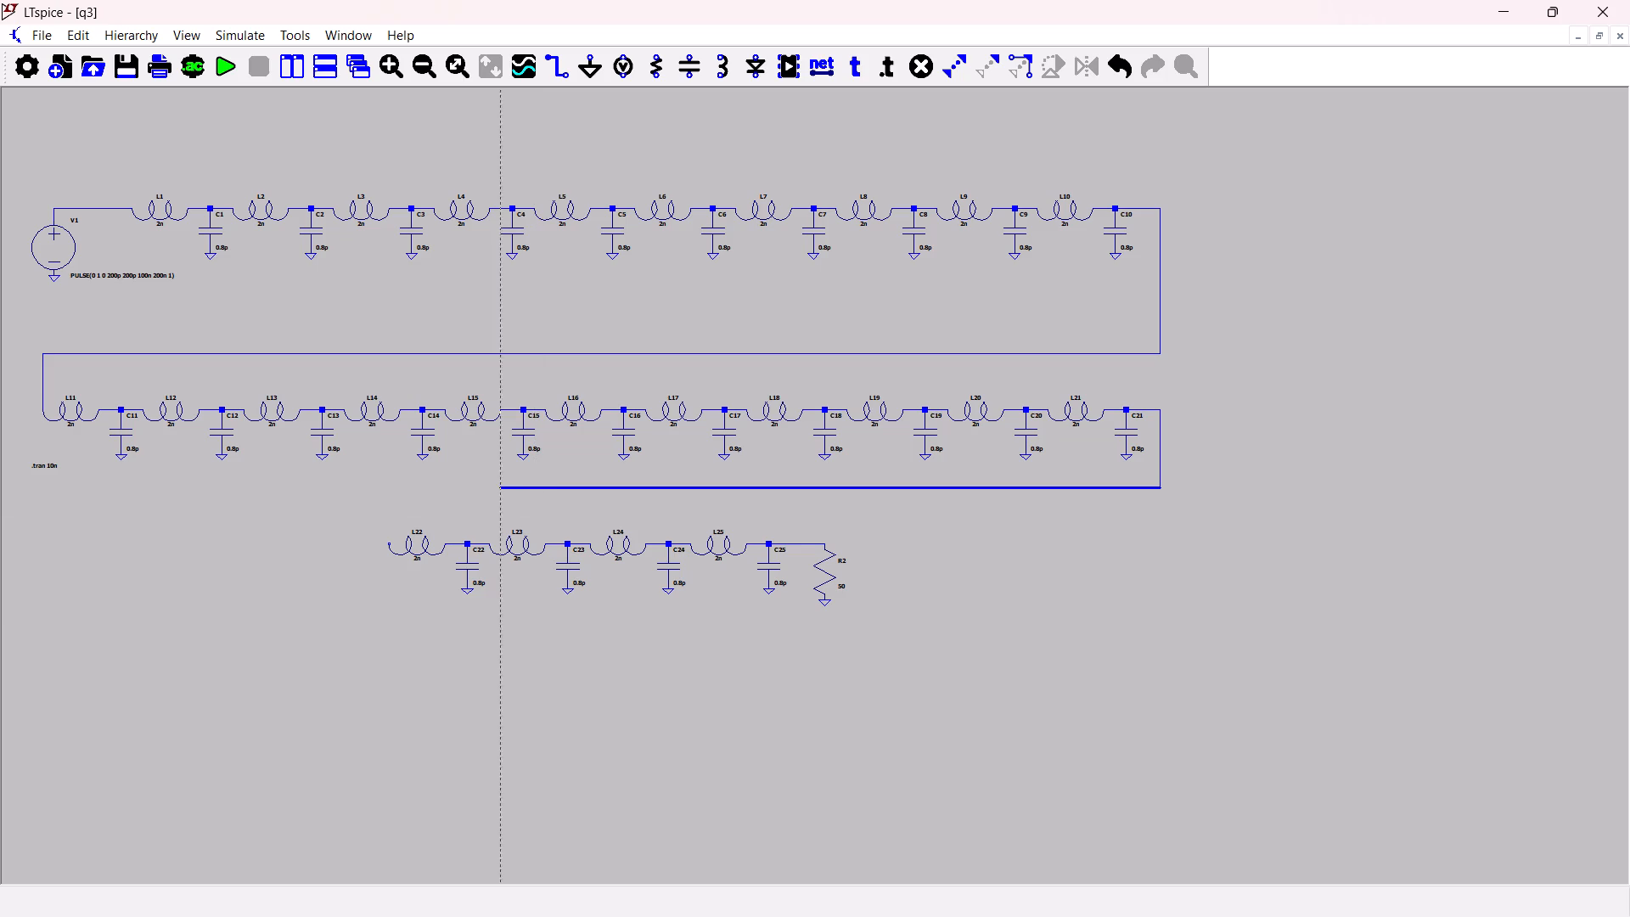
left_click(392, 492)
left_click(391, 542)
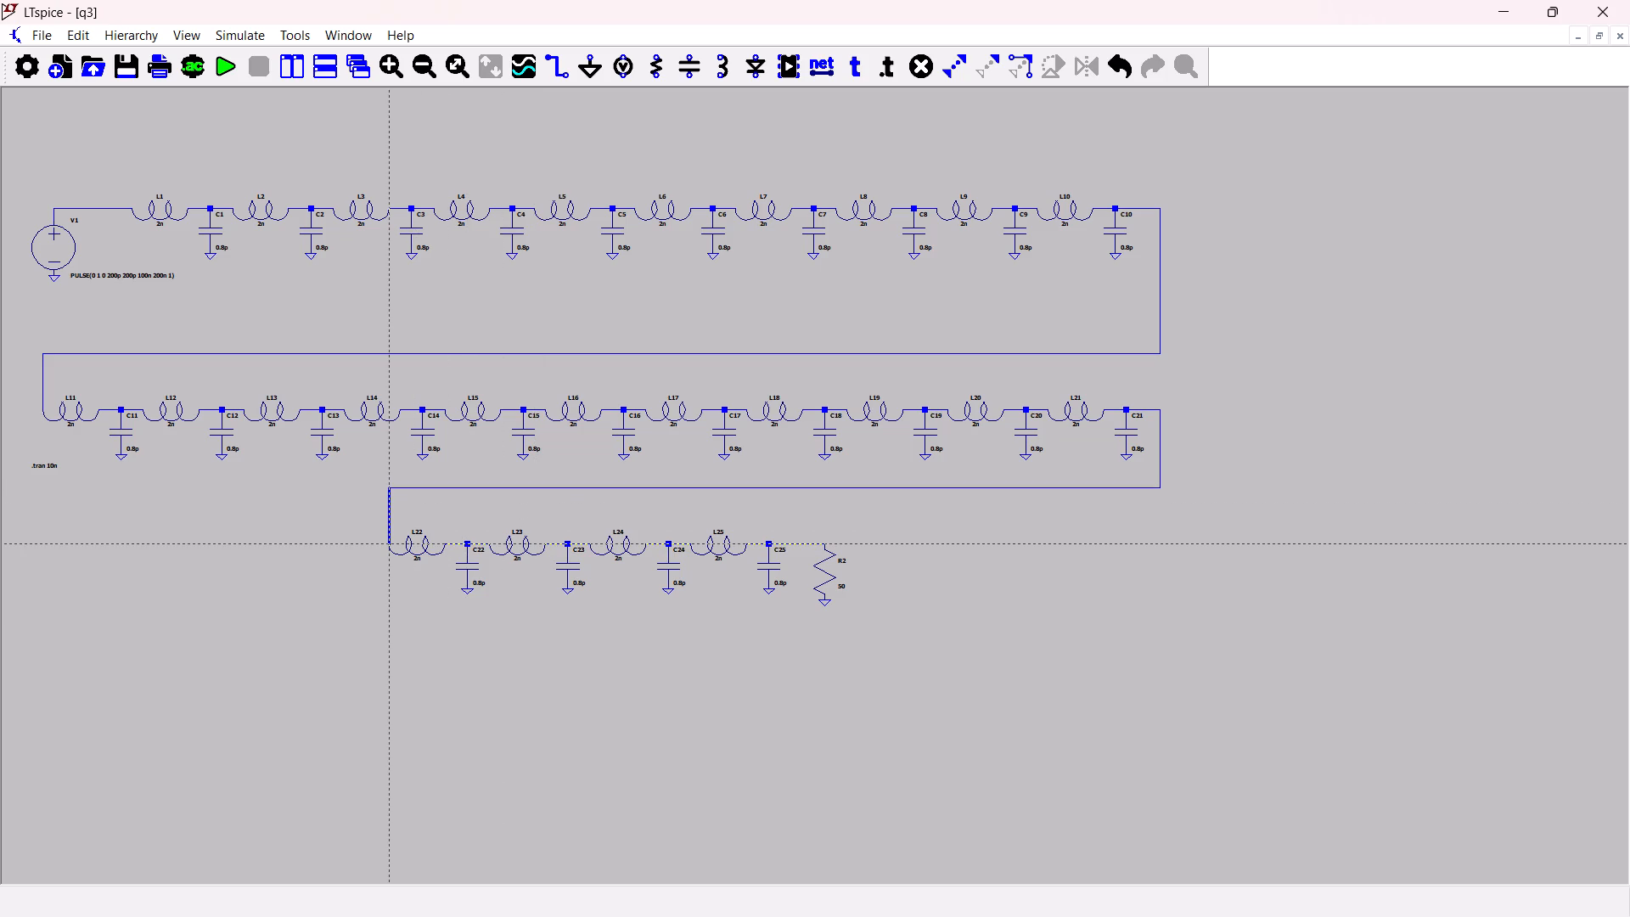
key("Escape")
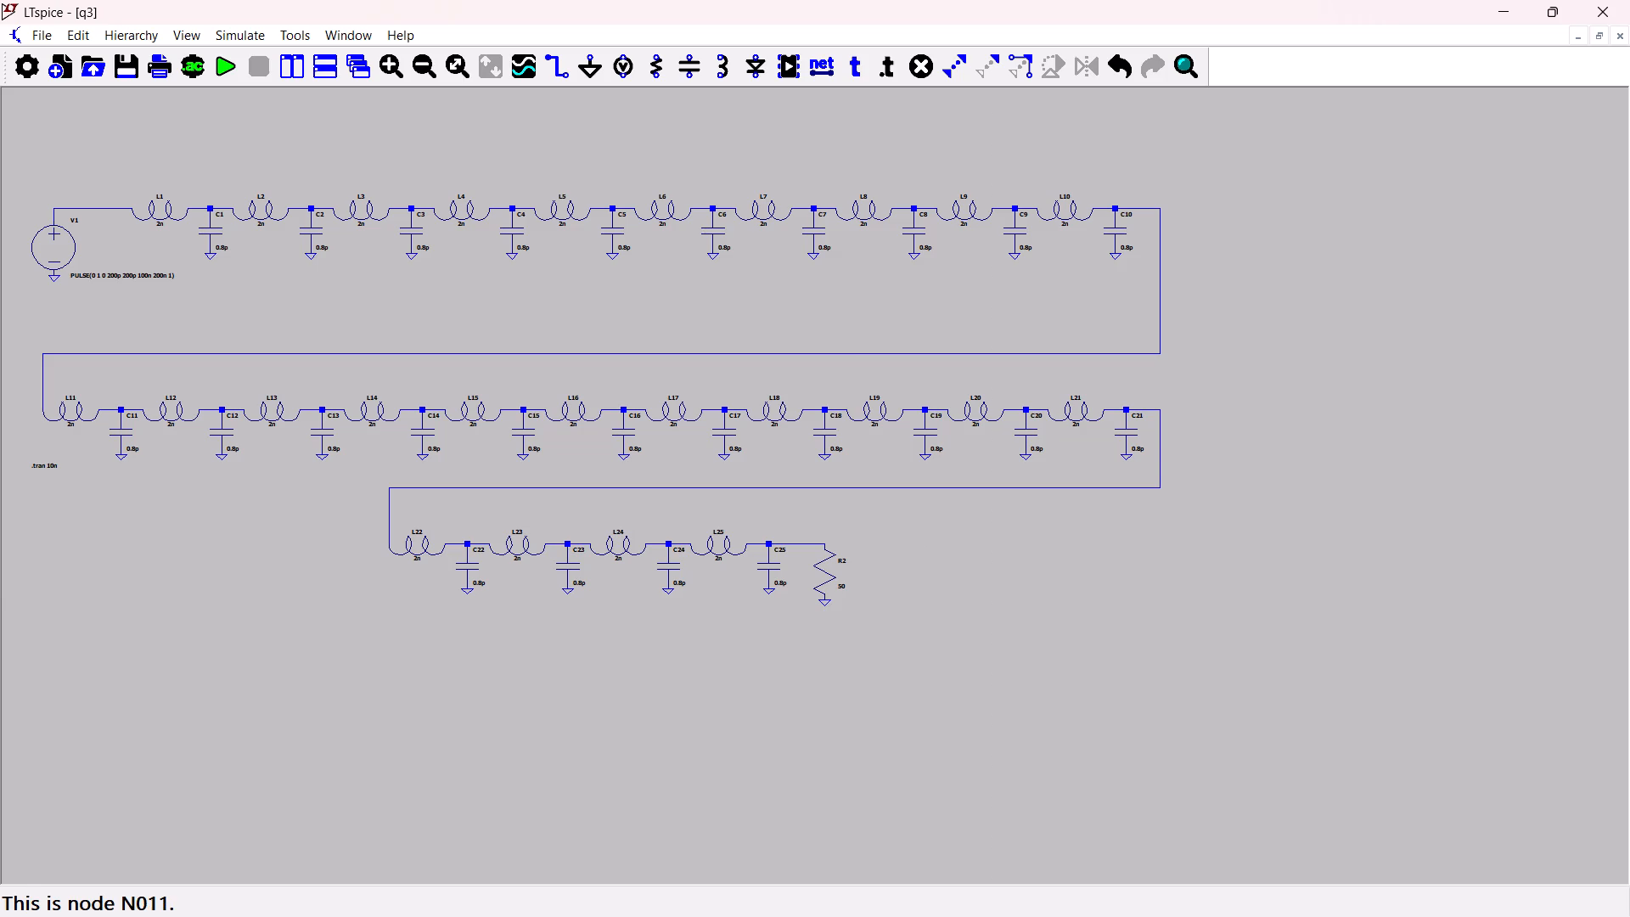
Examine the three-row LC ladder from V1 to R2, checking its row connections, labels and component values.
left_click_drag(649, 317, 829, 354)
scroll(829, 354, "down", 6, "ctrl")
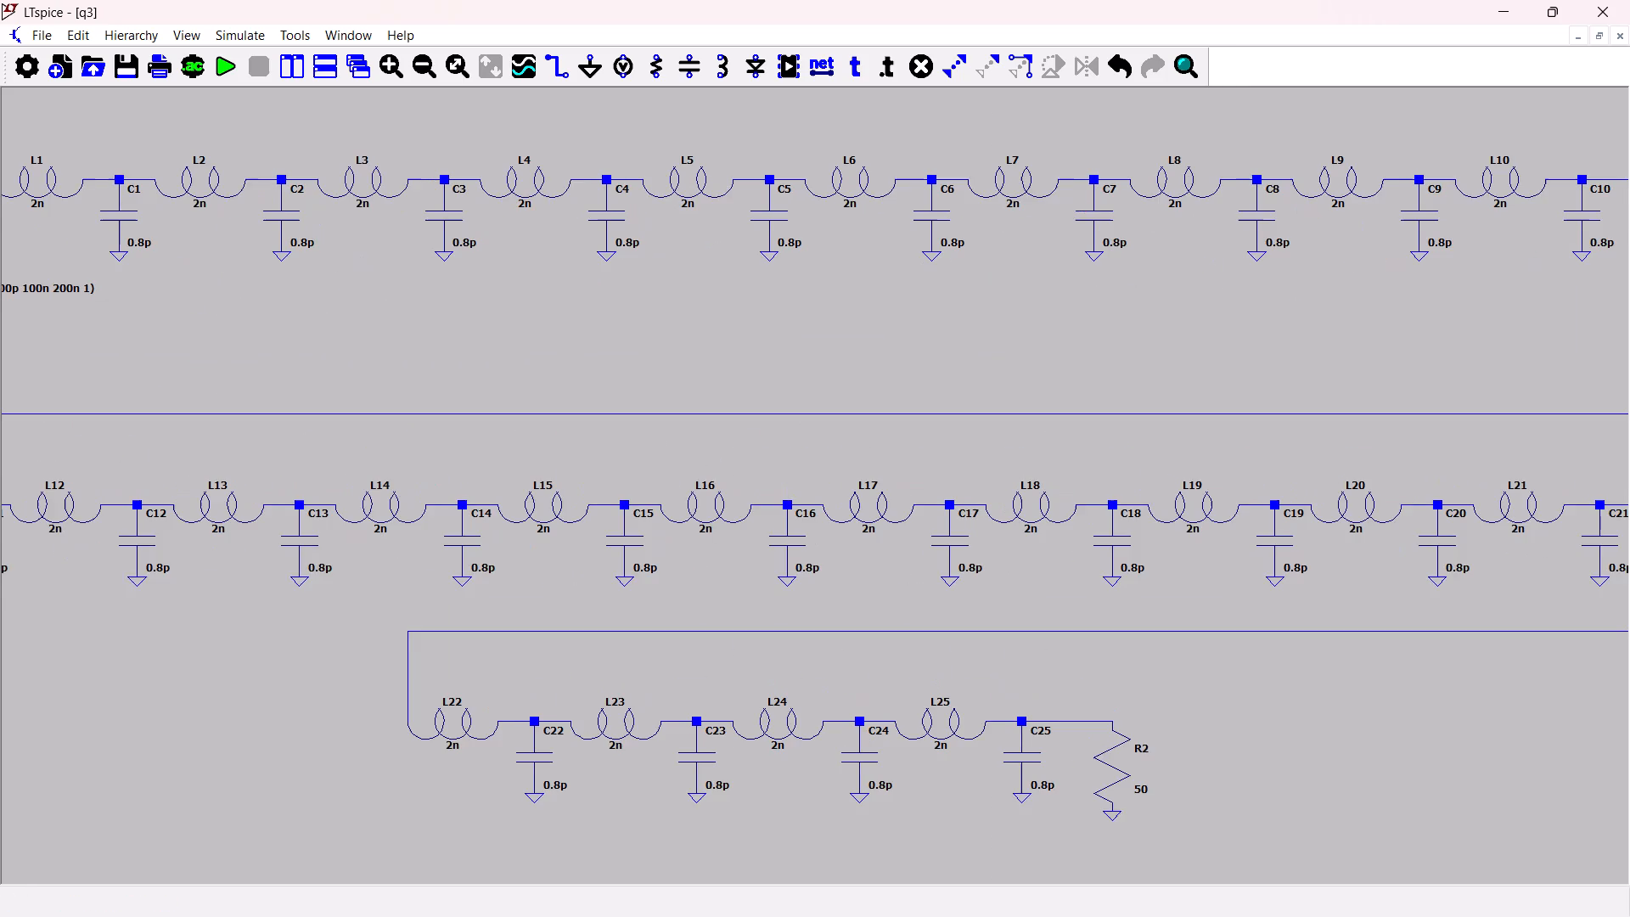
scroll(829, 354, "up", 7, "ctrl")
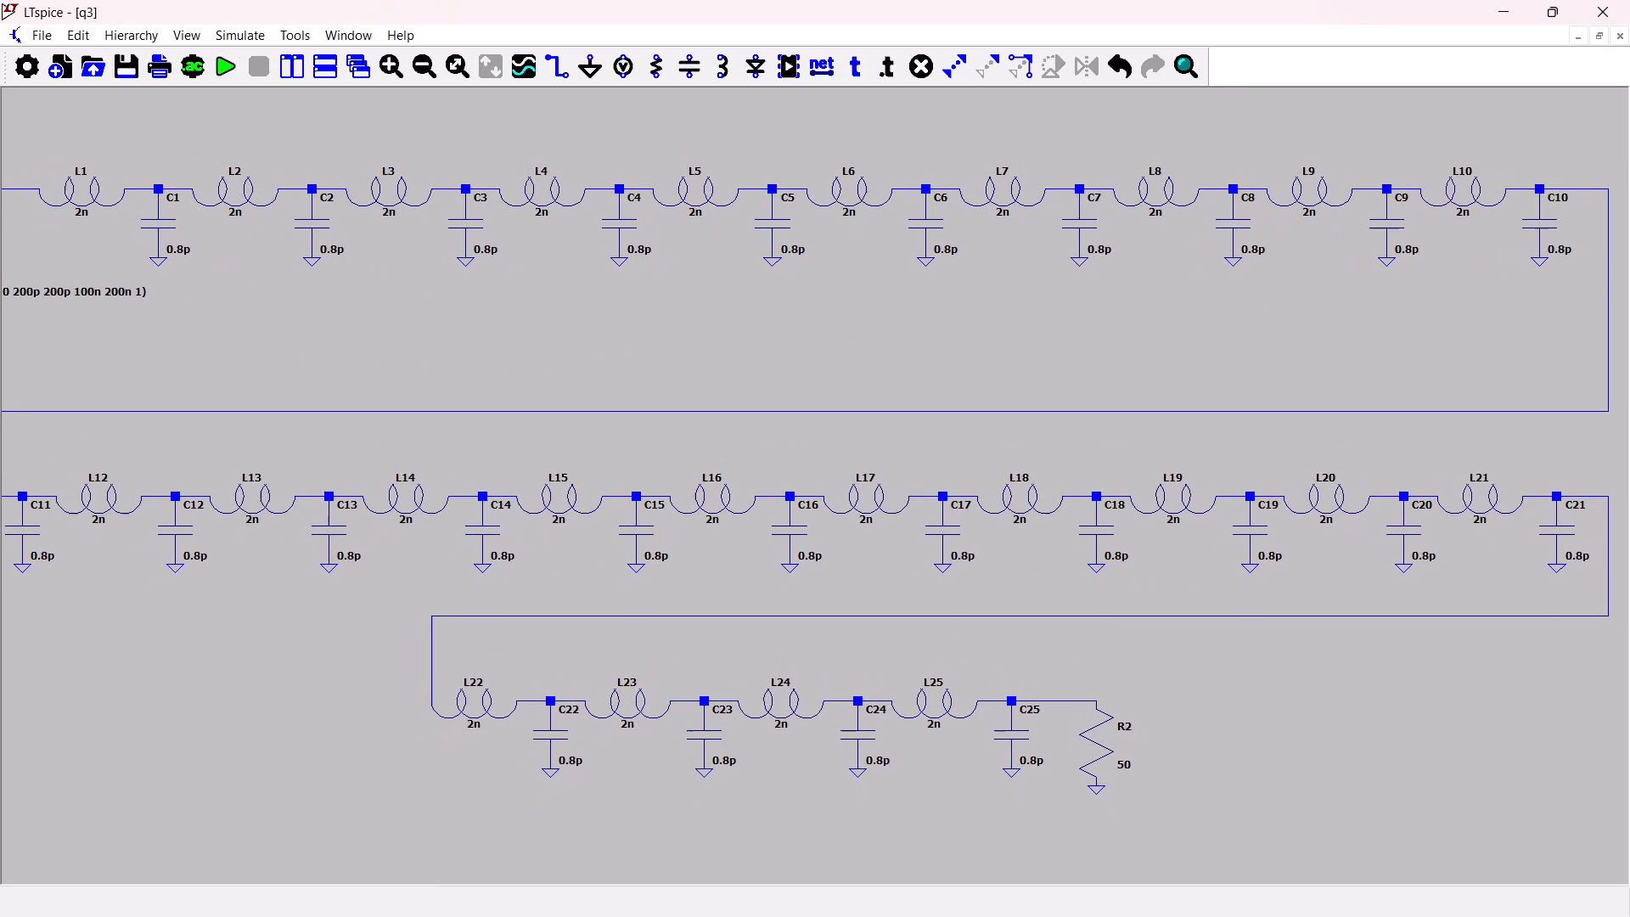
scroll(829, 354, "up", 10, "ctrl")
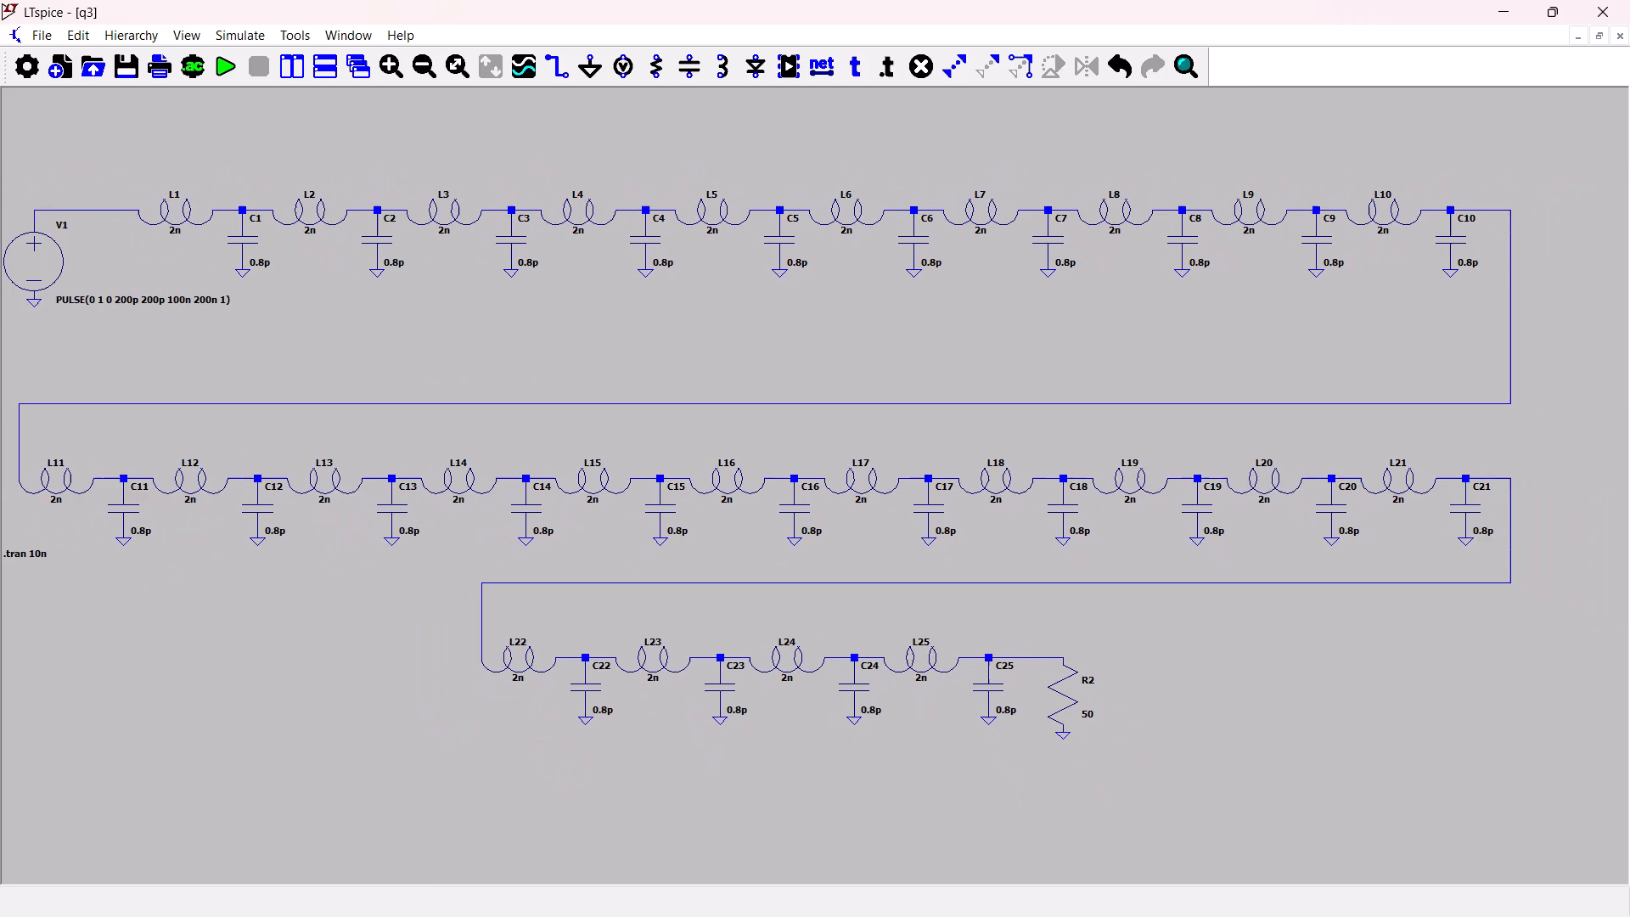
scroll(829, 354, "up", 1, "ctrl")
left_click_drag(829, 354, 882, 352)
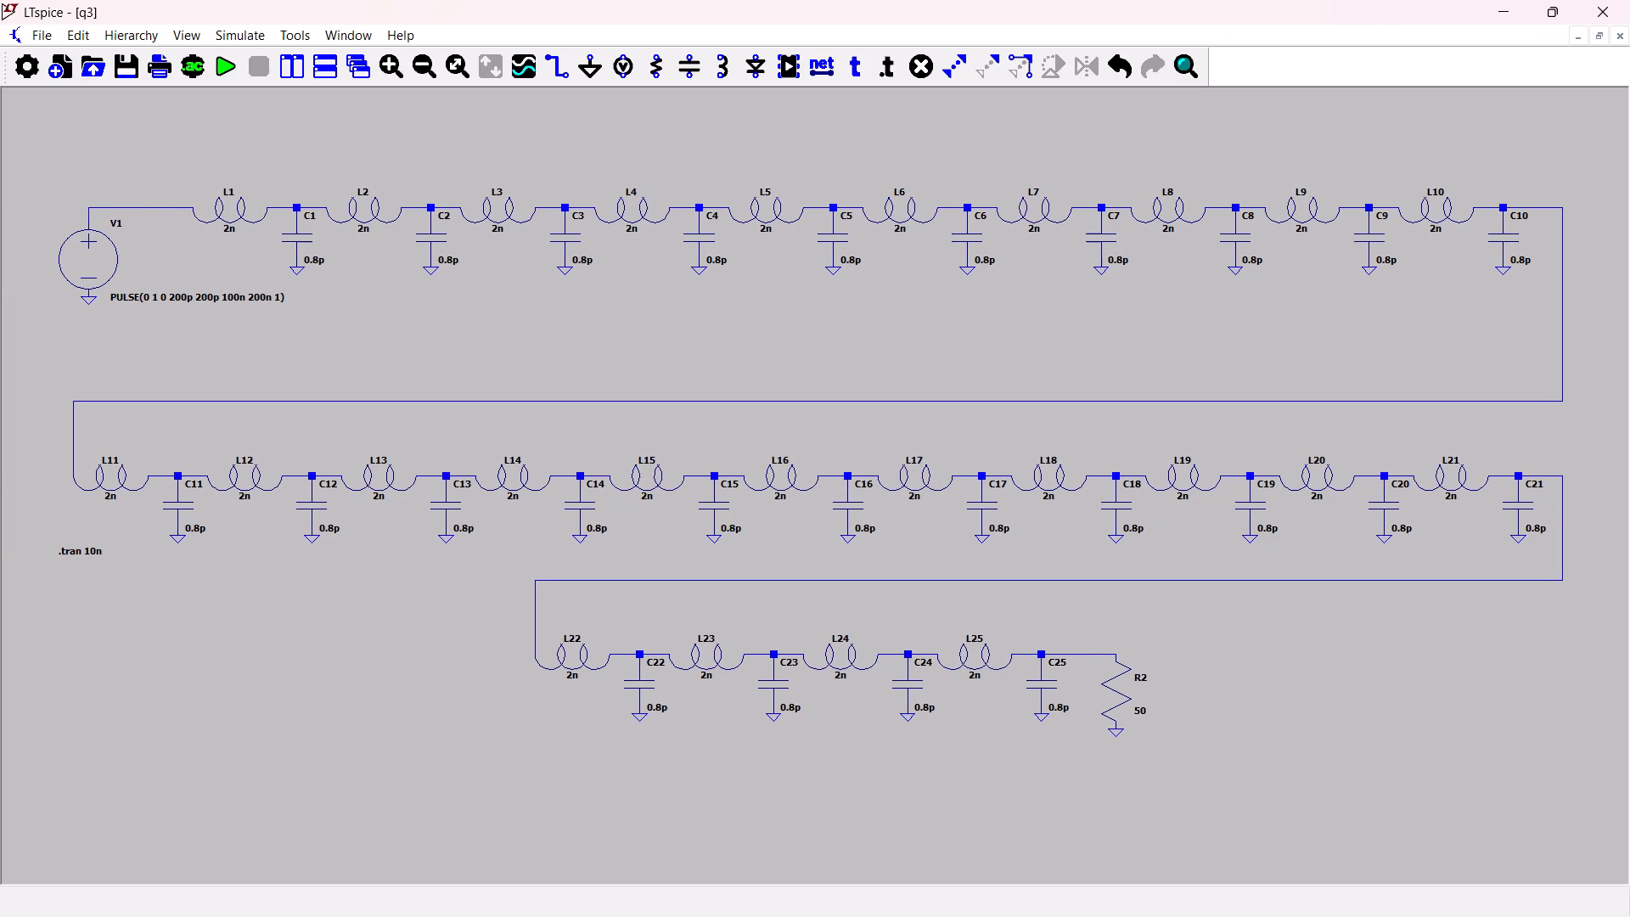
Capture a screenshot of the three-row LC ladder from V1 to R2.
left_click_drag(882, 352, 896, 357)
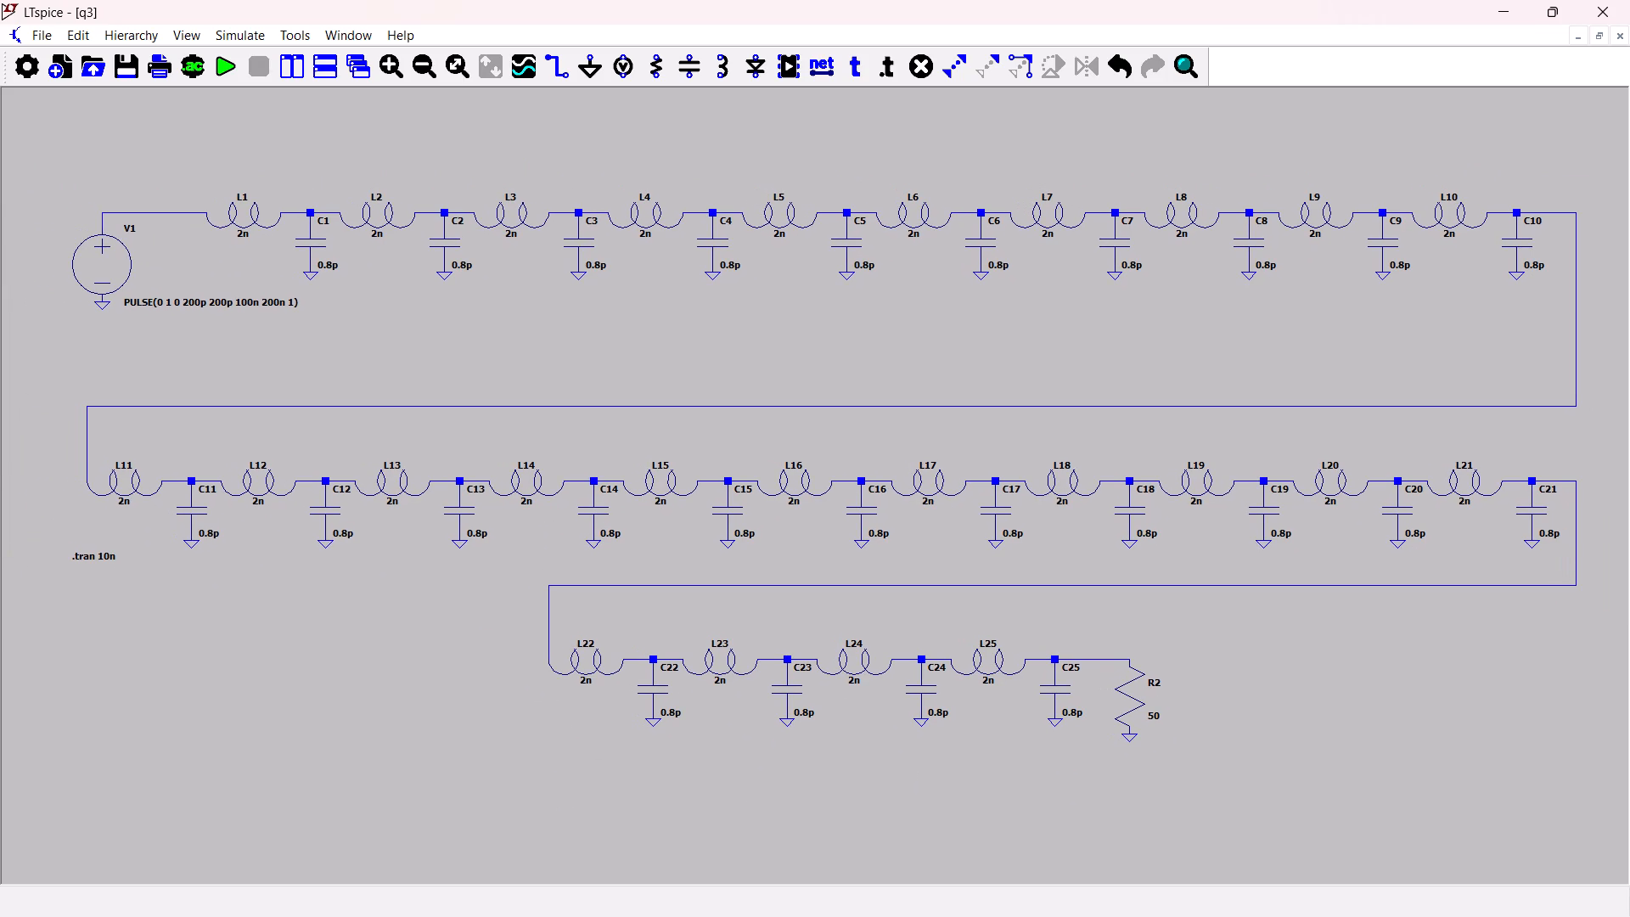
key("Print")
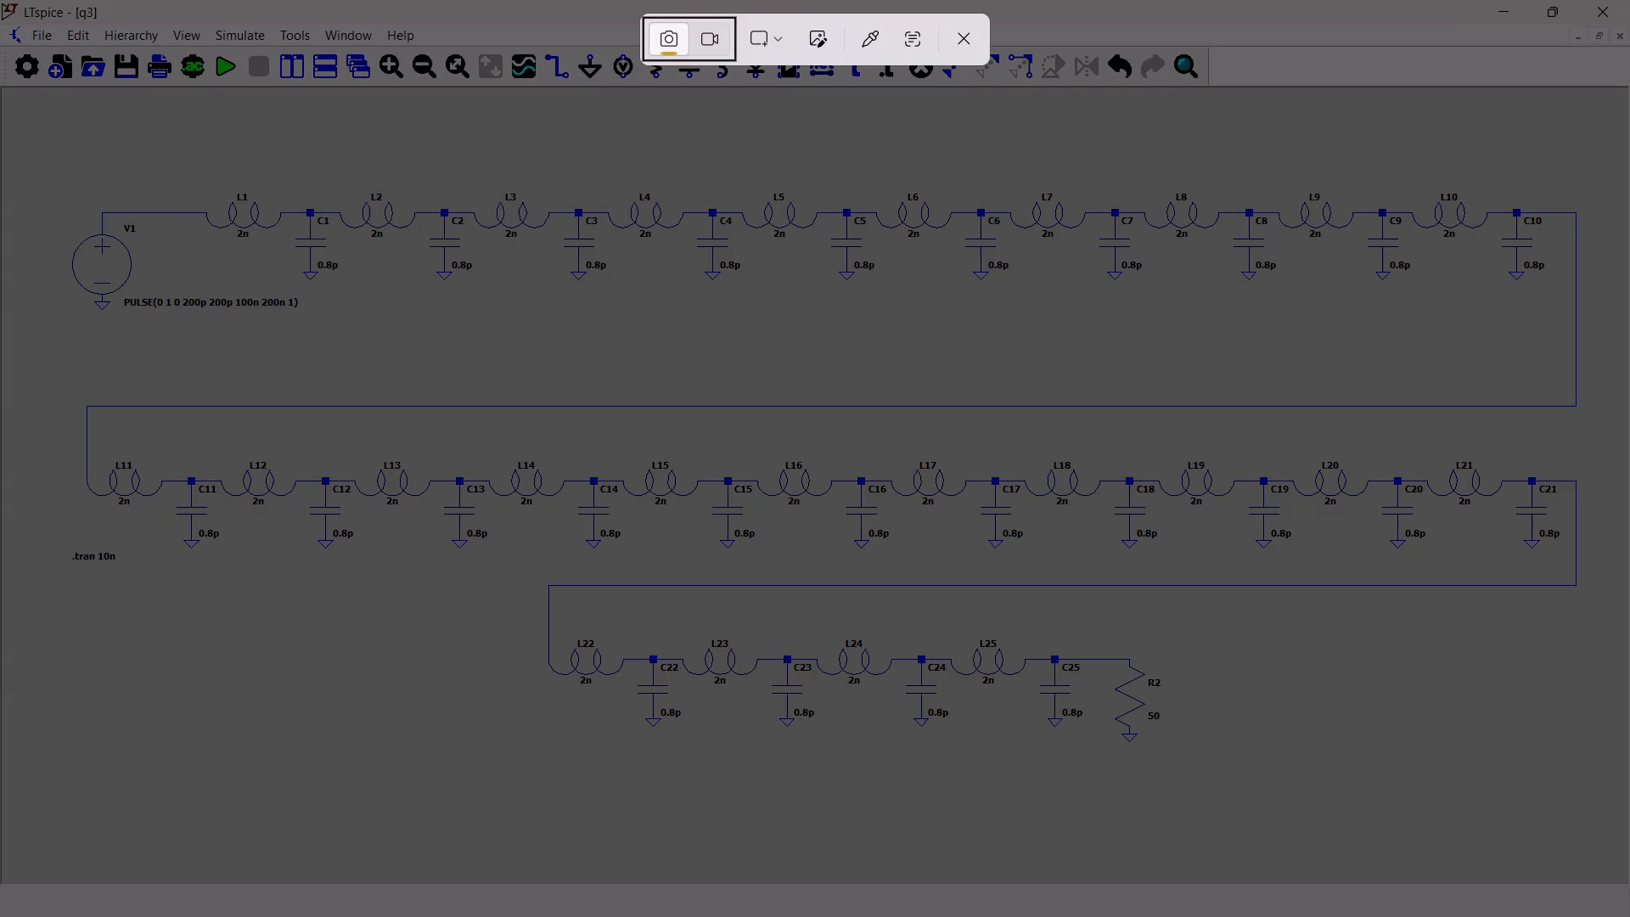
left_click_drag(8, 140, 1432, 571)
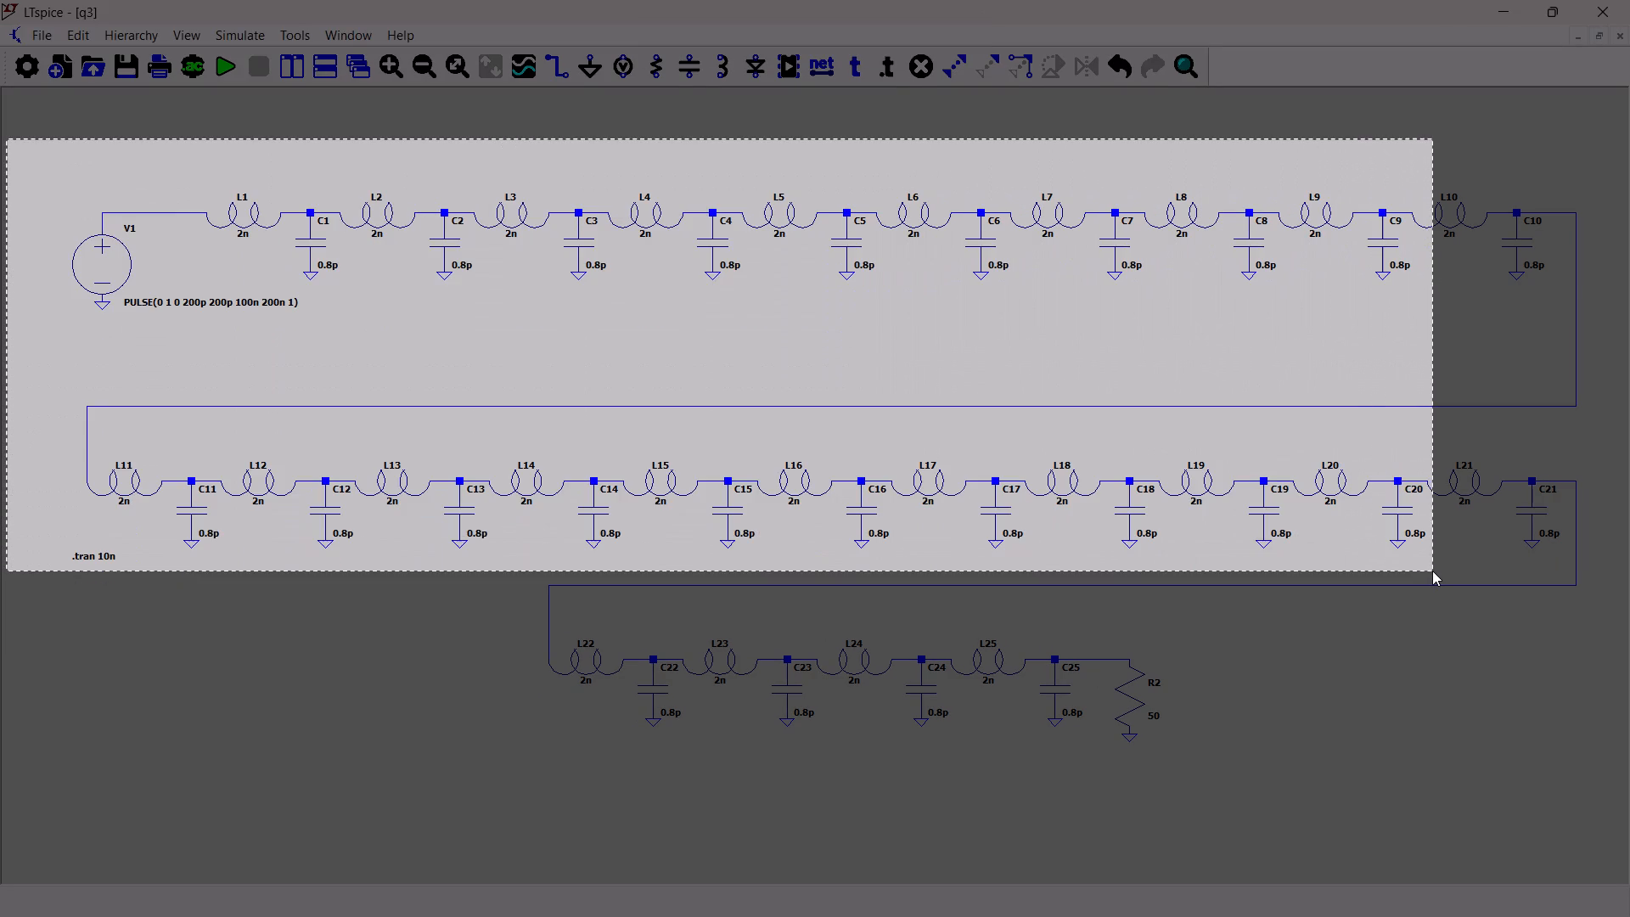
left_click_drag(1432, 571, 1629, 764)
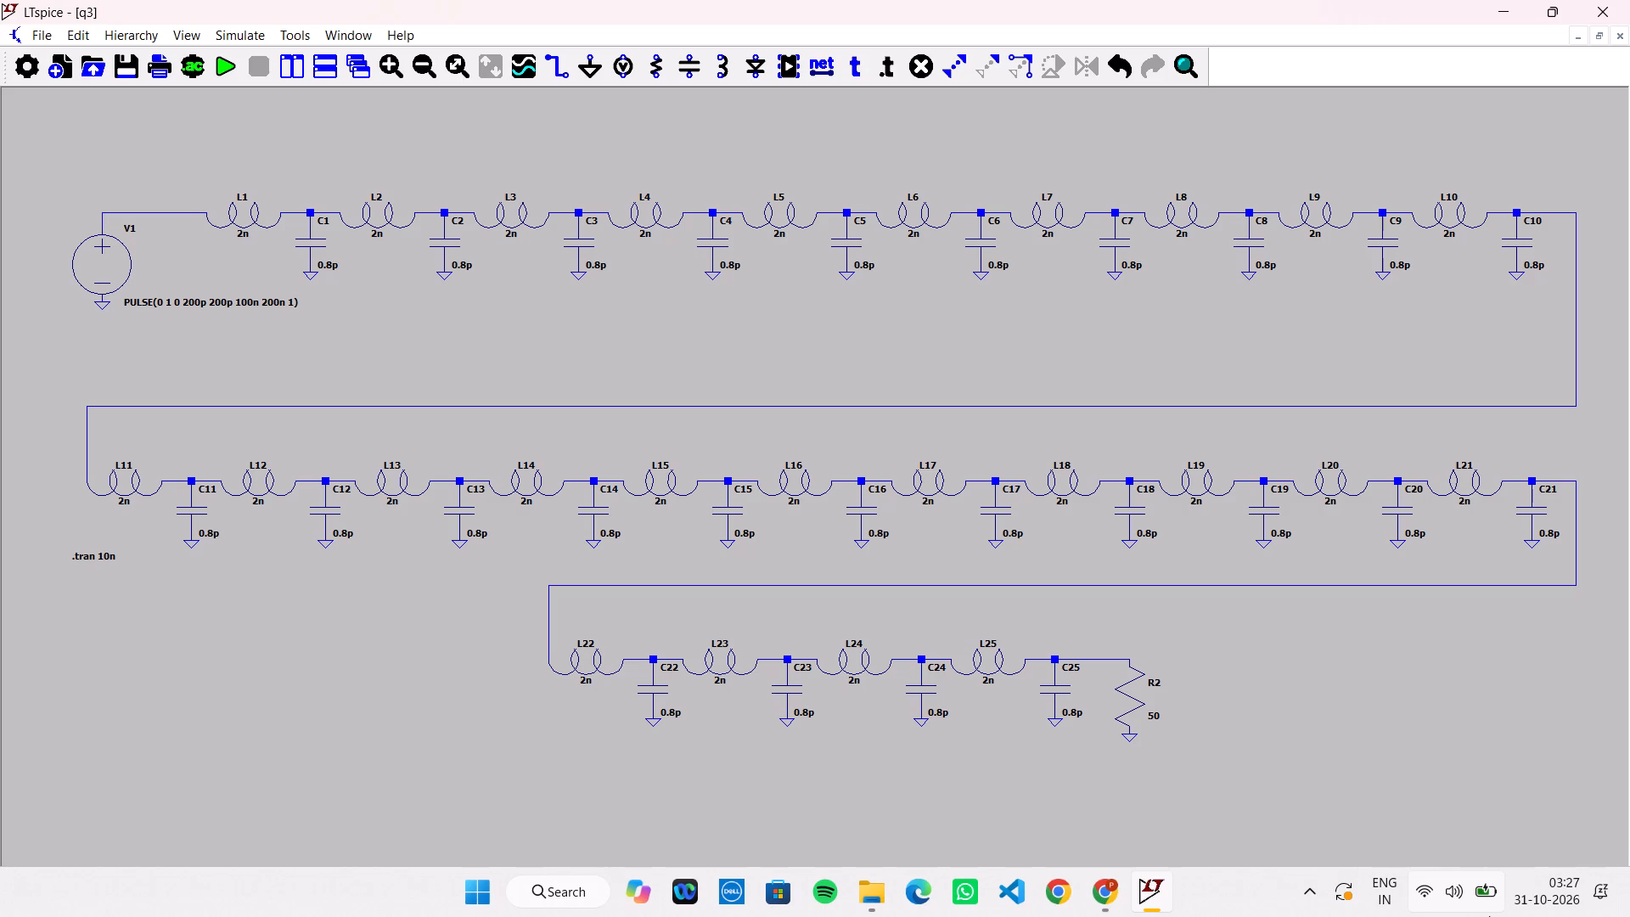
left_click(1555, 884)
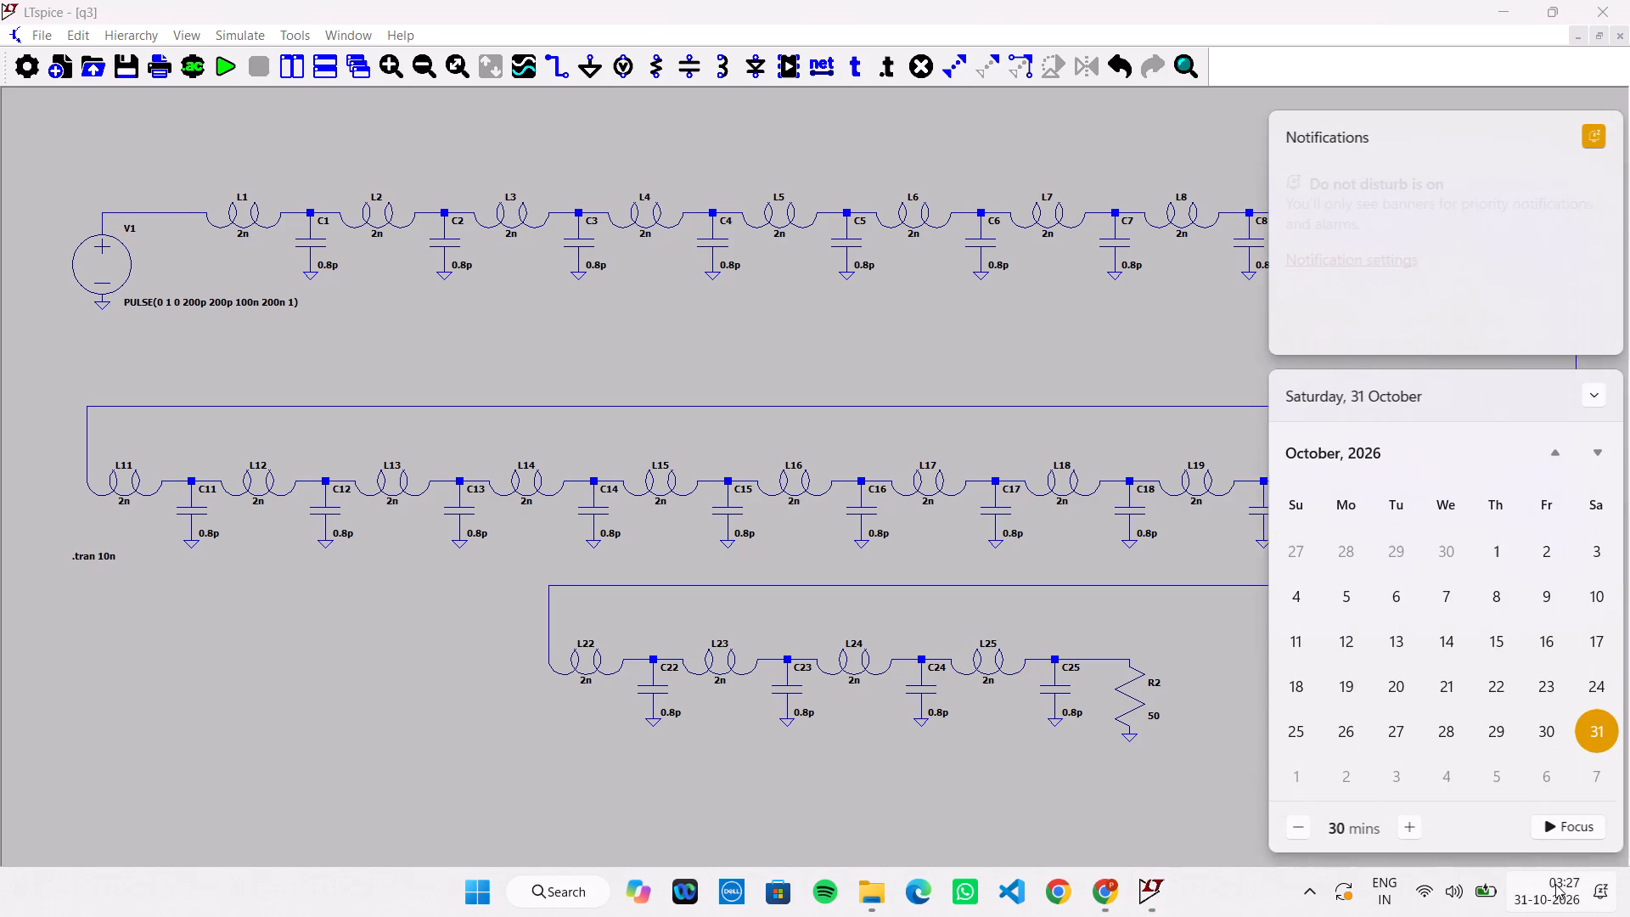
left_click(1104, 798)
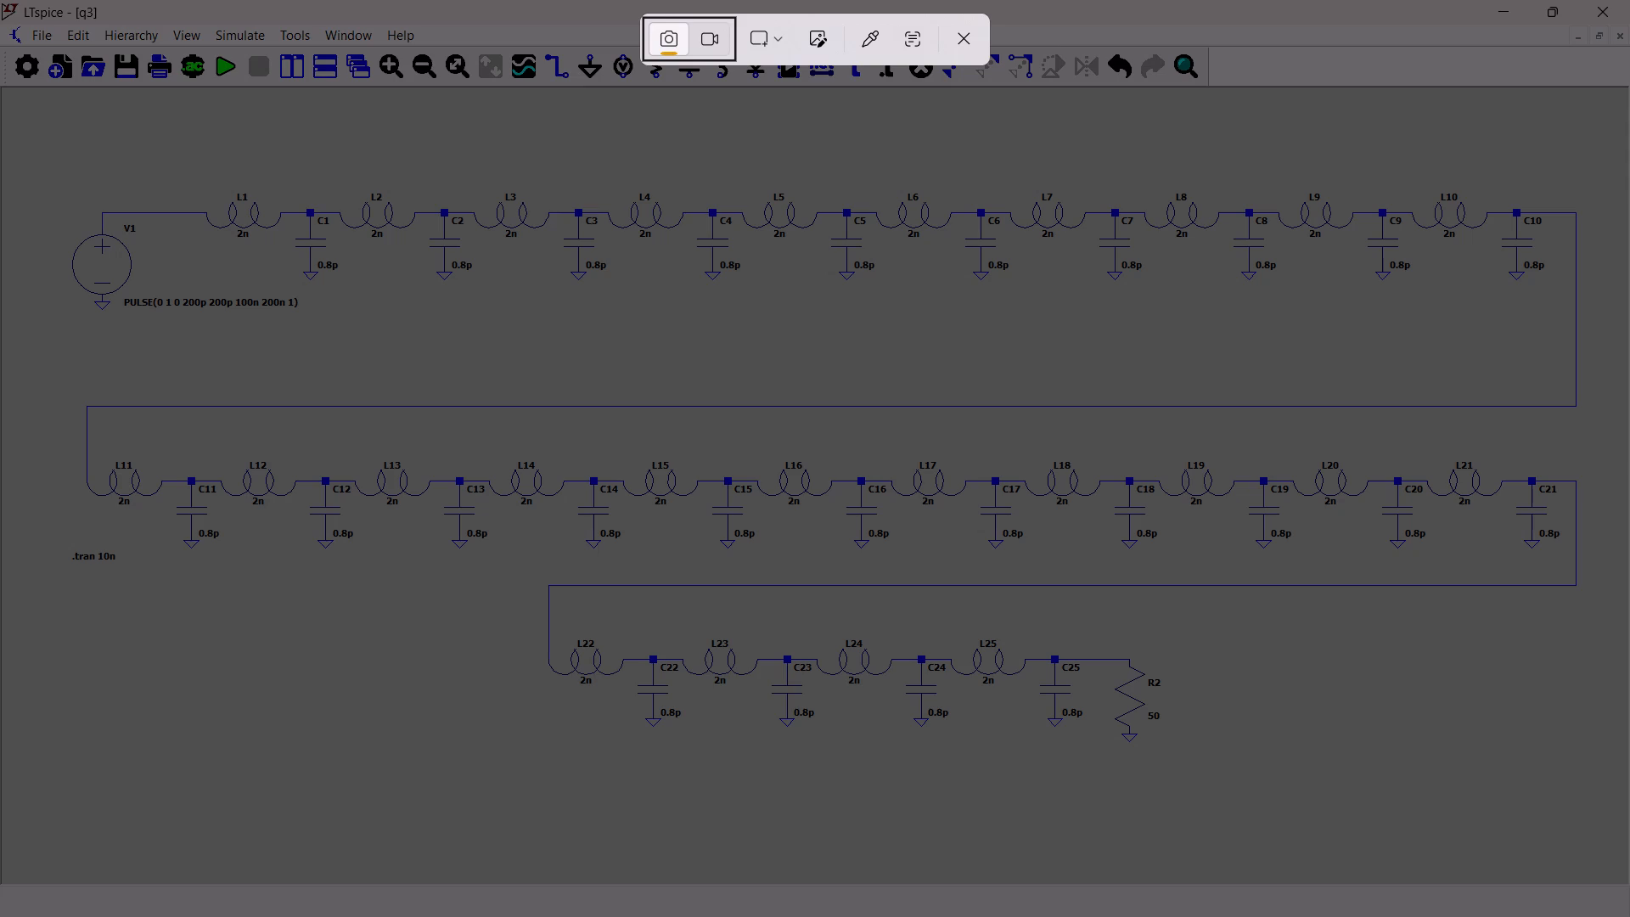
Retake the screenshot so it frames the whole three-row LC ladder, from source V1 to load R2.
left_click_drag(17, 148, 1619, 641)
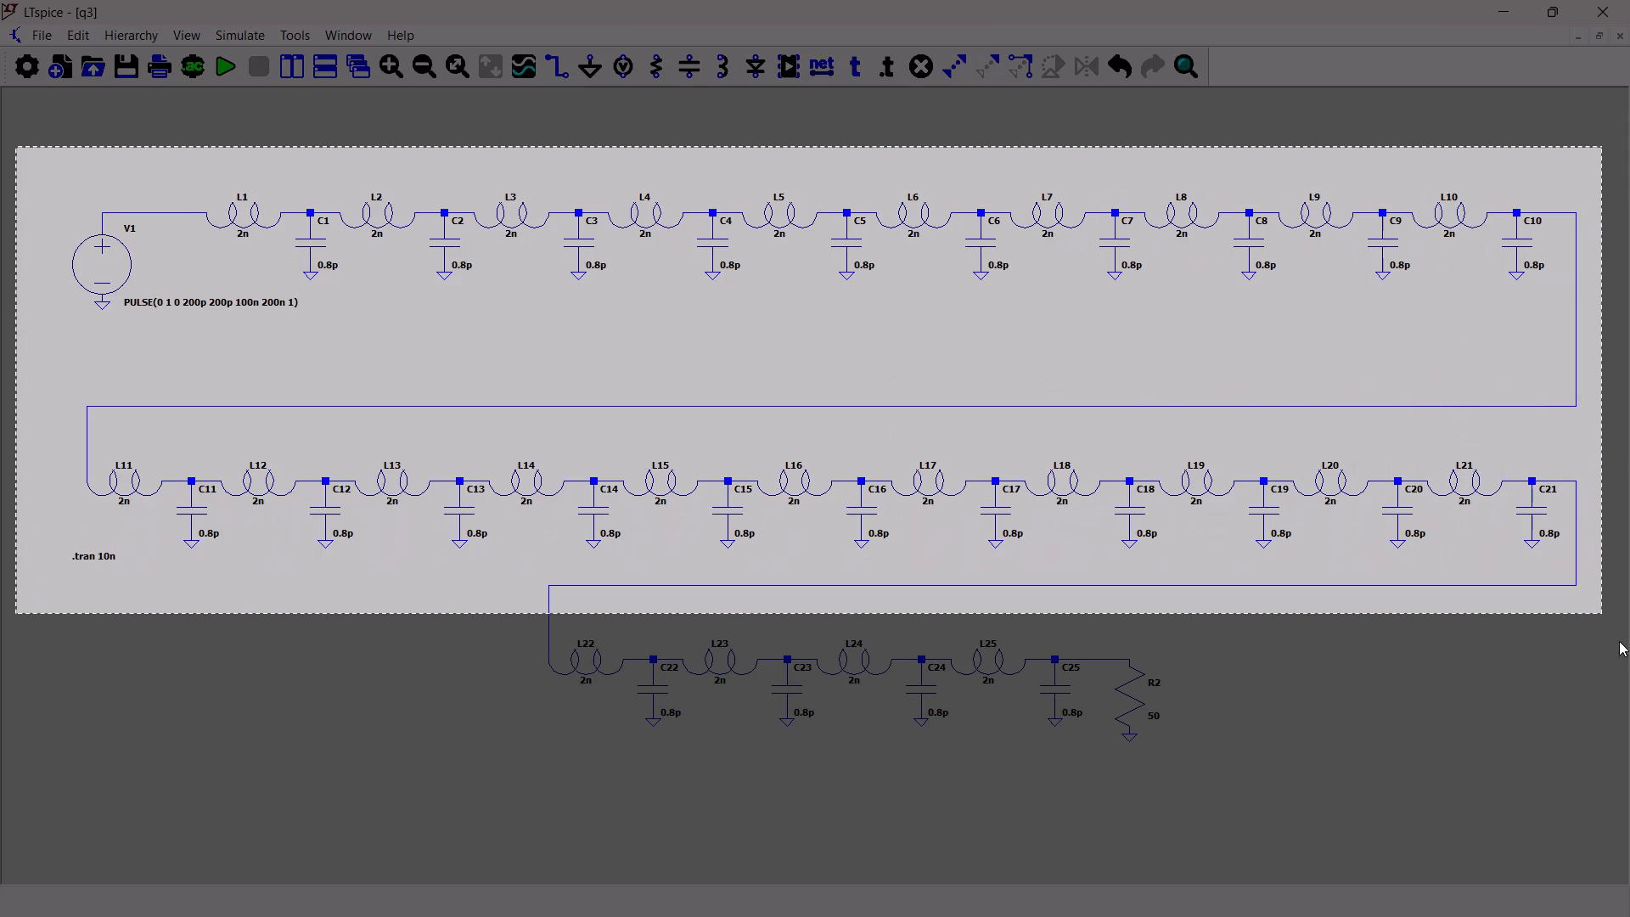
left_click_drag(1619, 641, 1628, 759)
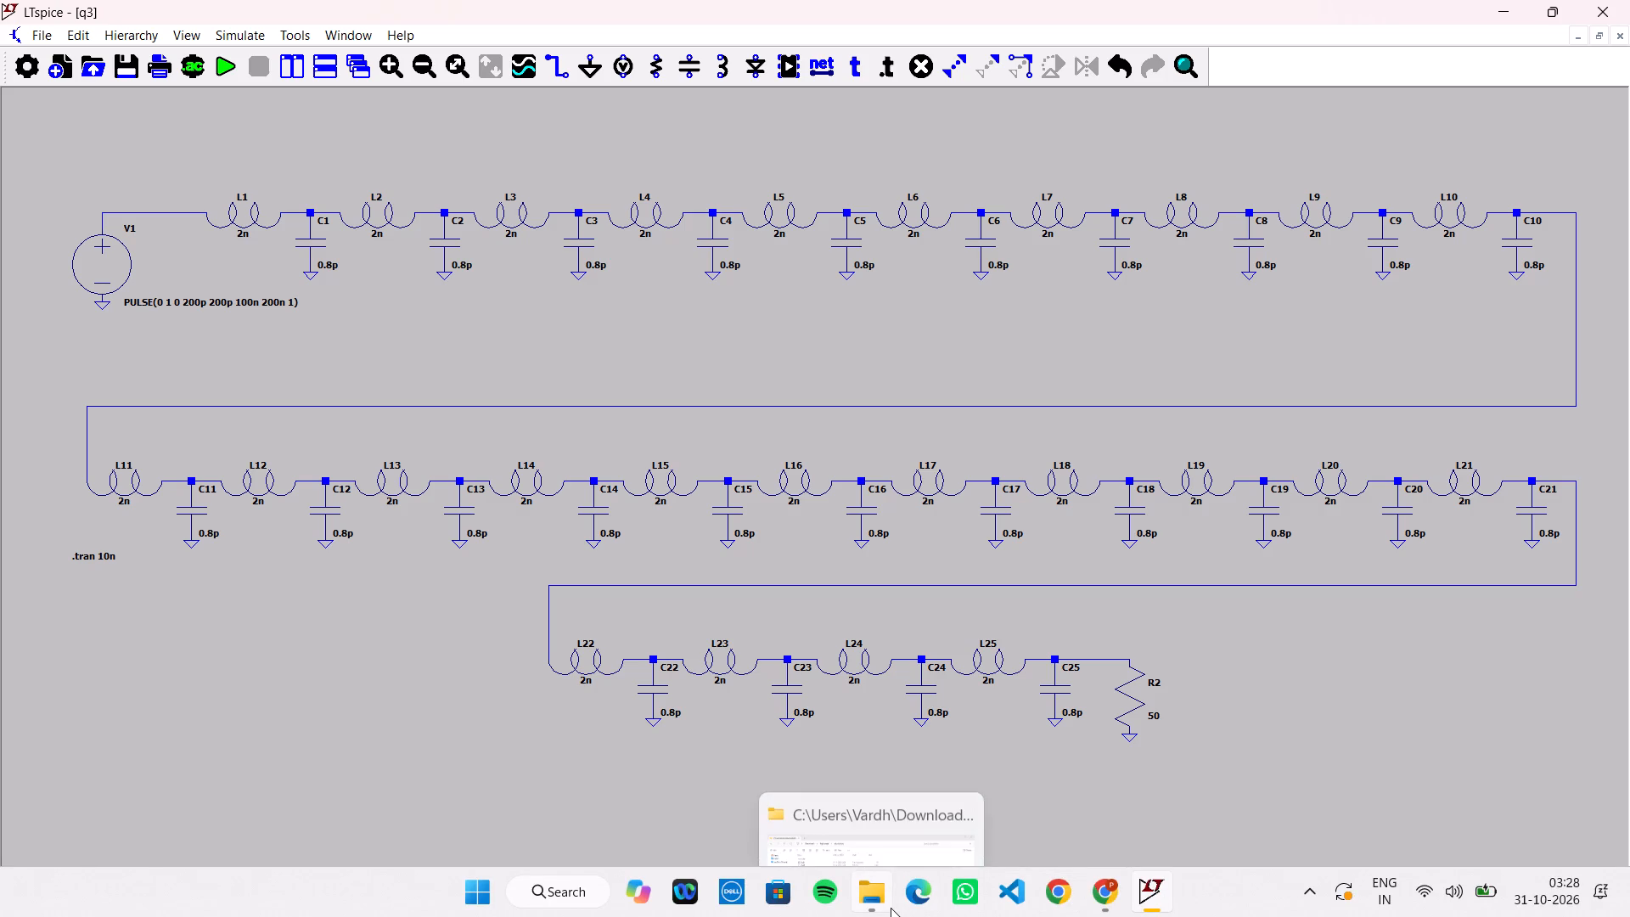
Switch to File Explorer and cut the newest ladder schematic screenshot from the Gallery.
left_click(871, 783)
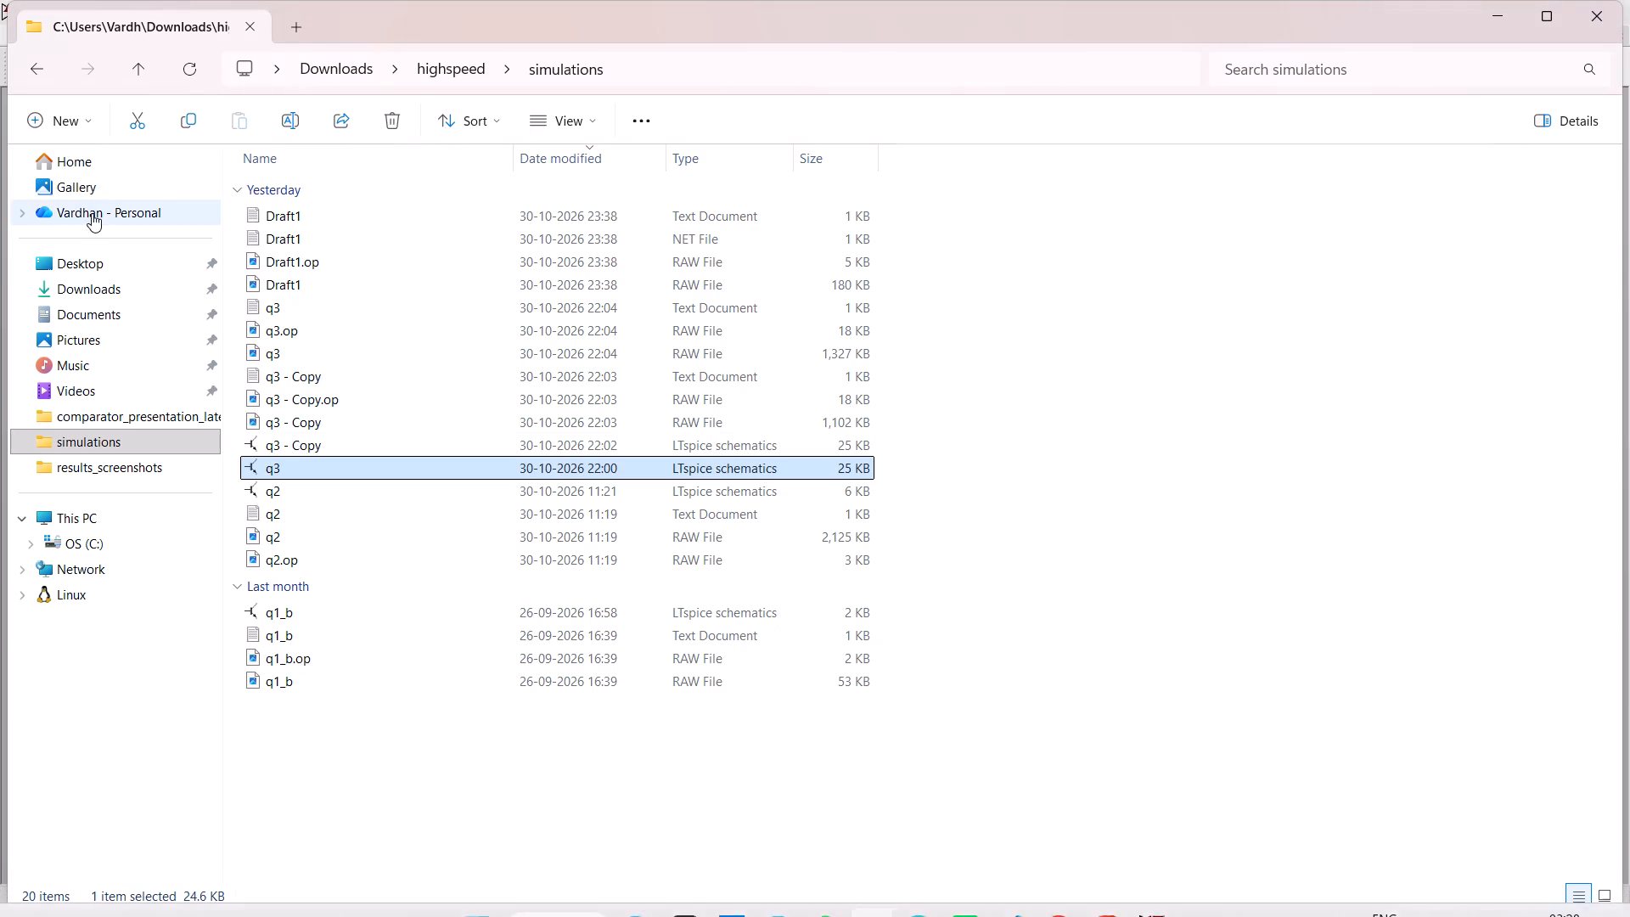
left_click(102, 340)
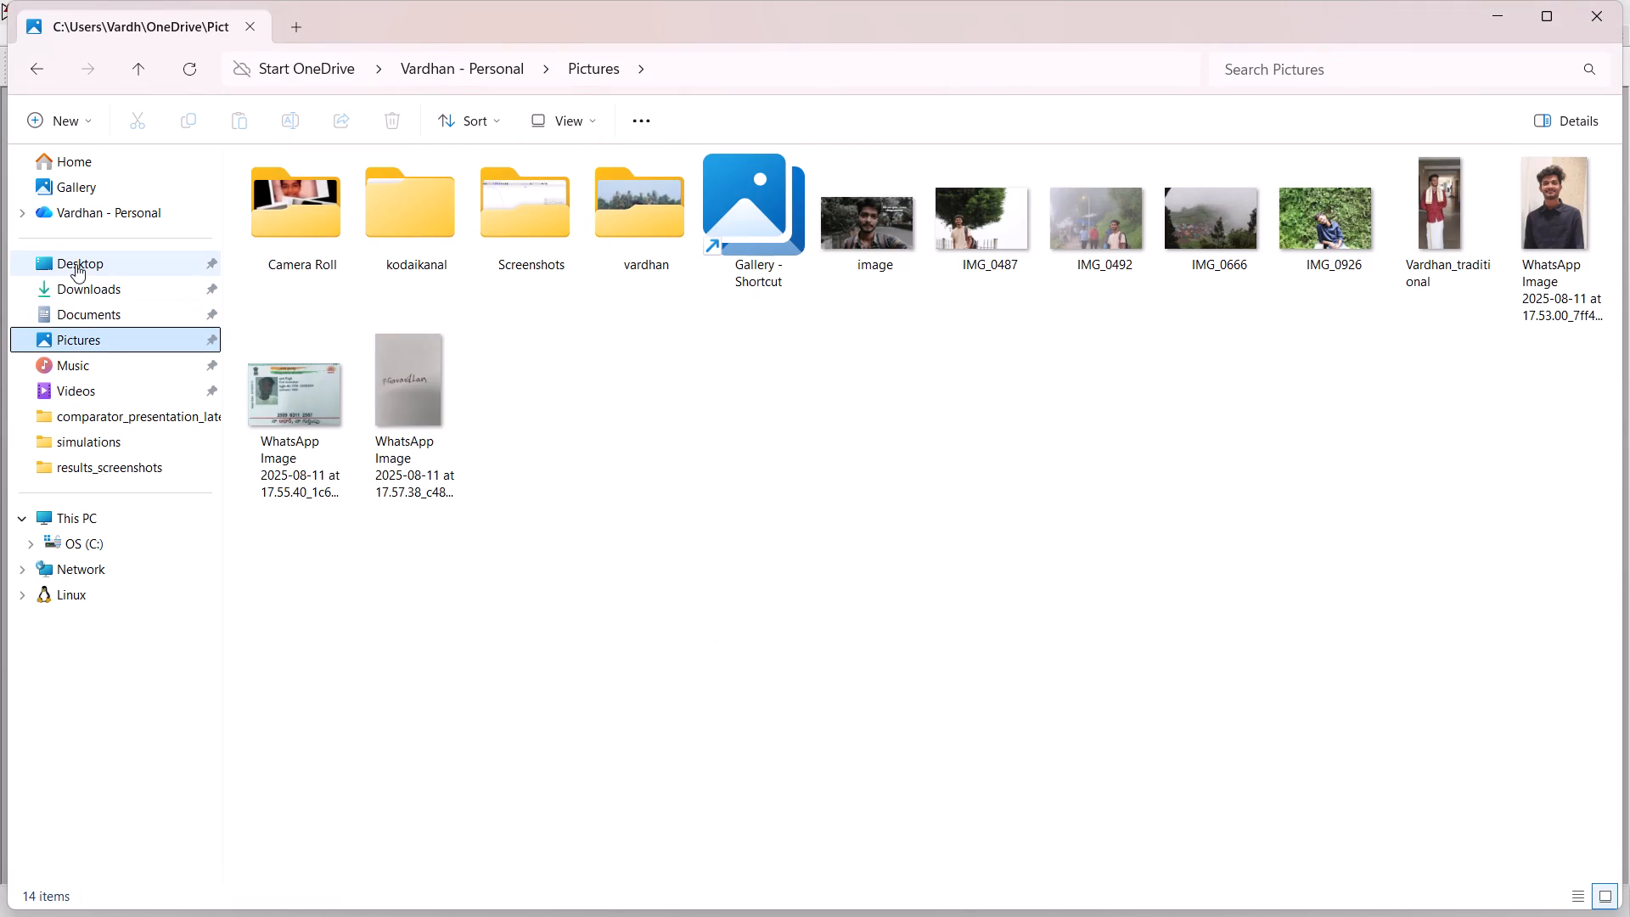
left_click(76, 177)
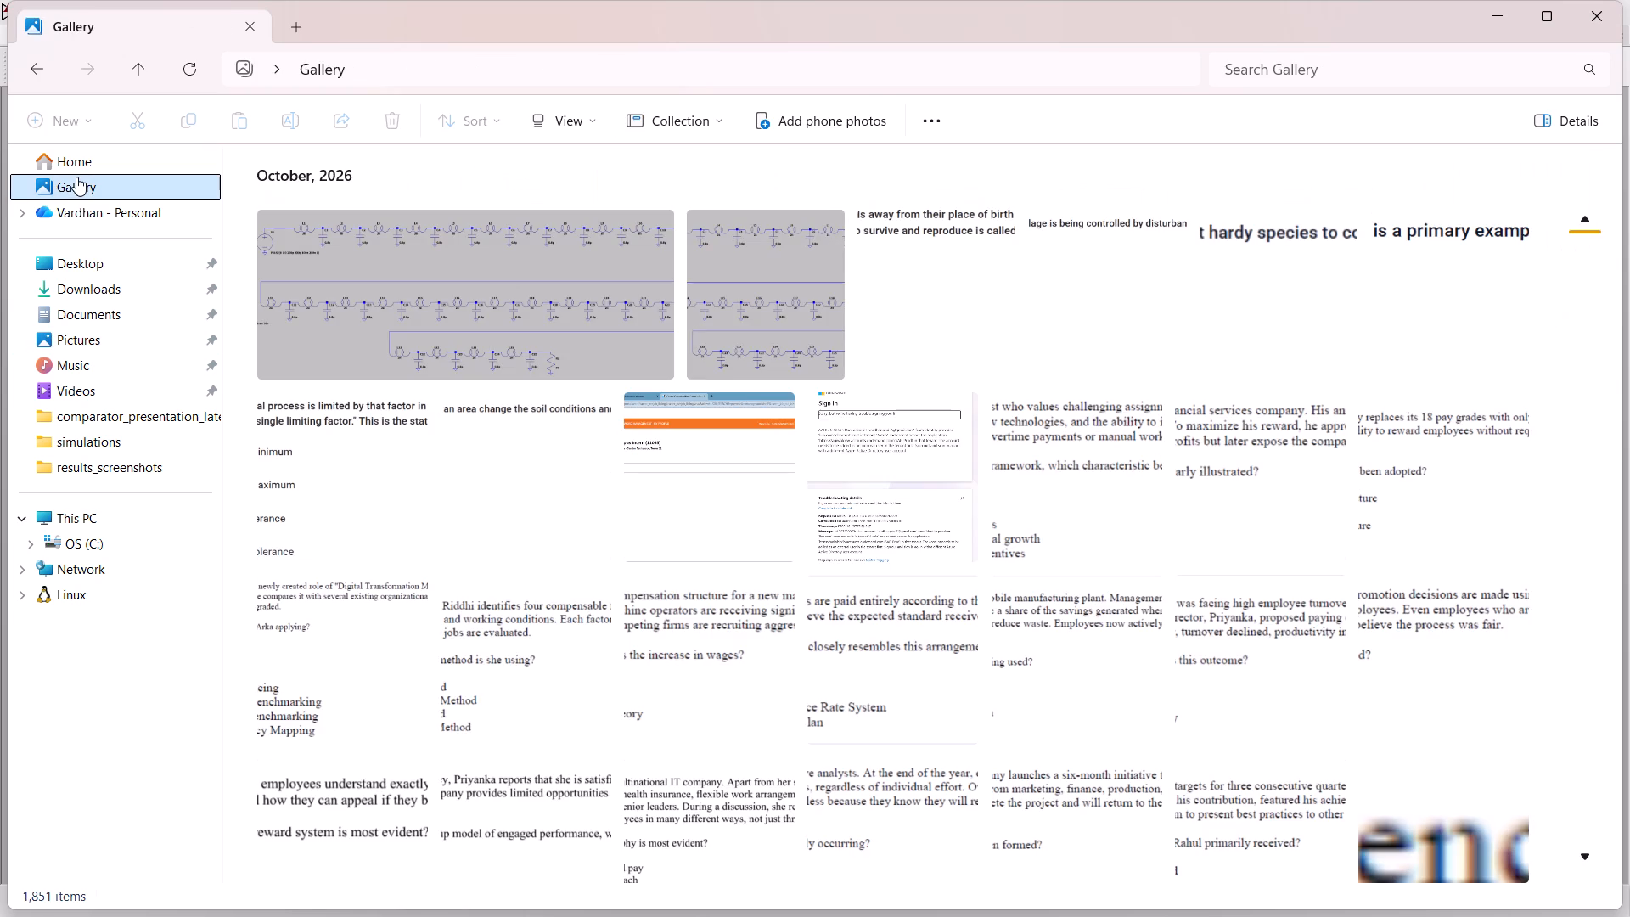
right_click(497, 312)
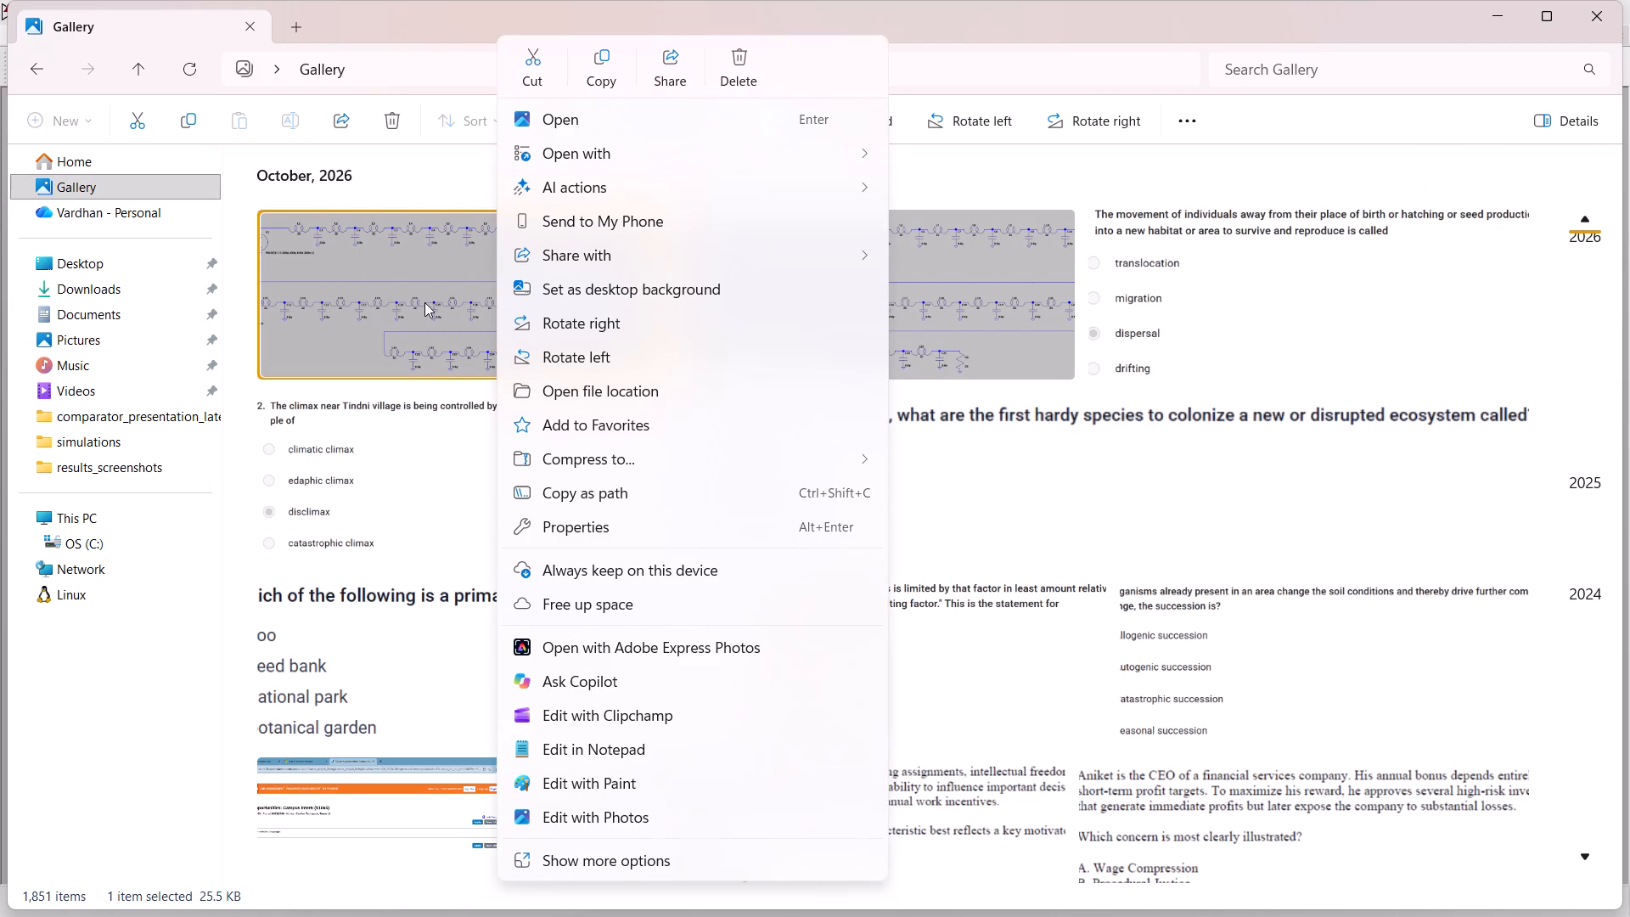
left_click(537, 68)
Create a folder named results inside the simulations folder.
double_click(121, 431)
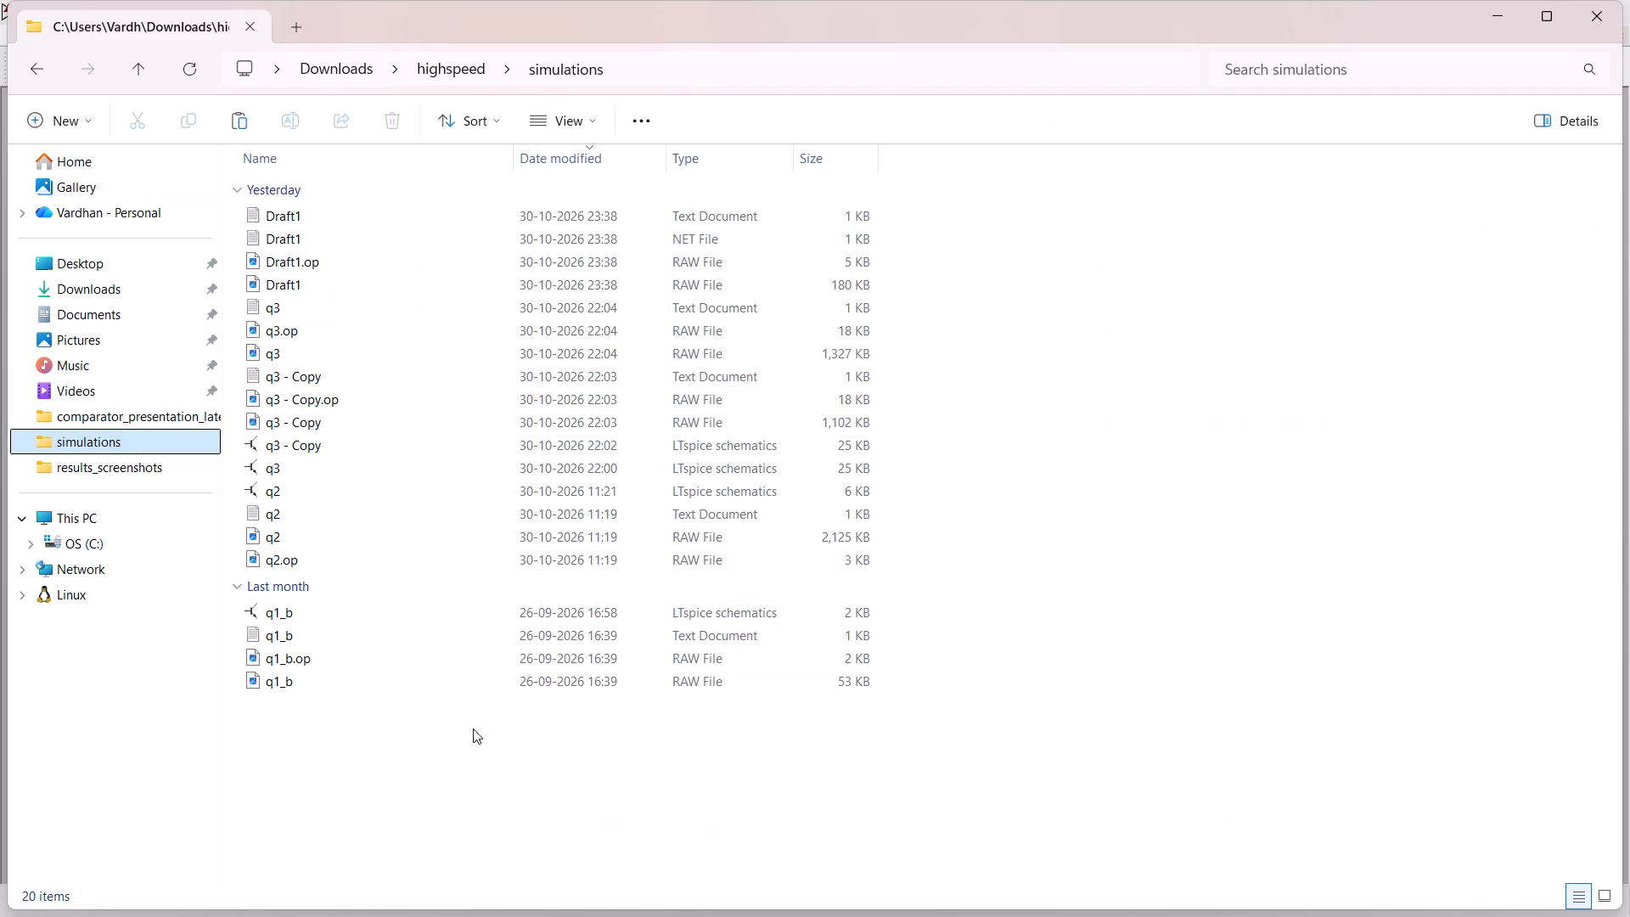
right_click(473, 729)
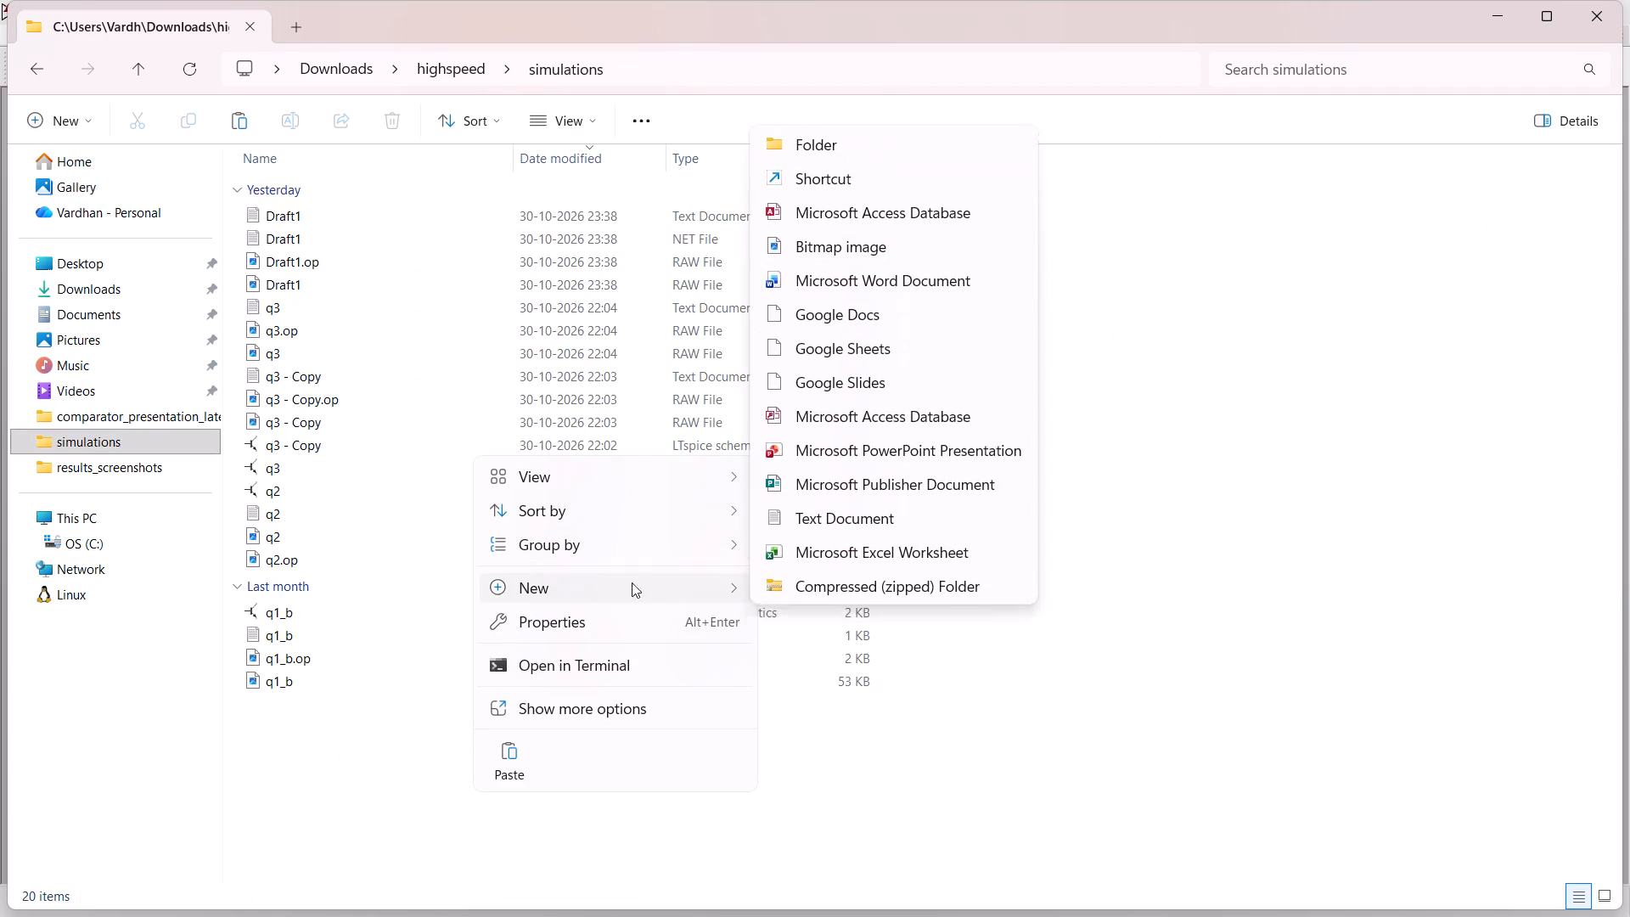
left_click(781, 144)
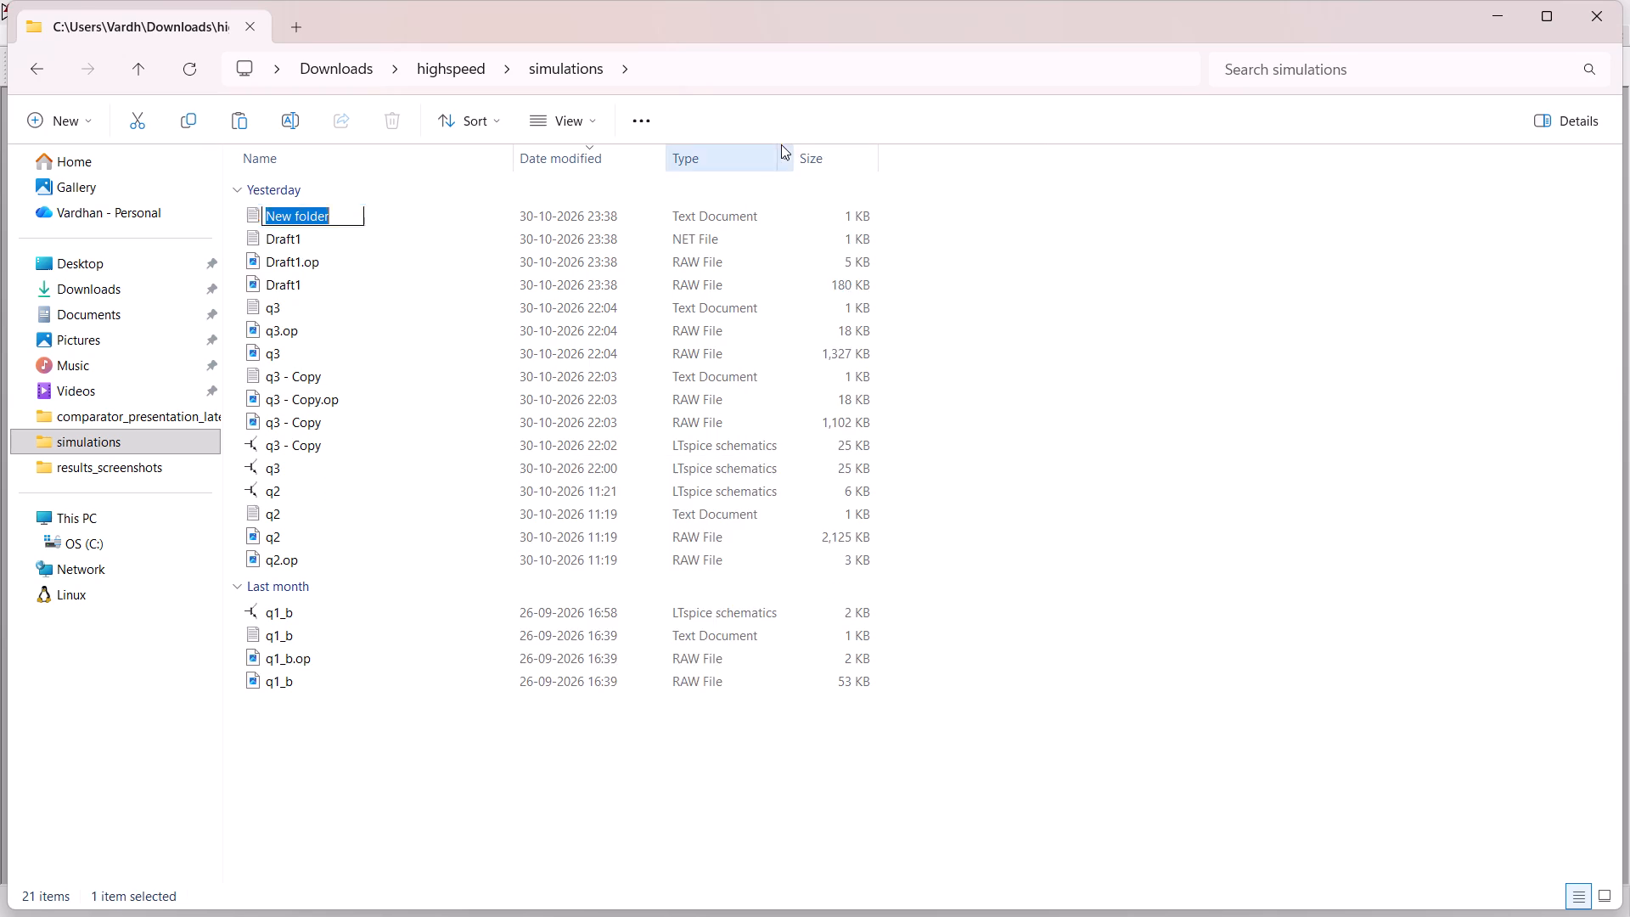
key("BackSpace")
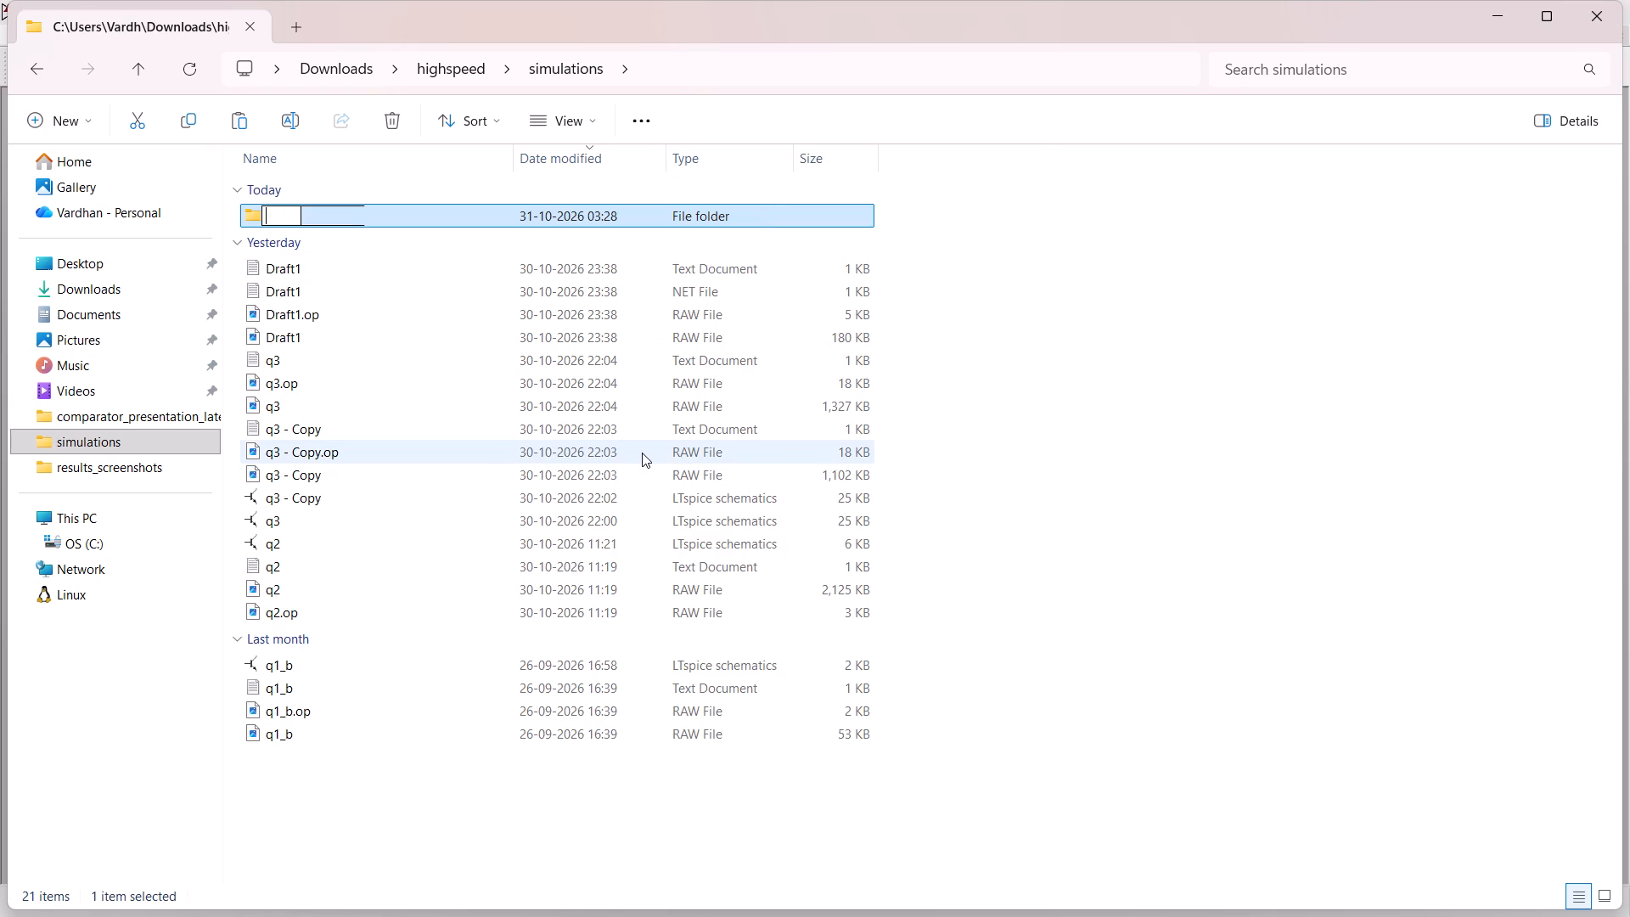
type("results")
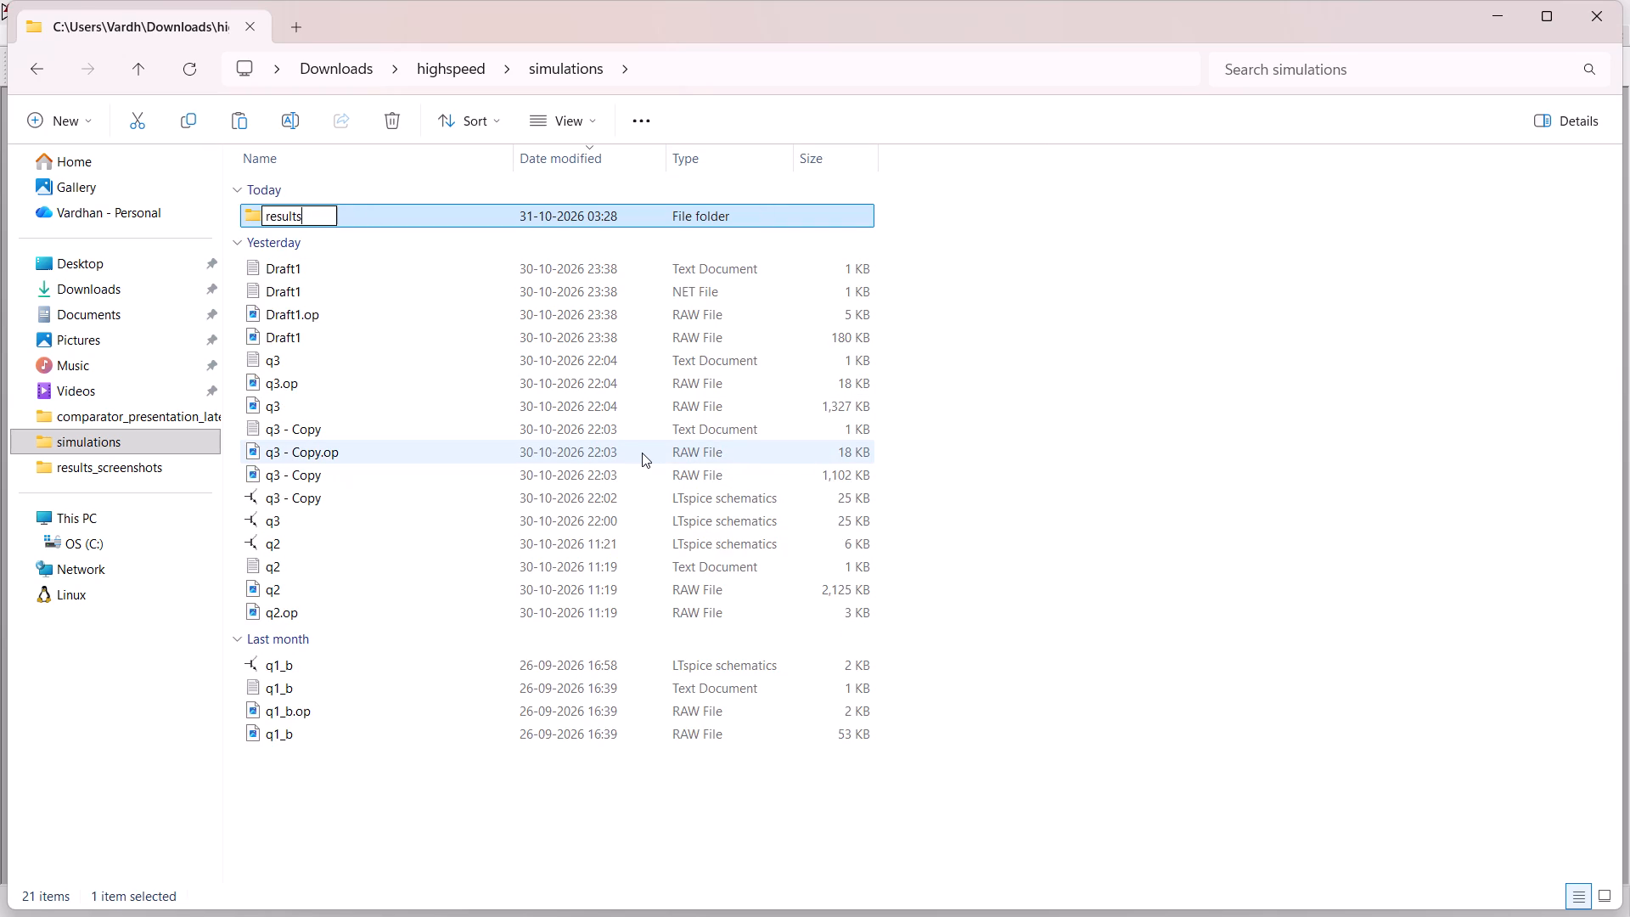
key("Return")
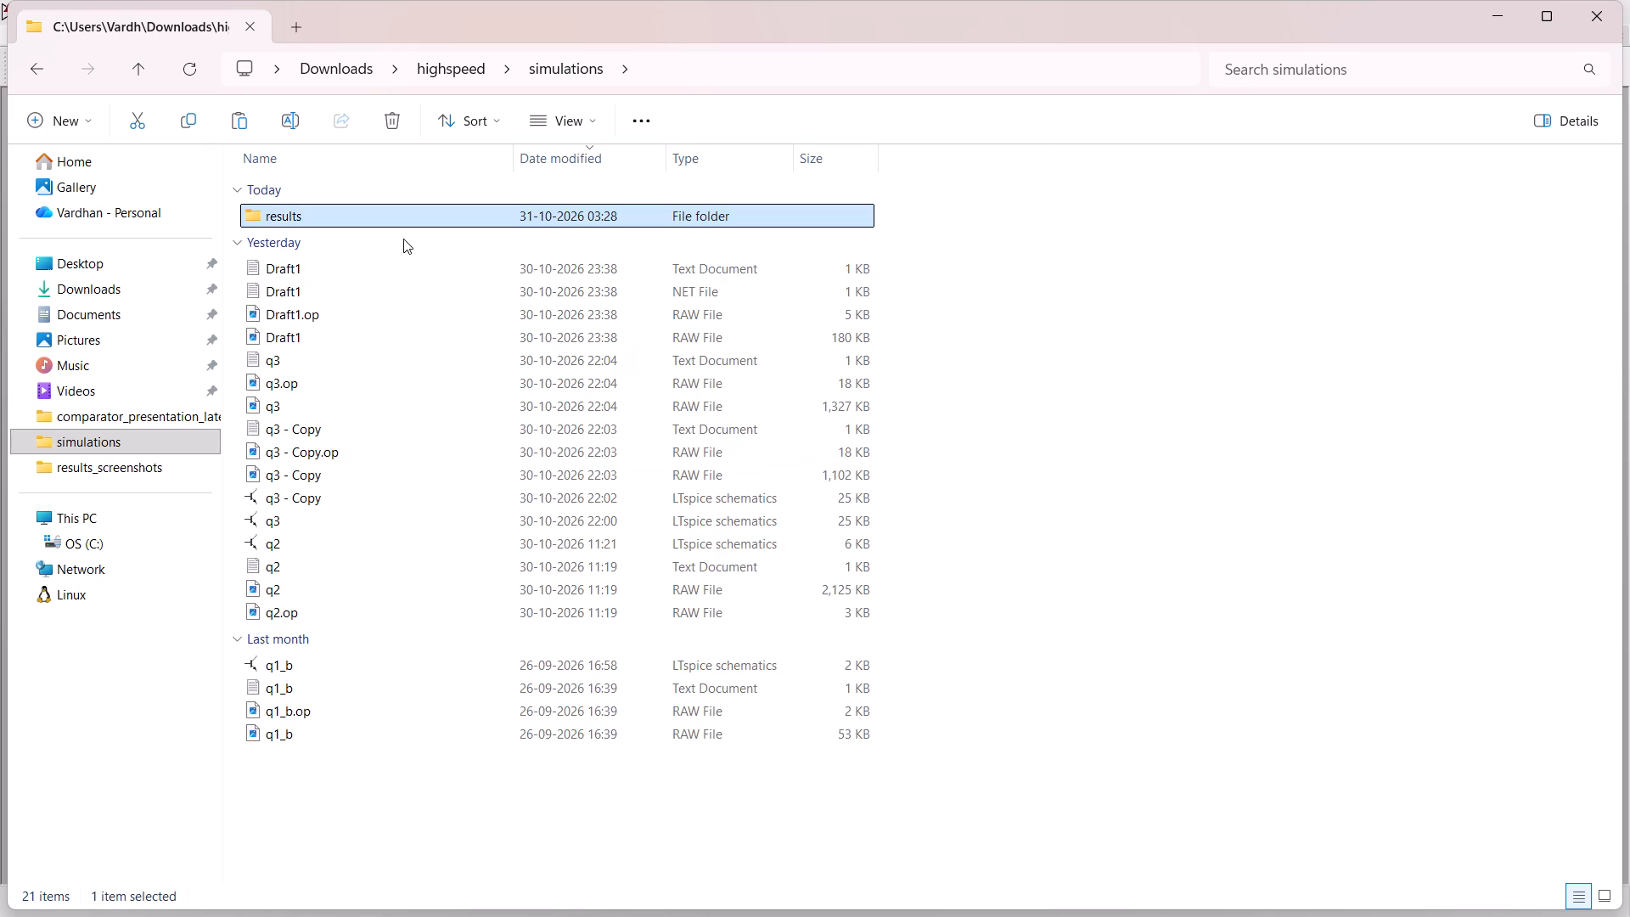
Create a subfolder named q3 inside the results folder.
double_click(385, 214)
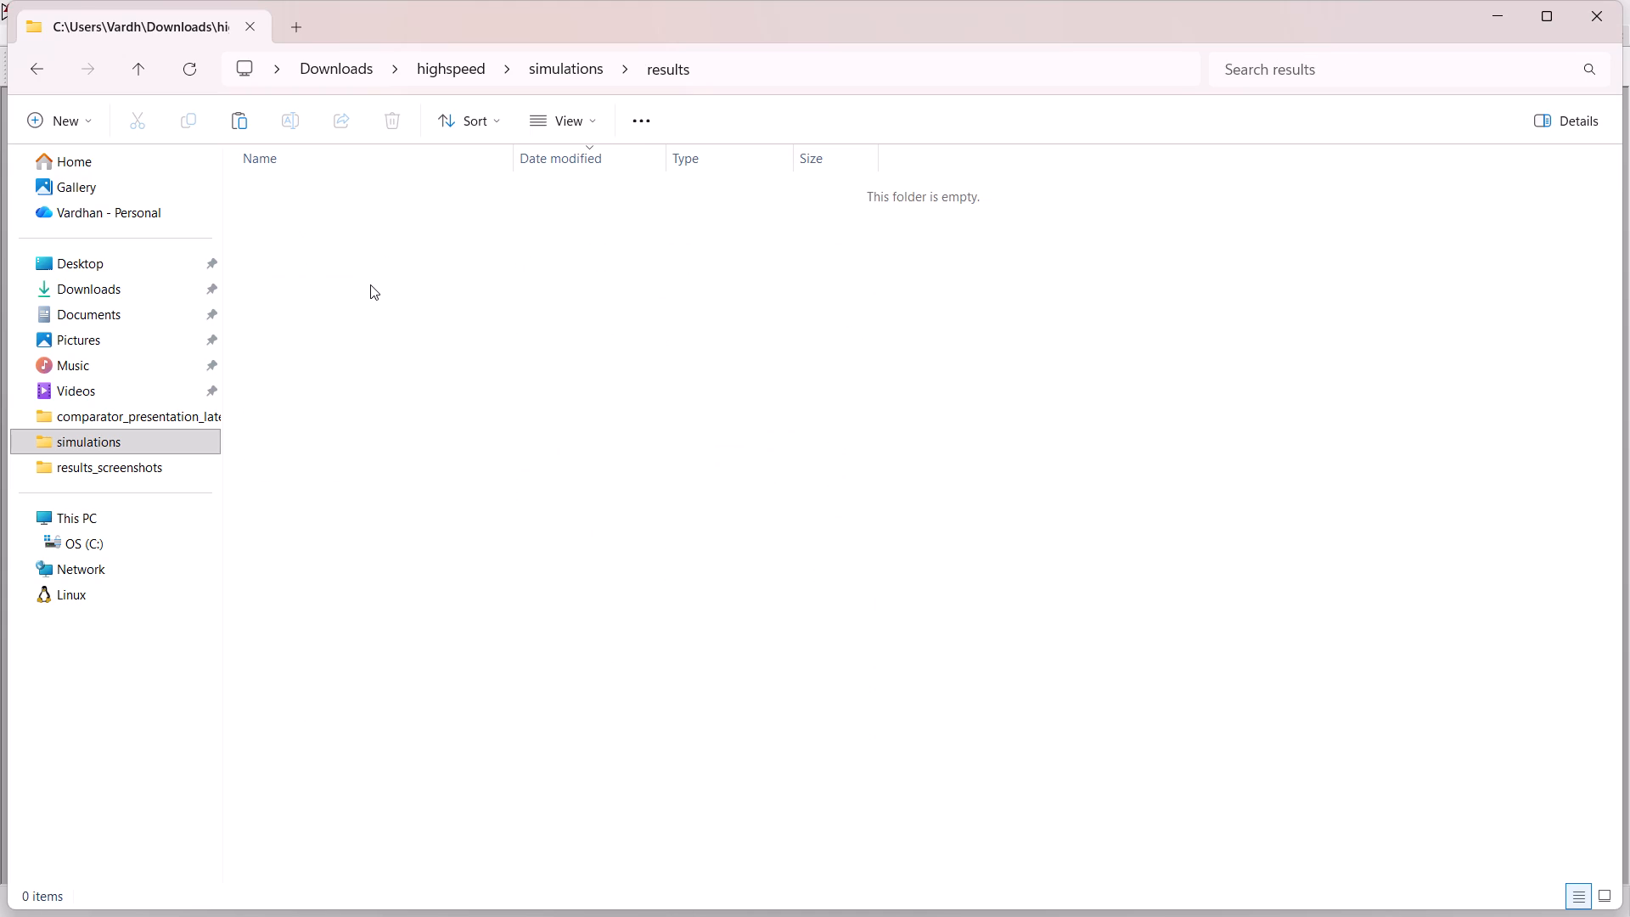
right_click(370, 284)
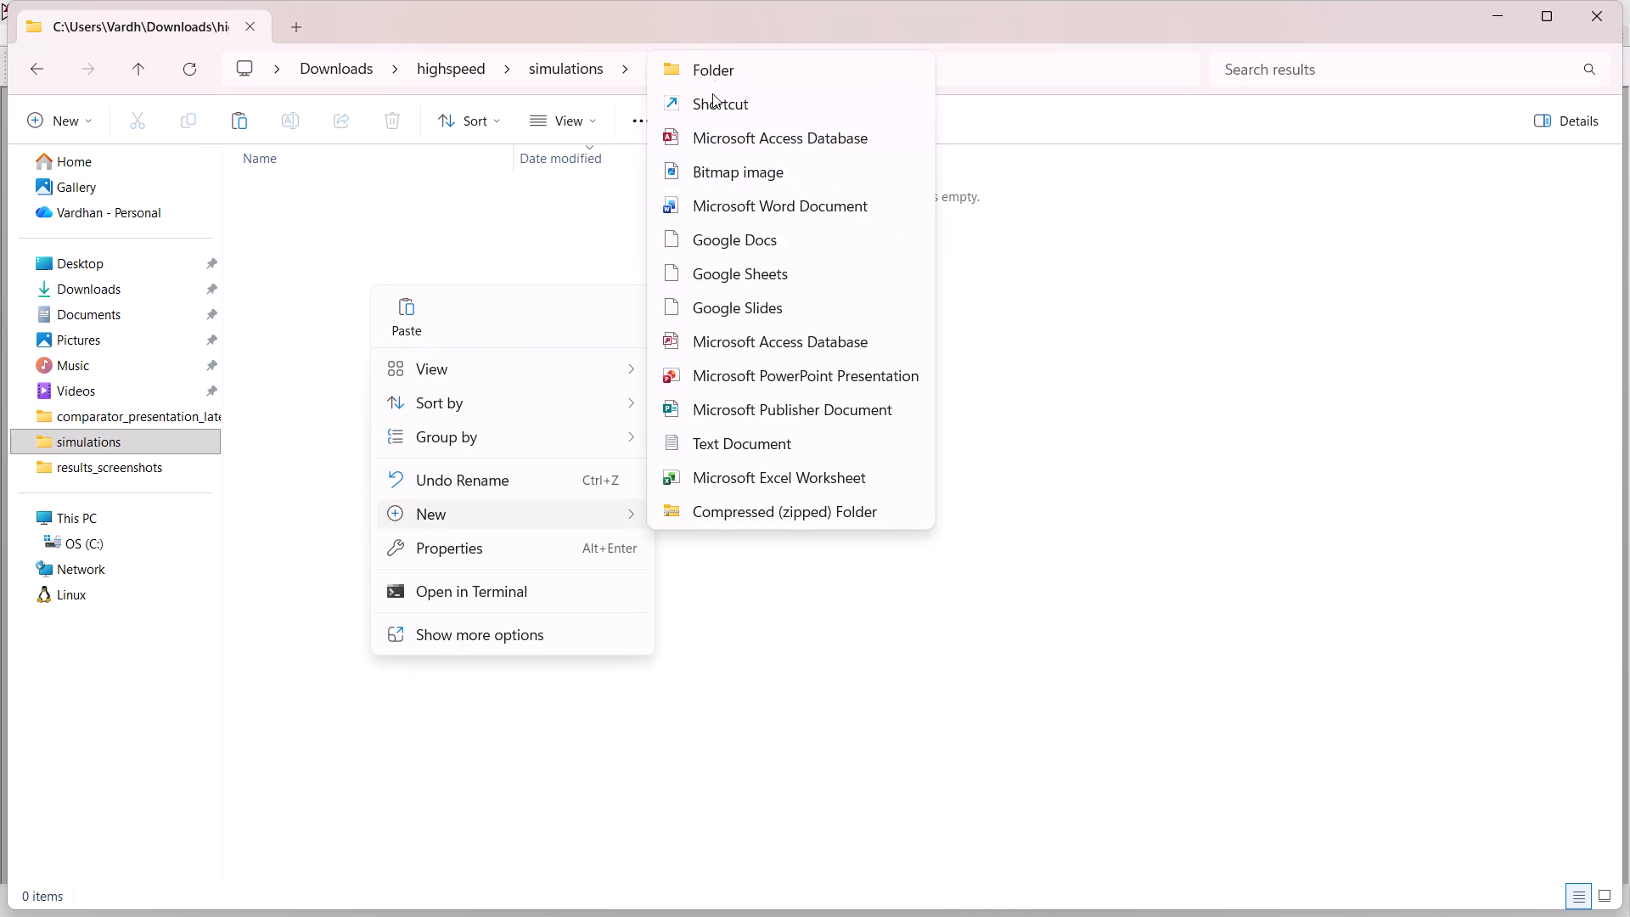
left_click(715, 68)
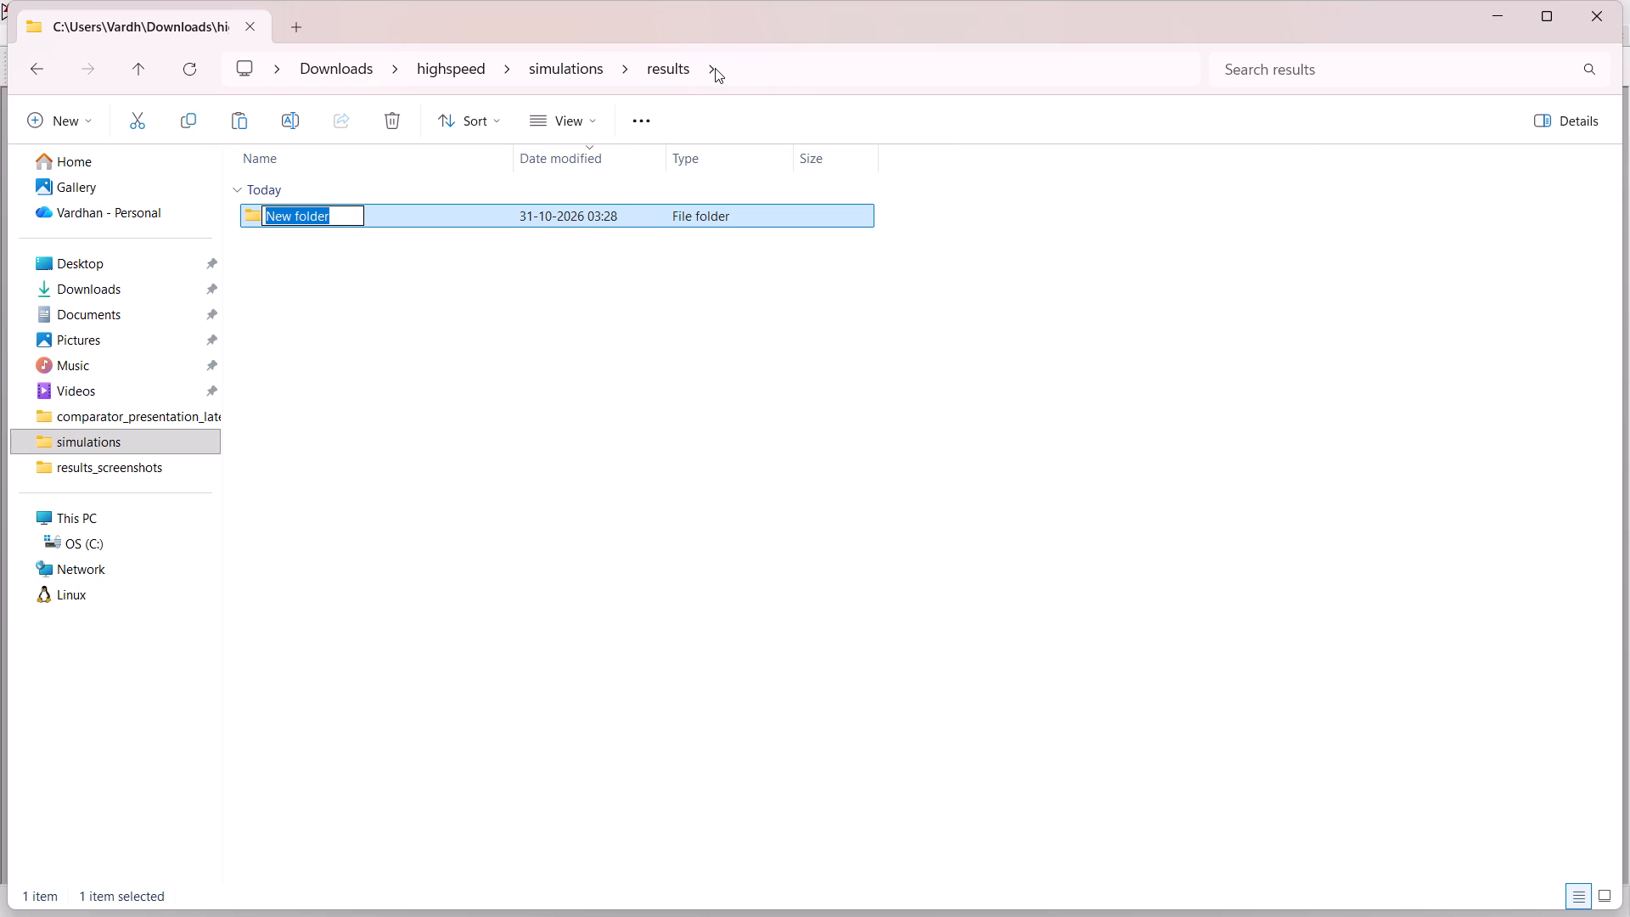
type("q3")
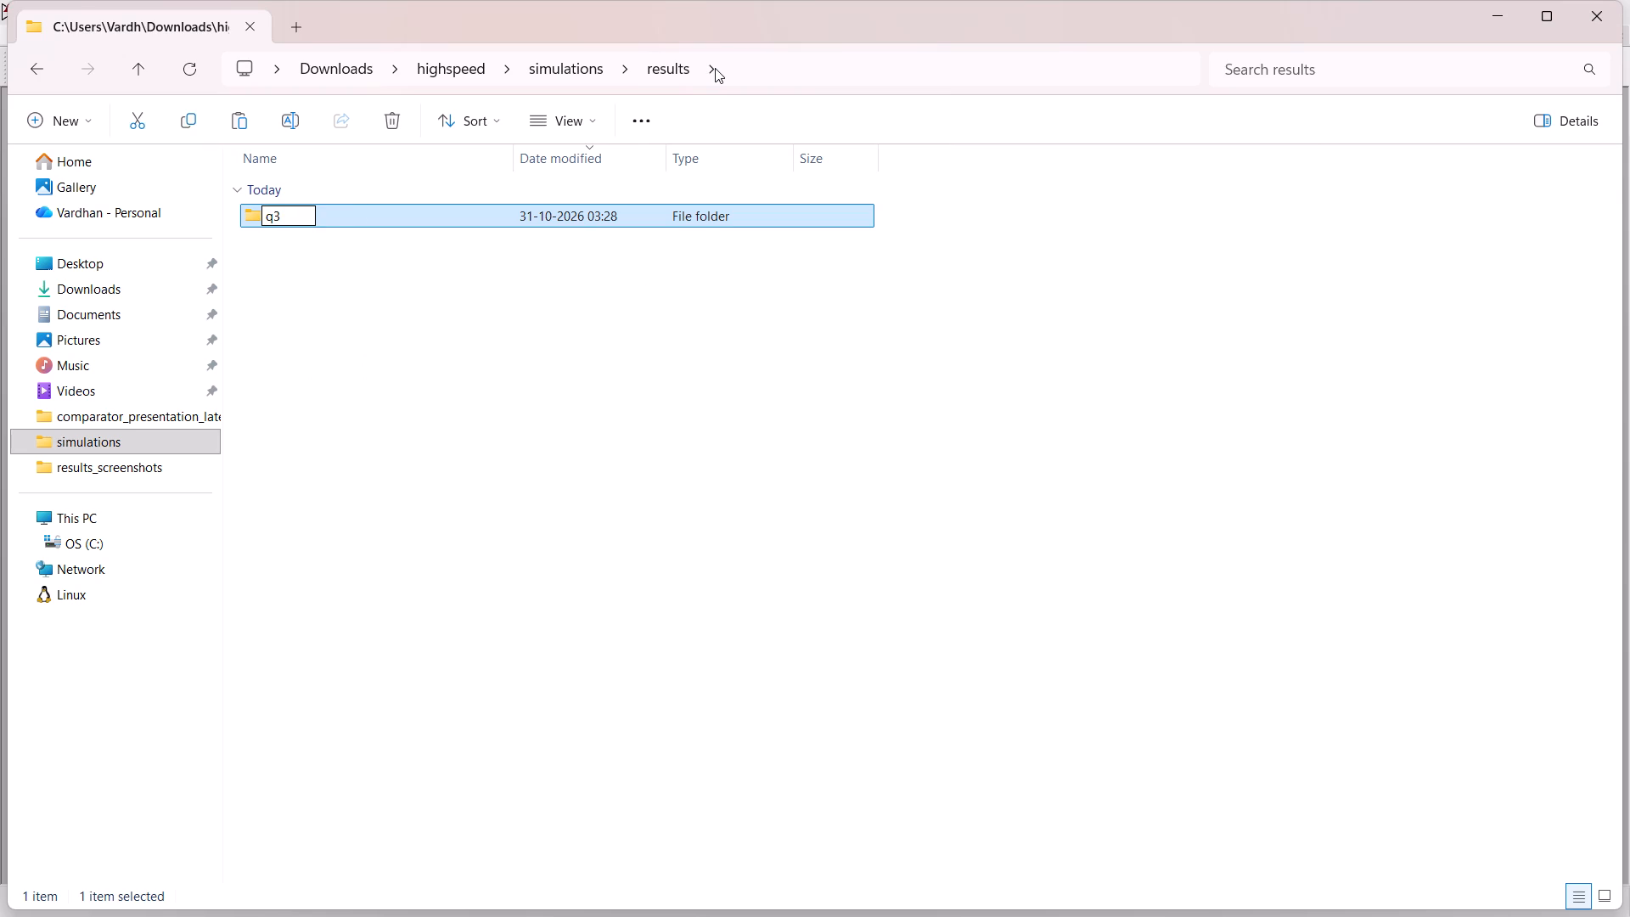
key("Return")
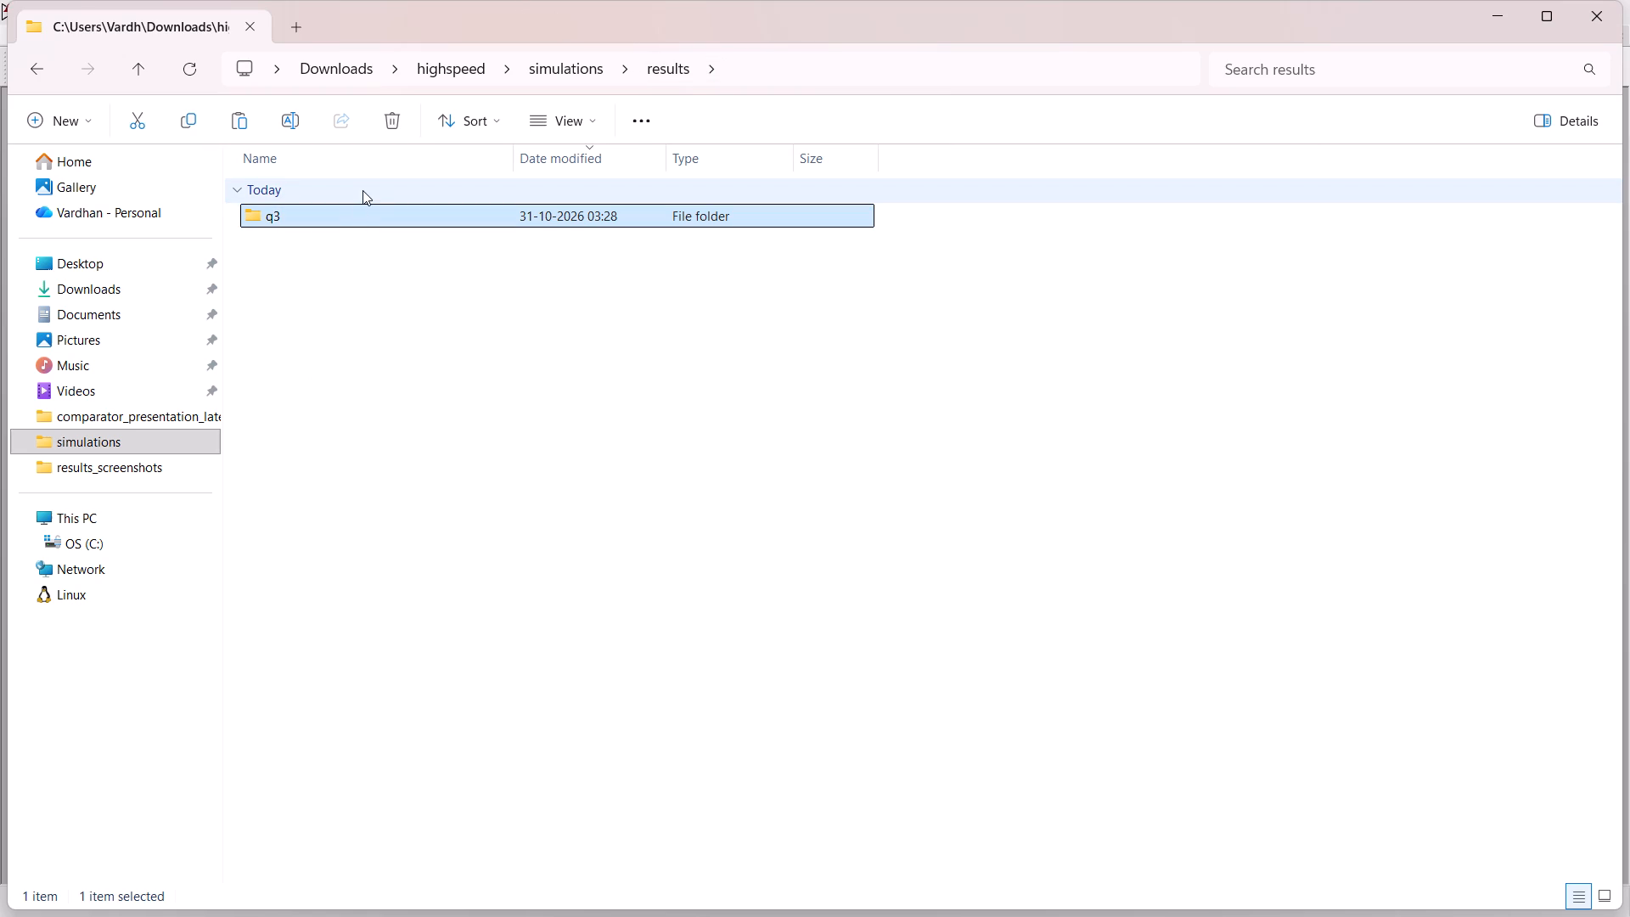
Paste the ladder screenshot into the q3 subfolder and rename it n-stage.
double_click(367, 211)
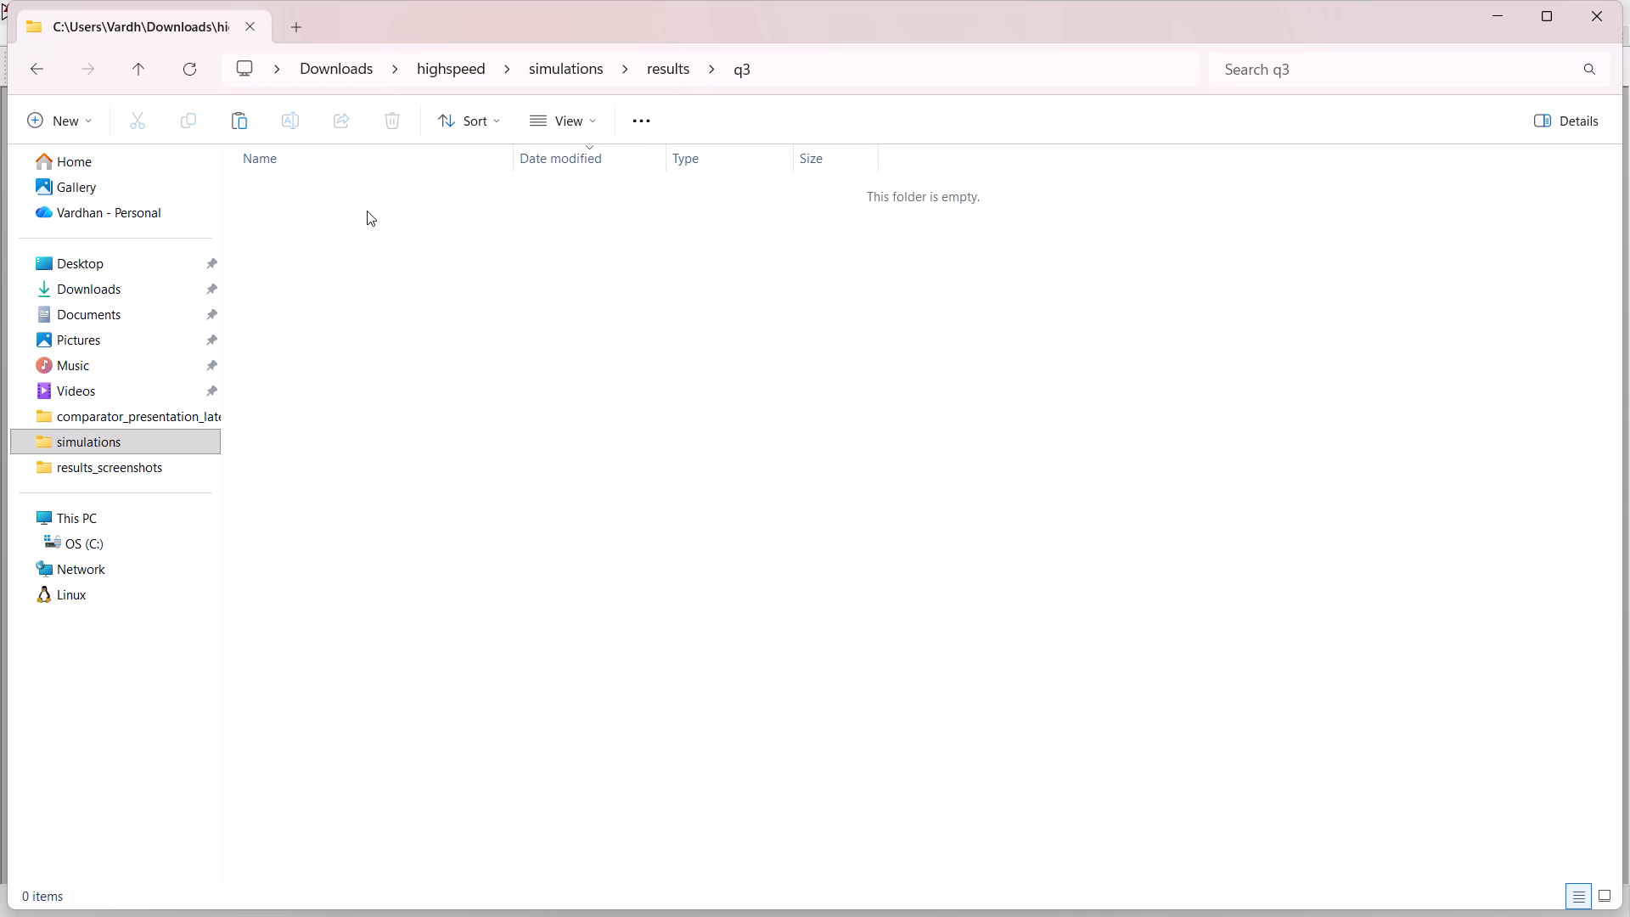
key("ctrl+v")
left_click(379, 214)
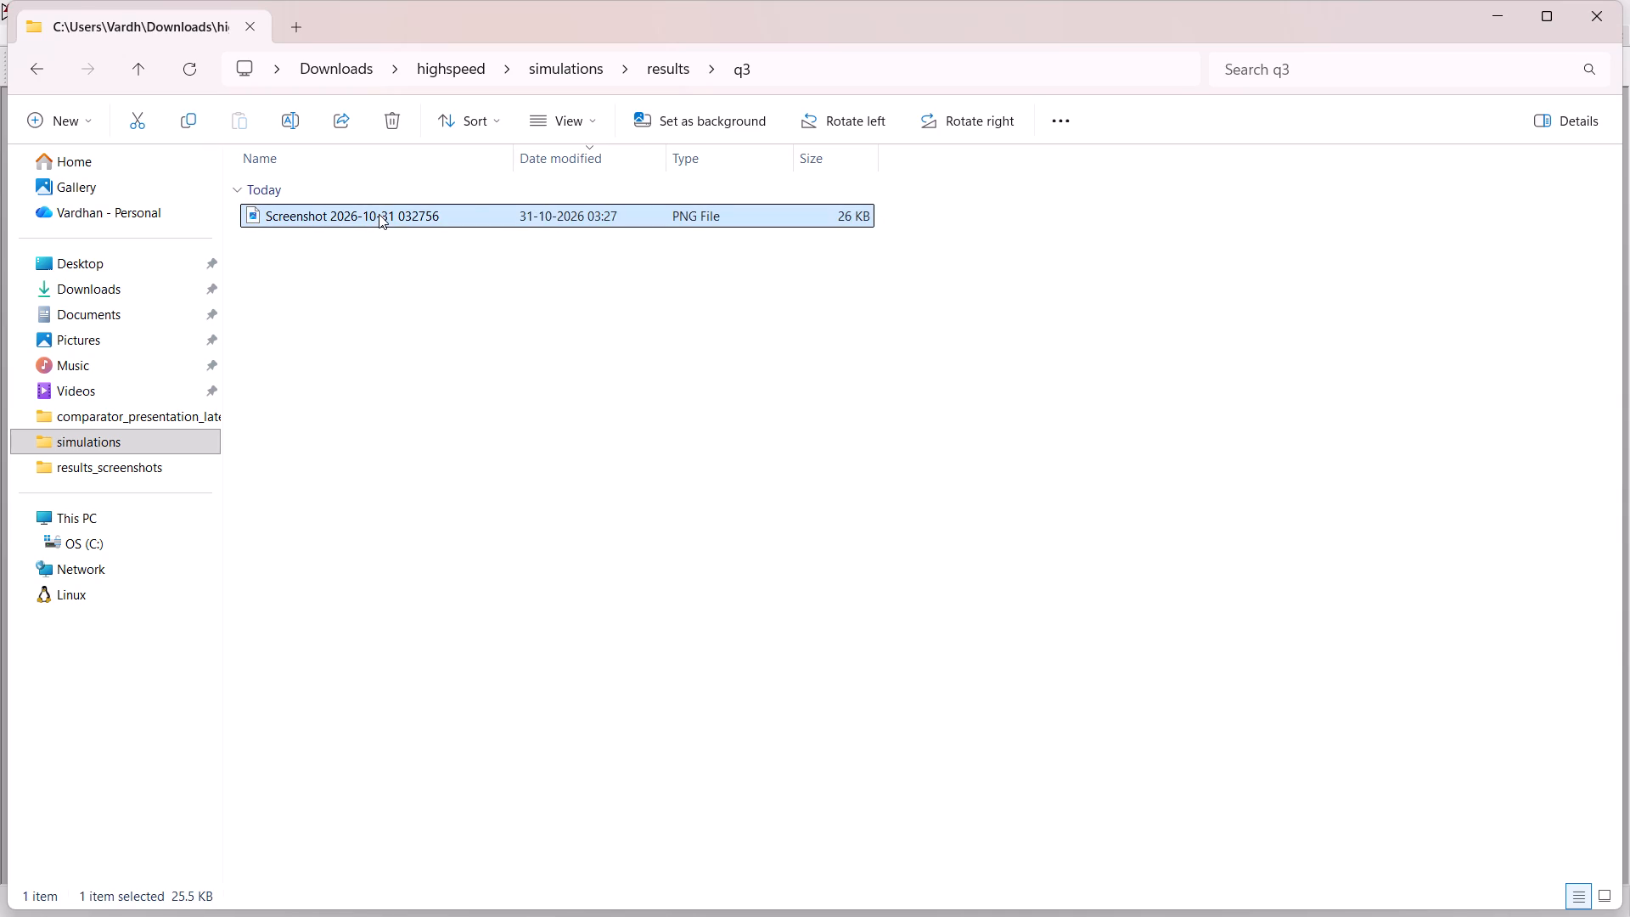
key("BackSpace")
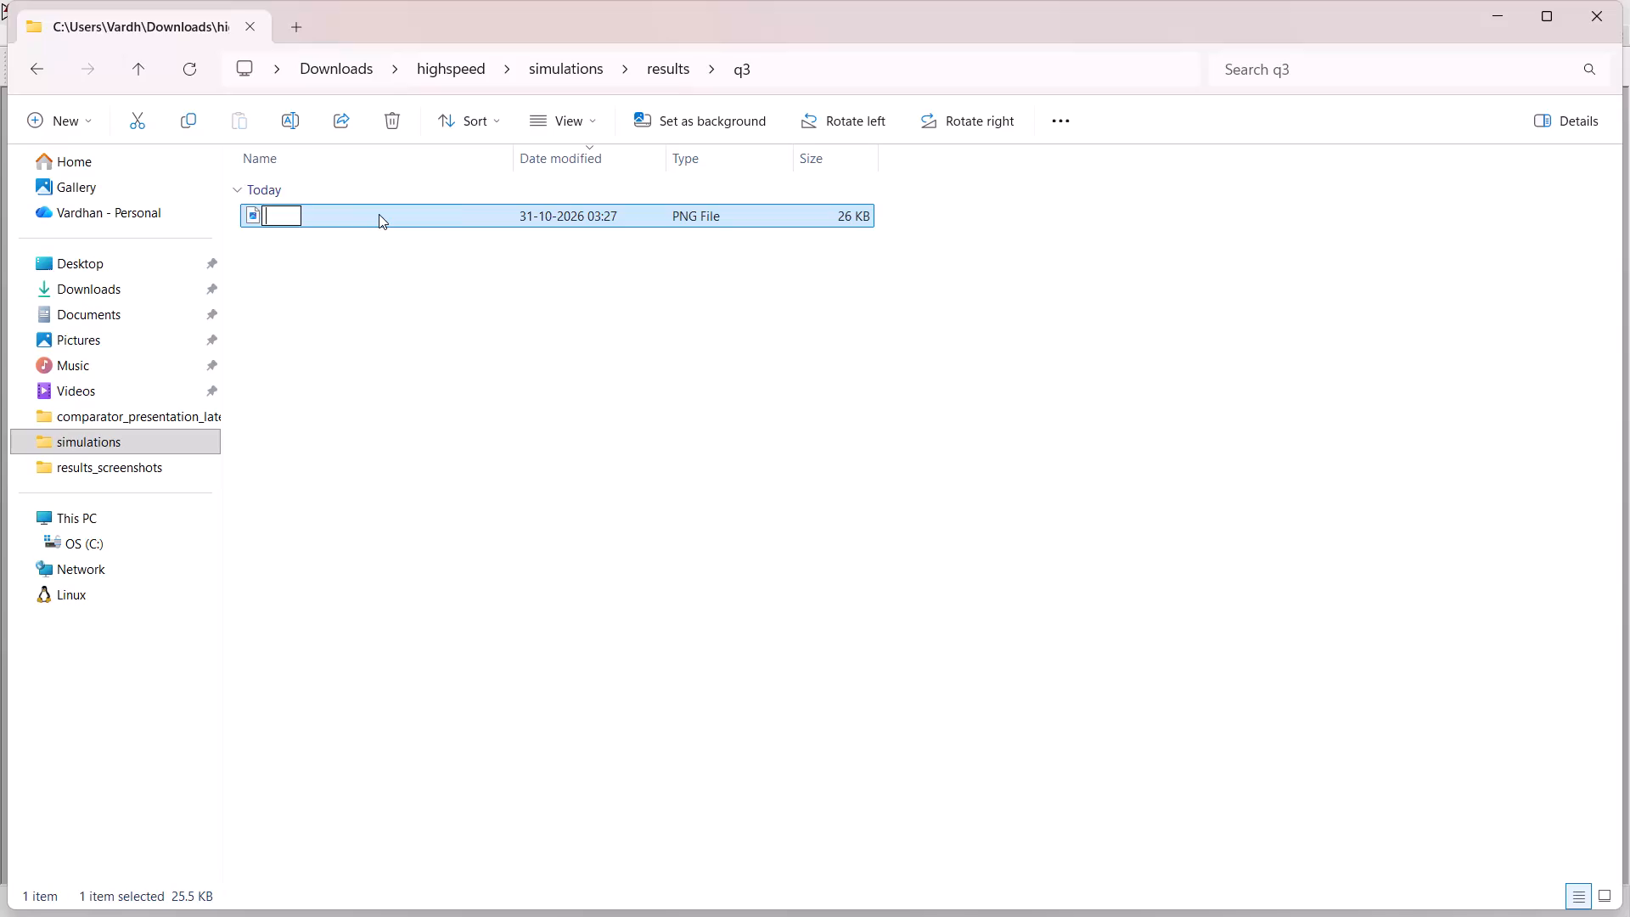
type("n-stage")
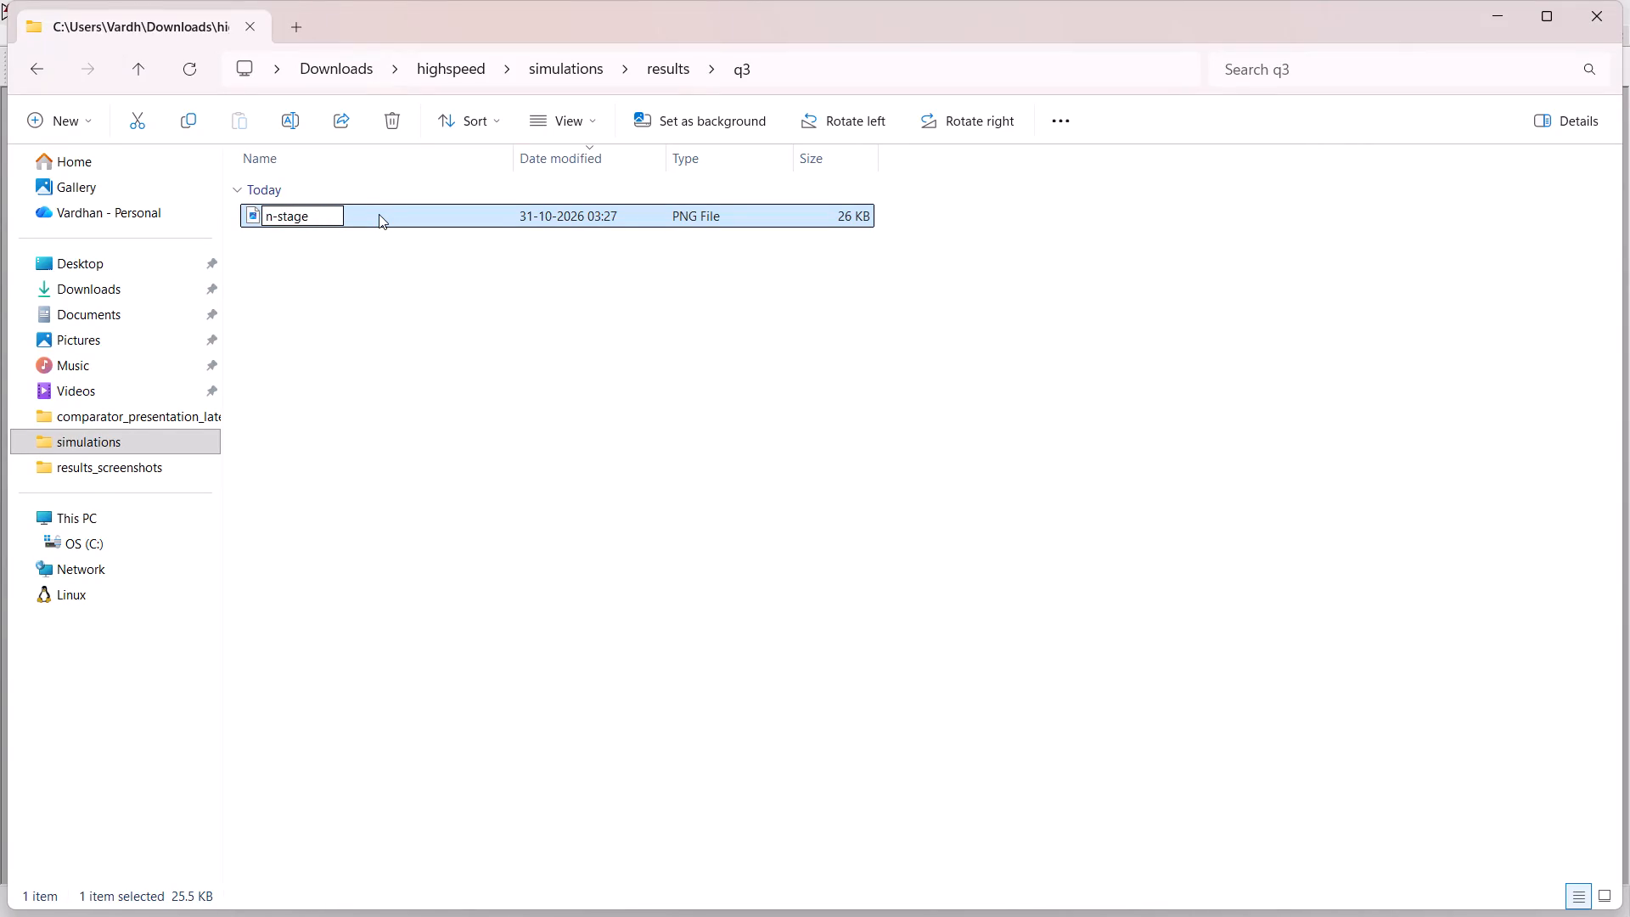
key("Return")
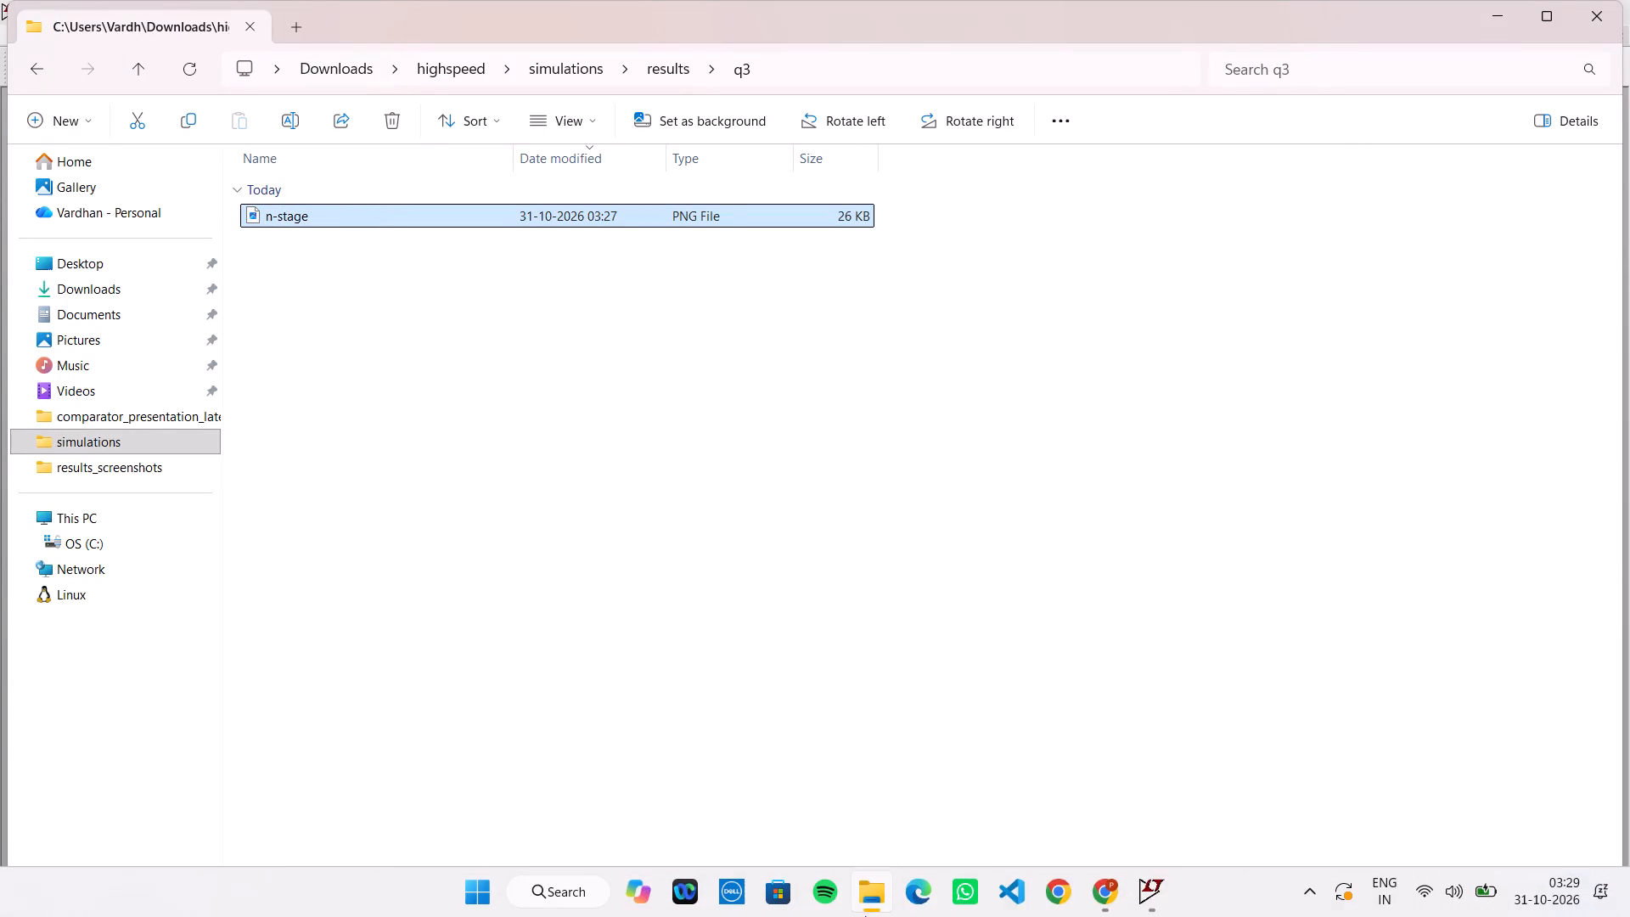
Switch to LTspice and capture a cropped screenshot of the transmission-line circuit containing V2, T1 and R1.
left_click(1156, 879)
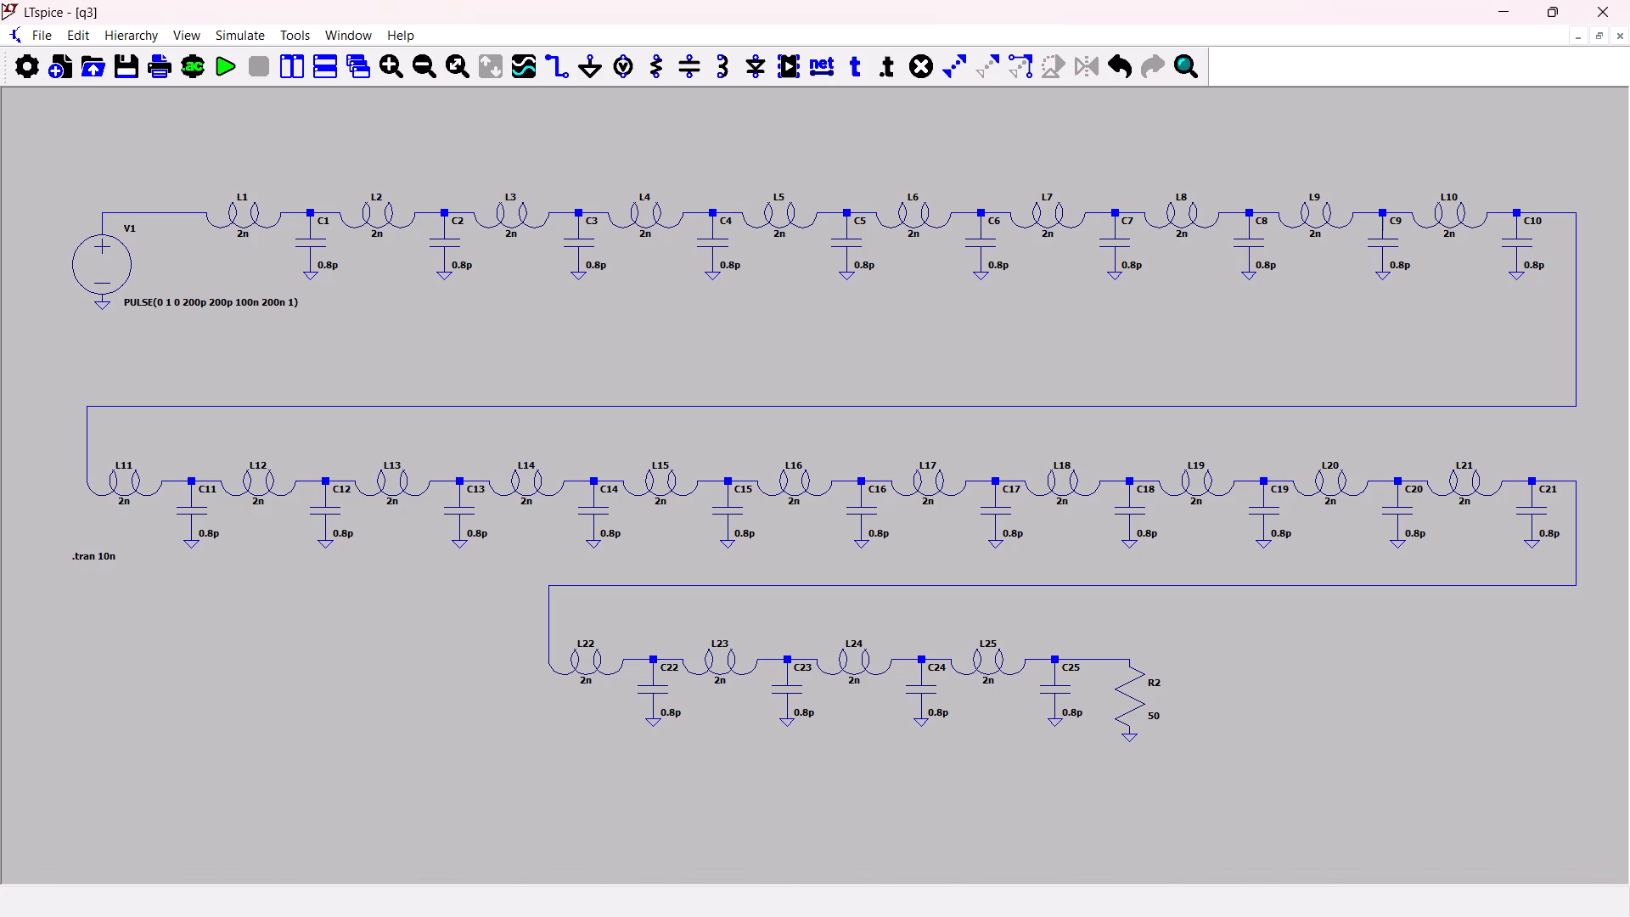
scroll(362, 334, "down", 3, "ctrl")
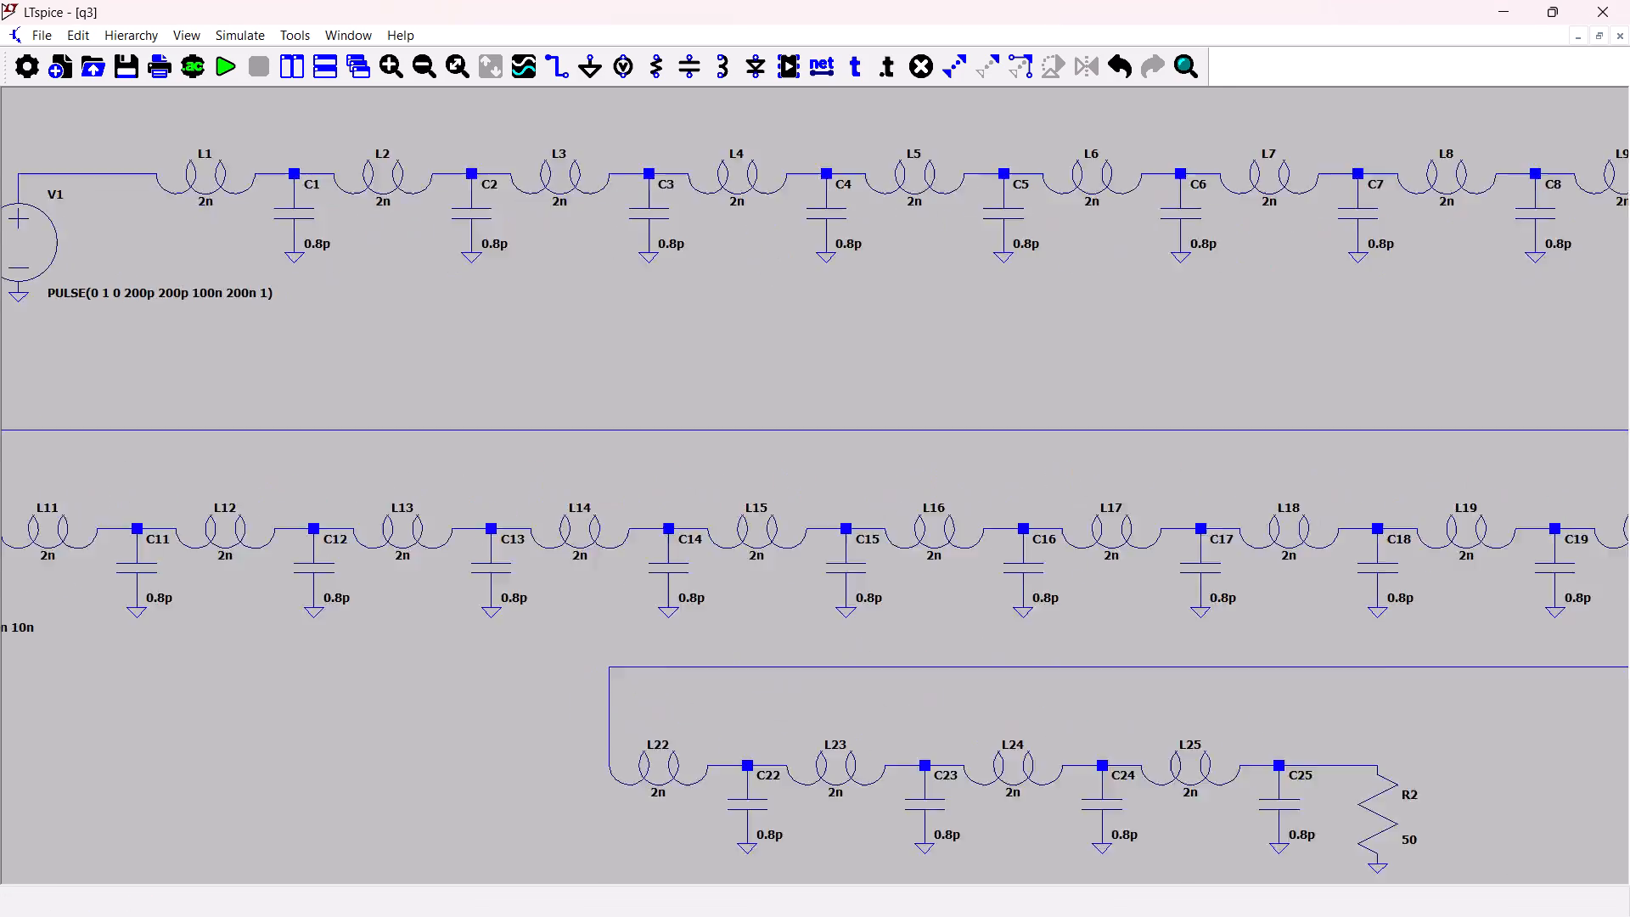
scroll(362, 334, "down", 2, "ctrl")
scroll(362, 334, "up", 8, "ctrl")
scroll(362, 334, "right", 1)
scroll(362, 334, "up", 1, "ctrl")
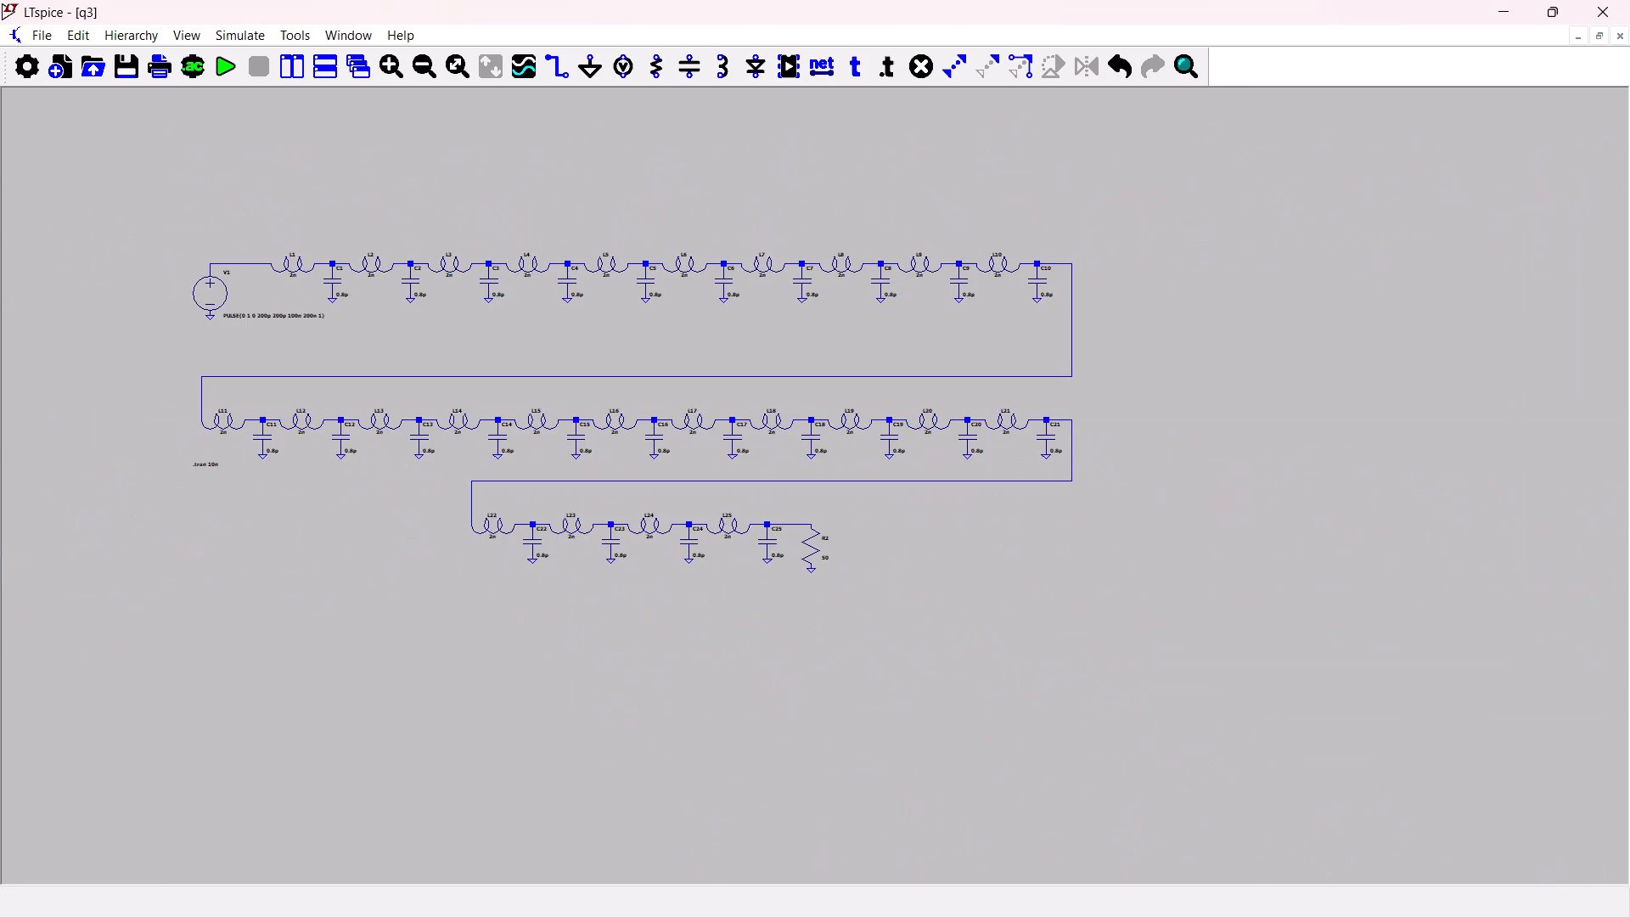
scroll(362, 334, "up", 4, "ctrl")
scroll(362, 334, "right", 1)
scroll(362, 334, "up", 5, "ctrl")
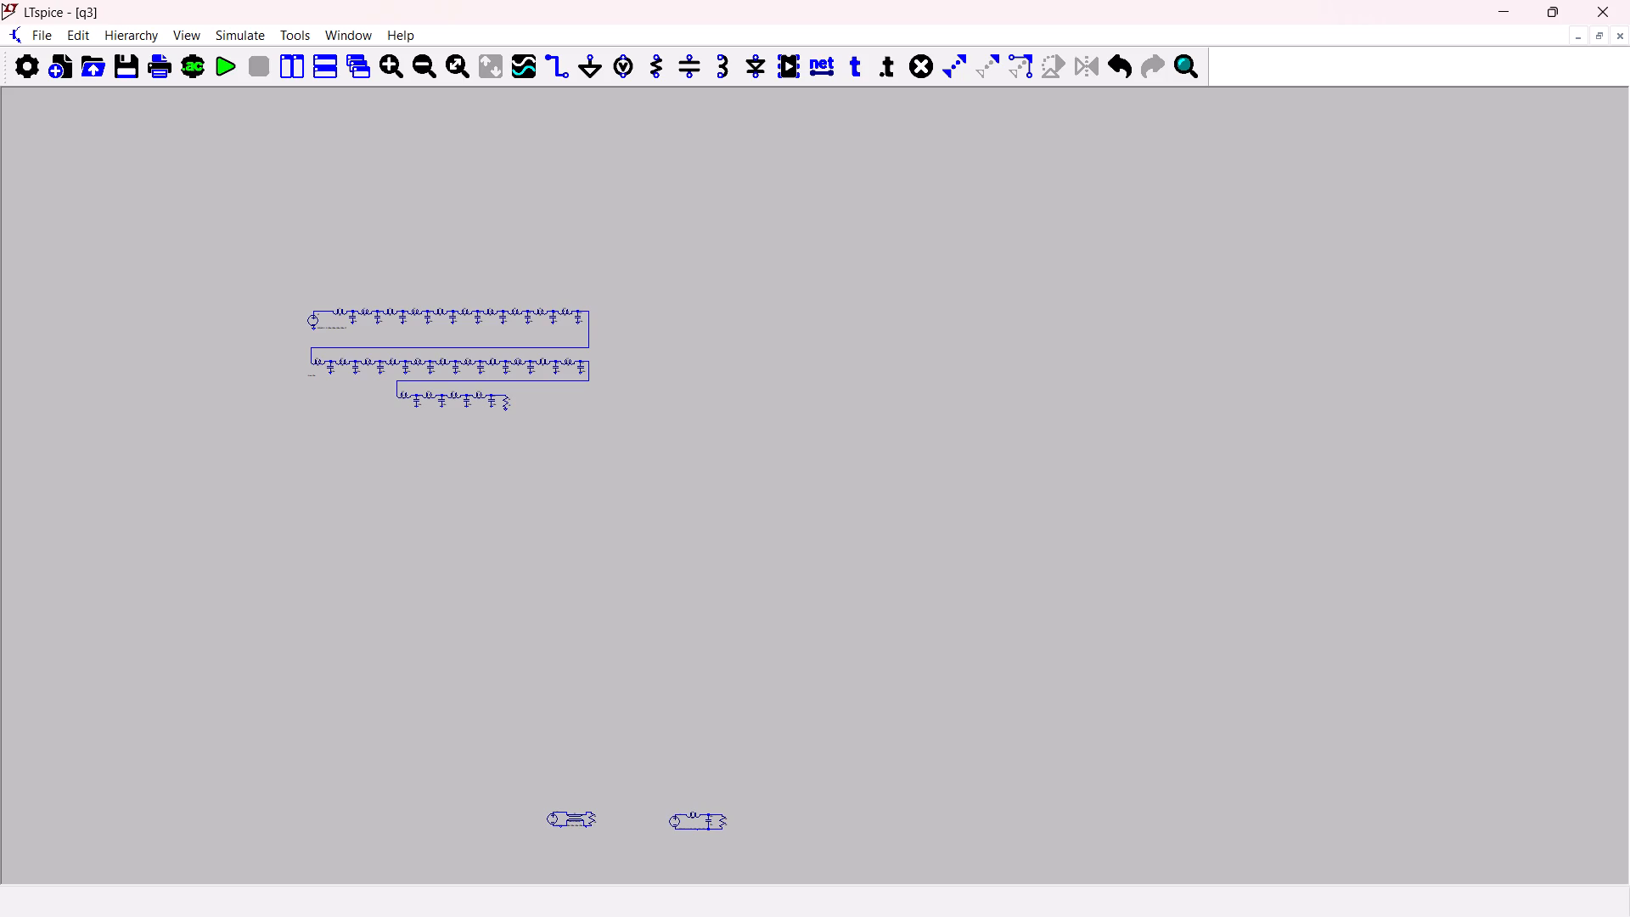
scroll(644, 822, "down", 6, "ctrl")
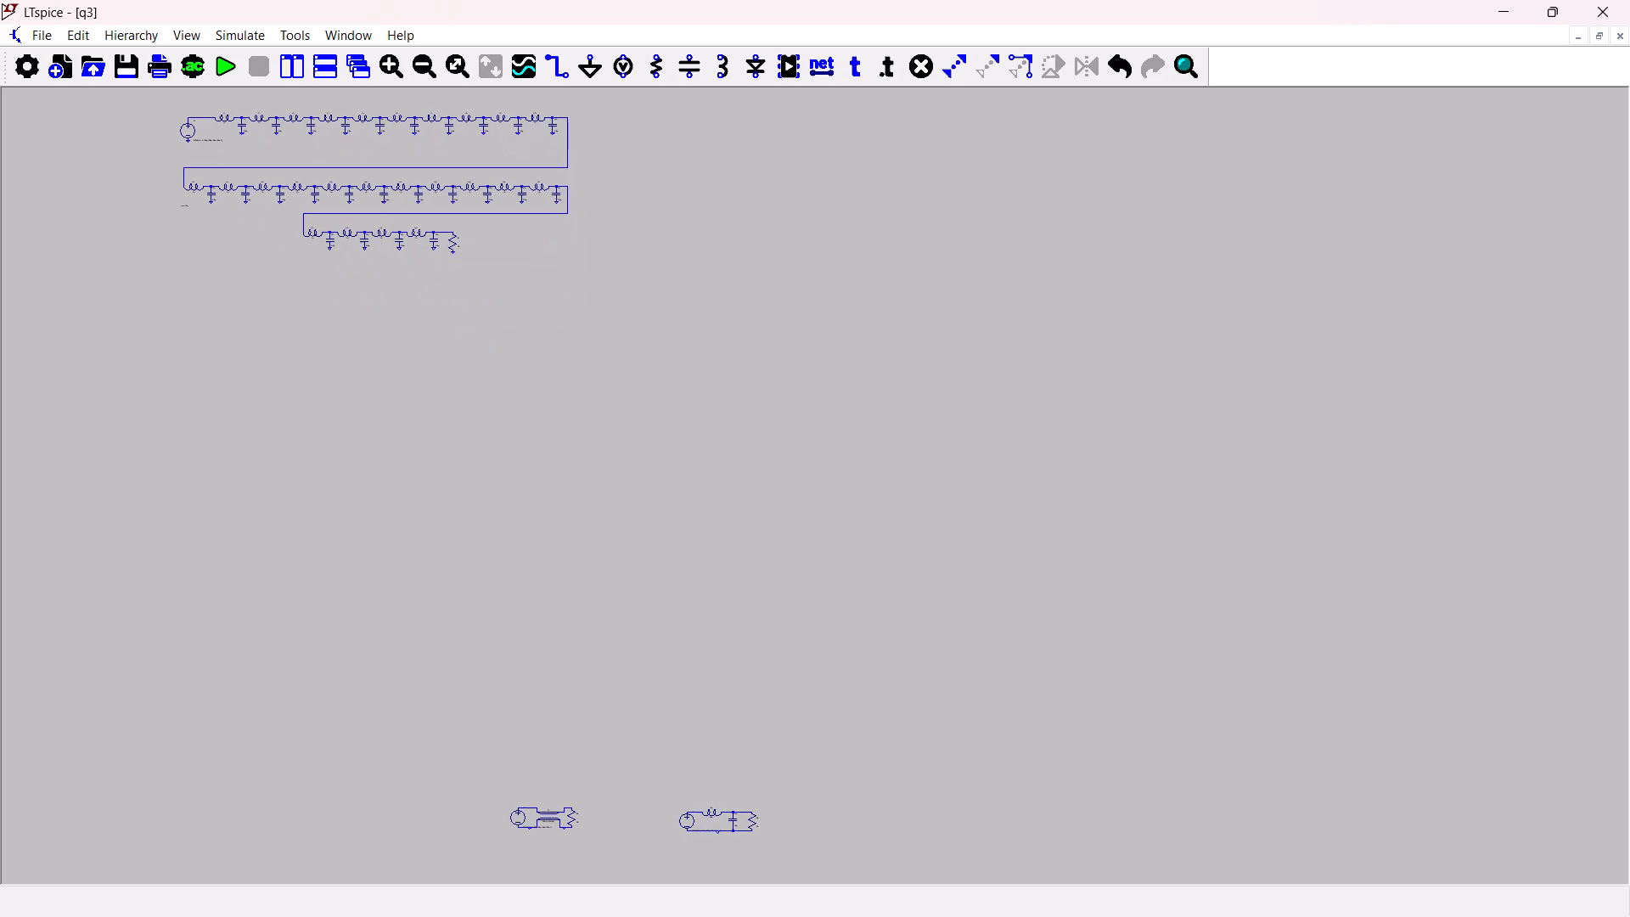
scroll(644, 822, "down", 14, "ctrl")
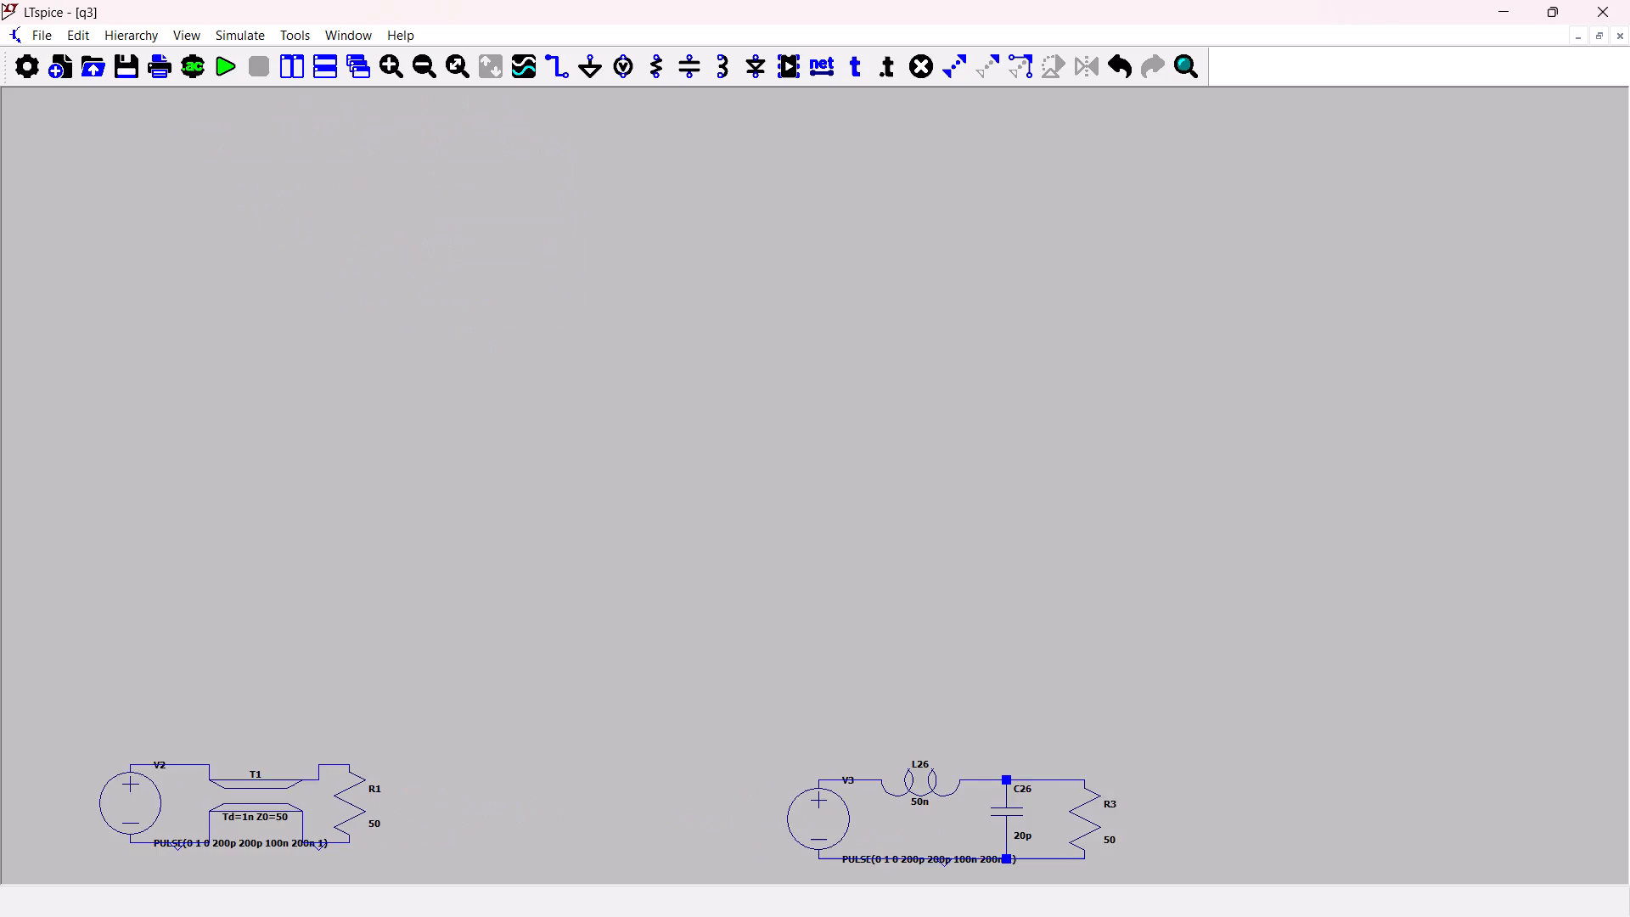
scroll(644, 822, "down", 3, "ctrl")
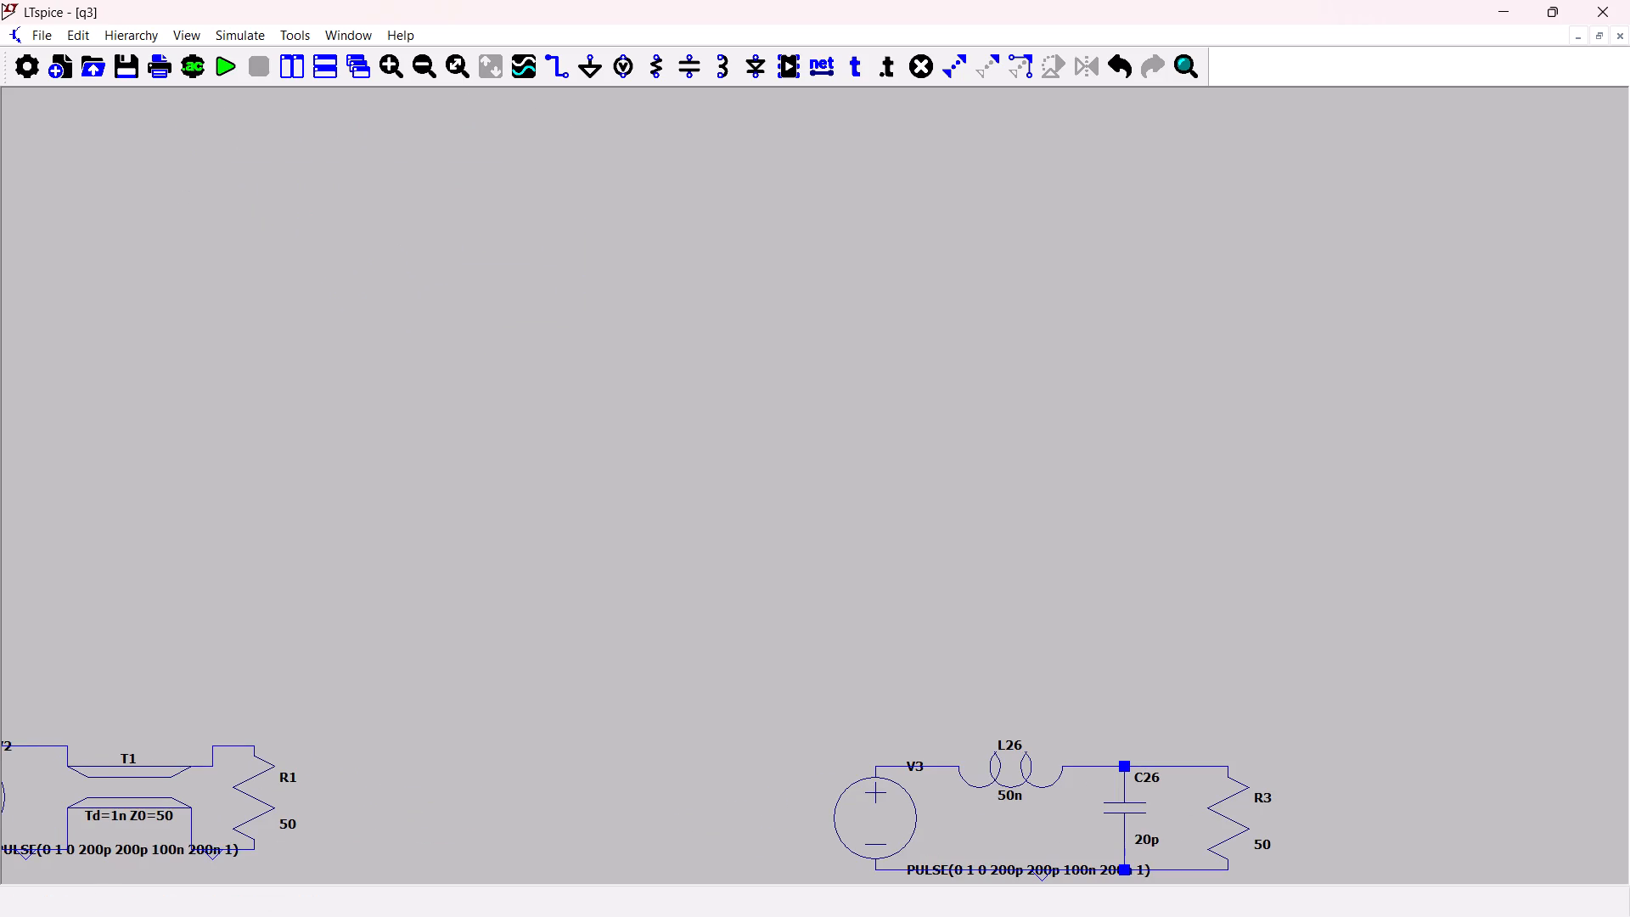
left_click_drag(211, 787, 594, 402)
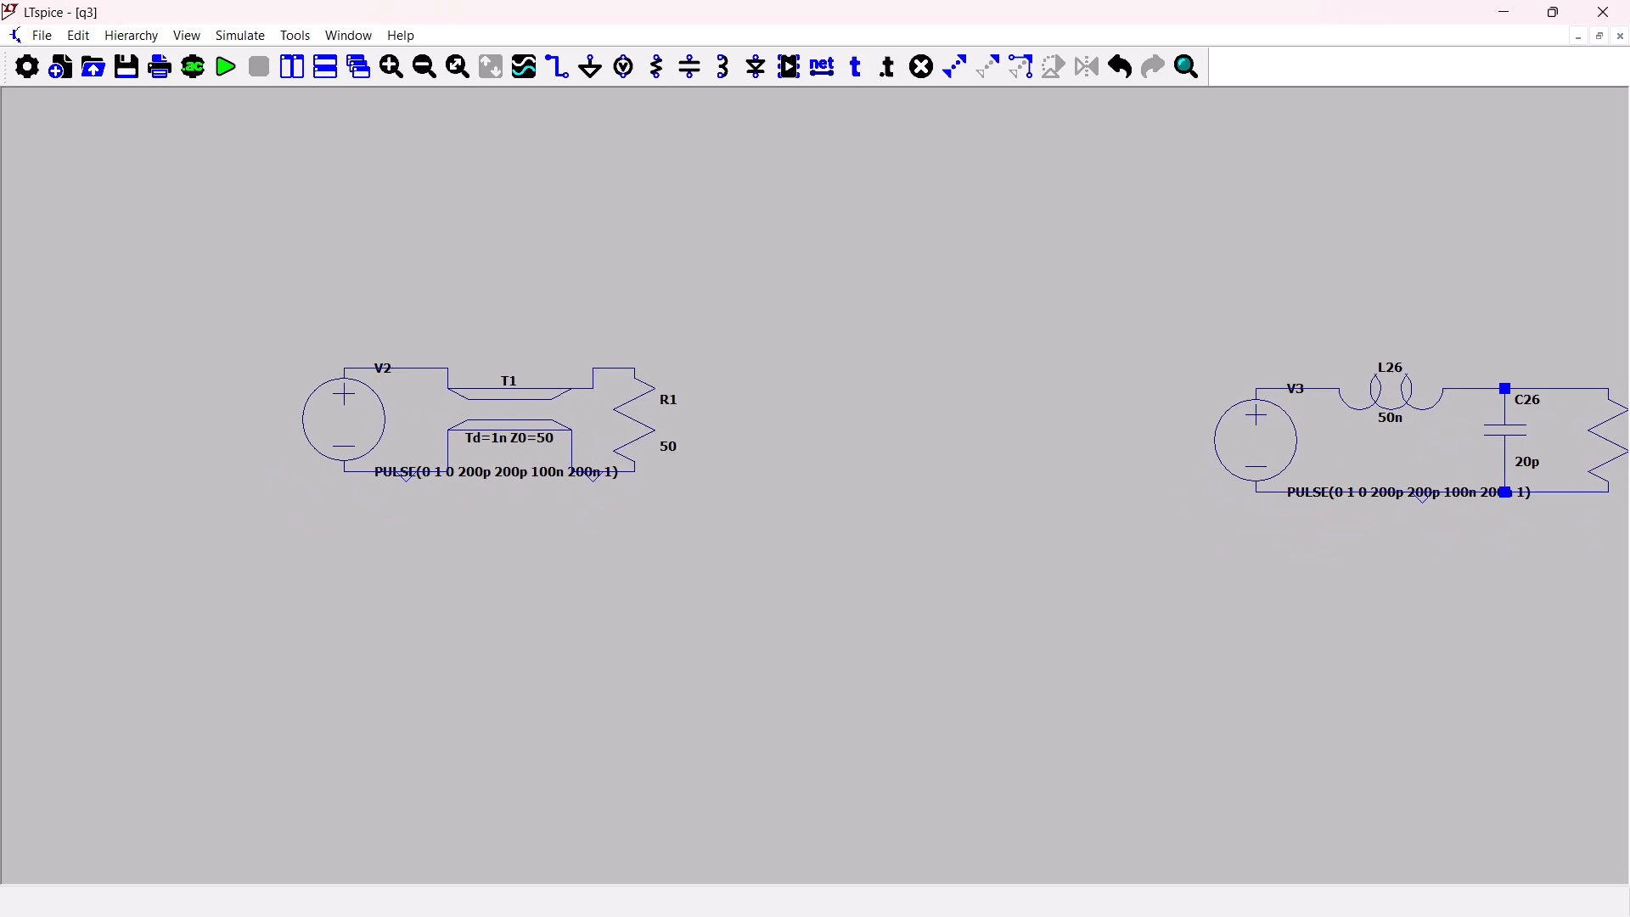
left_click_drag(594, 402, 762, 422)
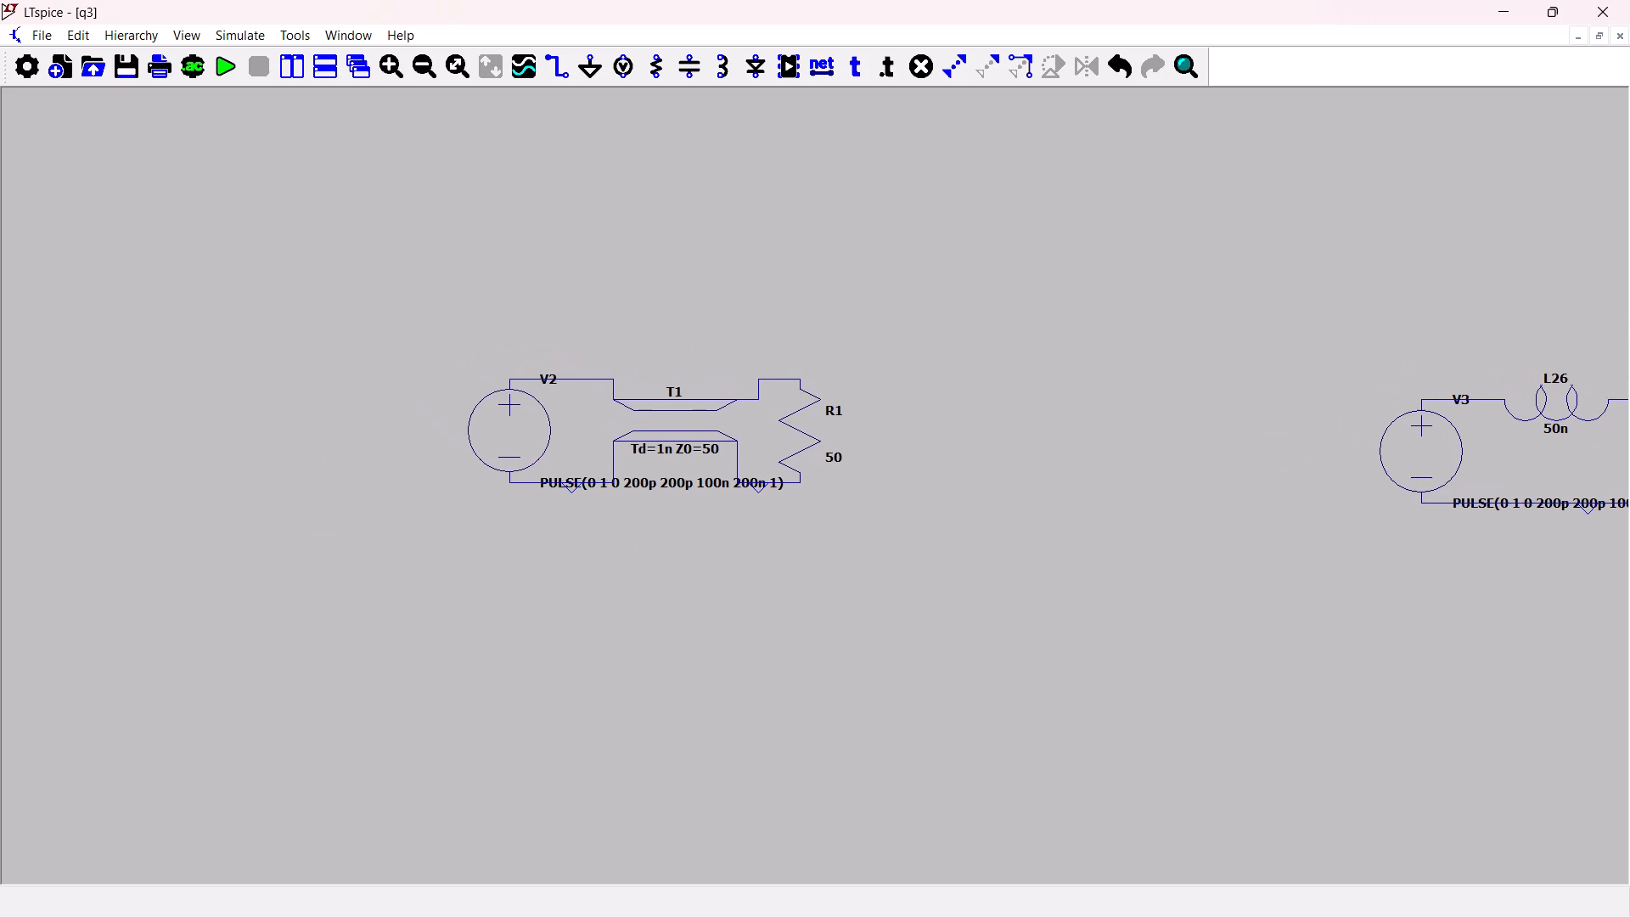
left_click_drag(762, 422, 986, 421)
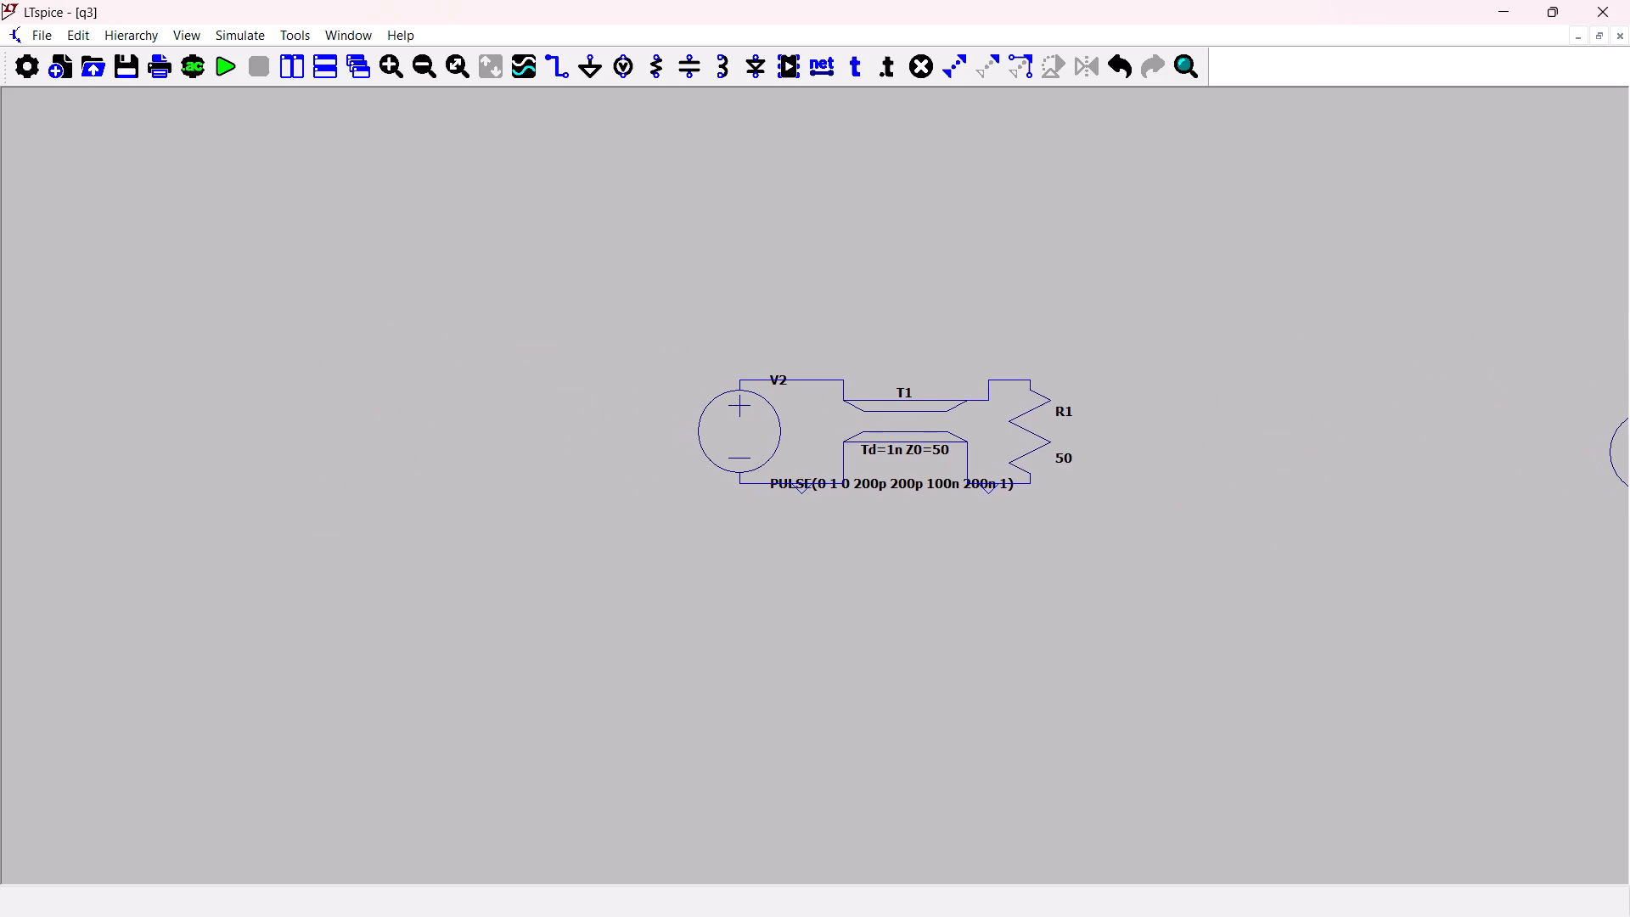
left_click_drag(986, 421, 986, 421)
scroll(986, 421, "down", 14, "ctrl")
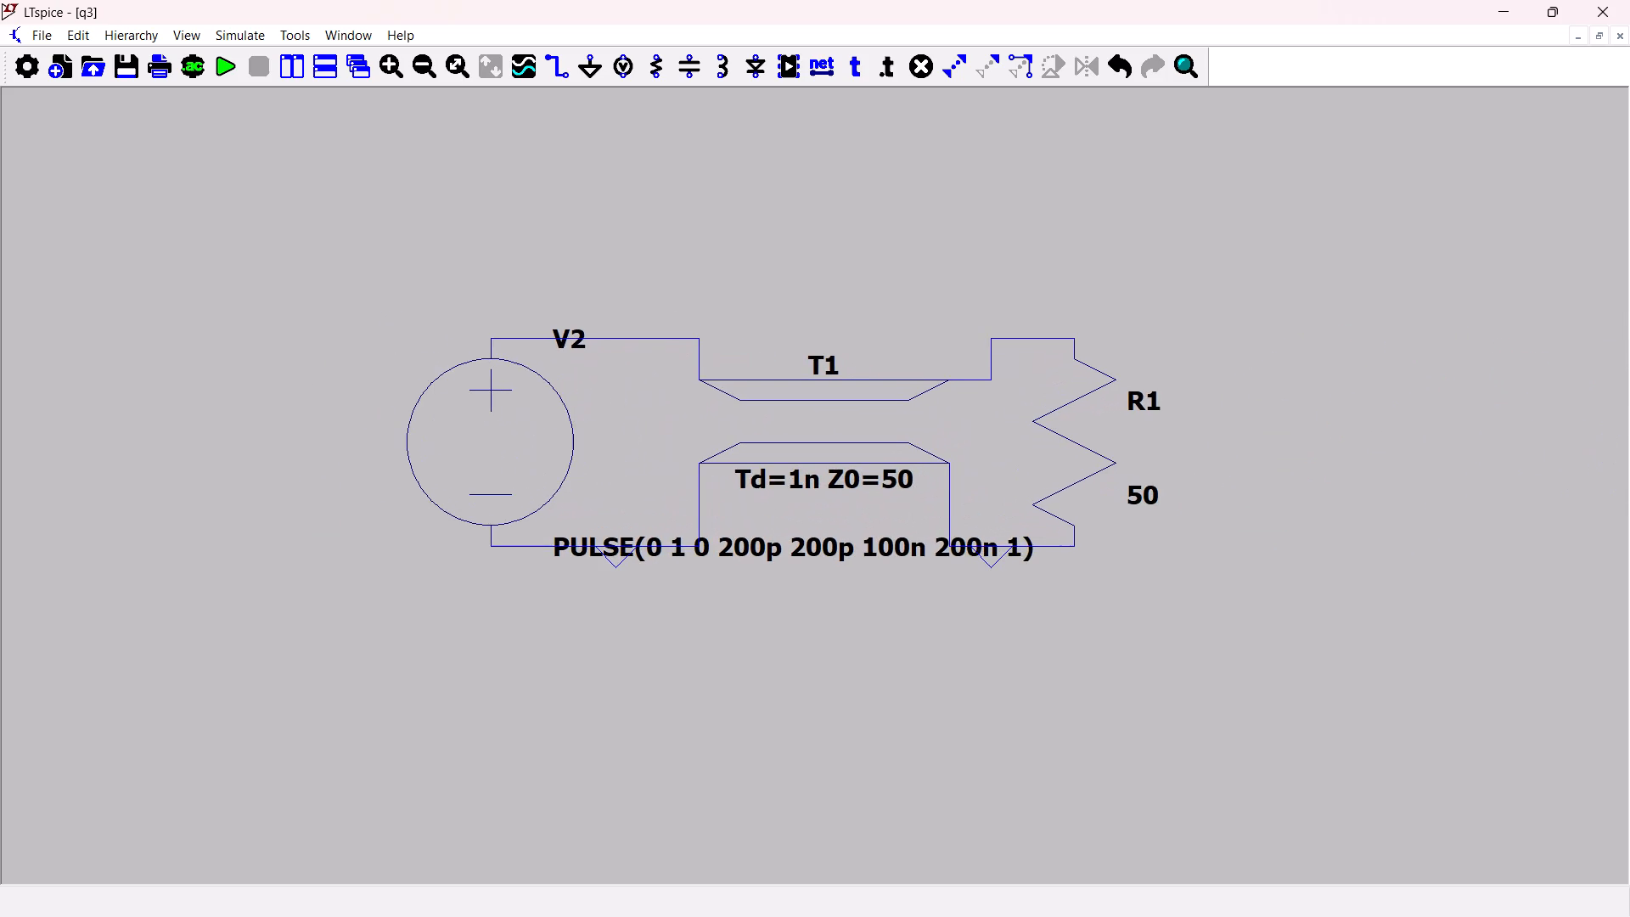
scroll(986, 421, "down", 2, "ctrl")
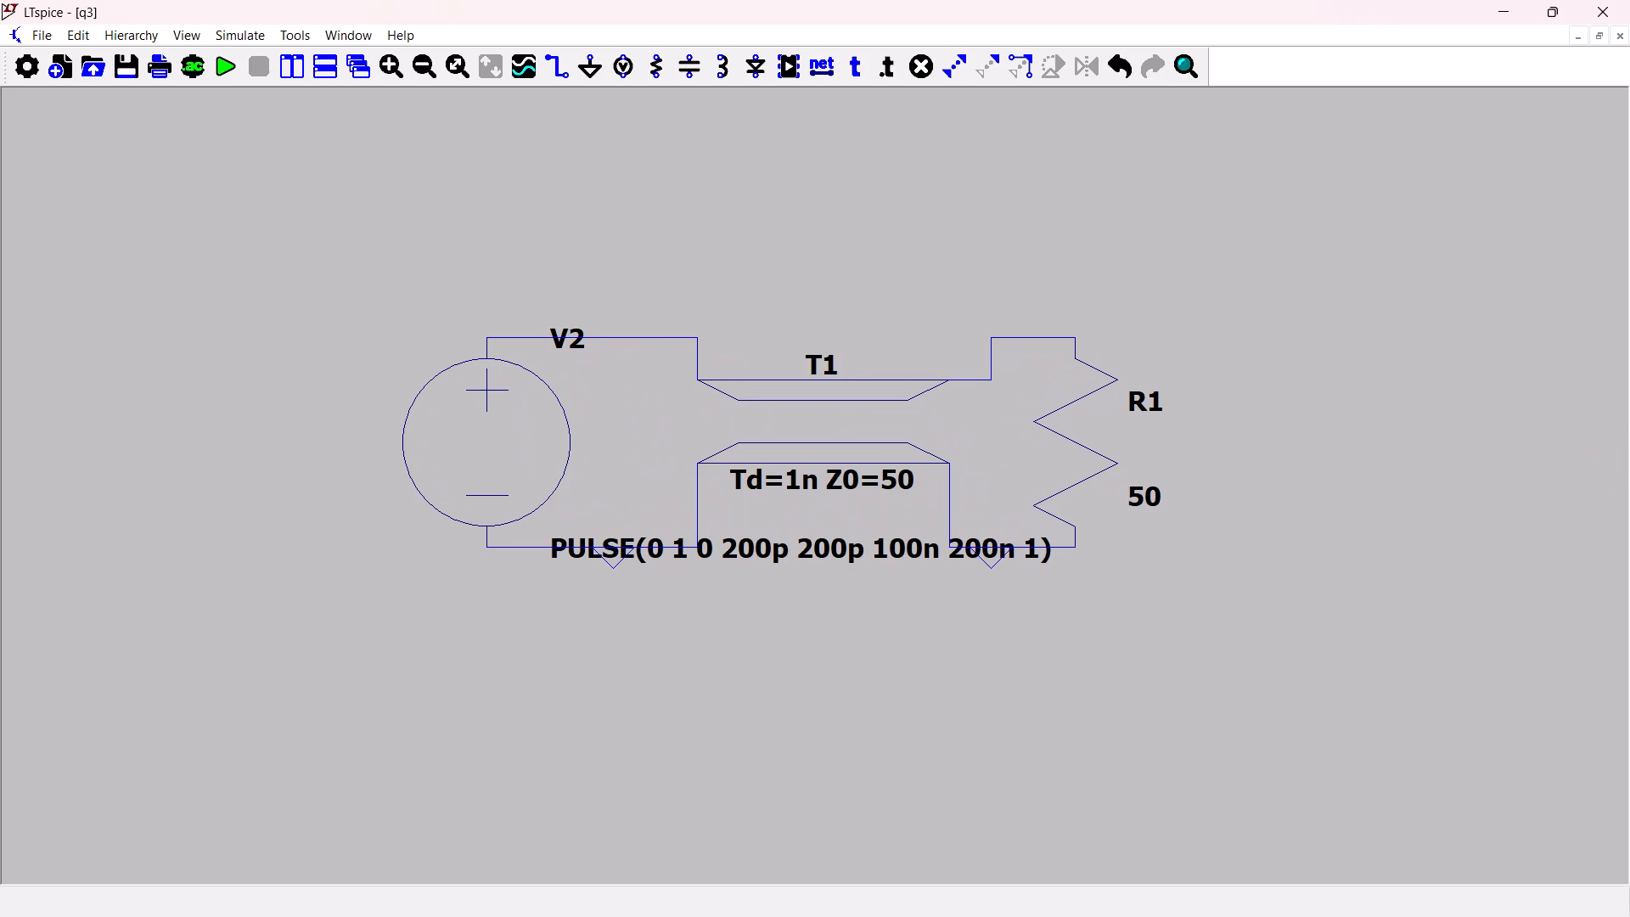
key("Print")
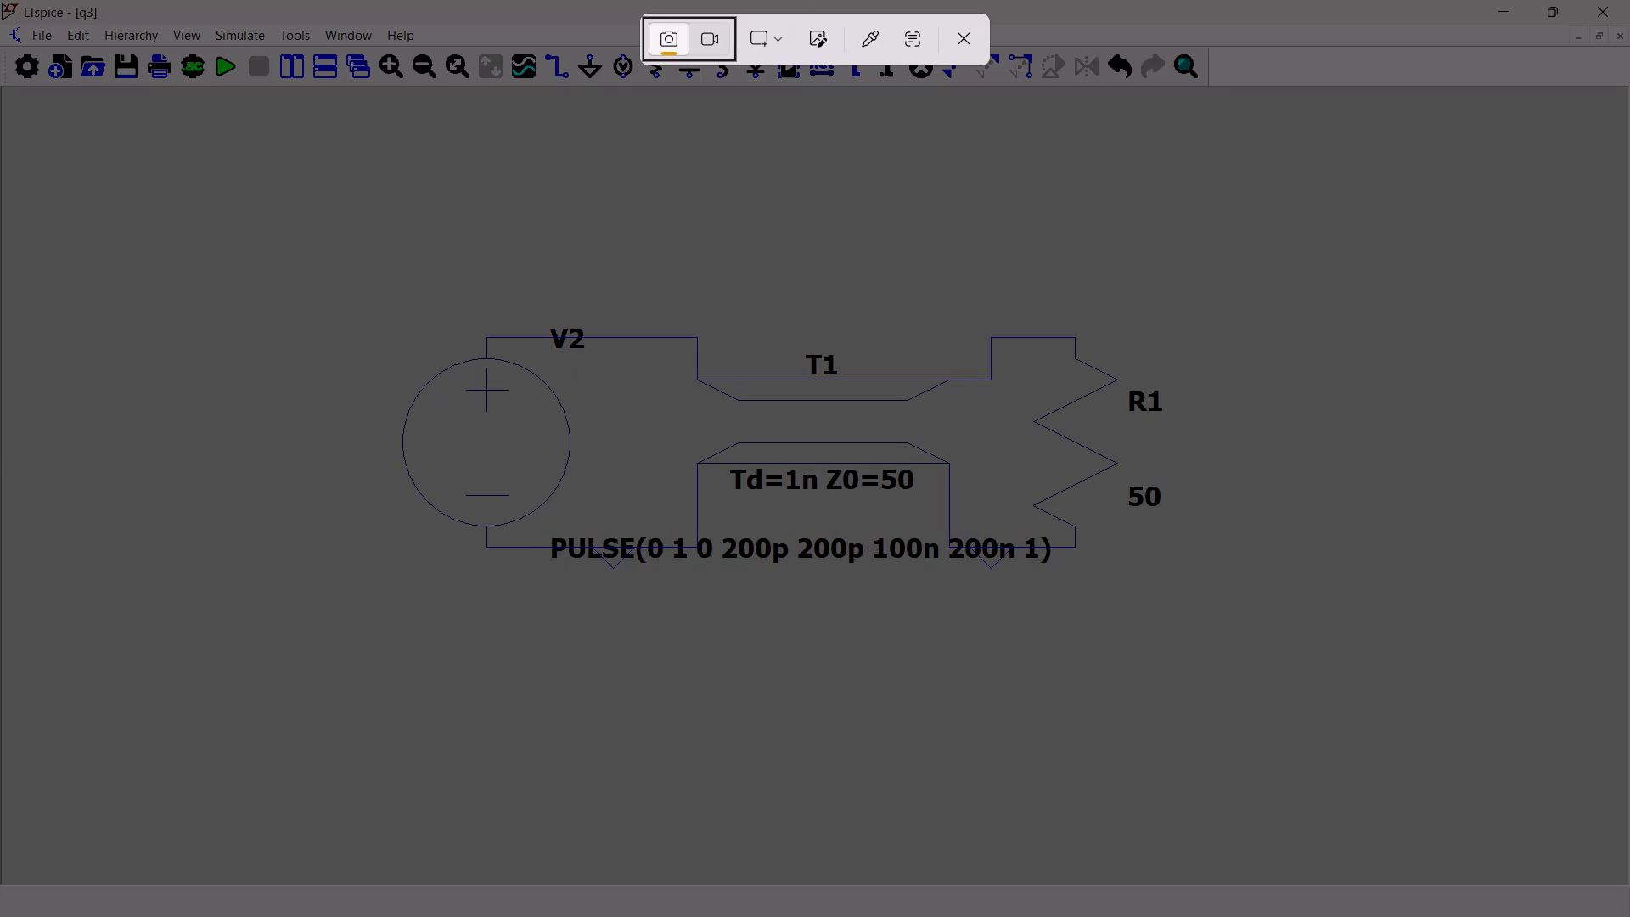
left_click_drag(316, 242, 976, 408)
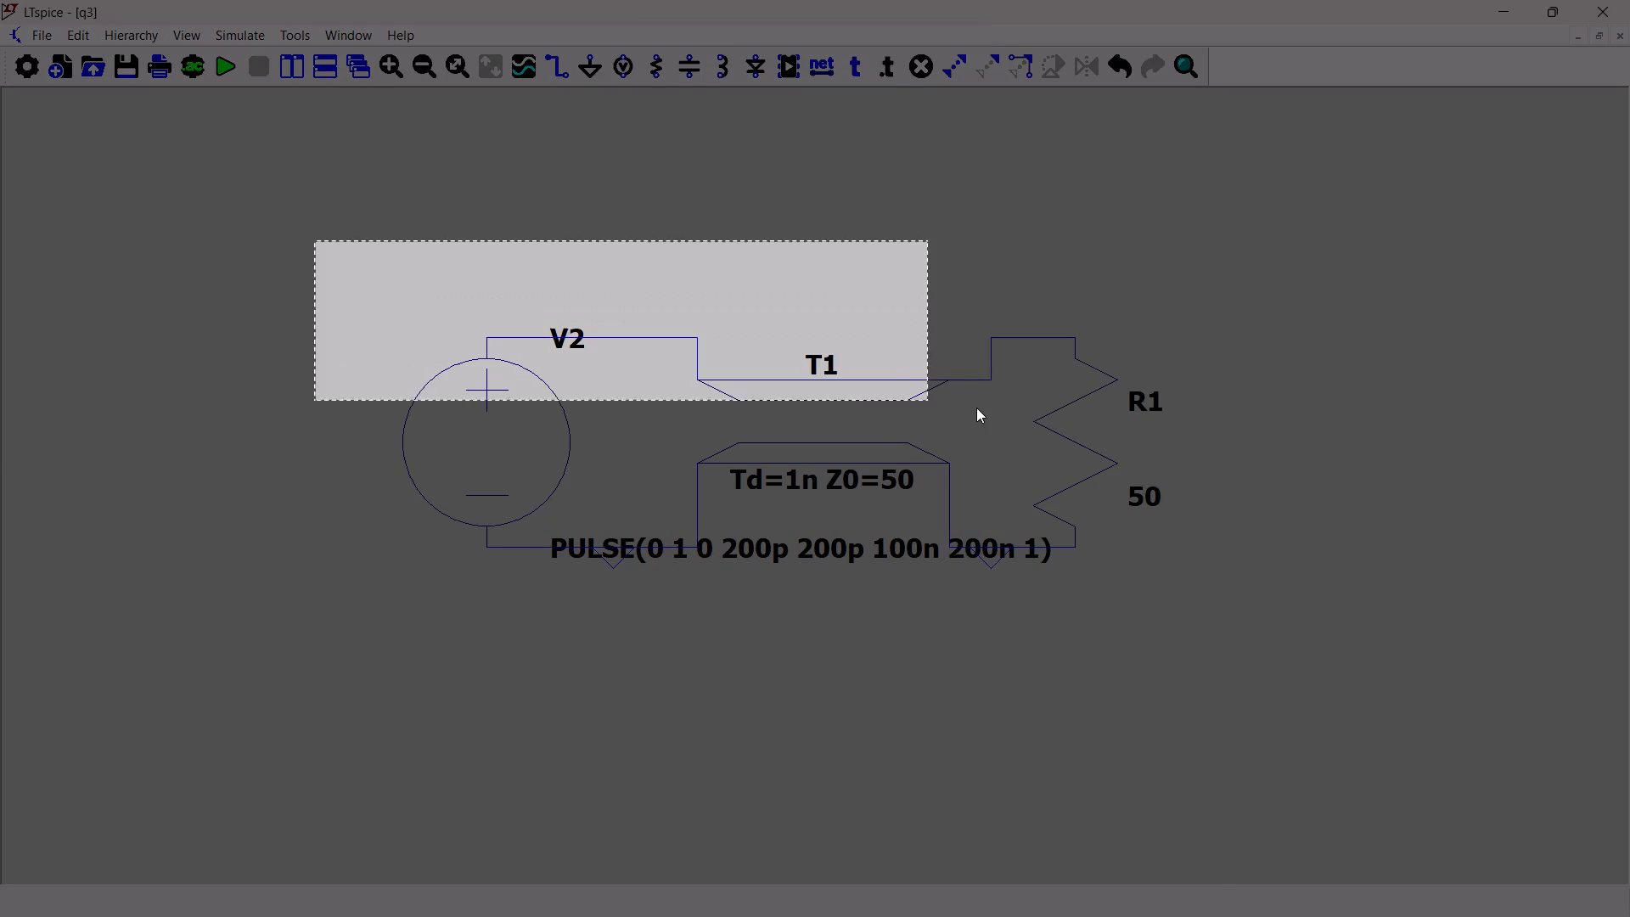
left_click_drag(976, 408, 1218, 608)
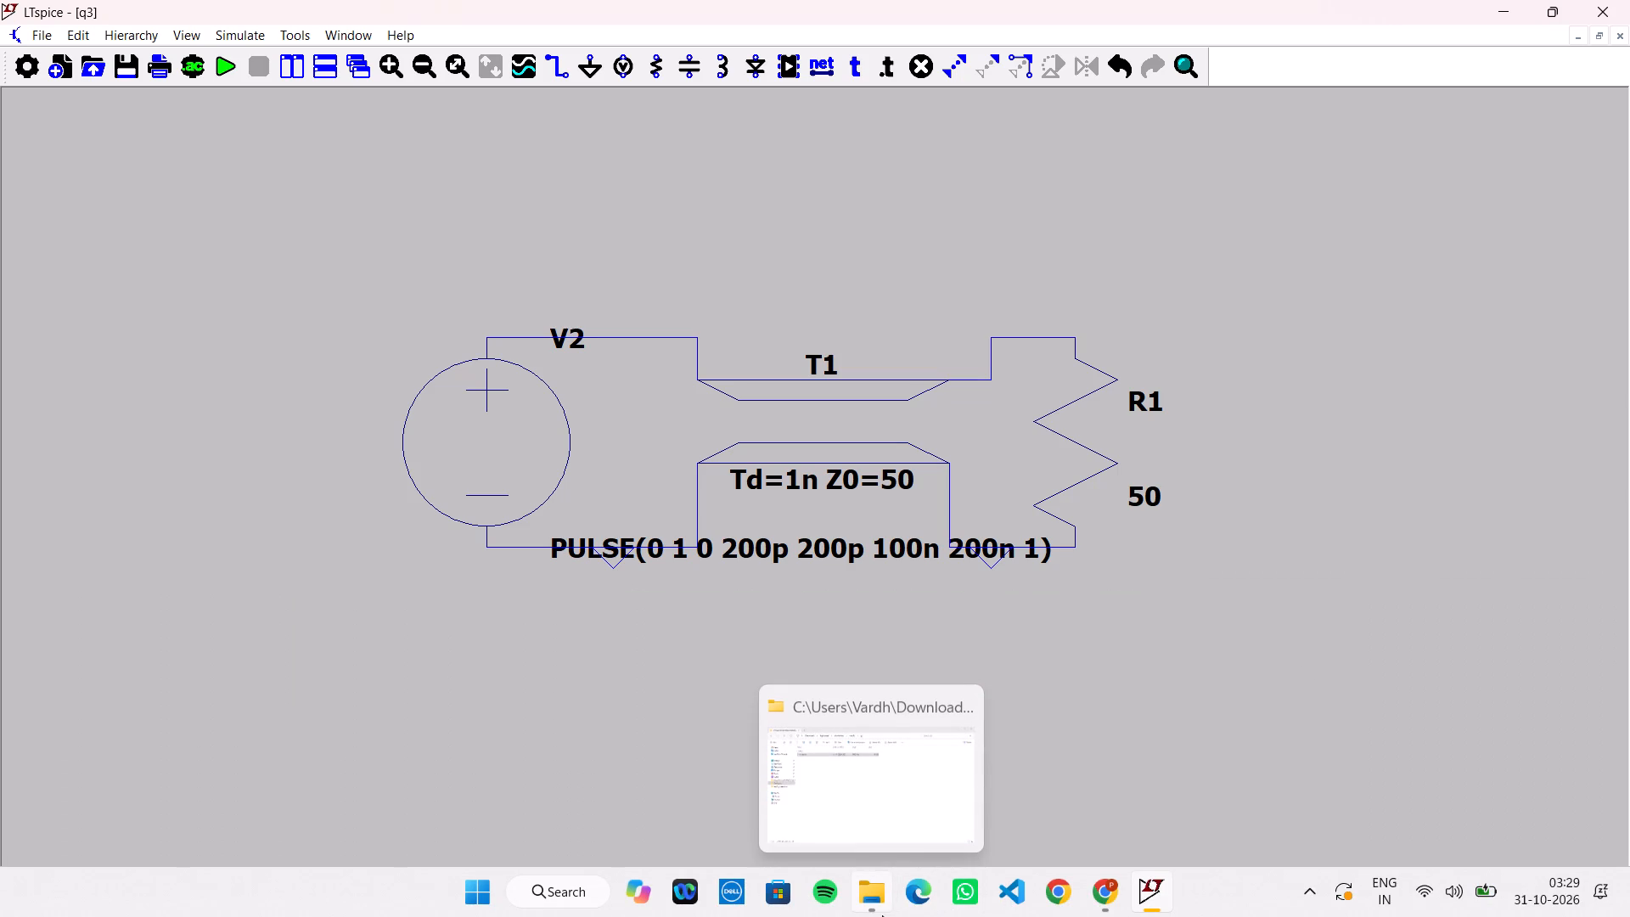
Switch to File Explorer and cut the newest transmission-line circuit screenshot from the Gallery.
left_click(882, 915)
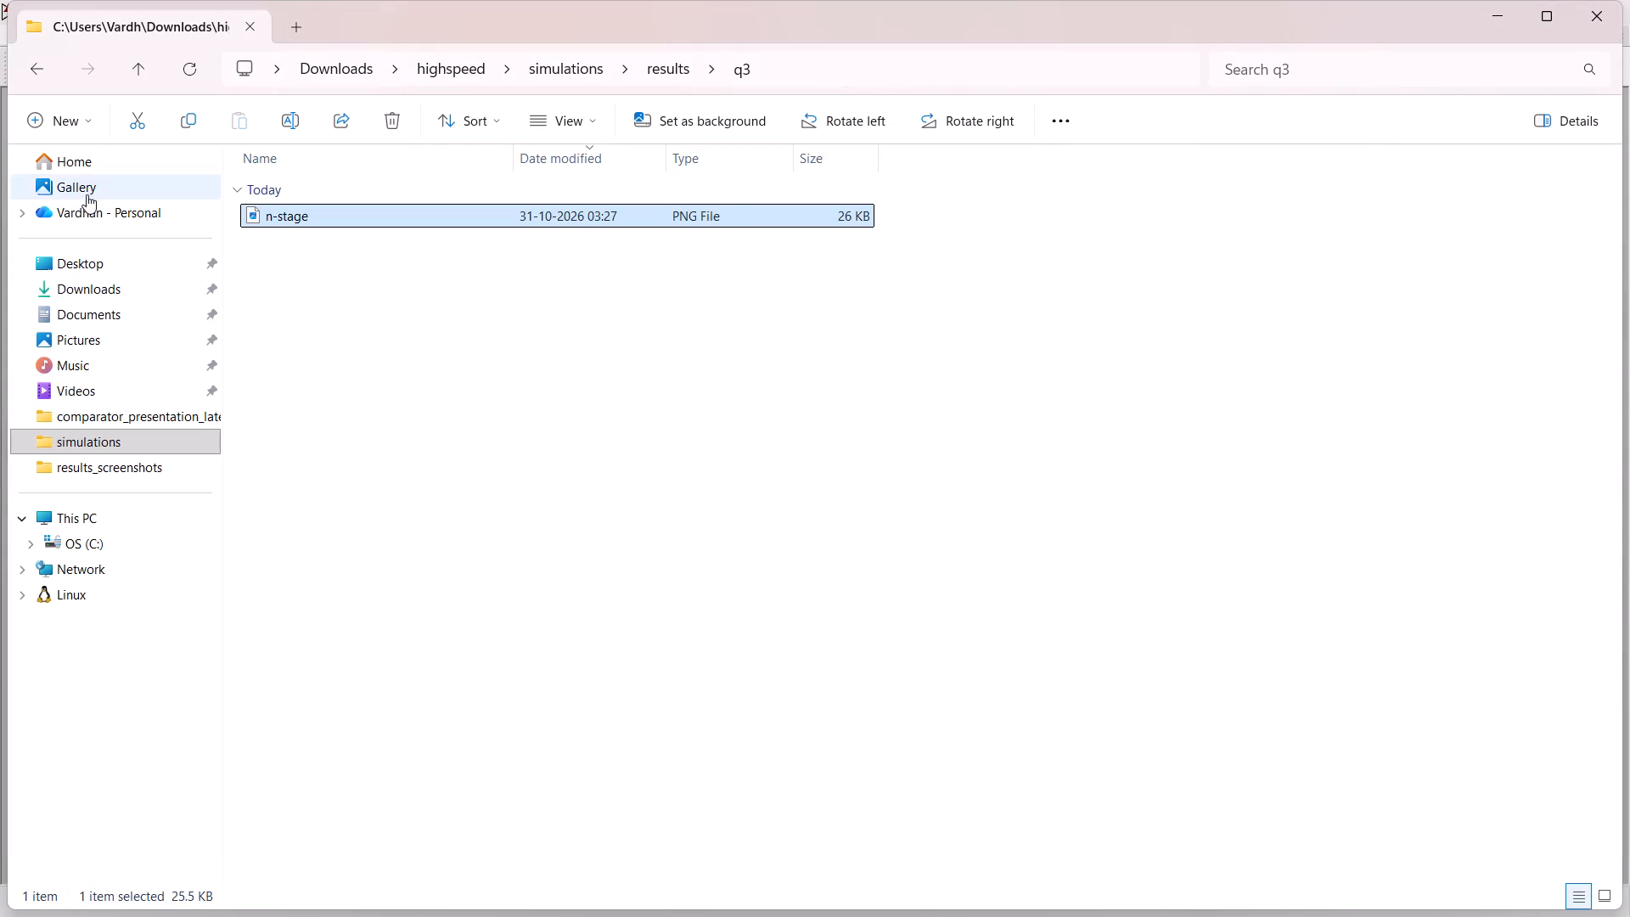
left_click(92, 189)
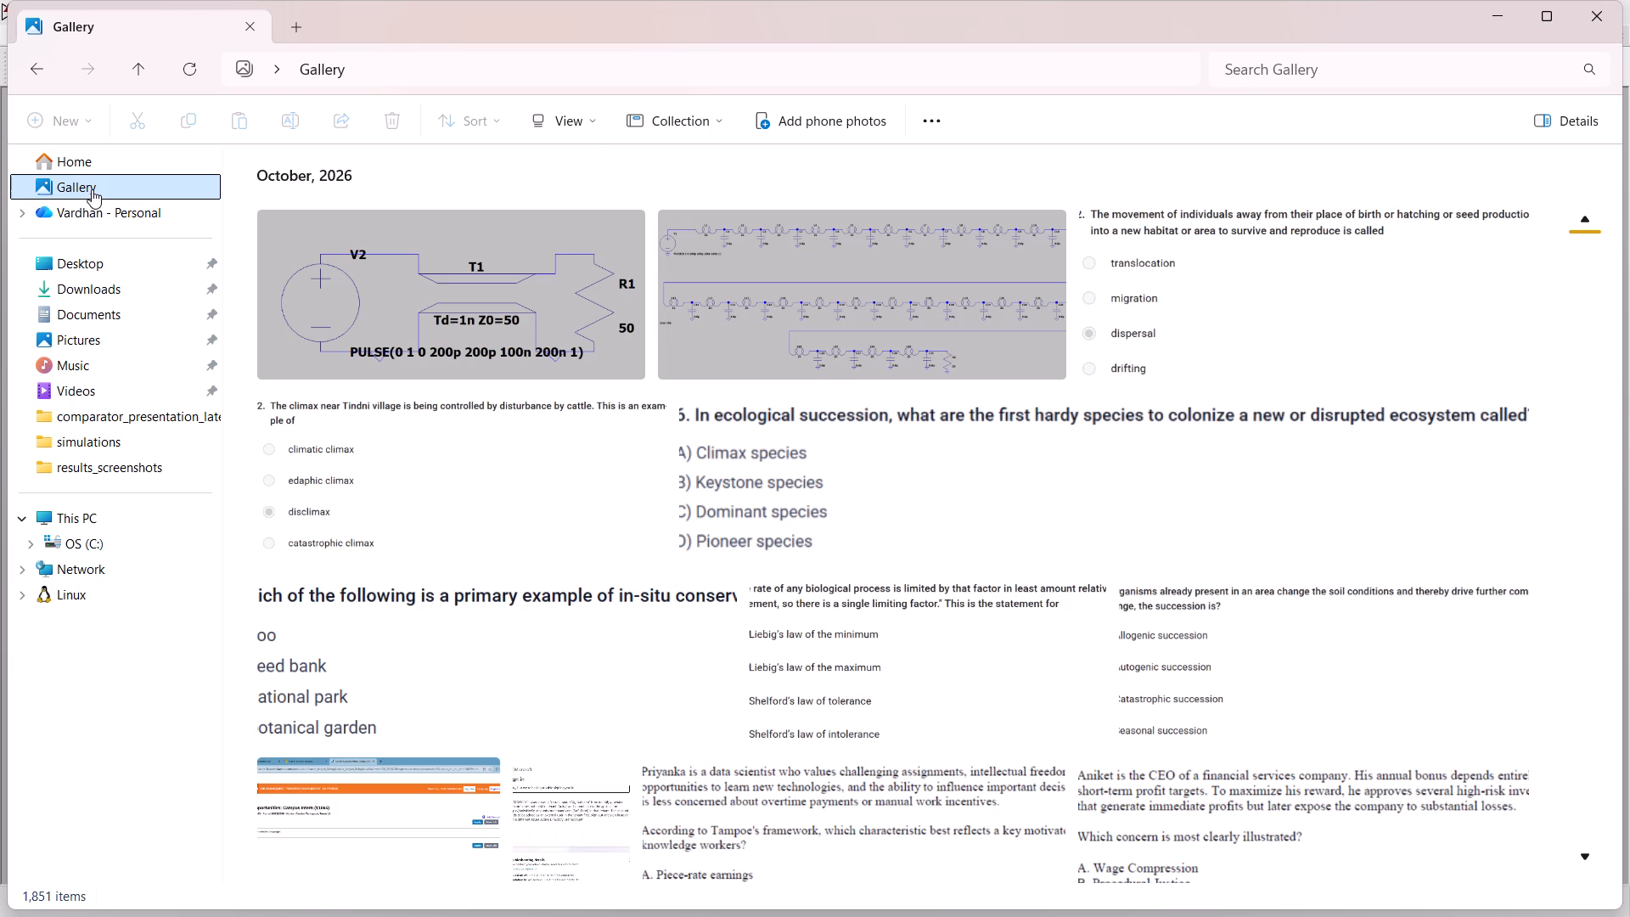
left_click(469, 326)
key("ctrl+x")
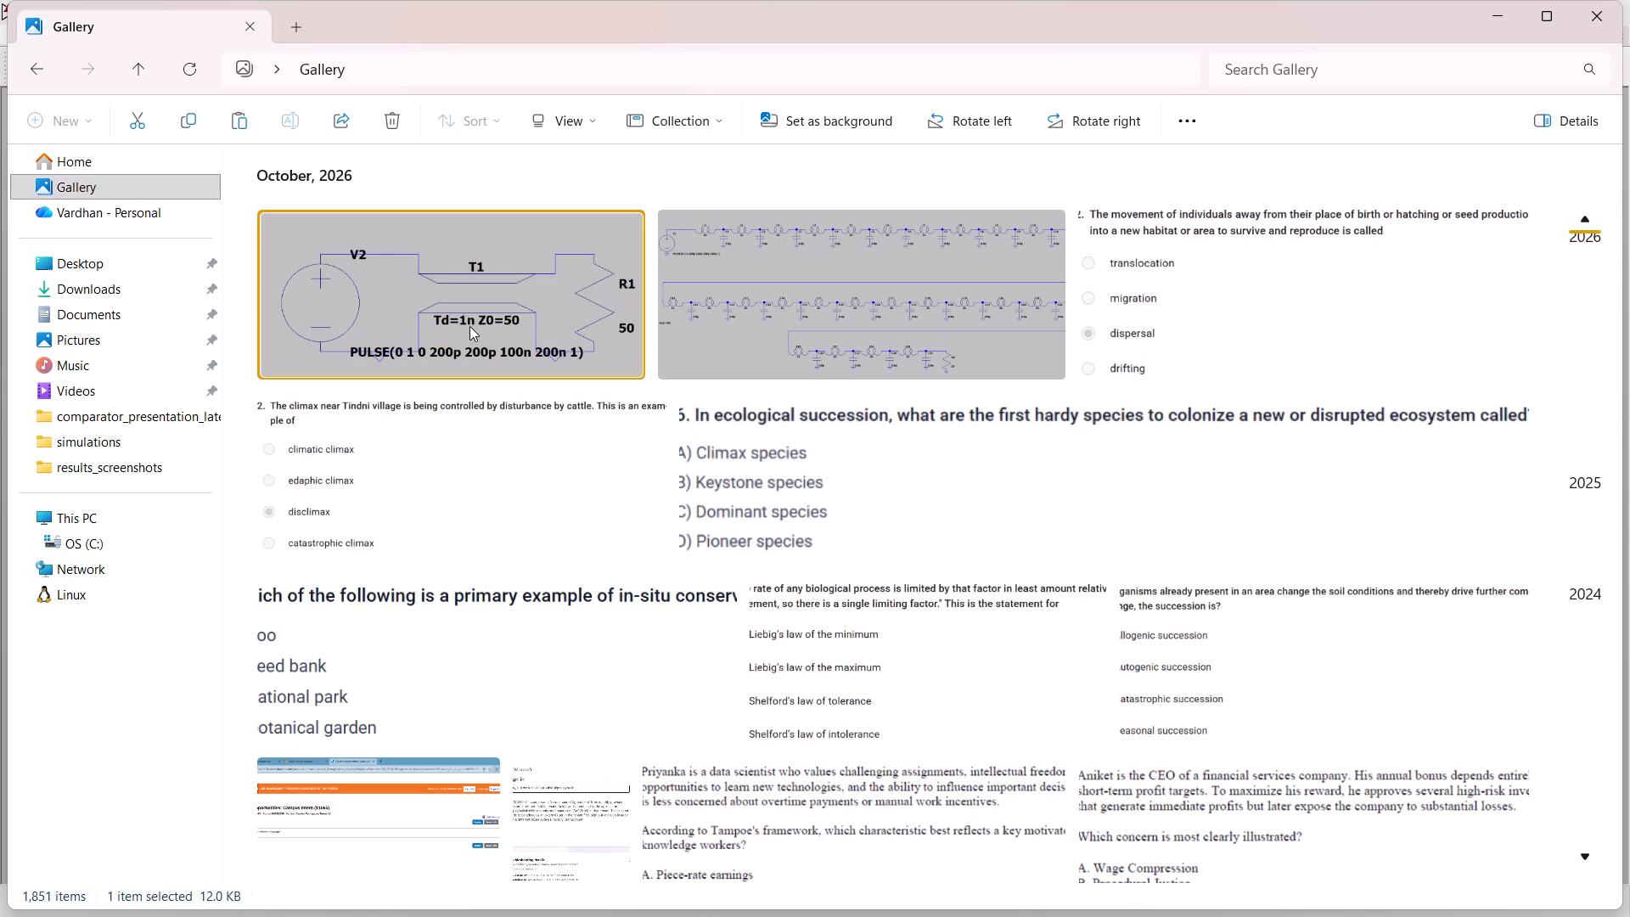
Paste the screenshot into the q3 subfolder of simulations/results and rename it 1-stage.
double_click(126, 442)
double_click(289, 225)
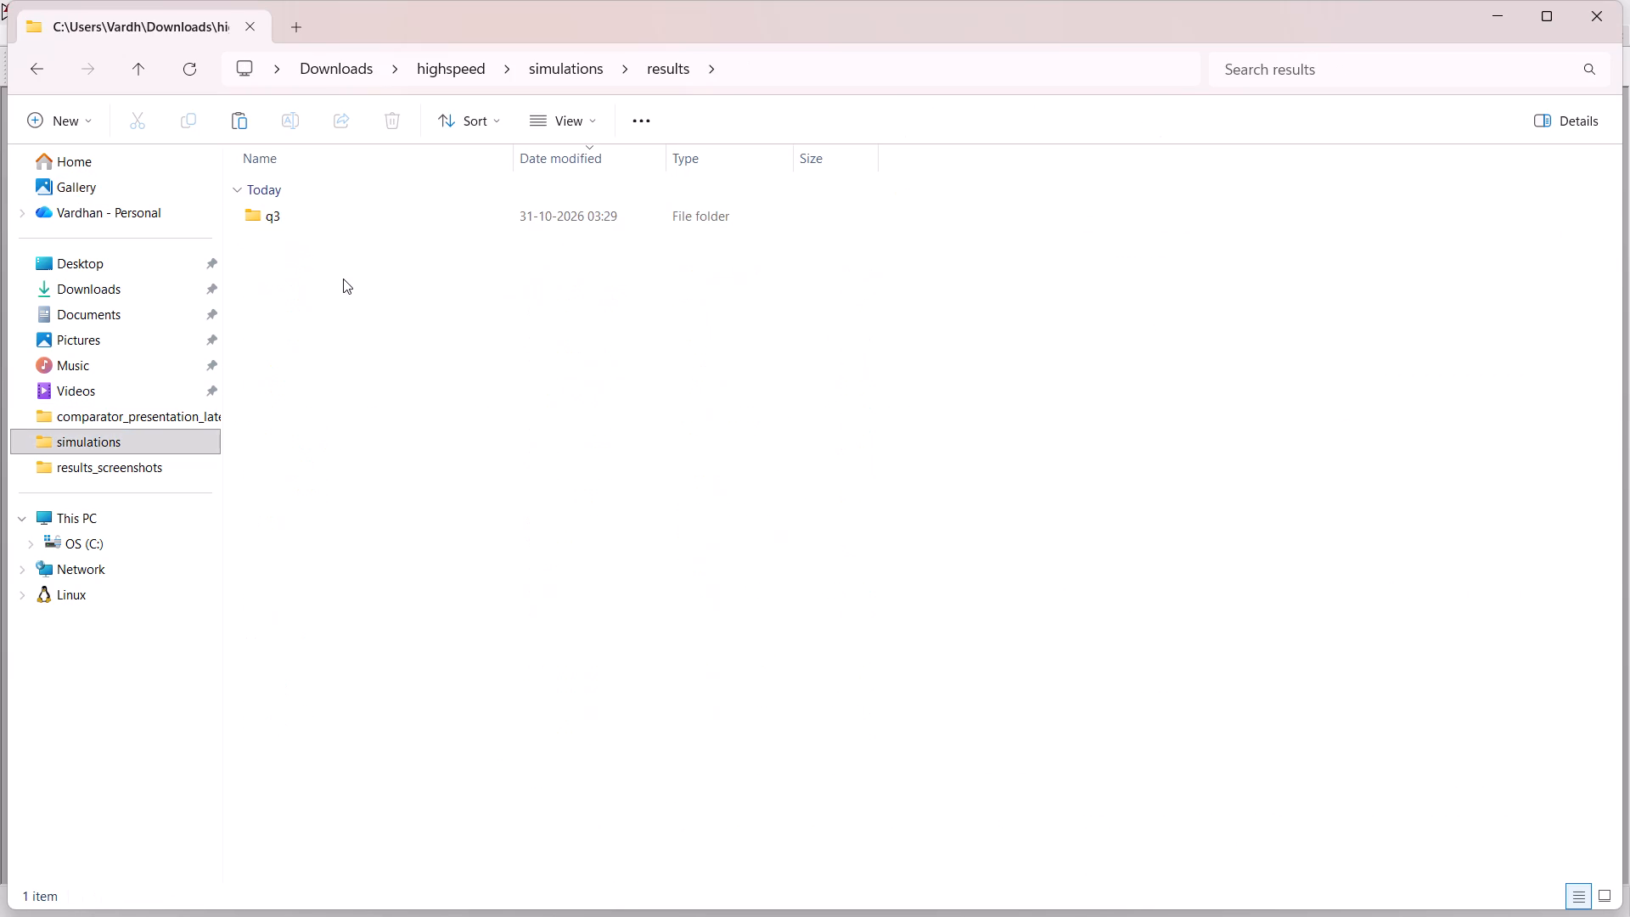
double_click(317, 208)
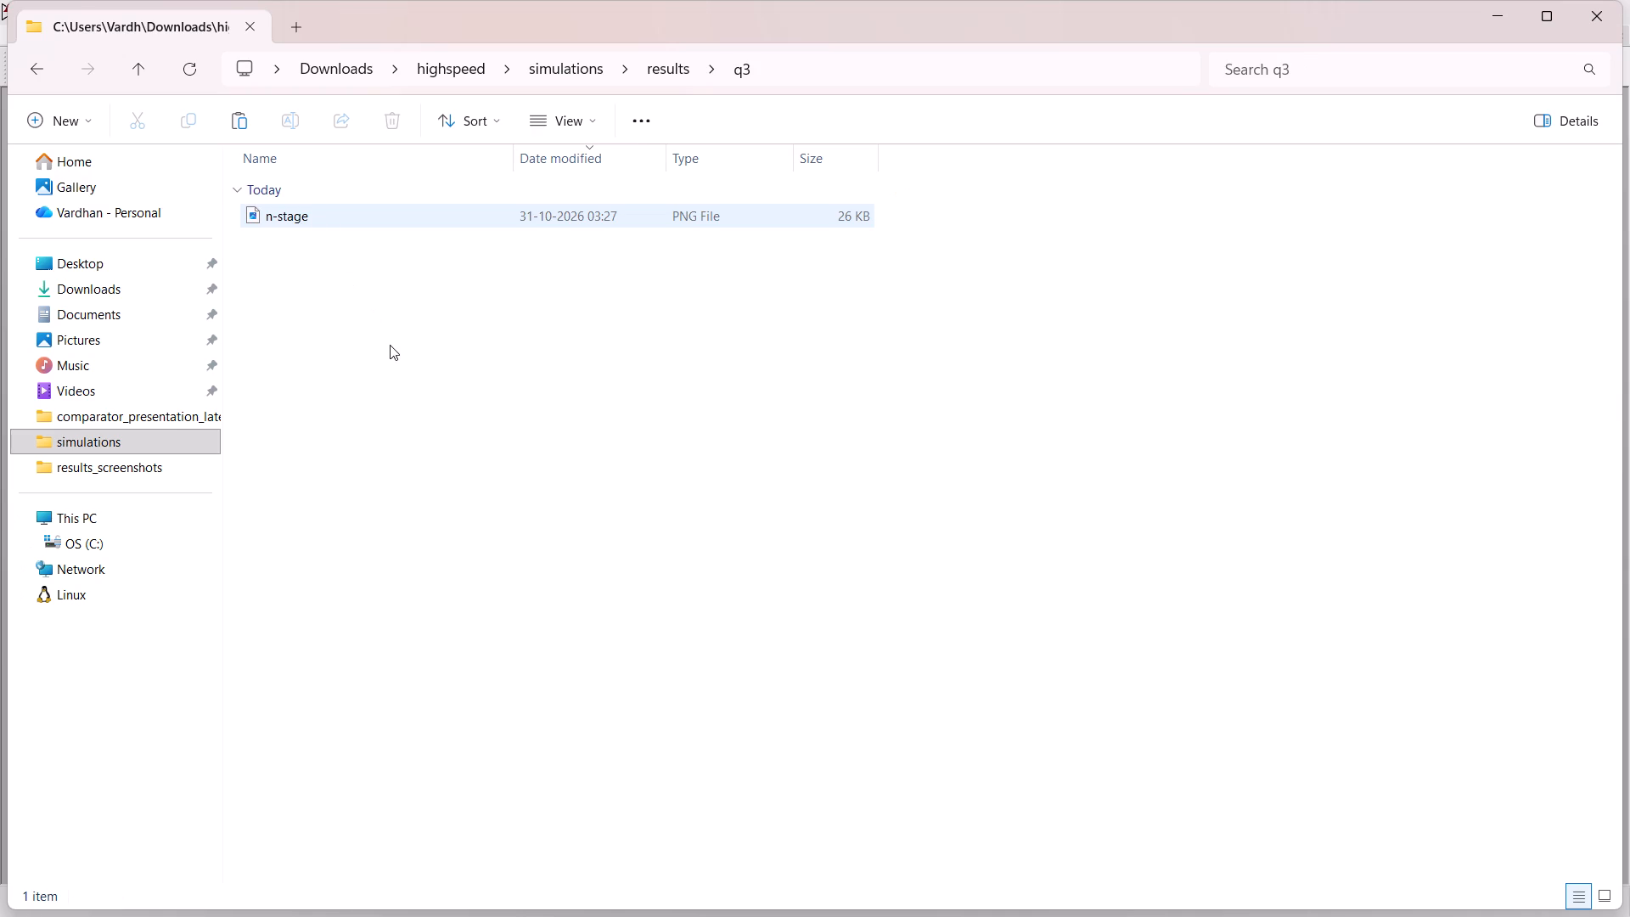
key("ctrl+v")
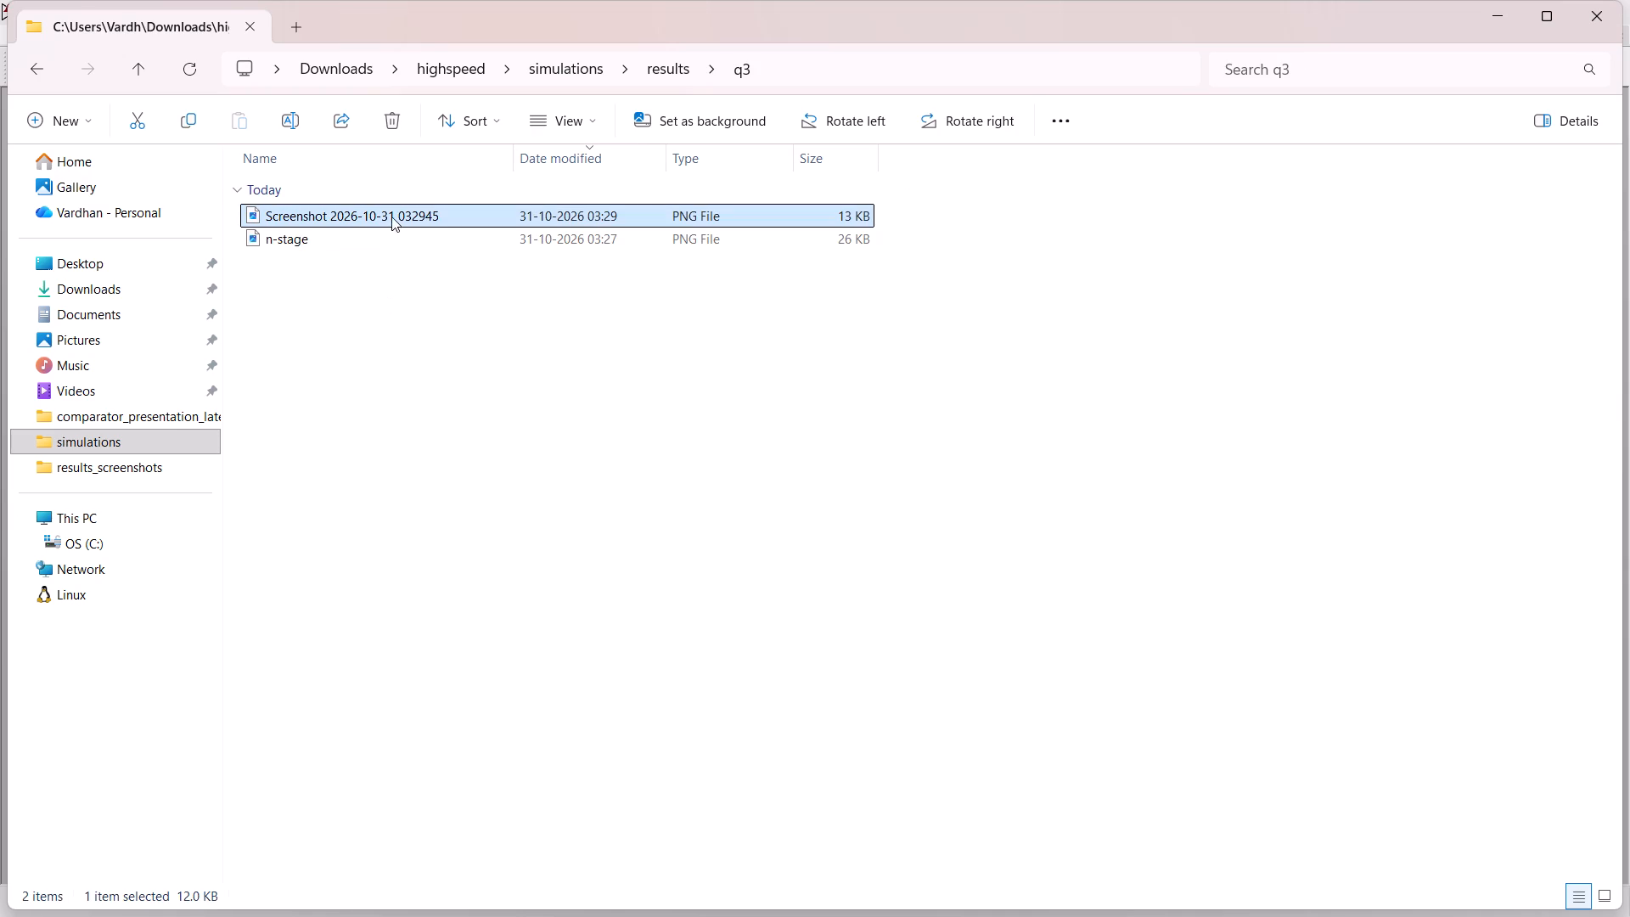
right_click(391, 211)
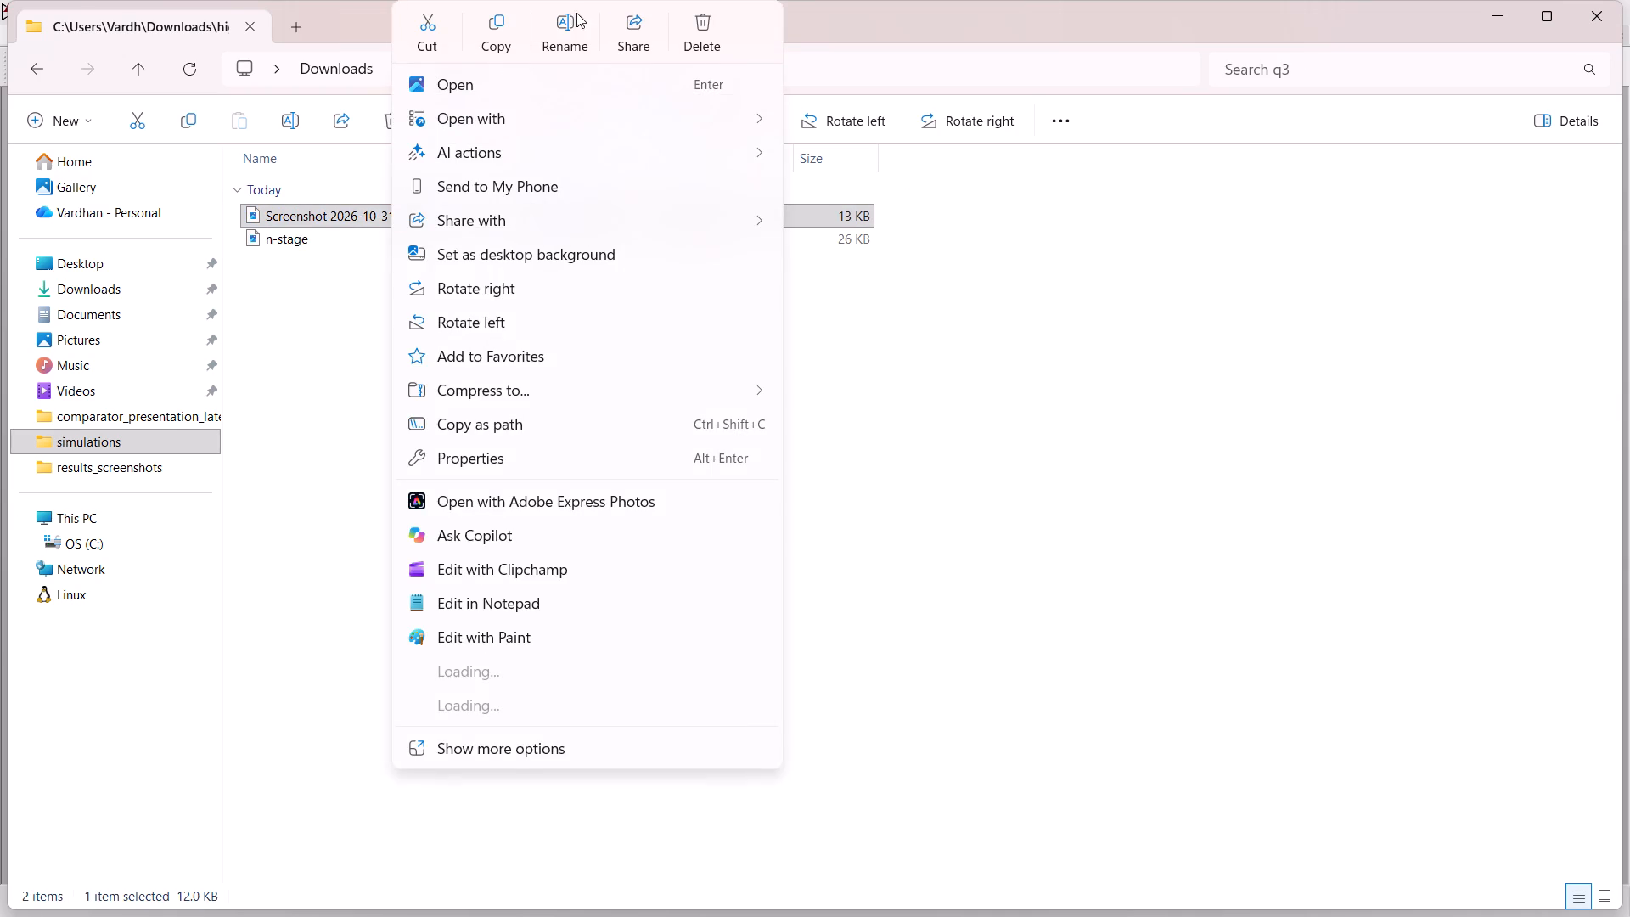
left_click(567, 26)
key("BackSpace")
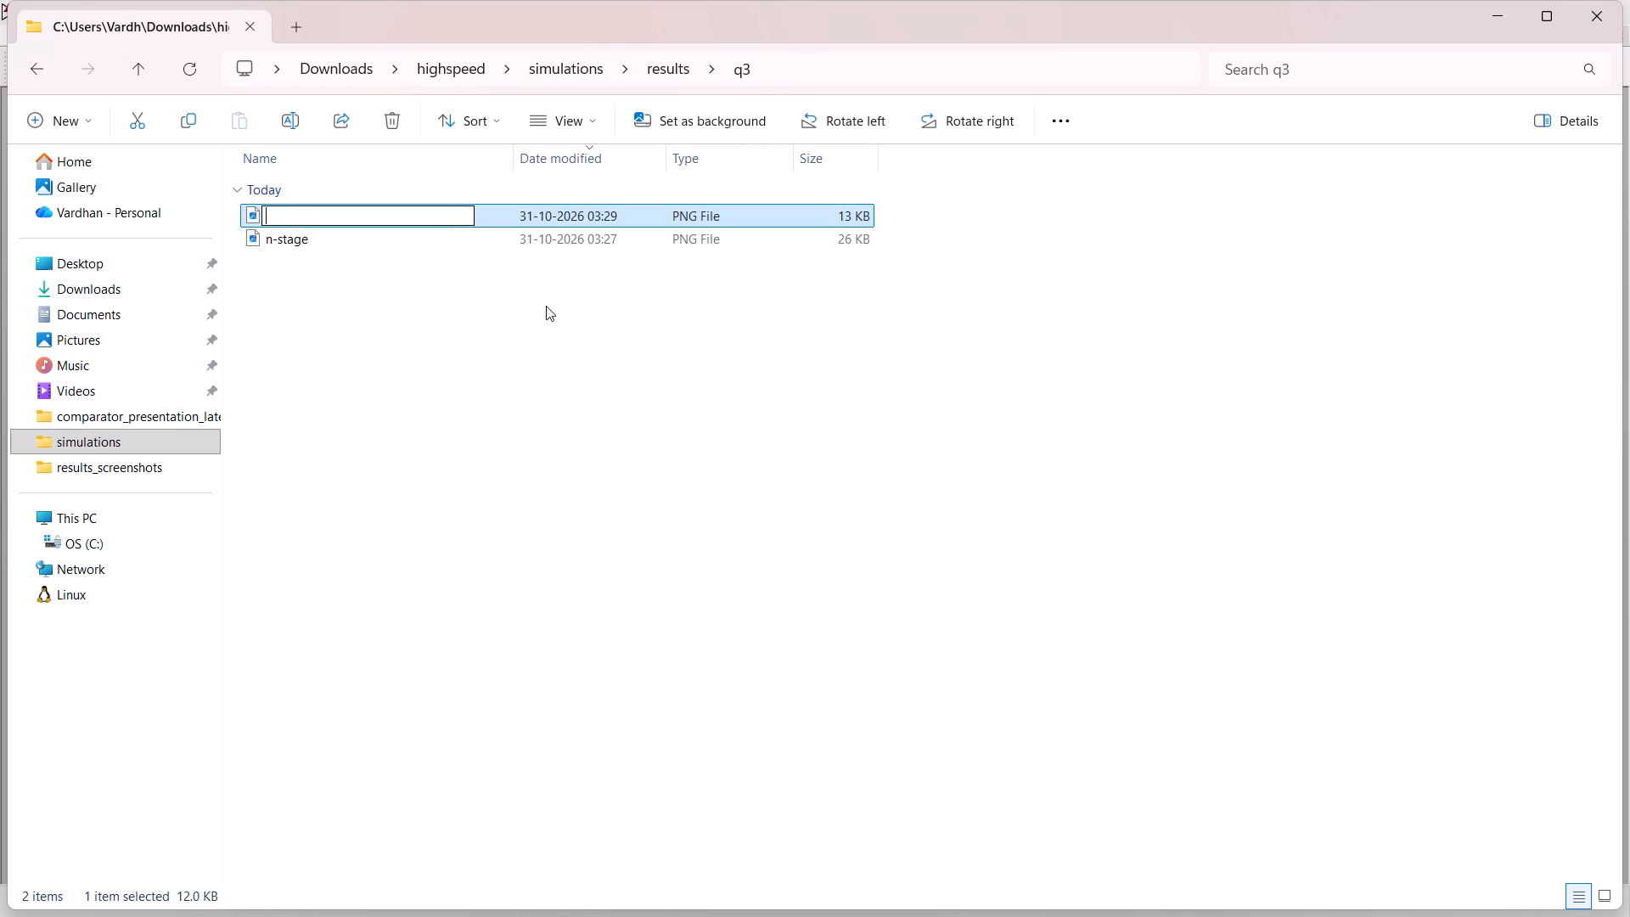
type("1-stage")
key("Return")
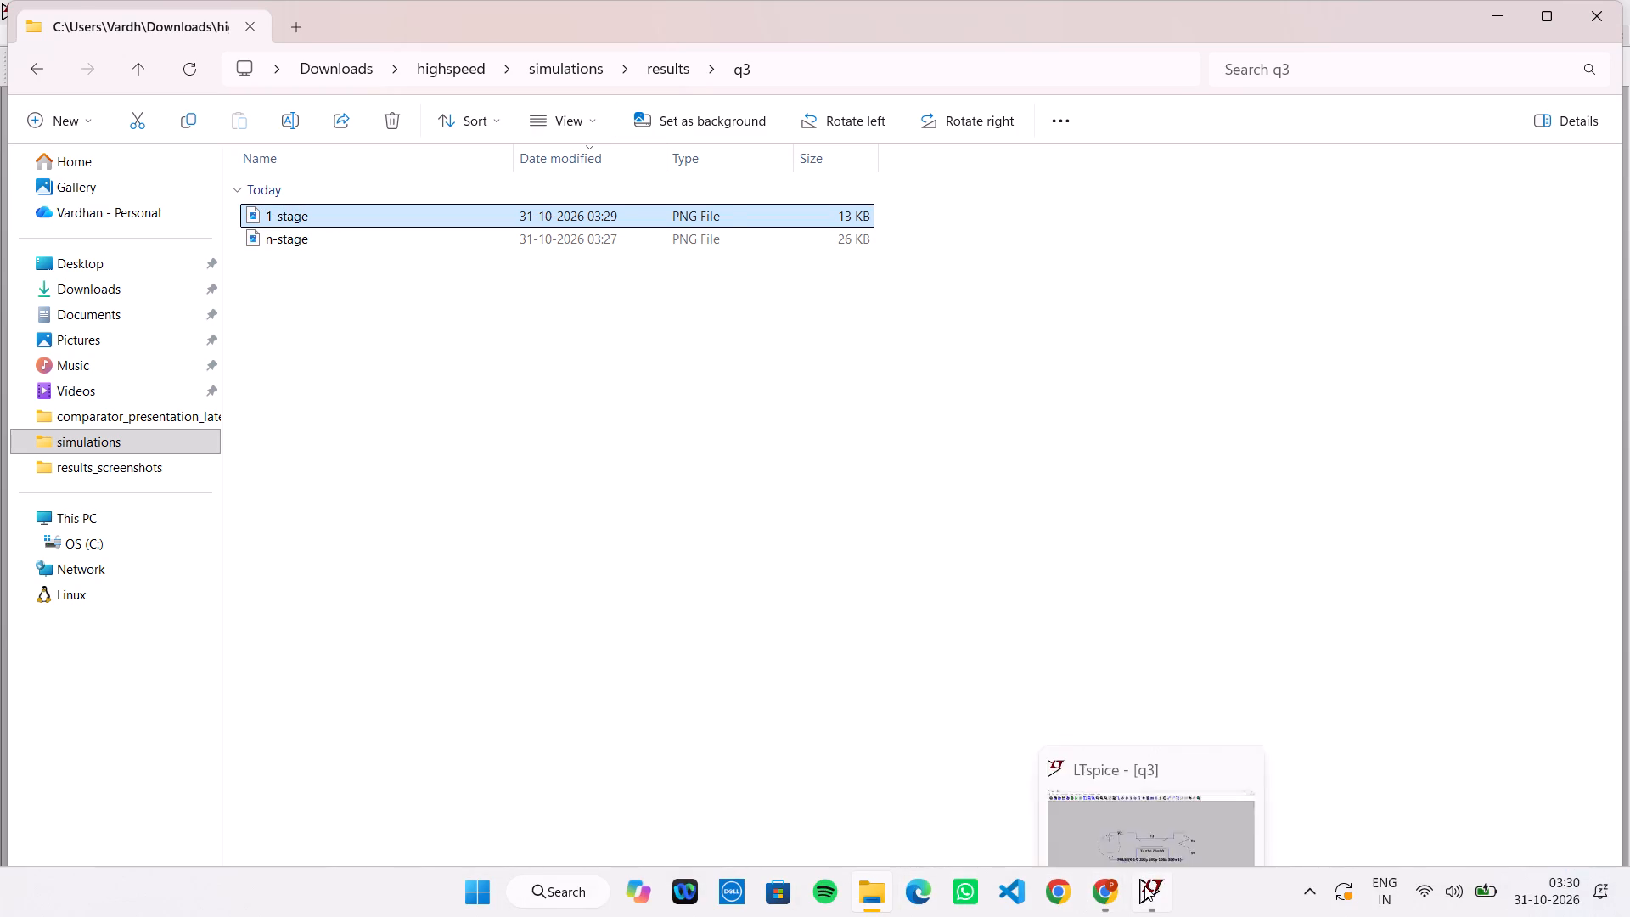
Switch to LTspice and move the transmission-line and single-section LC circuits together to just below the 25-section ladder.
left_click(1144, 886)
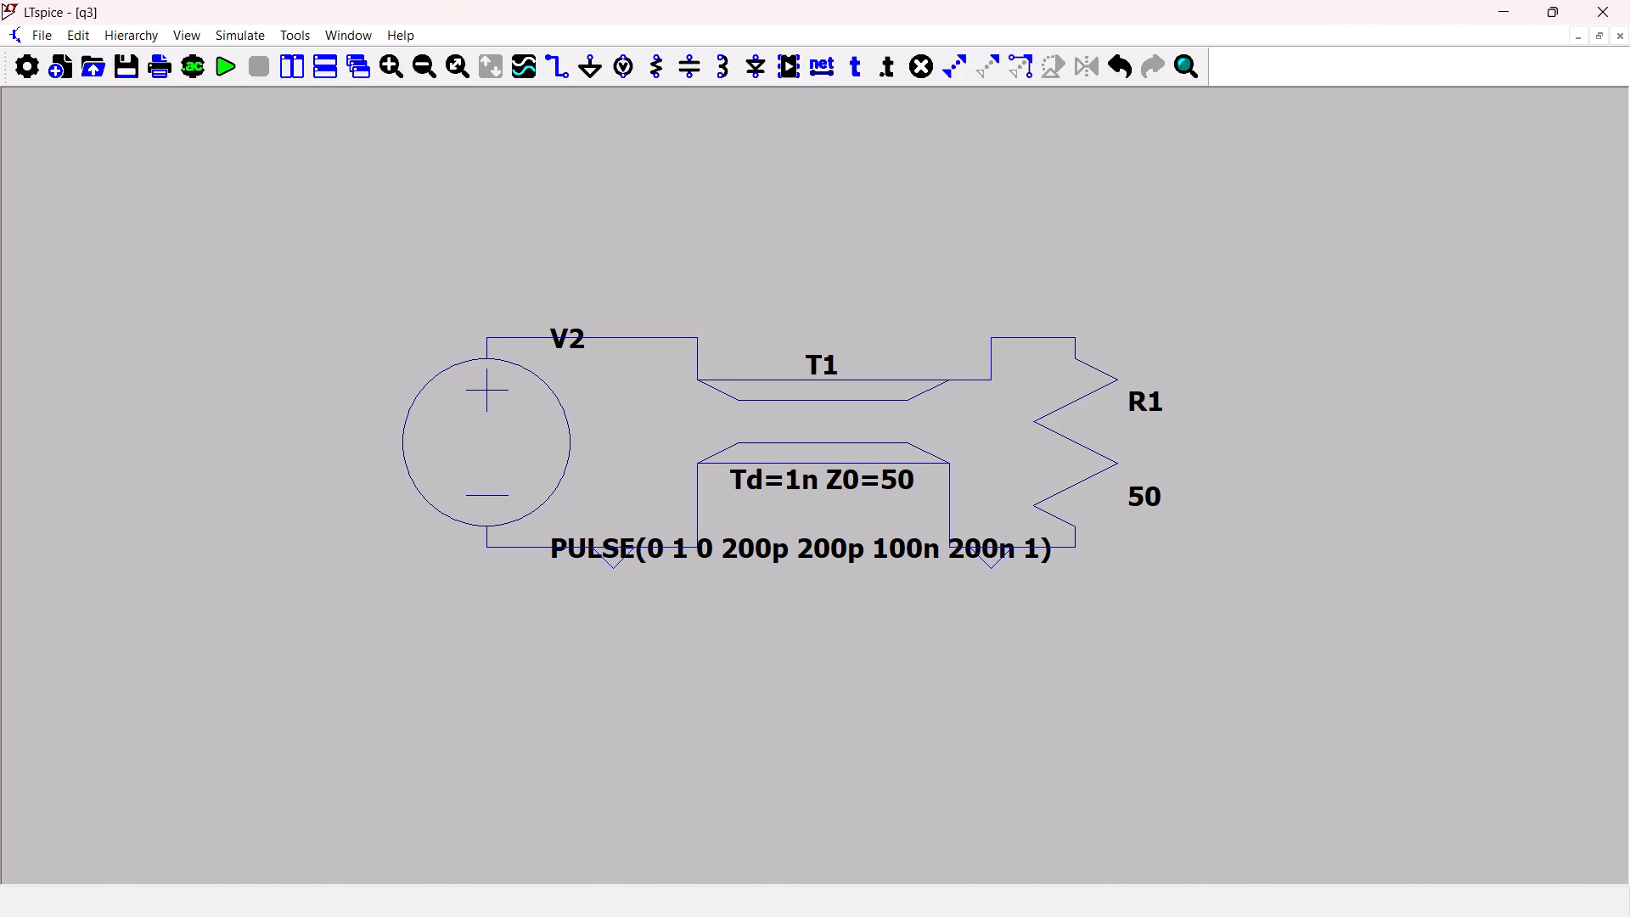
scroll(1091, 658, "up", 9, "ctrl")
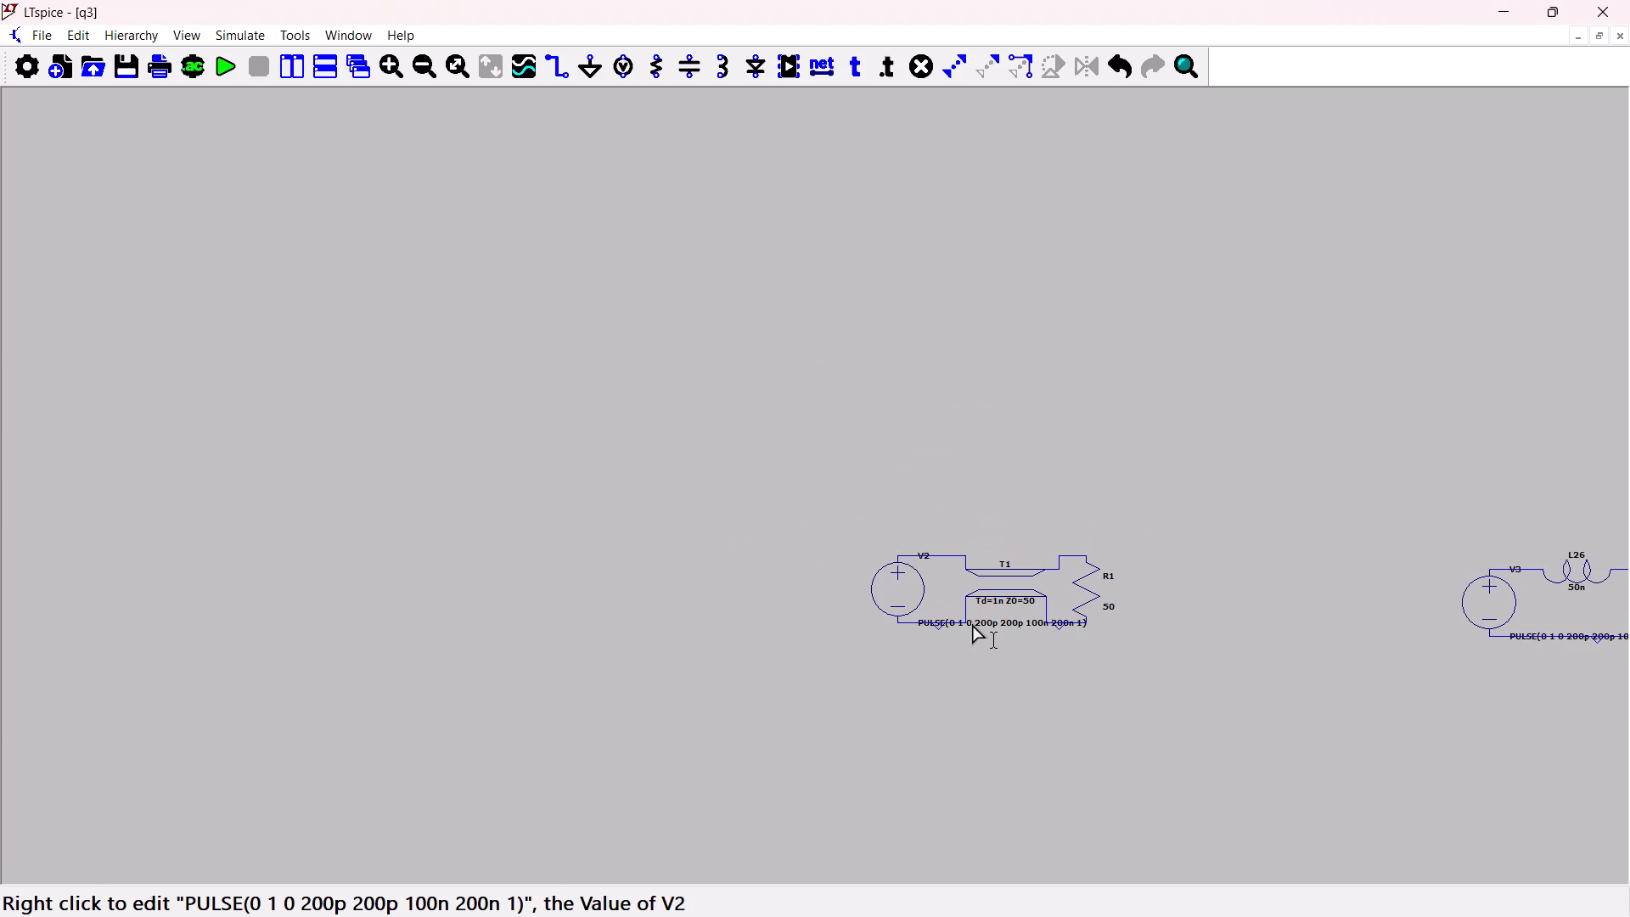
scroll(971, 594, "up", 5, "ctrl")
scroll(971, 594, "right", 1)
scroll(971, 594, "up", 1, "ctrl")
scroll(971, 594, "right", 1, "ctrl")
scroll(971, 594, "up", 1, "ctrl")
scroll(971, 594, "right", 1, "ctrl")
scroll(971, 594, "up", 3, "ctrl")
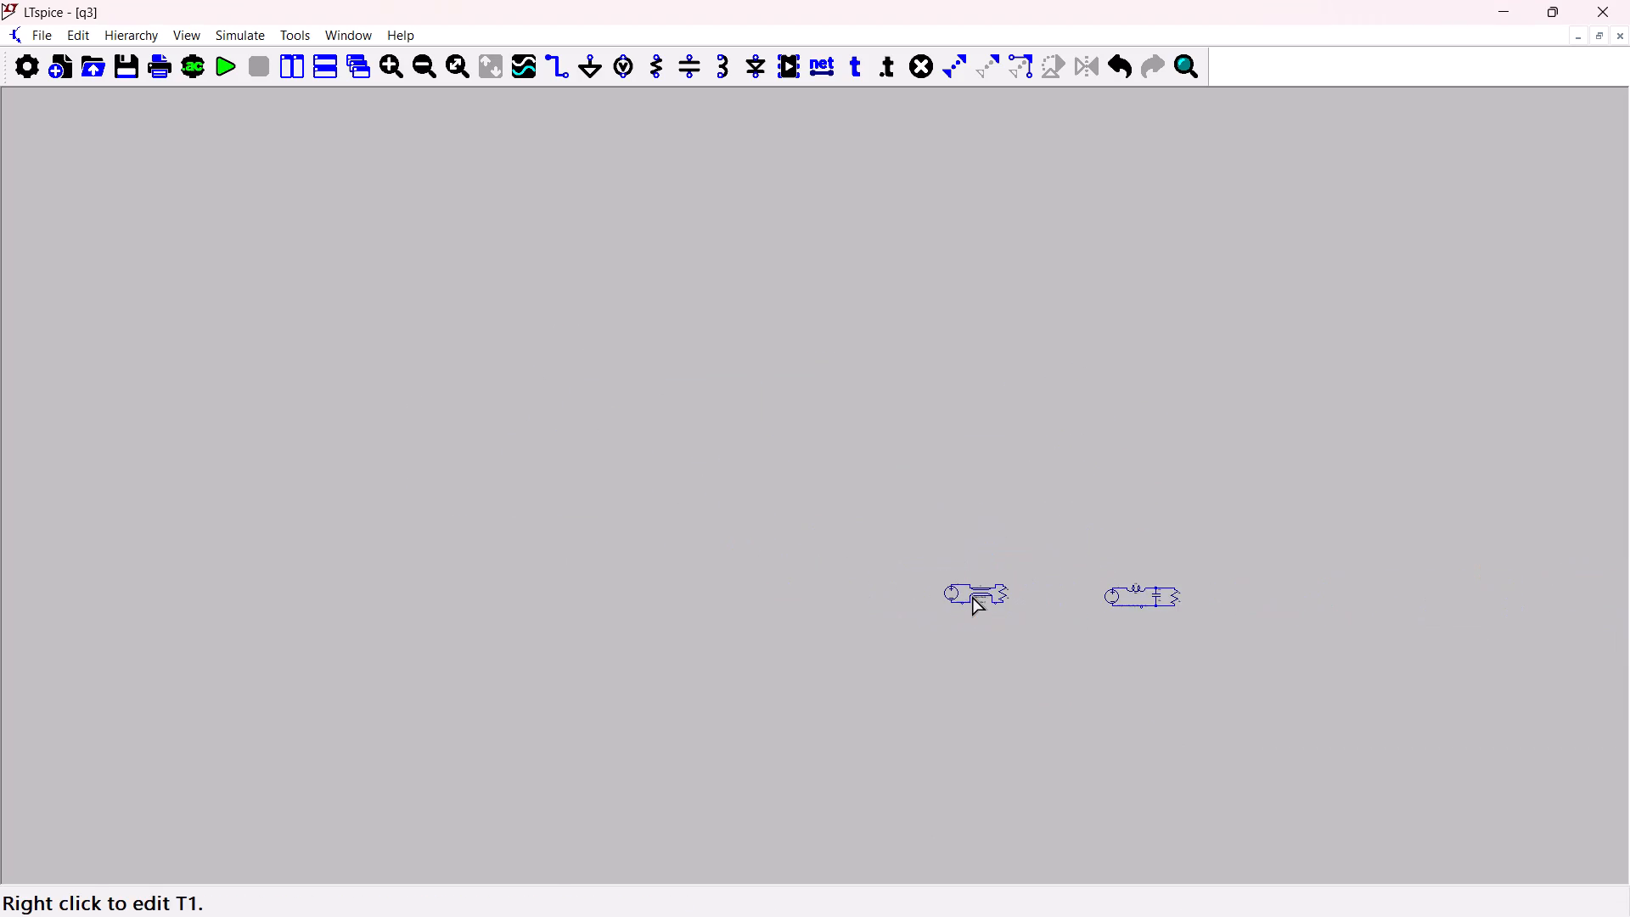
scroll(971, 594, "up", 4, "ctrl")
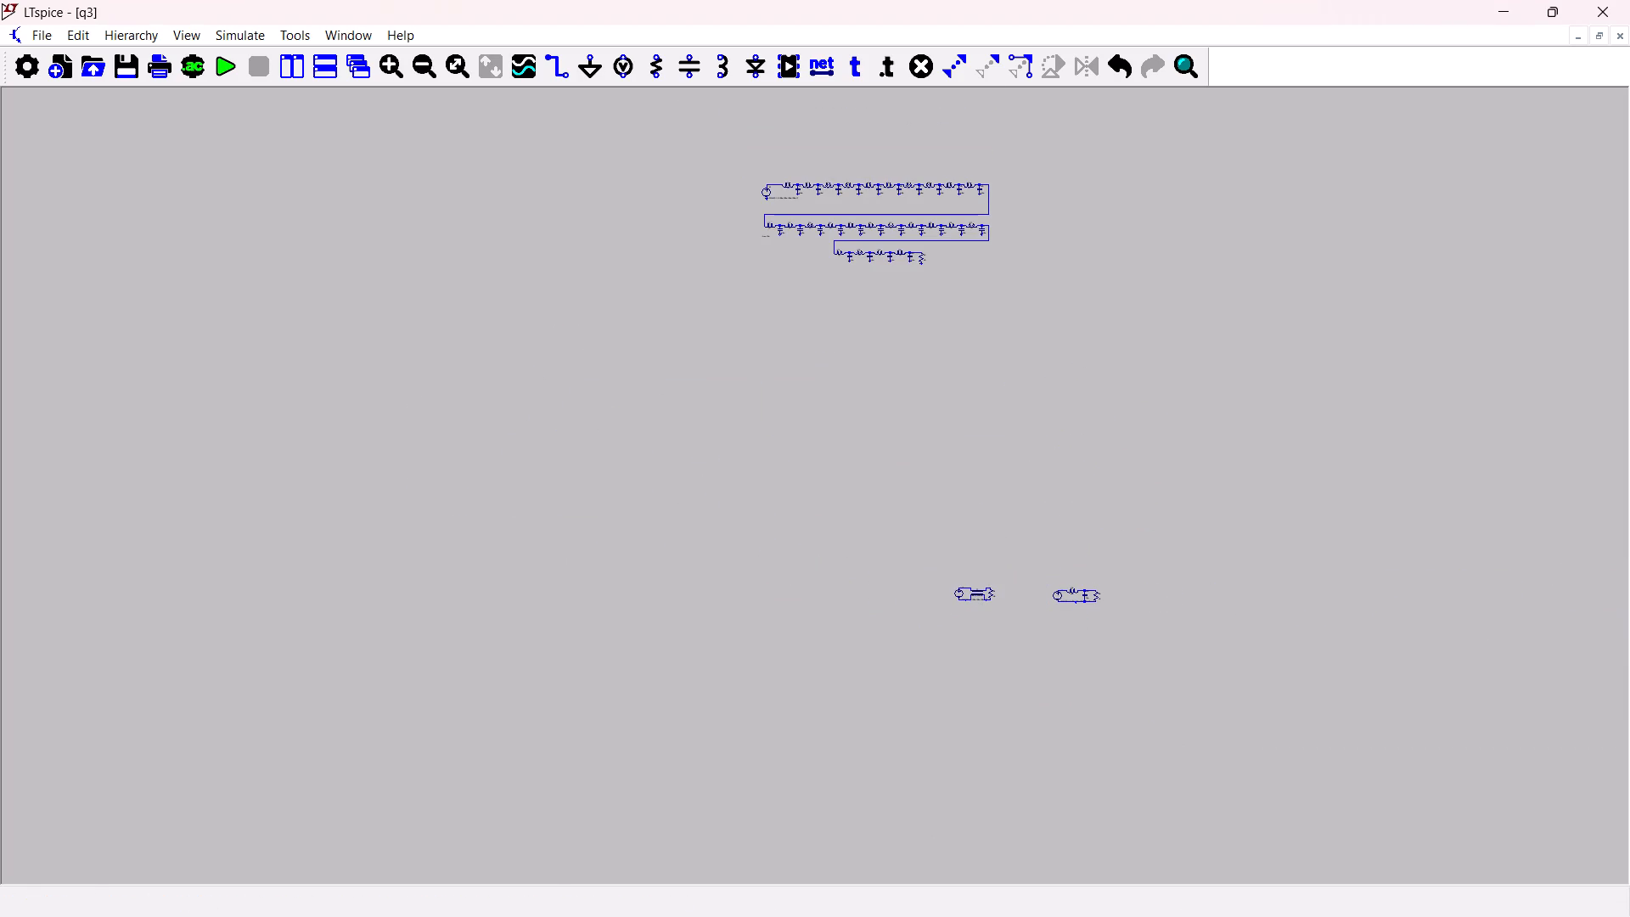
left_click(1001, 69)
left_click_drag(926, 545, 1116, 636)
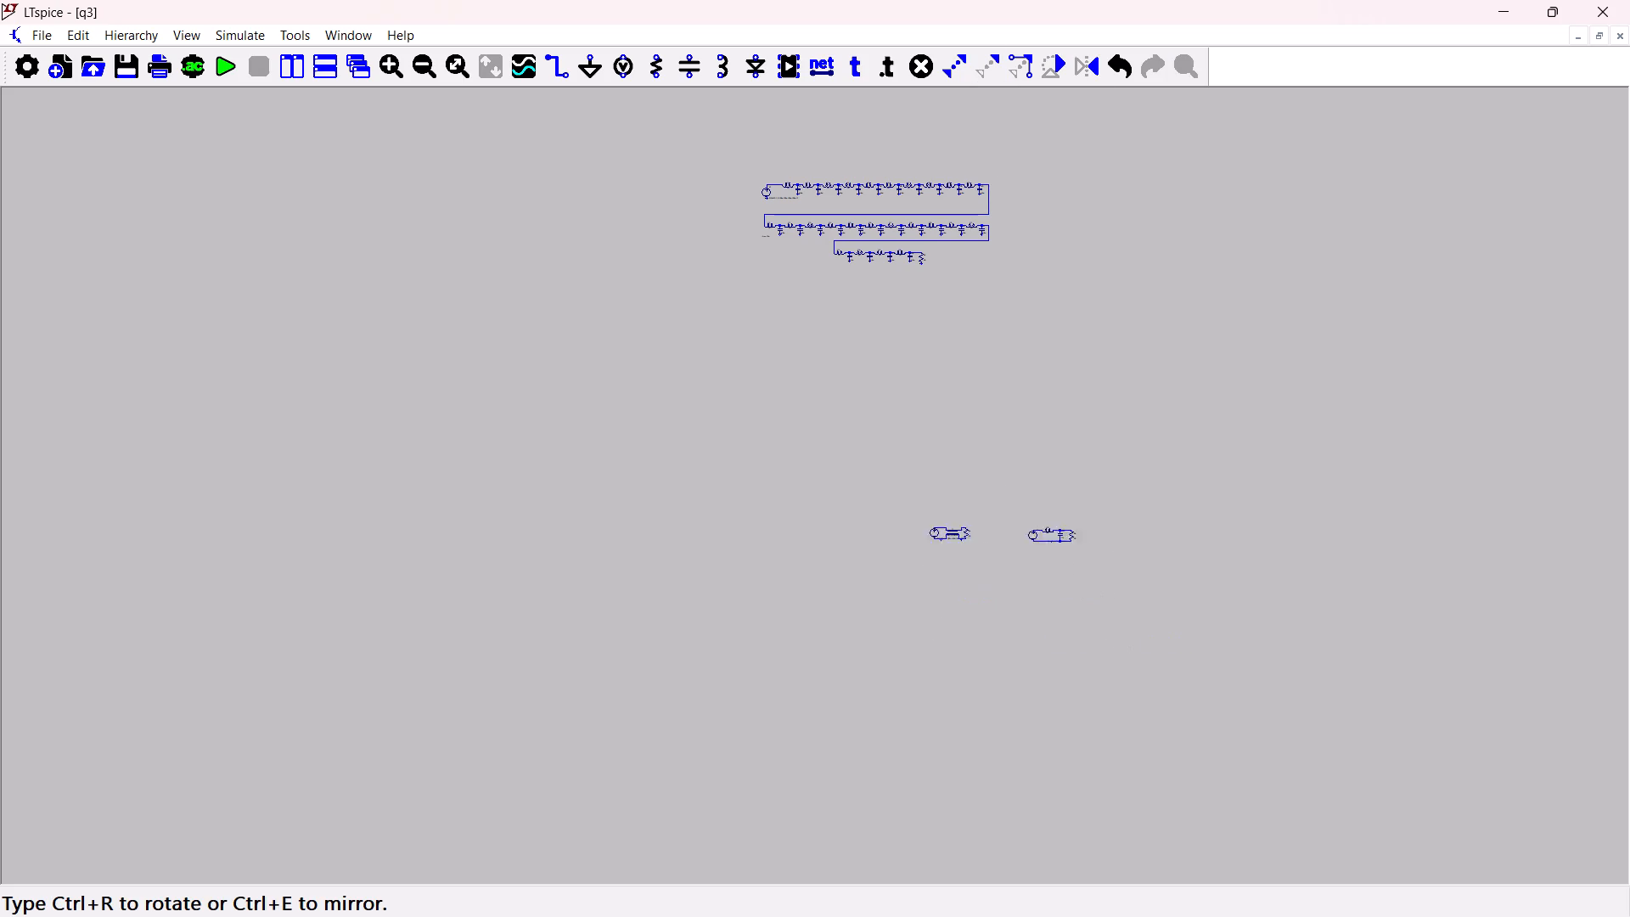
left_click(868, 308)
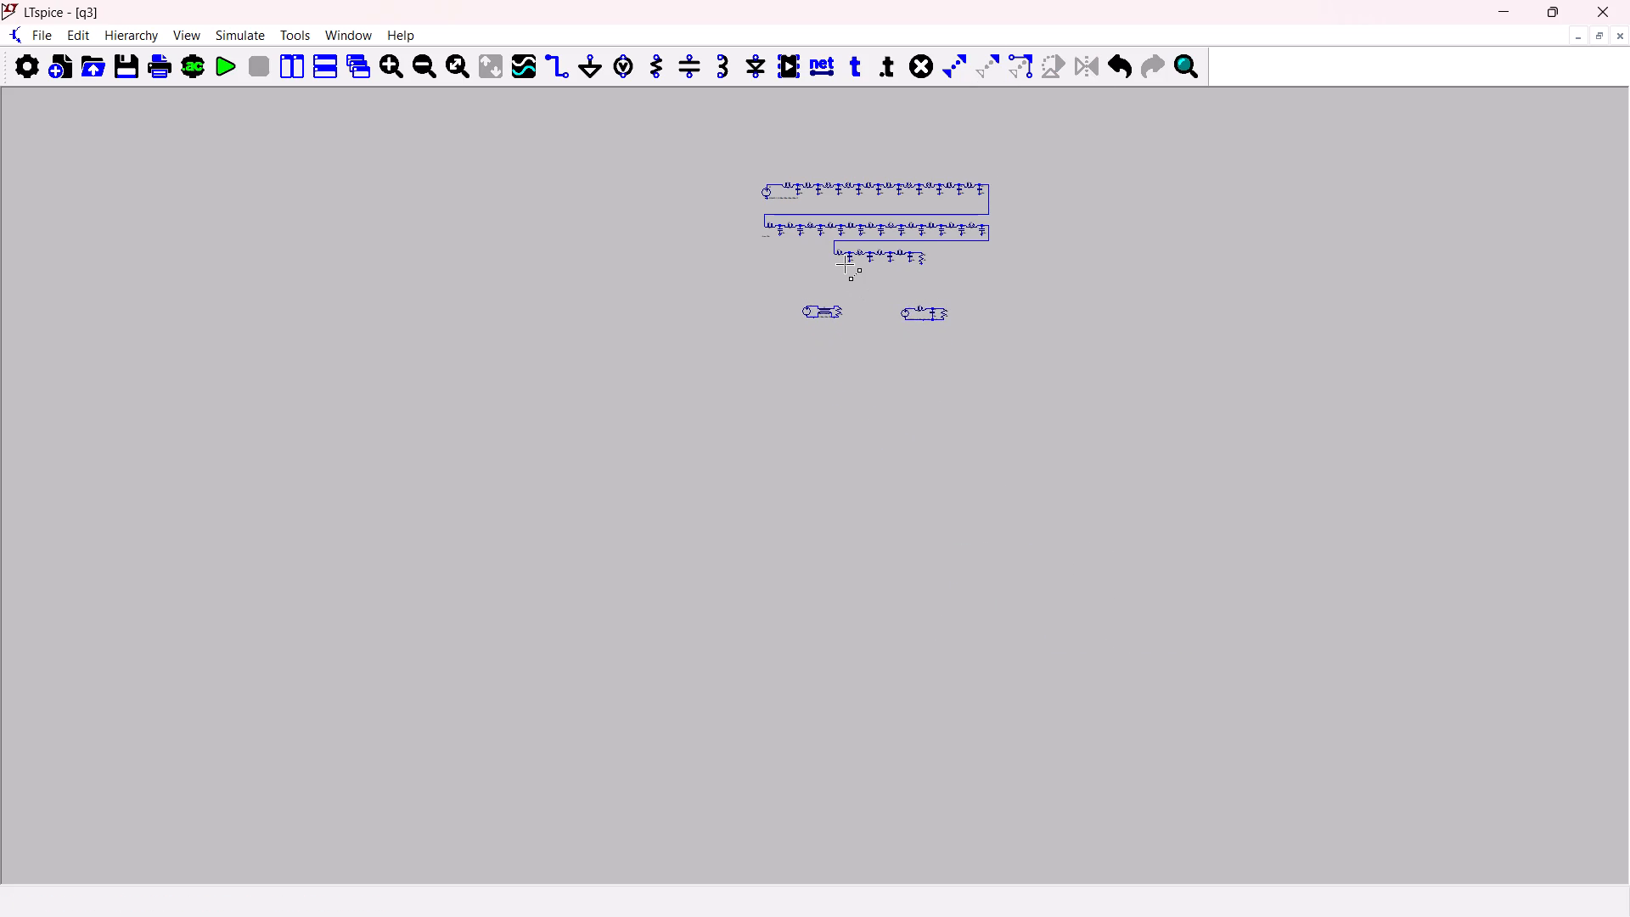
key("Escape")
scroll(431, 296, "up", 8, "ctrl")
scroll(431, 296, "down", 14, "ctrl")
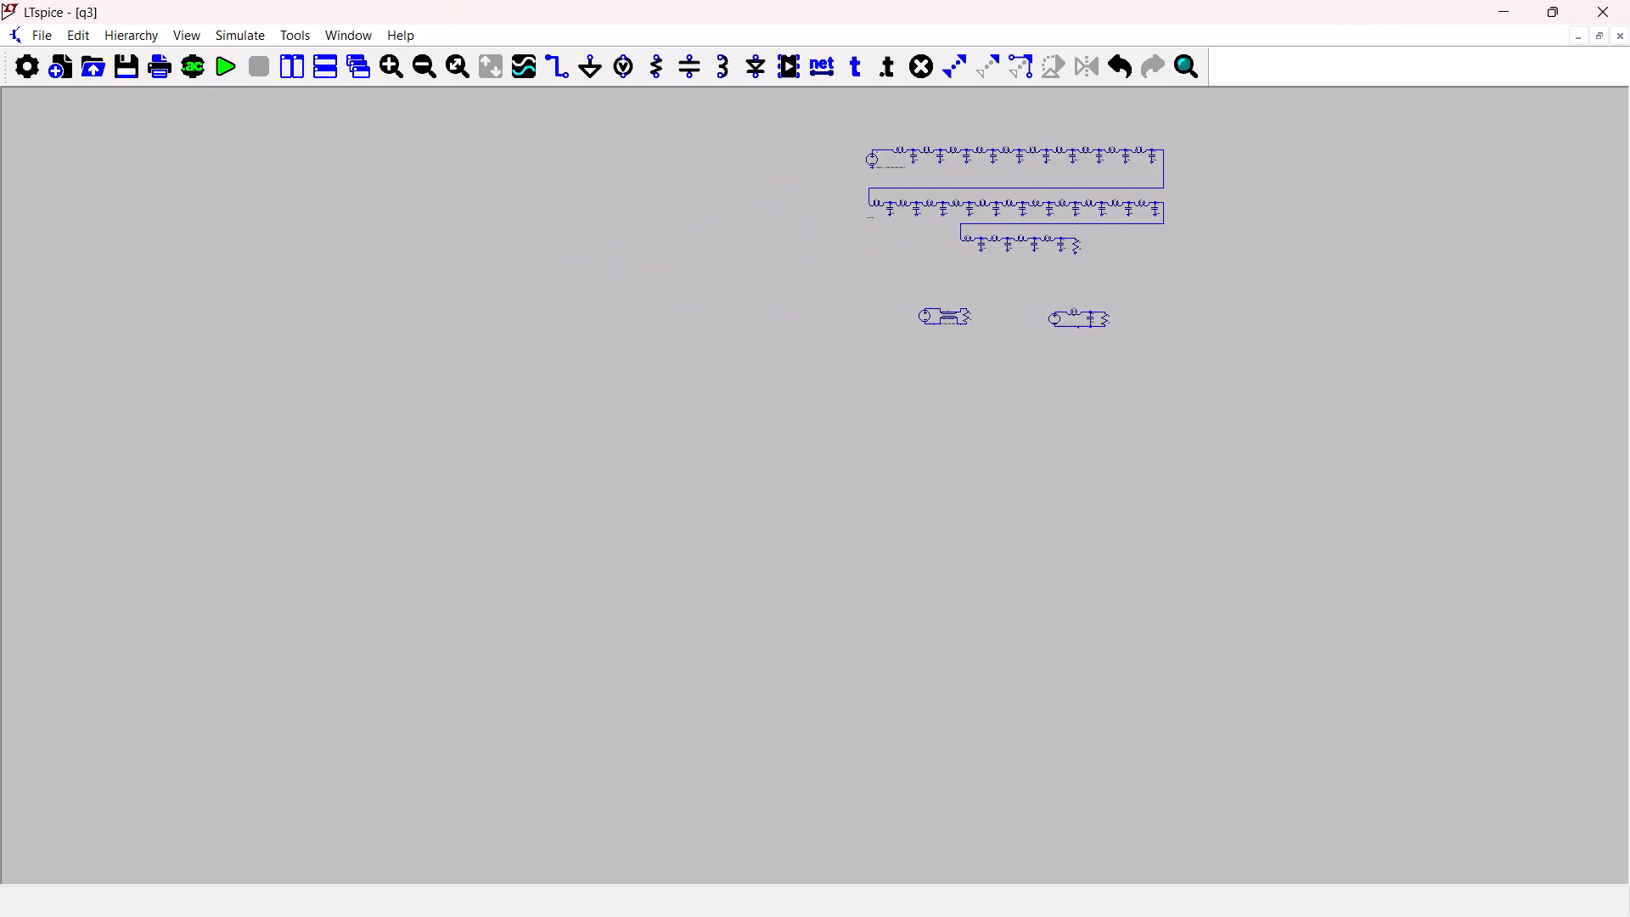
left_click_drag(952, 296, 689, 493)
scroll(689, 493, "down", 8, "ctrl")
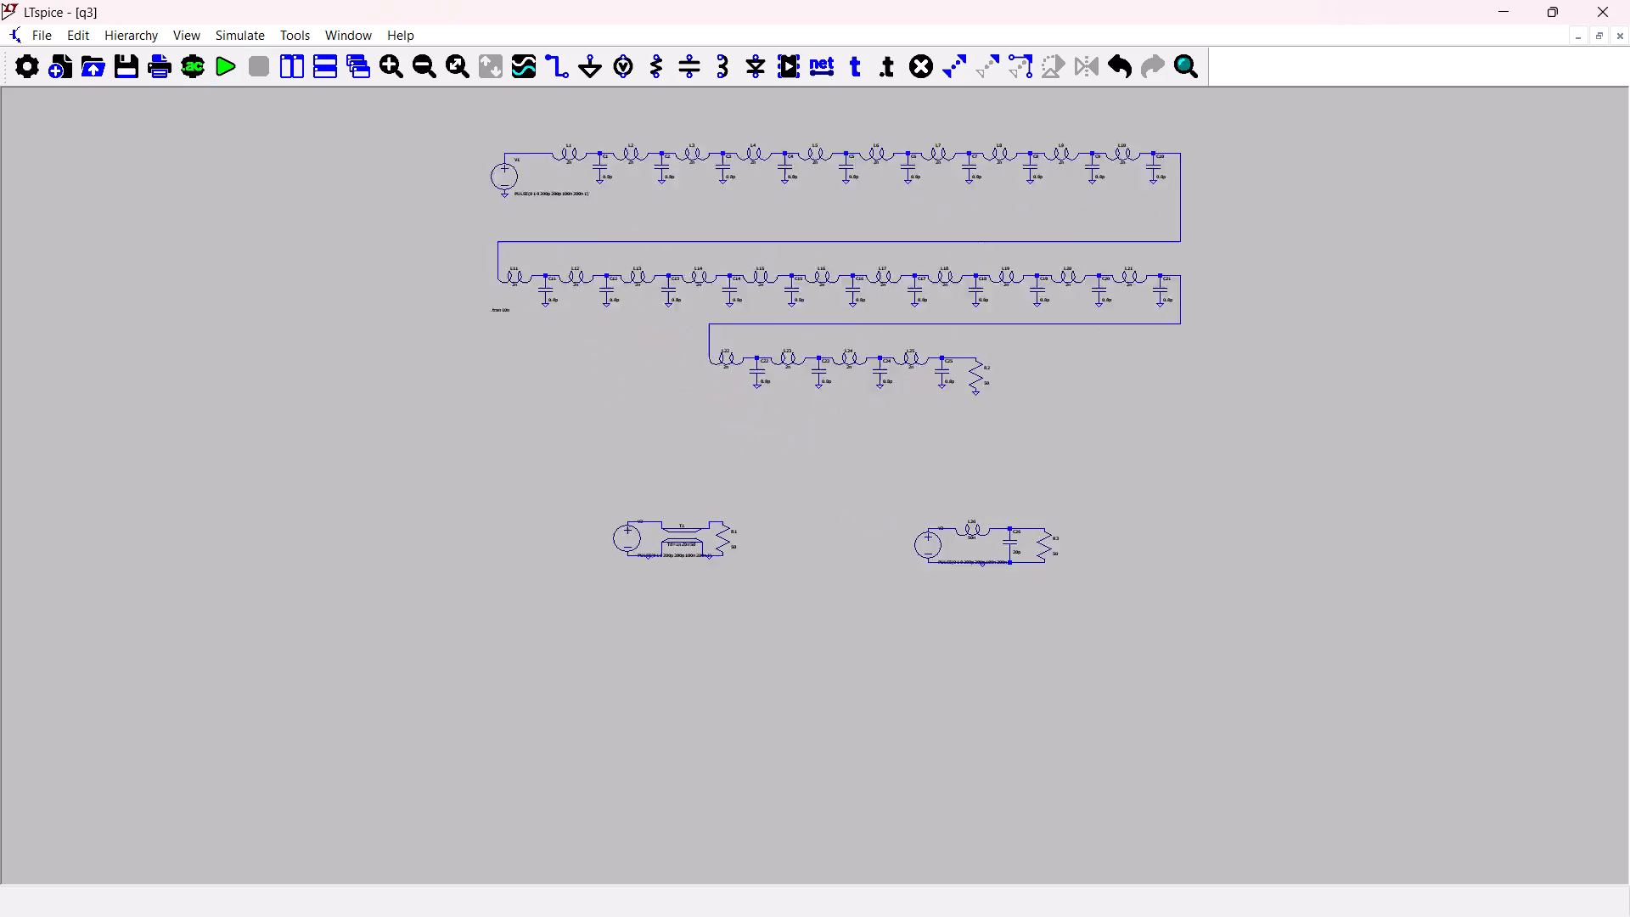
Set the inductance of L26 in the single-section LC circuit to 10n.
scroll(689, 493, "down", 4, "ctrl")
left_click_drag(682, 425, 608, 588)
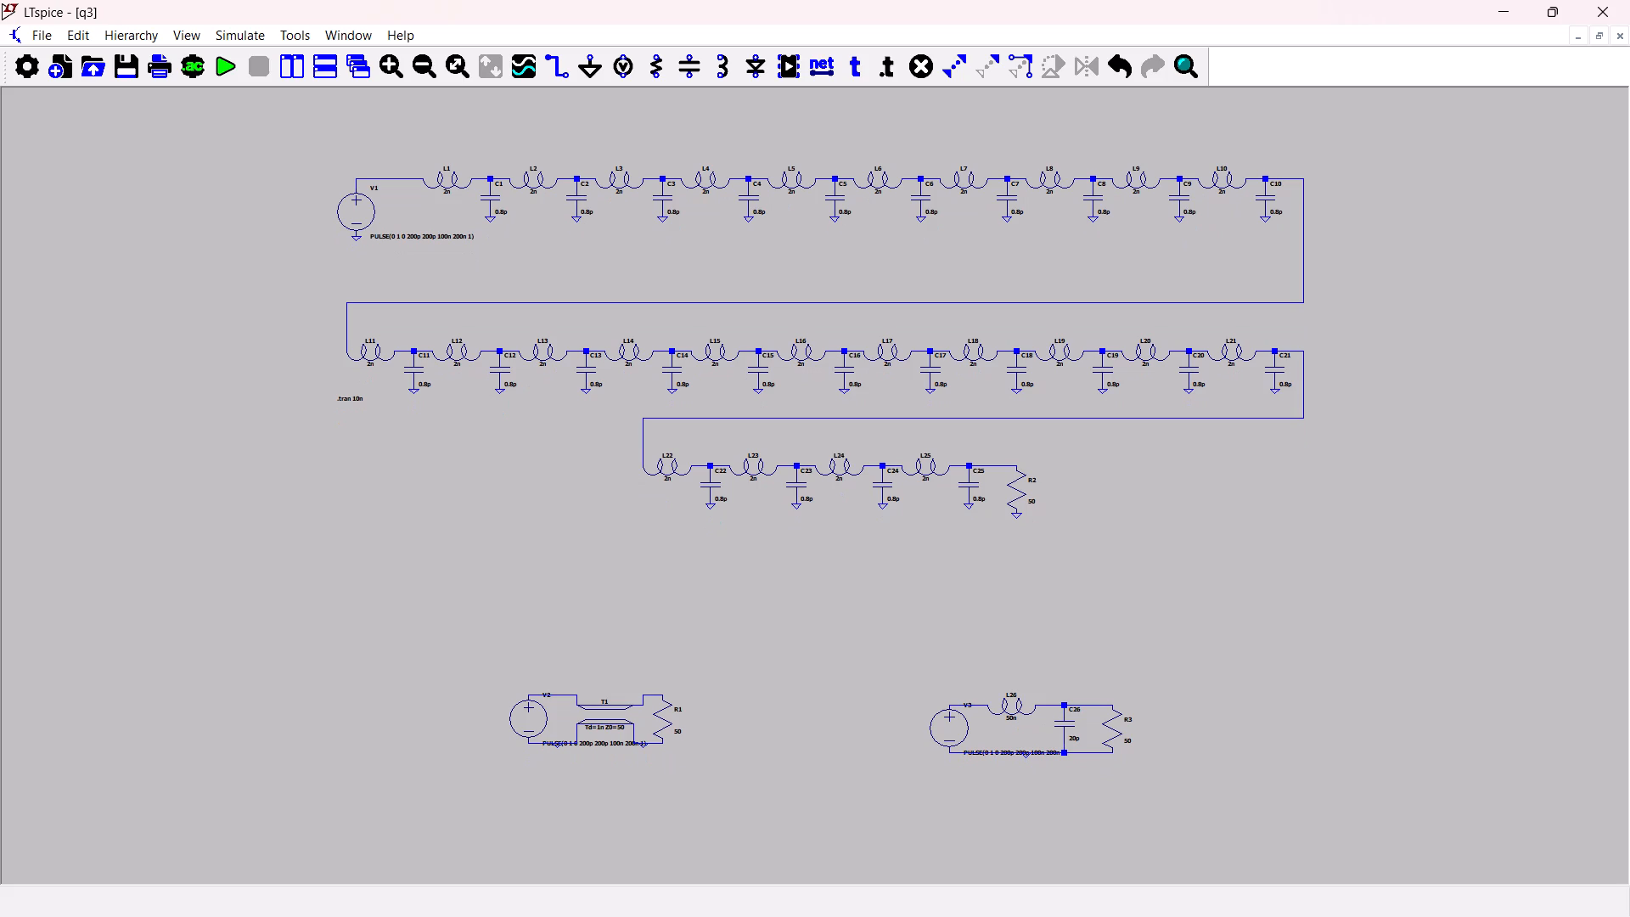
scroll(958, 695, "down", 7, "ctrl")
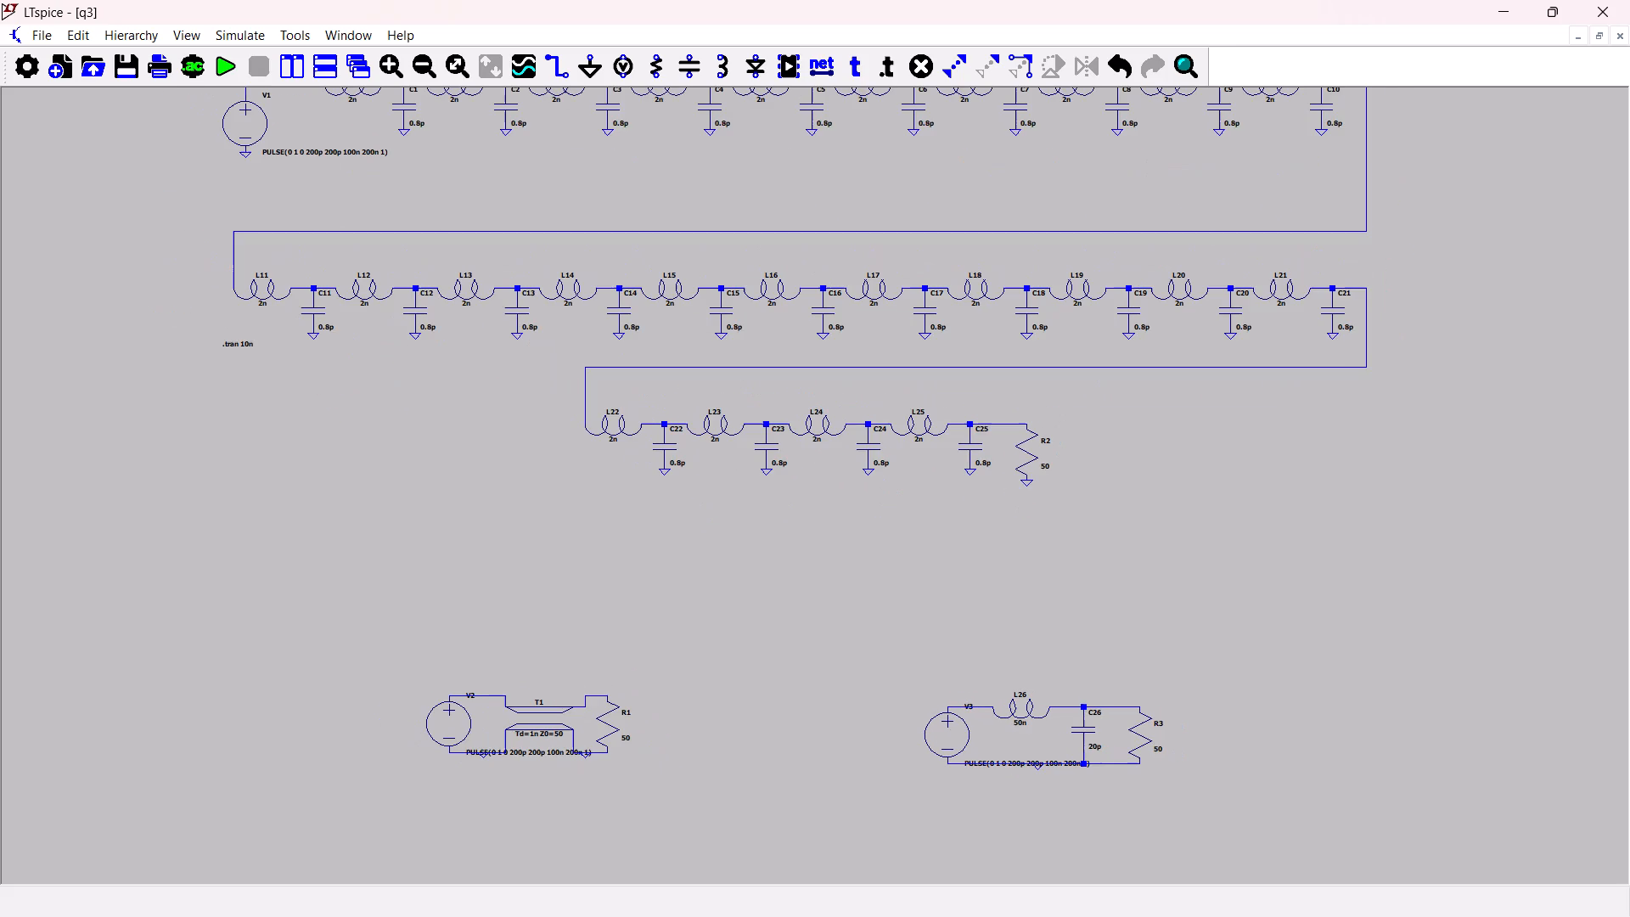
left_click_drag(958, 695, 961, 755)
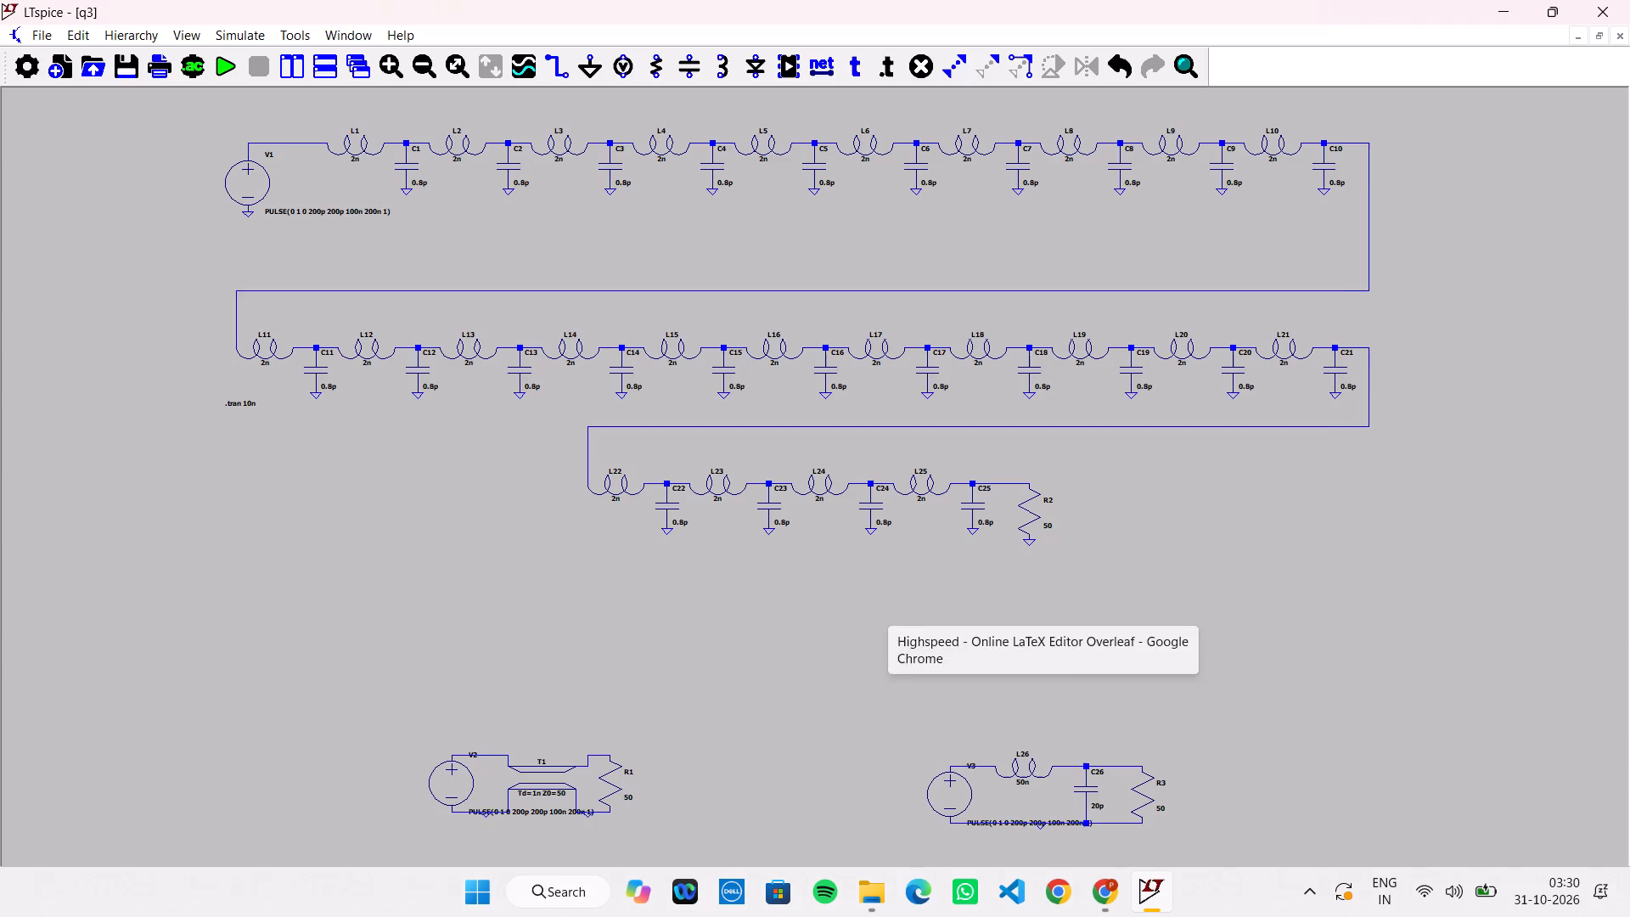
right_click(1024, 762)
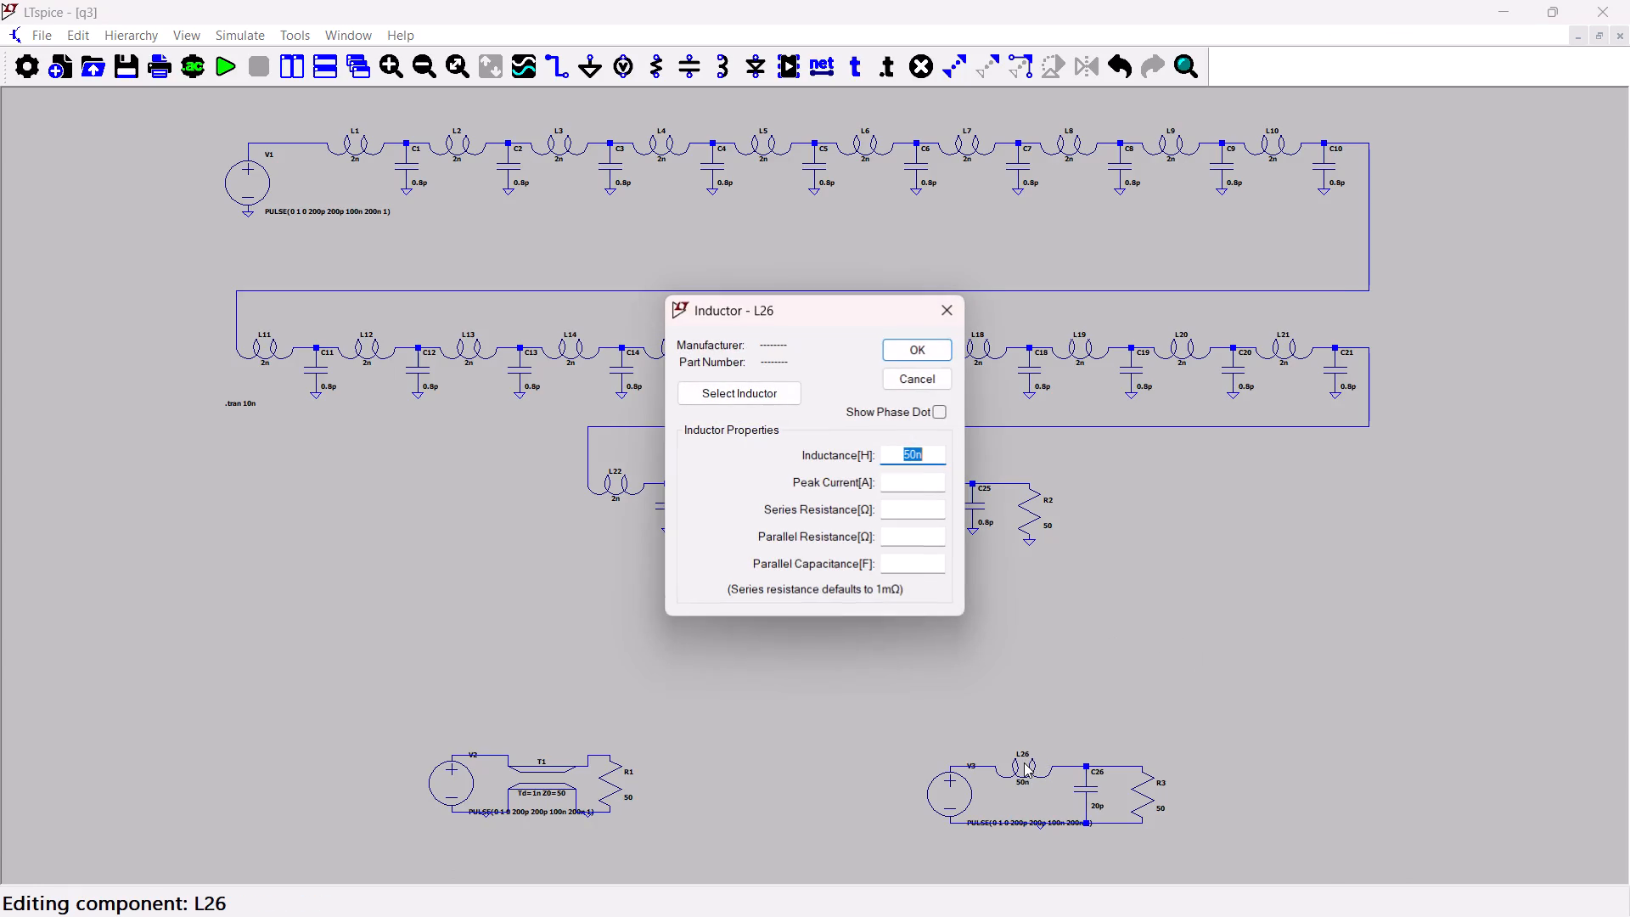
key("BackSpace")
type("10")
key("n")
key("Return")
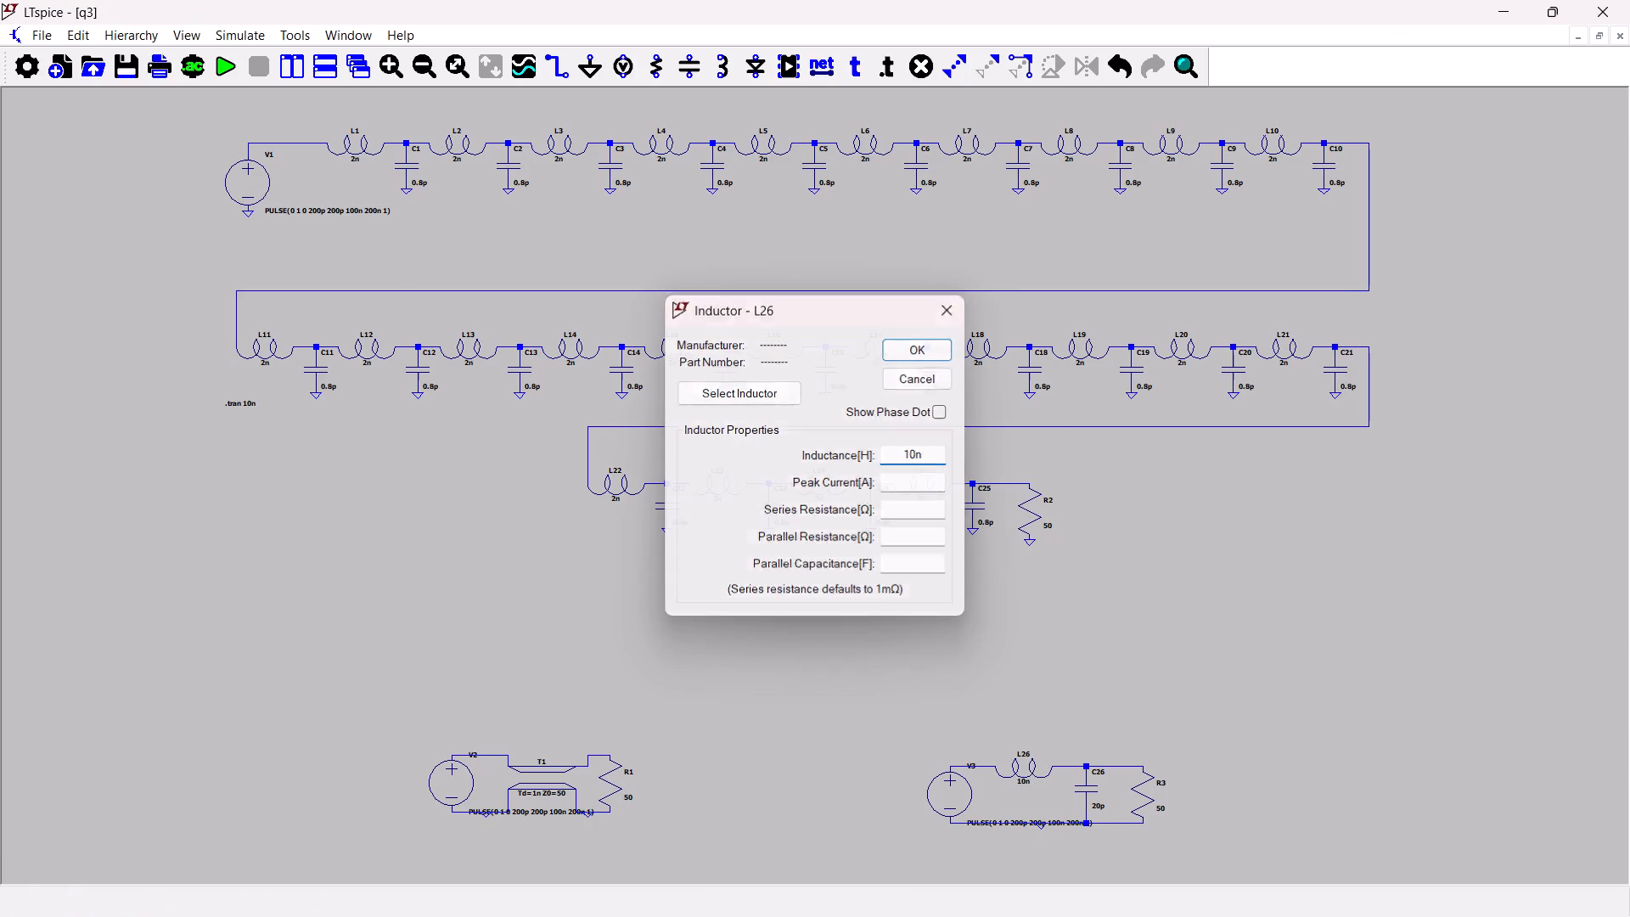
Set the capacitance of C26 in the single-section LC circuit to 4p.
right_click(1082, 791)
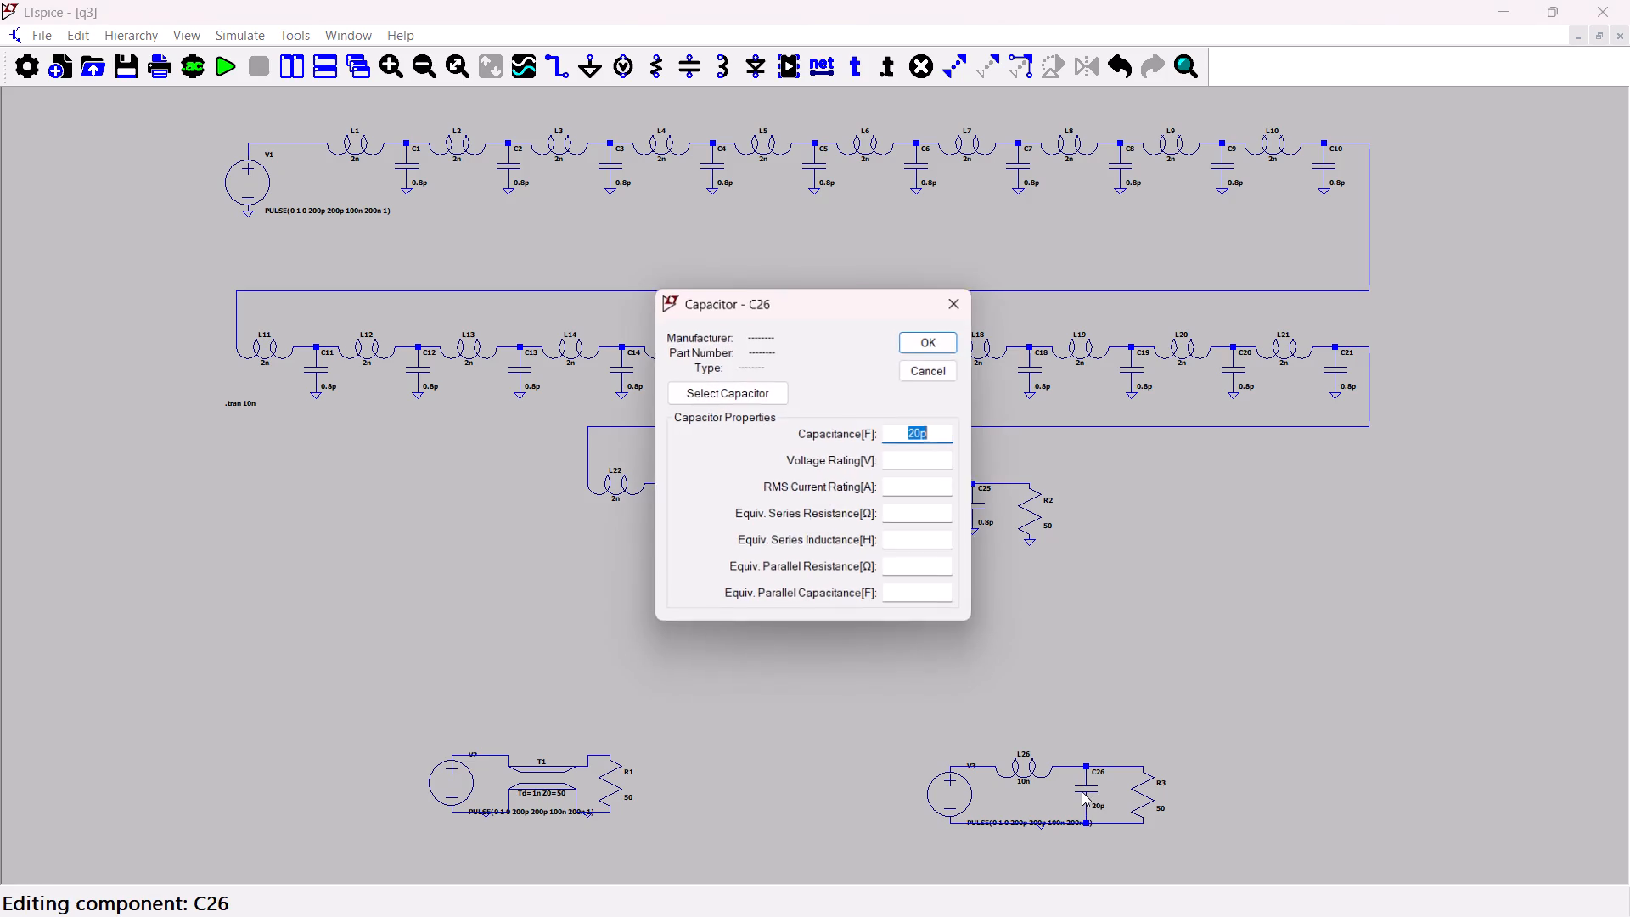
key("BackSpace")
key("4")
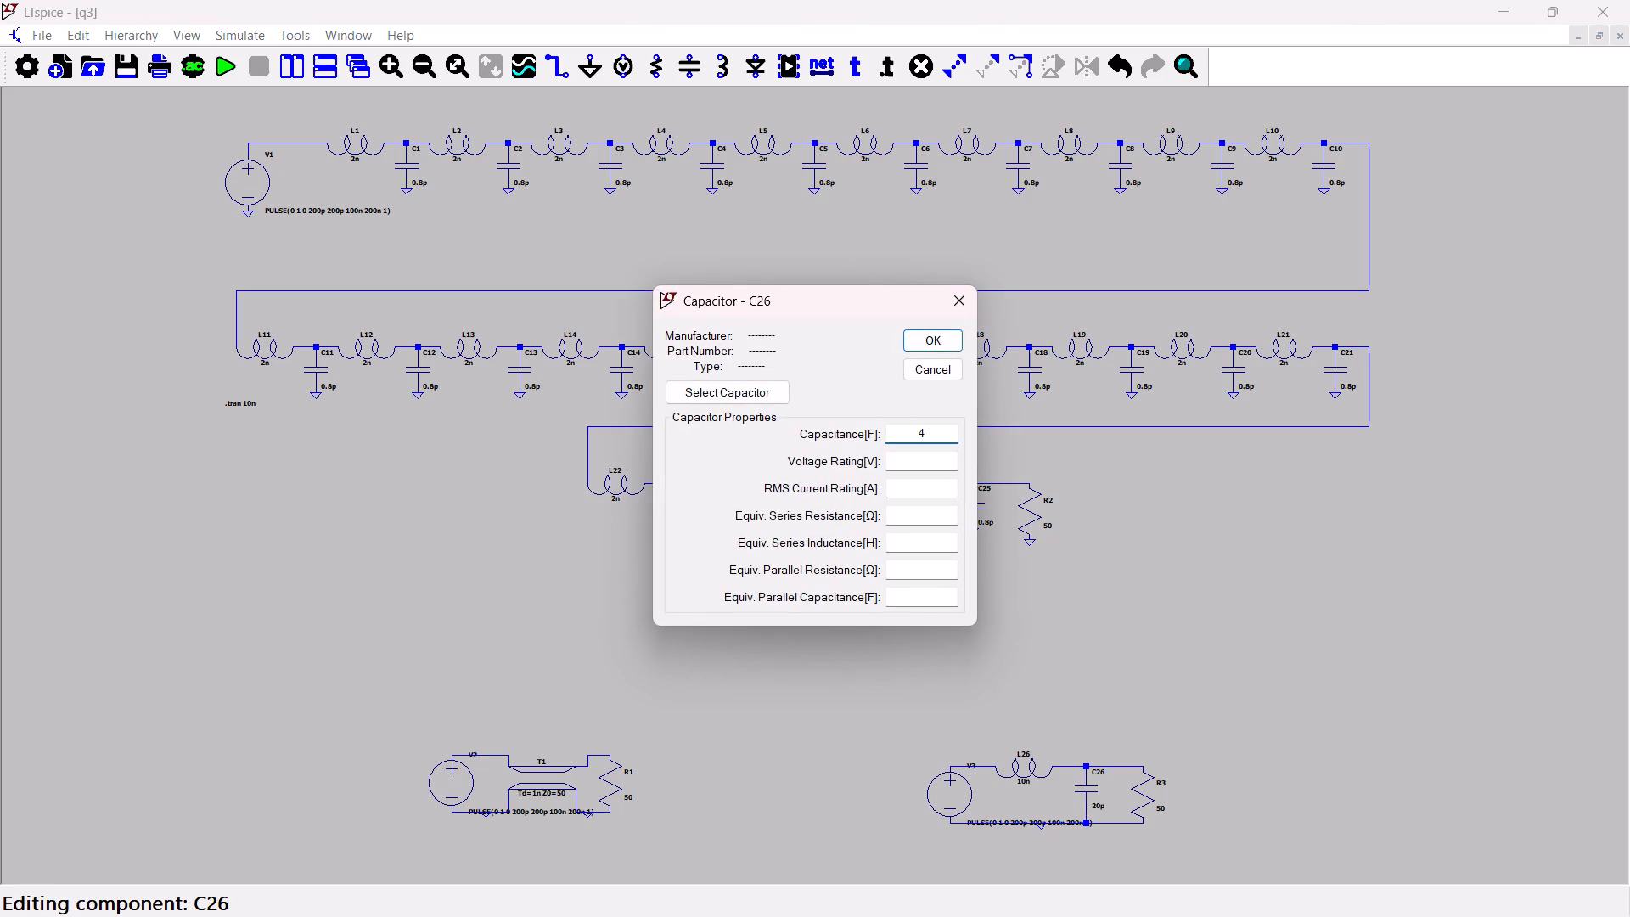
key("n")
key("BackSpace")
key("p")
key("Return")
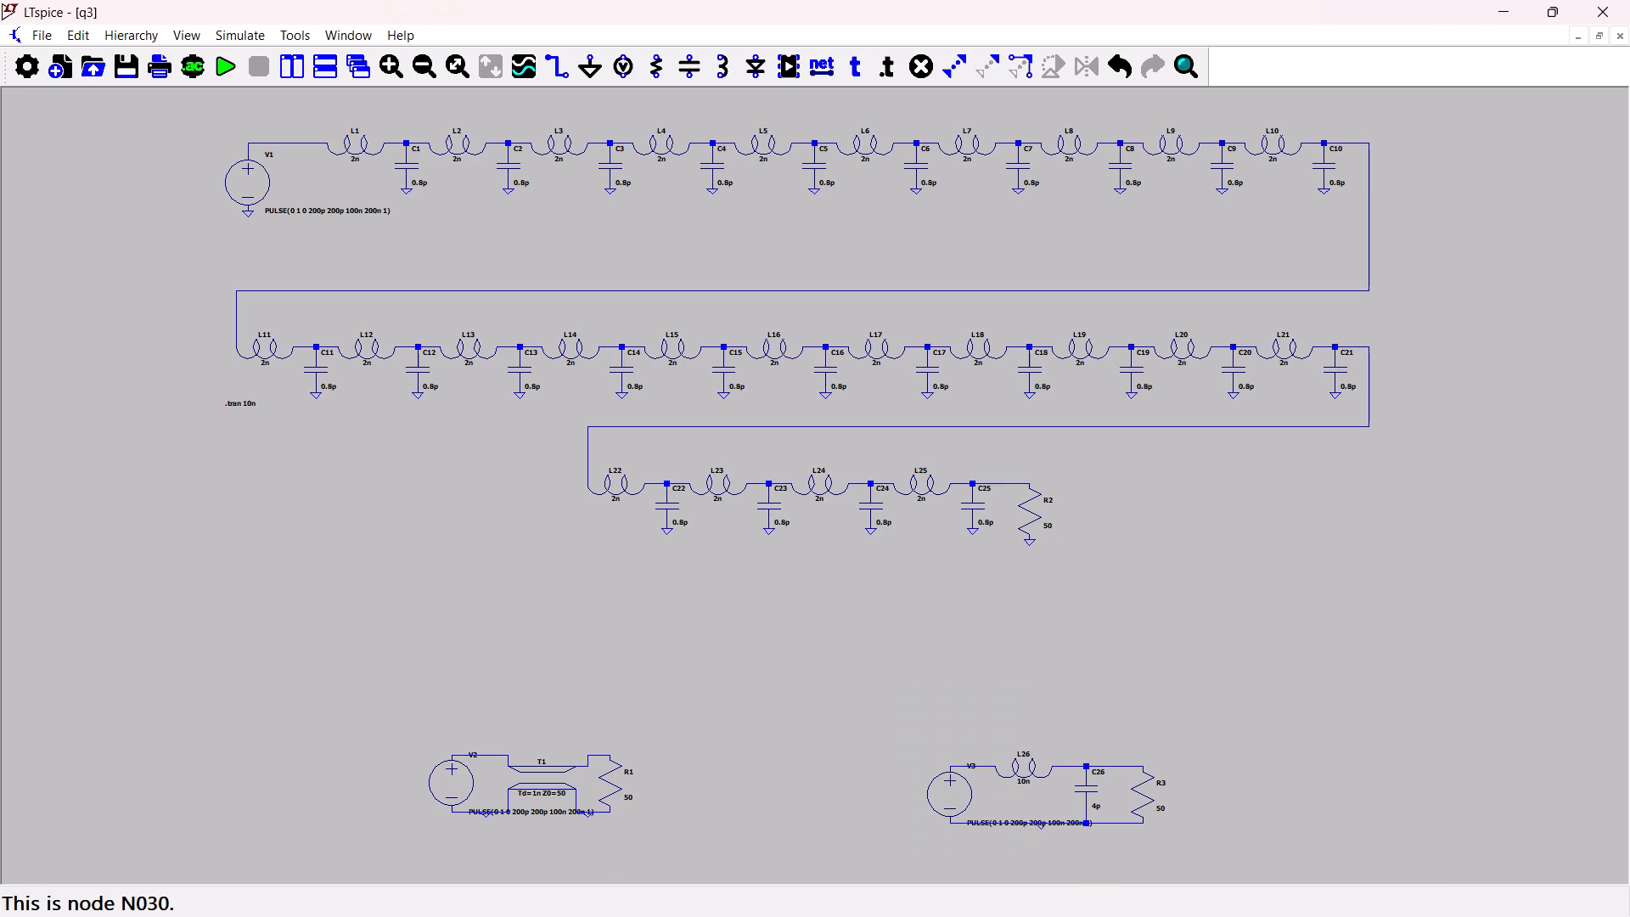
Delete load resistor R3 from the end of the LC circuit driven by V3.
left_click(927, 74)
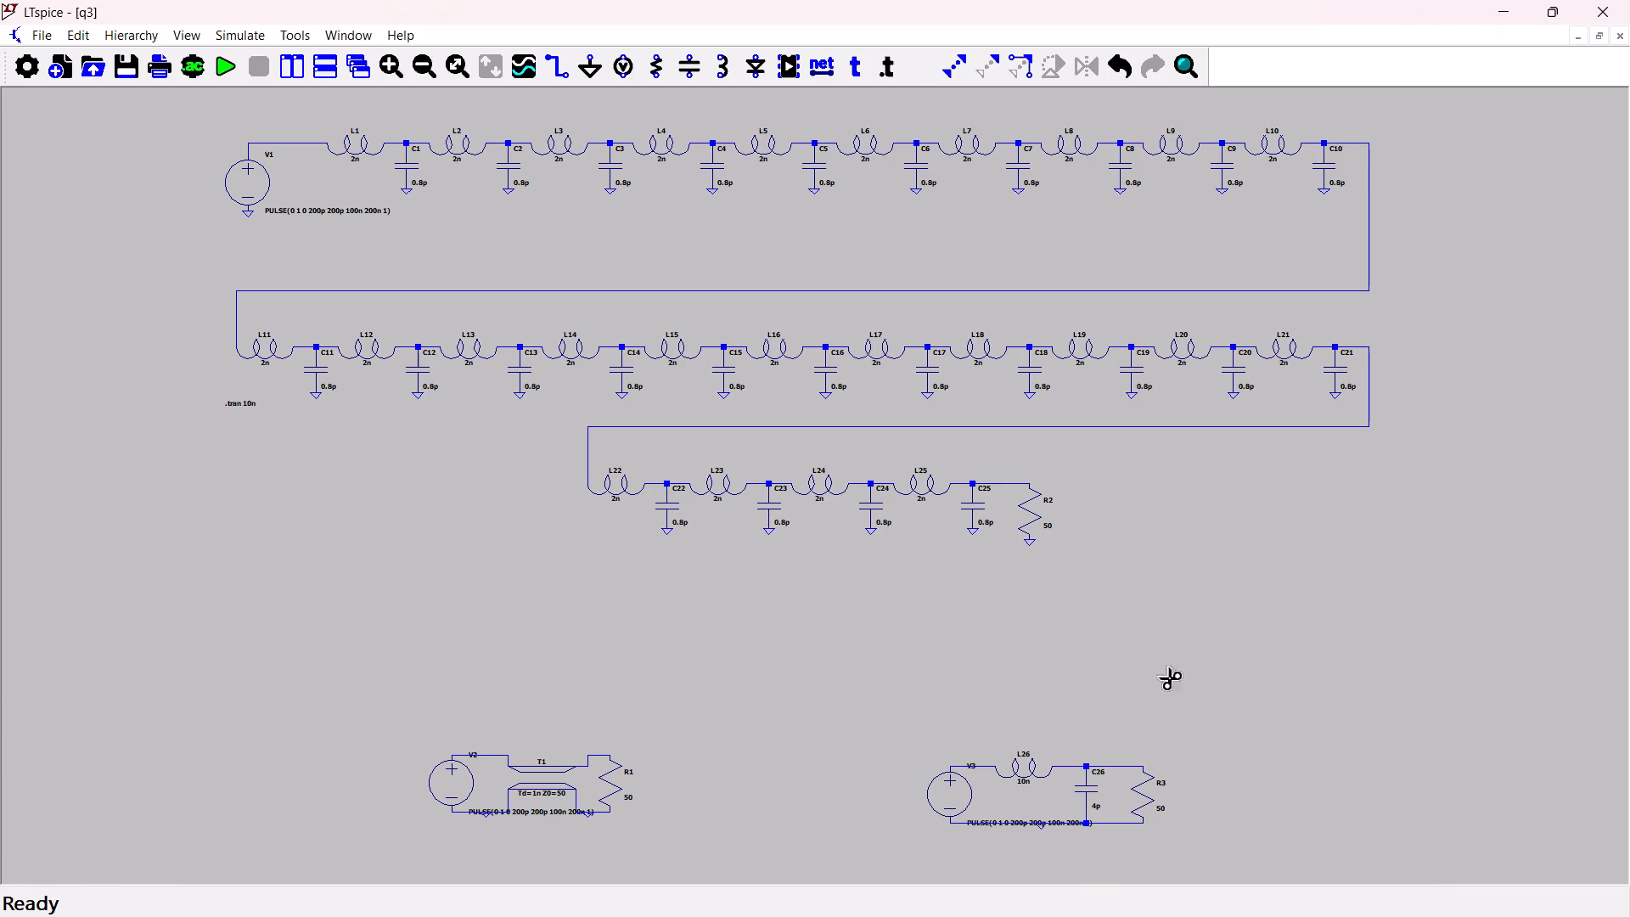
left_click(1148, 798)
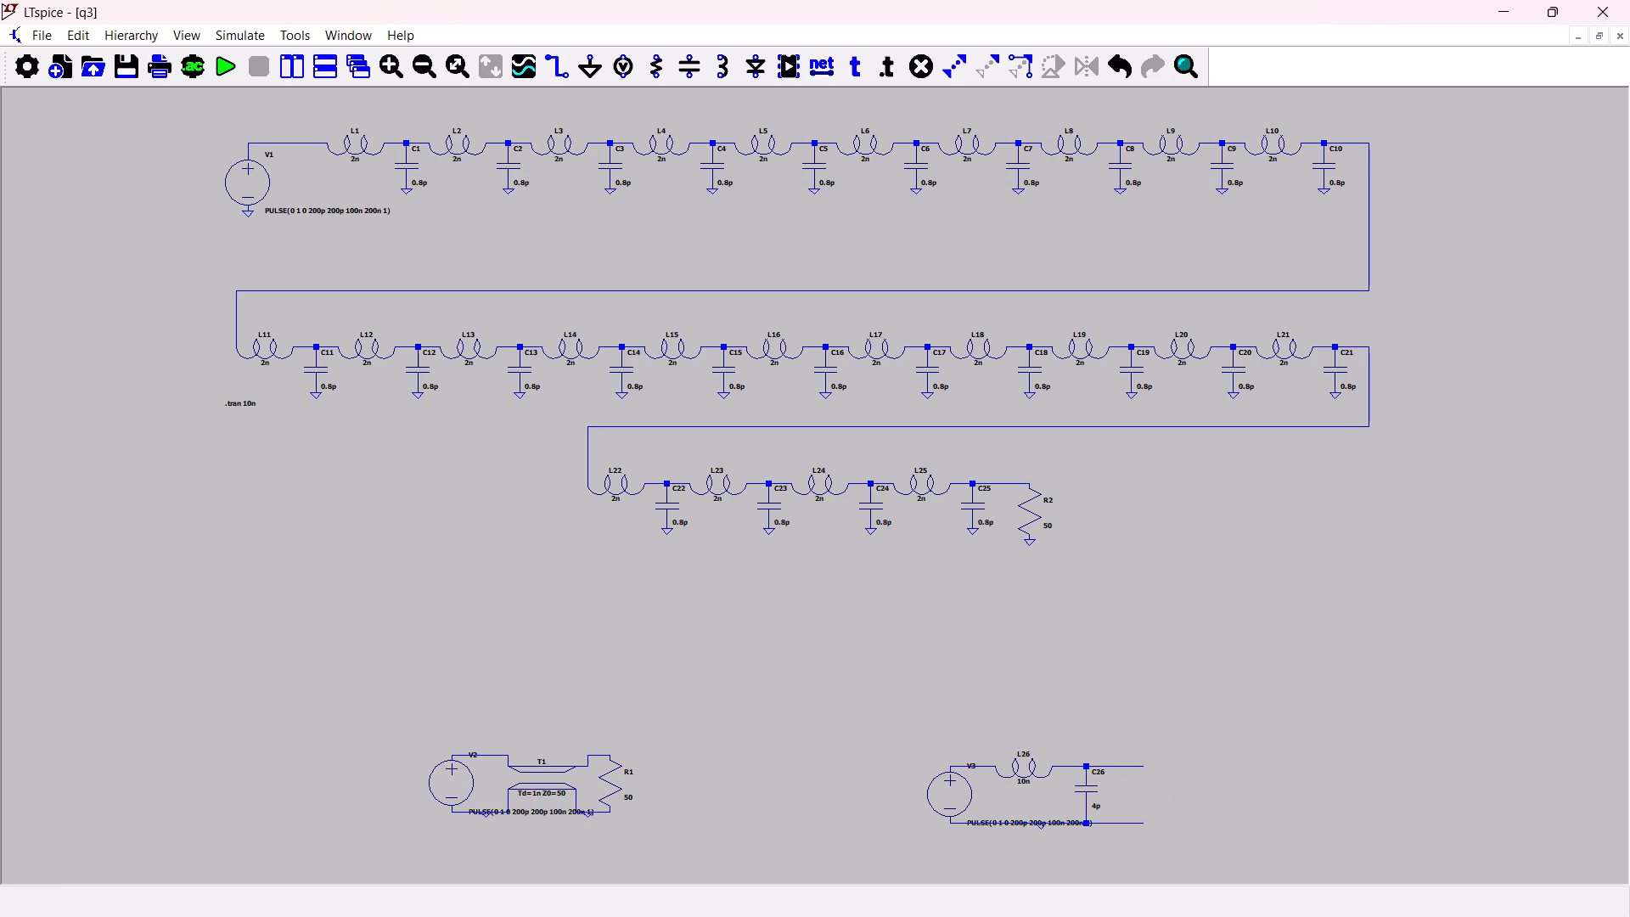
key("Escape")
Duplicate the L26 and C26 section and place the copy just beyond C26, level with the original.
left_click_drag(1051, 800, 992, 742)
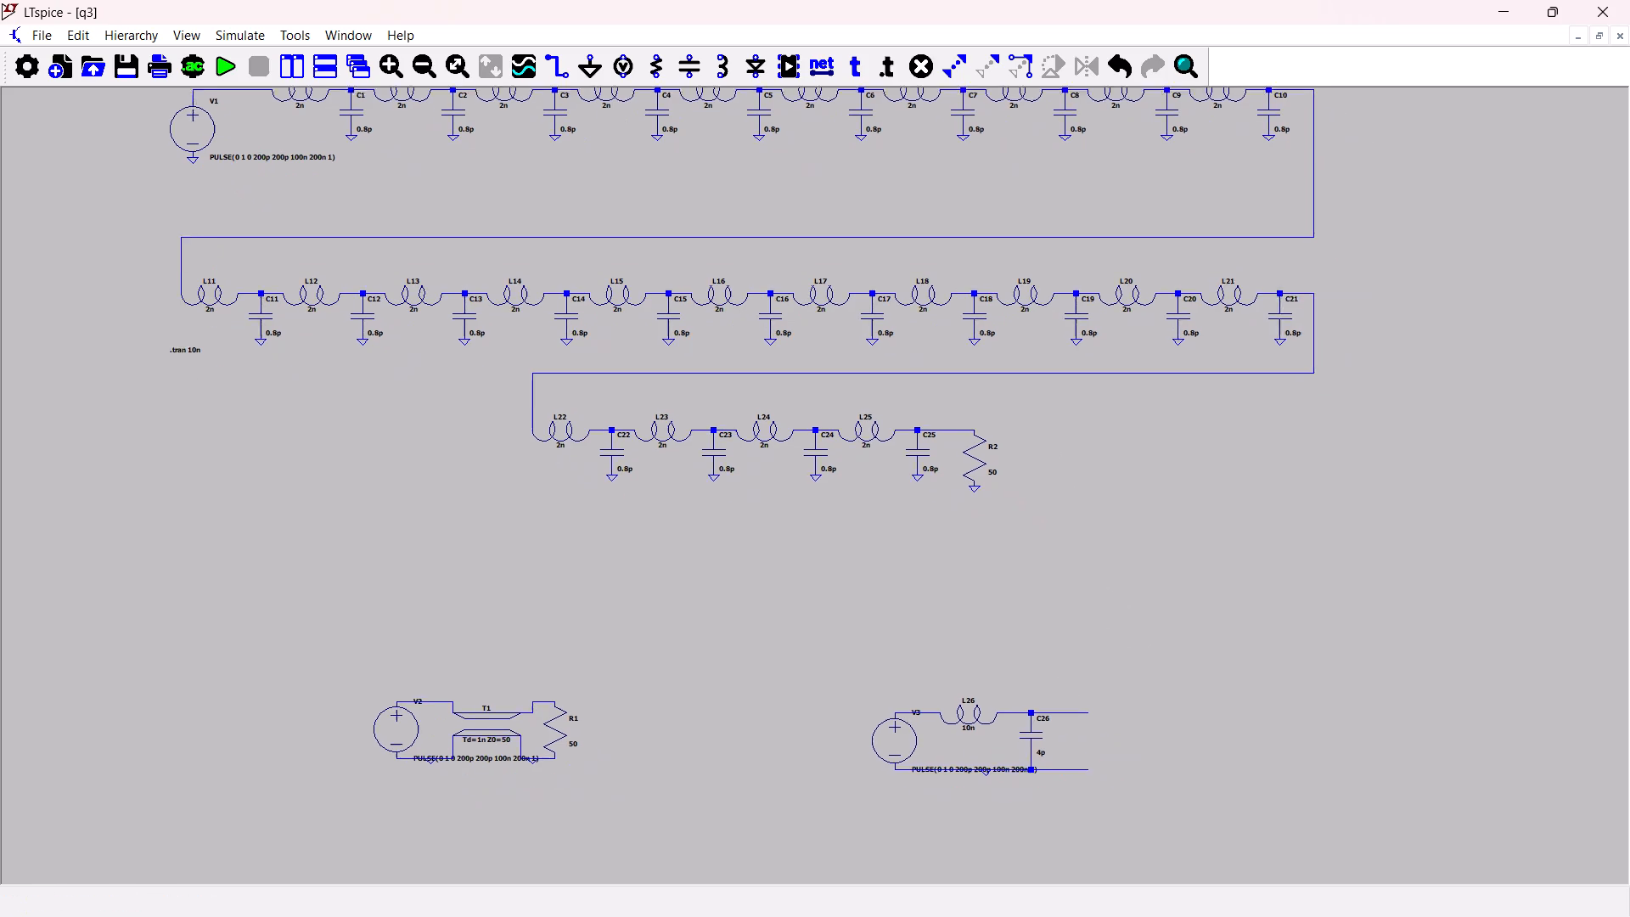
left_click_drag(992, 742, 903, 638)
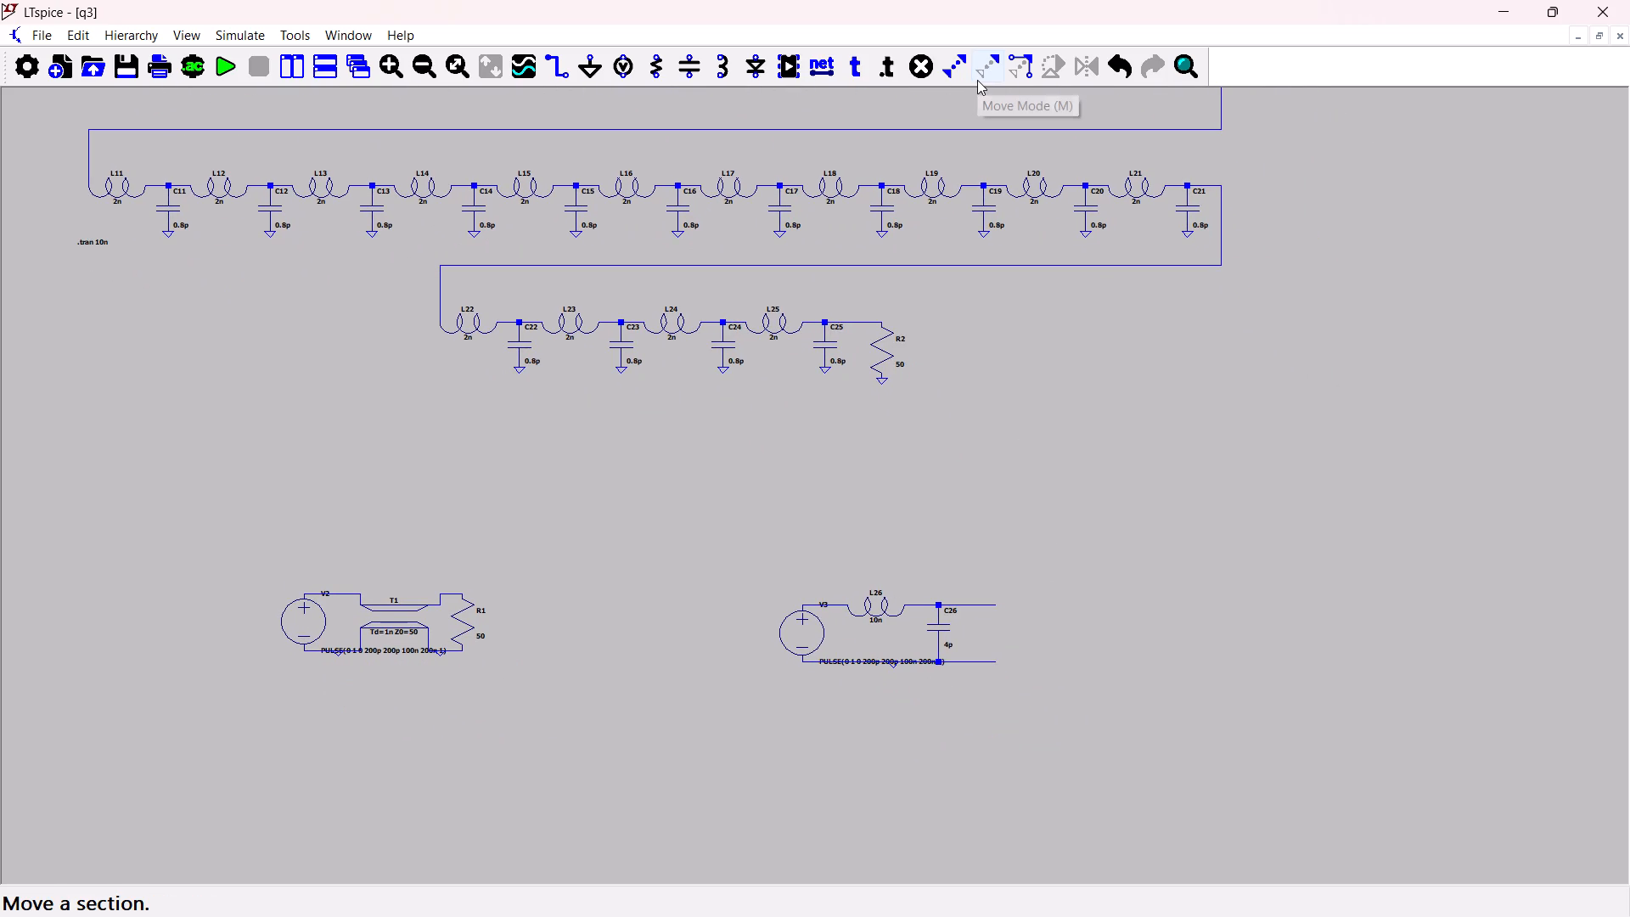
left_click(947, 66)
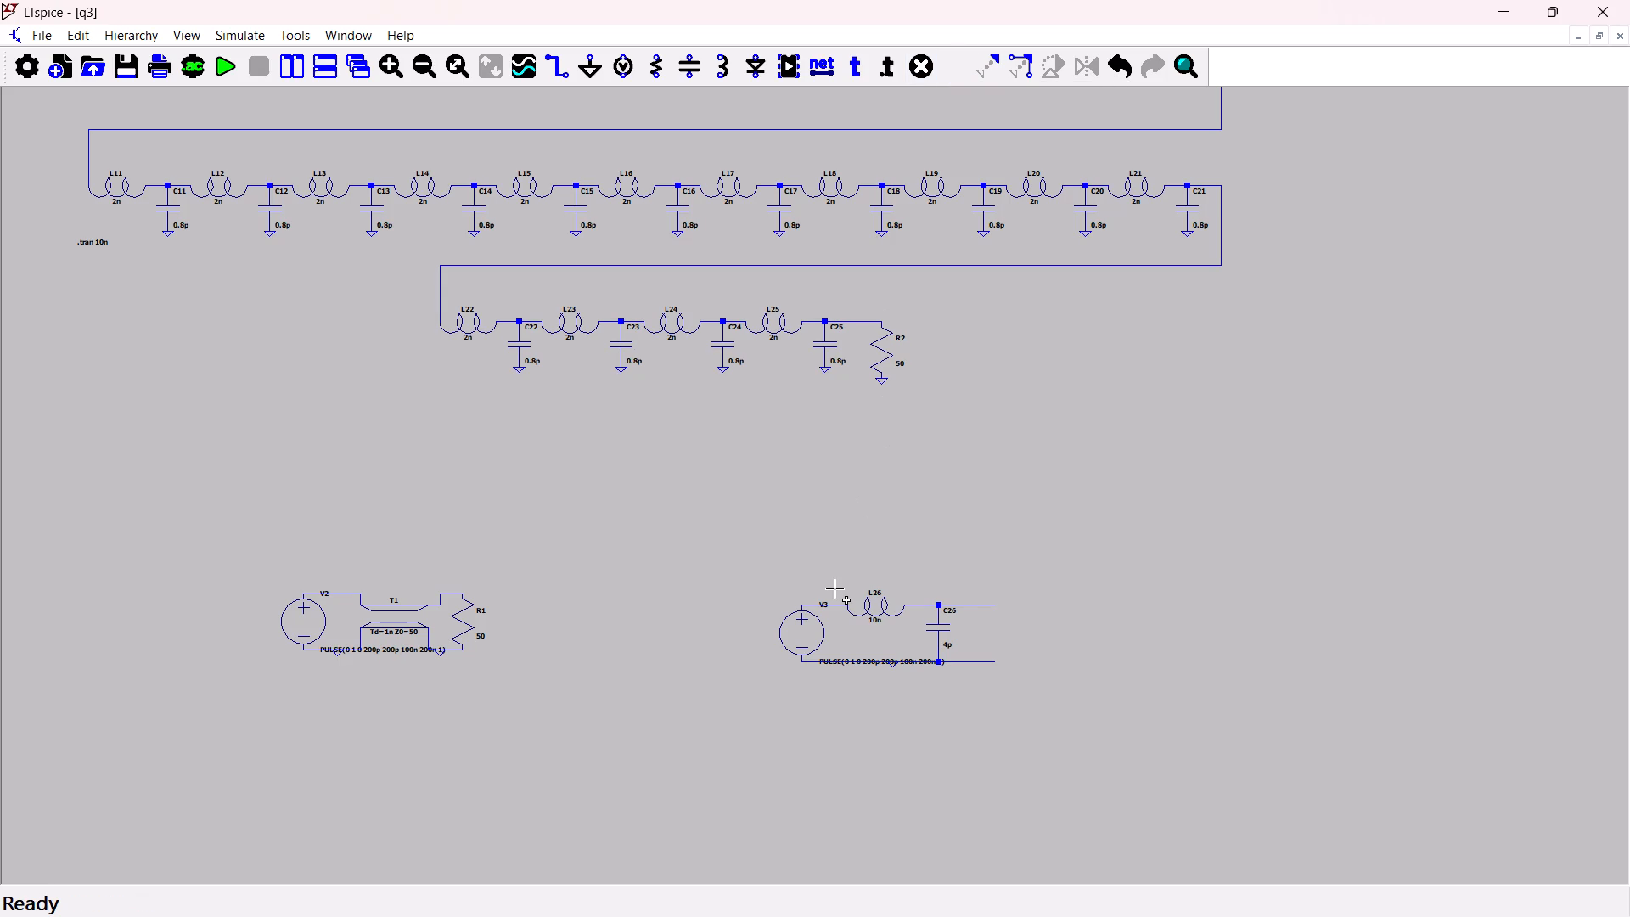
left_click_drag(835, 579, 962, 663)
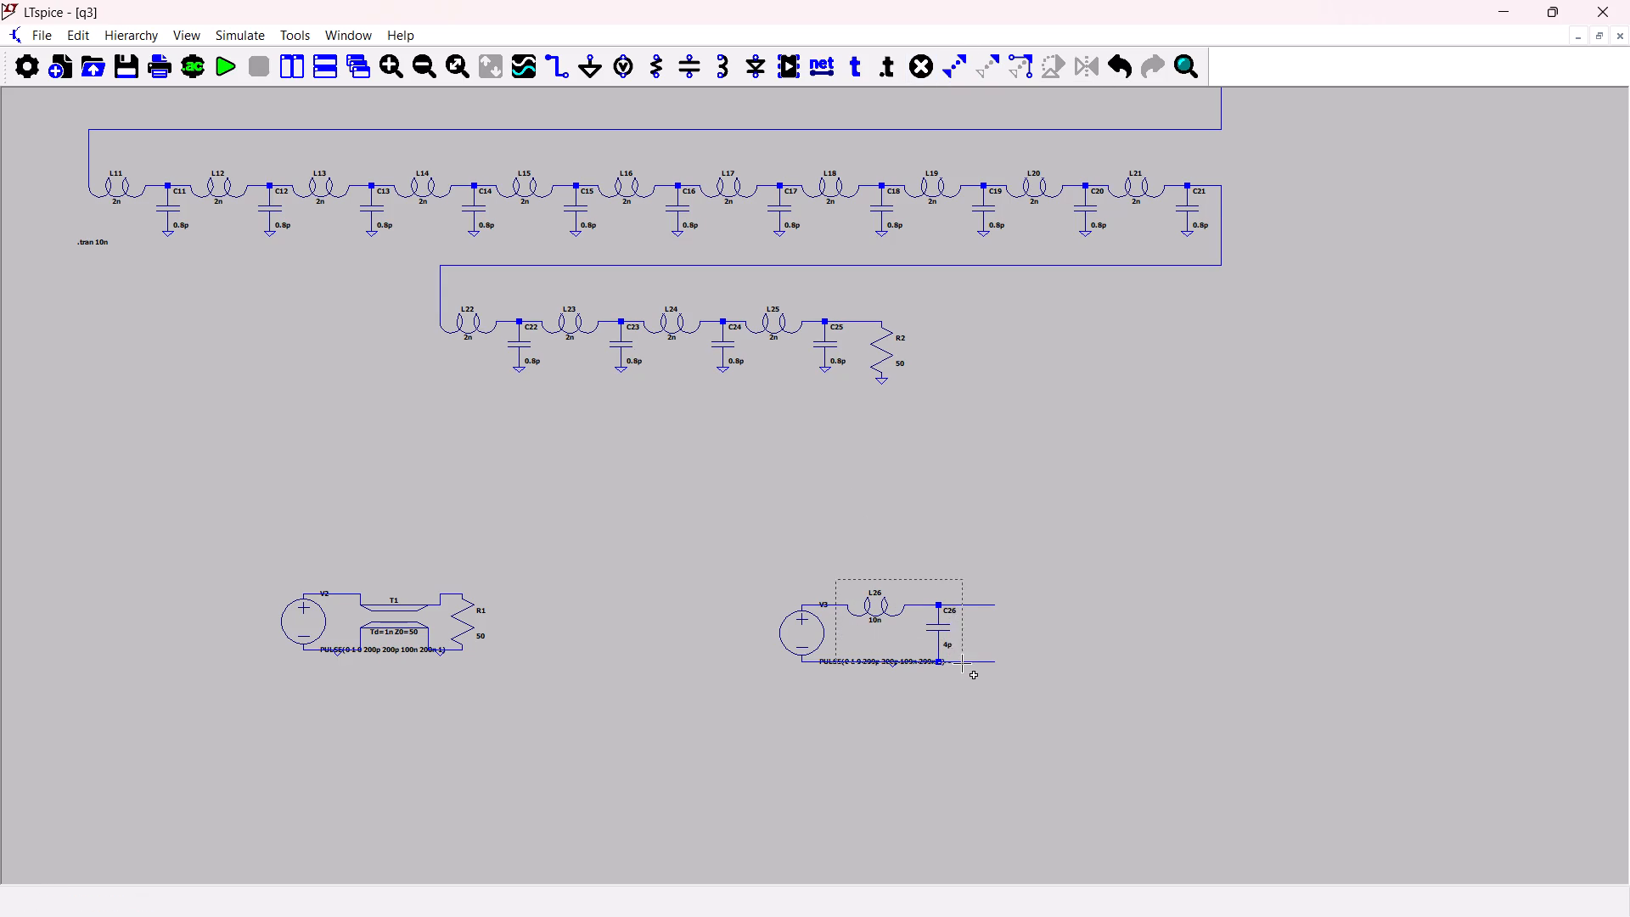
left_click_drag(962, 663, 964, 655)
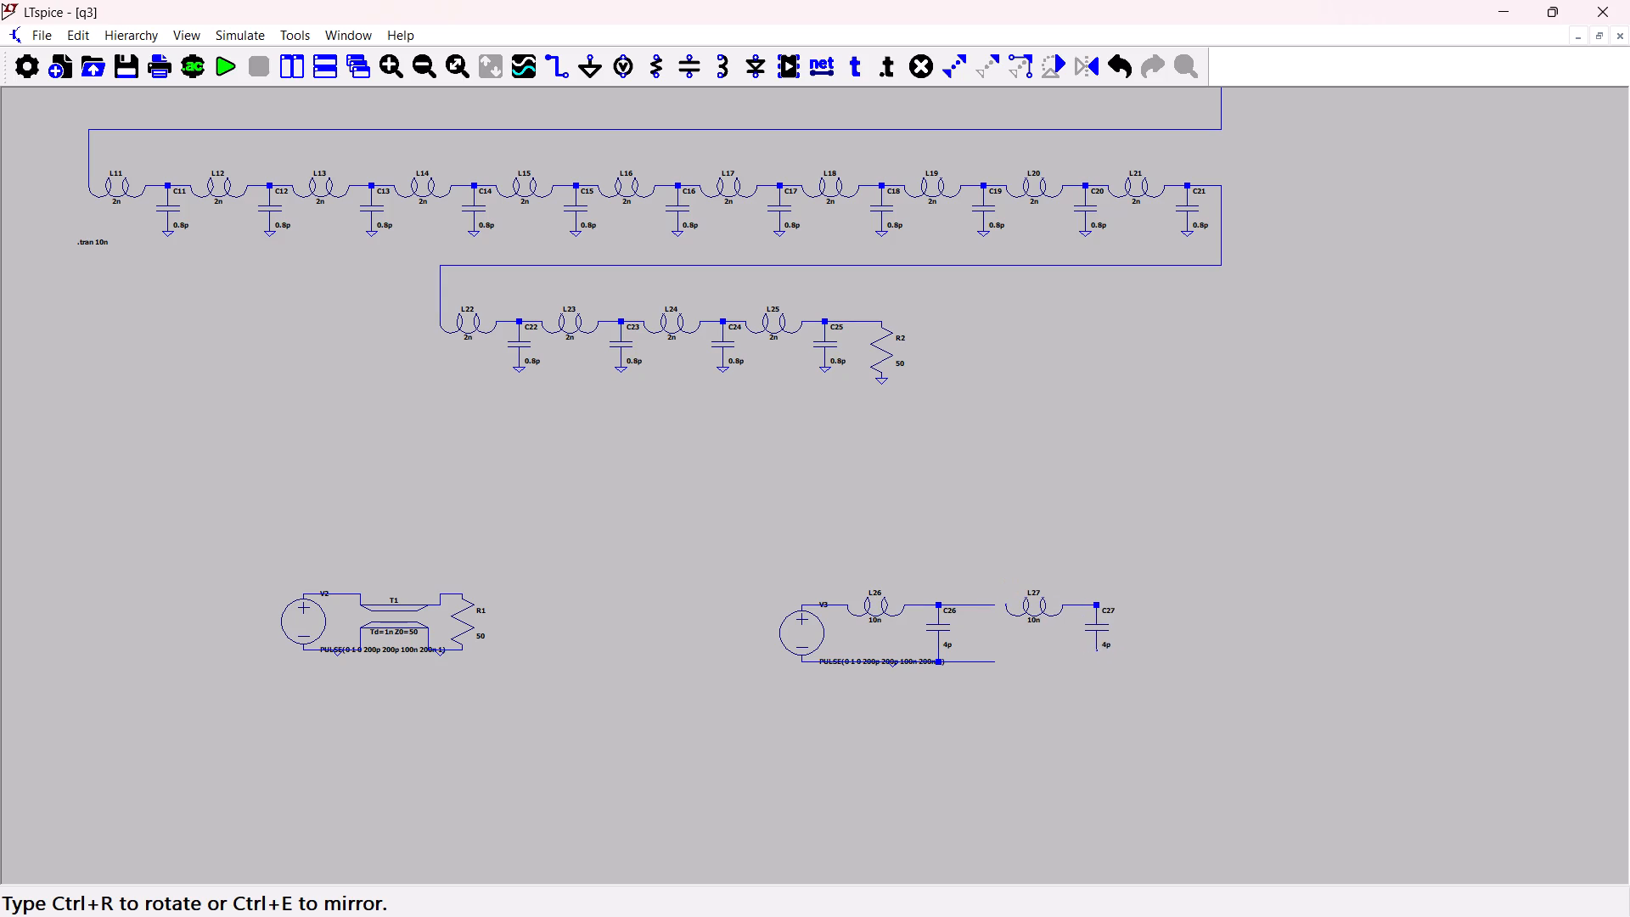
left_click(1068, 616)
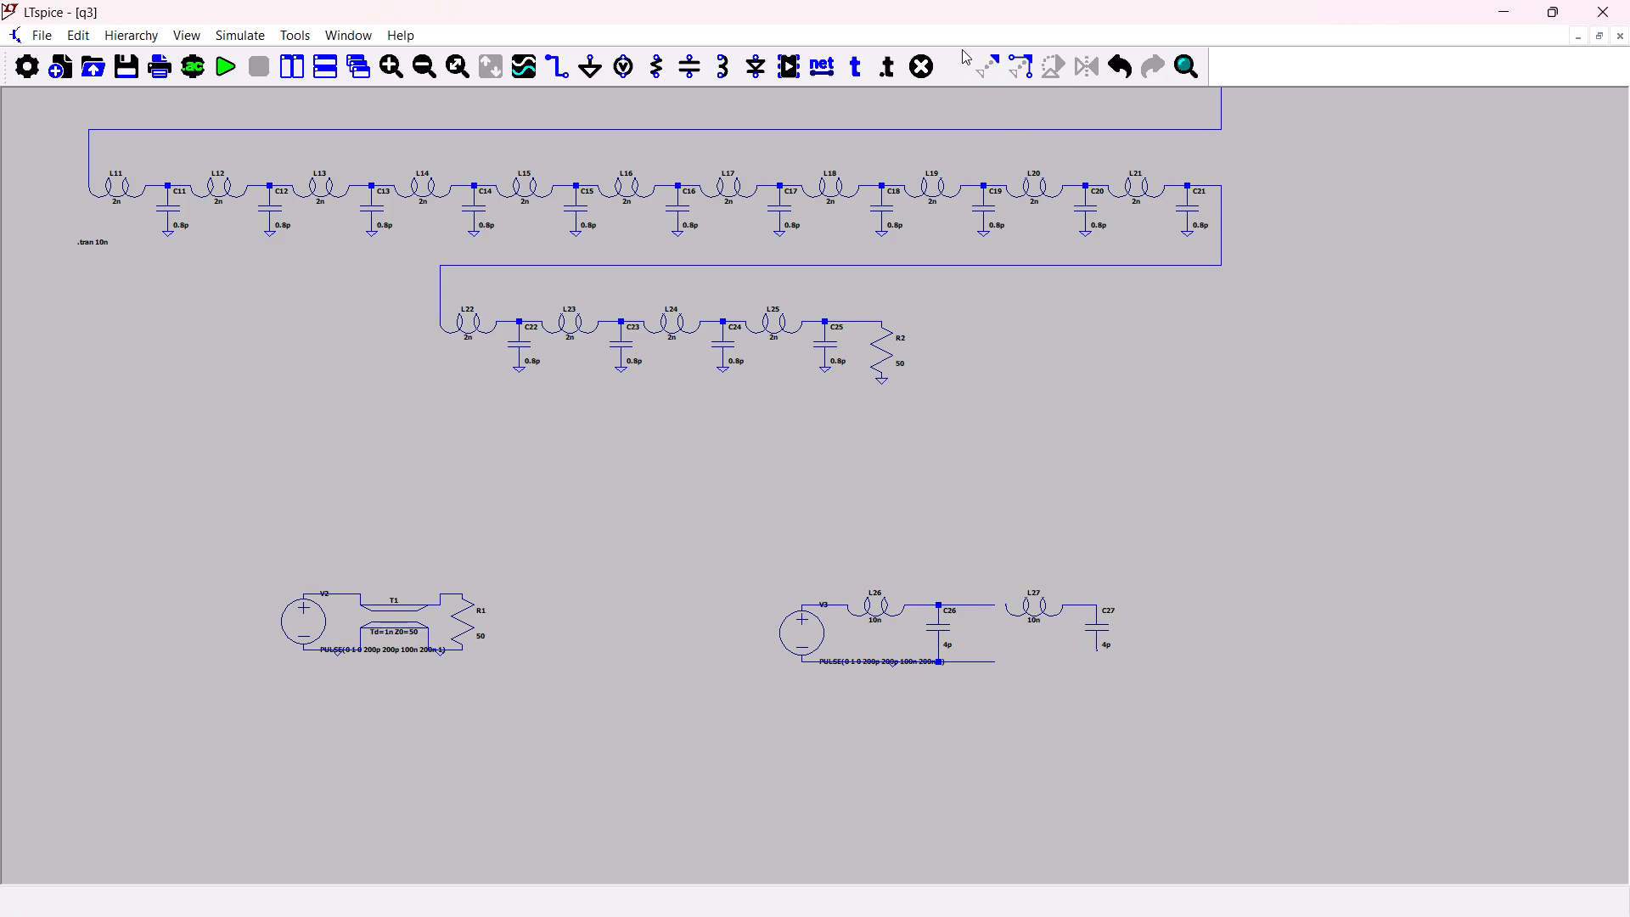
Delete the two leftover wire stubs extending from the top and bottom of C26.
left_click(925, 70)
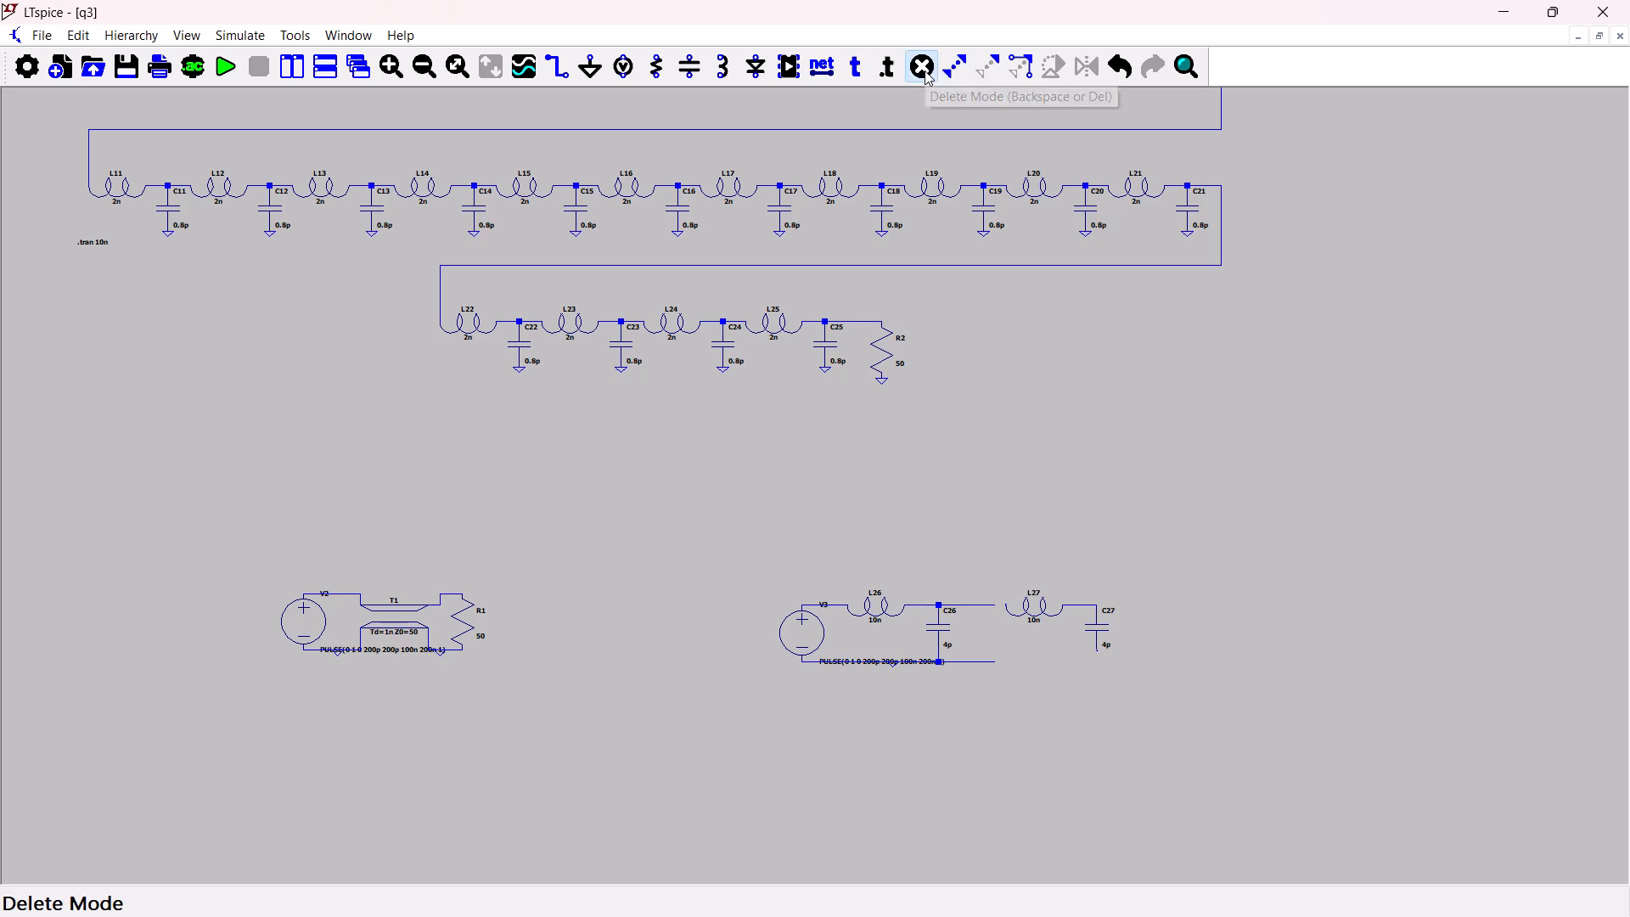
left_click(979, 605)
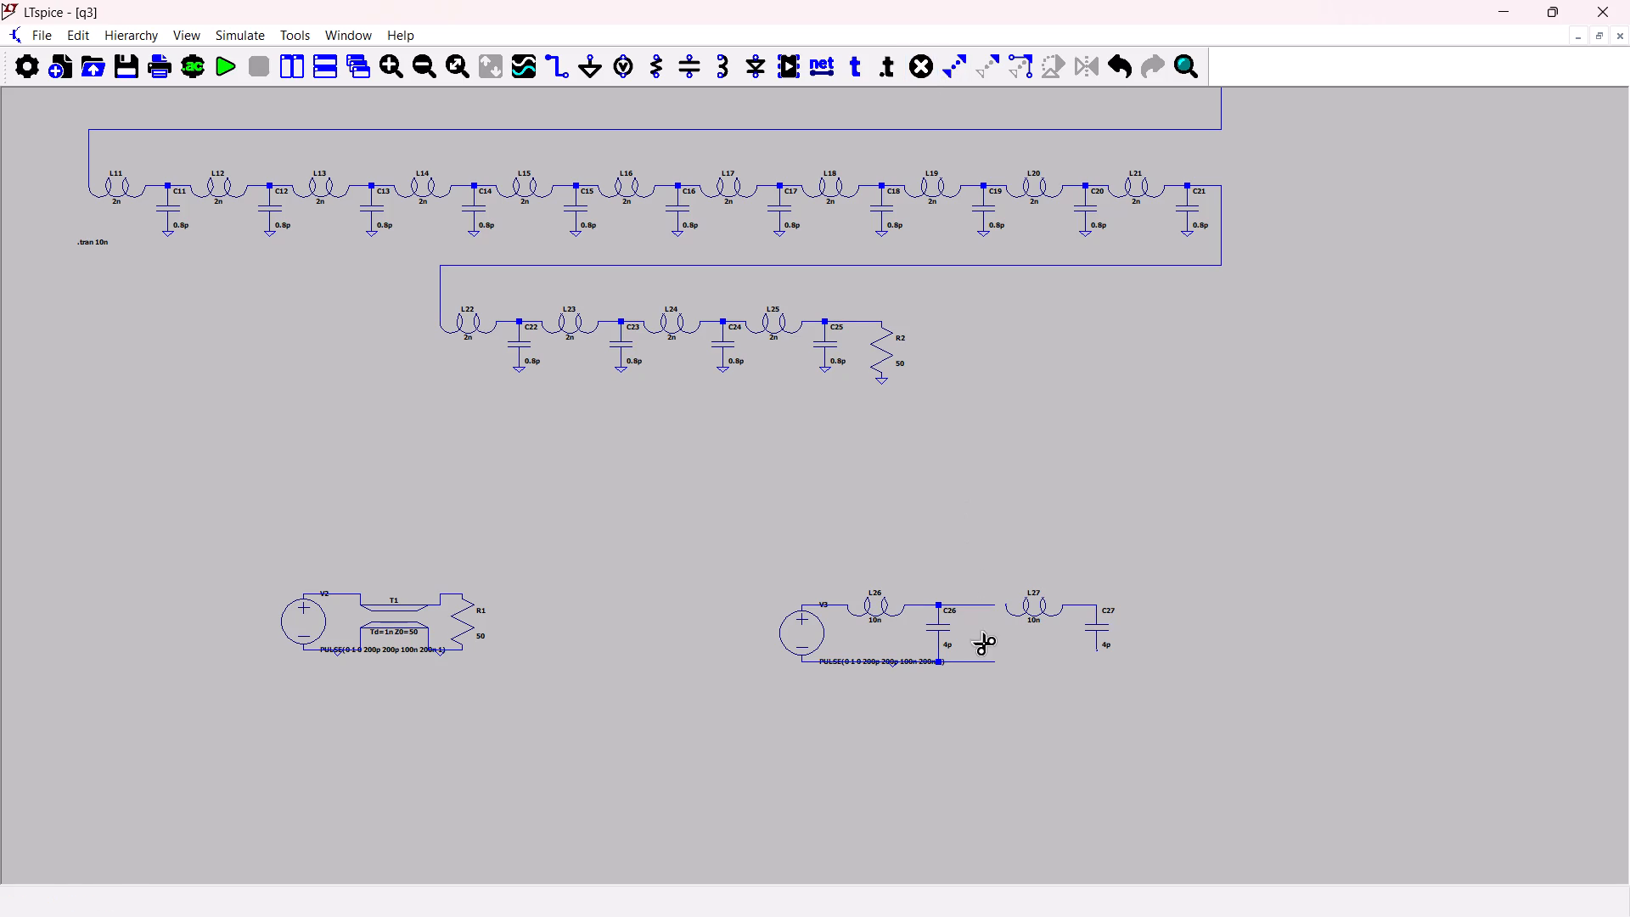
left_click(980, 659)
Move the copied LC section closer to C26, leaving a short gap before its inductor.
left_click(984, 67)
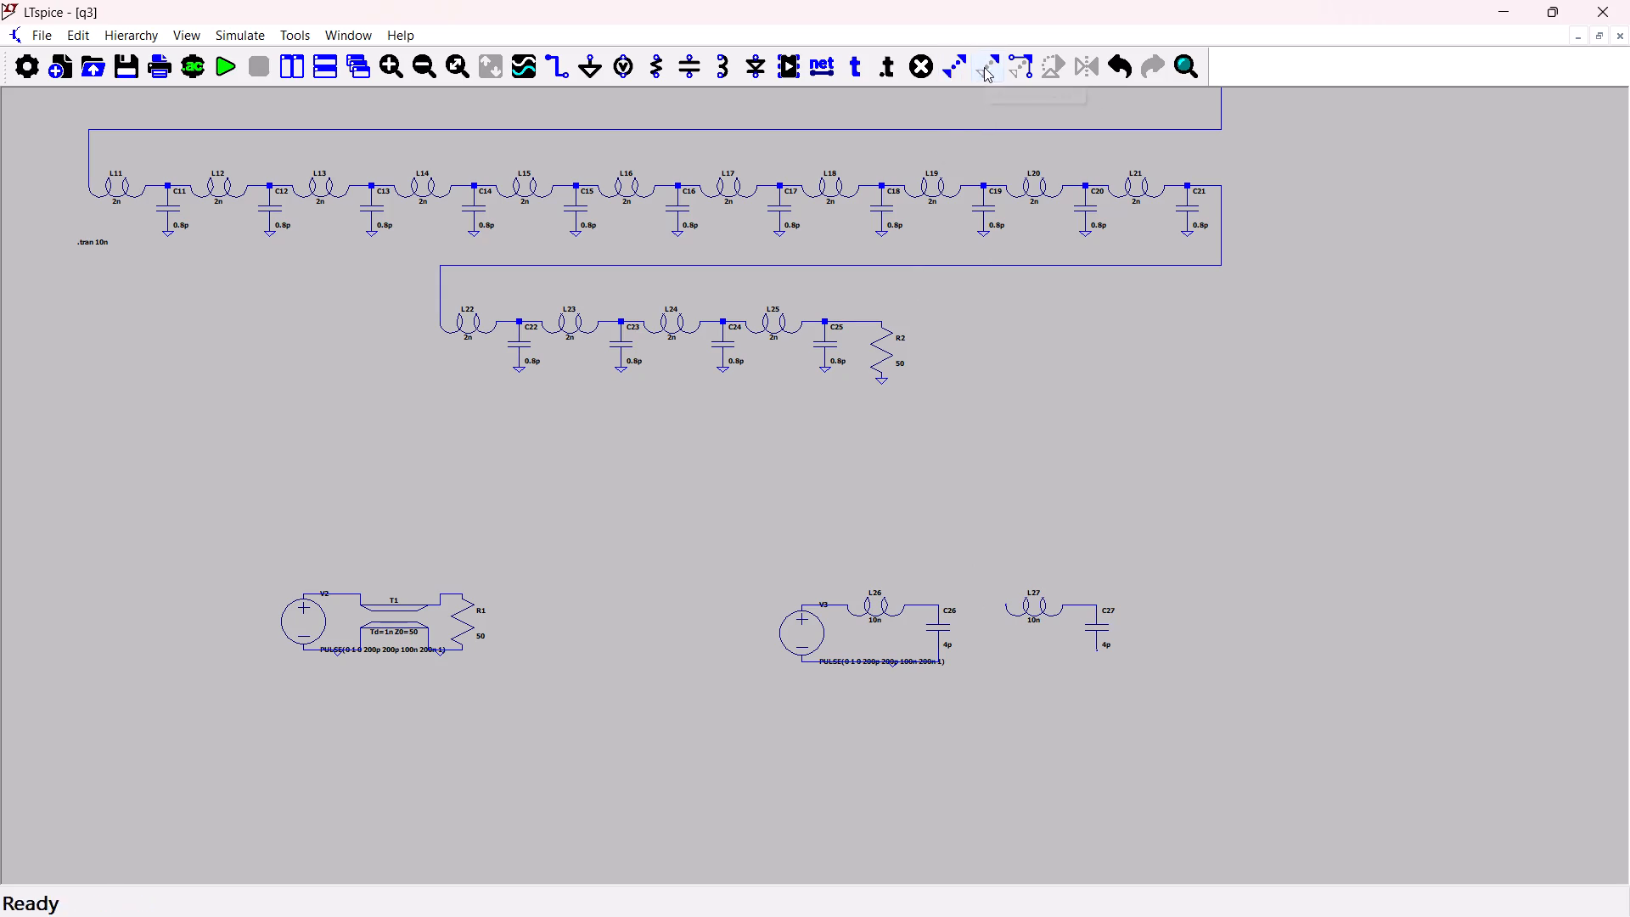
left_click_drag(1002, 571, 1131, 651)
left_click_drag(1131, 651, 1143, 656)
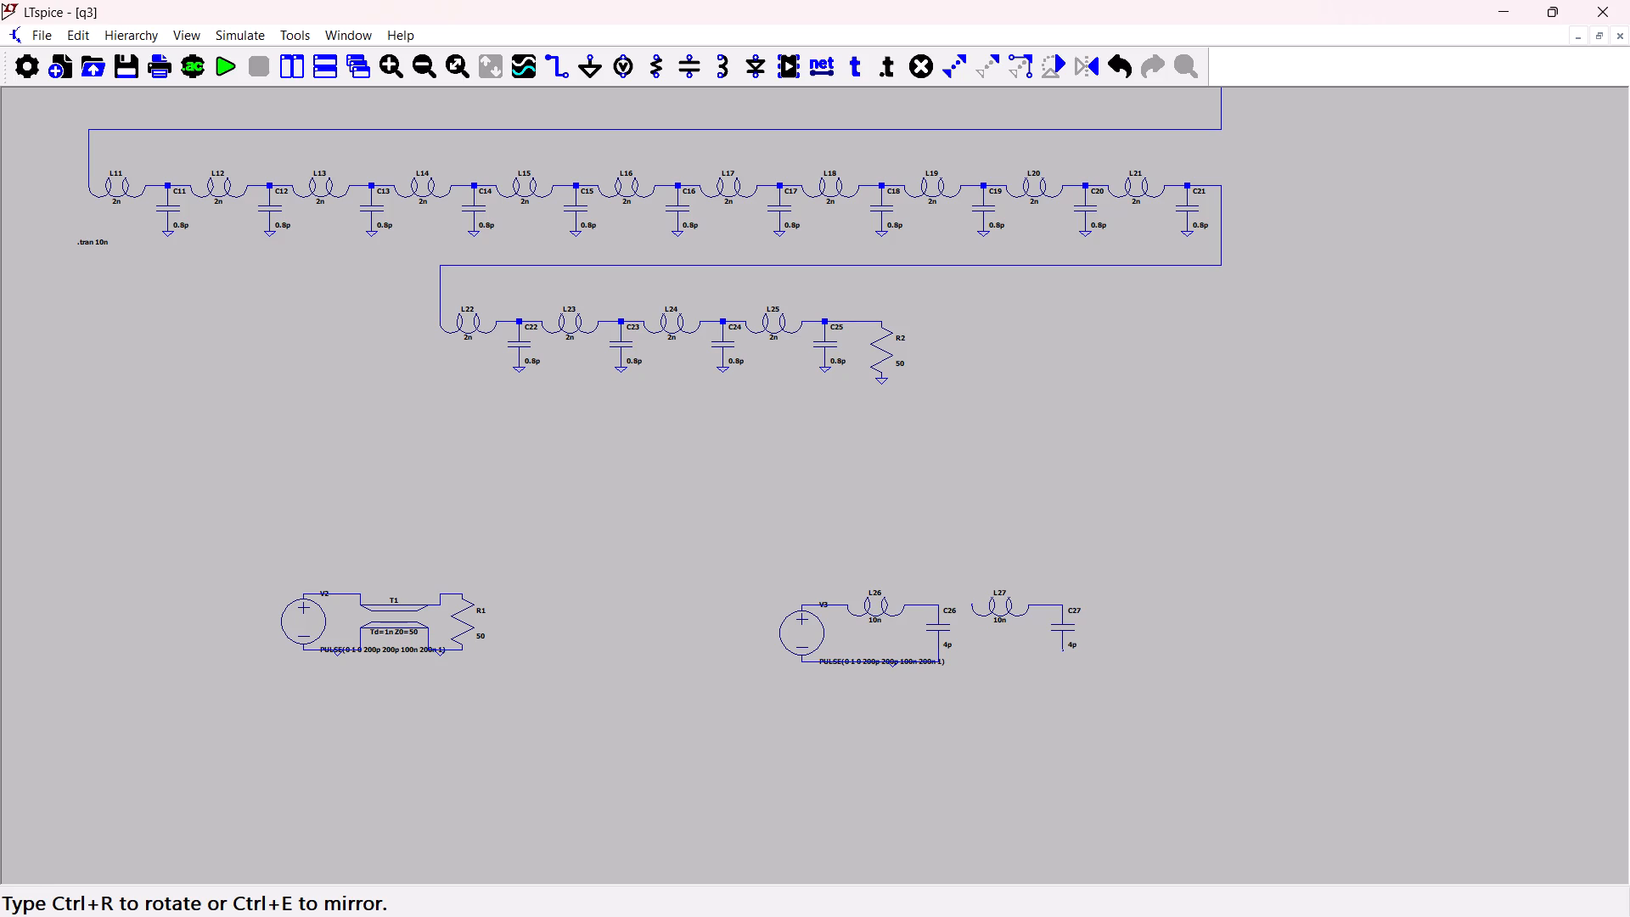
left_click(1034, 621)
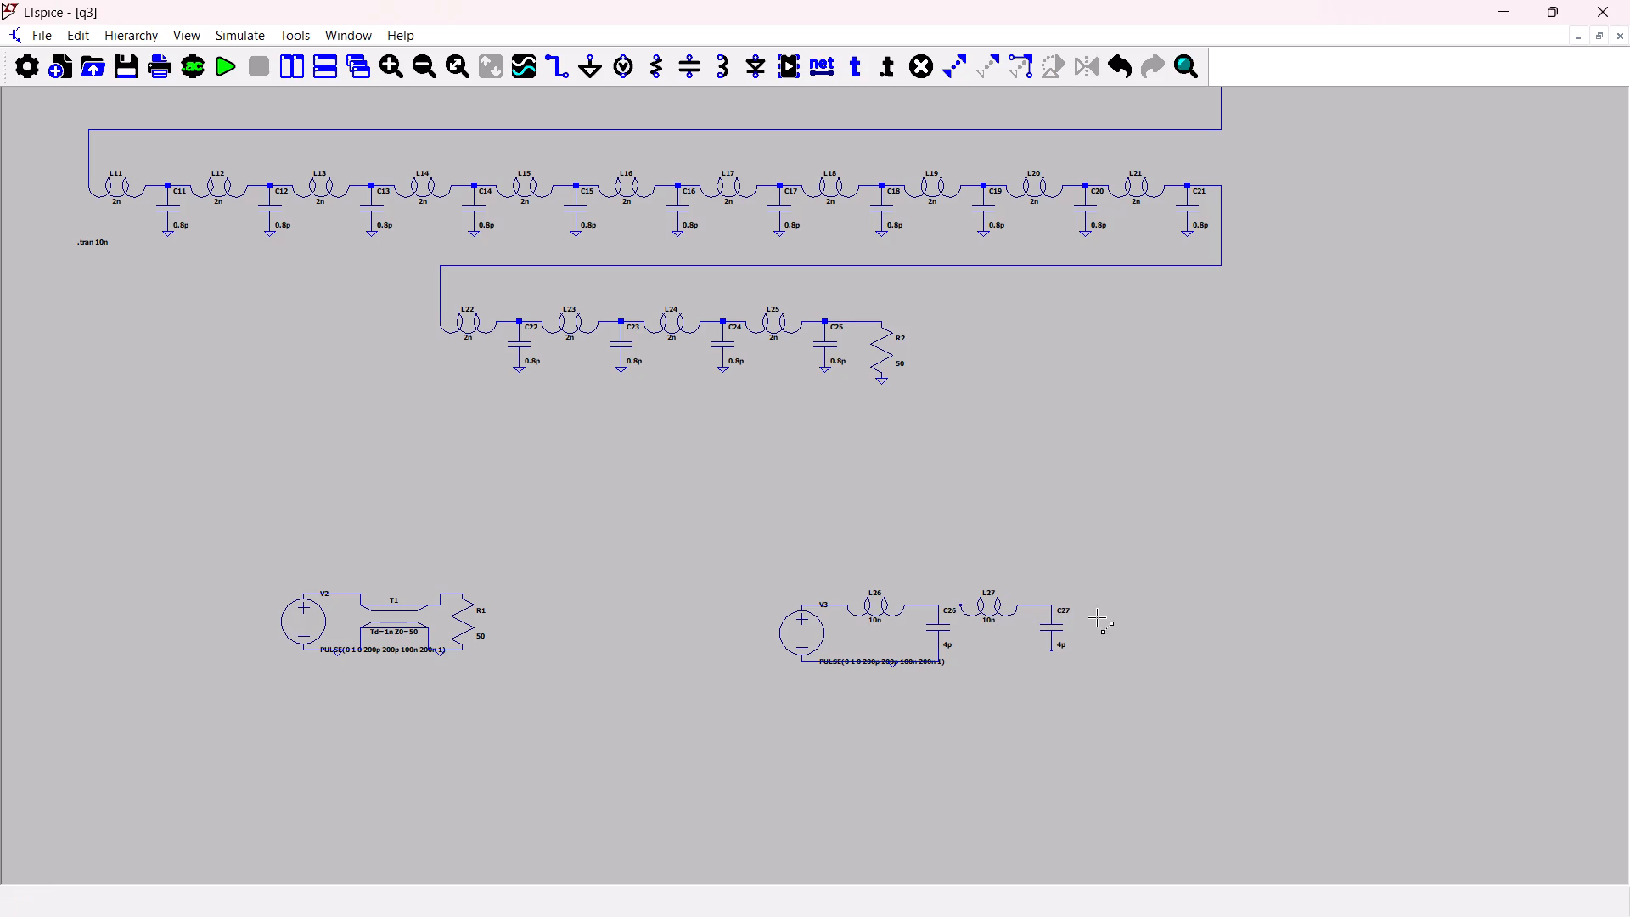
key("Escape")
Wire C26's top node to the copied inductor and connect the copied capacitor's lower end to the ground return line.
key("w")
scroll(961, 618, "down", 4, "ctrl")
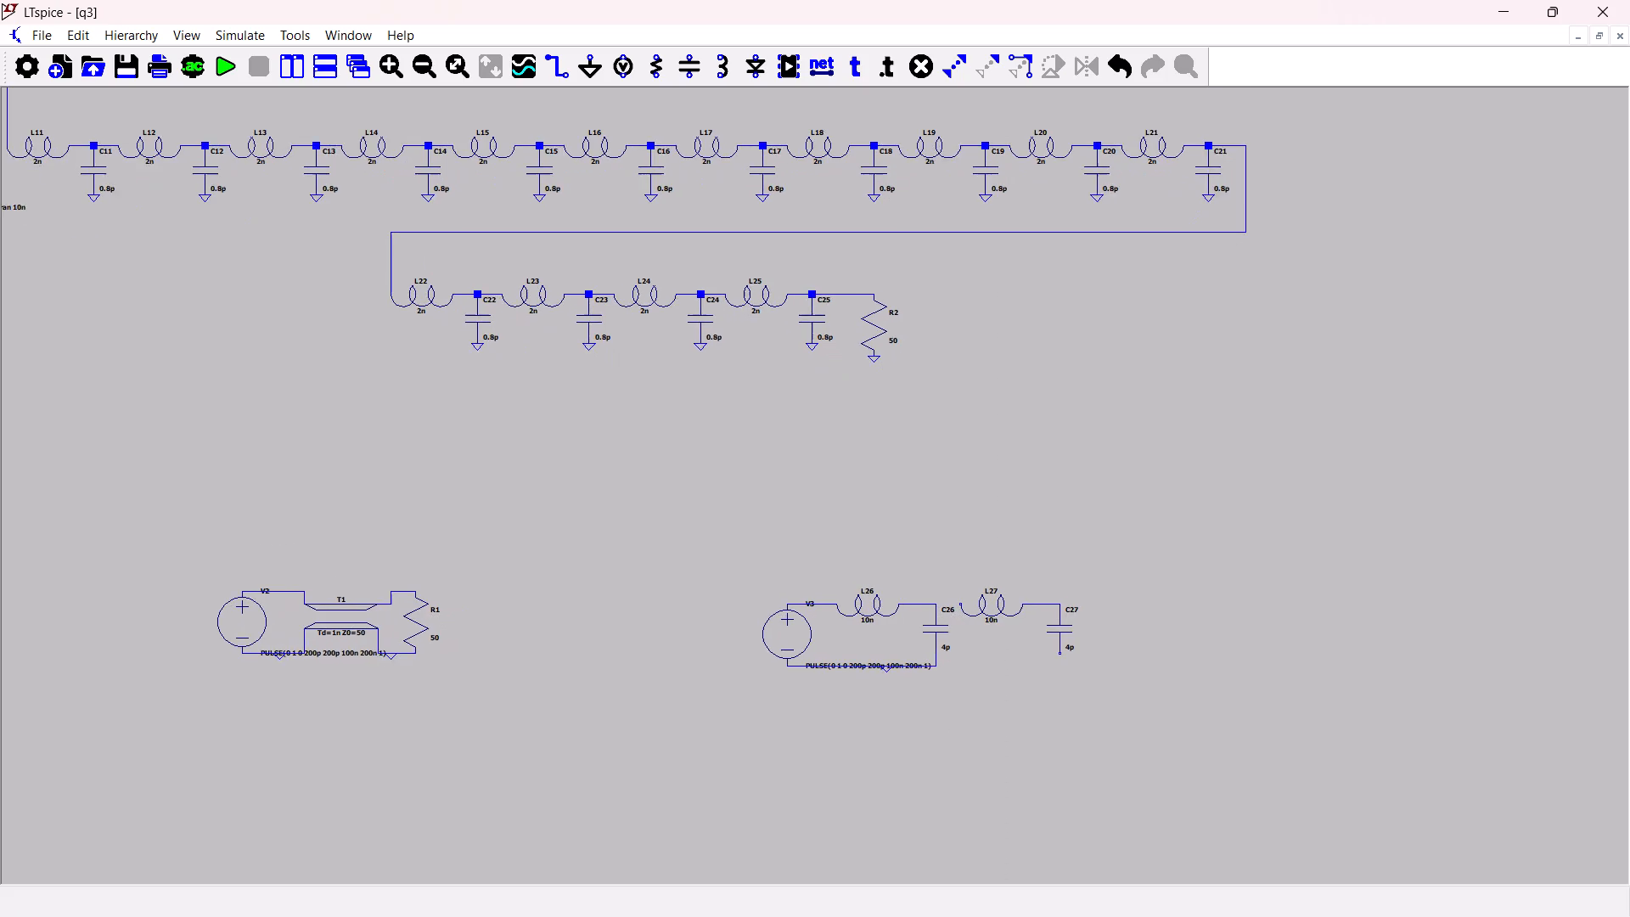
scroll(961, 618, "down", 9, "ctrl")
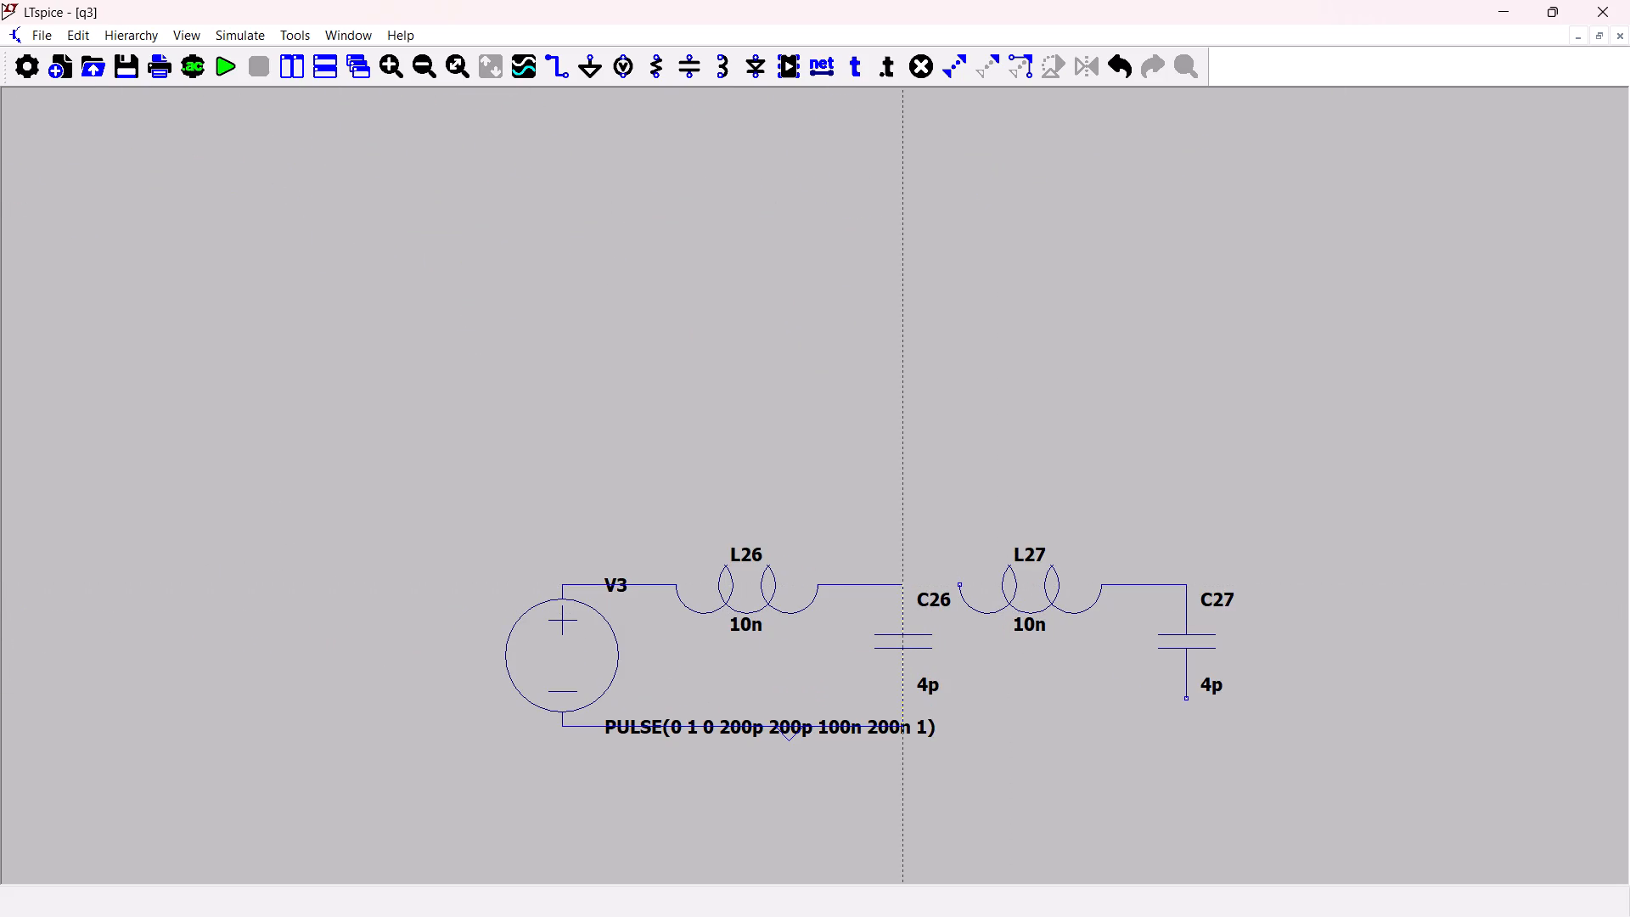
left_click(908, 586)
left_click(961, 588)
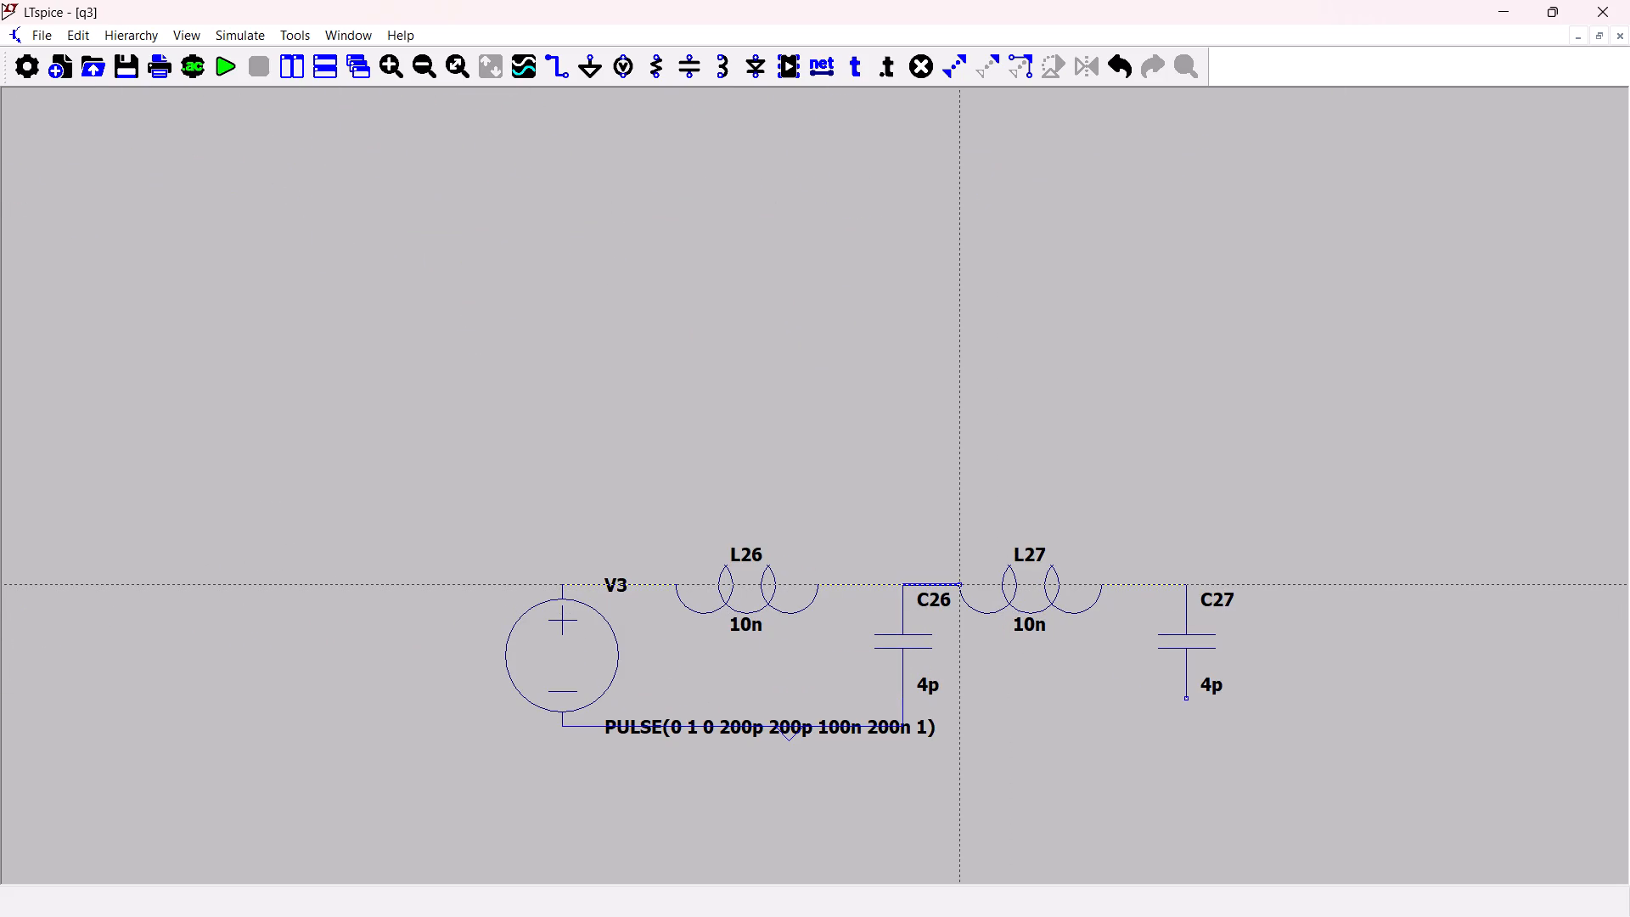
left_click(896, 722)
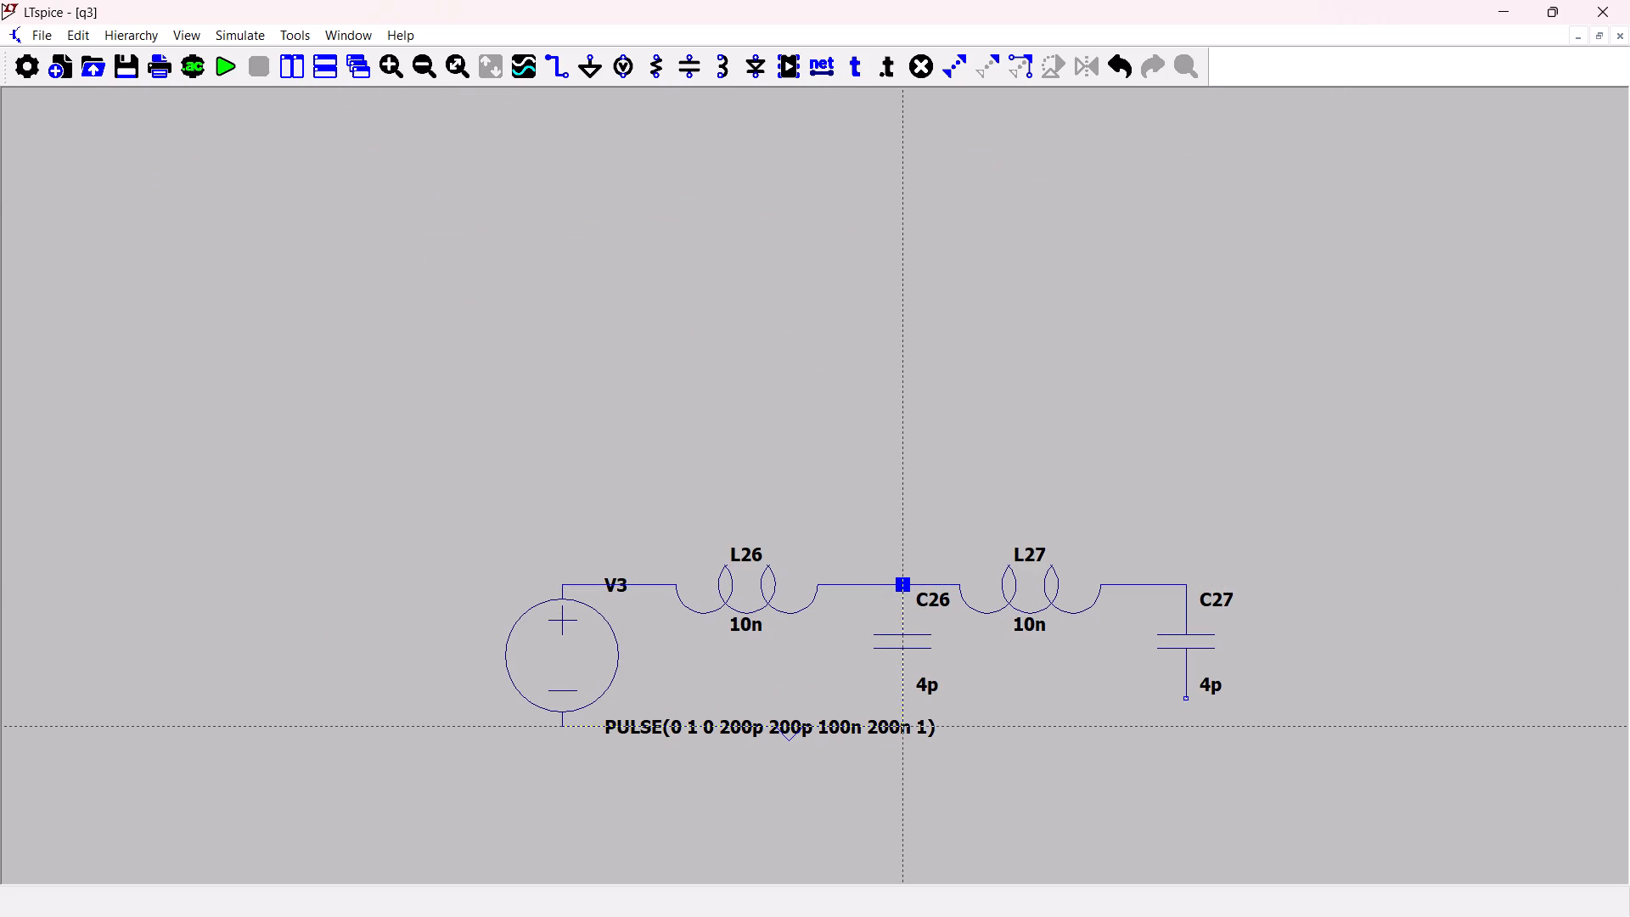
left_click(1192, 714)
left_click(1196, 700)
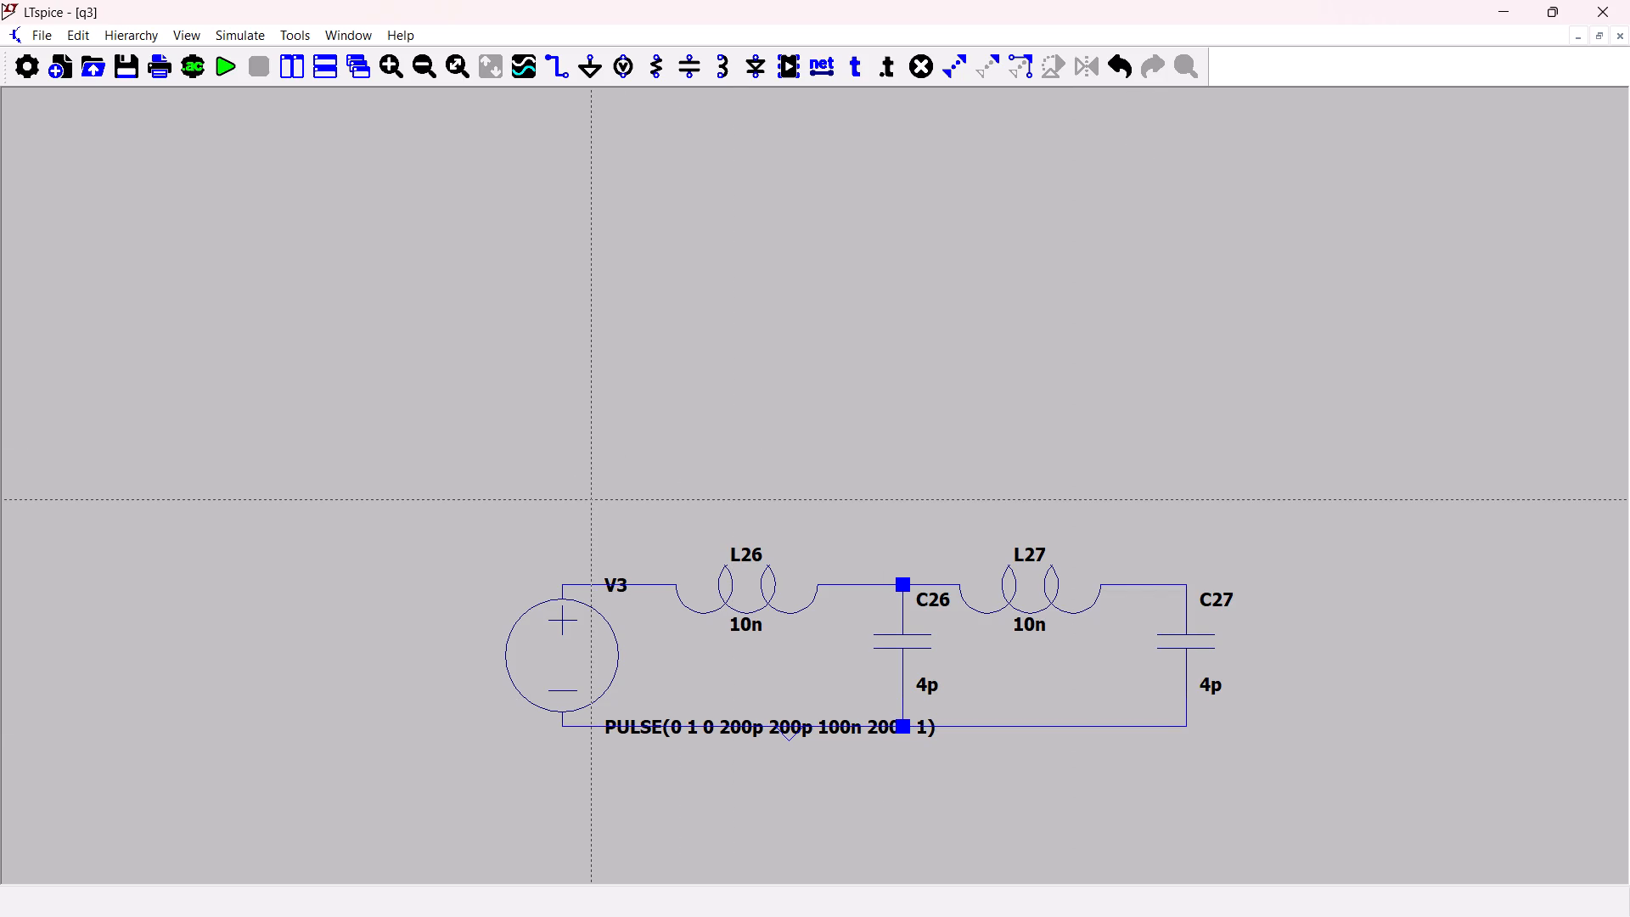
key("Escape")
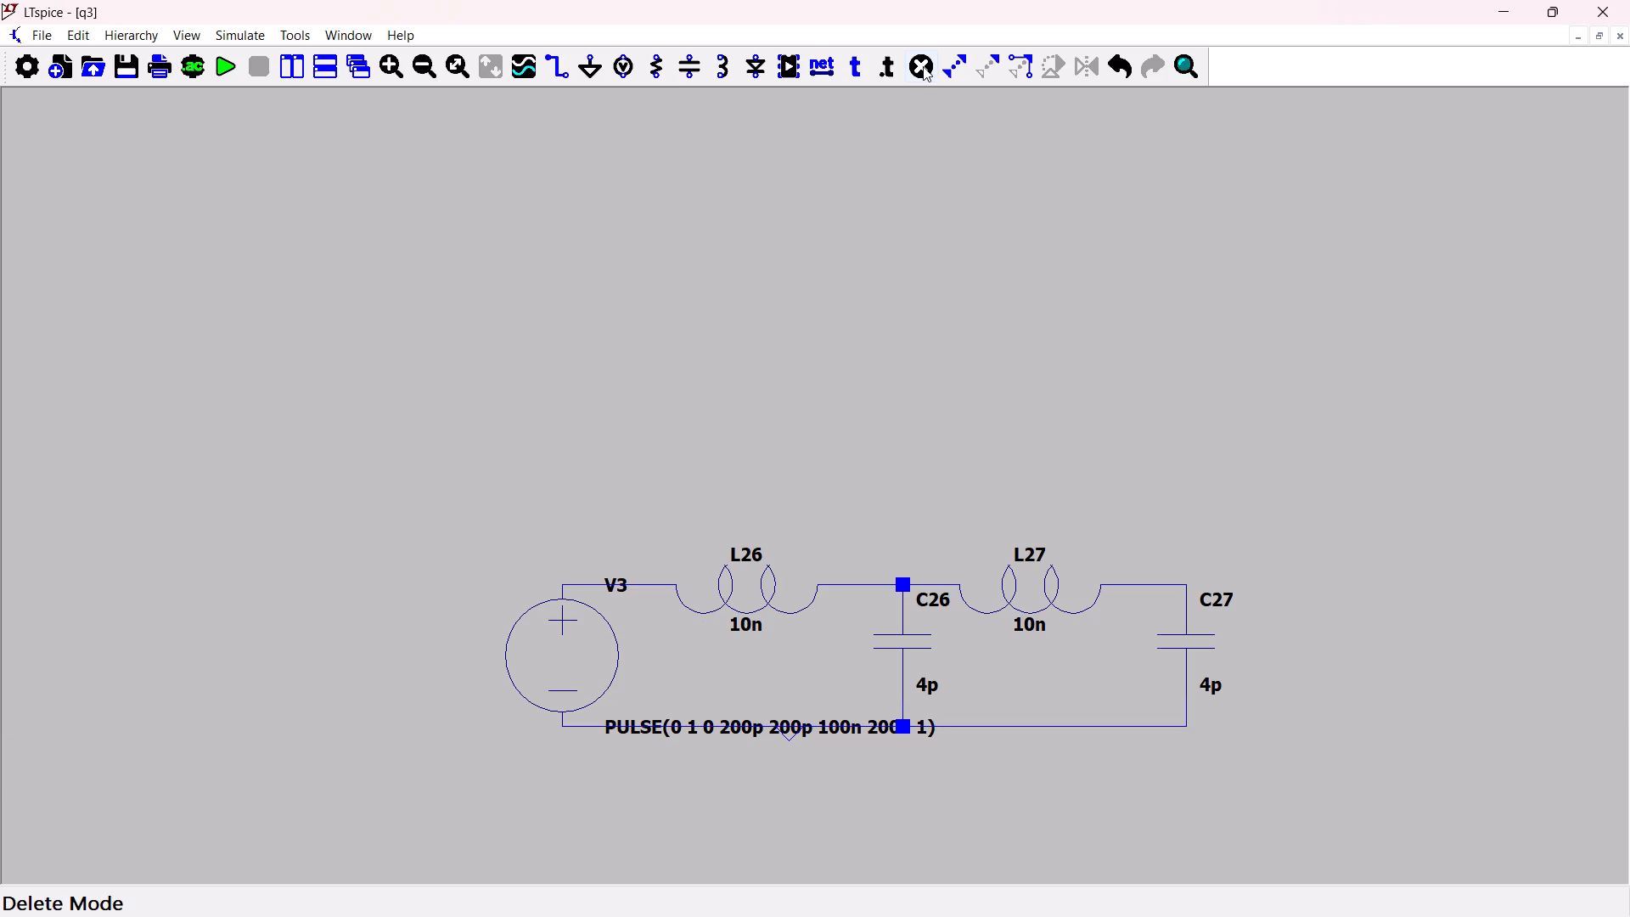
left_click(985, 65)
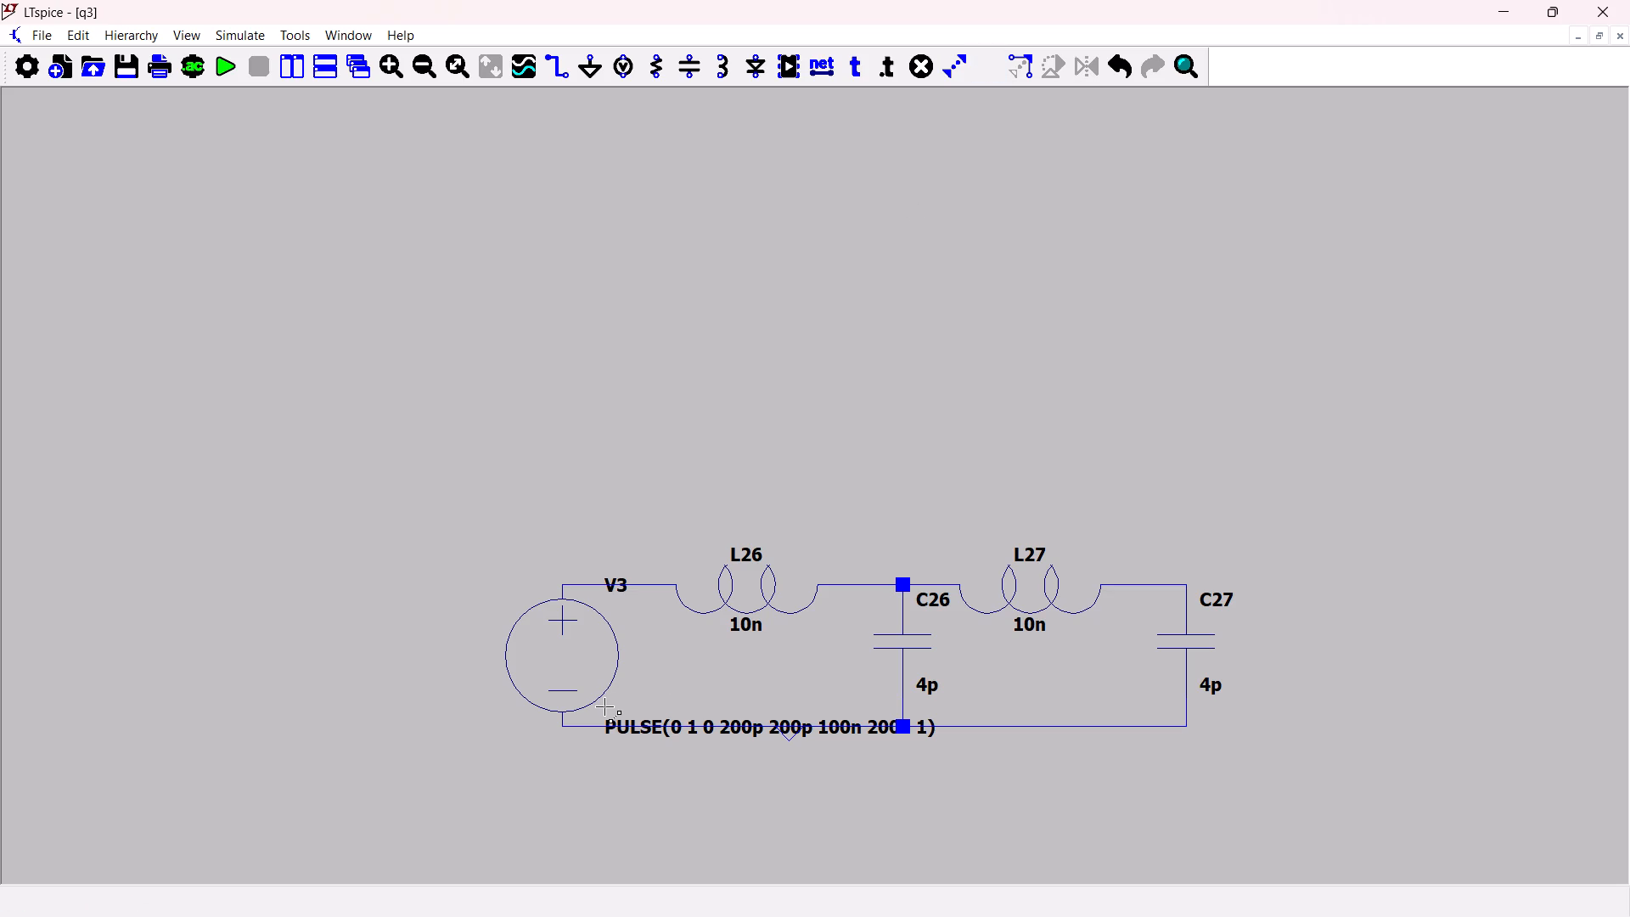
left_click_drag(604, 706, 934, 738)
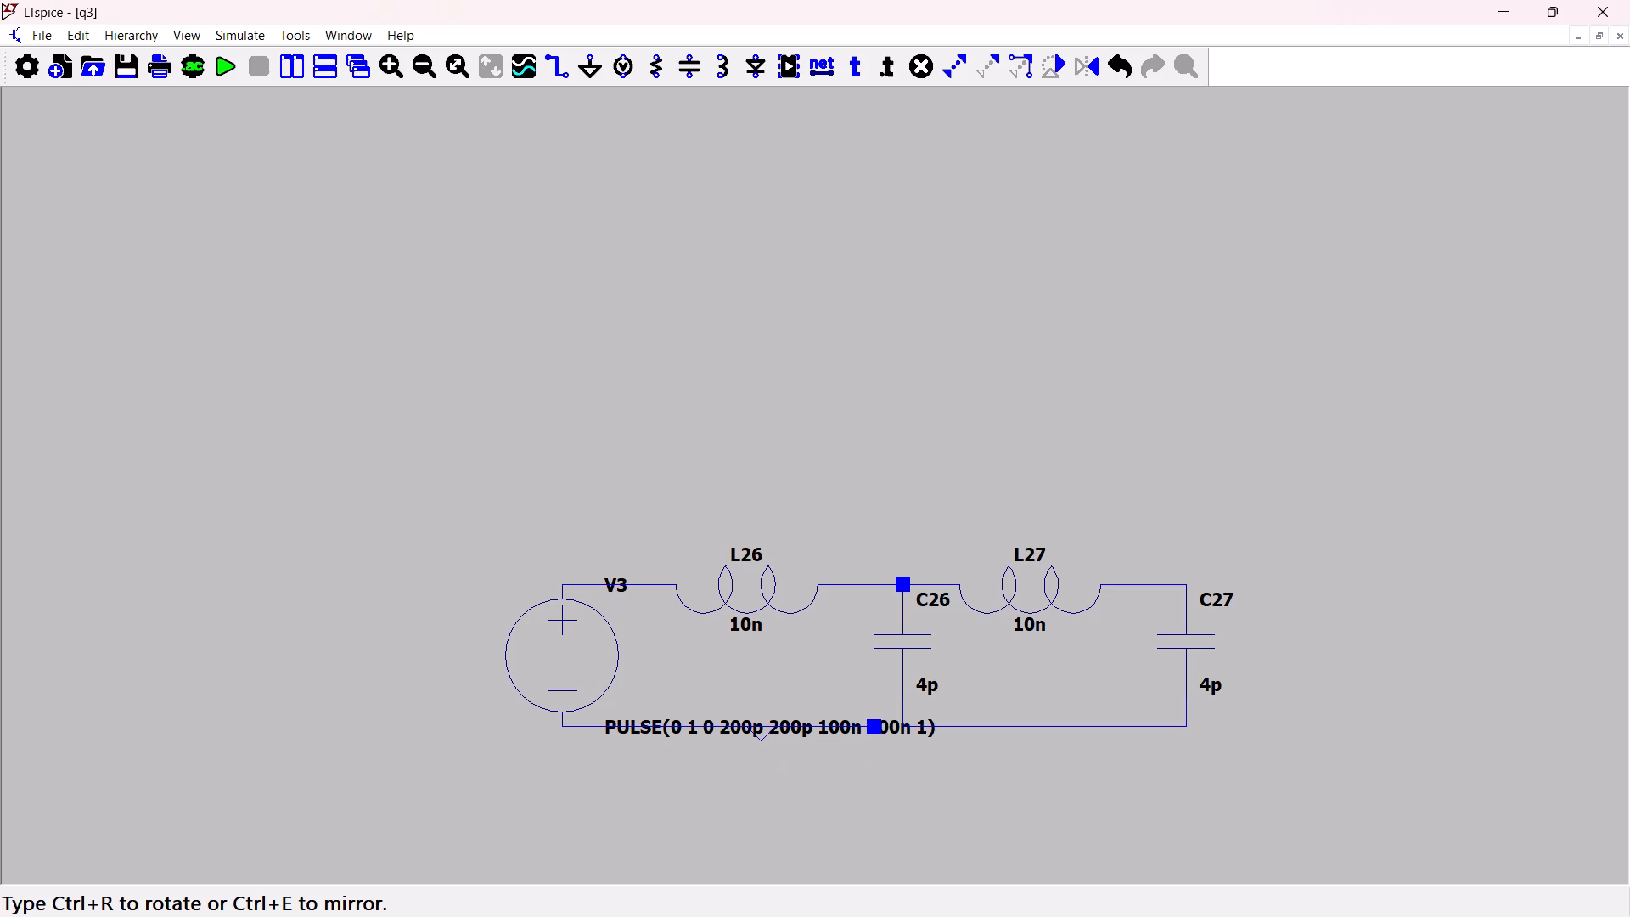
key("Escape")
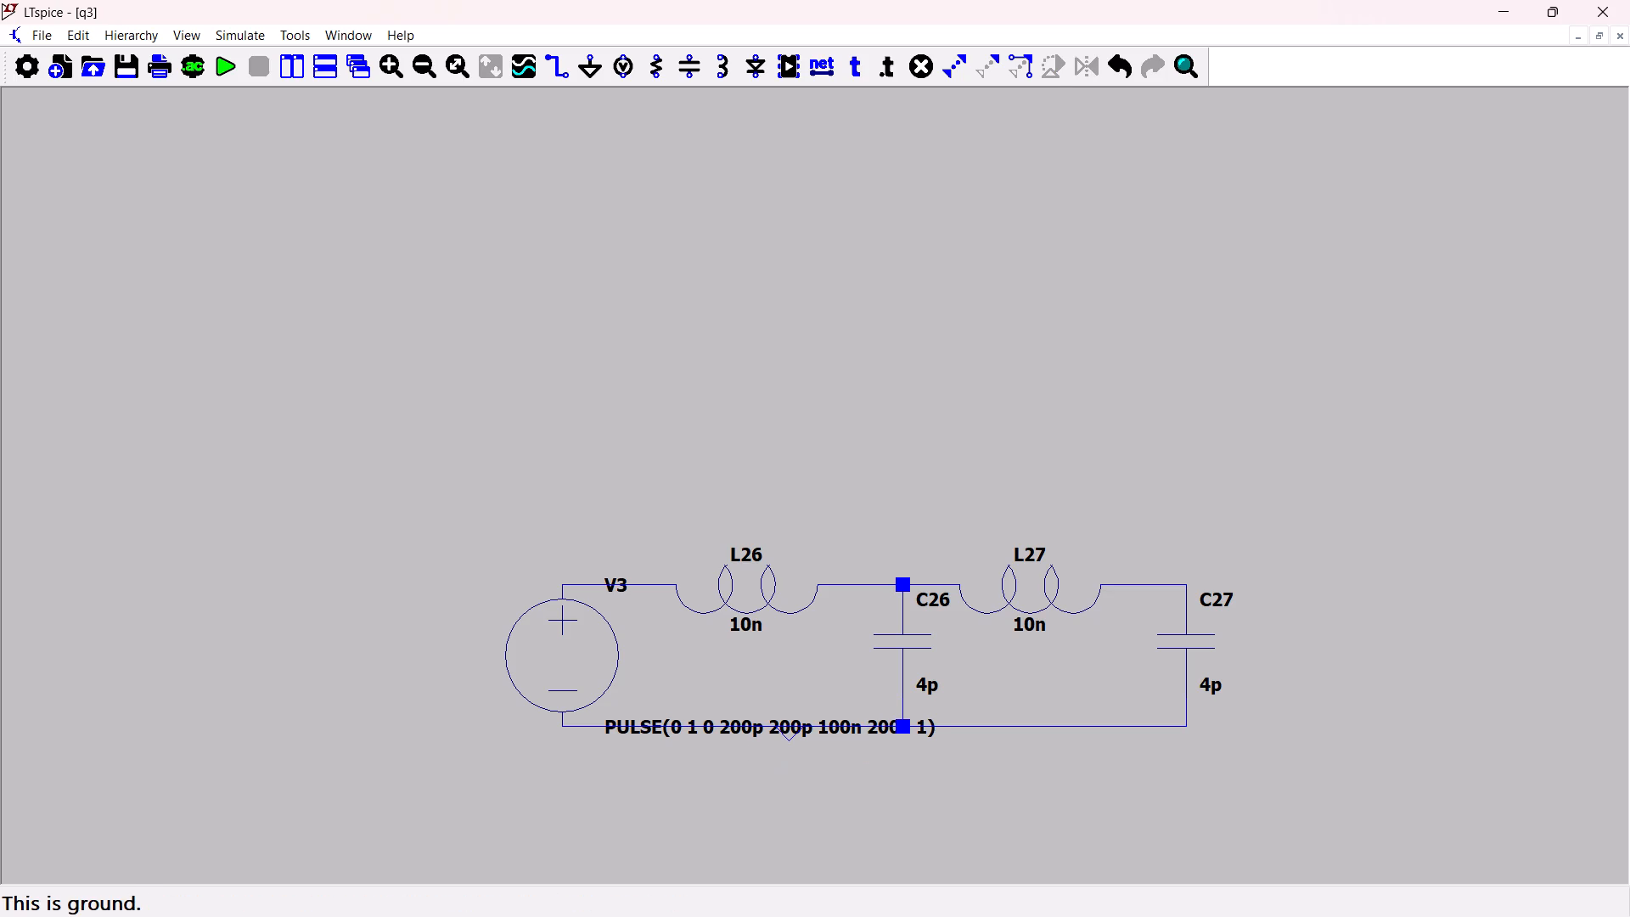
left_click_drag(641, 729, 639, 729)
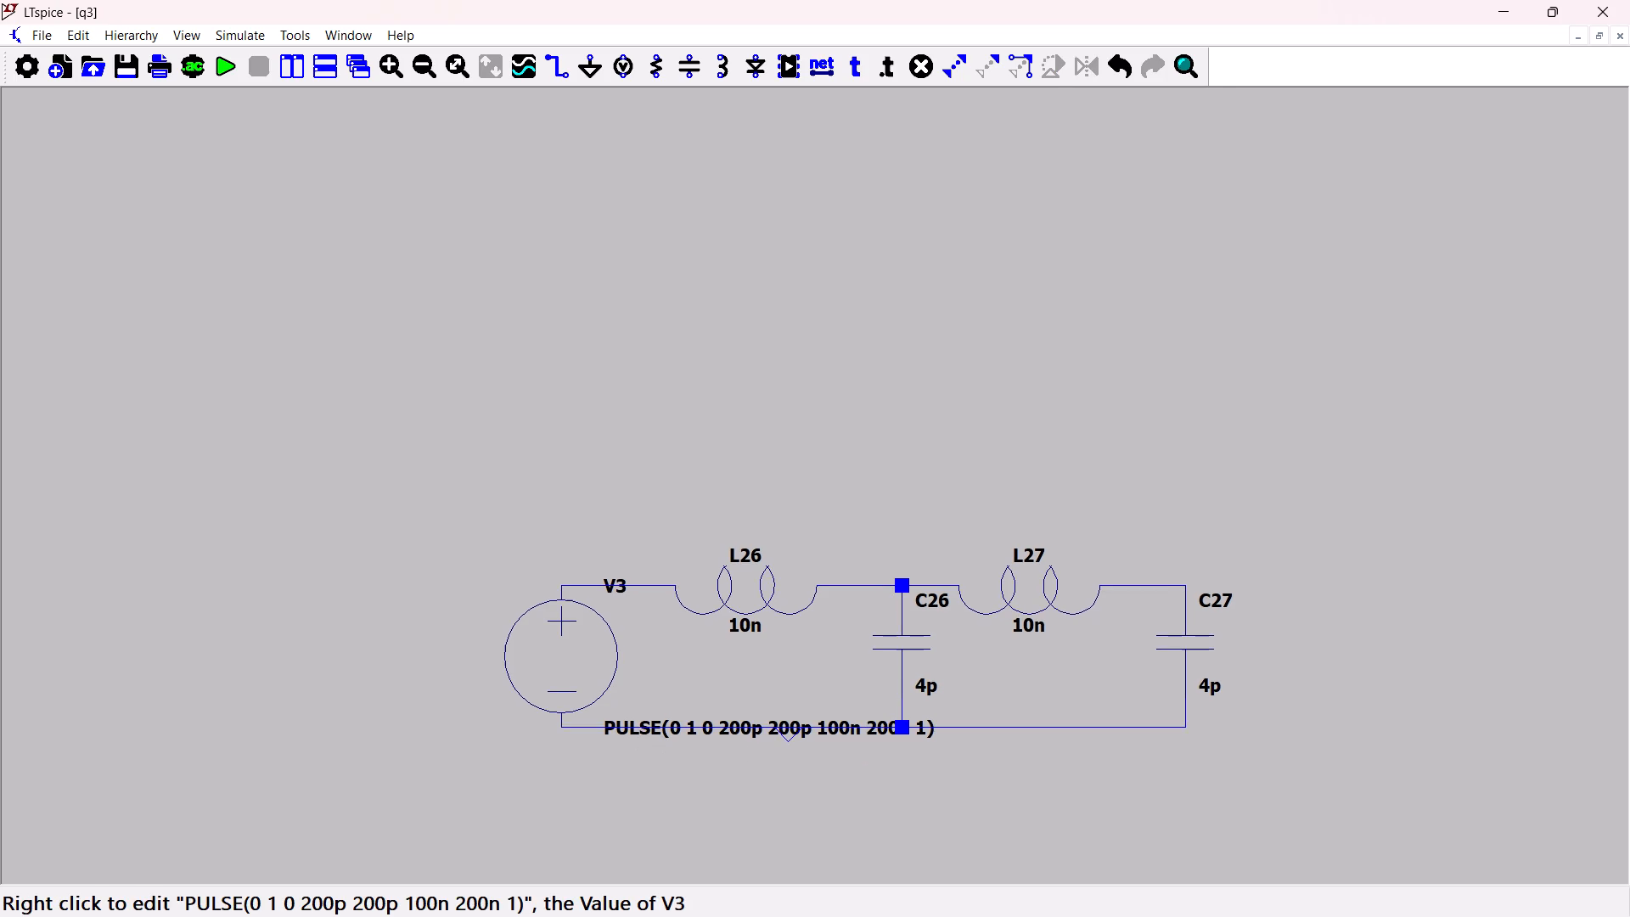
Duplicate the two LC sections L26–C26 and L27–C27 and place the copy just beyond C27, level with the originals.
left_click_drag(639, 729, 621, 707)
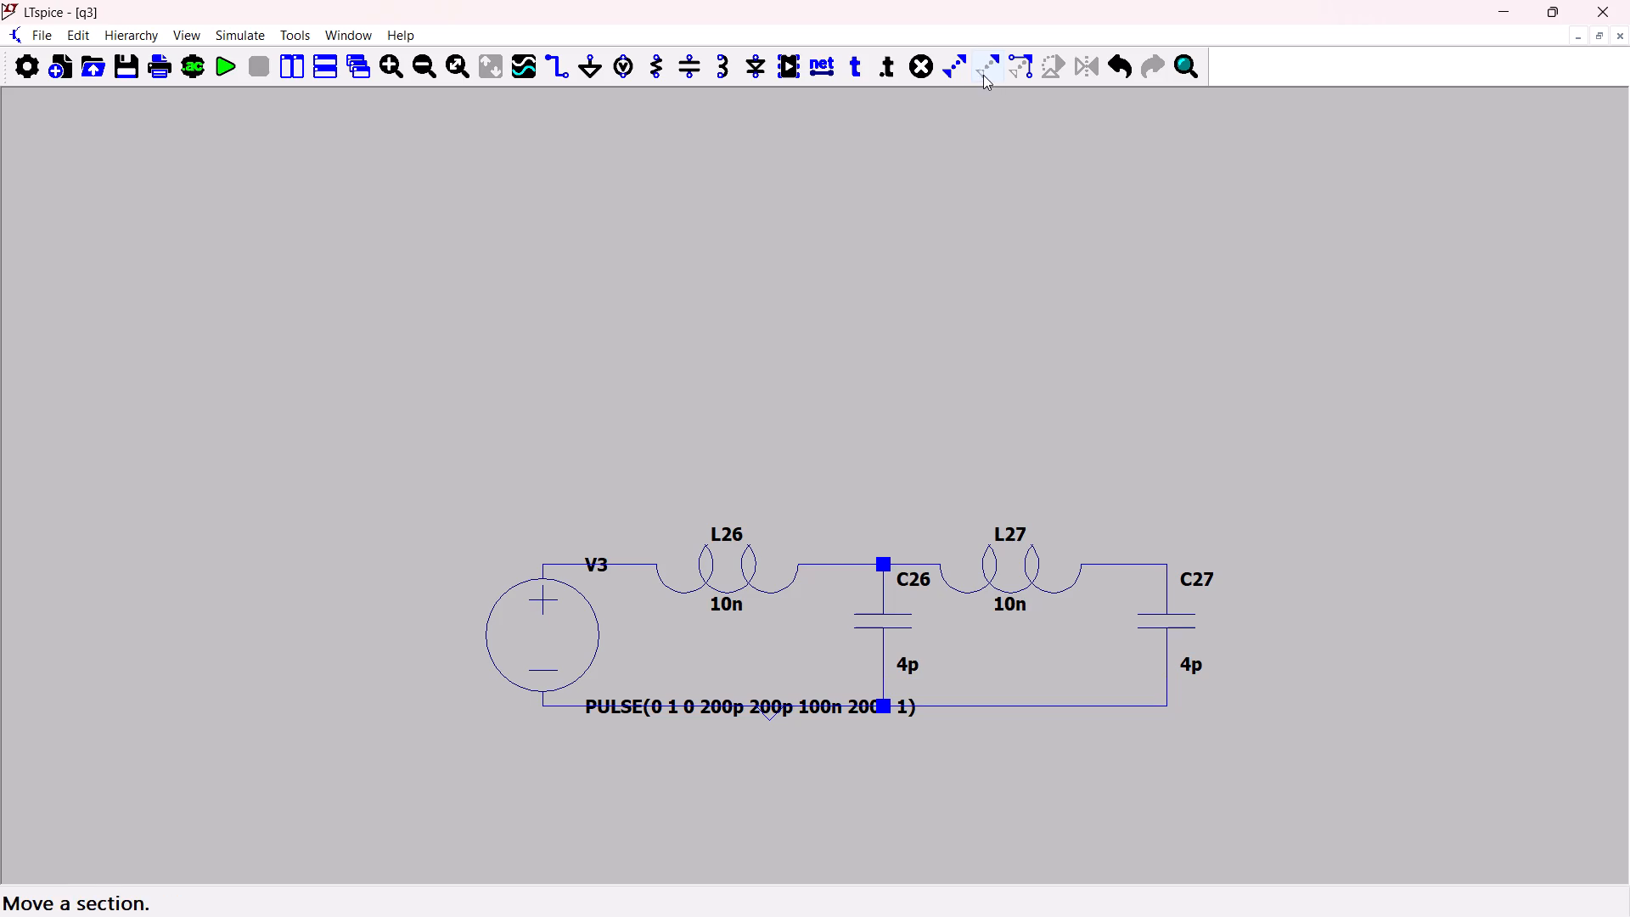
left_click(947, 73)
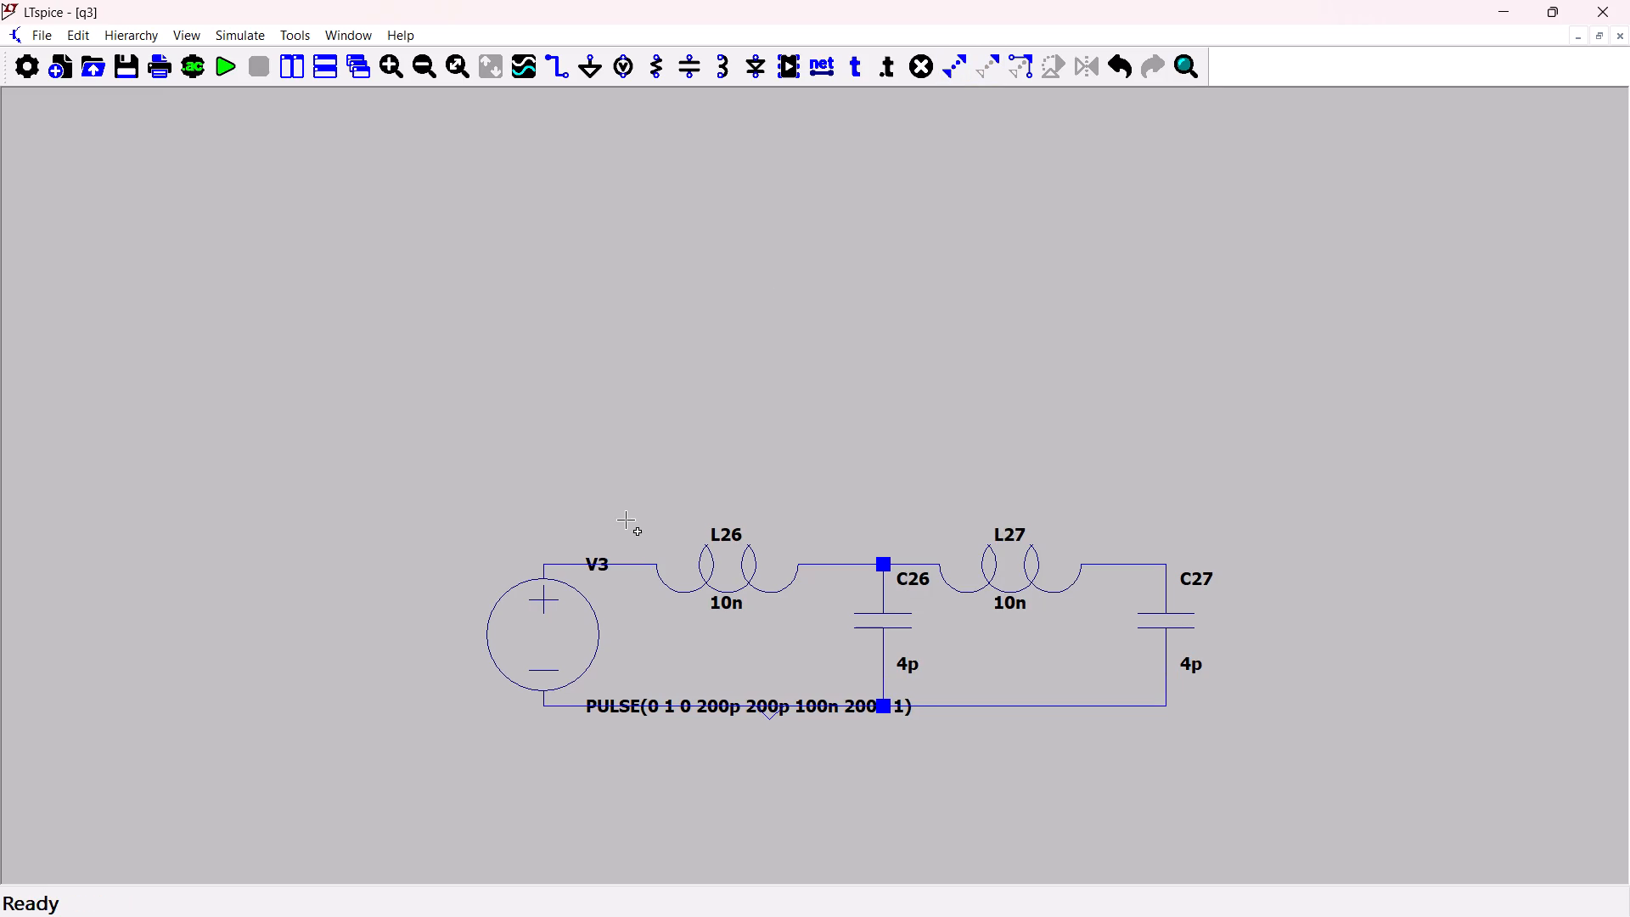
left_click_drag(624, 515, 1035, 643)
left_click_drag(1035, 643, 1242, 729)
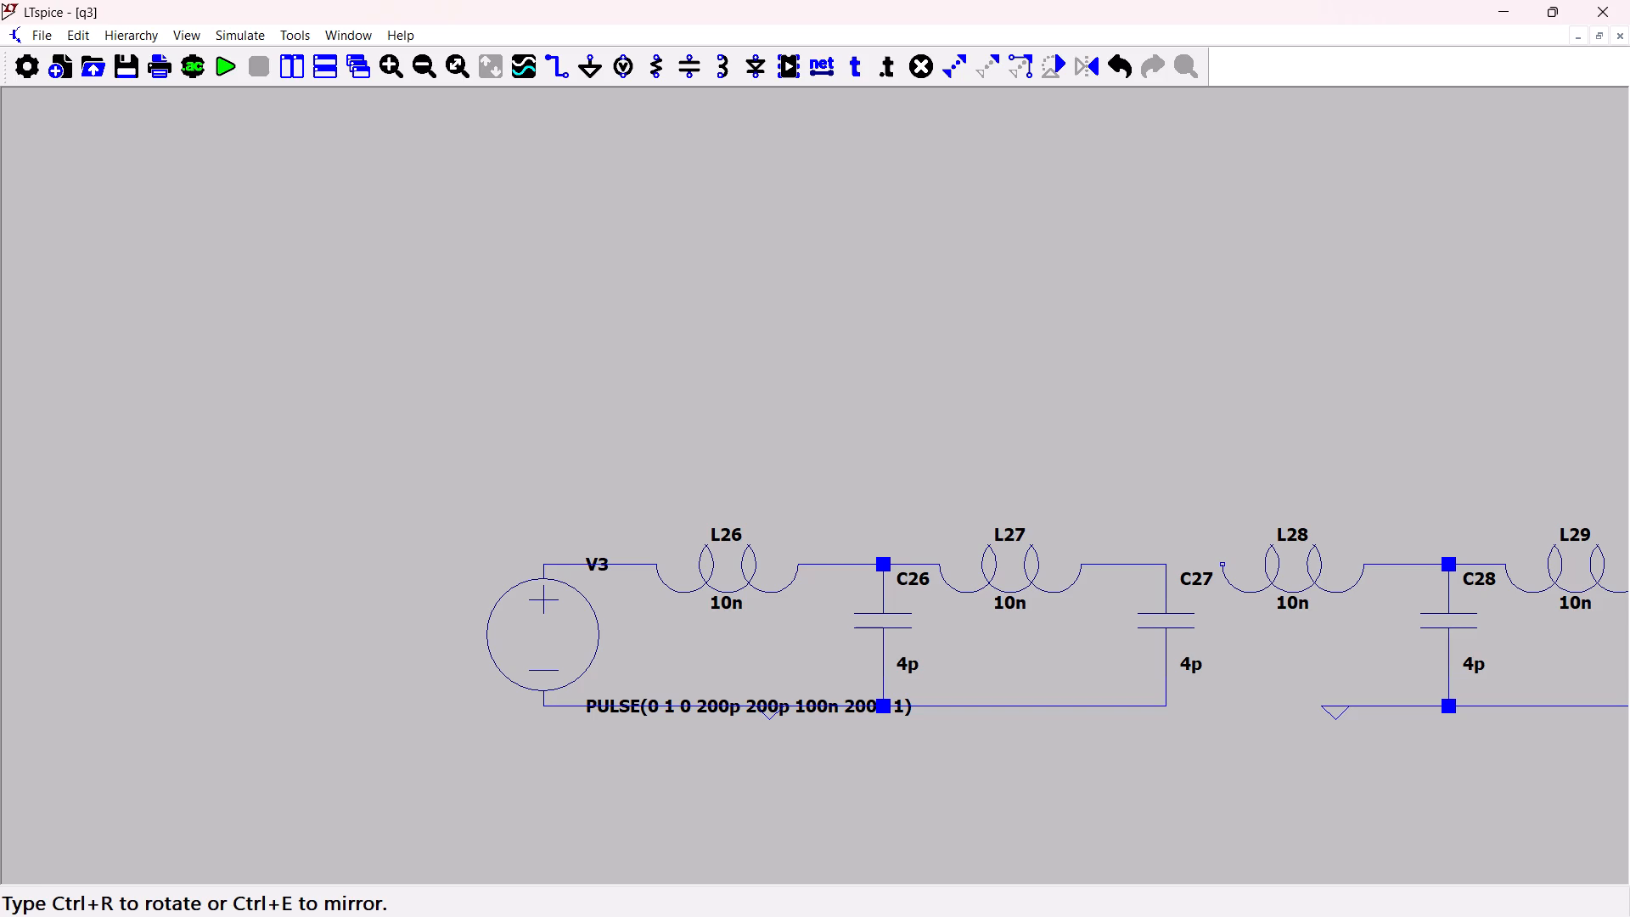
left_click(1496, 632)
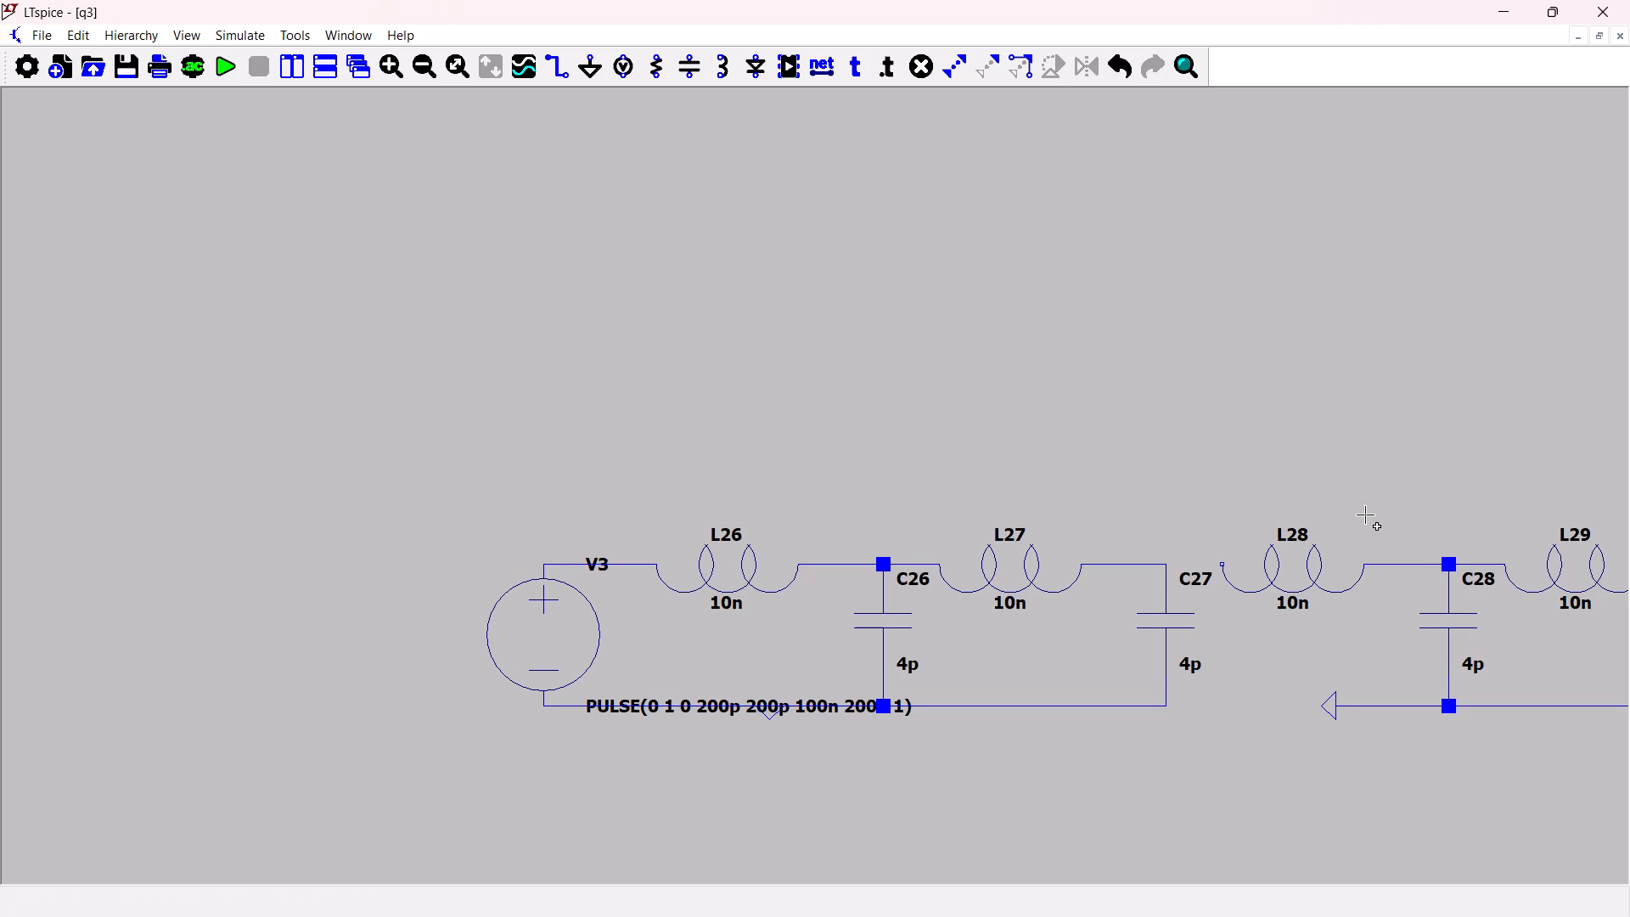
key("Escape")
Wire C27's top node to the near end of L28.
scroll(1365, 515, "down", 3, "ctrl")
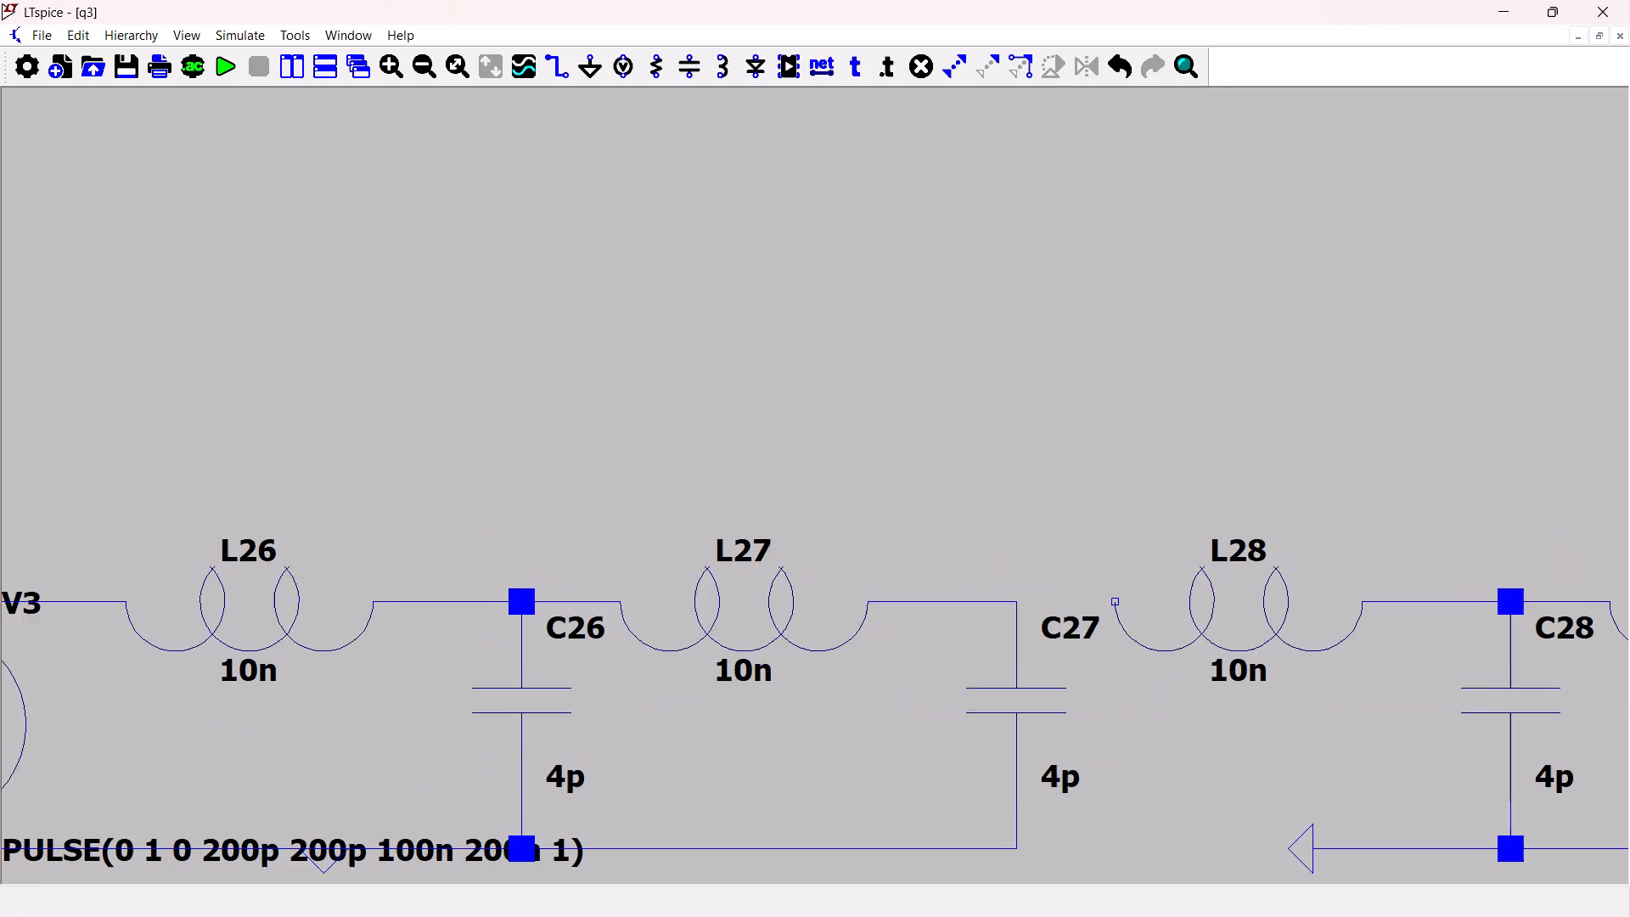
scroll(1365, 515, "down", 3, "ctrl")
scroll(1365, 515, "up", 9, "ctrl")
left_click_drag(1365, 515, 1286, 515)
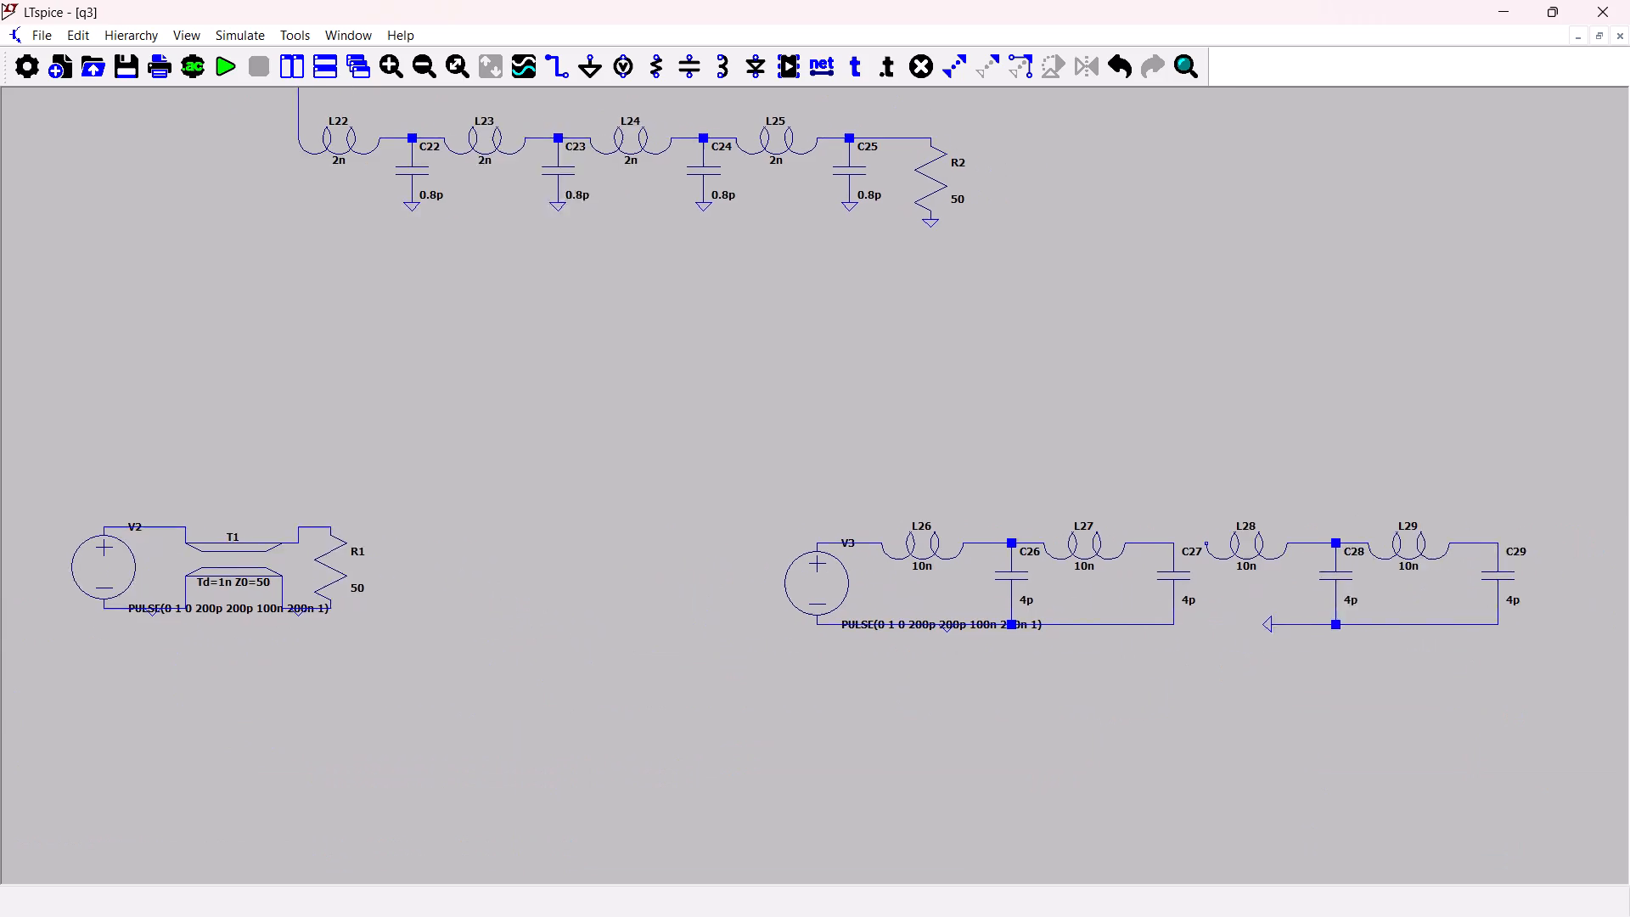
left_click_drag(1286, 515, 1197, 492)
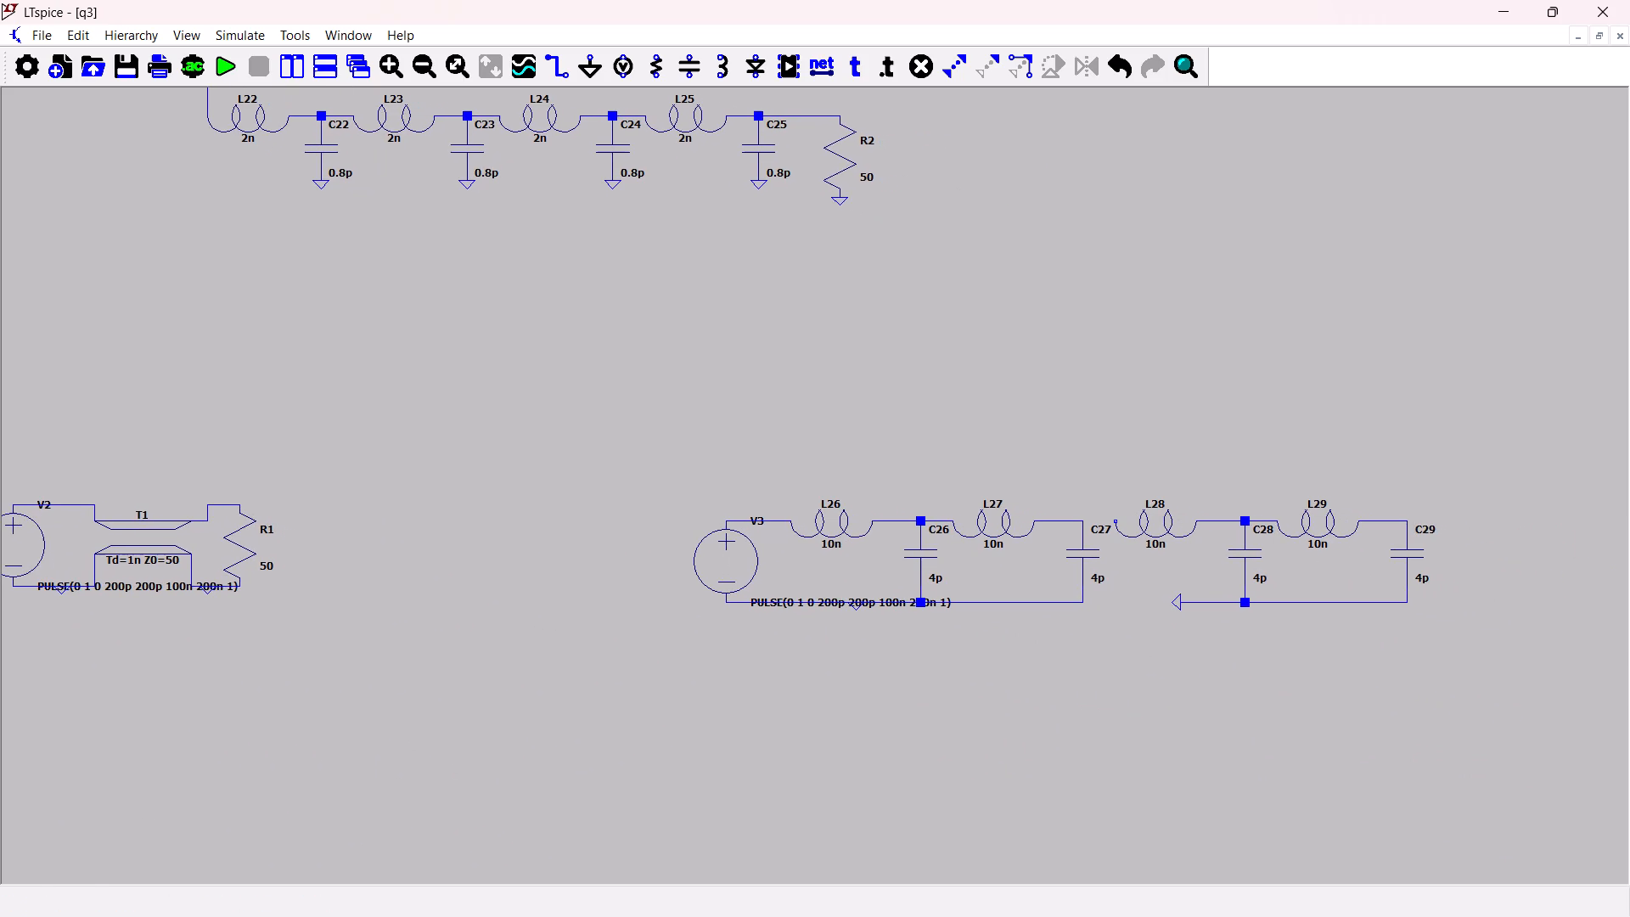
key("w")
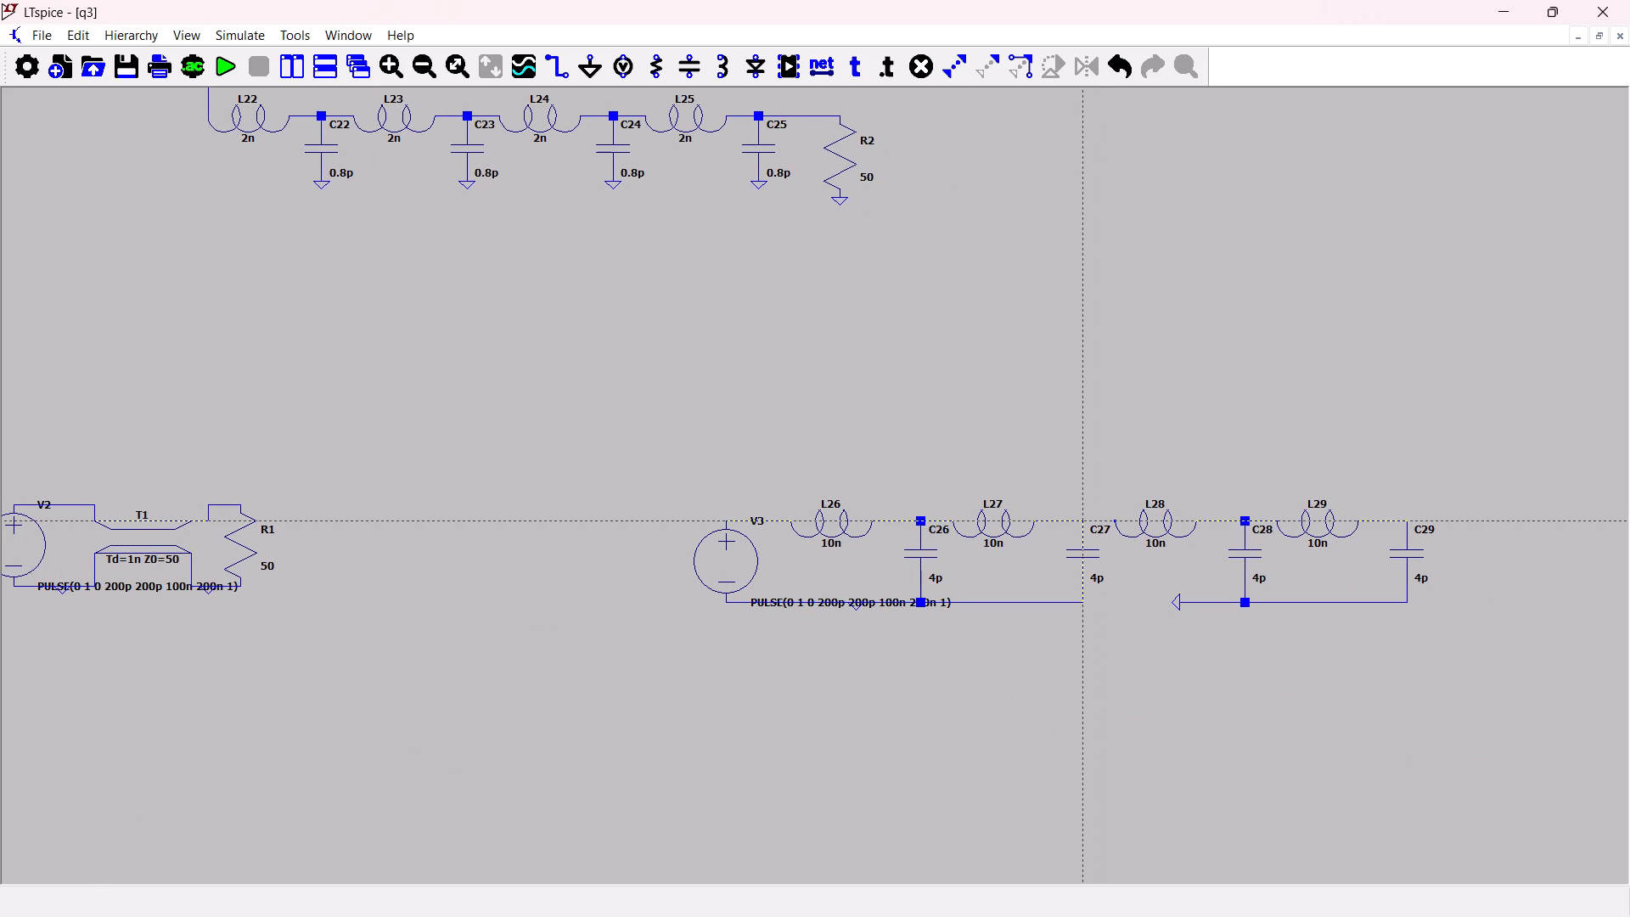
left_click(1081, 525)
left_click(1114, 524)
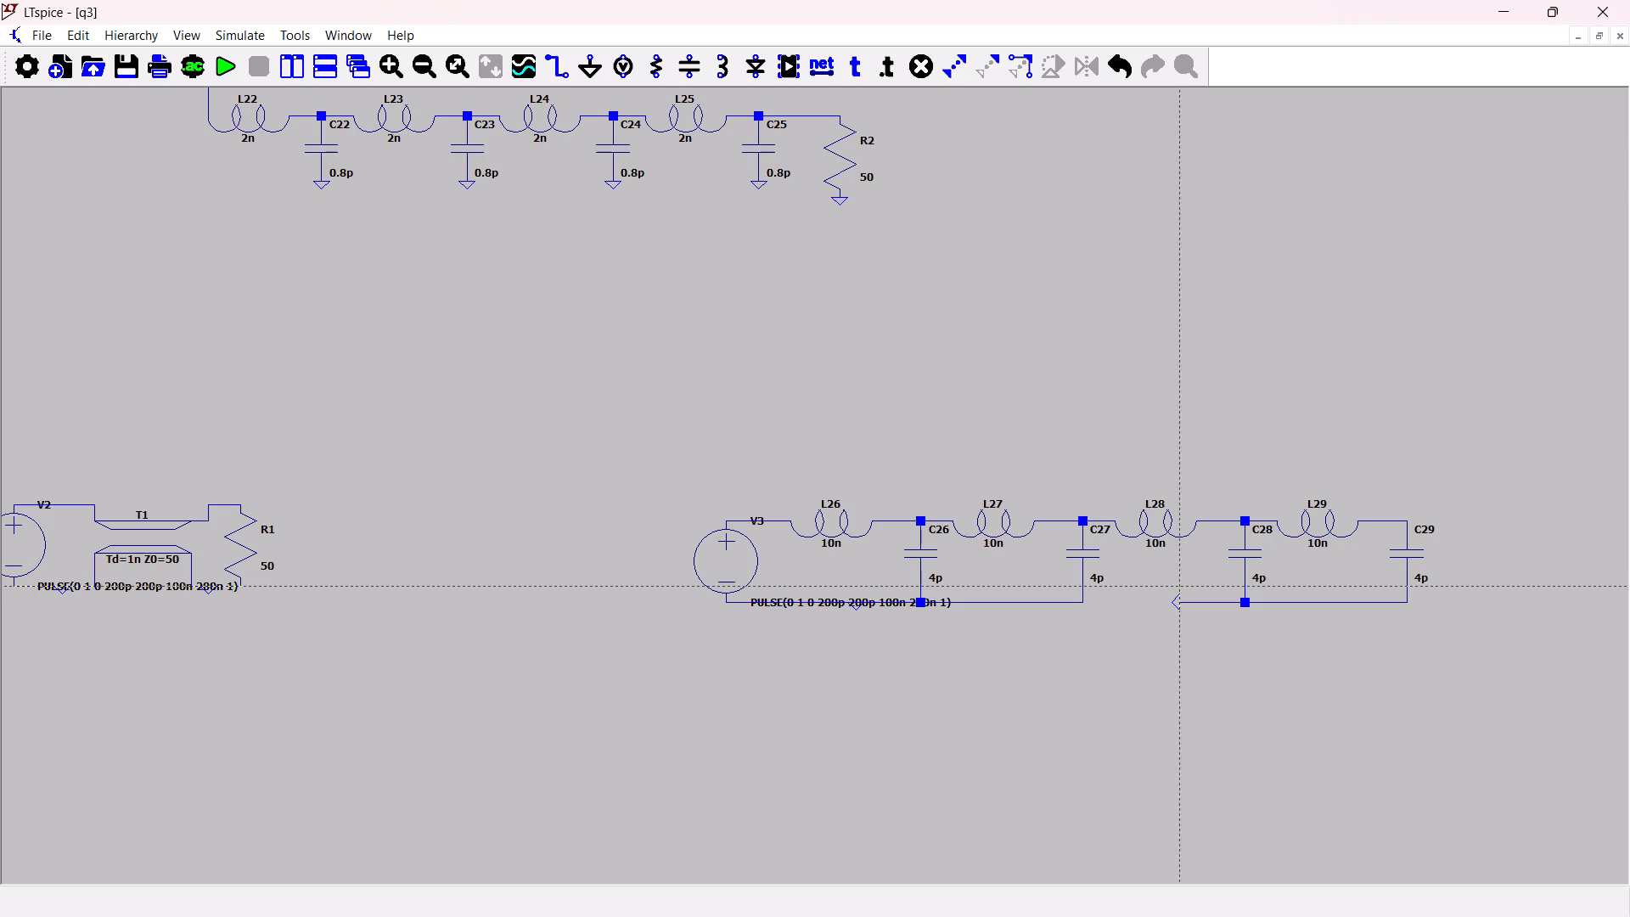
key("Escape")
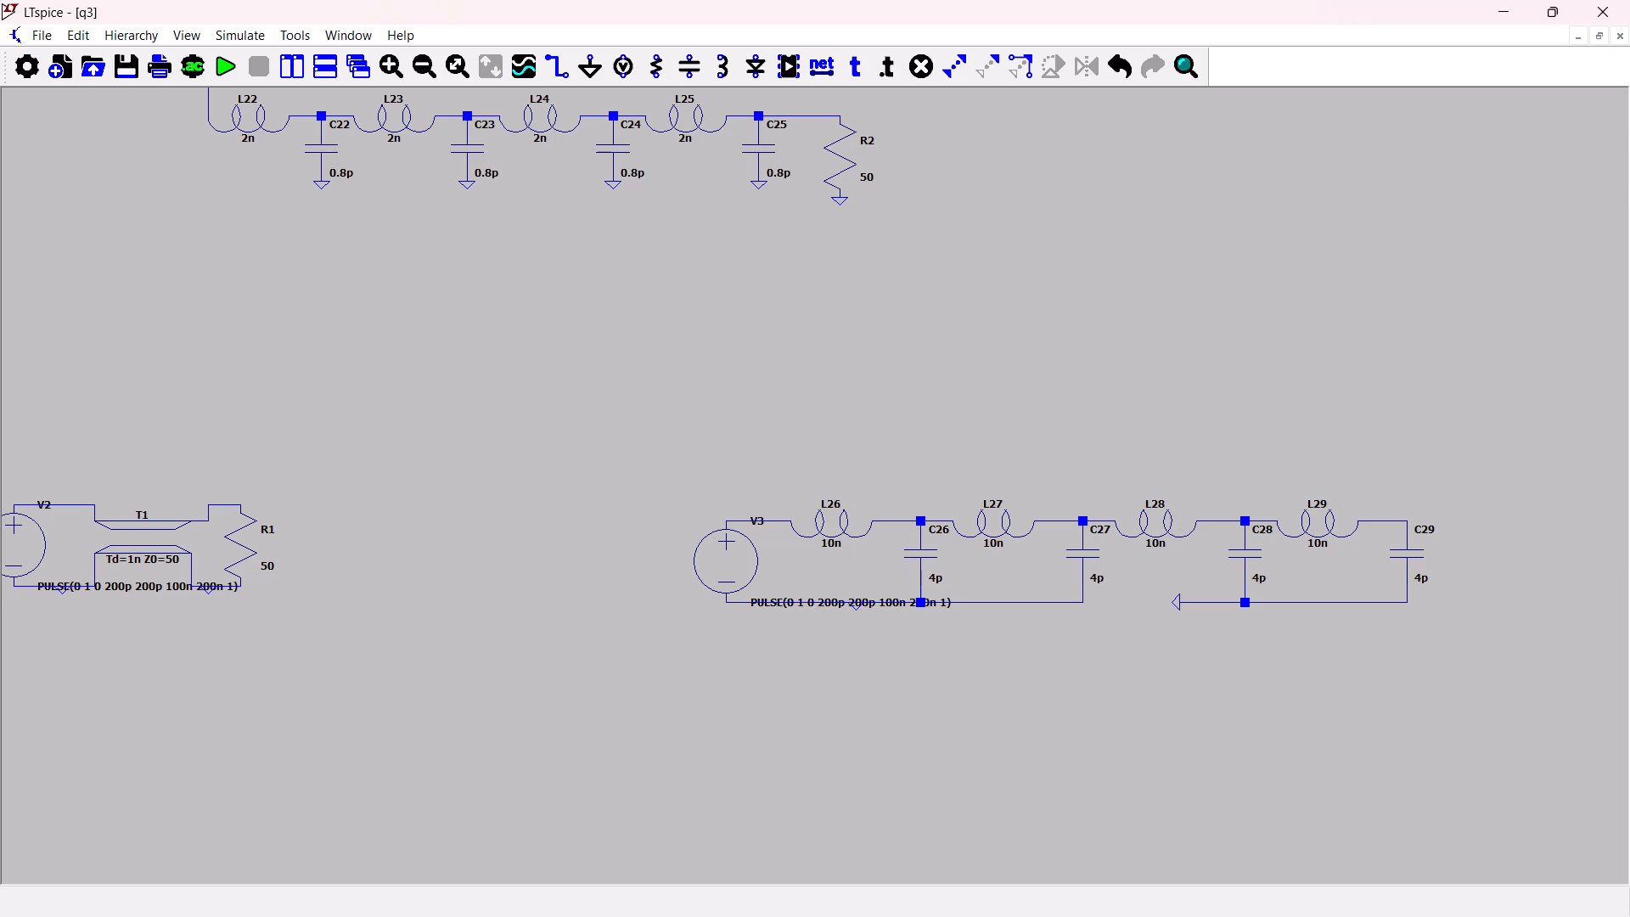
Delete the duplicated ground symbol and the wire stub joining it to C28's lower end.
key("Delete")
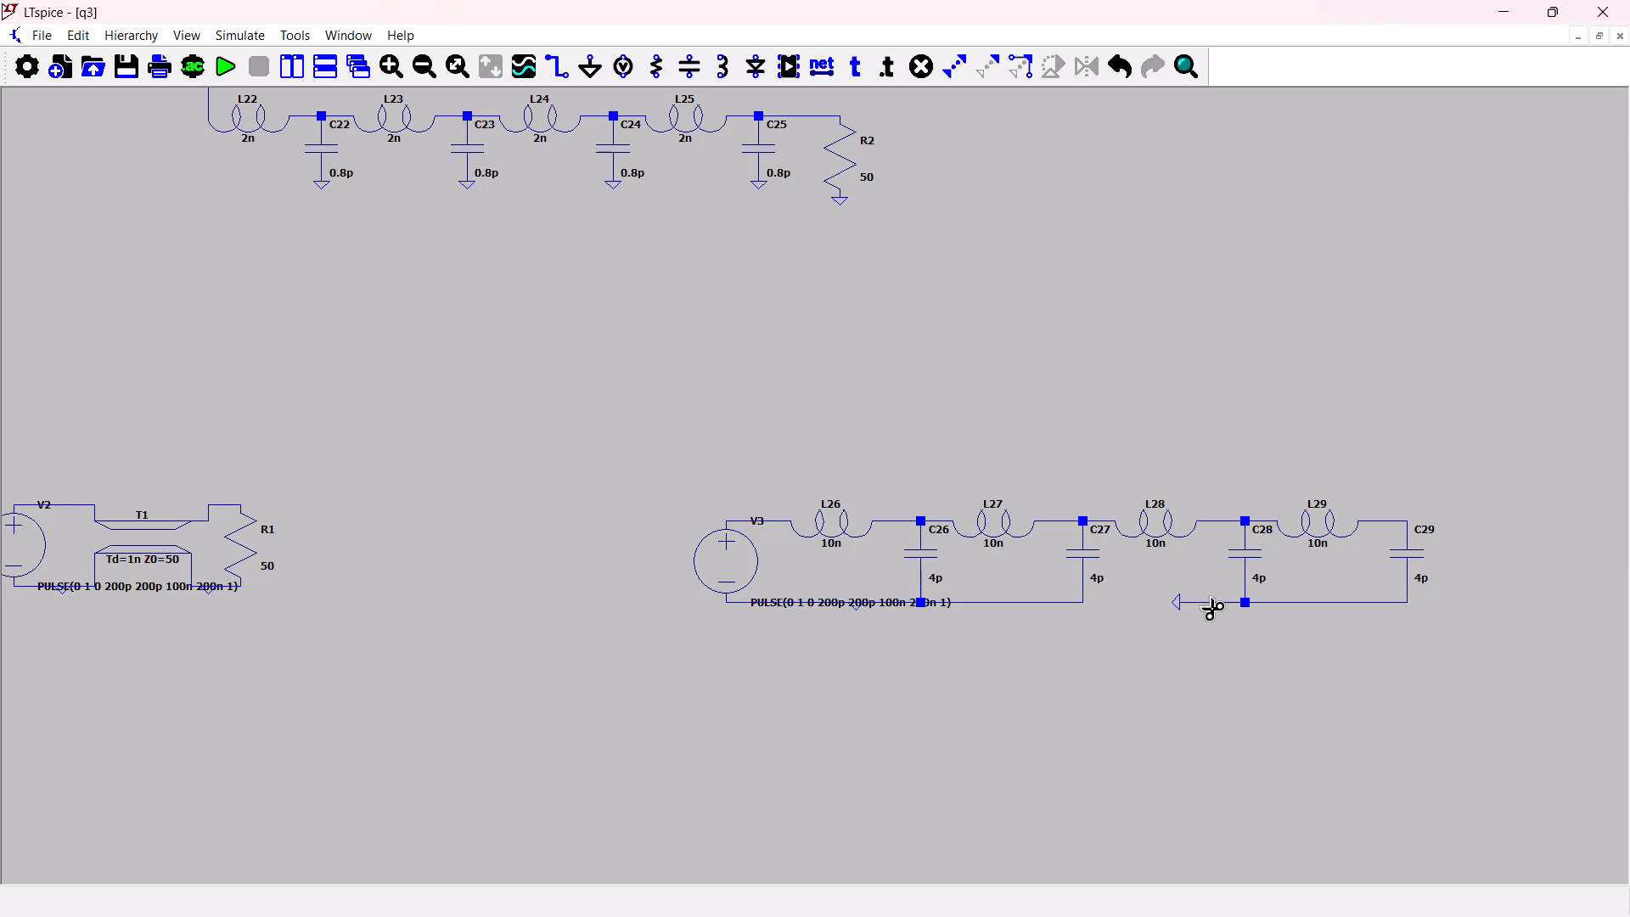
left_click(1210, 605)
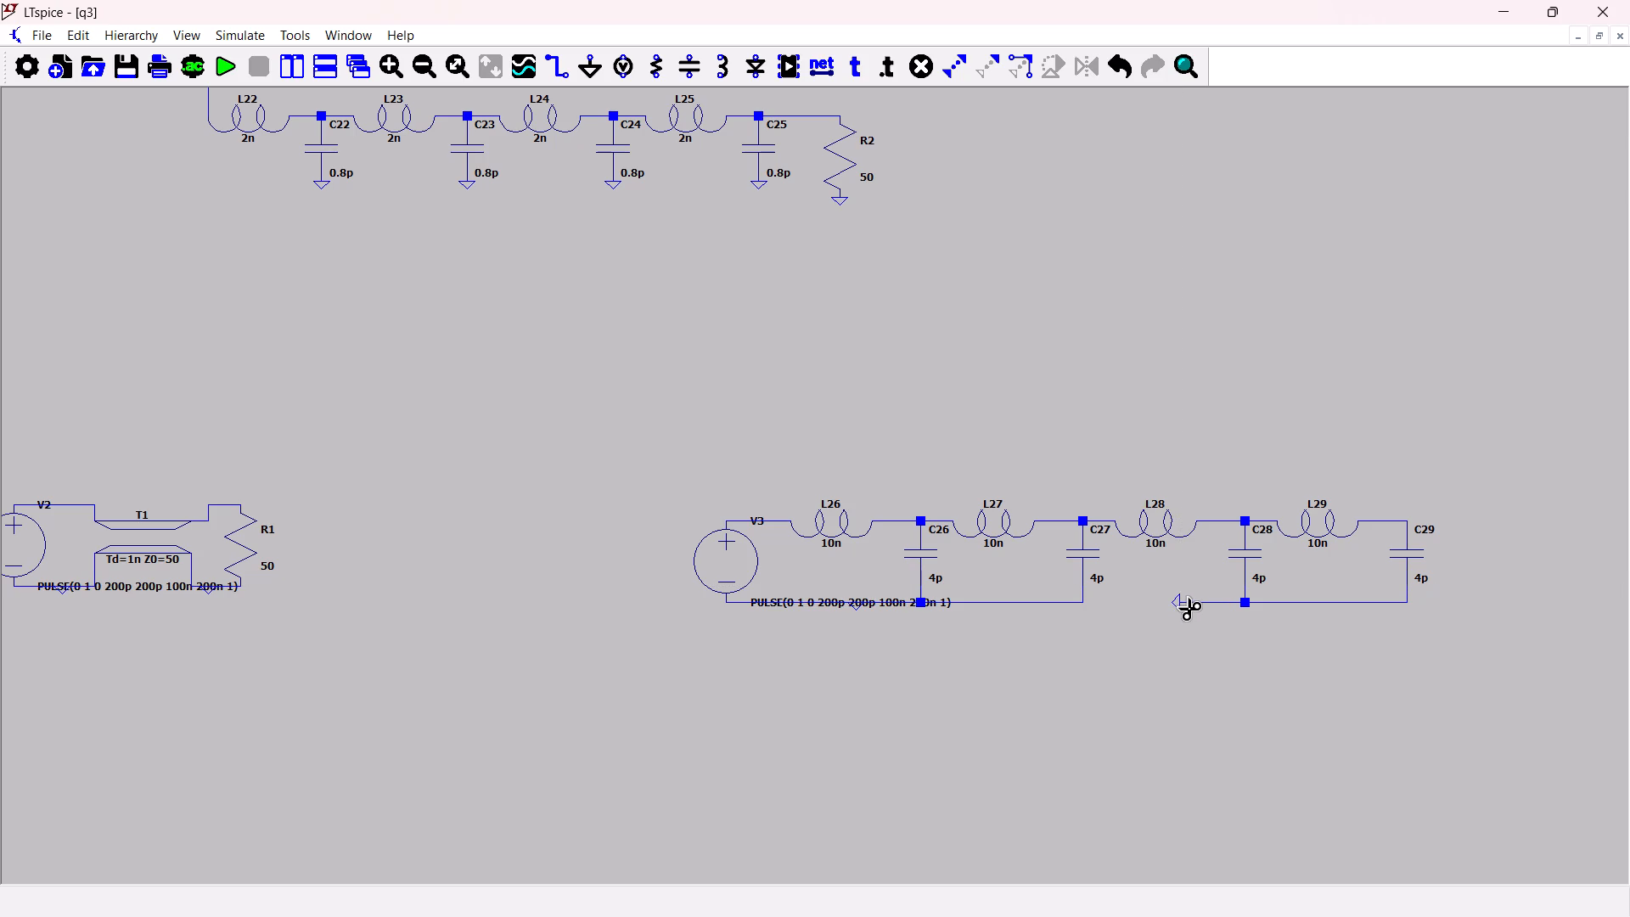
left_click(1186, 605)
key("Escape")
Connect the lower ends of C27 and C28 to make the ground return line continuous.
key("w")
left_click(1088, 597)
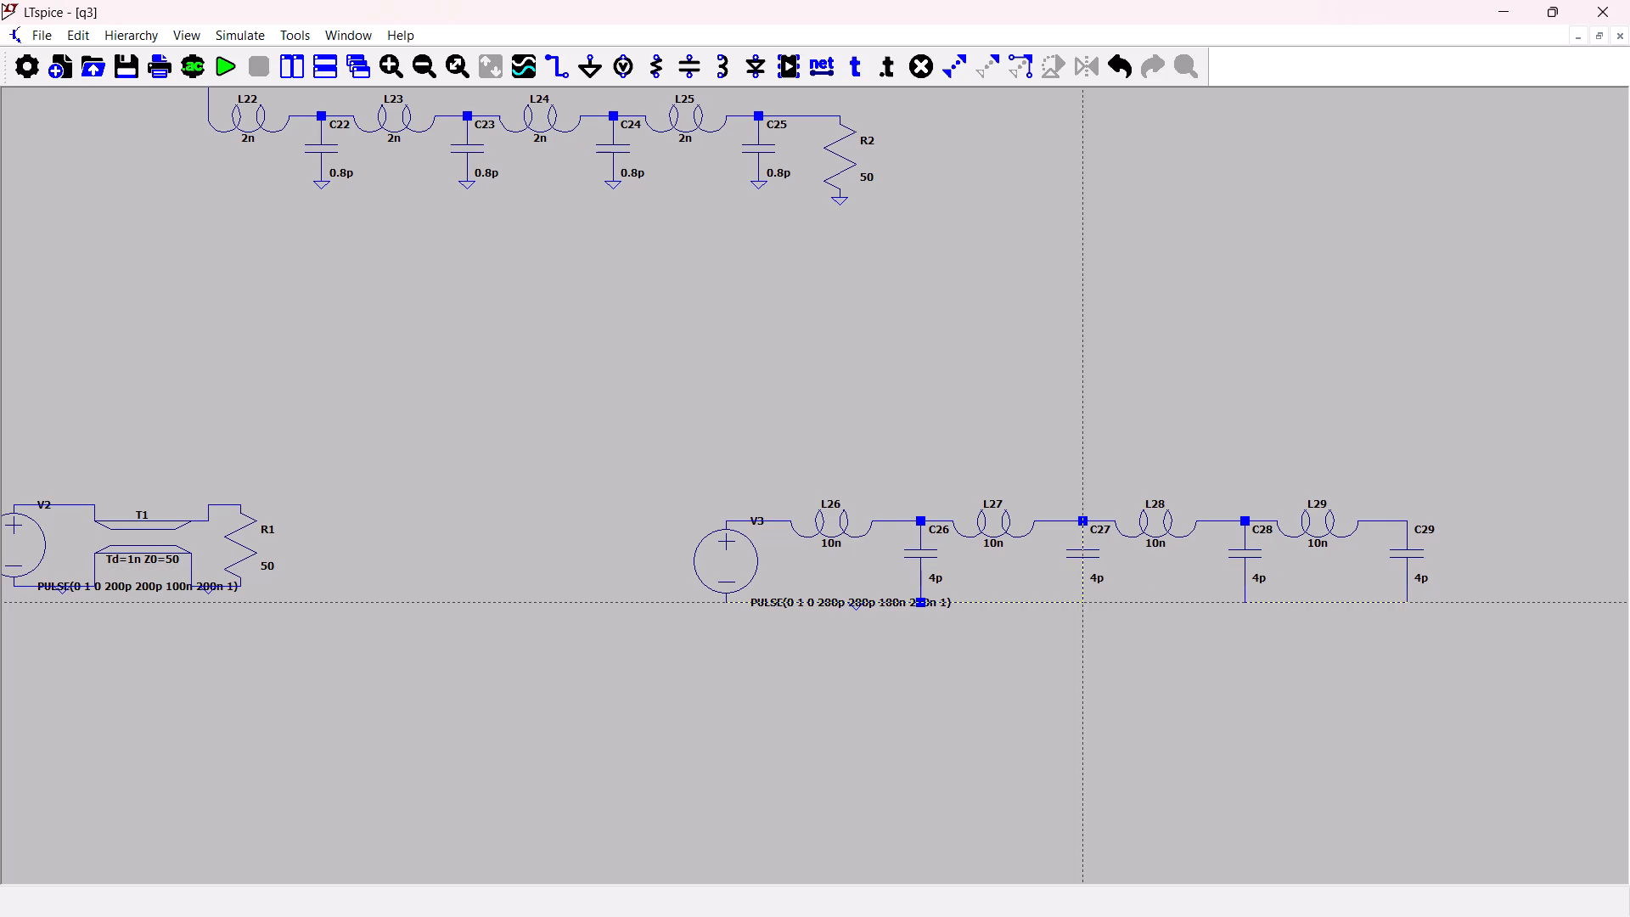
left_click(1244, 596)
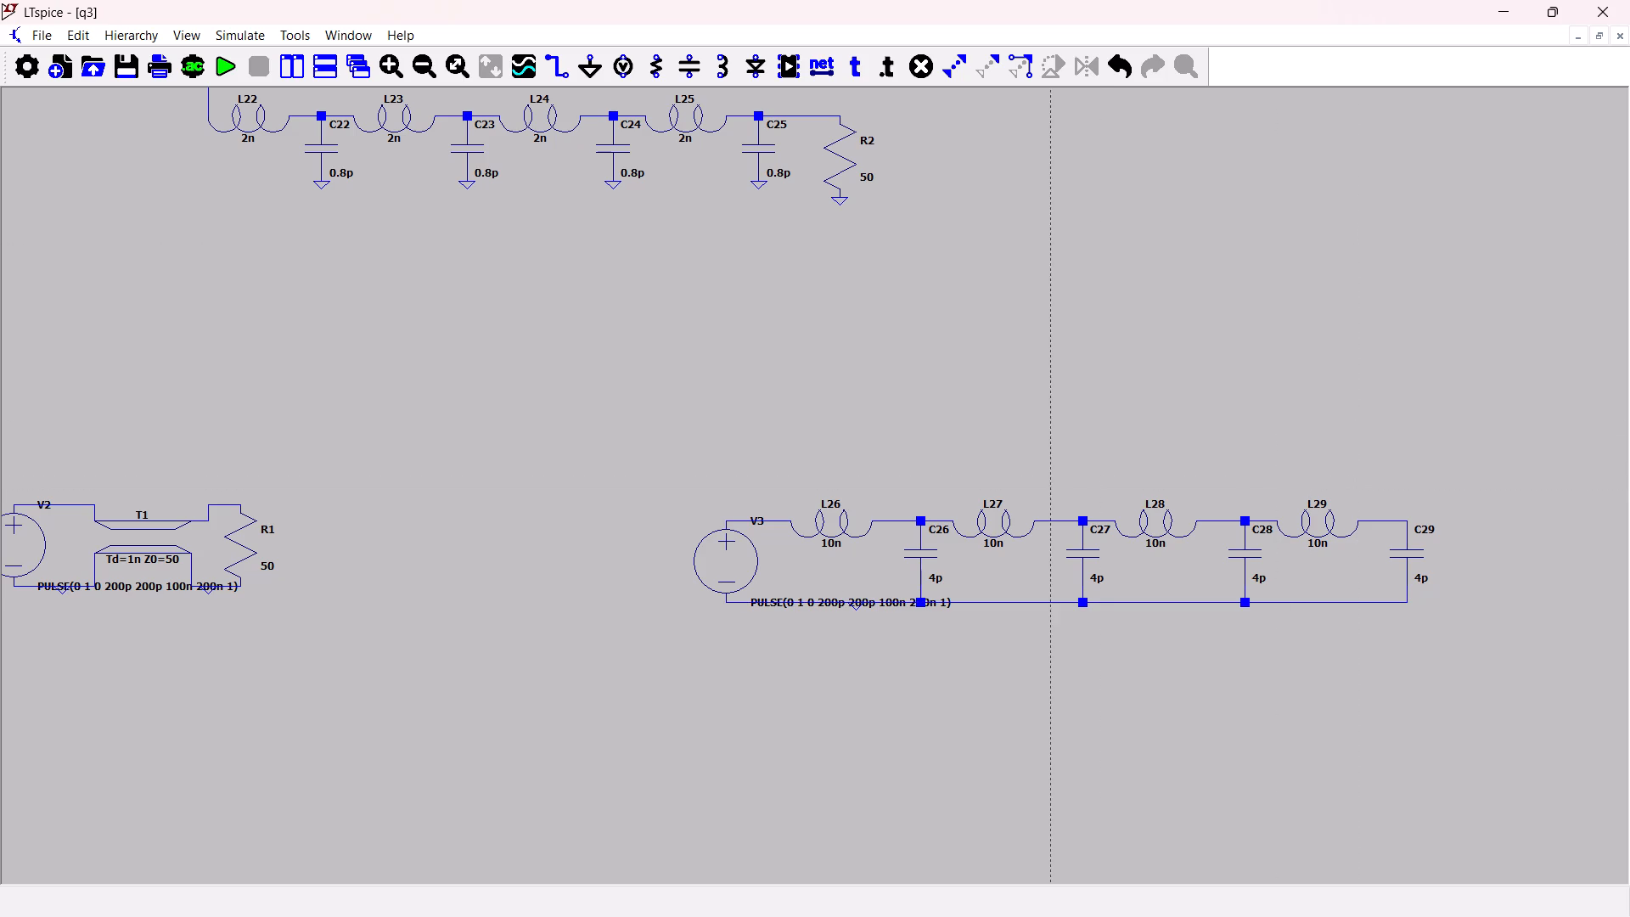
key("Escape")
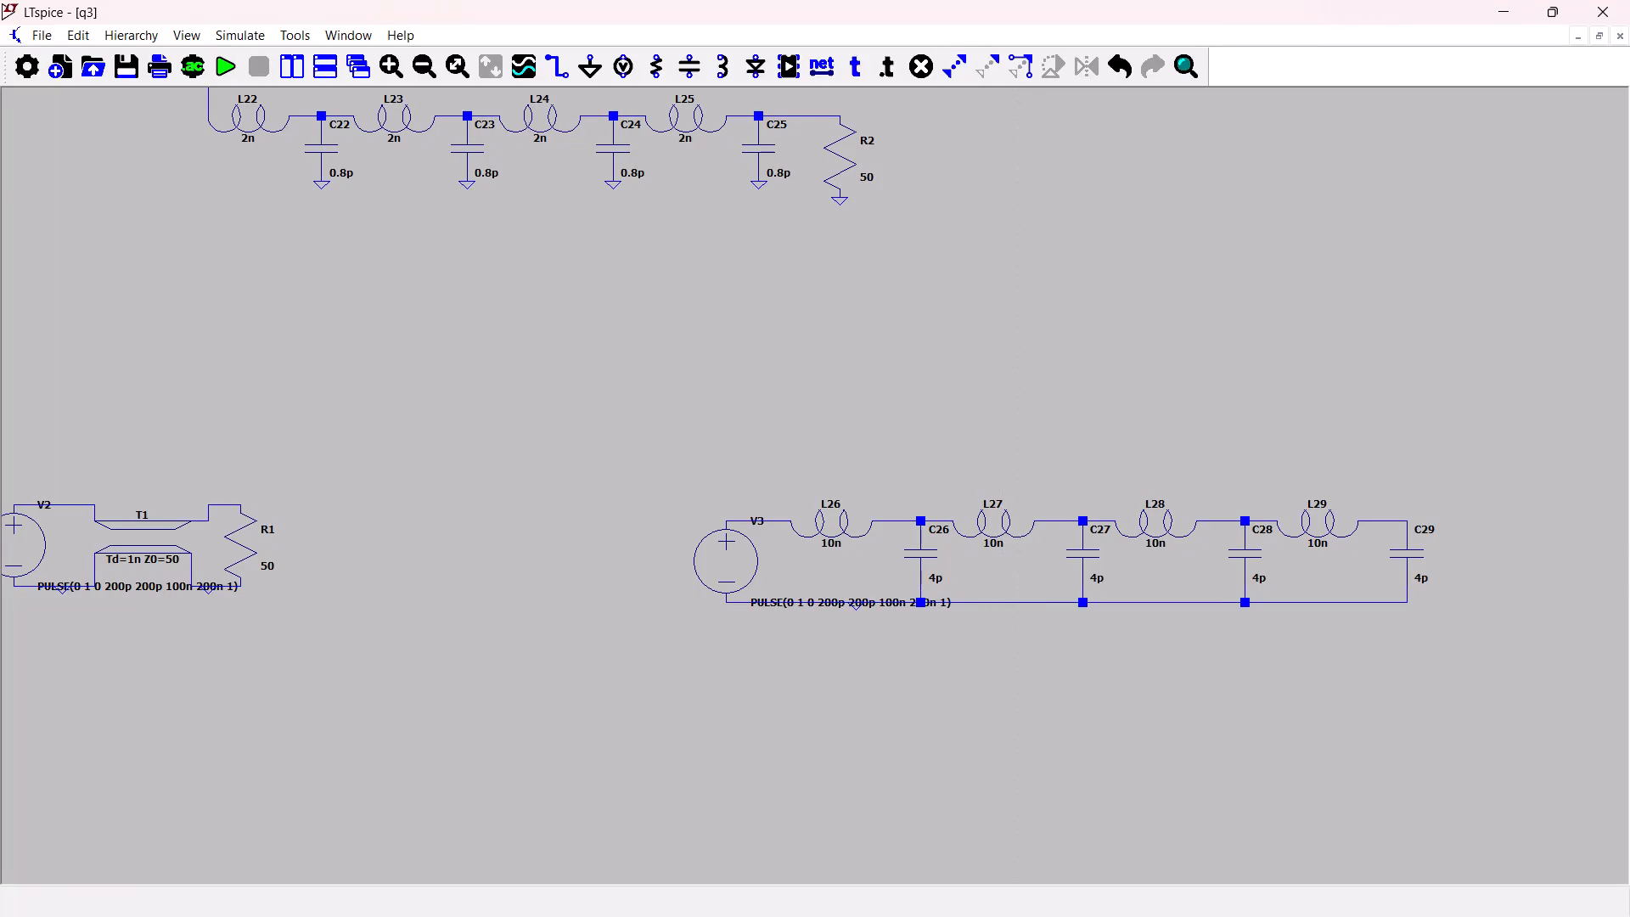
Duplicate the L29 and C29 section and place the copy just beyond C29, level with the chain.
left_click(958, 75)
left_click_drag(1246, 492, 1377, 529)
left_click_drag(1377, 529, 1442, 614)
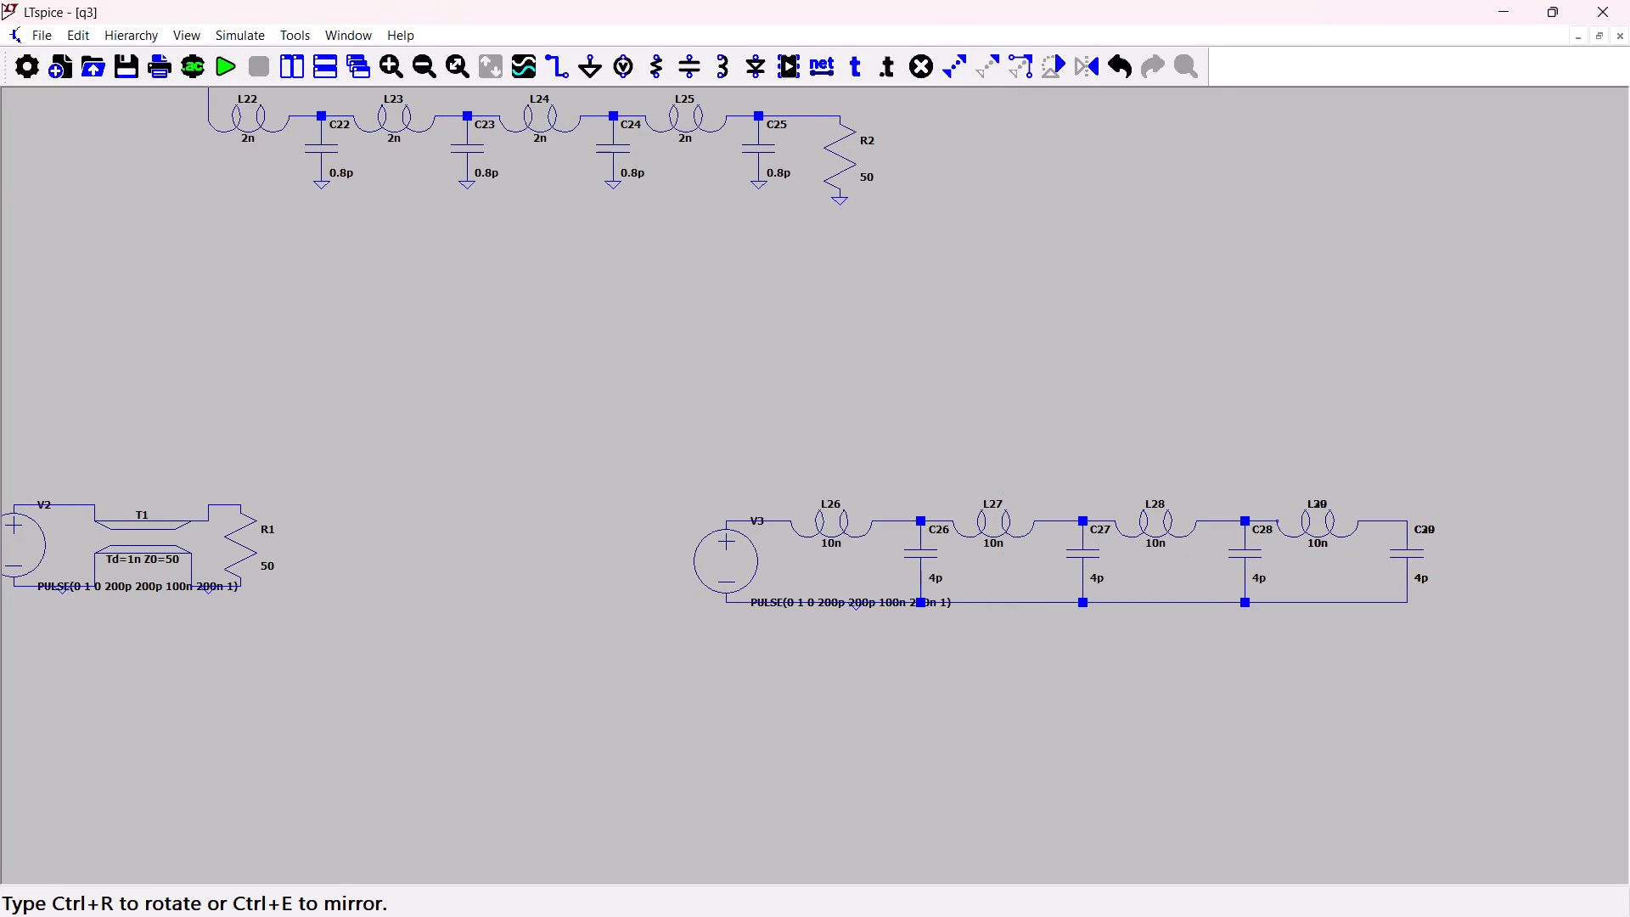
left_click(1505, 554)
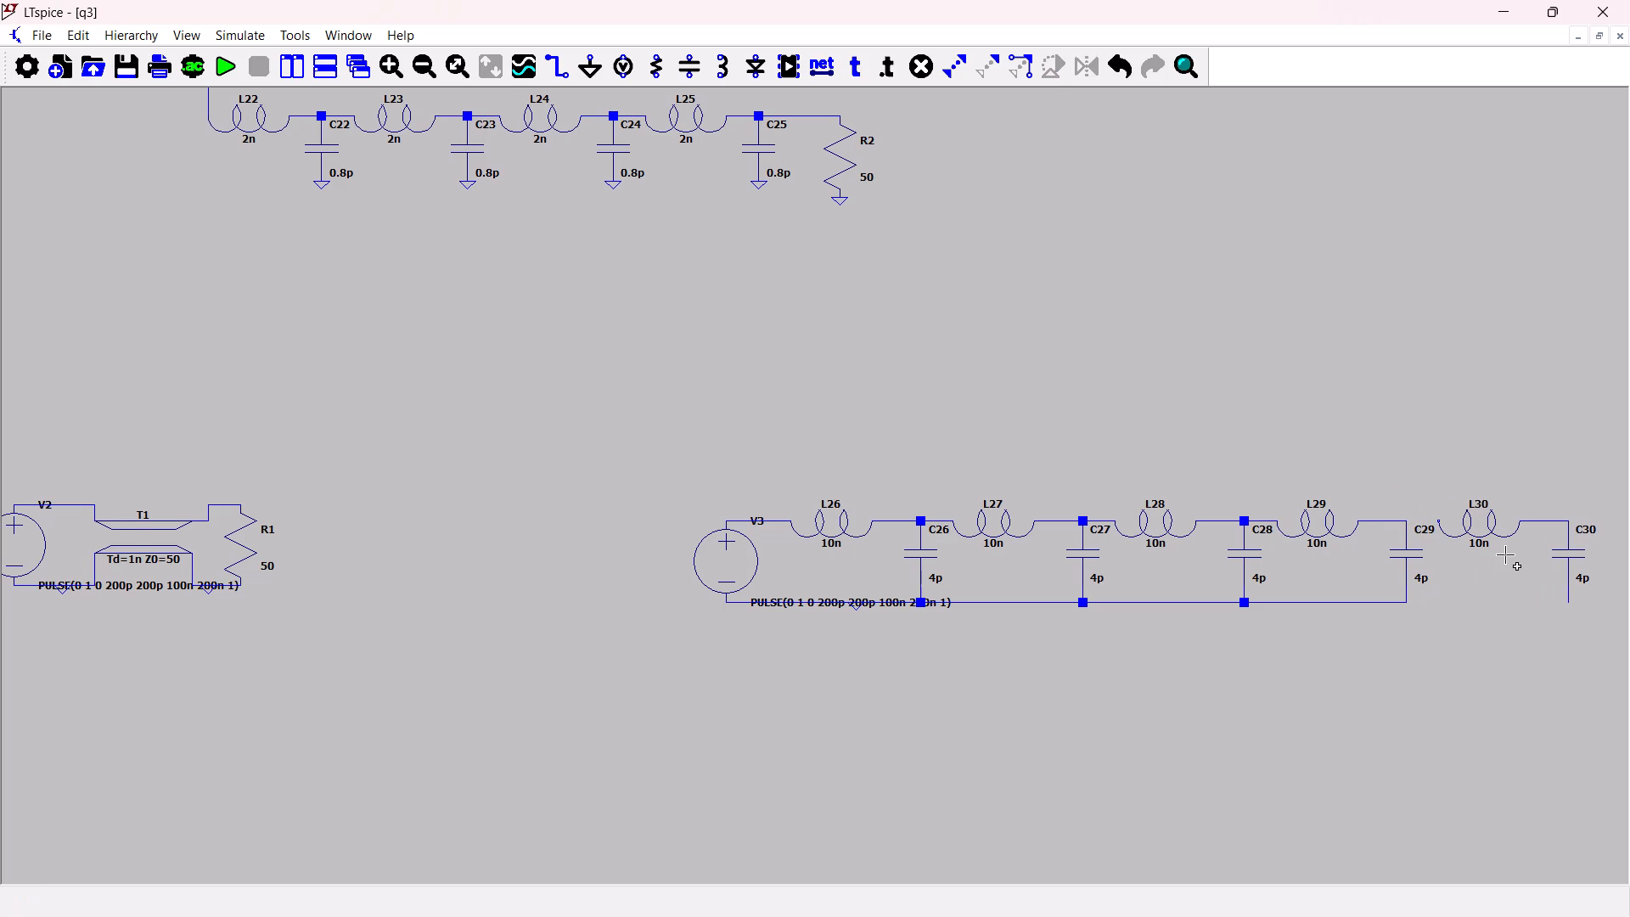
key("Escape")
Wire C29's top node to L30 and extend the ground return line from C29 to C30's lower end.
key("w")
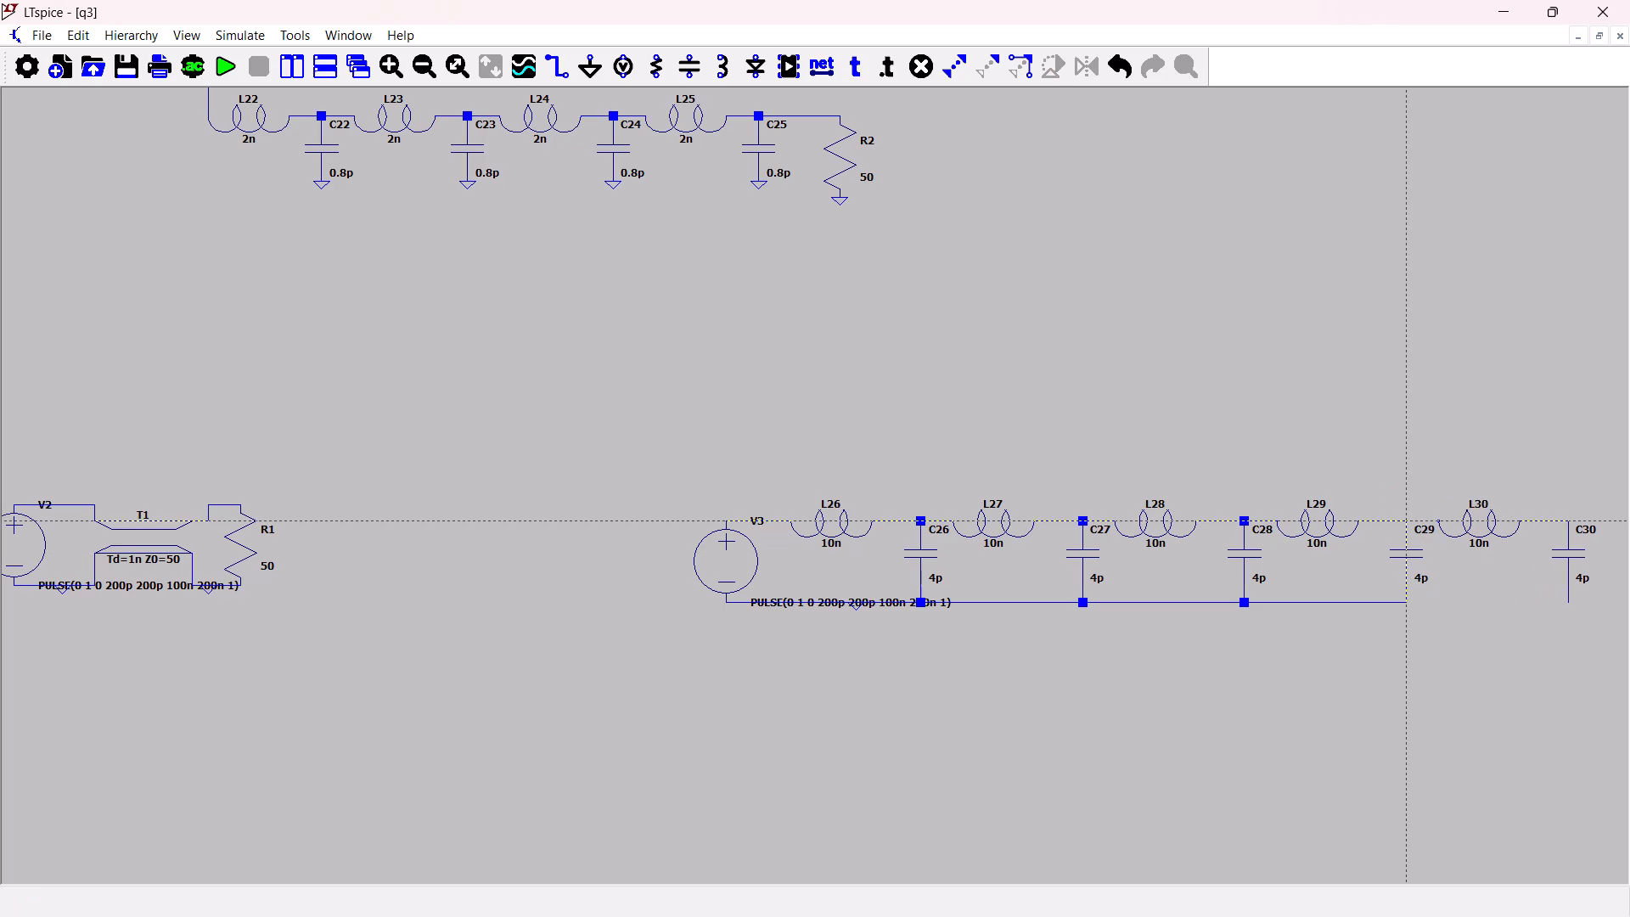
left_click(1407, 517)
left_click(1436, 519)
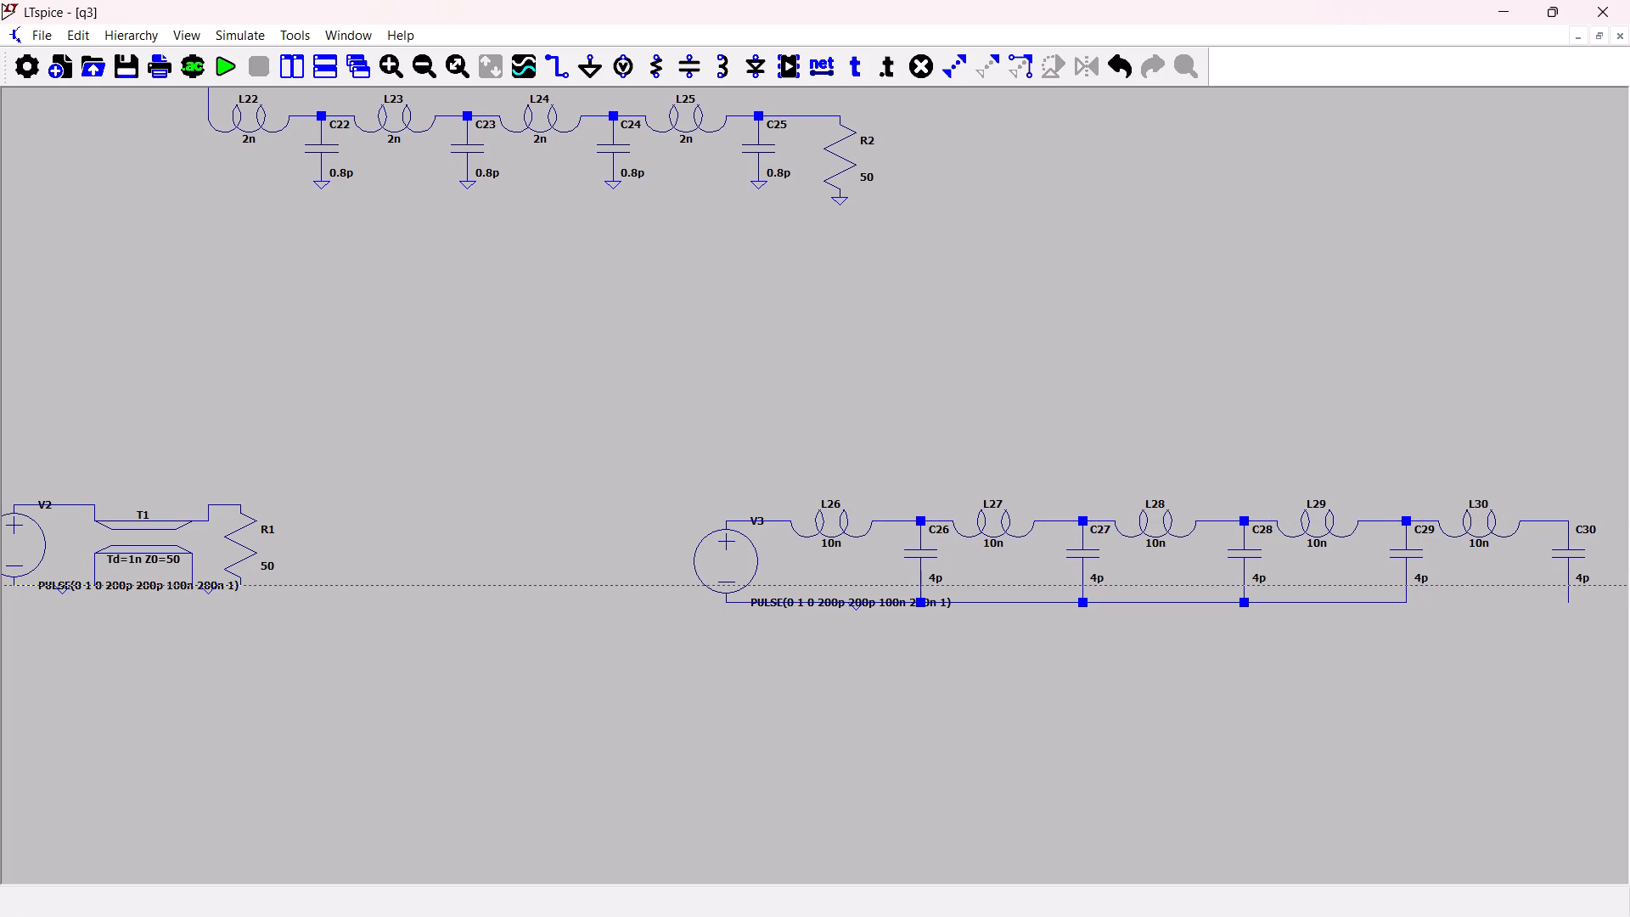
left_click(1401, 602)
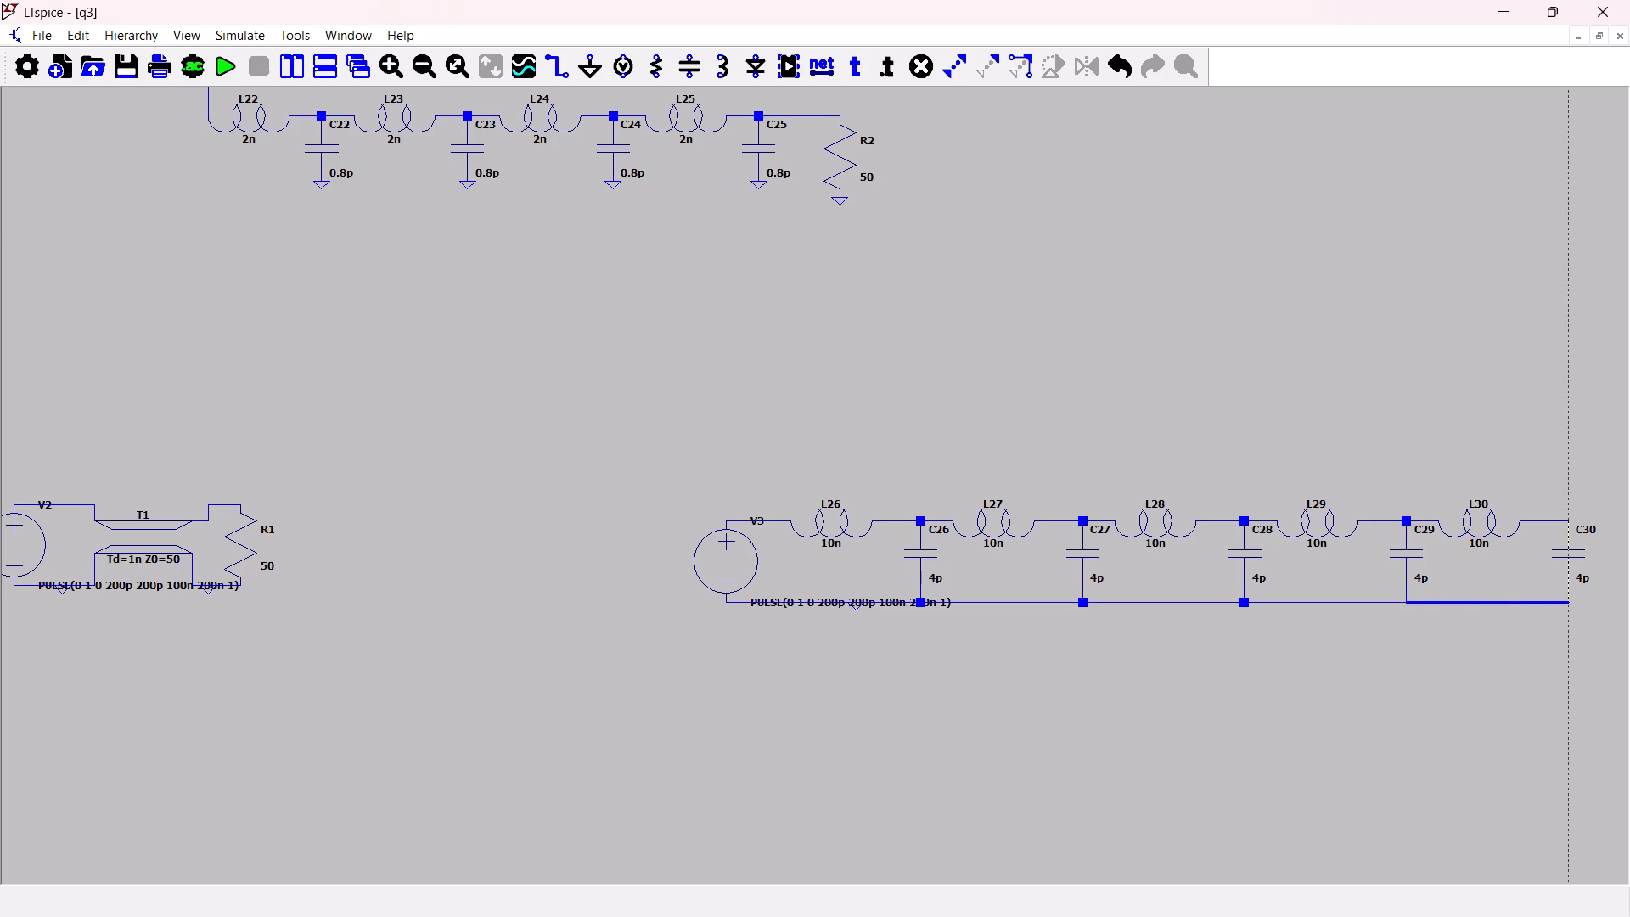
left_click(1571, 605)
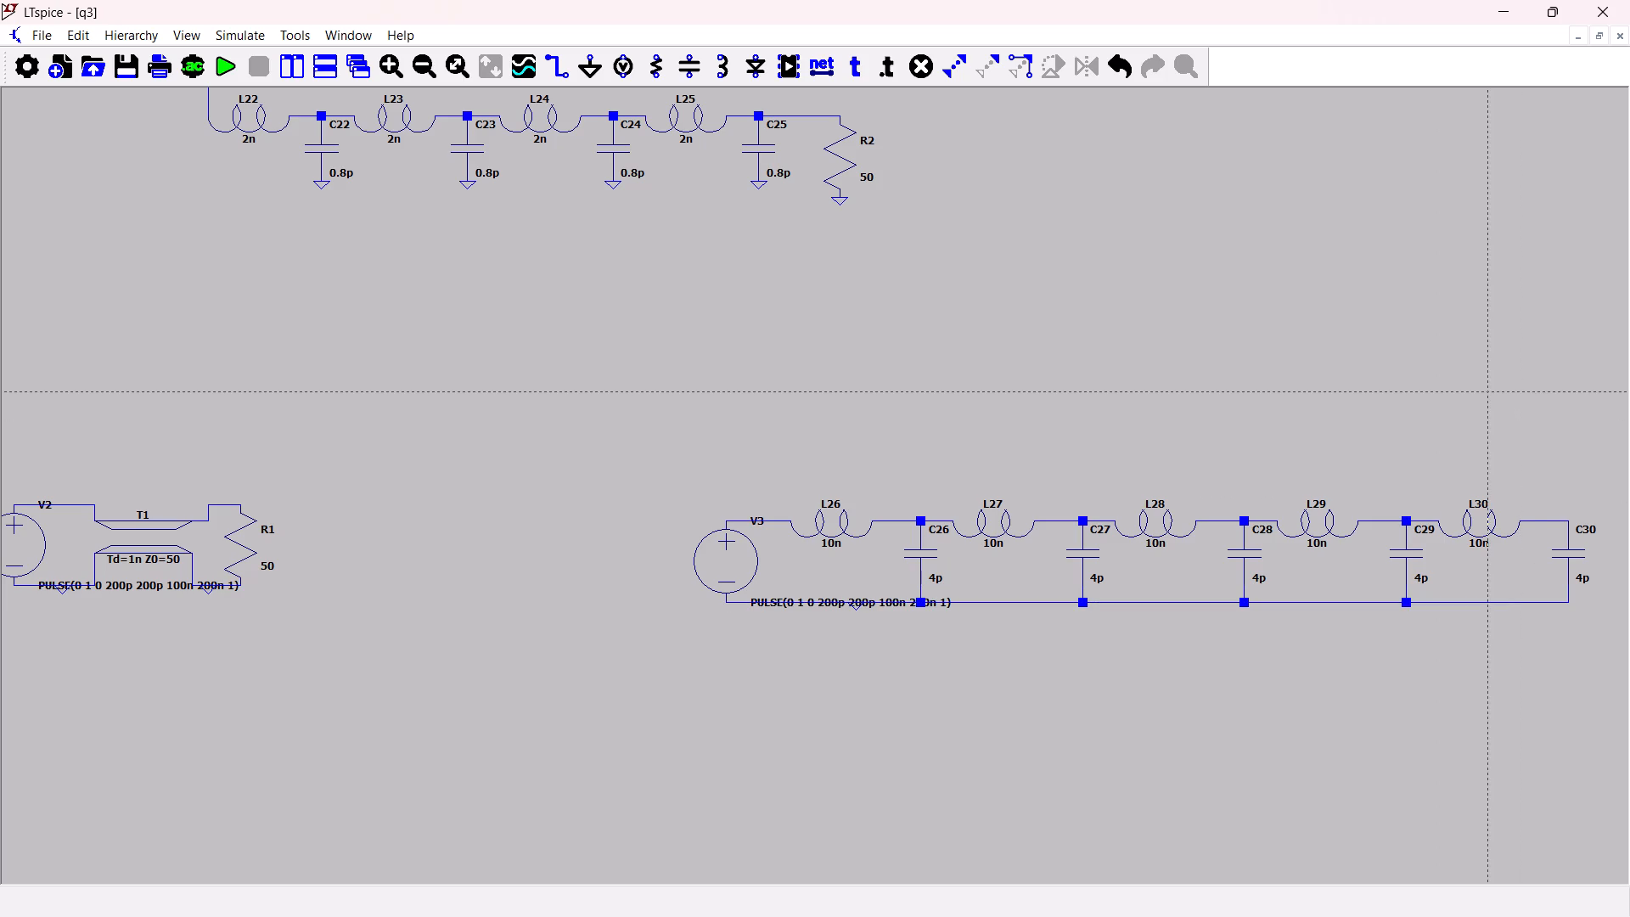
key("Escape")
Place one vertical resistor just beyond C30 at the end of the LC chain, with its ends level with the top and return lines.
left_click_drag(1472, 430, 1217, 423)
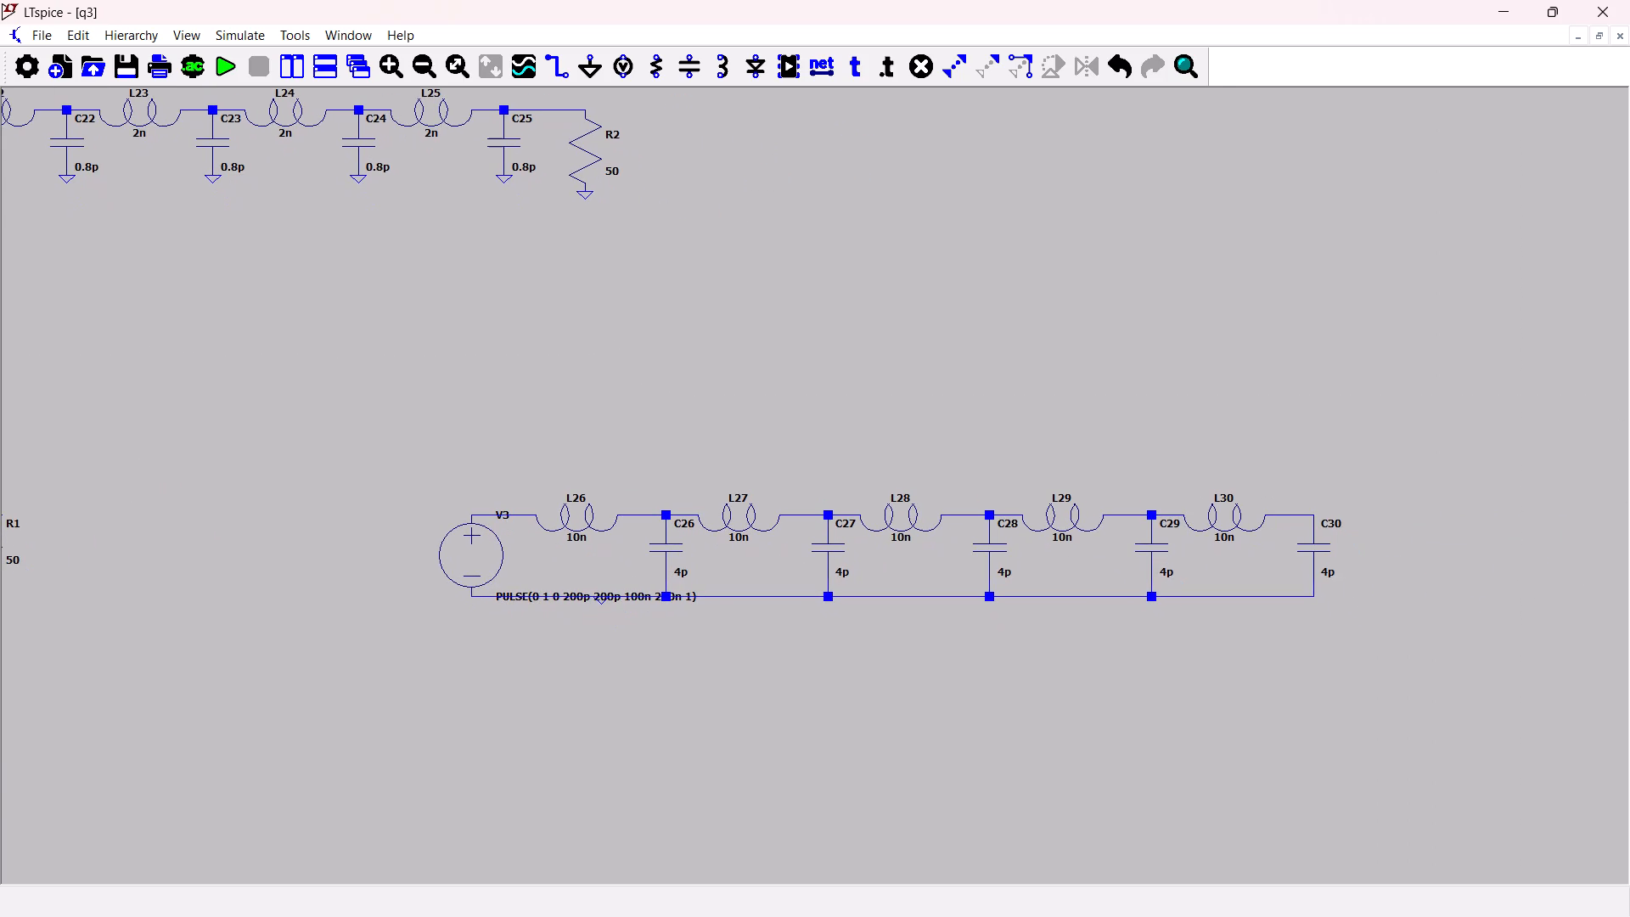
key("r")
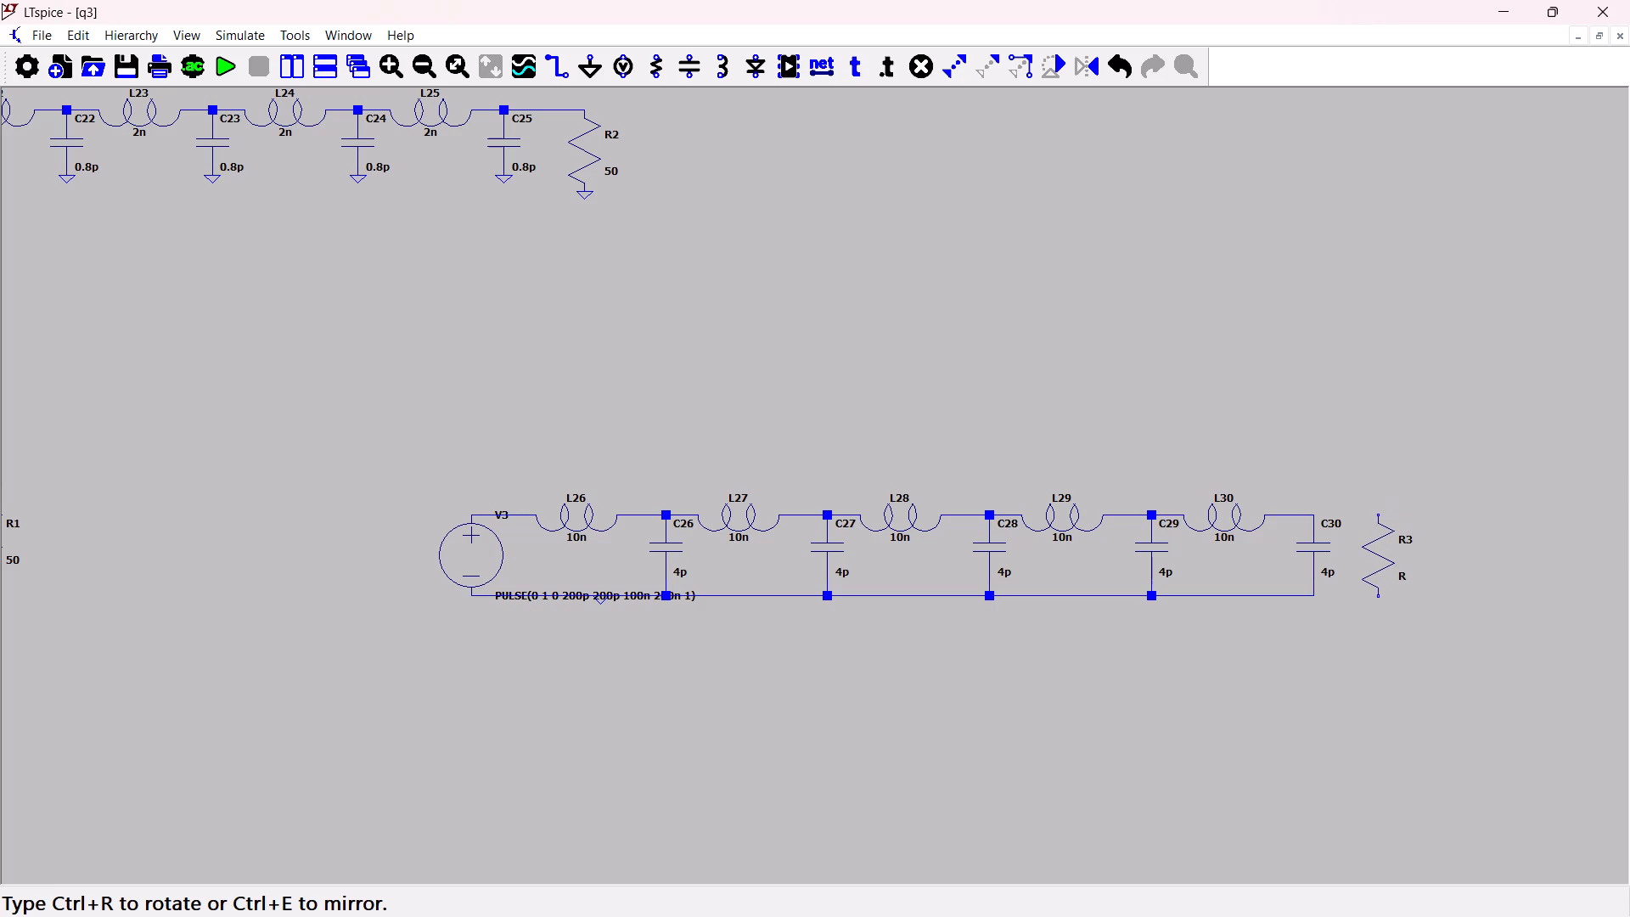
left_click(1385, 549)
key("Escape")
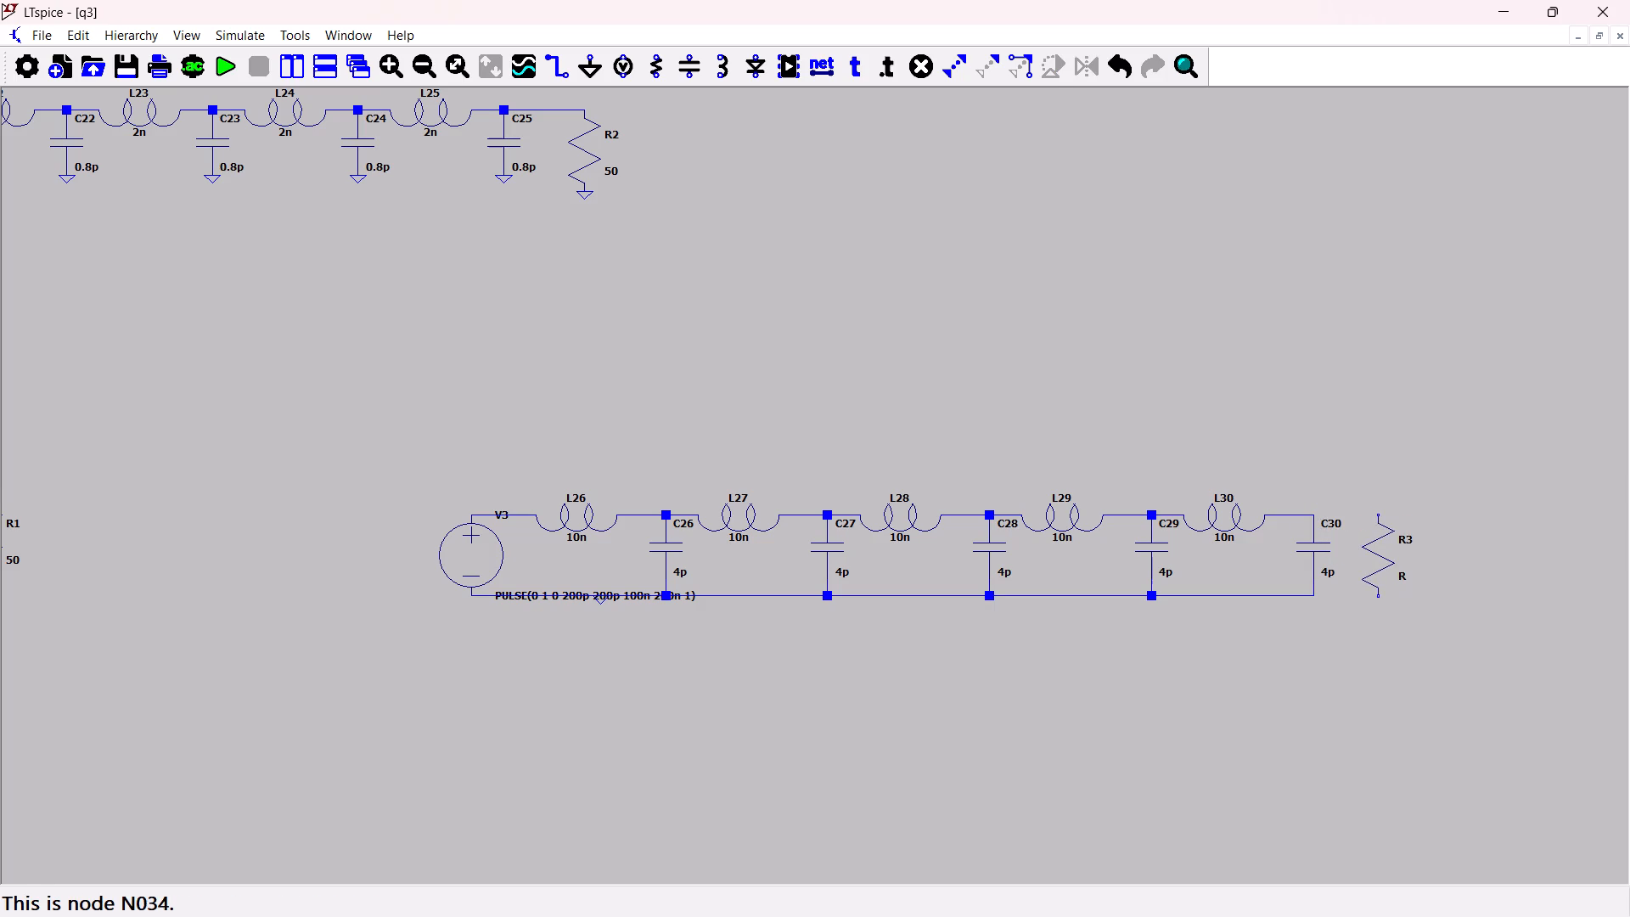
Wire the resistor across C30, joining its upper end to C30's top node and its lower end to the ground return line.
left_click(1314, 515)
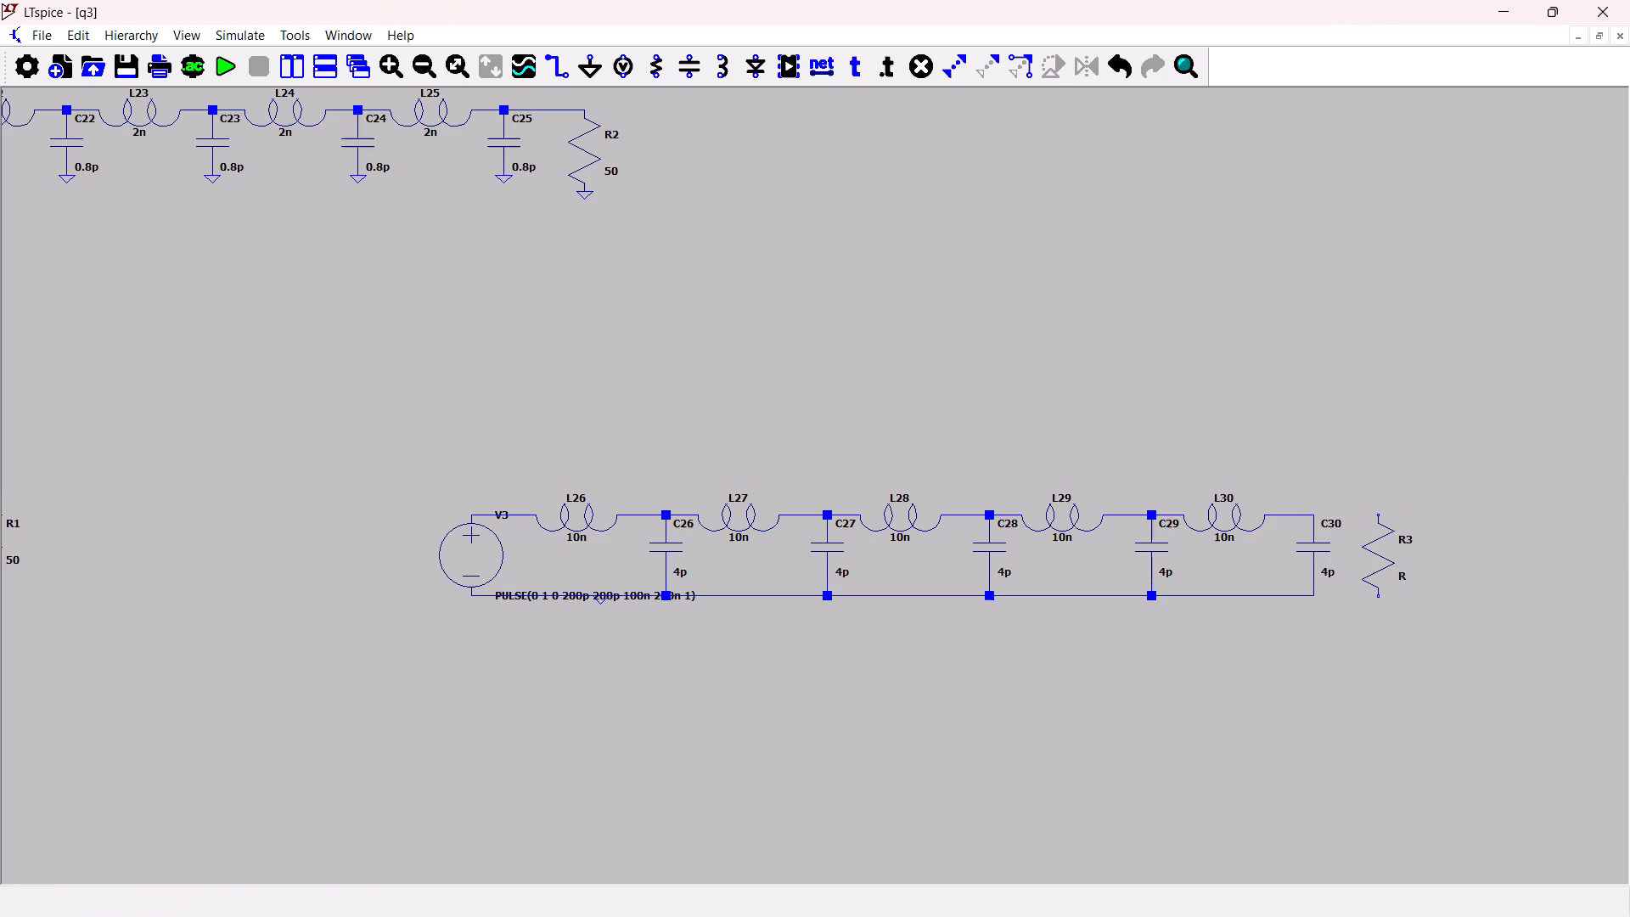
key("w")
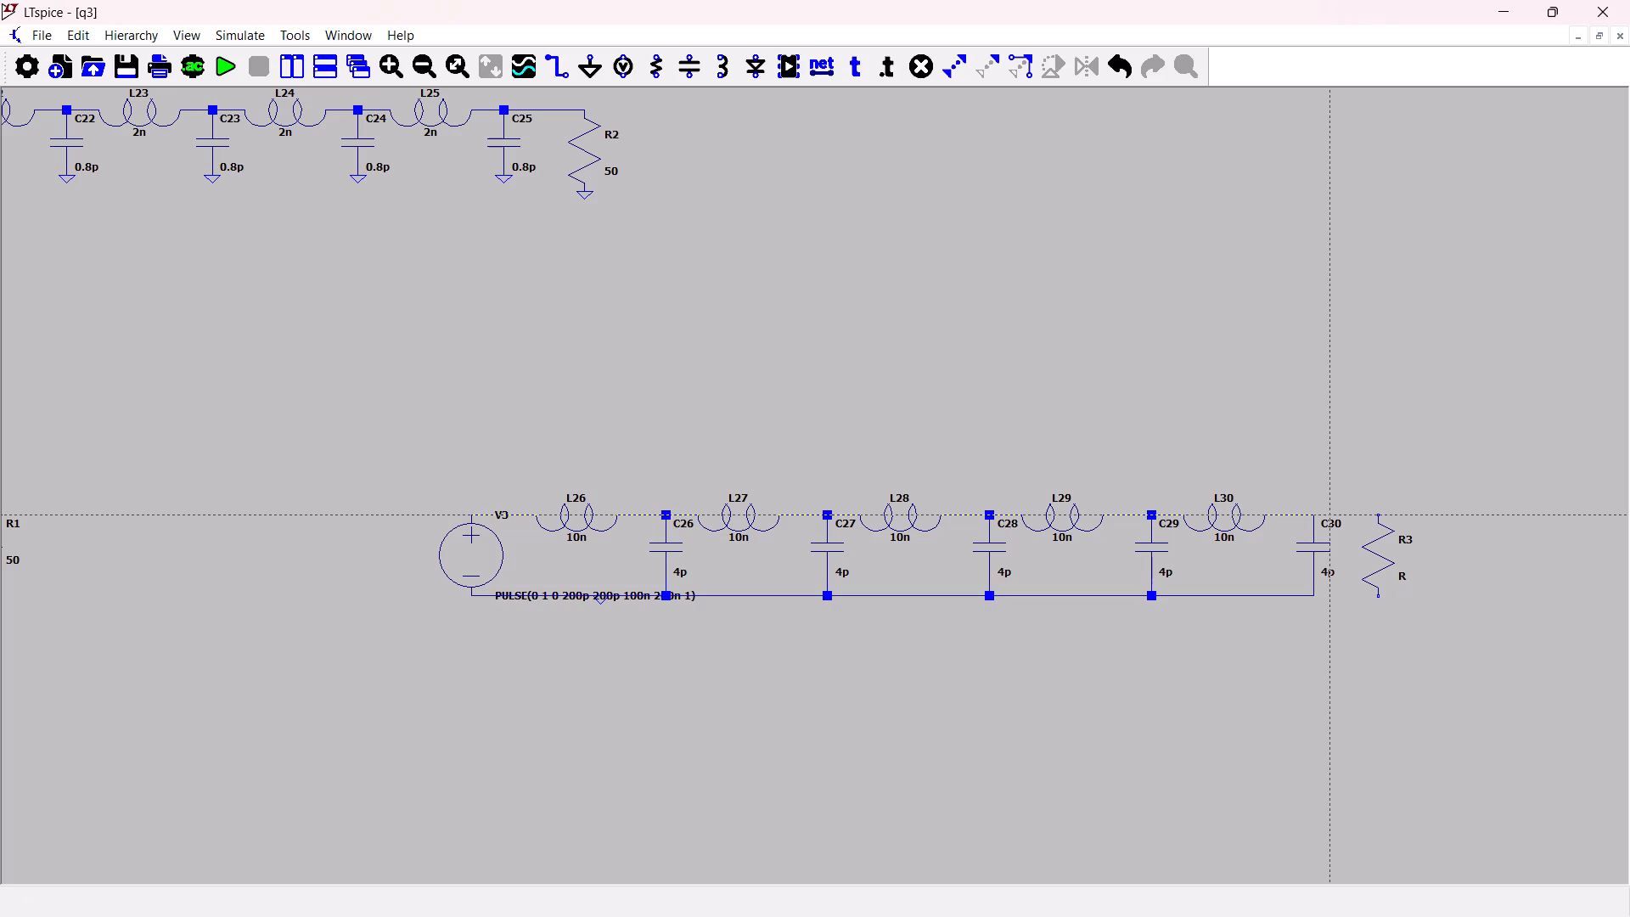
left_click(1308, 512)
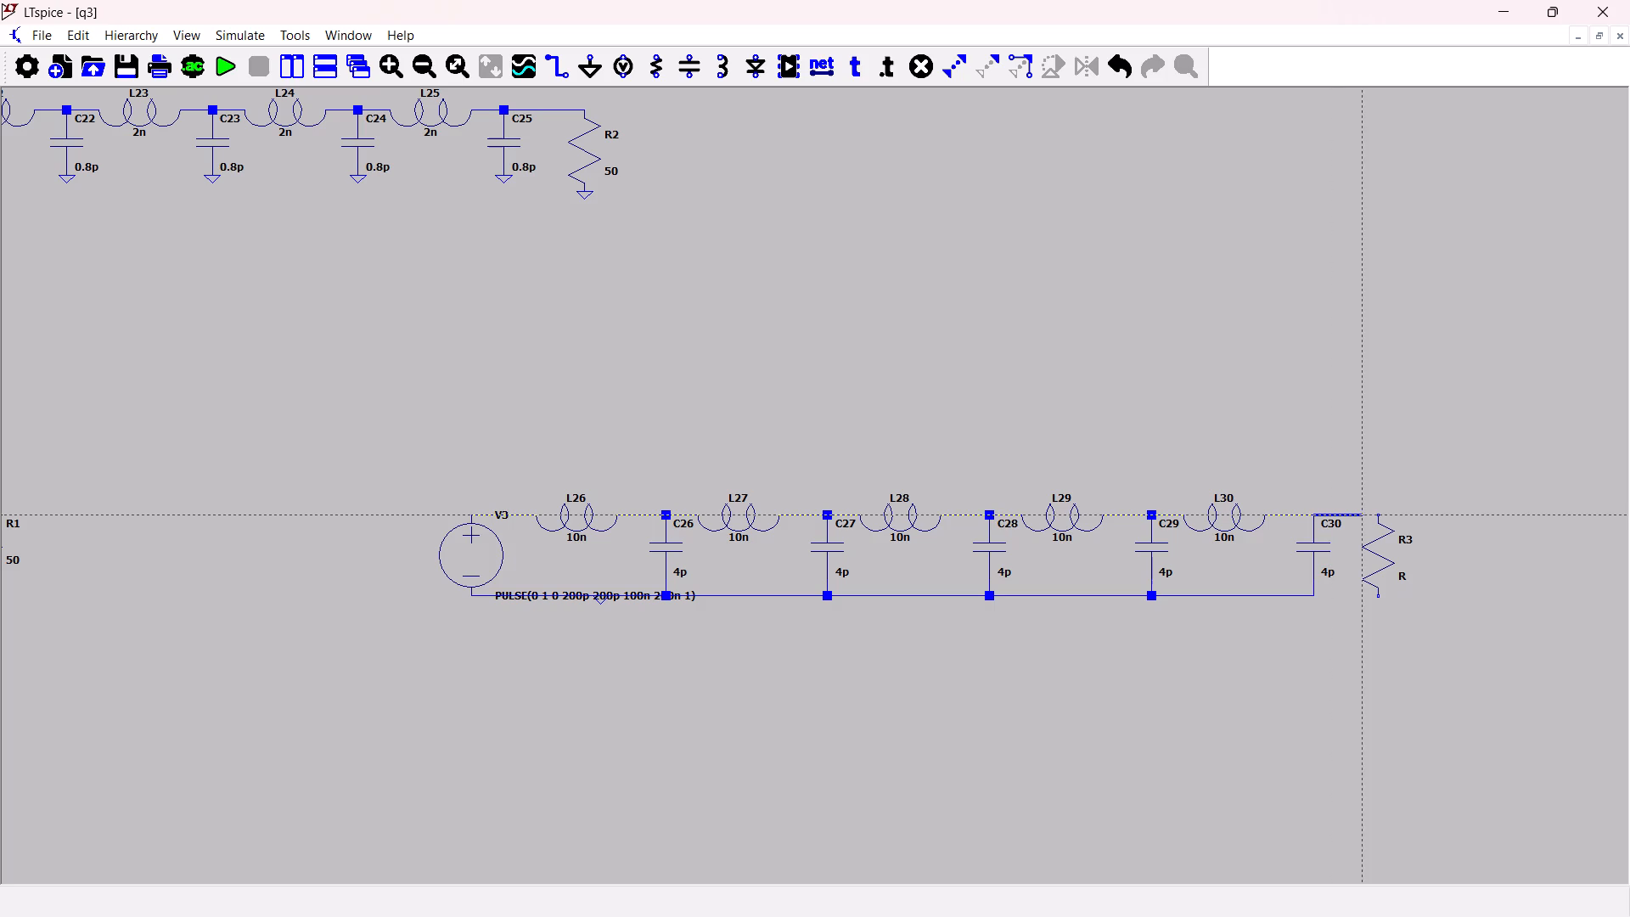
left_click(1376, 511)
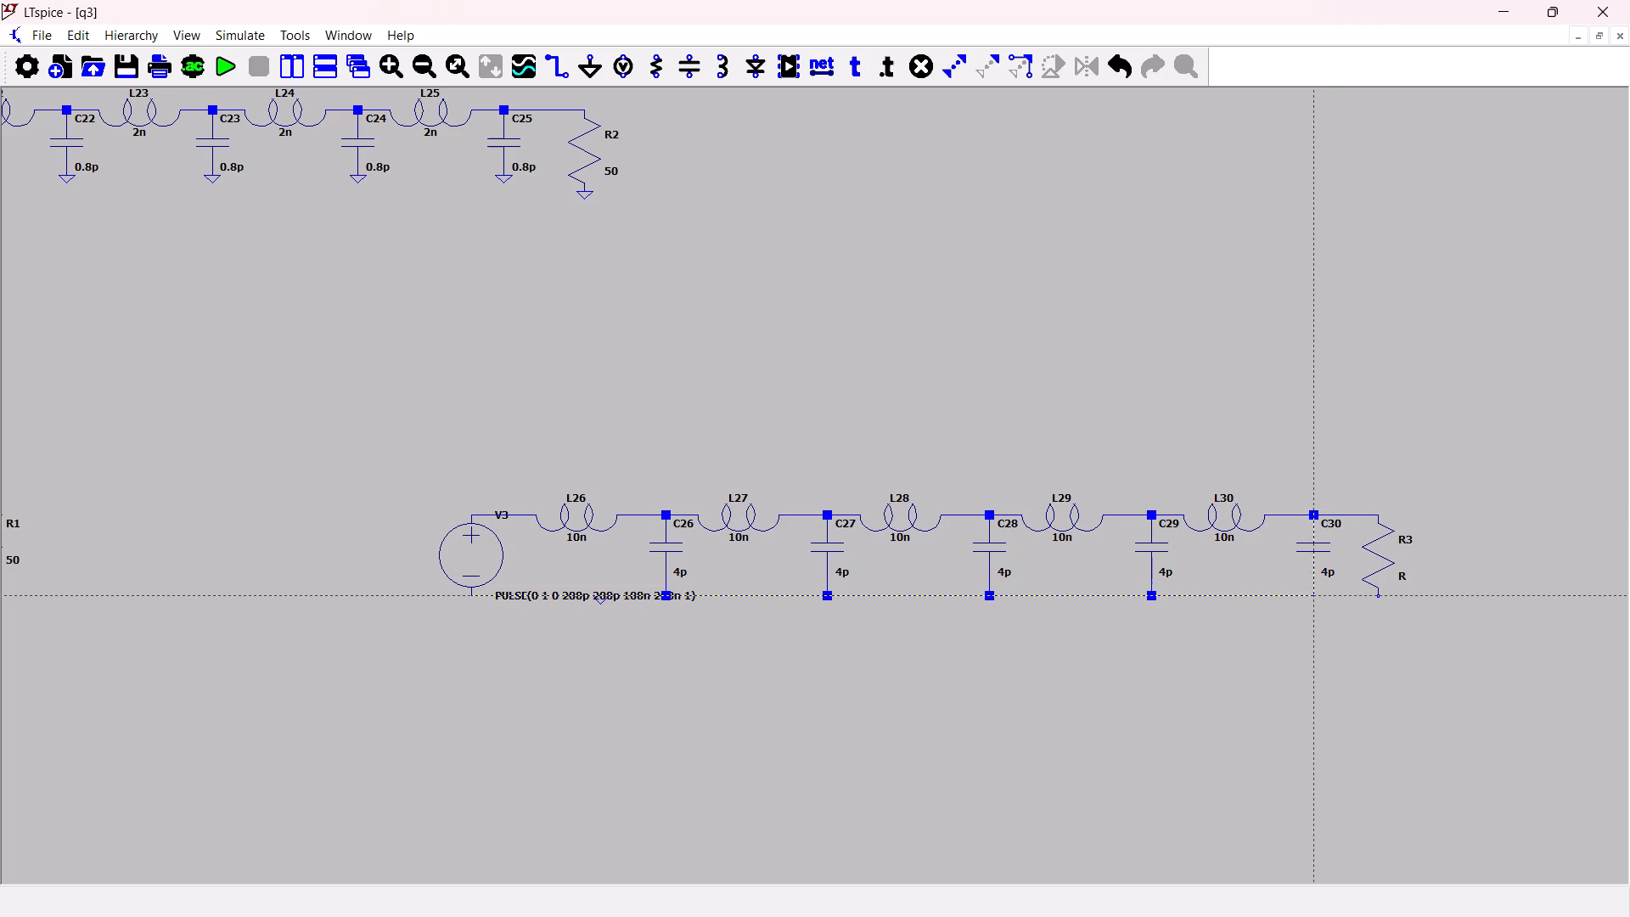
left_click(1315, 590)
left_click(1376, 593)
Set the resistance of terminating resistor R3 at the end of the five-section LC chain to 50 ohms.
key("Escape")
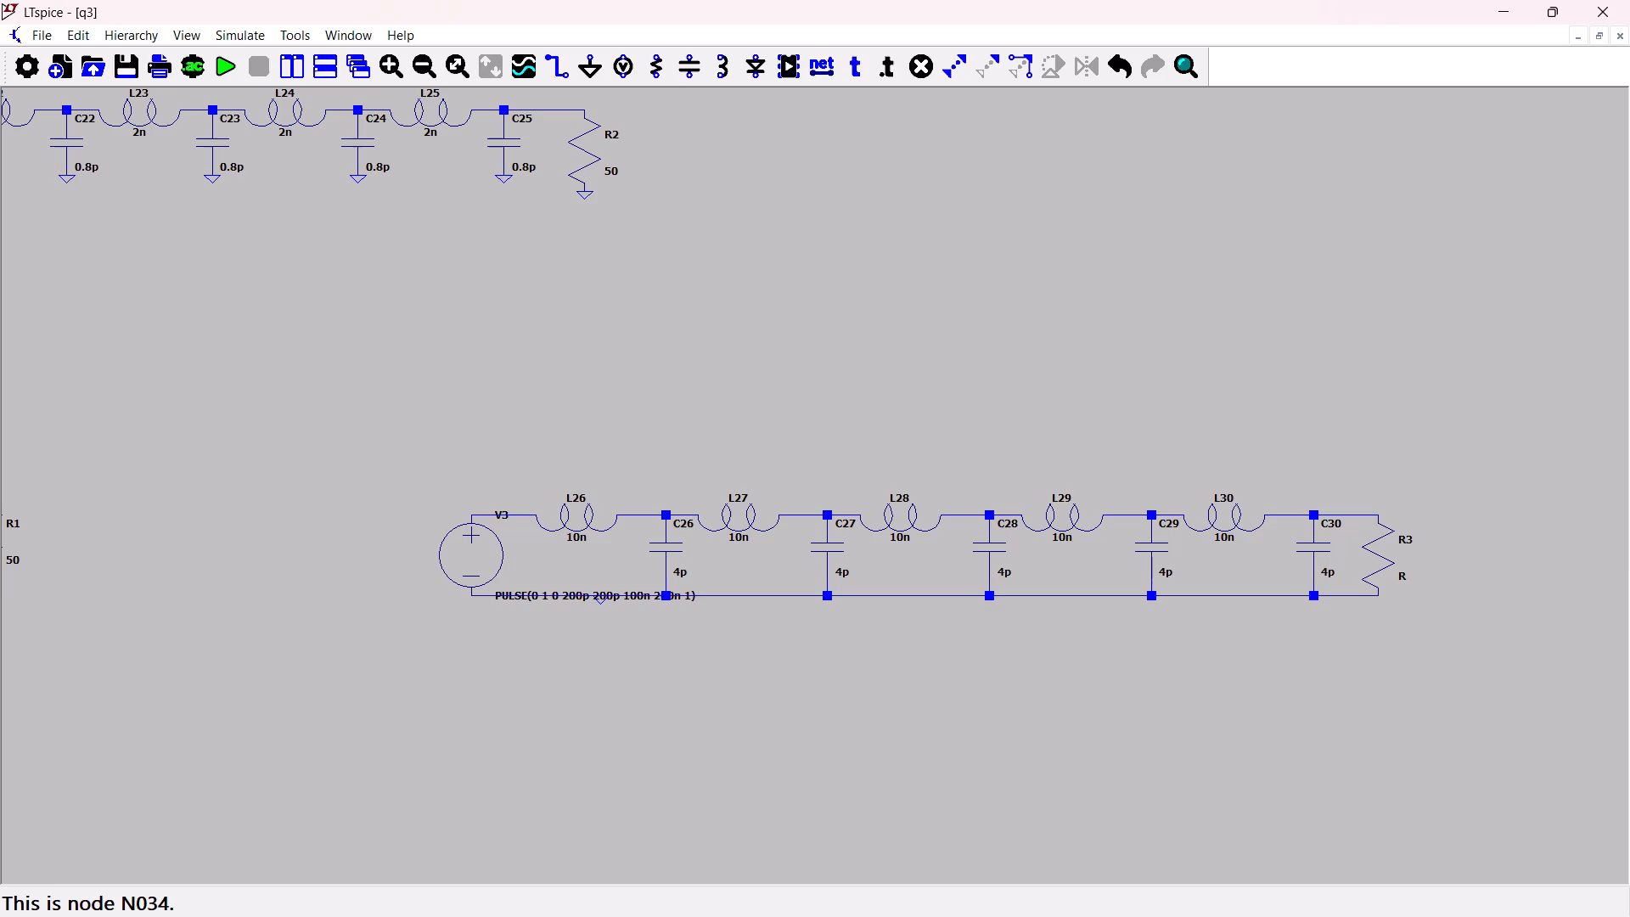
right_click(1366, 541)
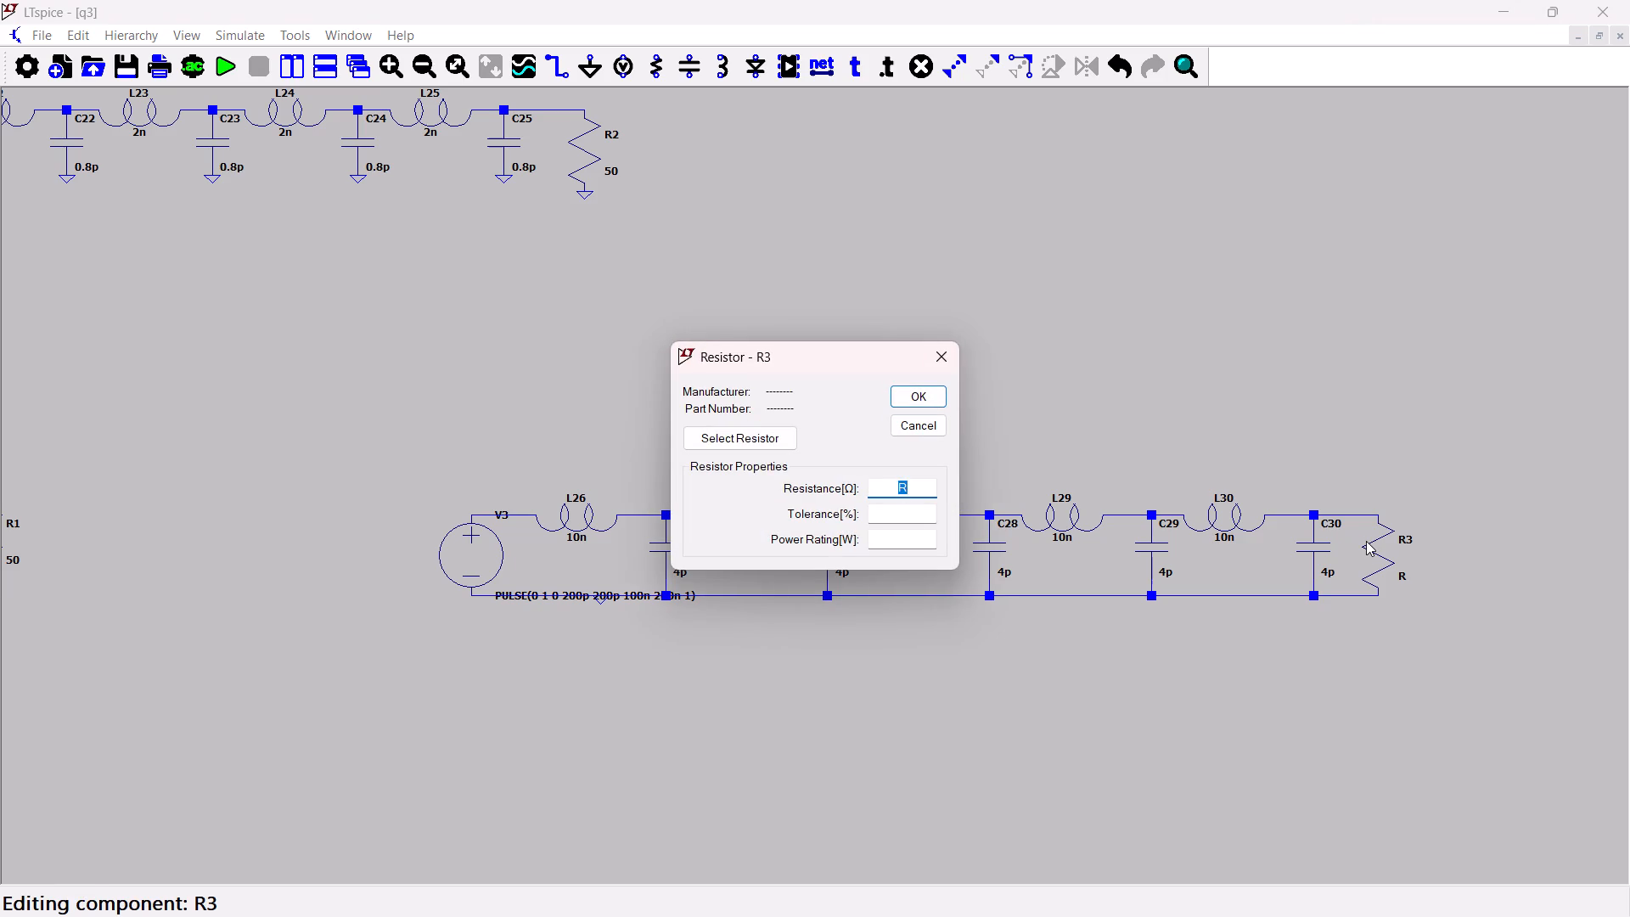
key("BackSpace")
type("50")
key("Return")
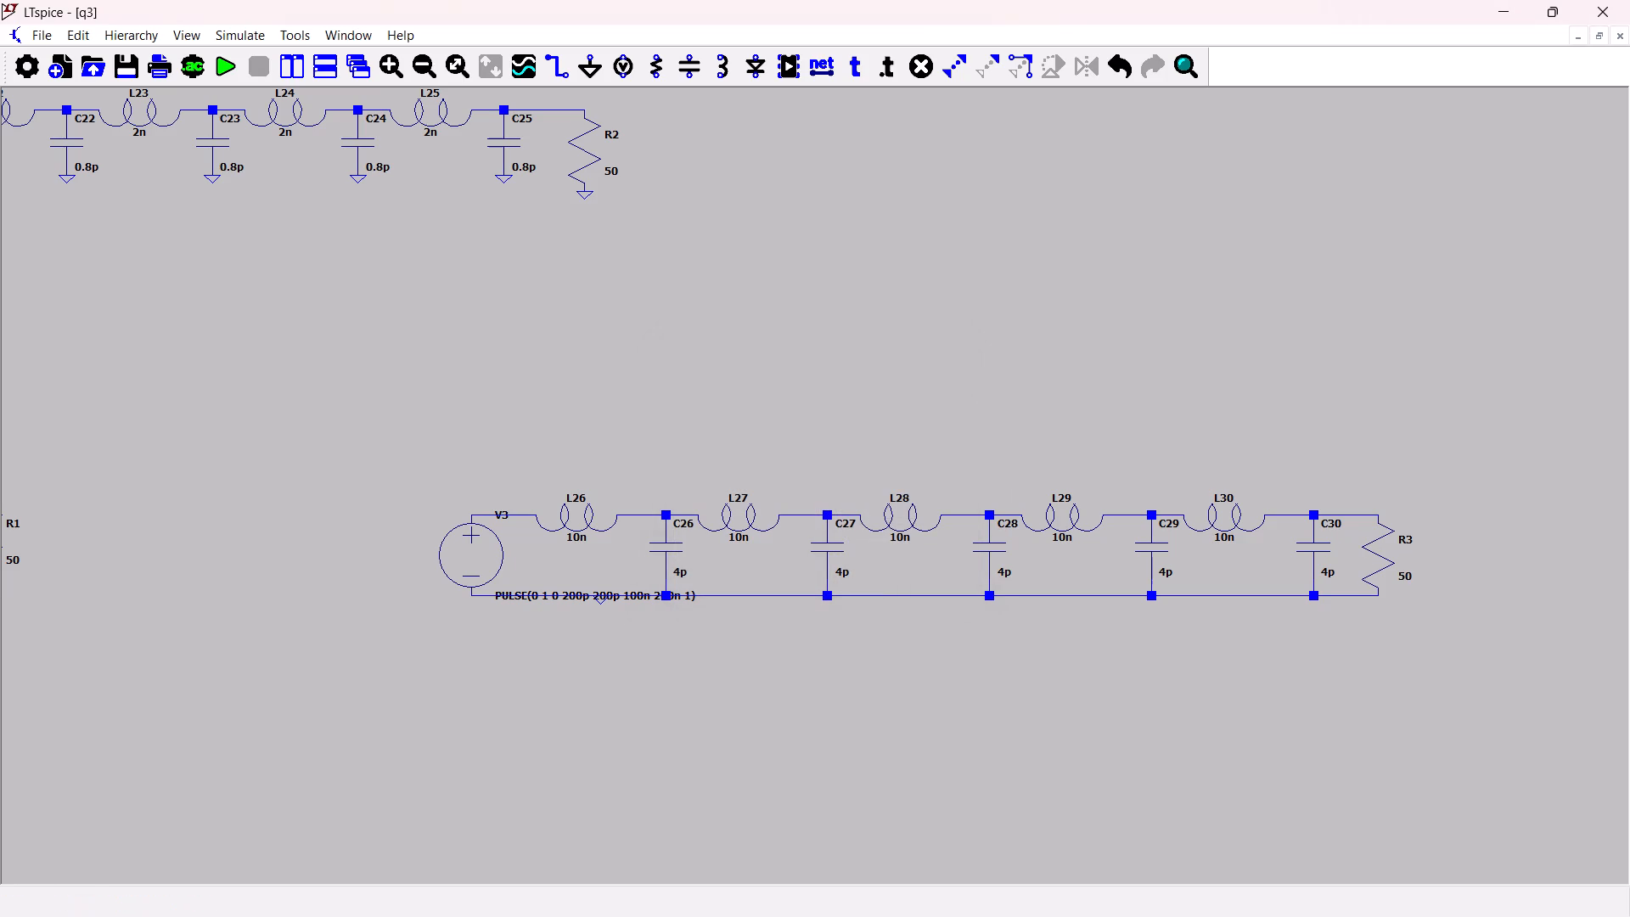
Capture a screenshot of the complete five-section LC ladder, framed from source V3 through resistor R3.
left_click_drag(885, 554, 722, 472)
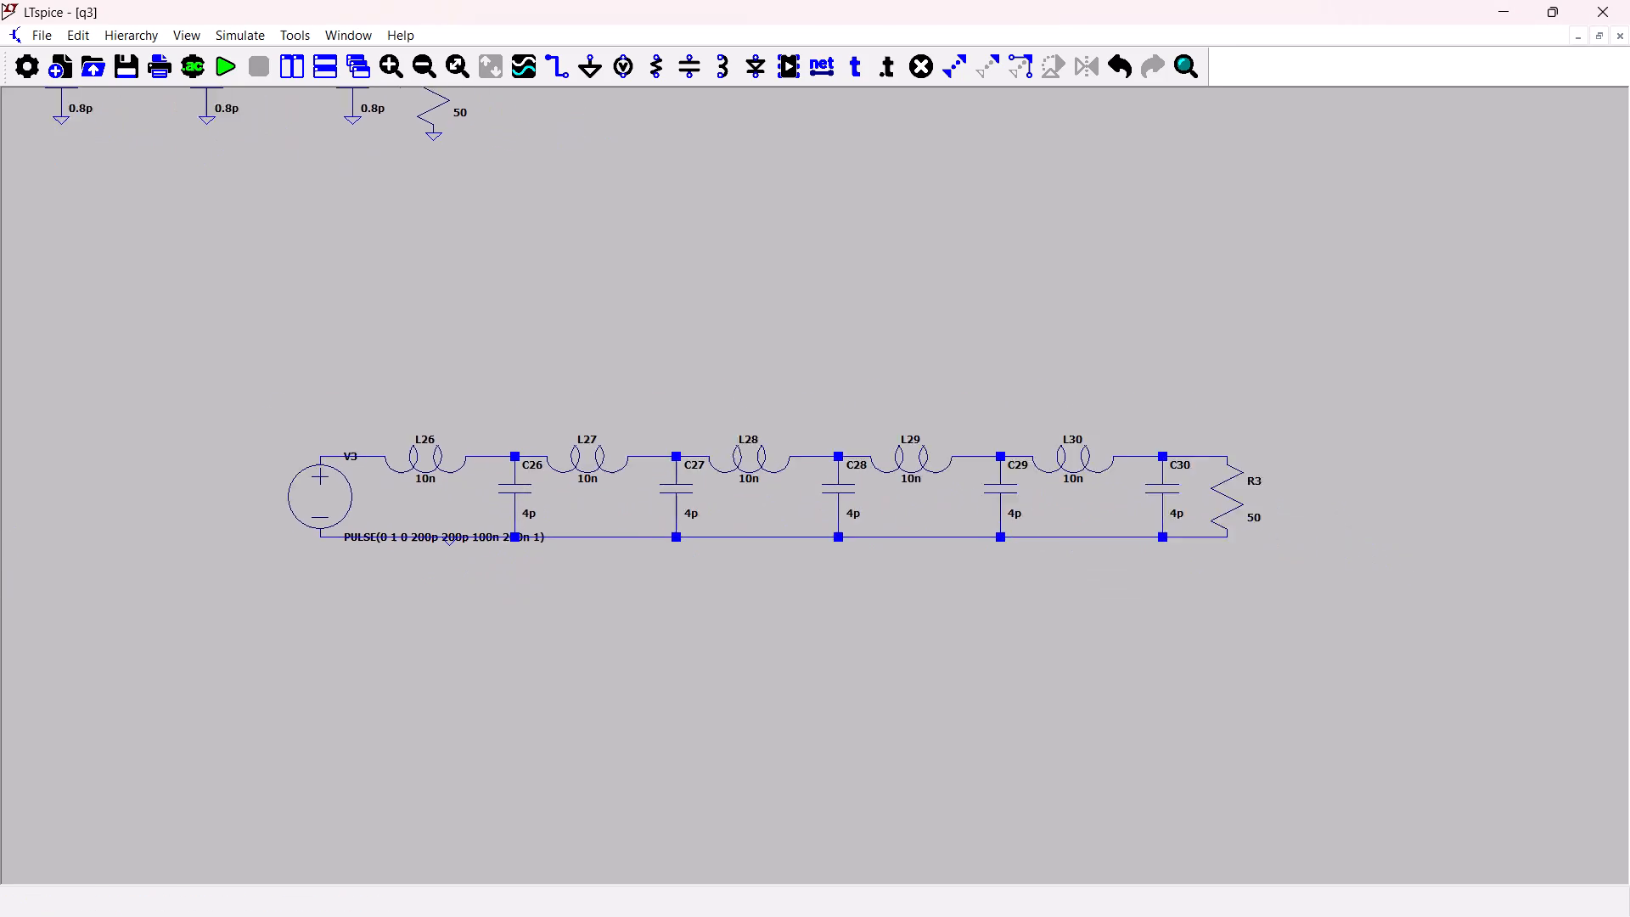
left_click_drag(722, 472, 699, 399)
scroll(699, 399, "down", 6, "ctrl")
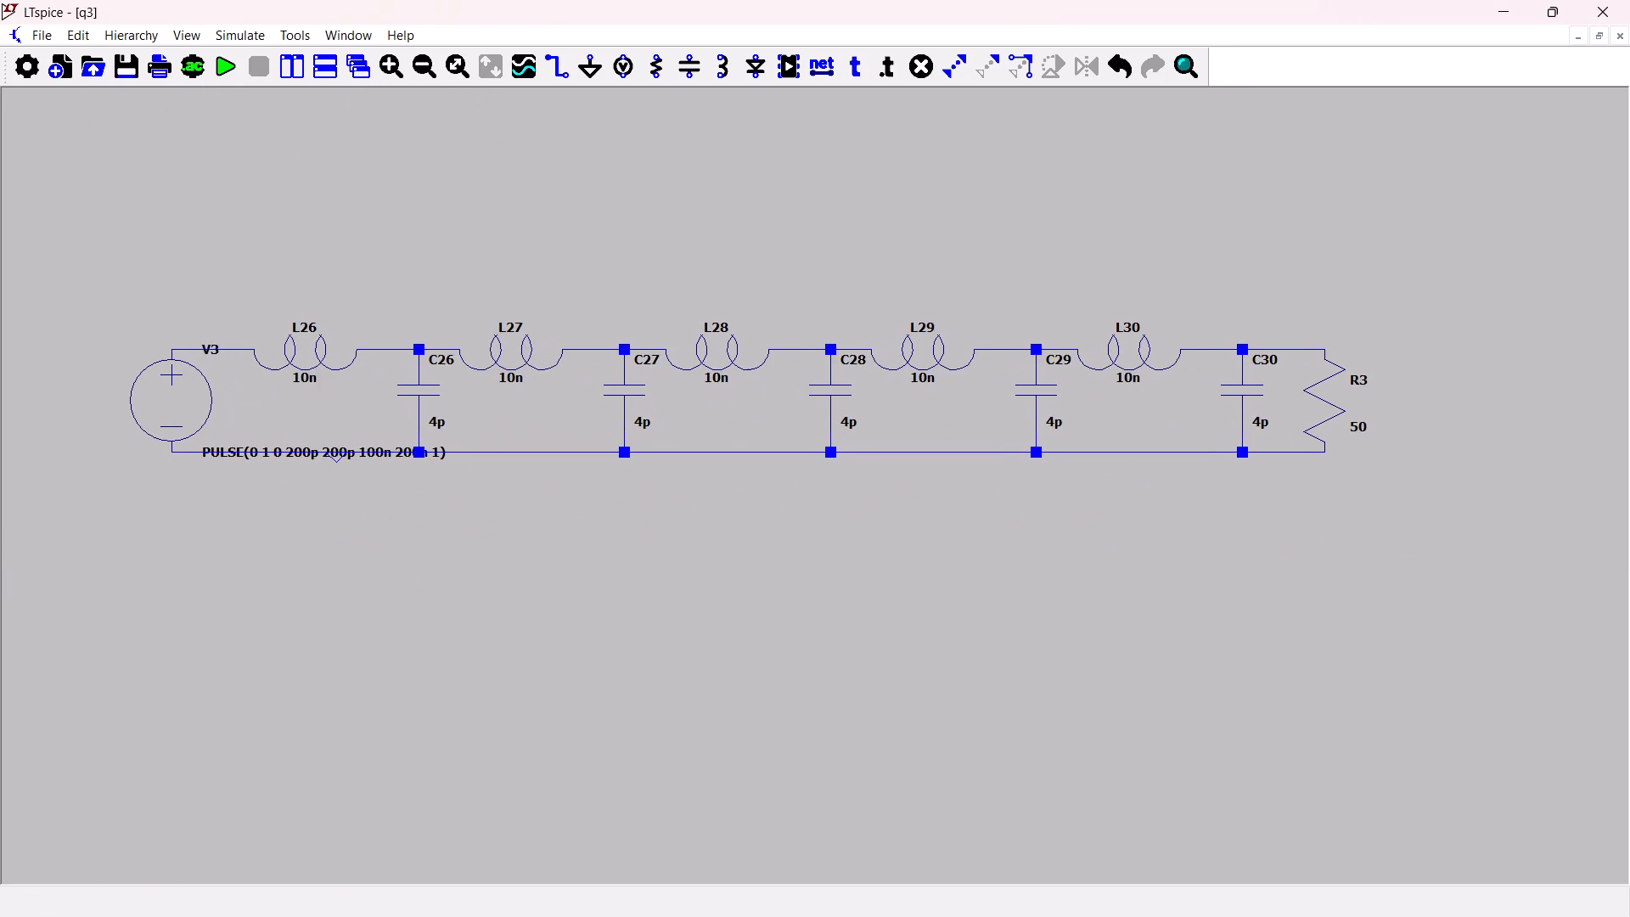
scroll(699, 399, "down", 6, "ctrl")
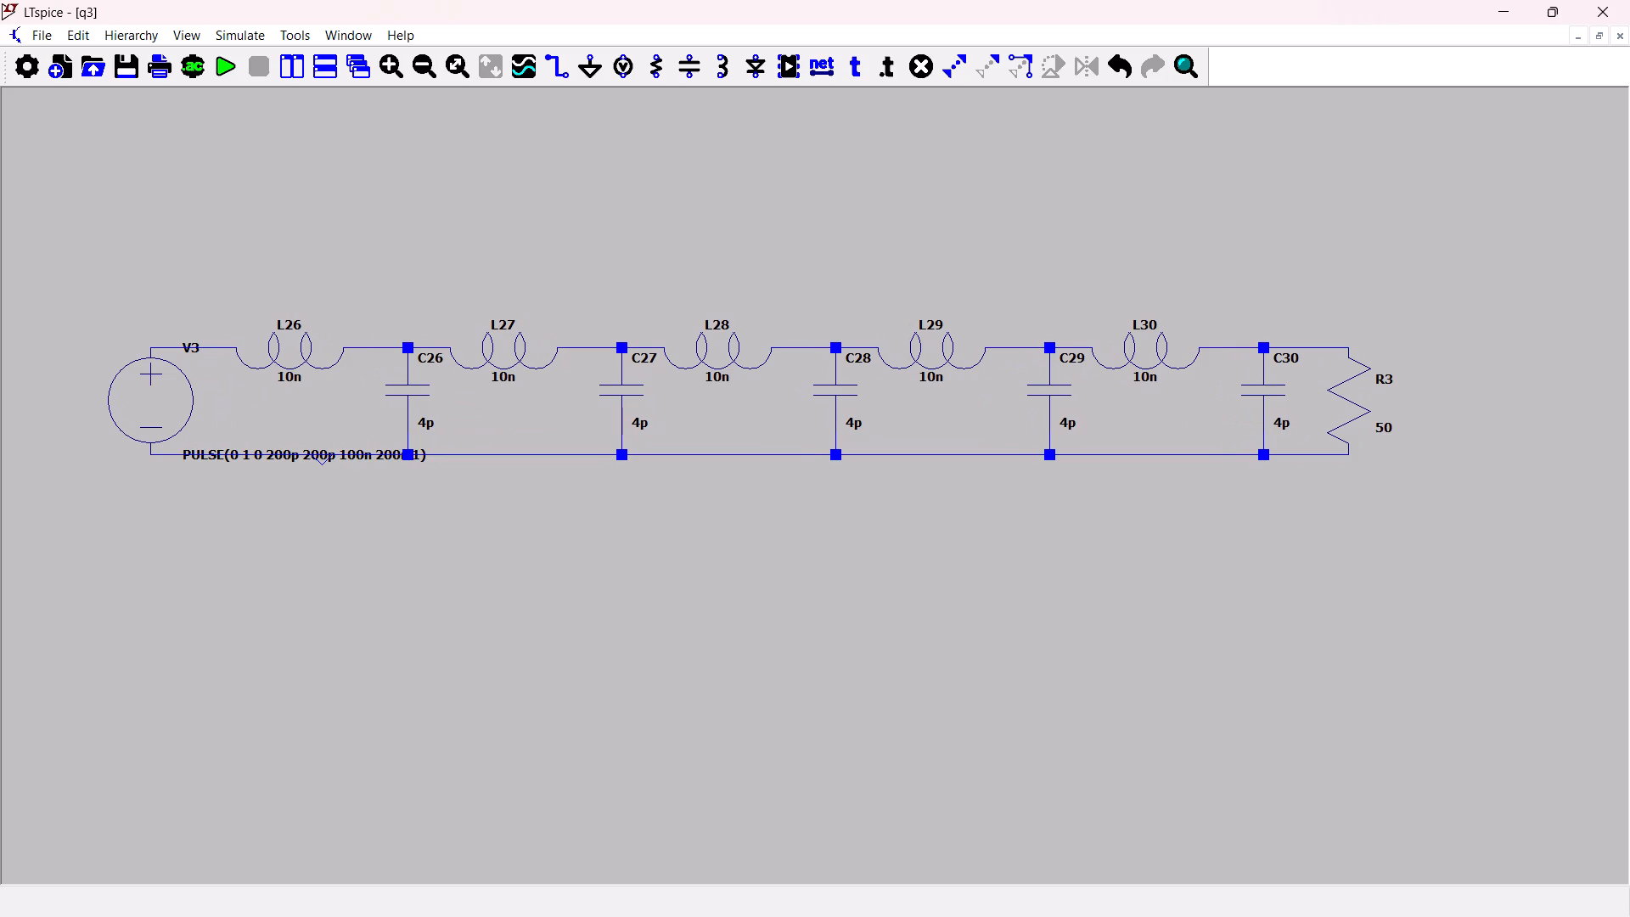
key("Print")
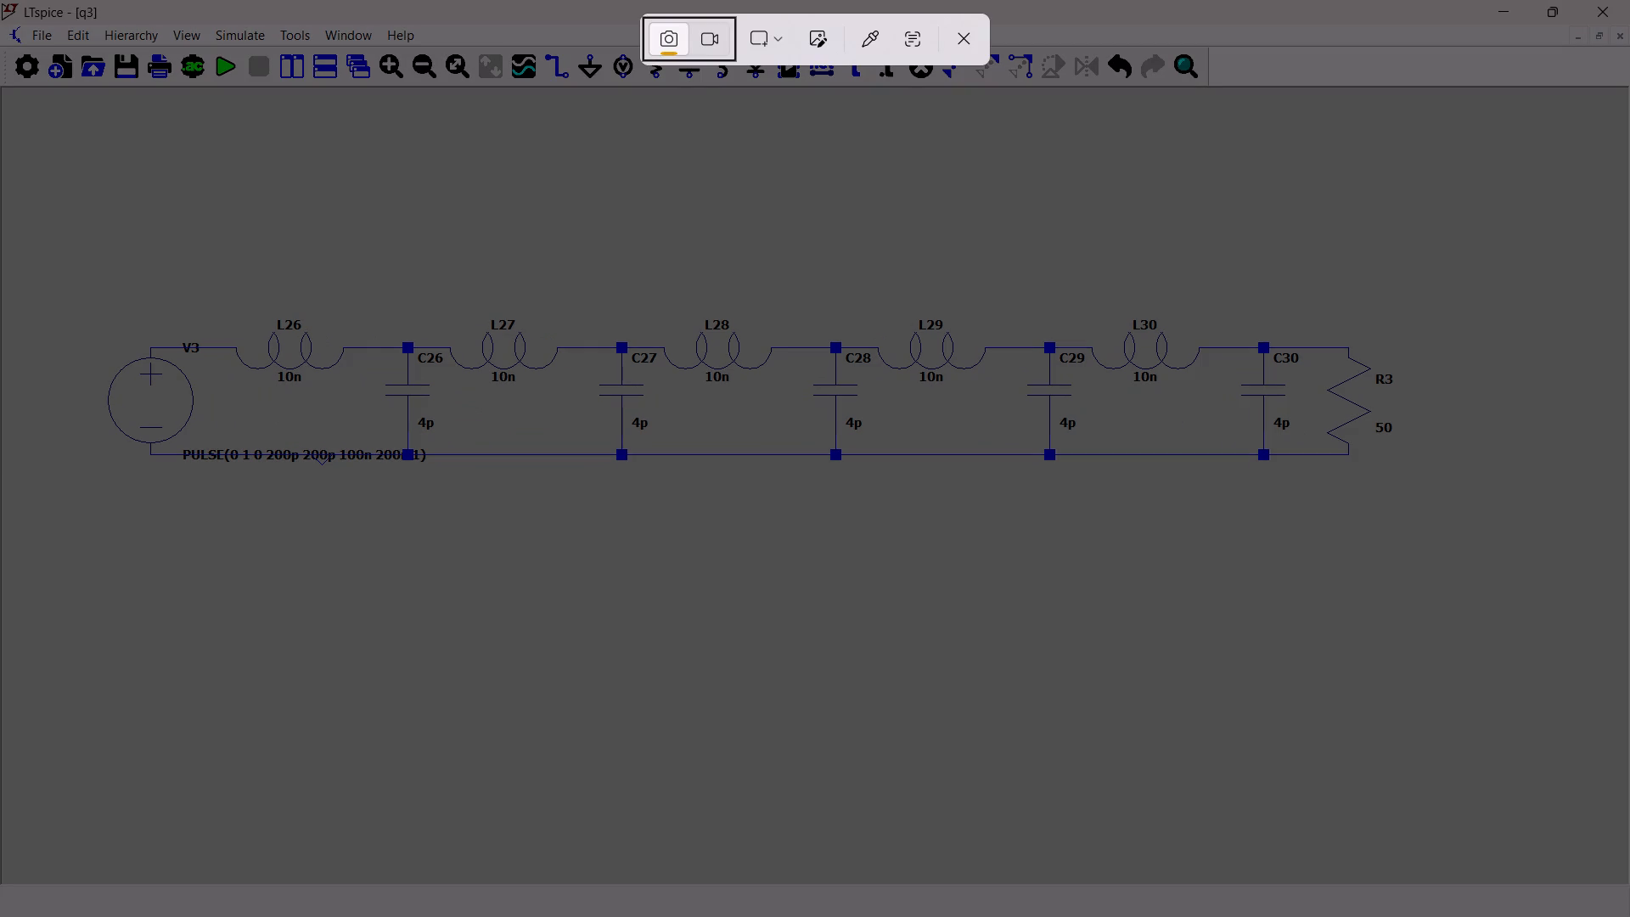
left_click_drag(106, 295, 1359, 451)
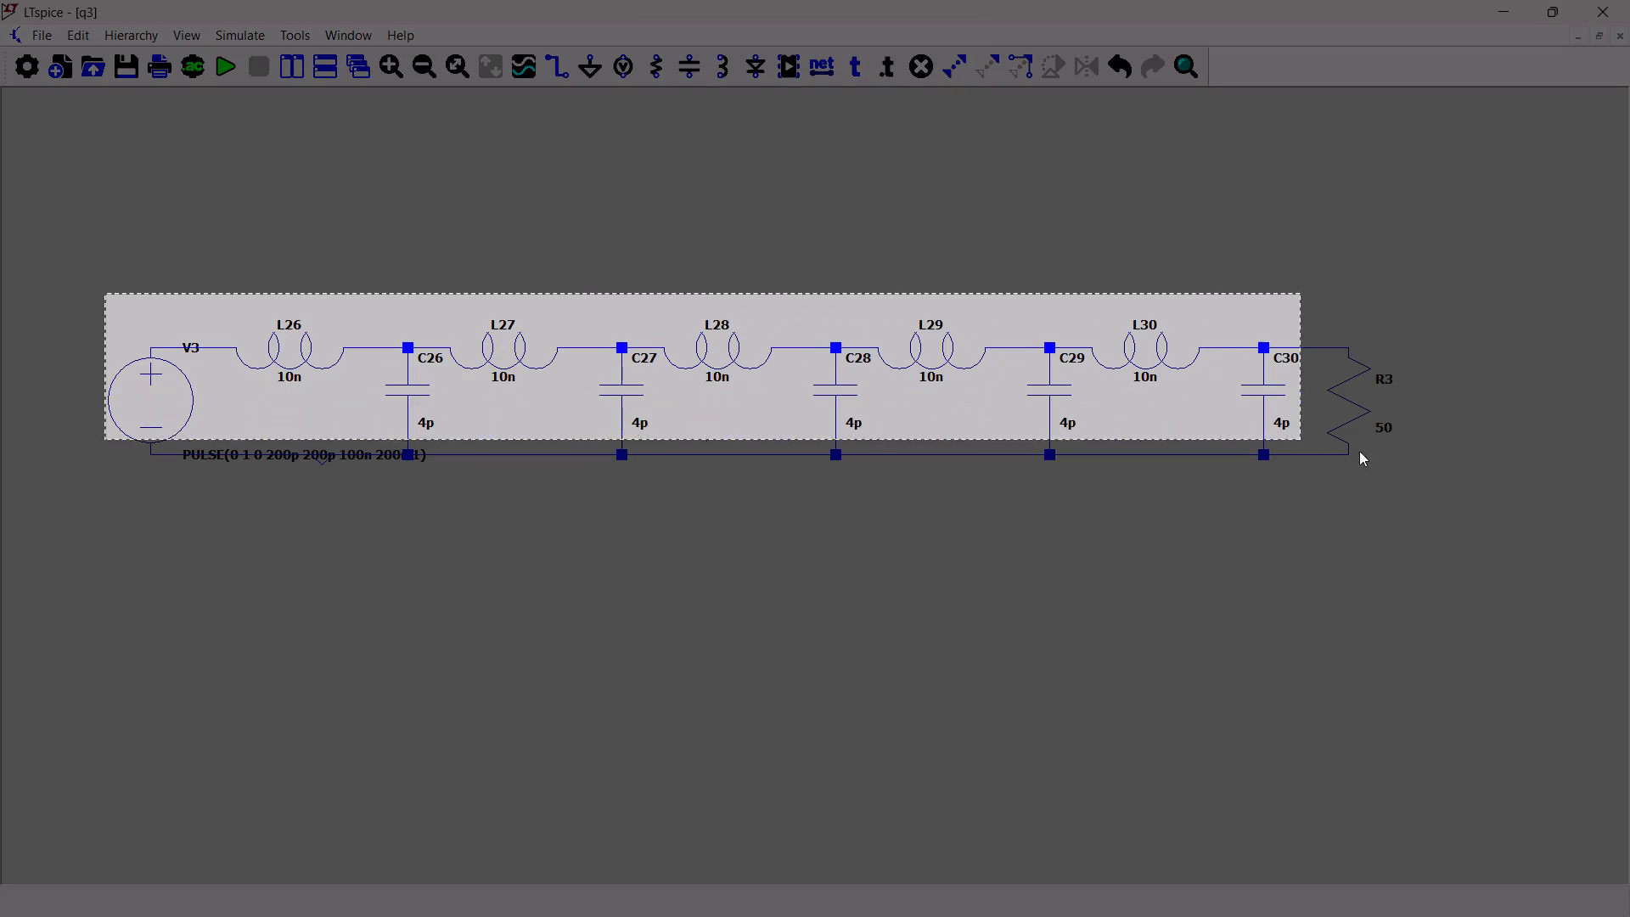
left_click_drag(1359, 451, 1409, 494)
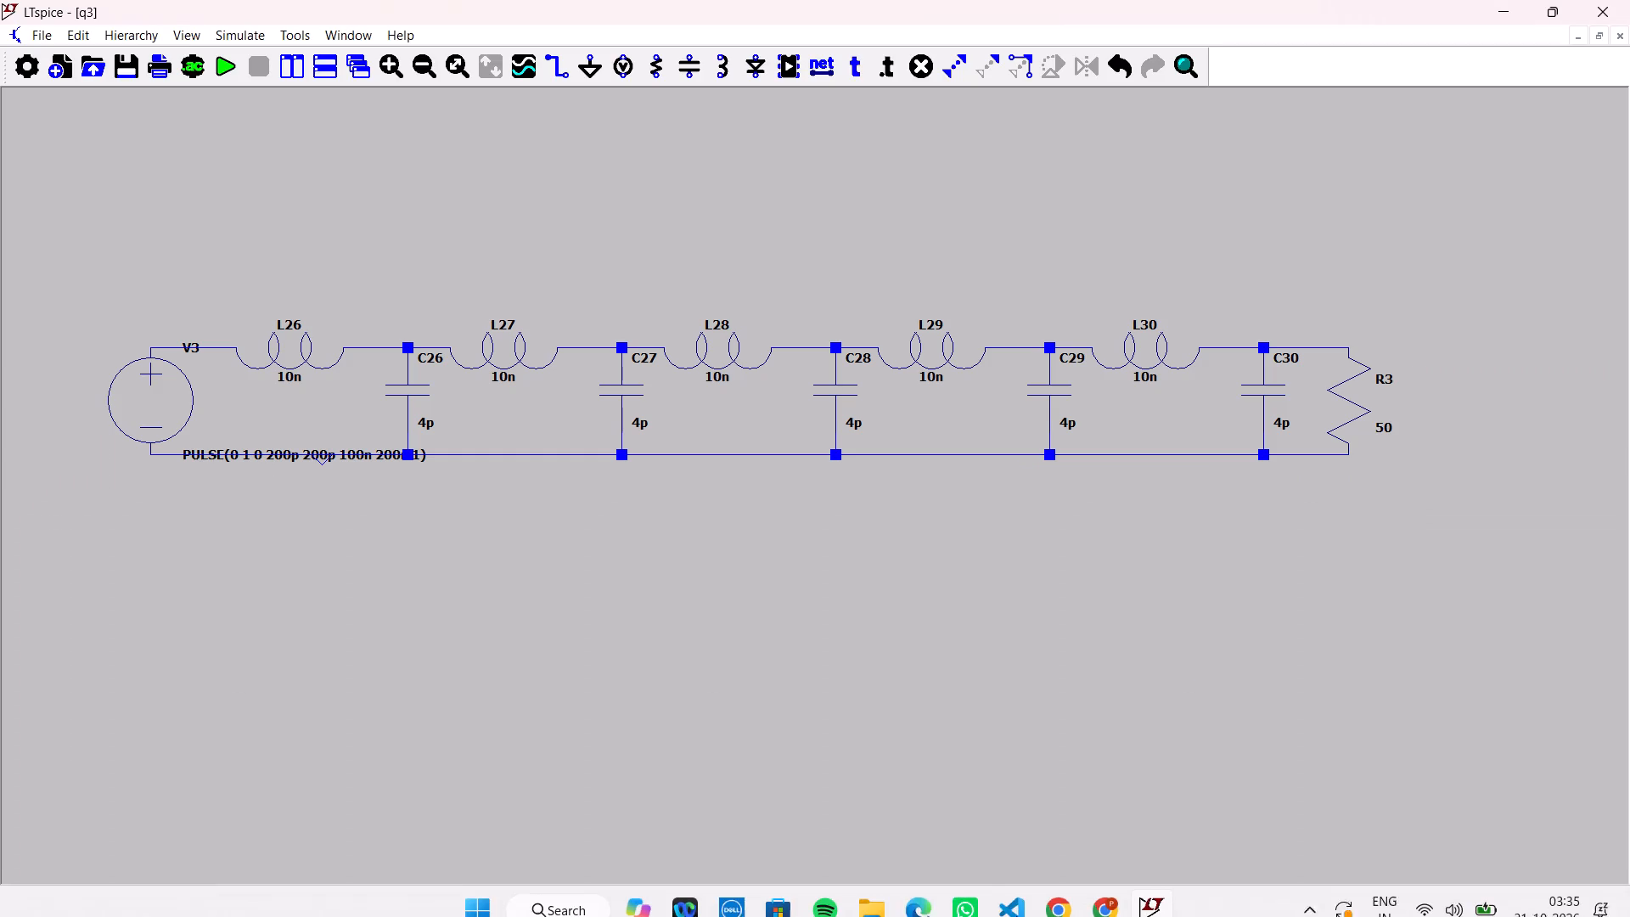
In File Explorer, move the new ladder screenshot from the Gallery into the simulations > results > q3 folder.
left_click(874, 906)
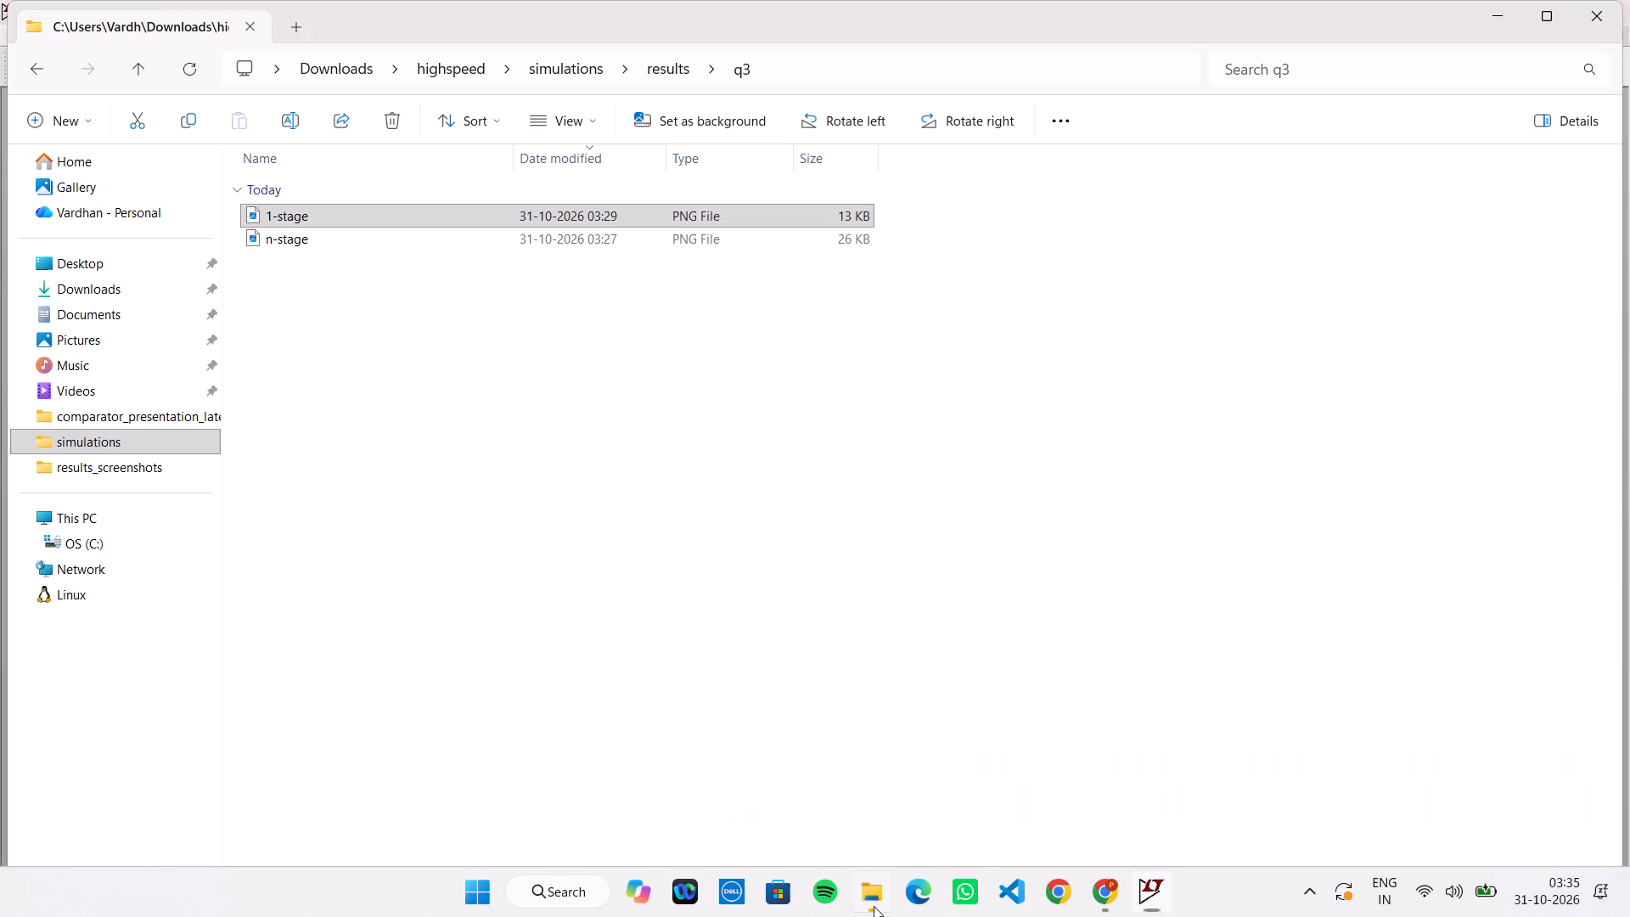
left_click(134, 182)
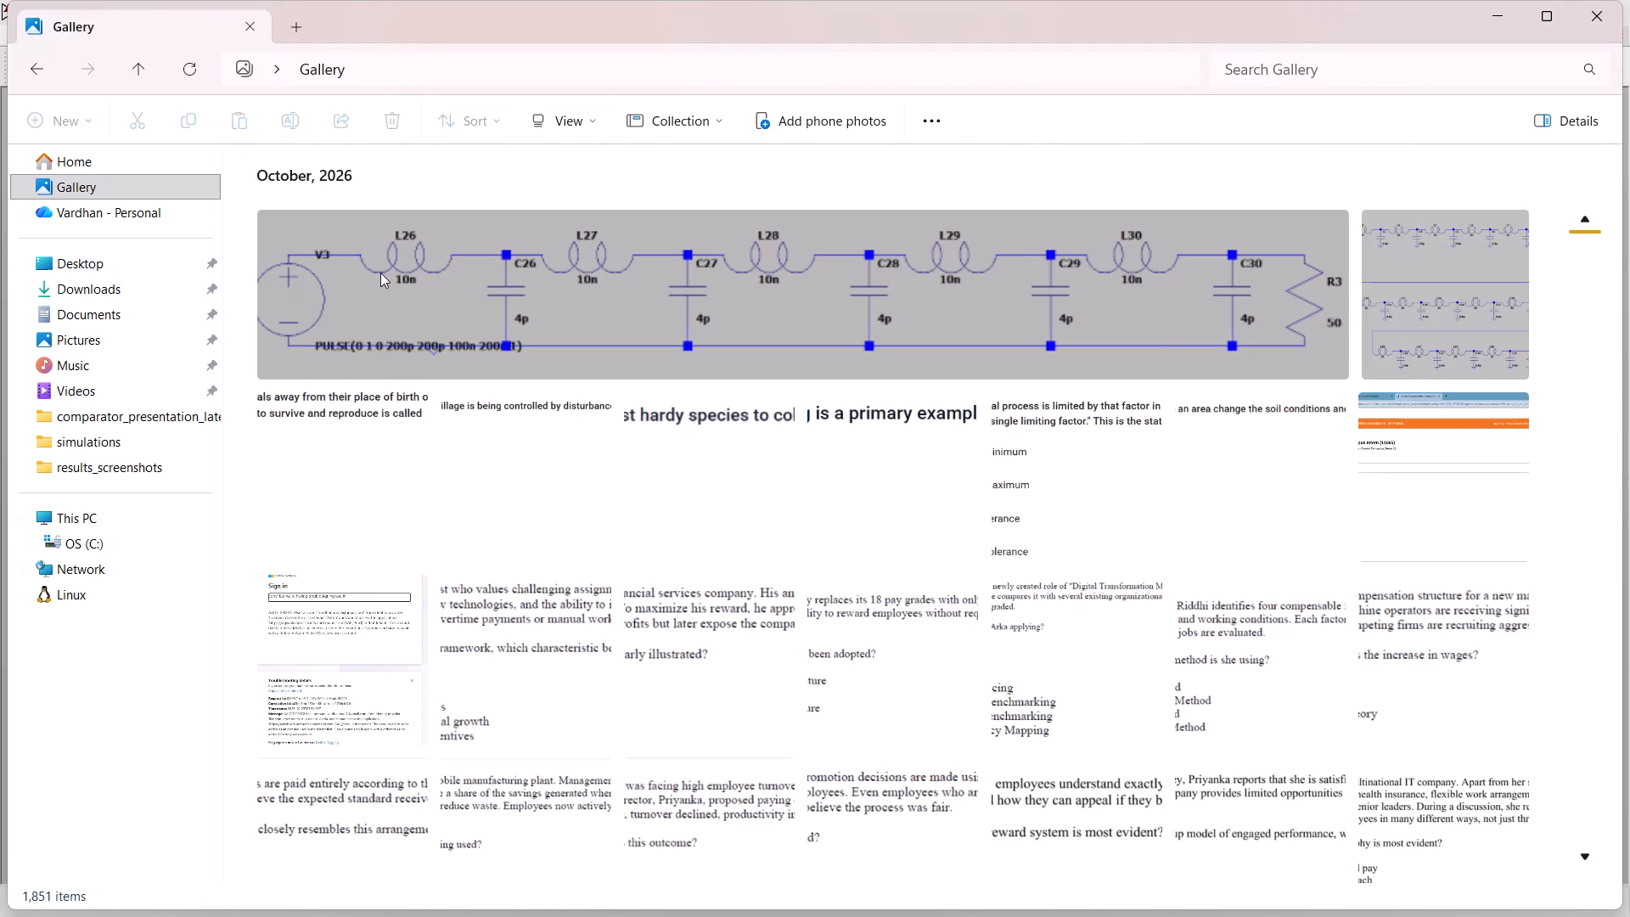
left_click(380, 273)
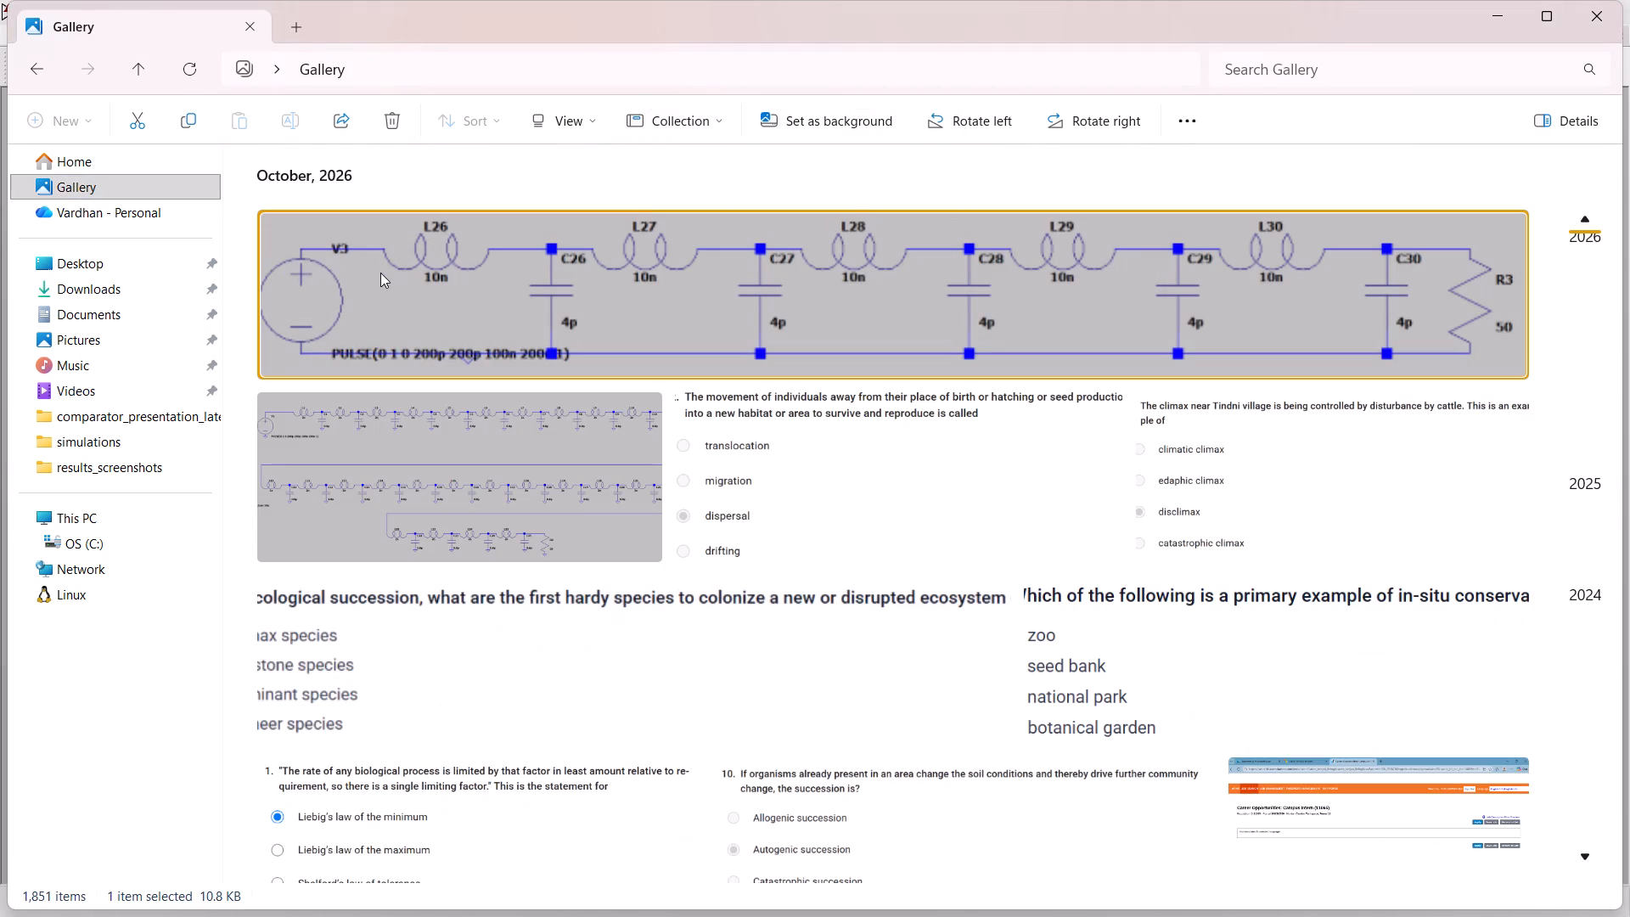
key("ctrl+x")
left_click(106, 446)
double_click(357, 221)
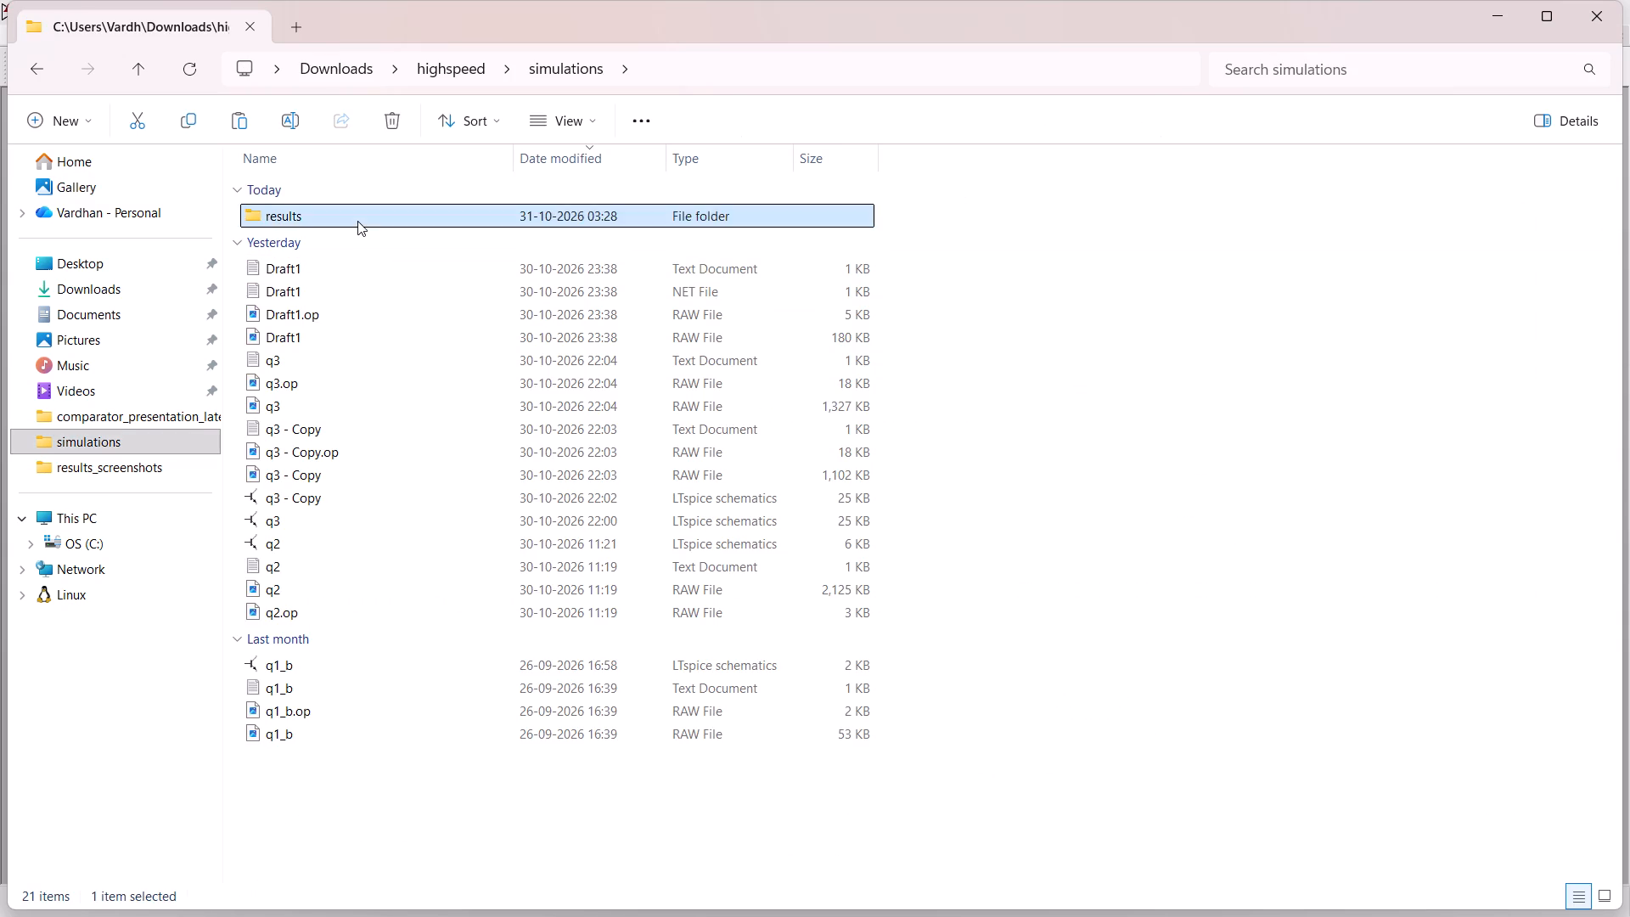
left_click(357, 217)
left_click(357, 217)
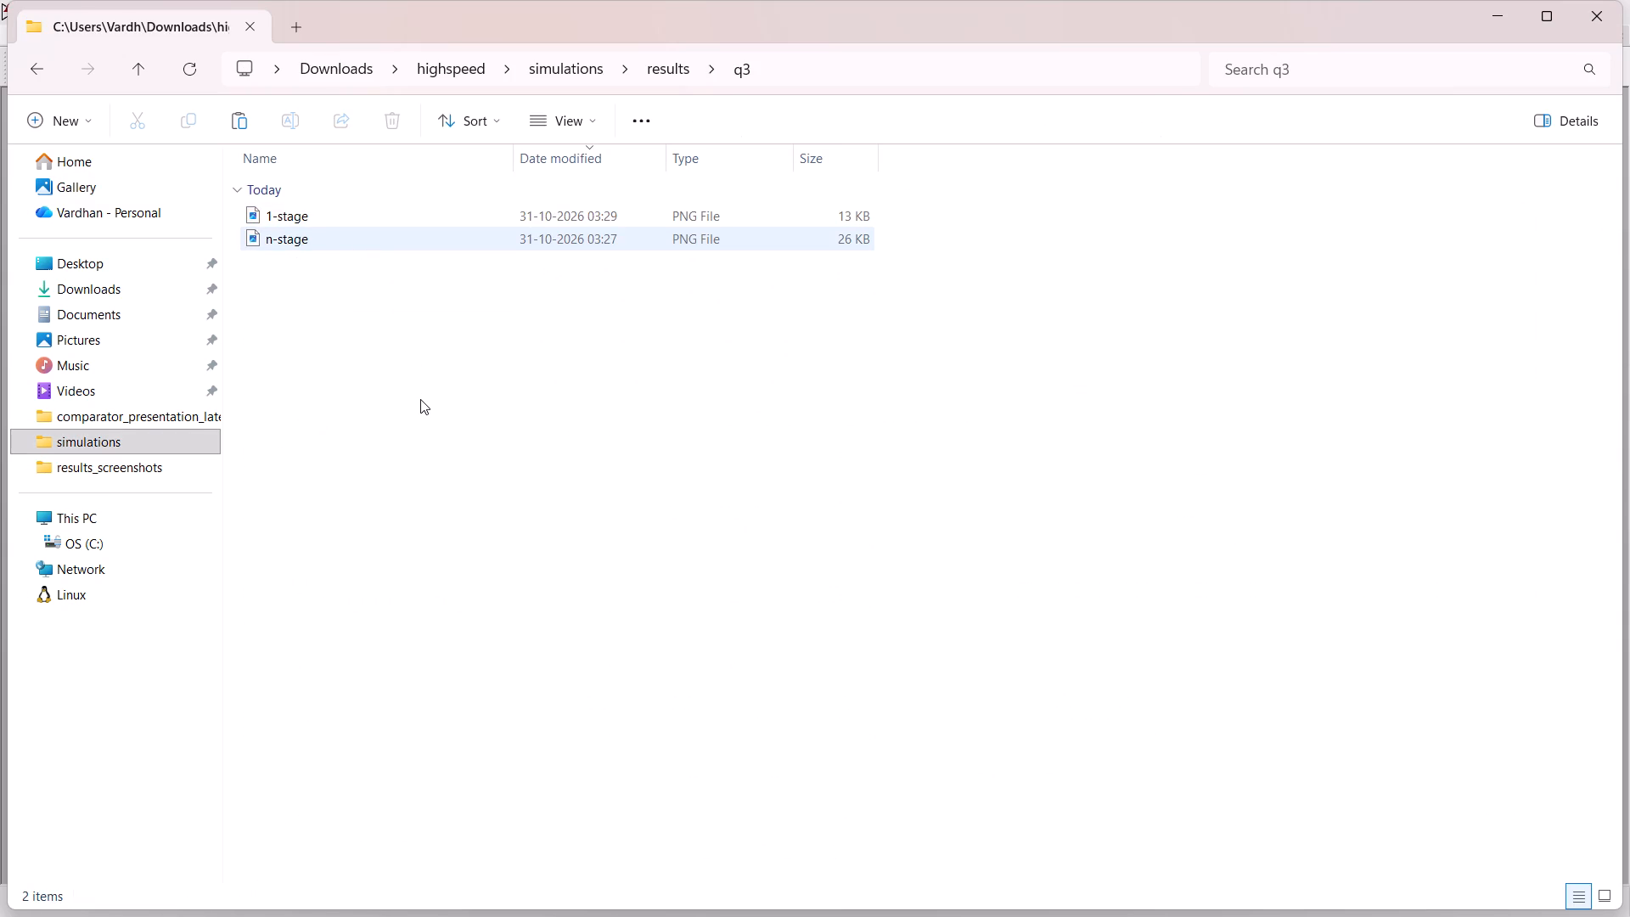
key("ctrl+v")
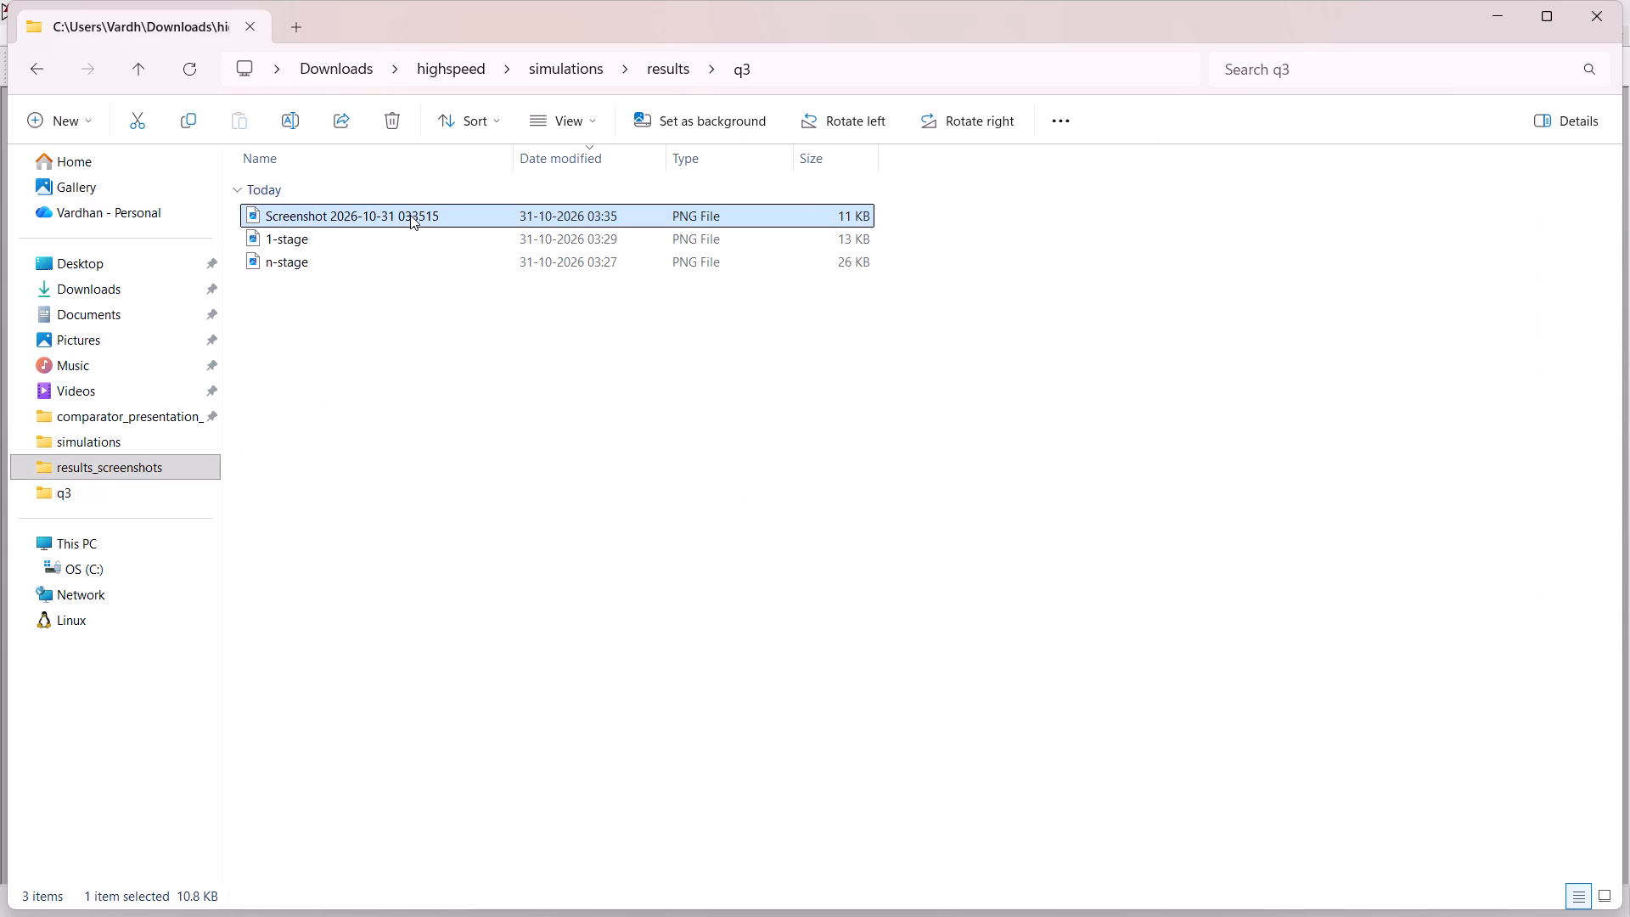
Rename the moved screenshot in the q3 results folder as 5-stage.
right_click(410, 215)
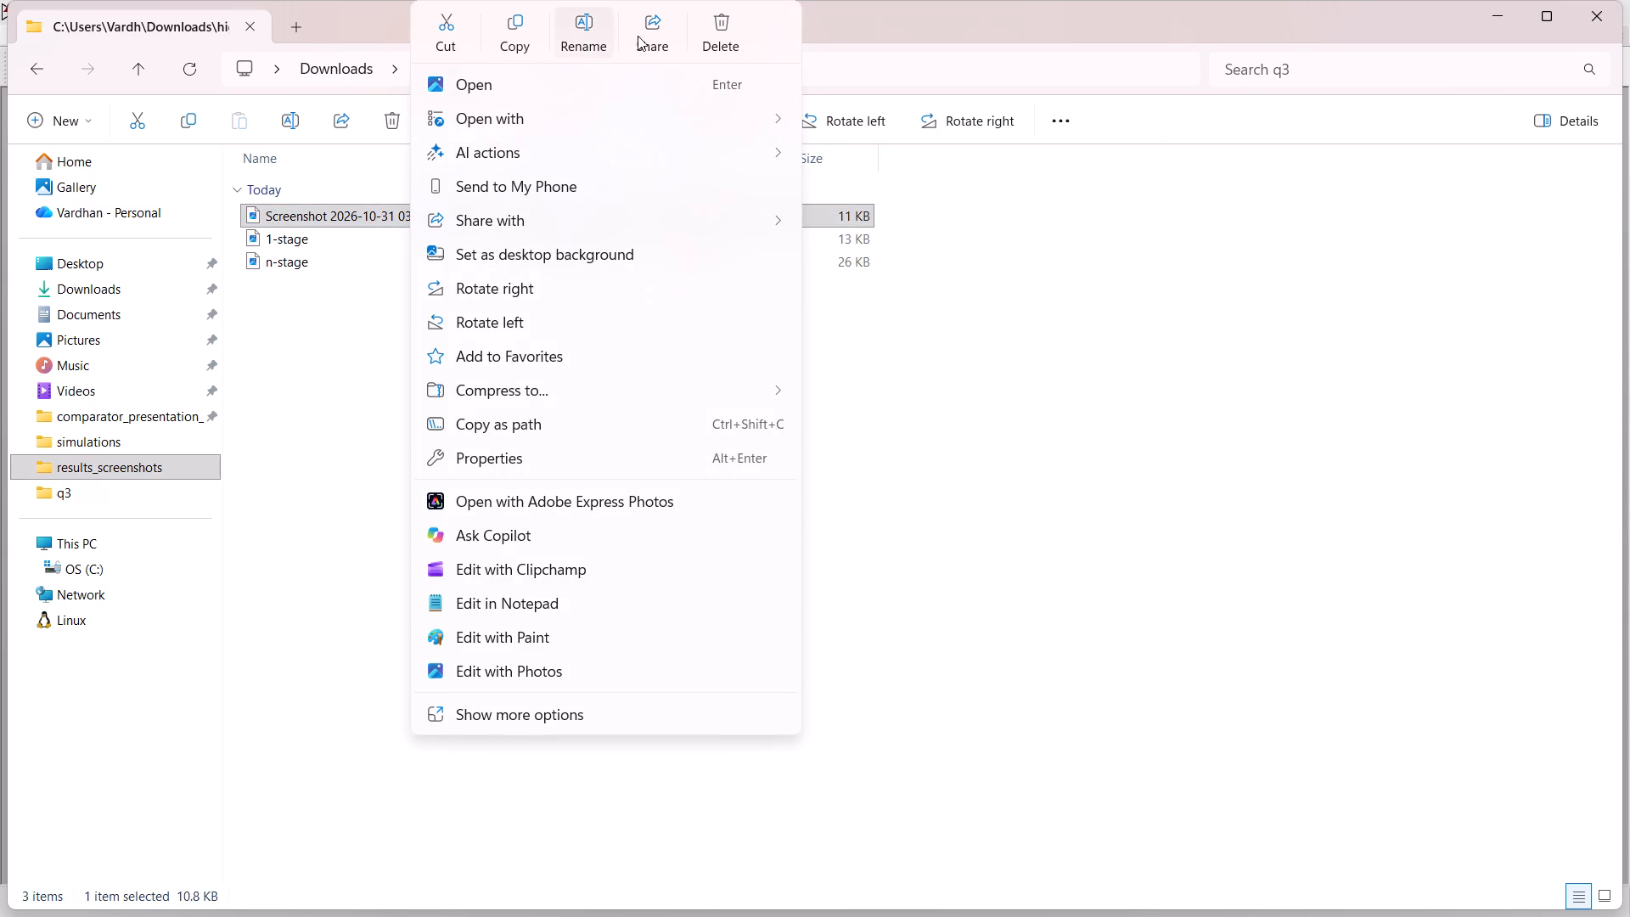
left_click(605, 34)
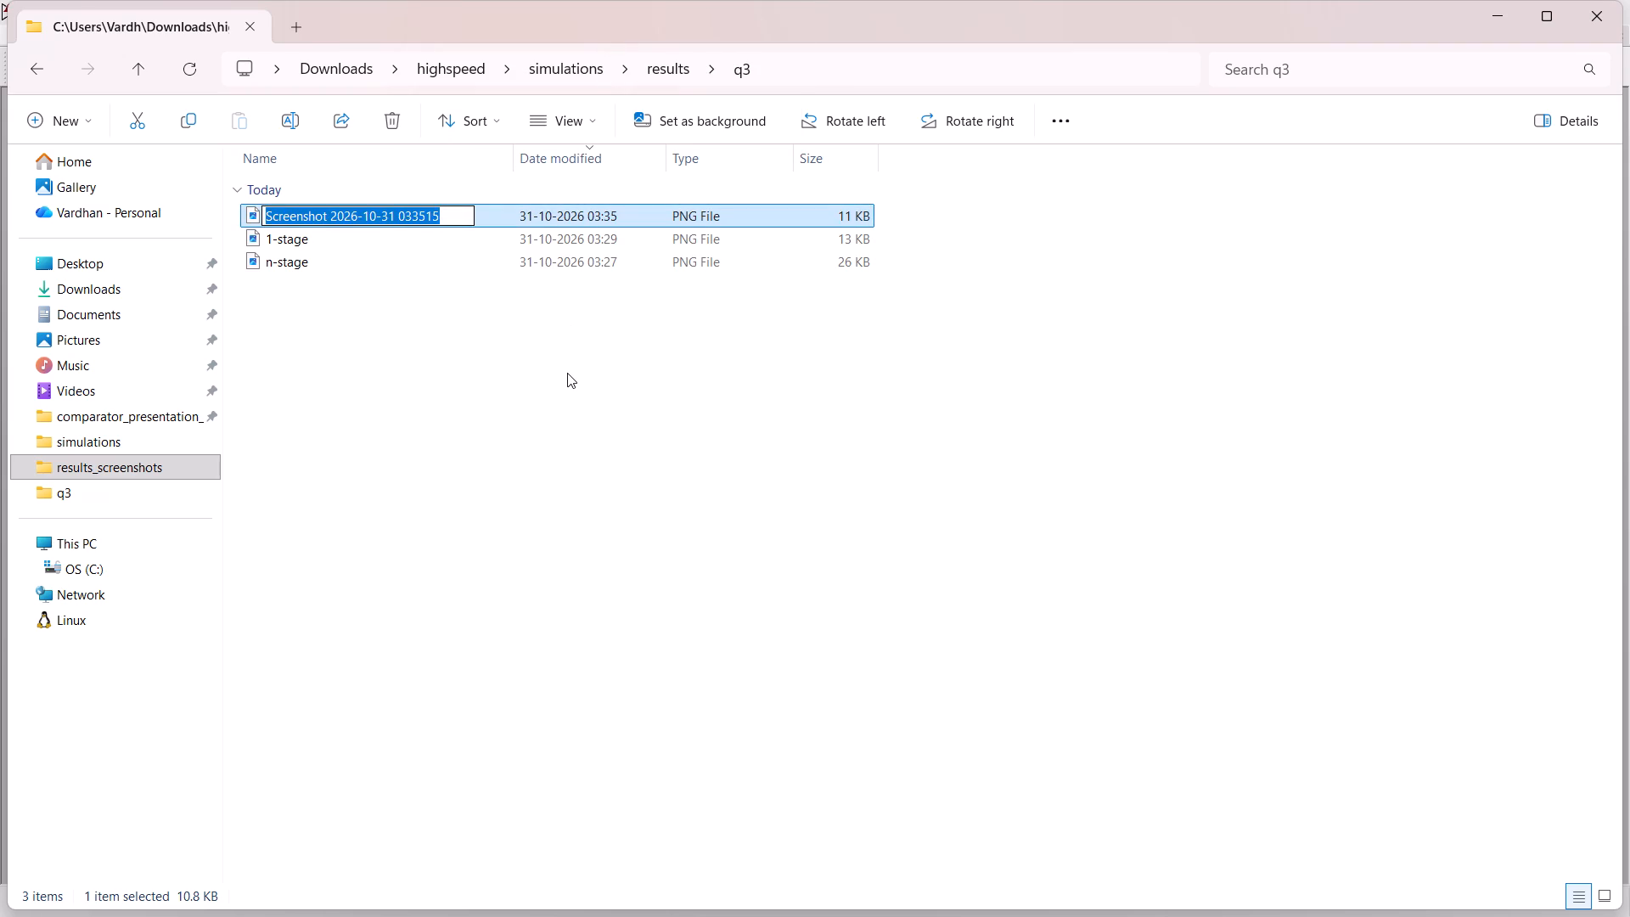
key("BackSpace")
type("5-stage")
key("Return")
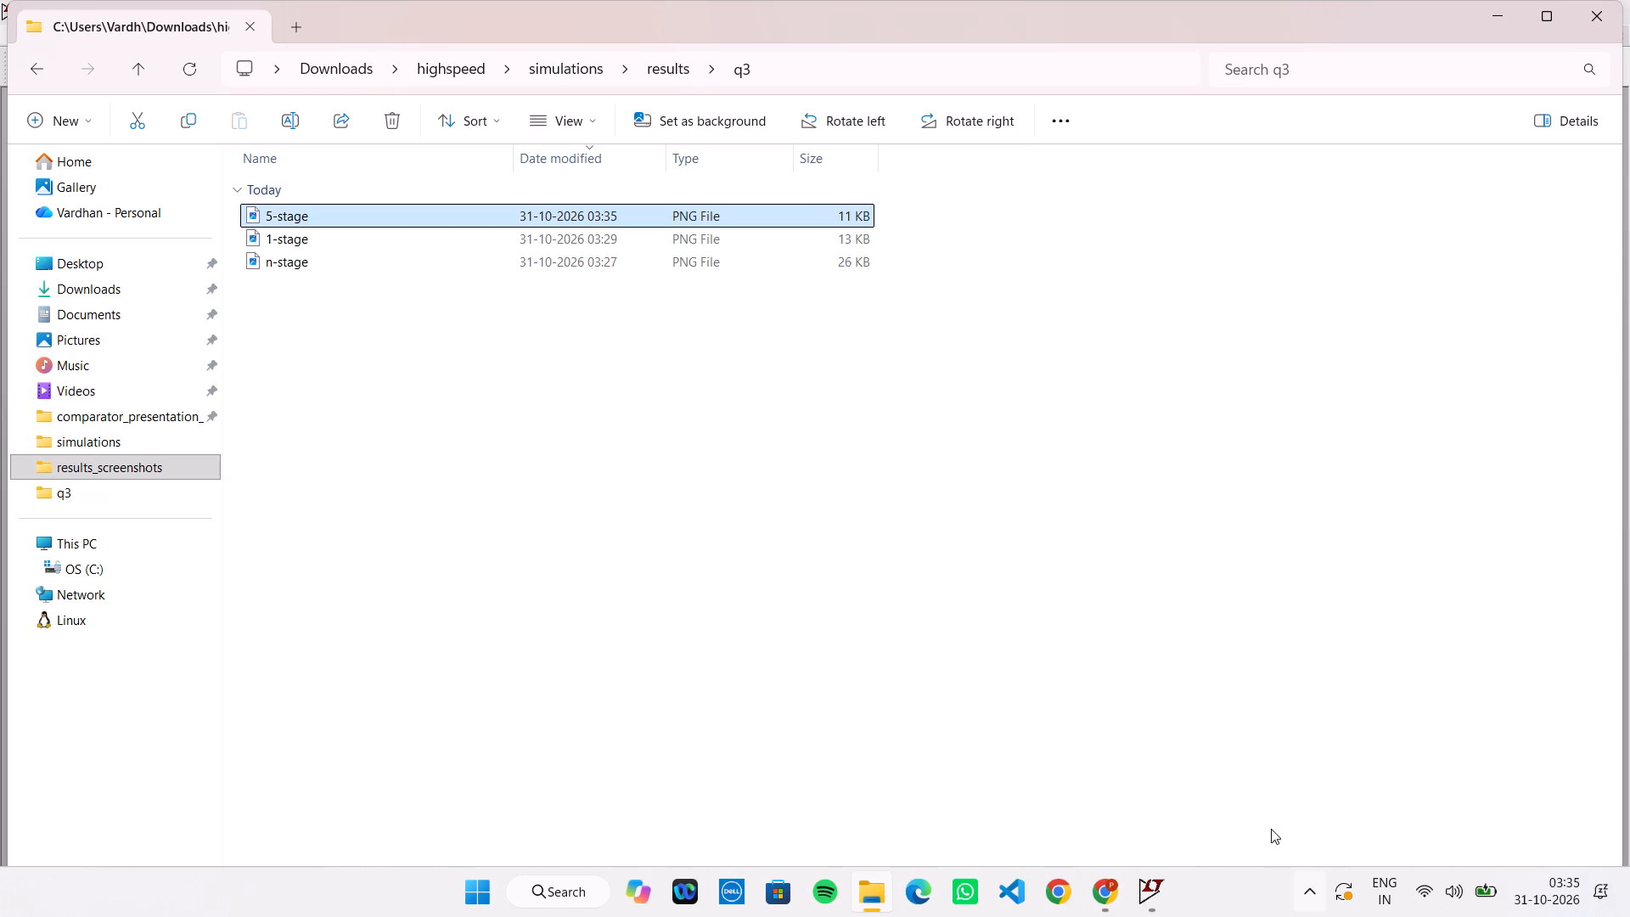
Return to the q3 schematic in LTspice and look over all the circuits together, including the long ladder and the two smaller models.
left_click(1146, 903)
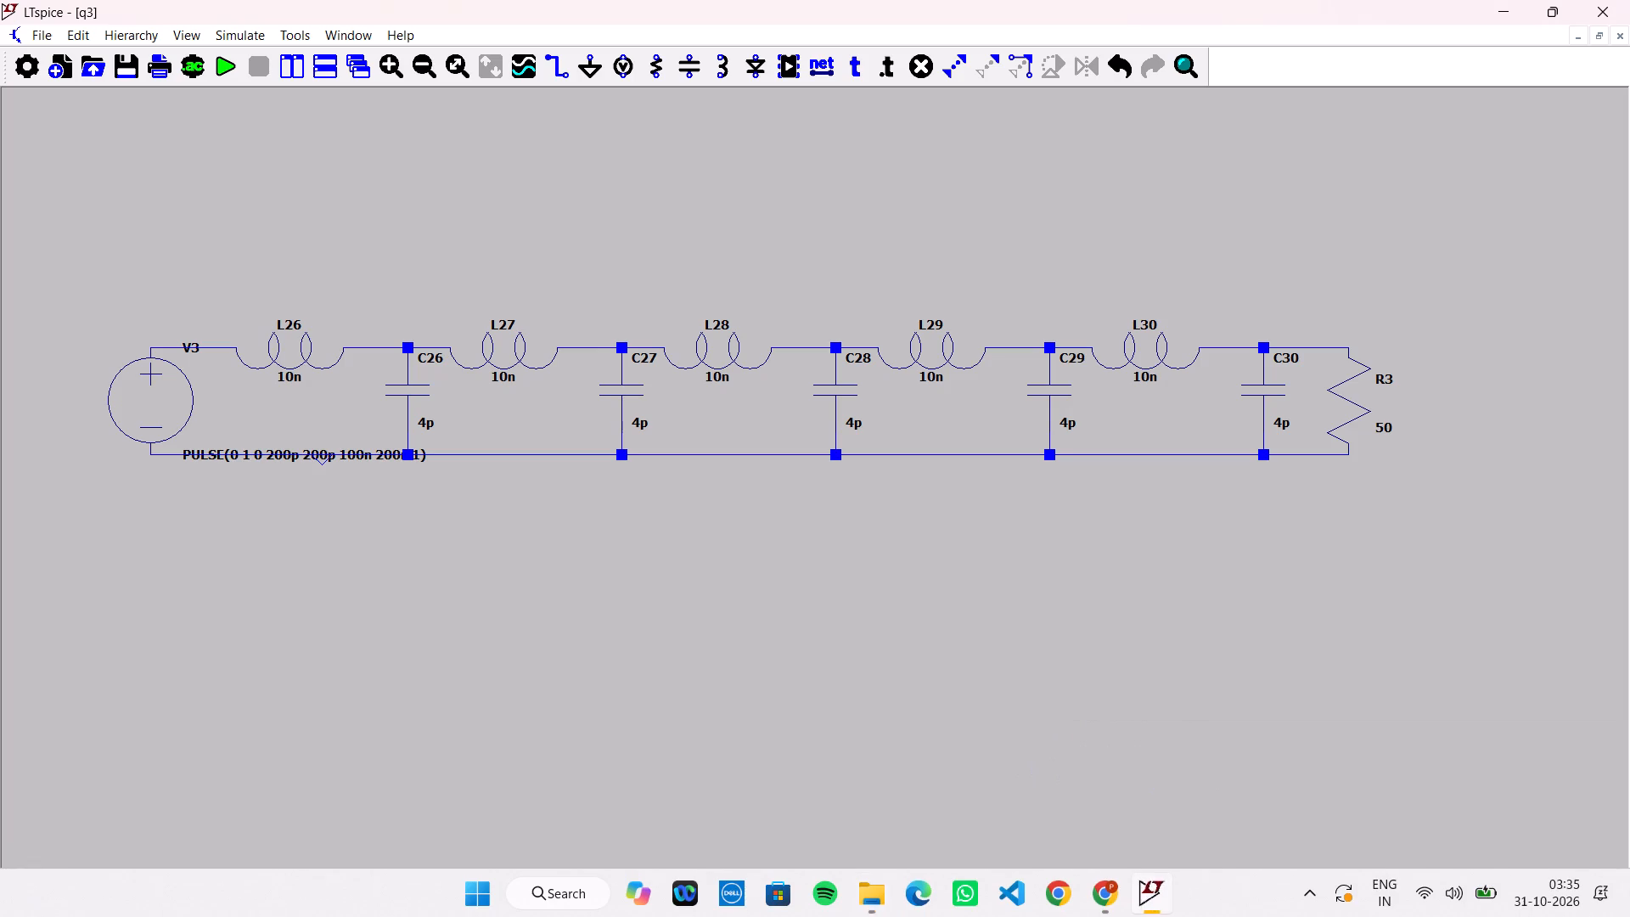
scroll(670, 547, "down", 6, "ctrl")
scroll(670, 547, "right", 1)
scroll(670, 547, "up", 3, "ctrl")
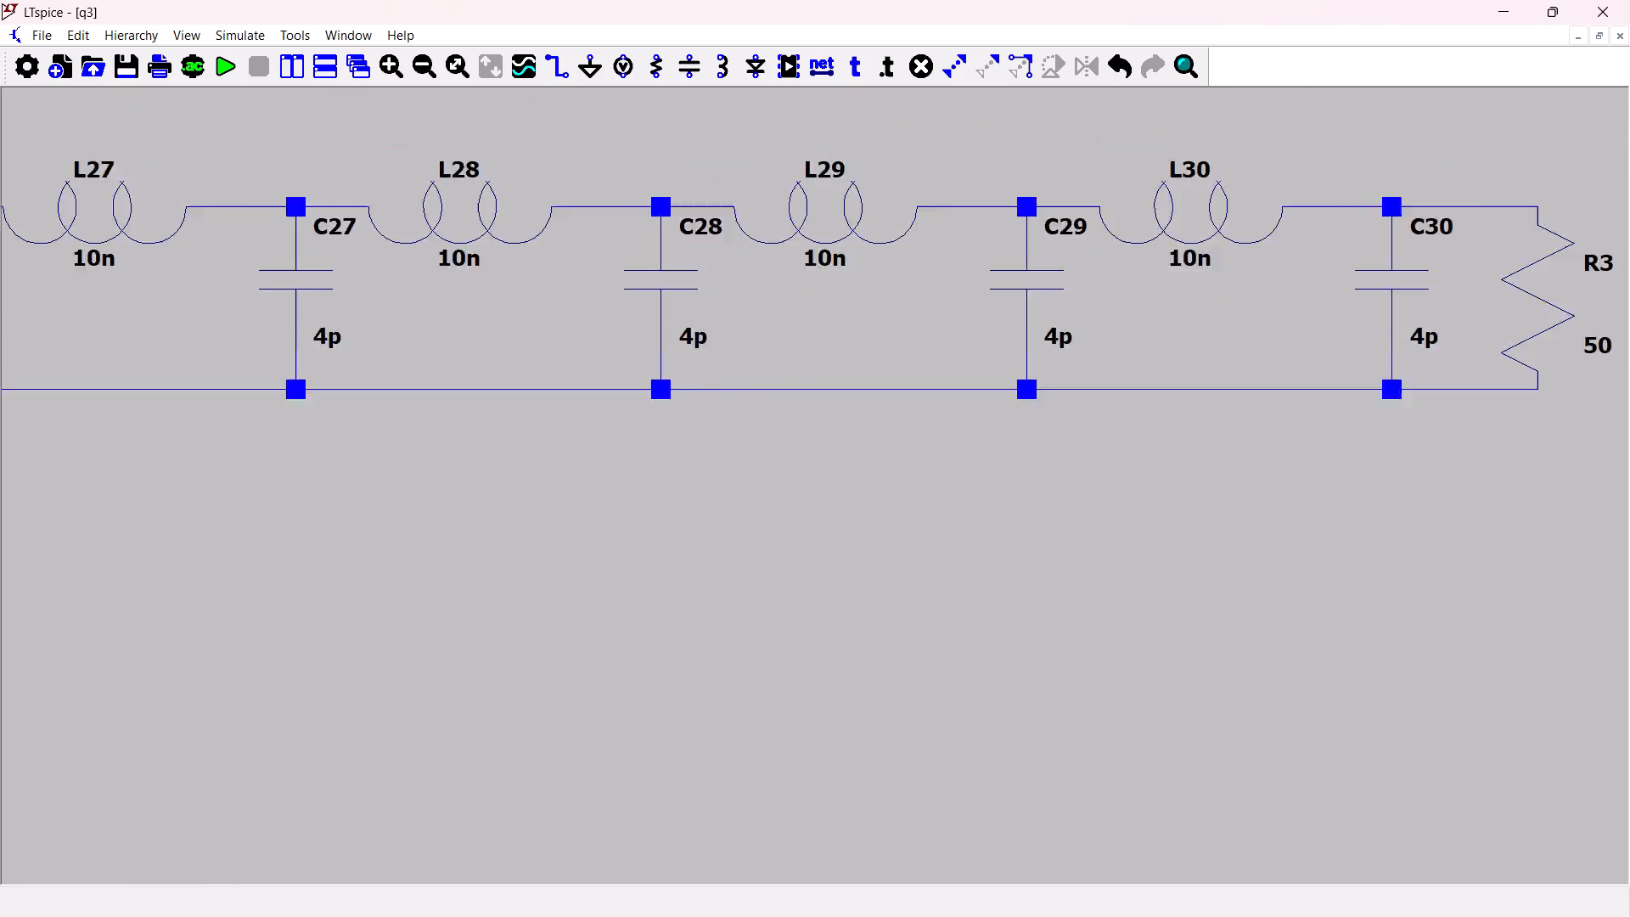
scroll(670, 547, "up", 16, "ctrl")
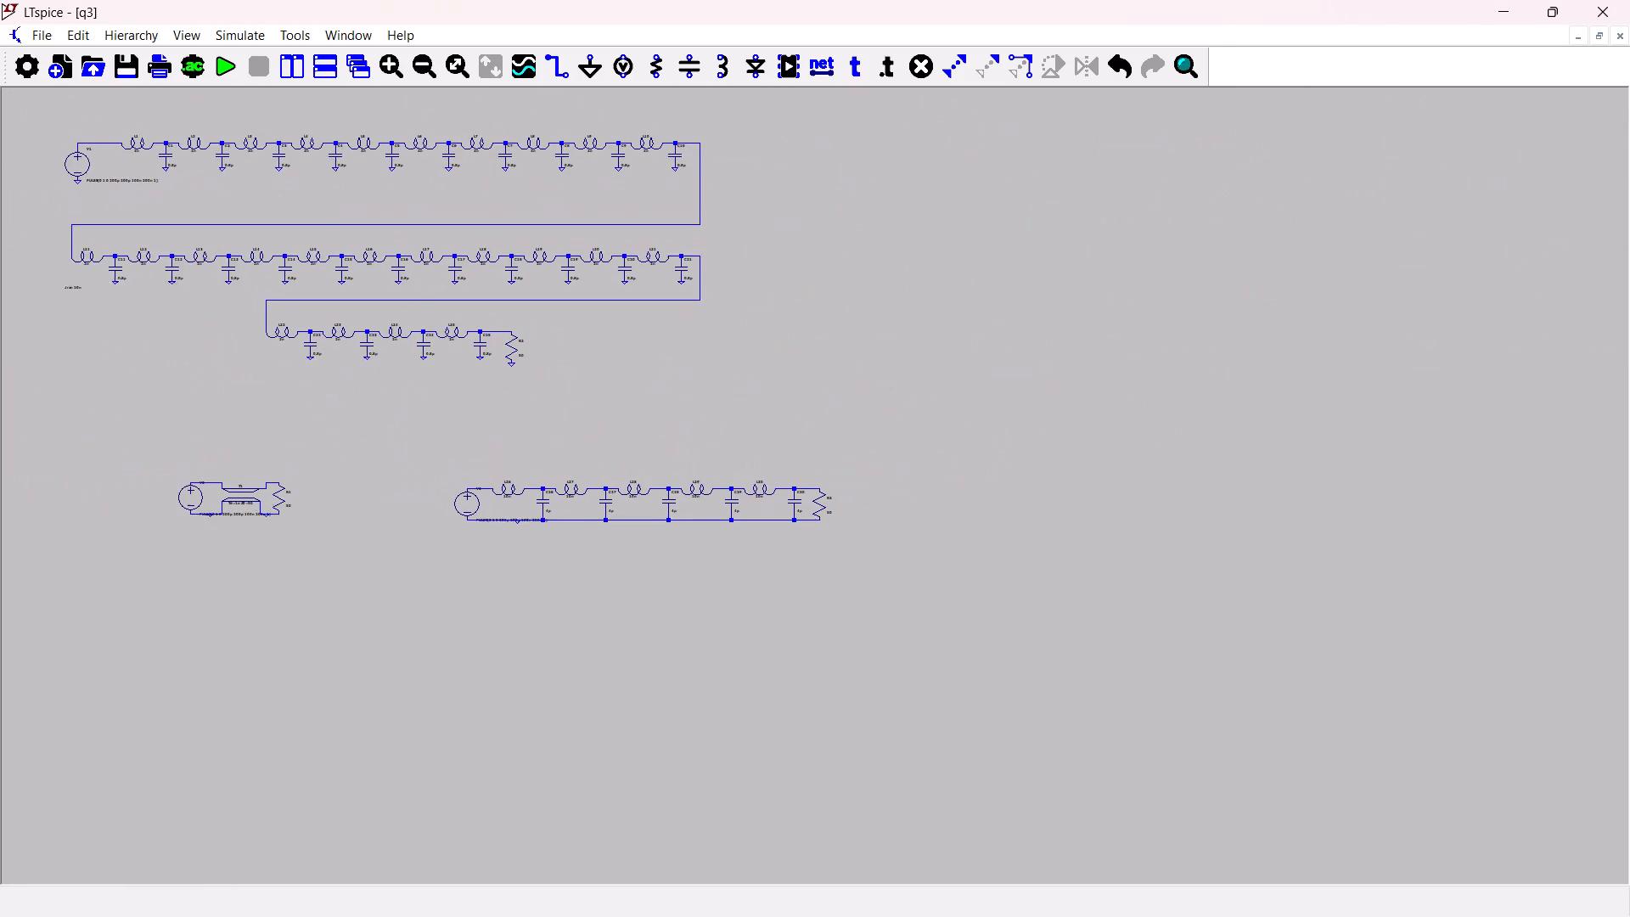
scroll(670, 547, "up", 1, "ctrl")
left_click_drag(425, 434, 593, 506)
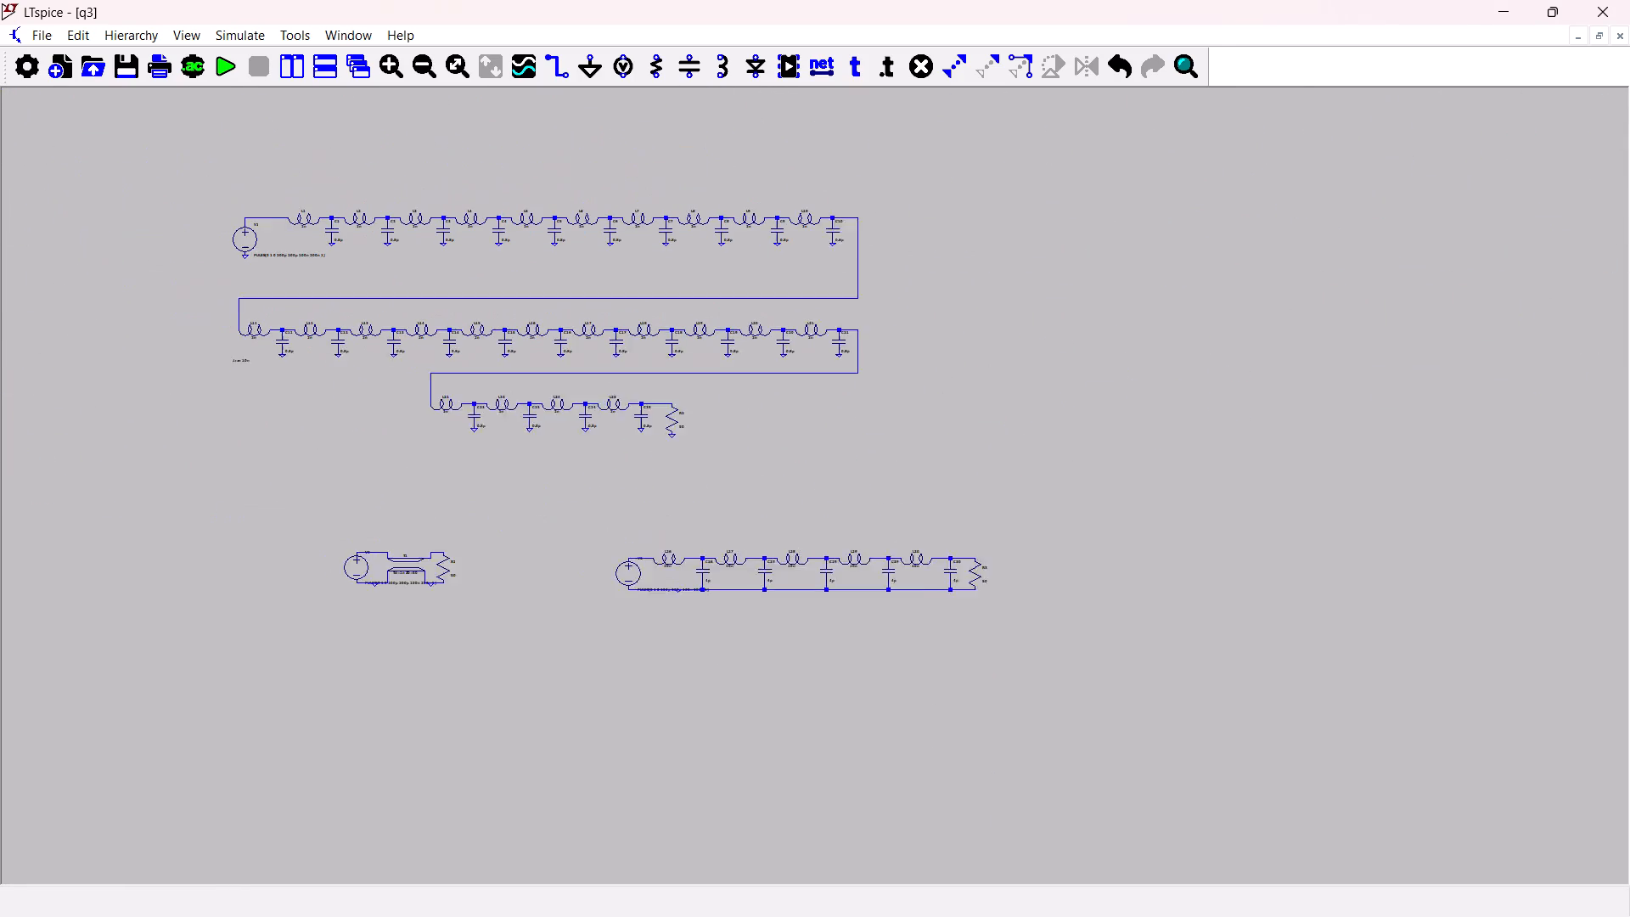
left_click_drag(593, 506, 651, 520)
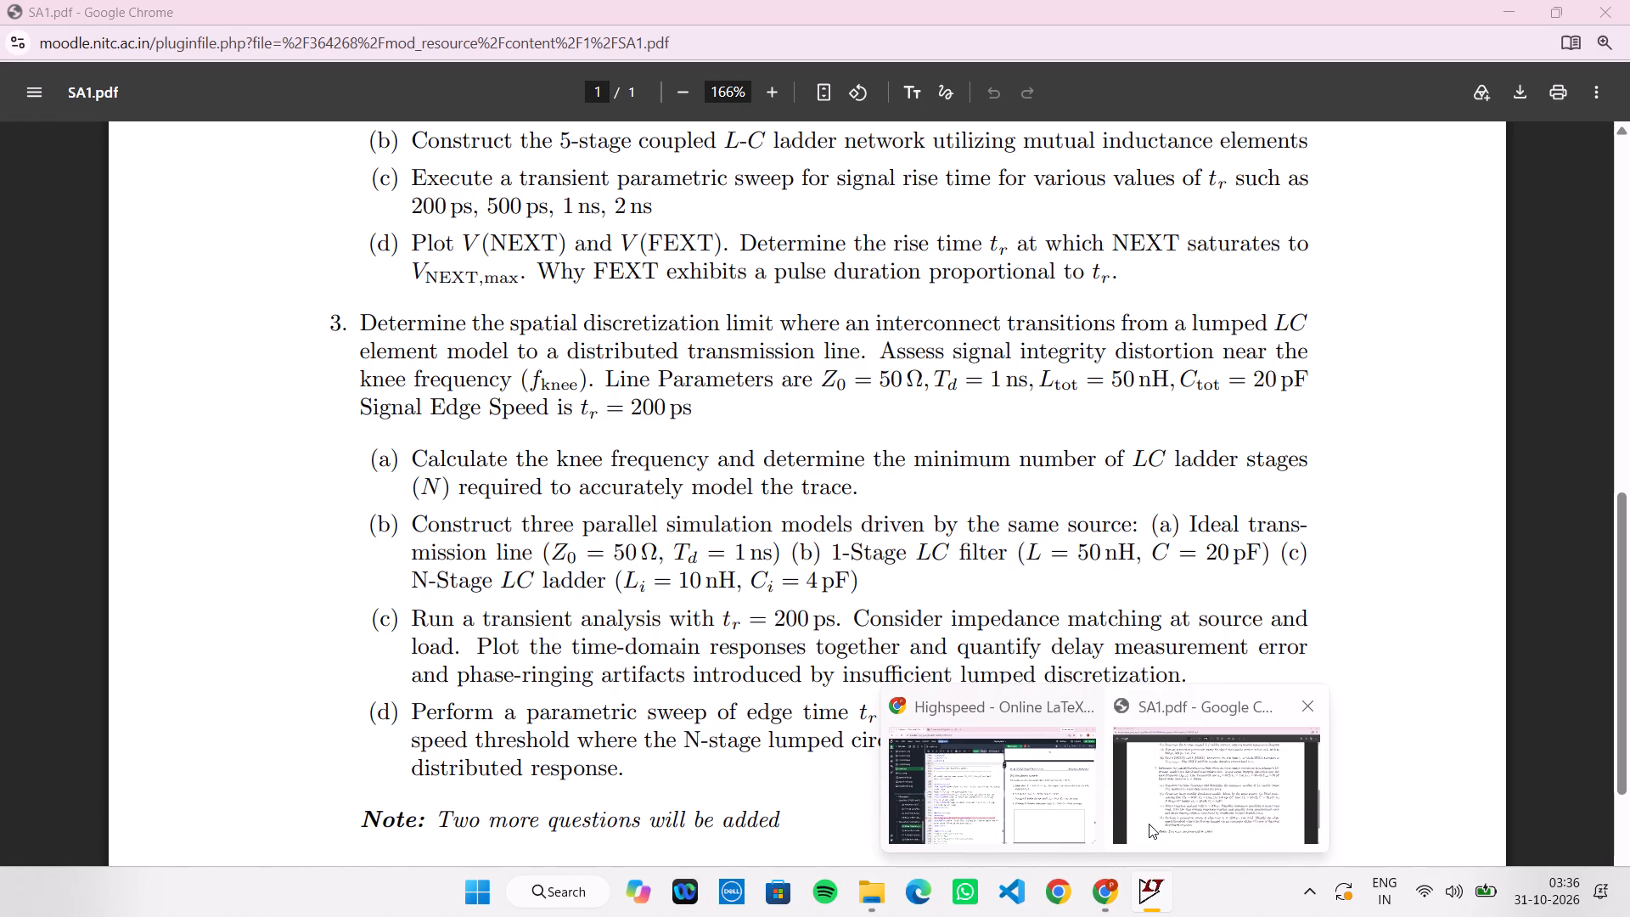
In the Overleaf report's section (b) Simulation models, shorten the opening sentence to "All models use the same load ($R_L=50\,\Omega$).".
left_click(1052, 819)
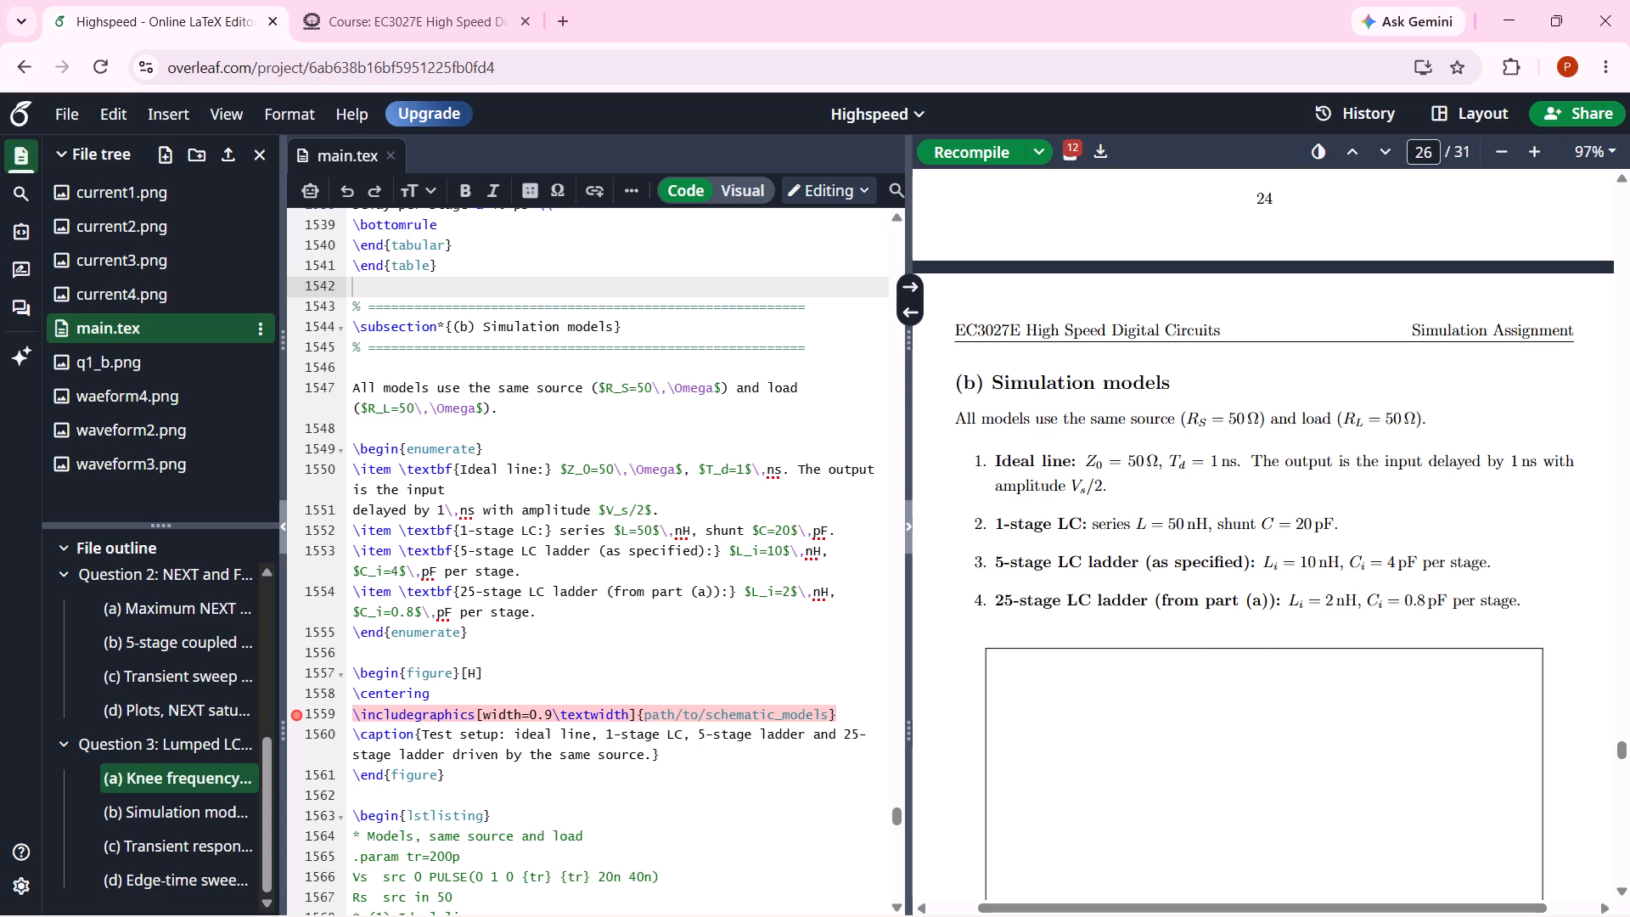
double_click(1158, 415)
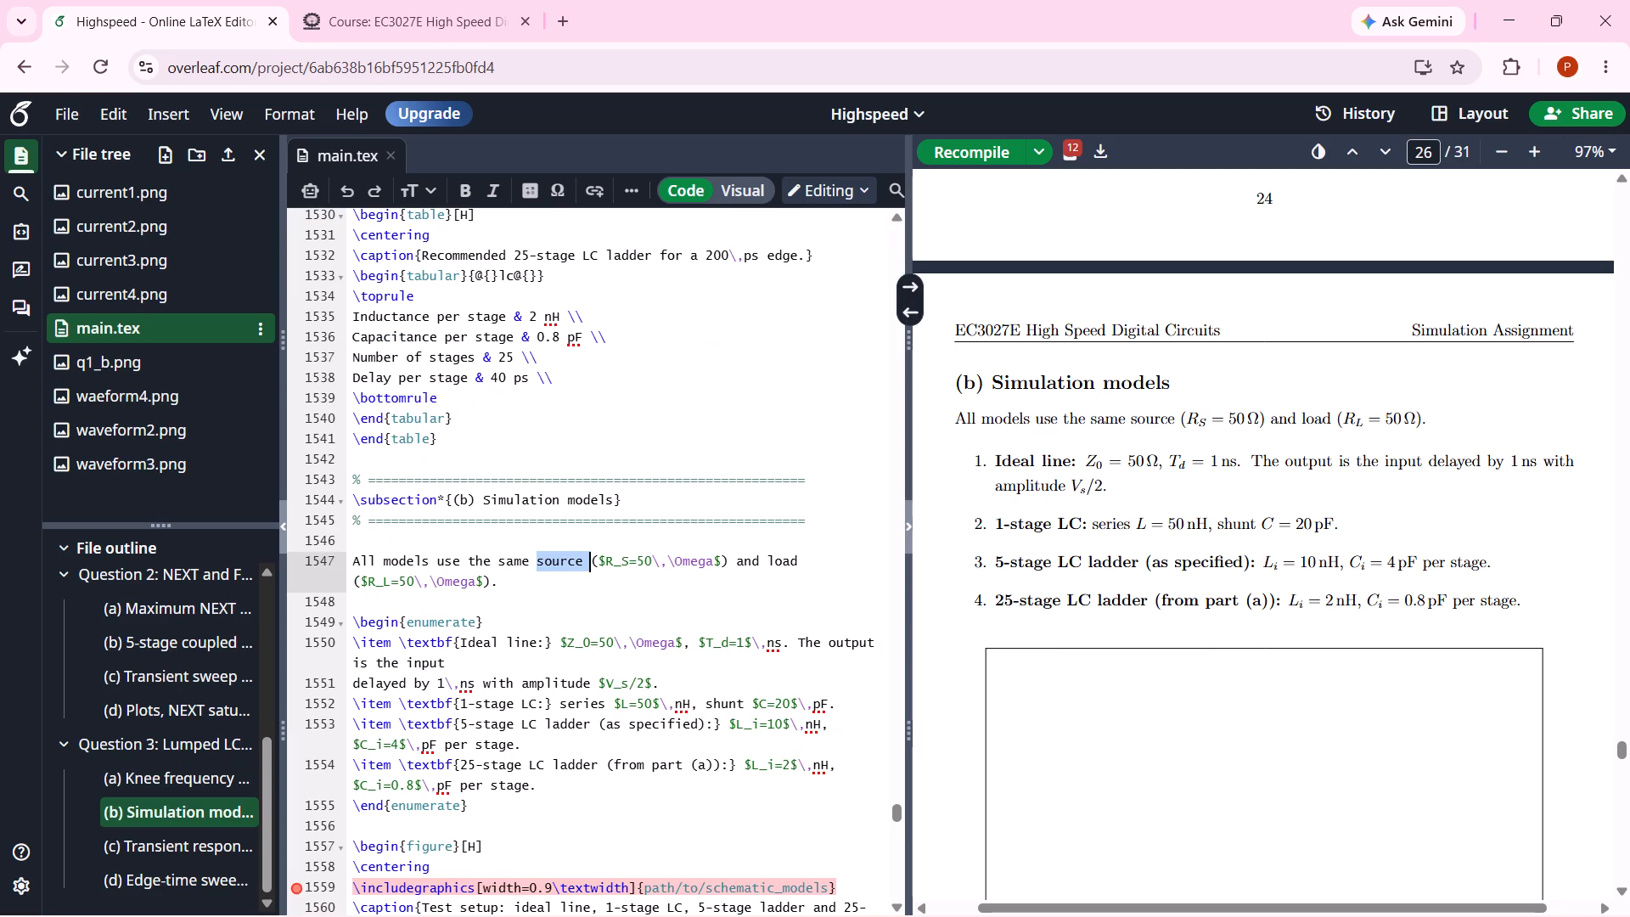
left_click(765, 559)
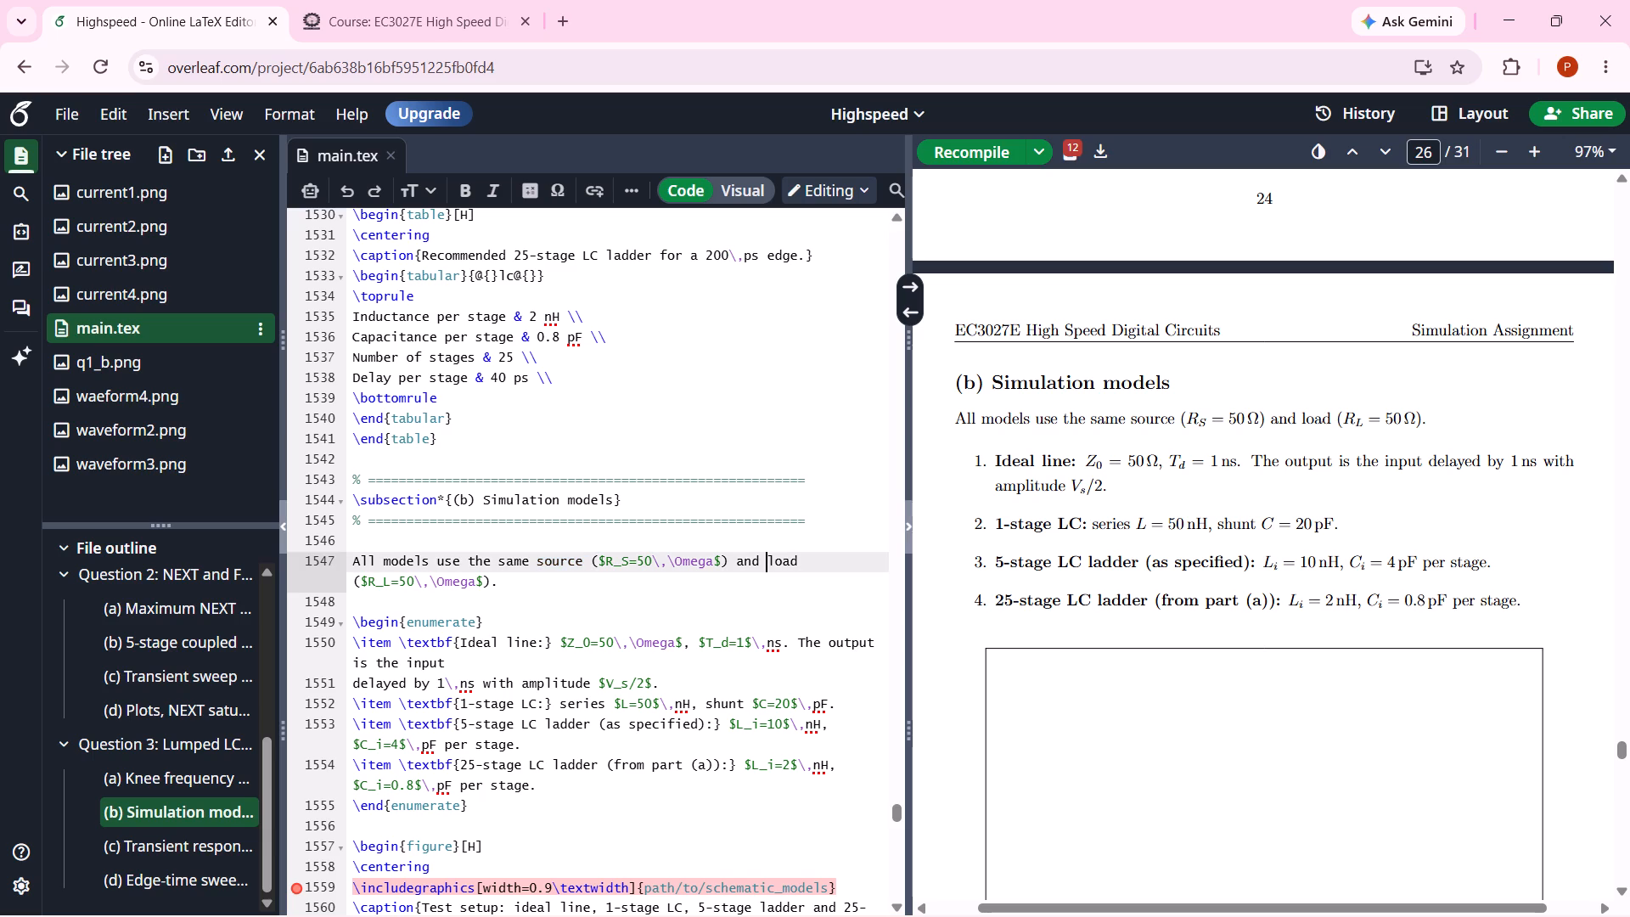
key("BackSpace")
key("BackSpace")
key("BackSpace")
key("BackSpace")
key("BackSpace")
key("BackSpace")
key("BackSpace")
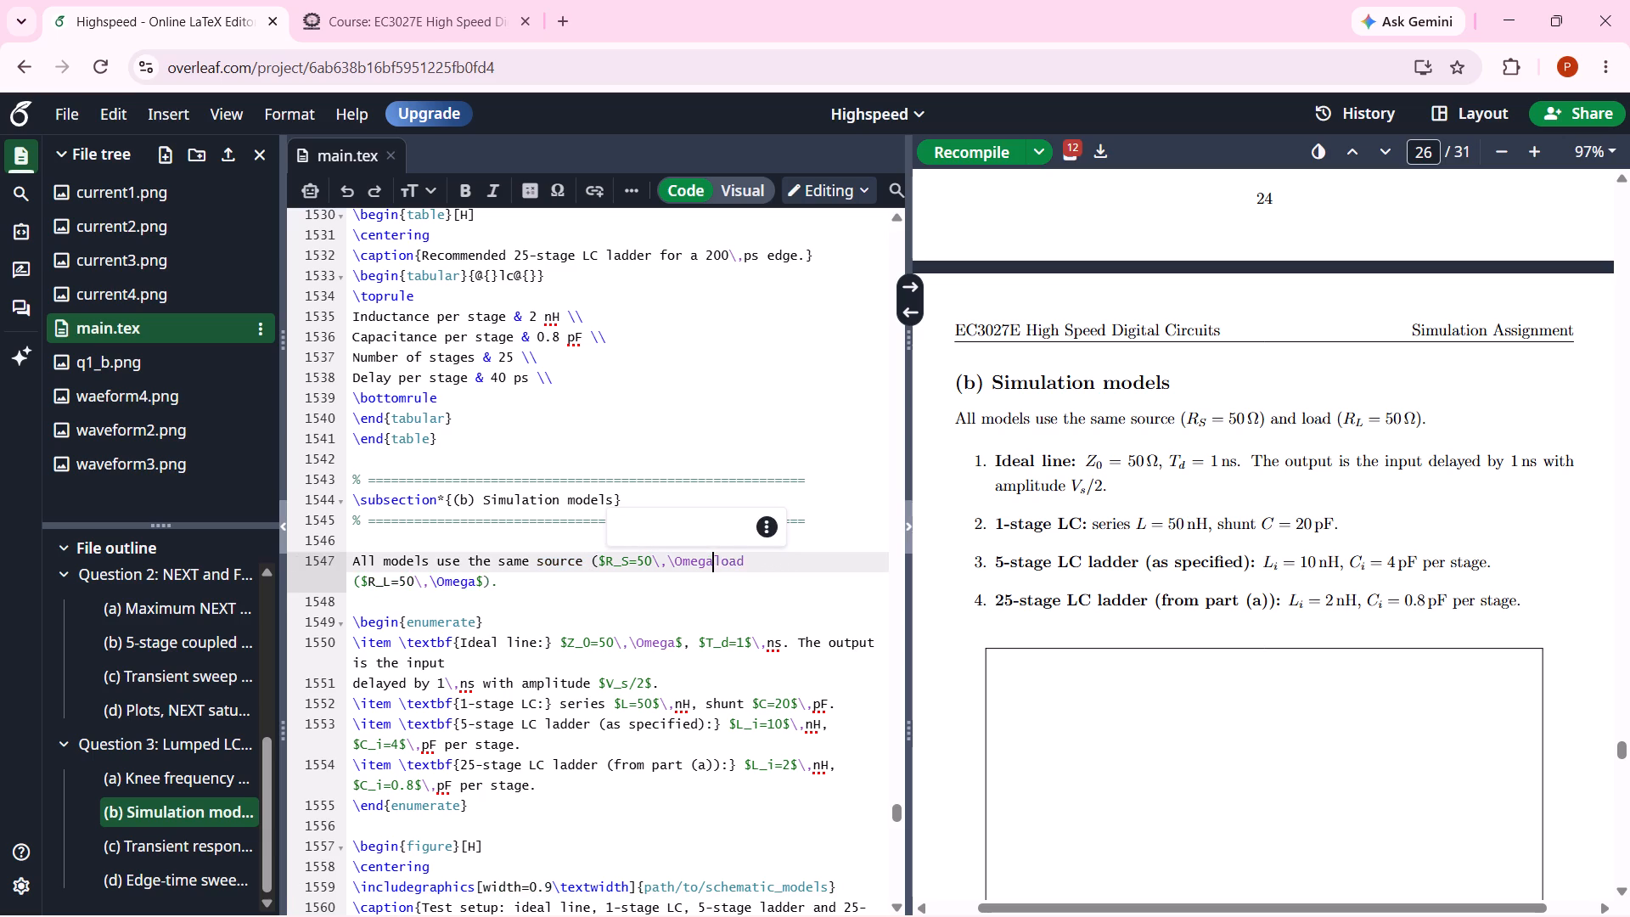
key("BackSpace")
key("BackSpace")
key("BackSpace")
key("BackSpace")
key("BackSpace")
key("BackSpace")
key("BackSpace")
key("BackSpace")
key("BackSpace")
key("BackSpace")
key("BackSpace")
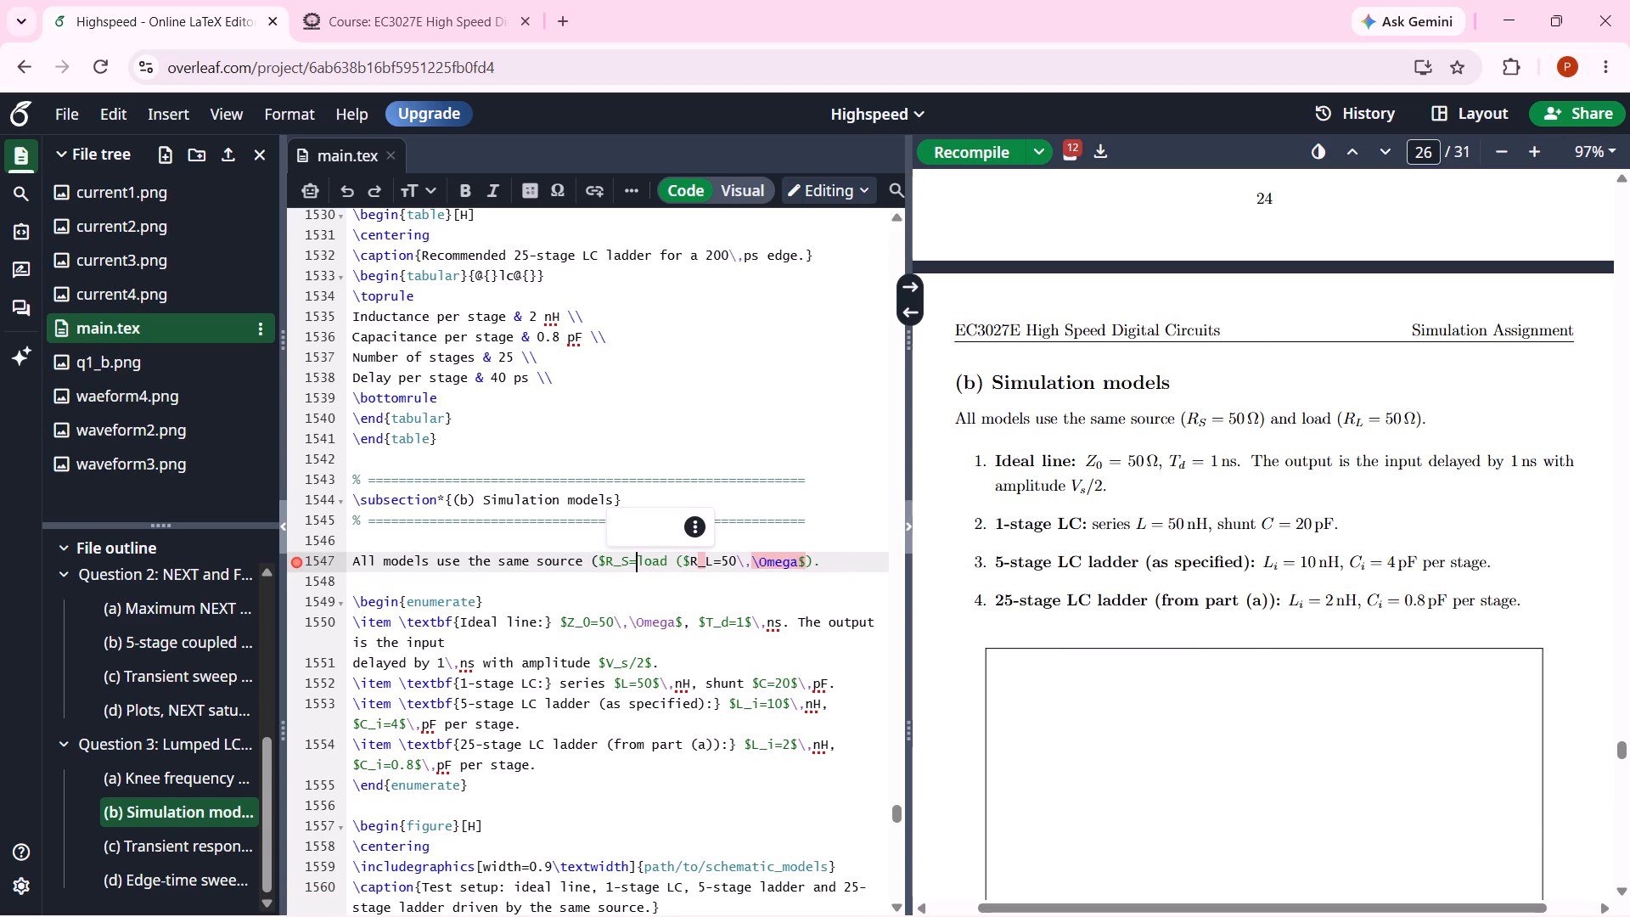
key("BackSpace")
key("BackSpace")
key("BackSpace")
key("BackSpace")
key("BackSpace")
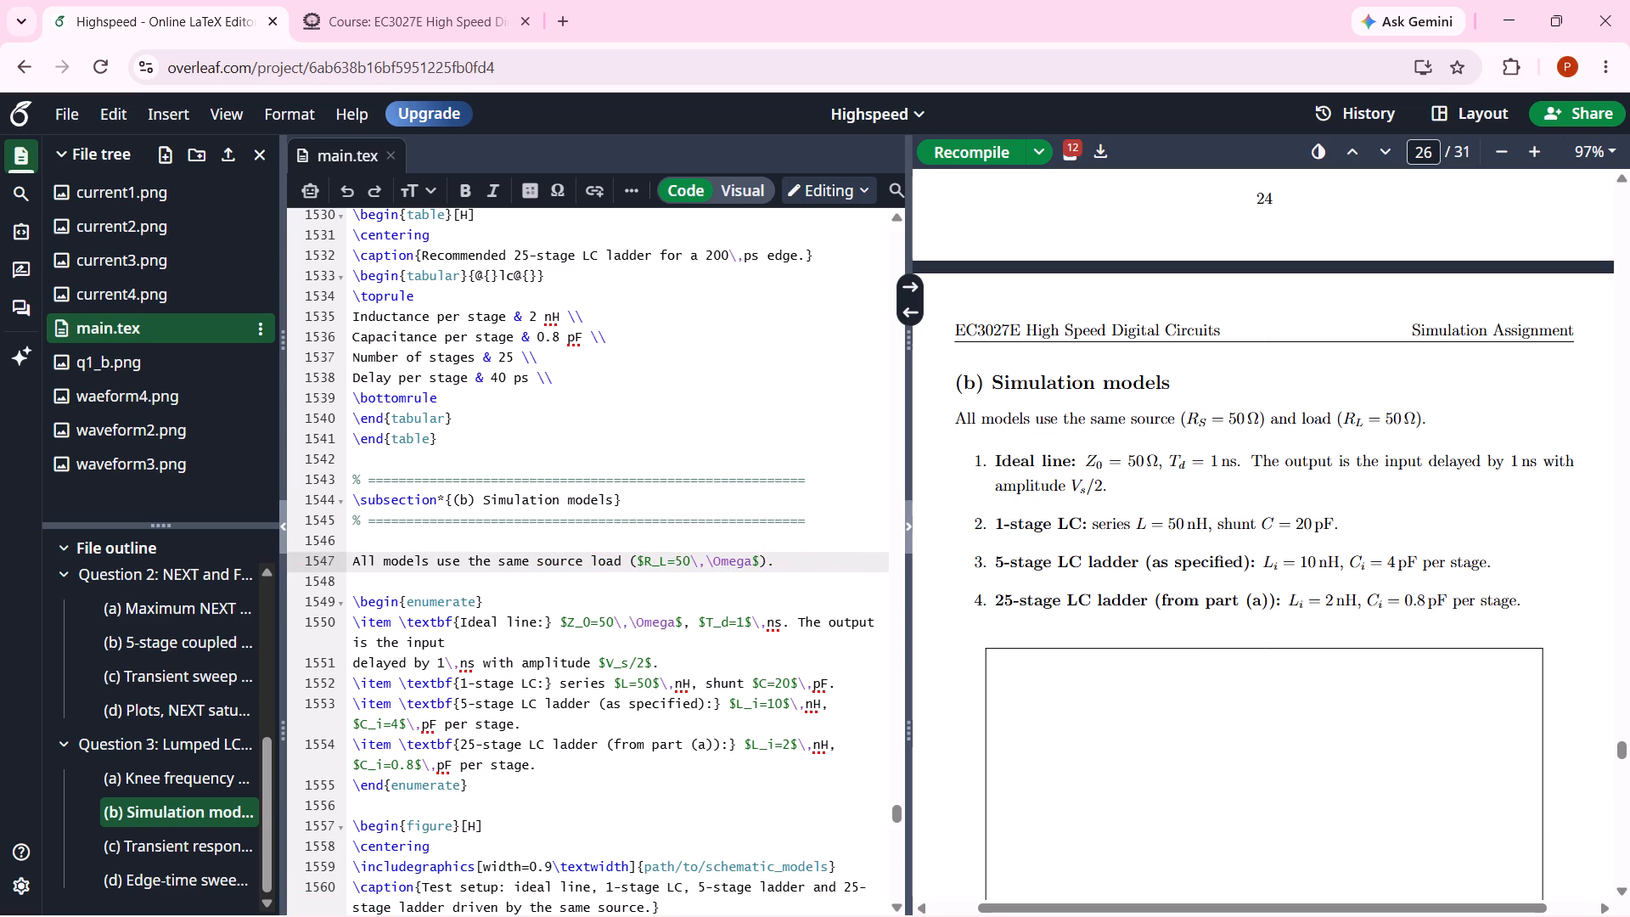
key("BackSpace")
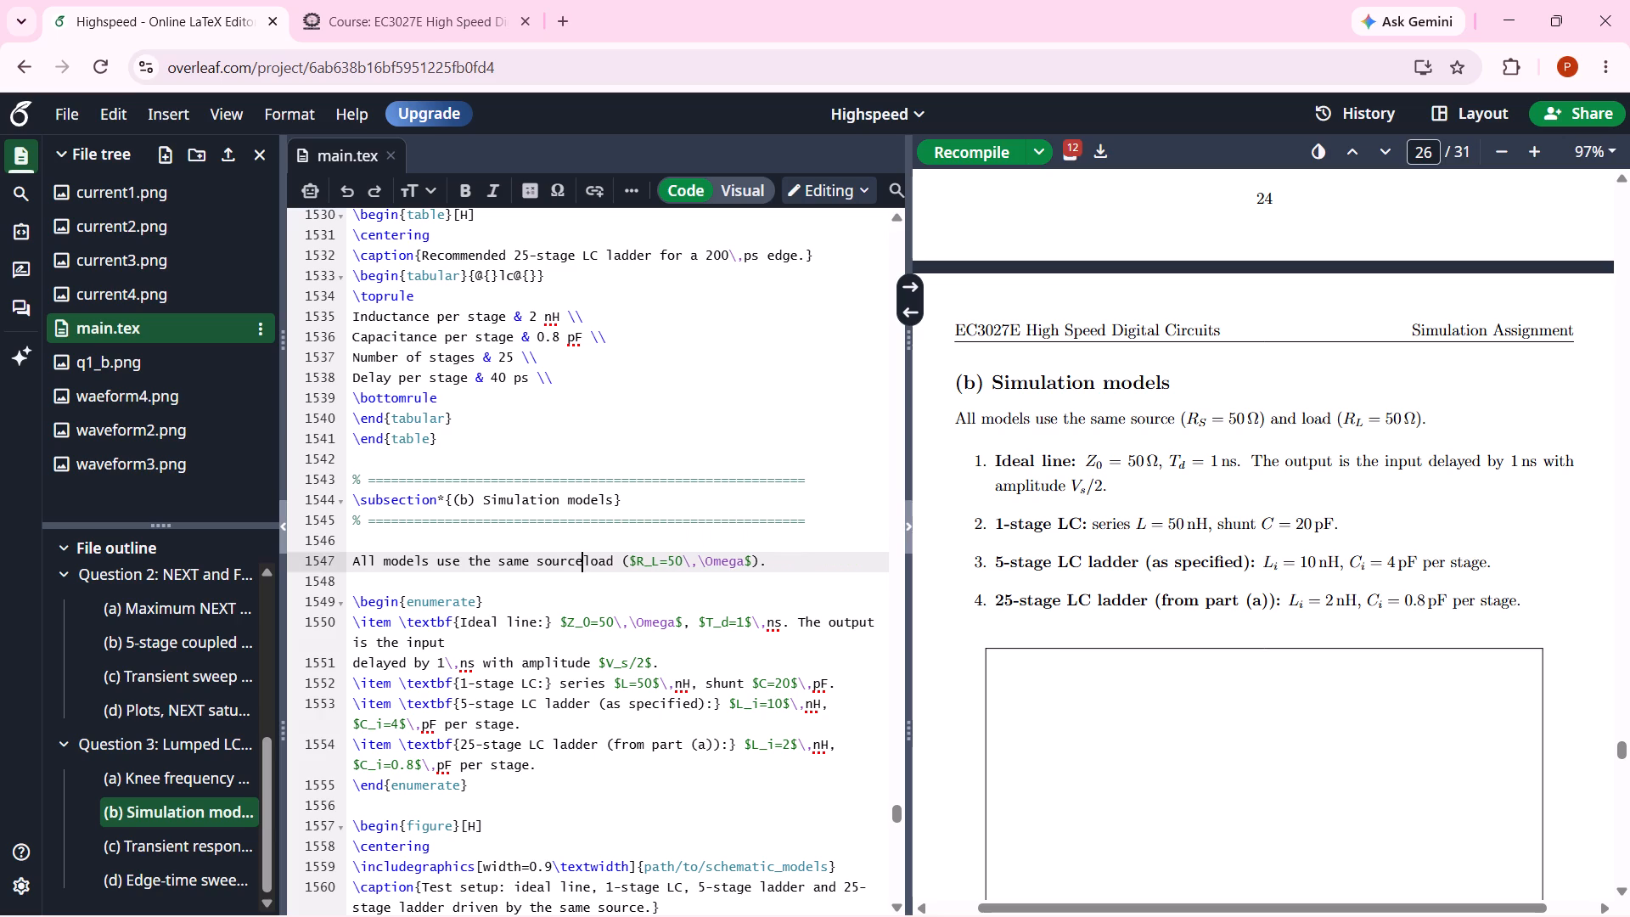
key("BackSpace")
key("BackSpace")
key("BackSpace")
key("BackSpace")
key("BackSpace")
key("BackSpace")
key("BackSpace")
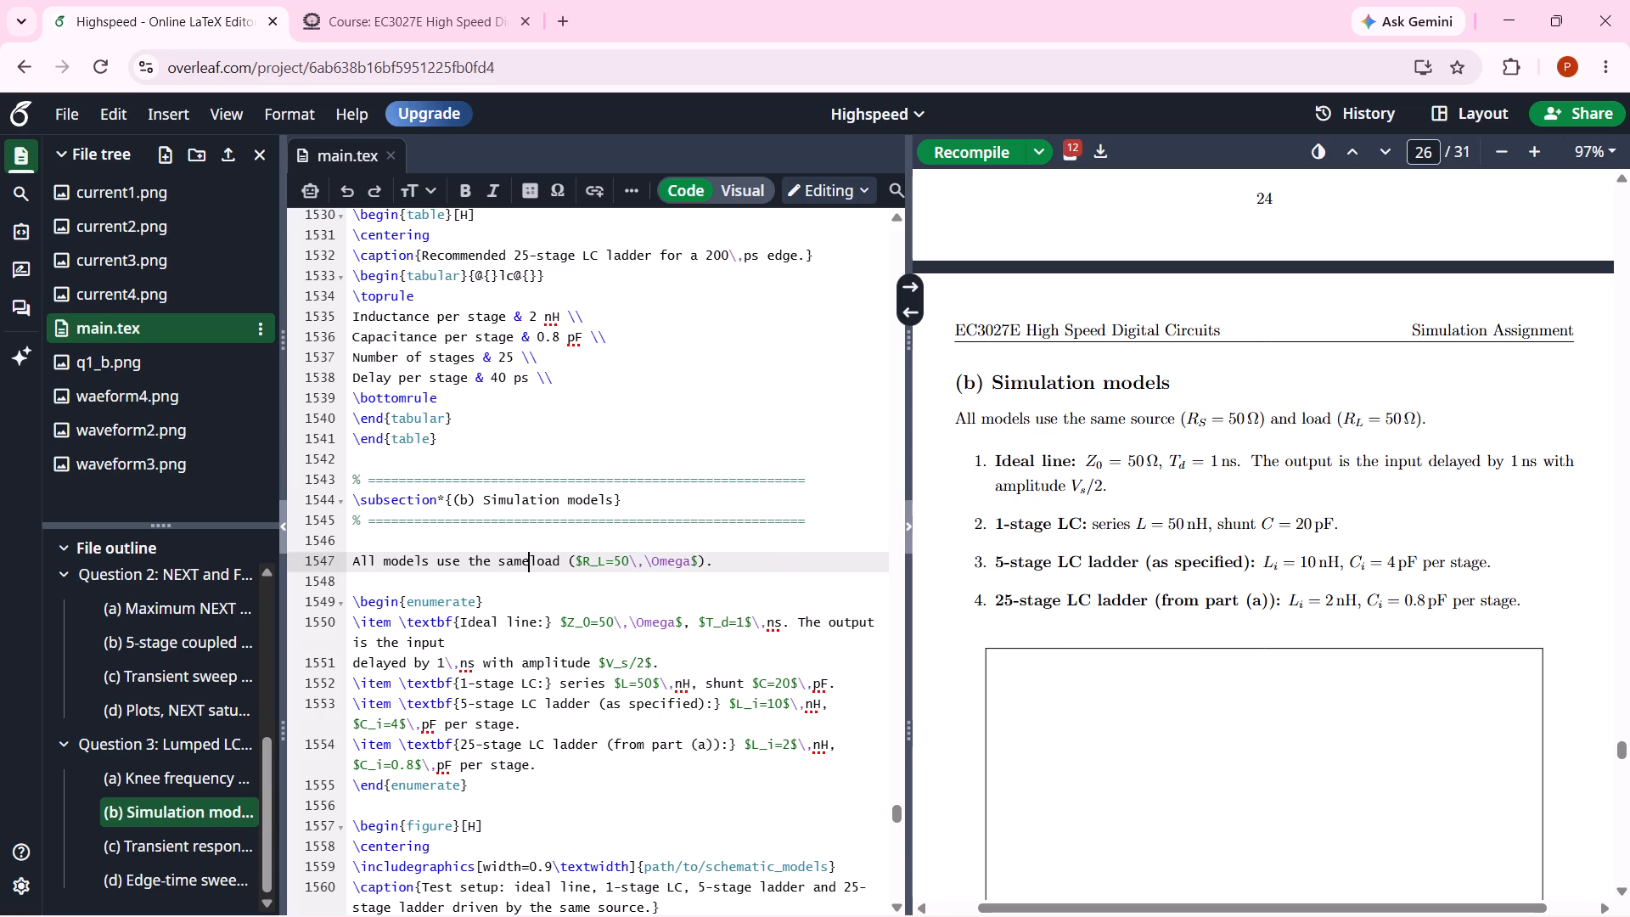
key("space")
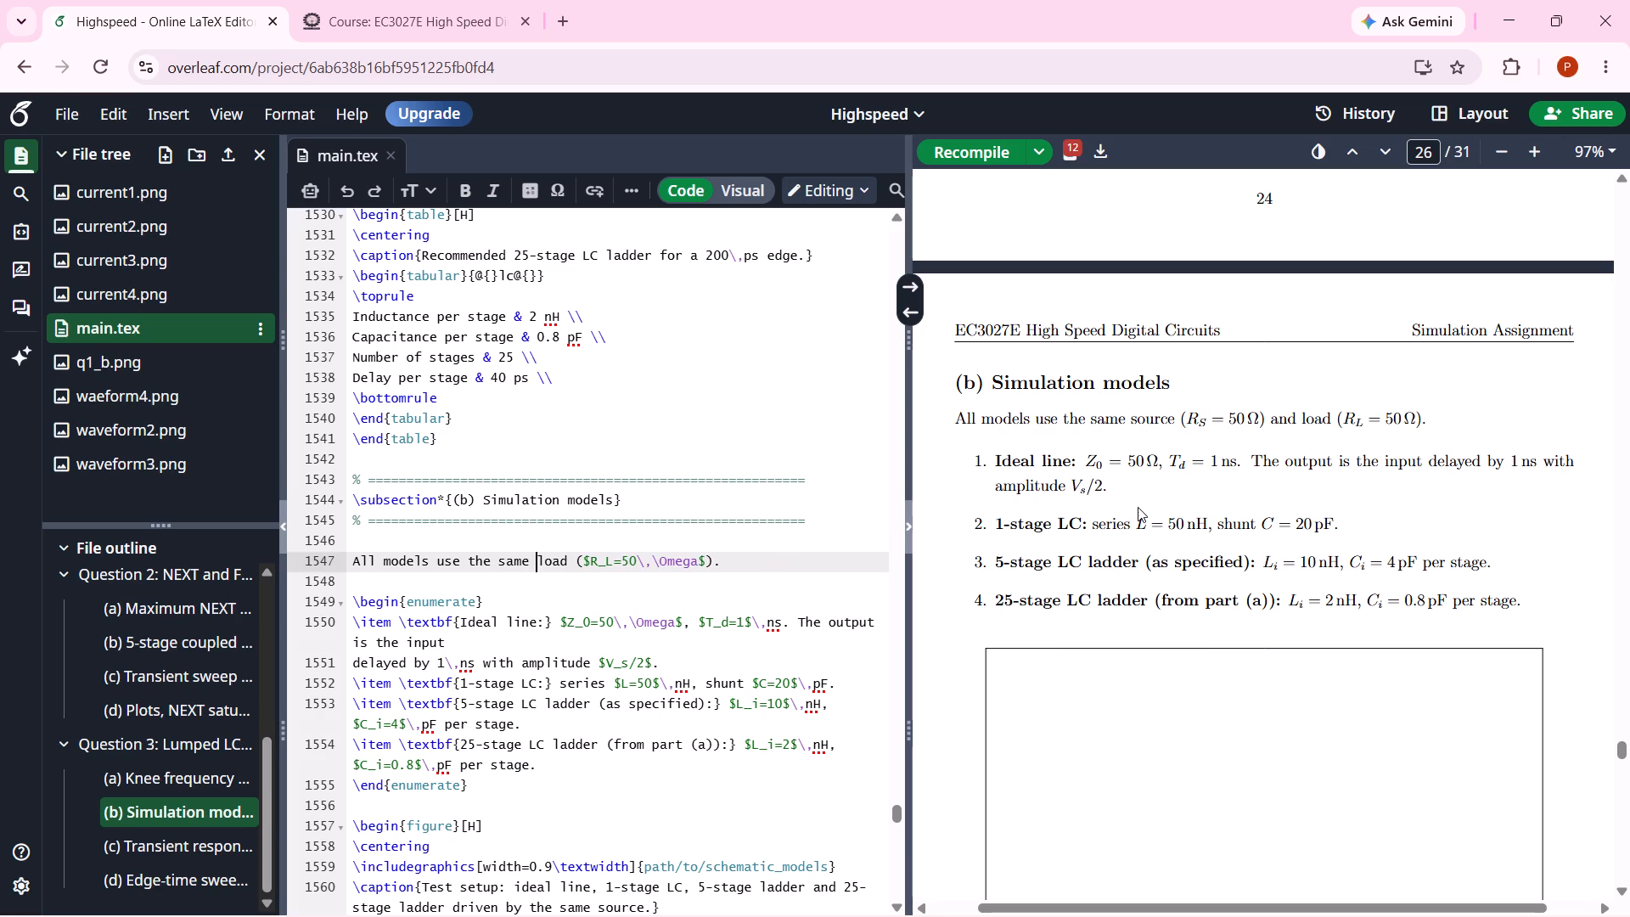
Change the ideal line's output amplitude in section (b) to $V_s$ and recompile the report.
double_click(1103, 488)
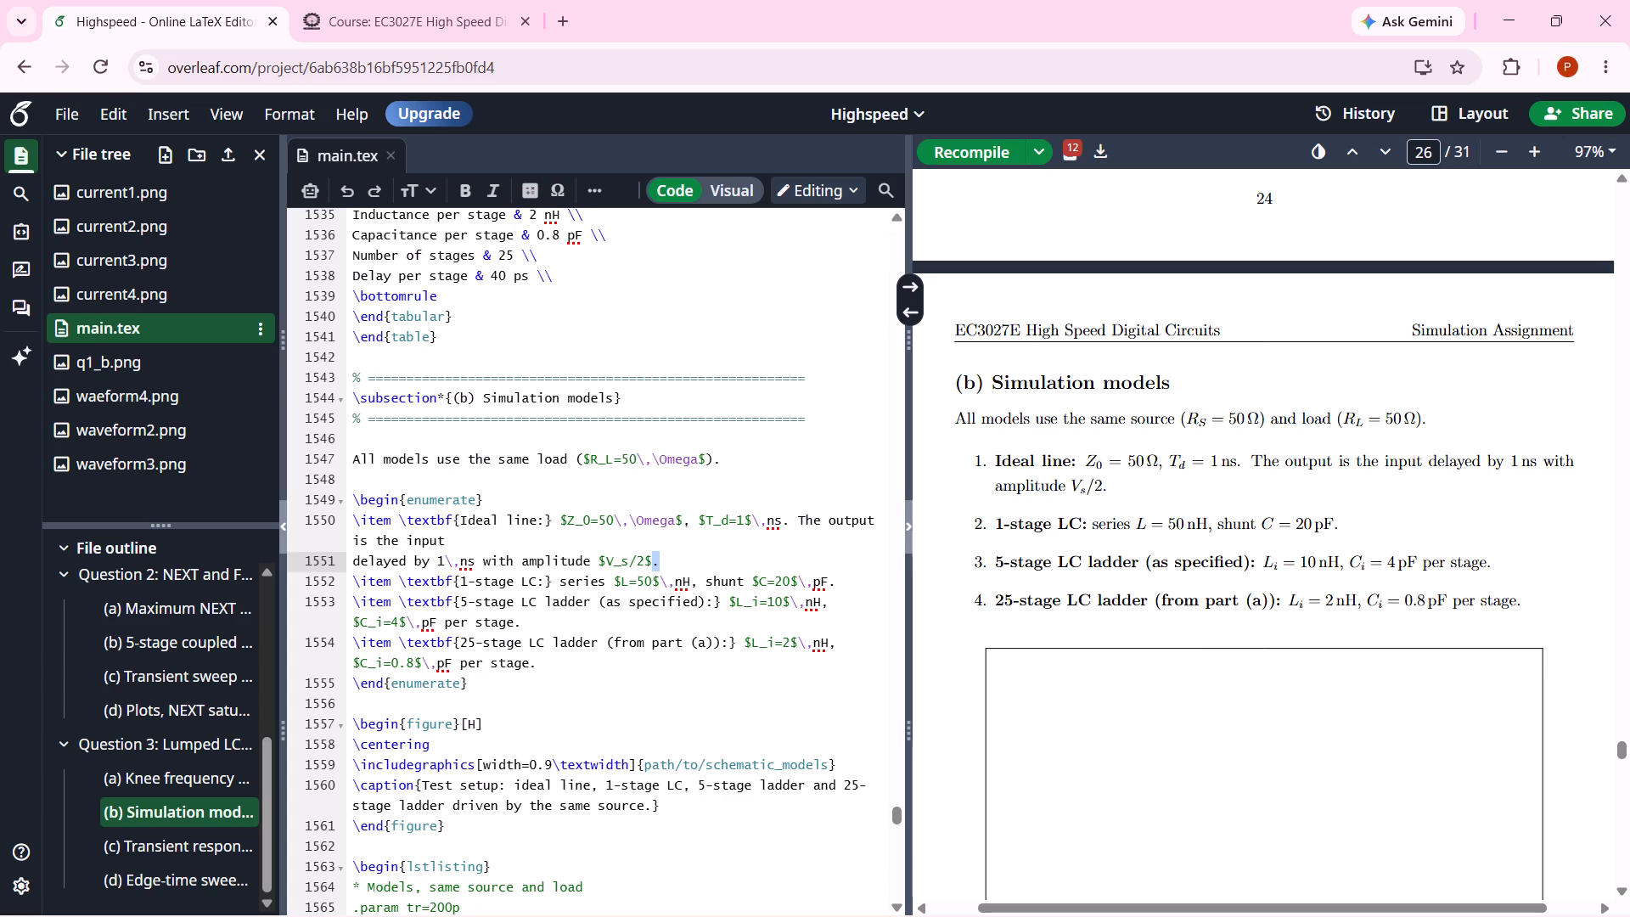
left_click(642, 562)
key("BackSpace")
key("BackSpace")
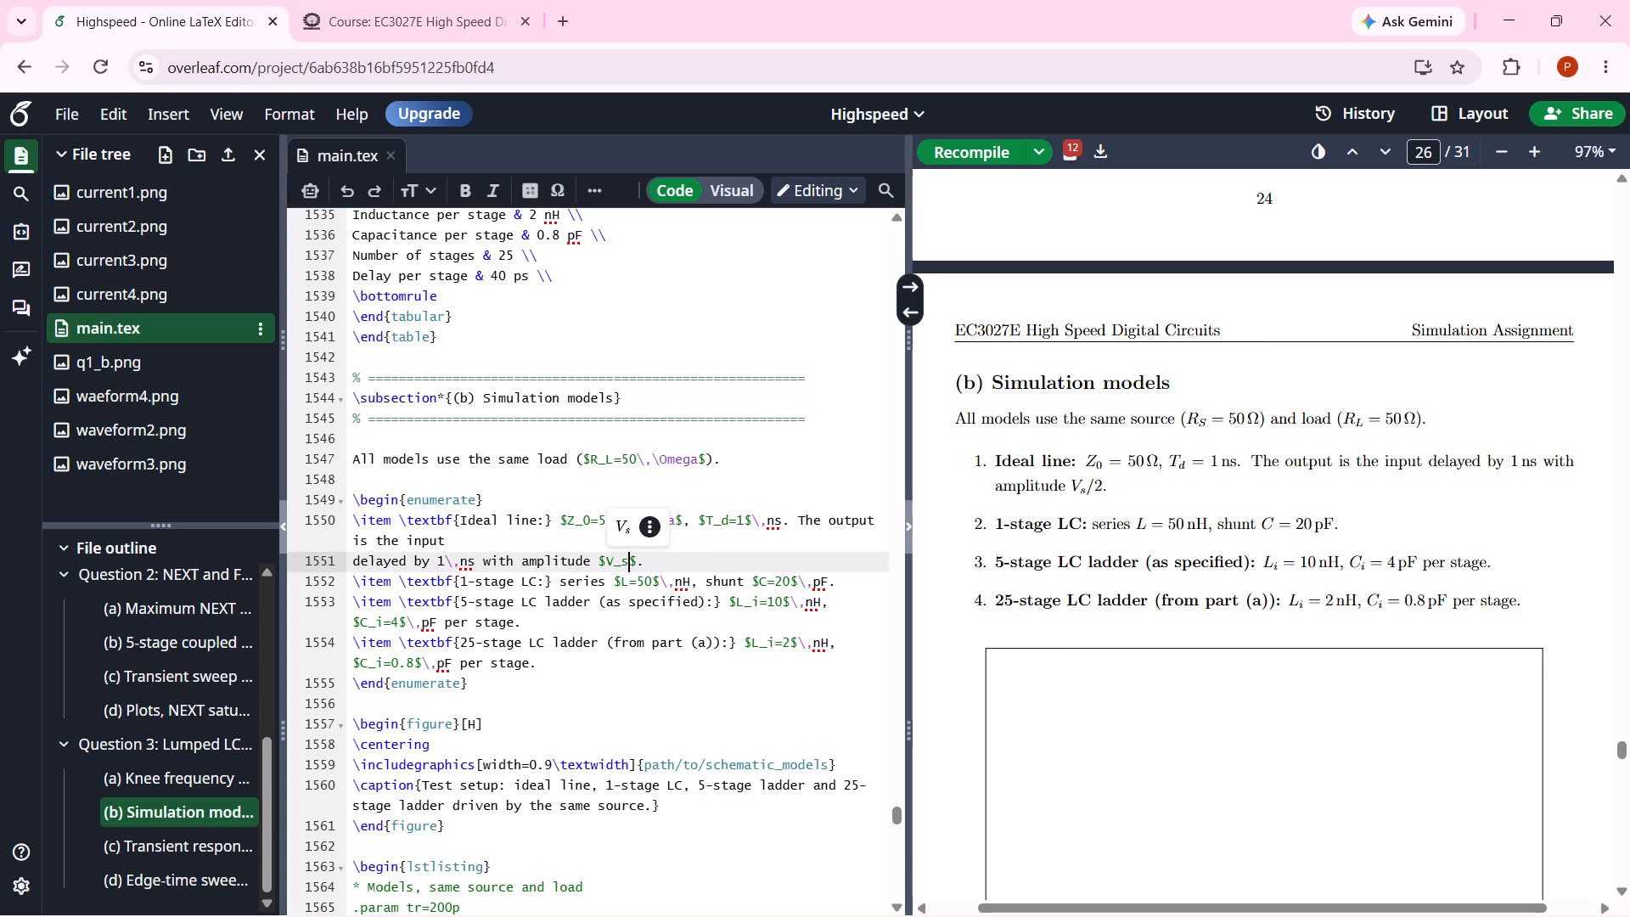
left_click(722, 558)
left_click(969, 162)
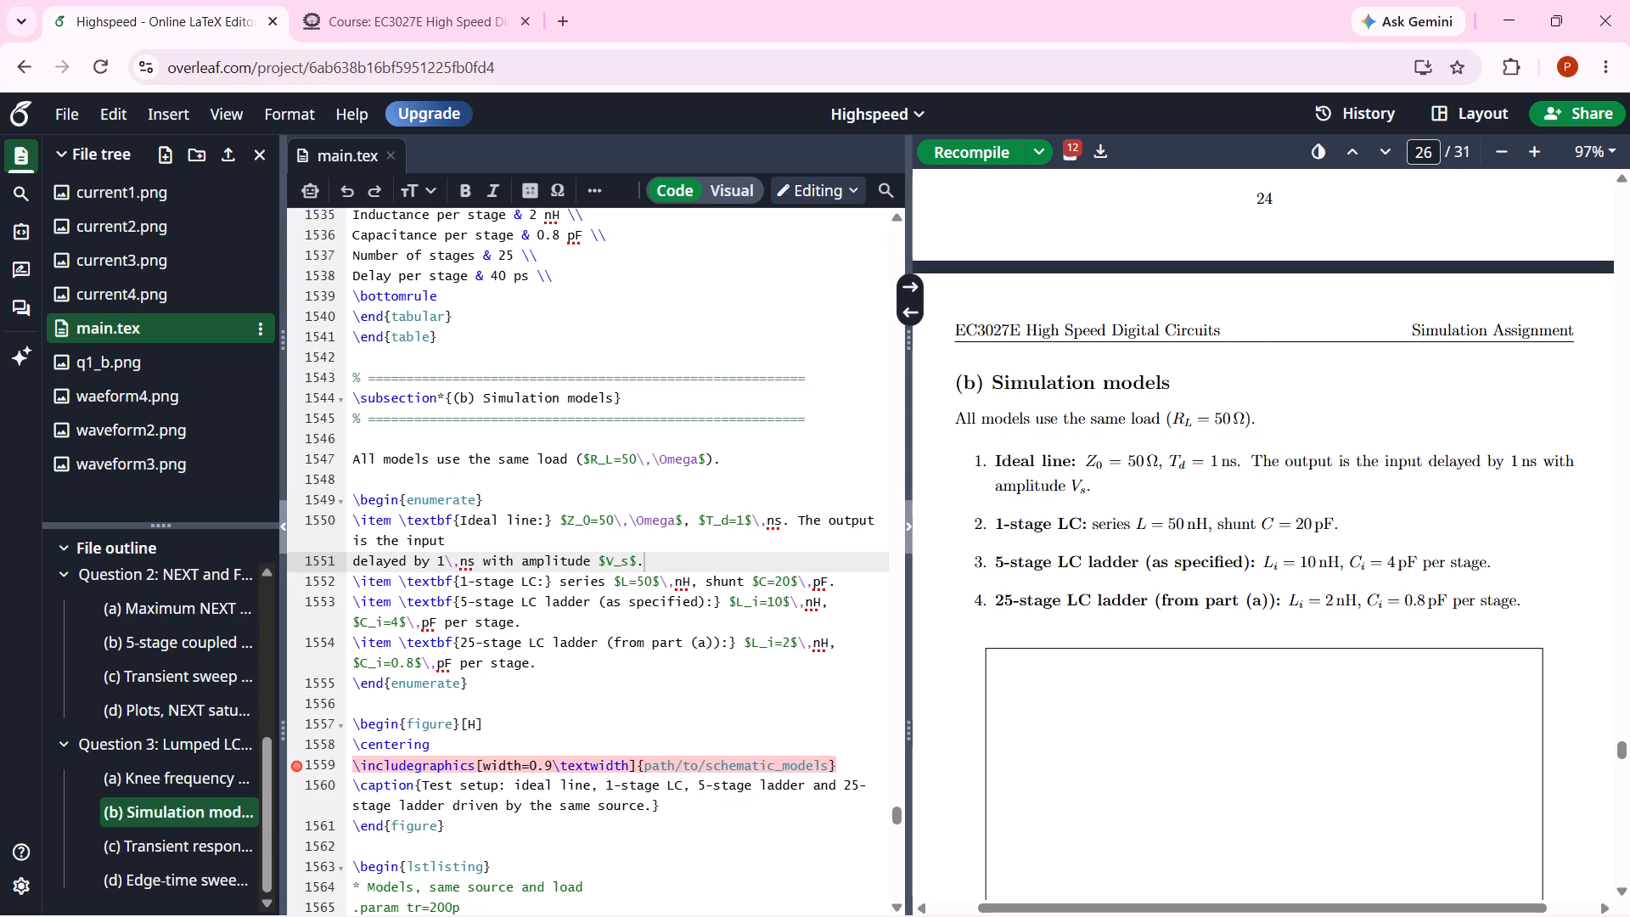
Examine the compiled section (b) Simulation models, including the model list and the placeholder test-setup figure.
scroll(1419, 562, "down", 4)
scroll(1419, 562, "up", 2)
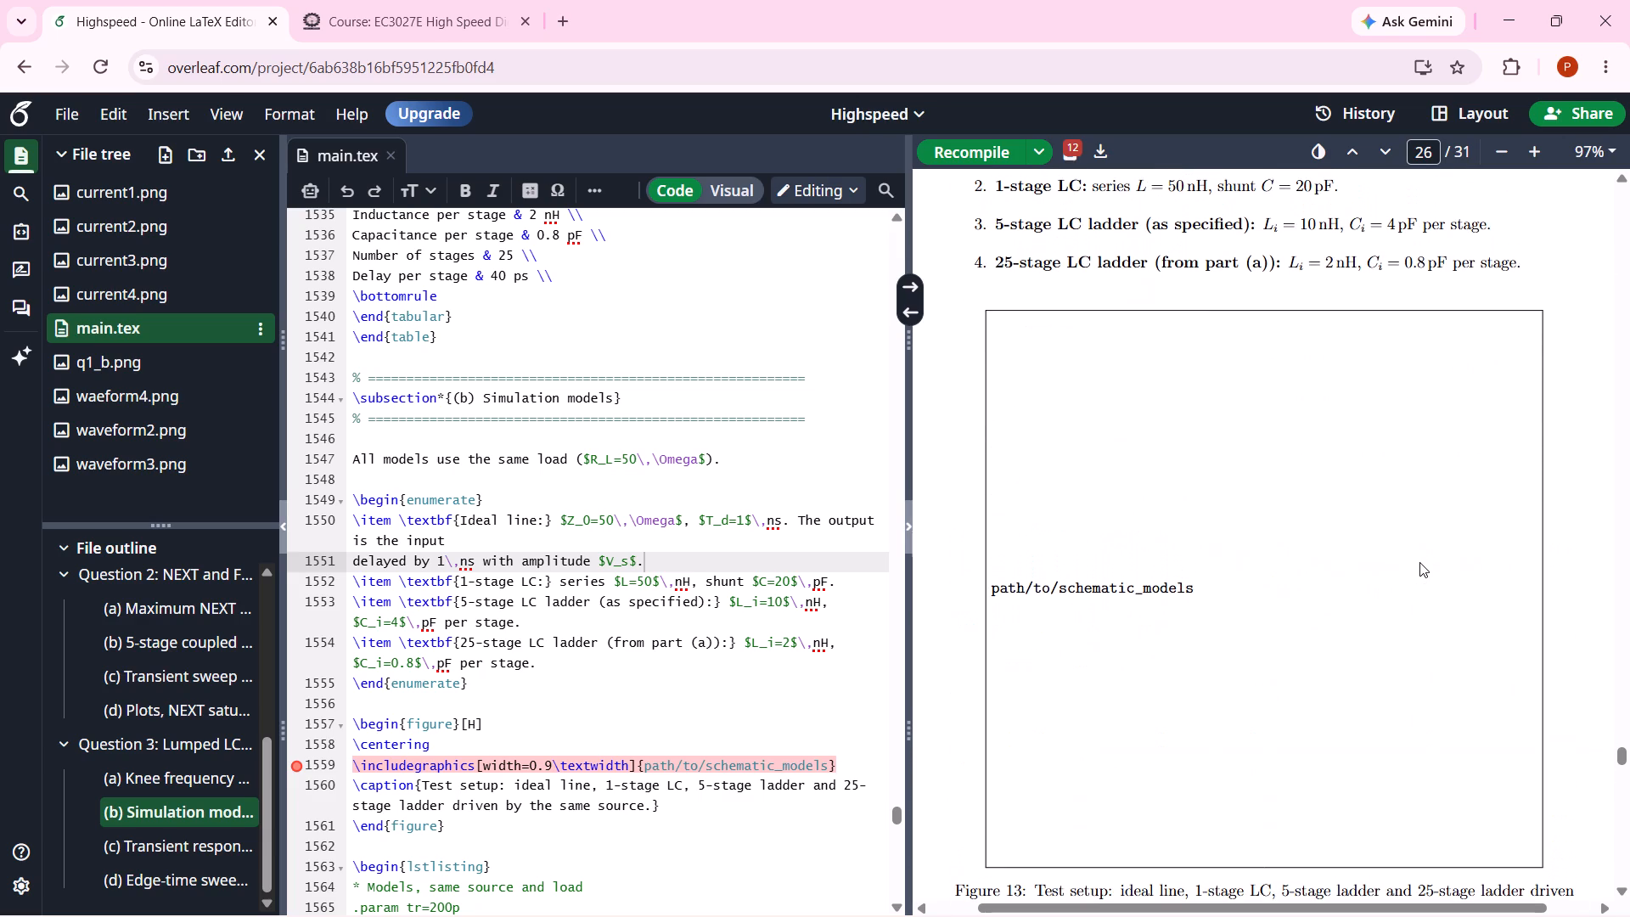
scroll(1419, 562, "down", 2)
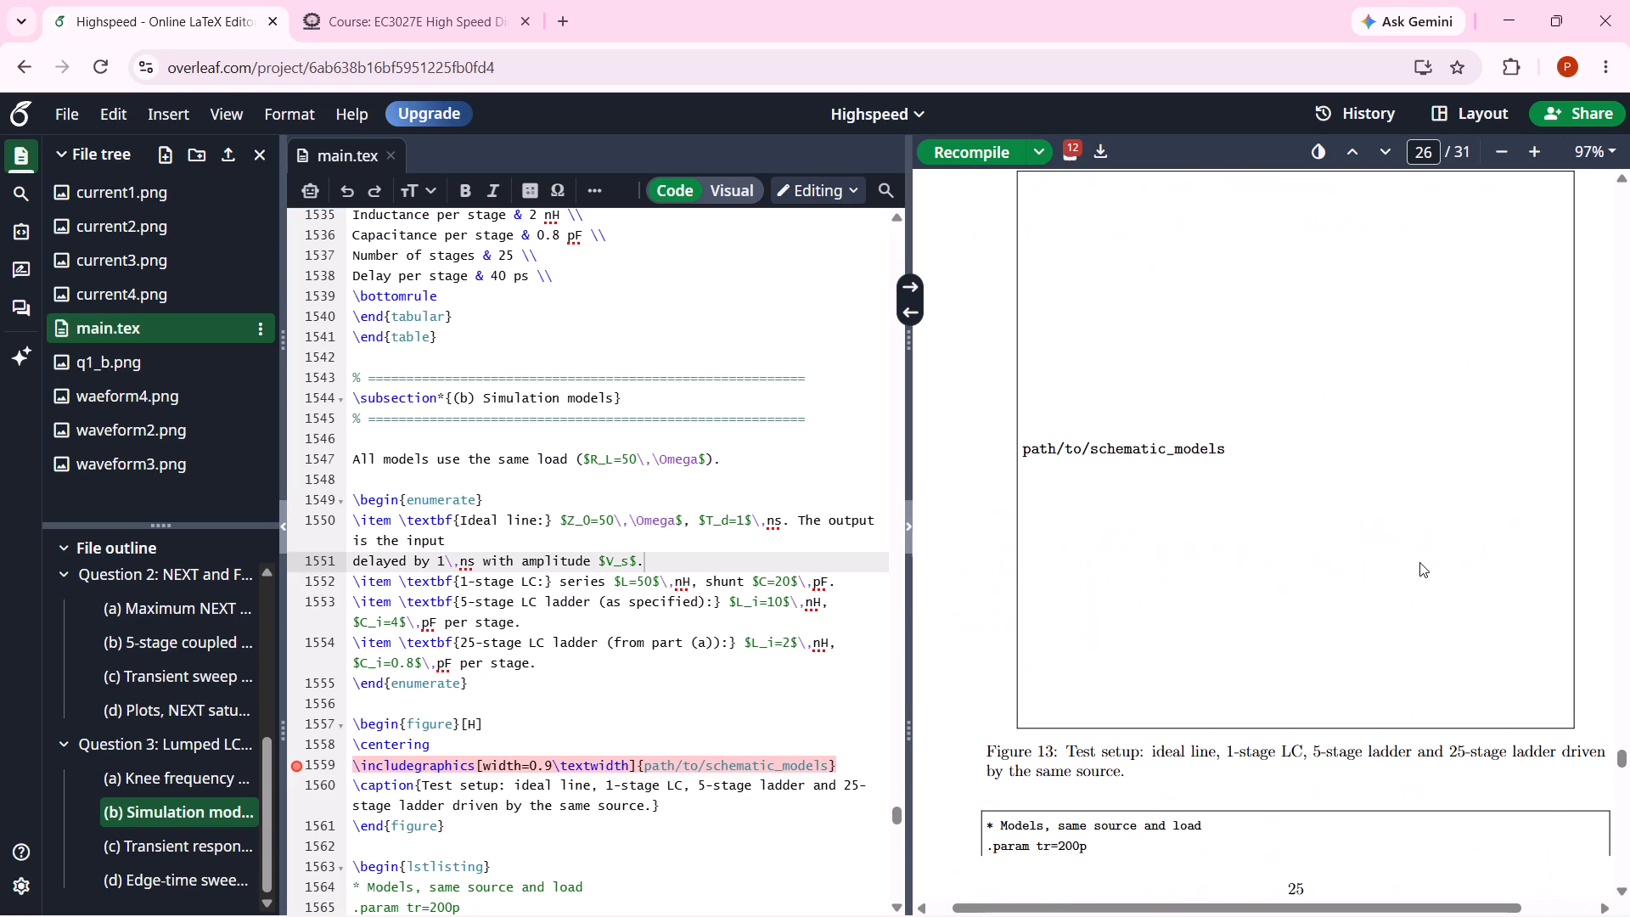
scroll(1419, 562, "left", 1)
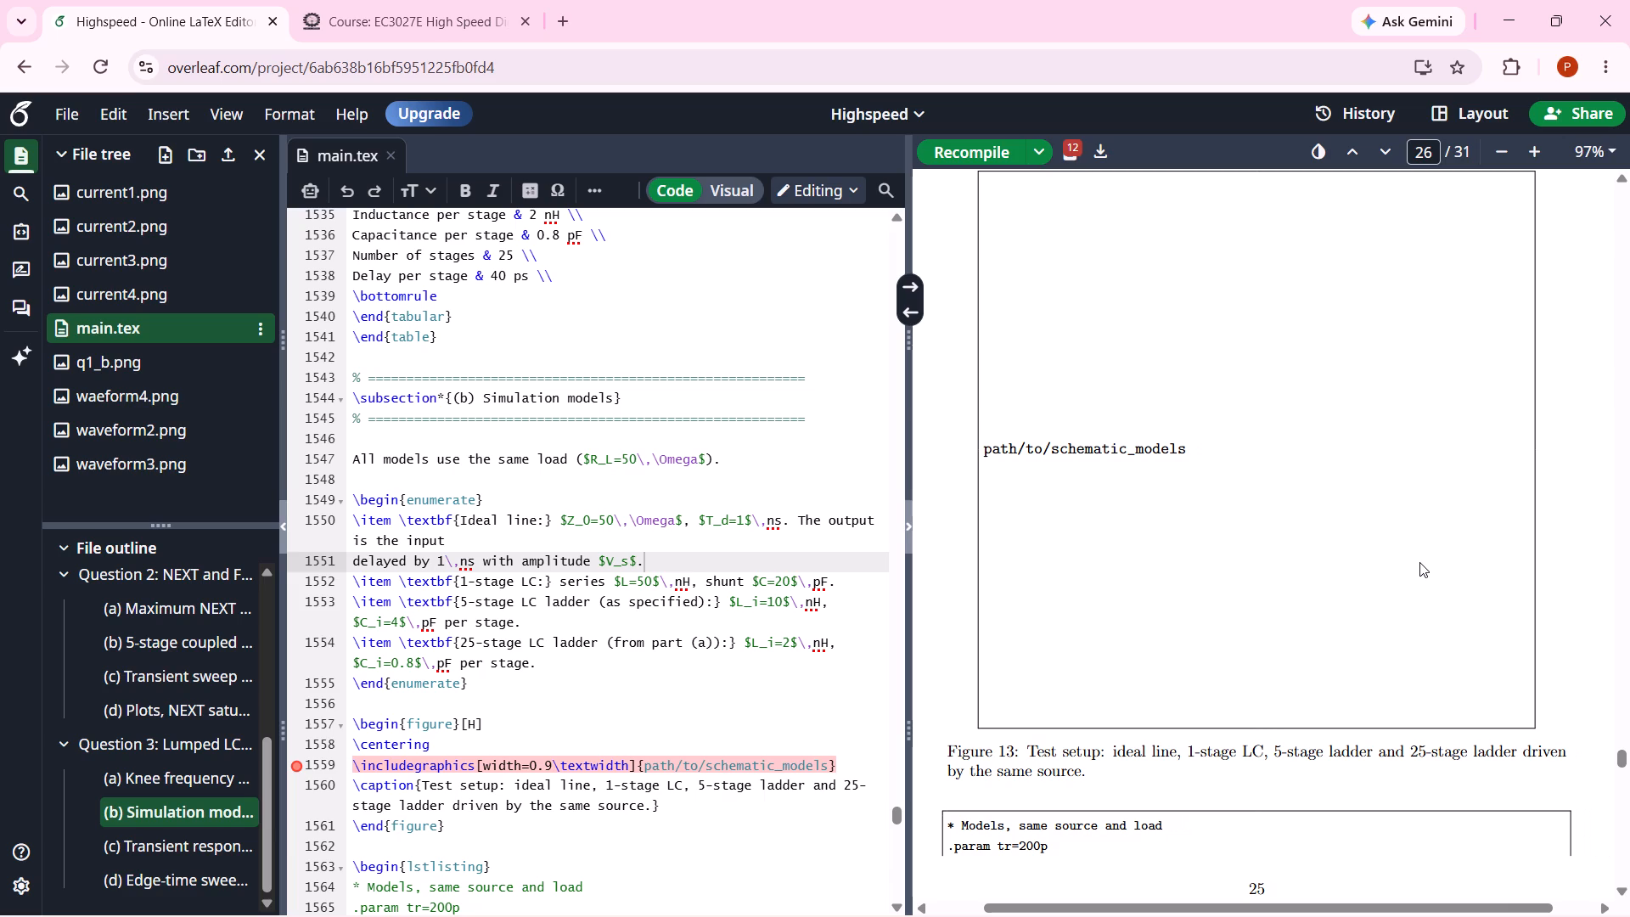
scroll(1419, 562, "up", 2)
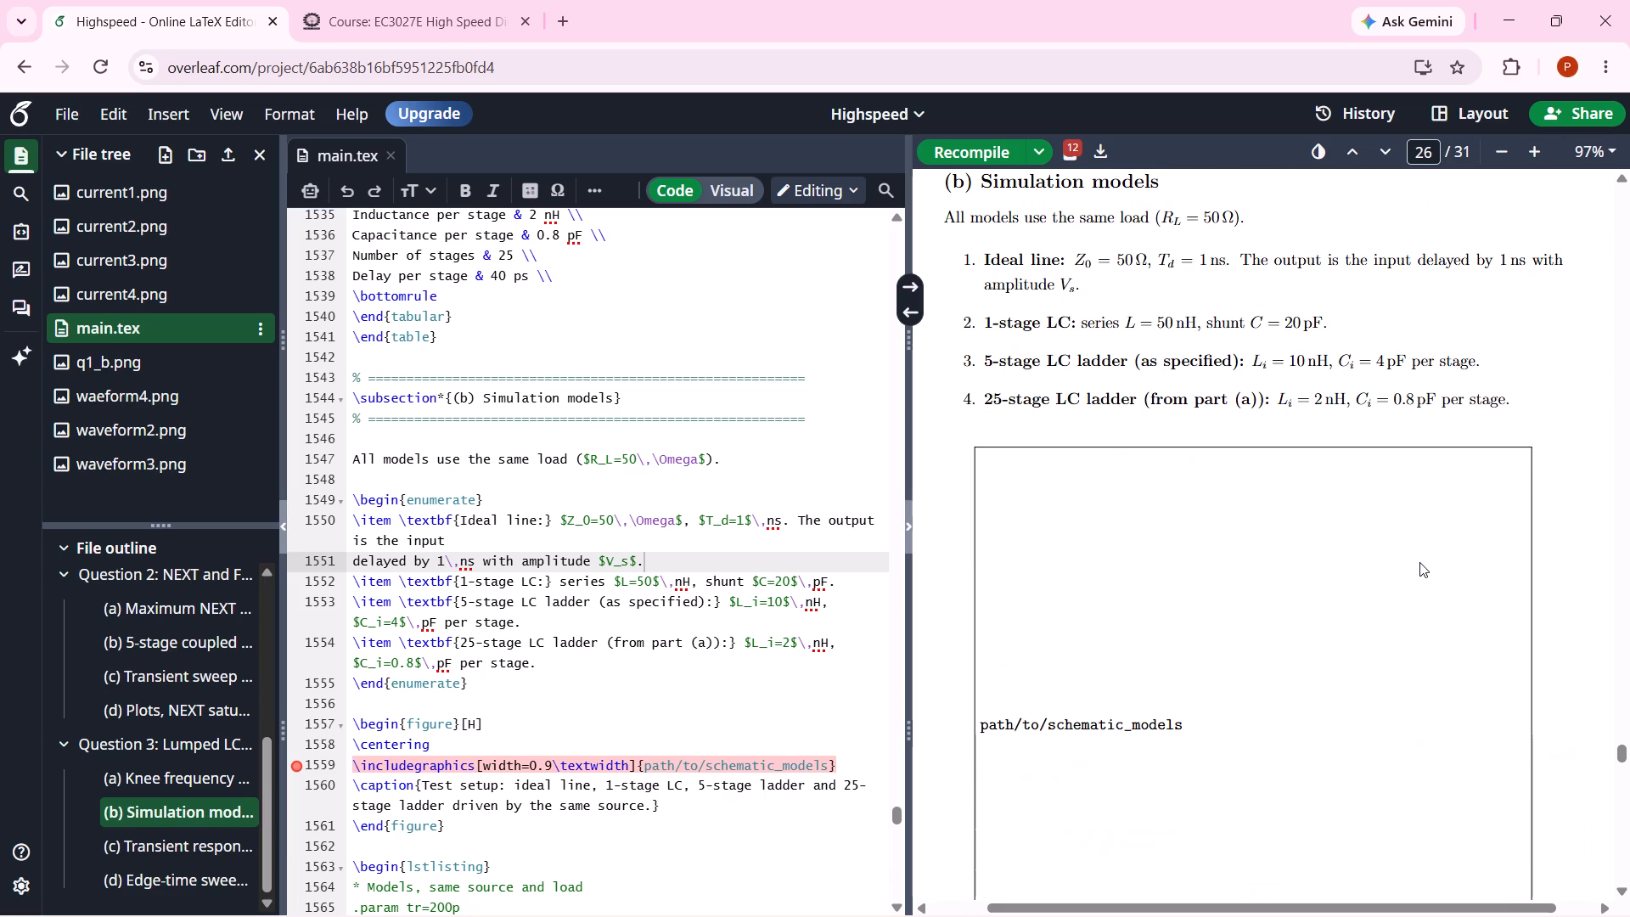
scroll(1419, 562, "up", 1)
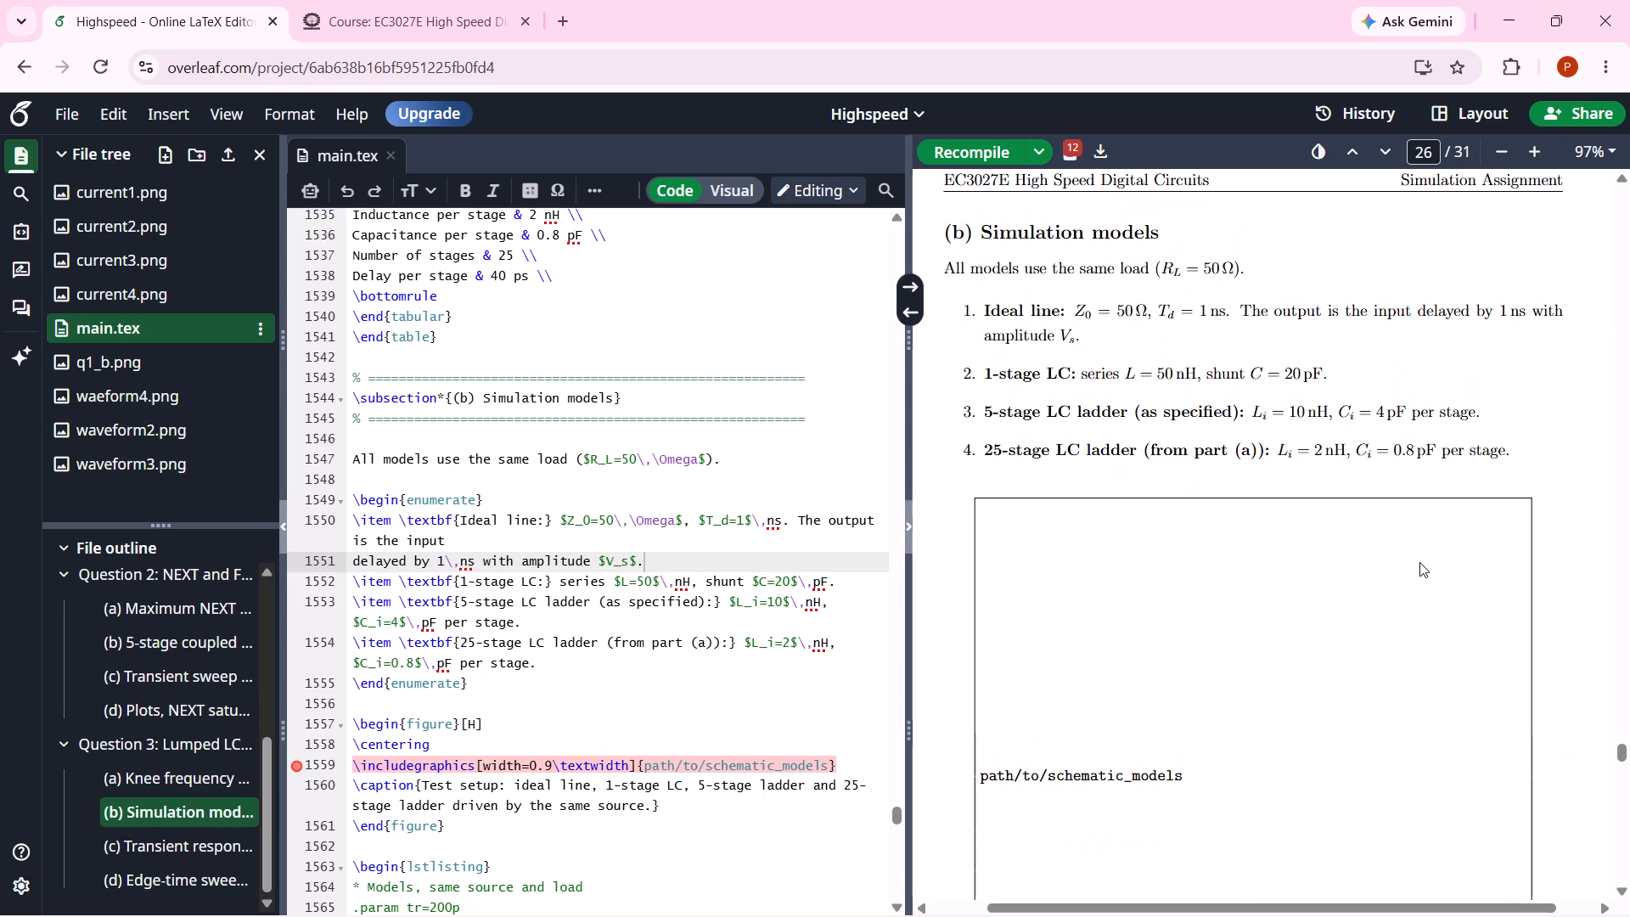
scroll(1419, 562, "right", 1)
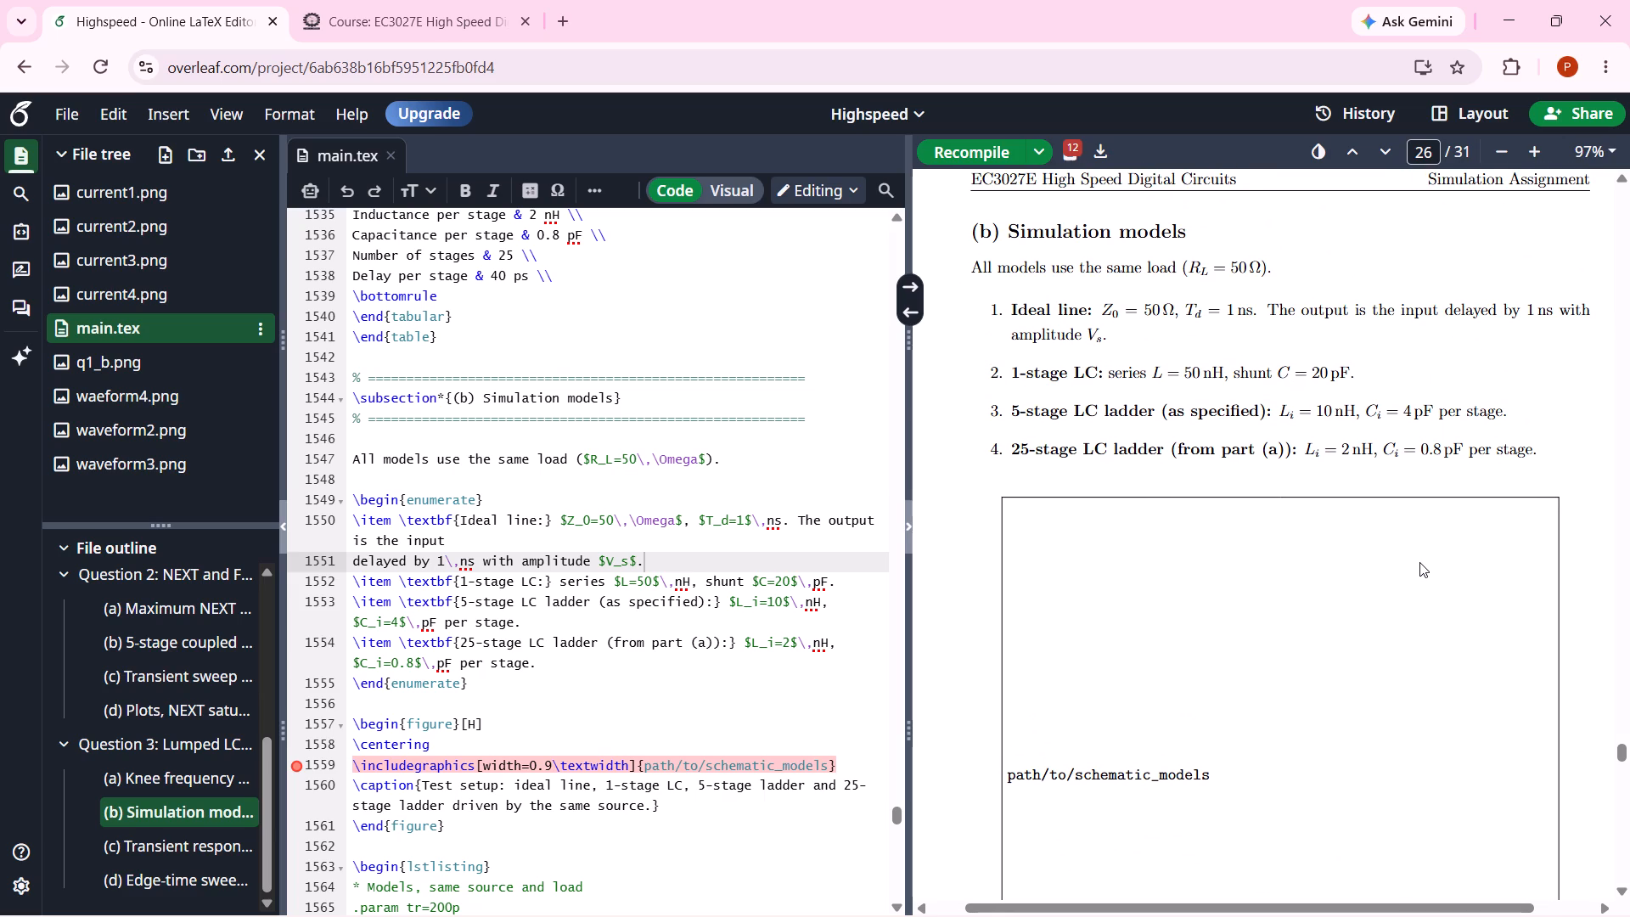
Delete the opening sentence about the shared load in section (b) Simulation models, along with its surplus blank lines.
double_click(1076, 281)
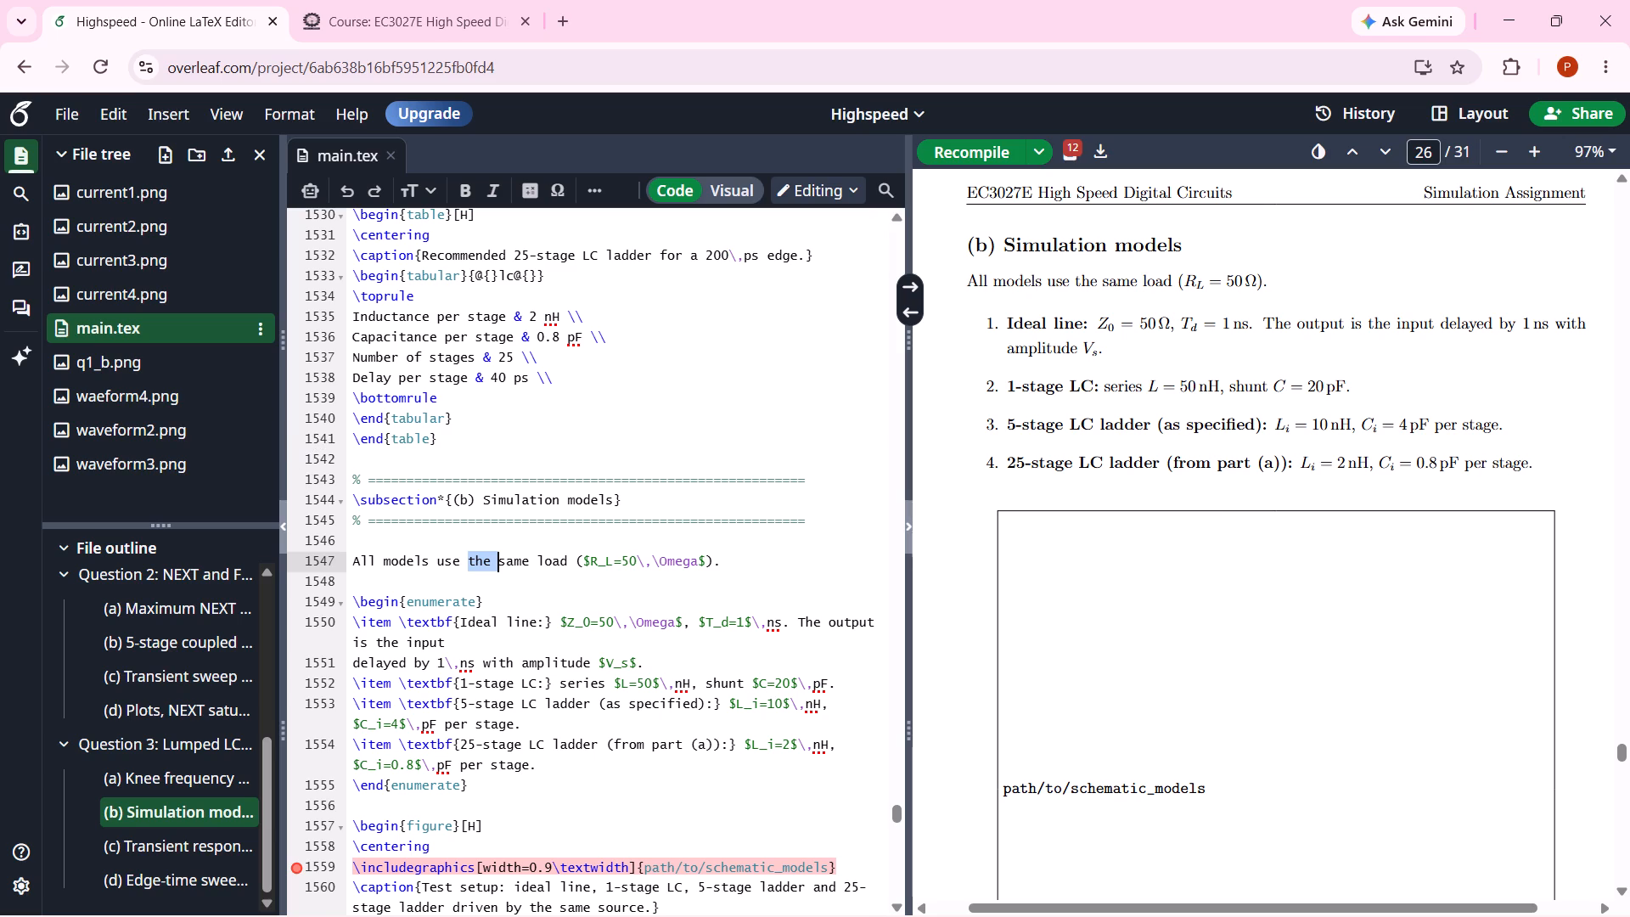
left_click_drag(352, 559, 719, 561)
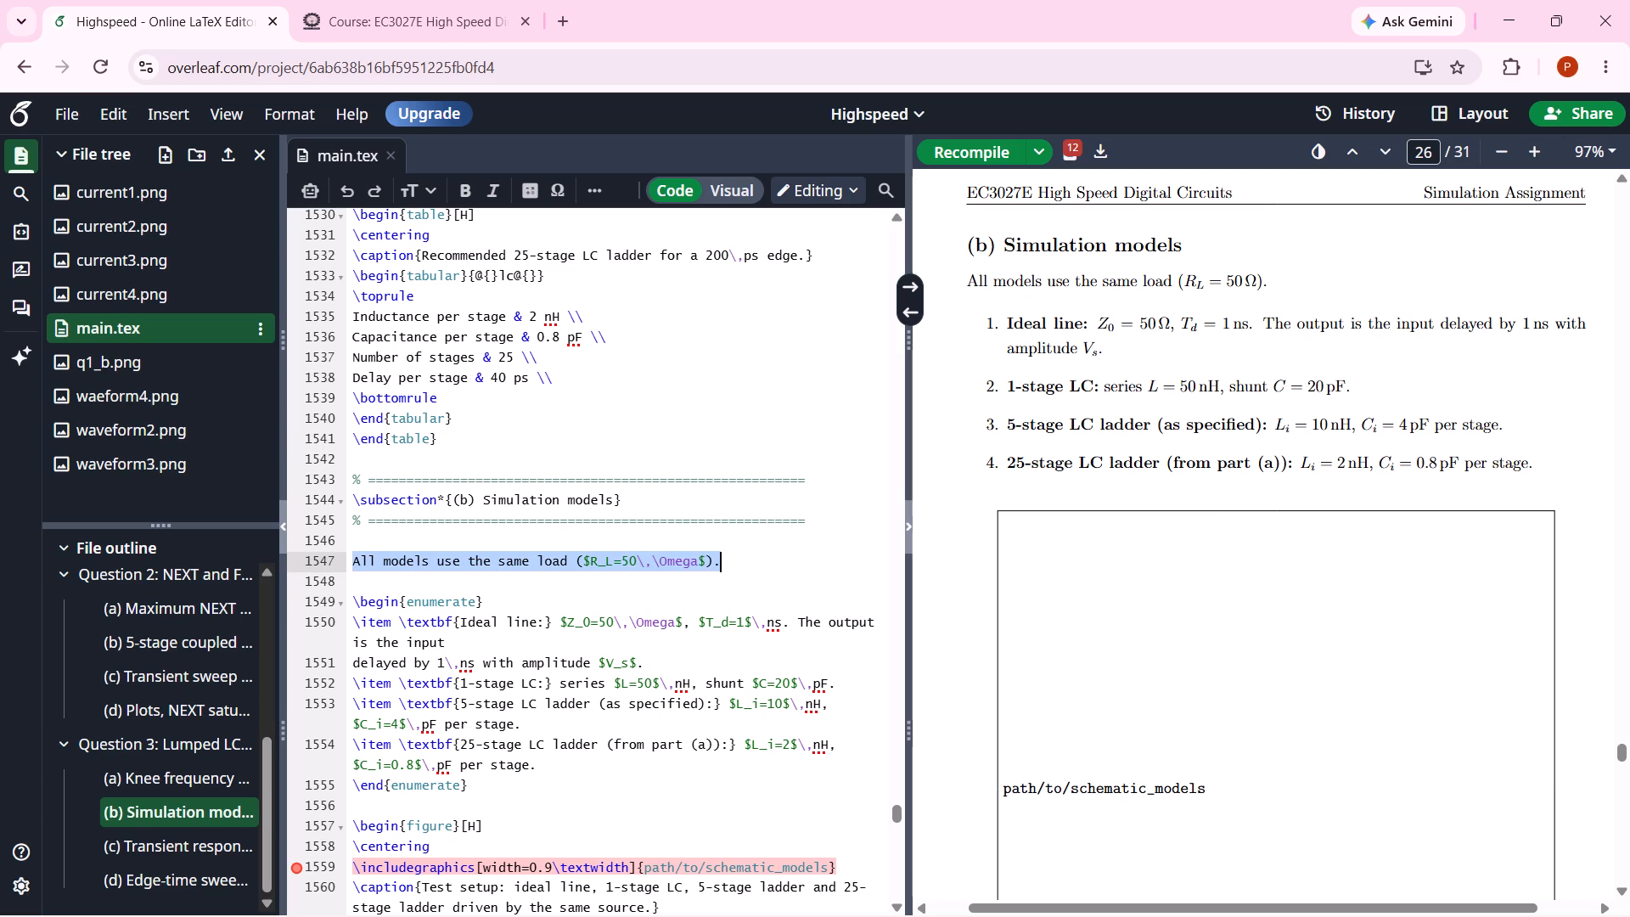
left_click_drag(719, 561, 727, 560)
key("BackSpace")
key("Down")
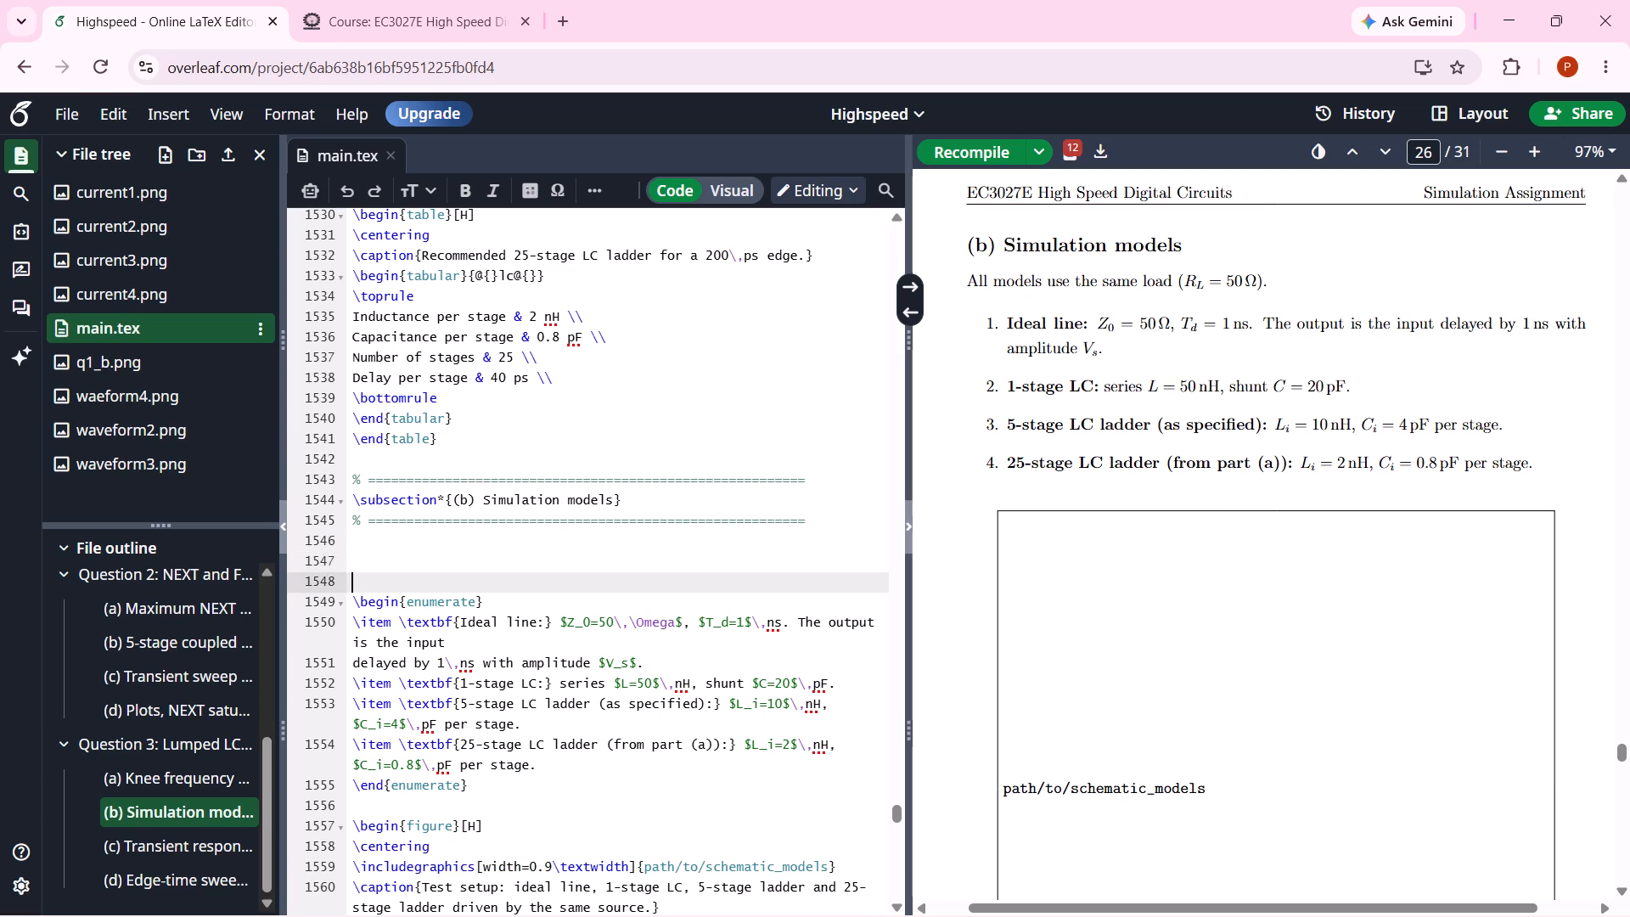
key("BackSpace")
key("BackSpace")
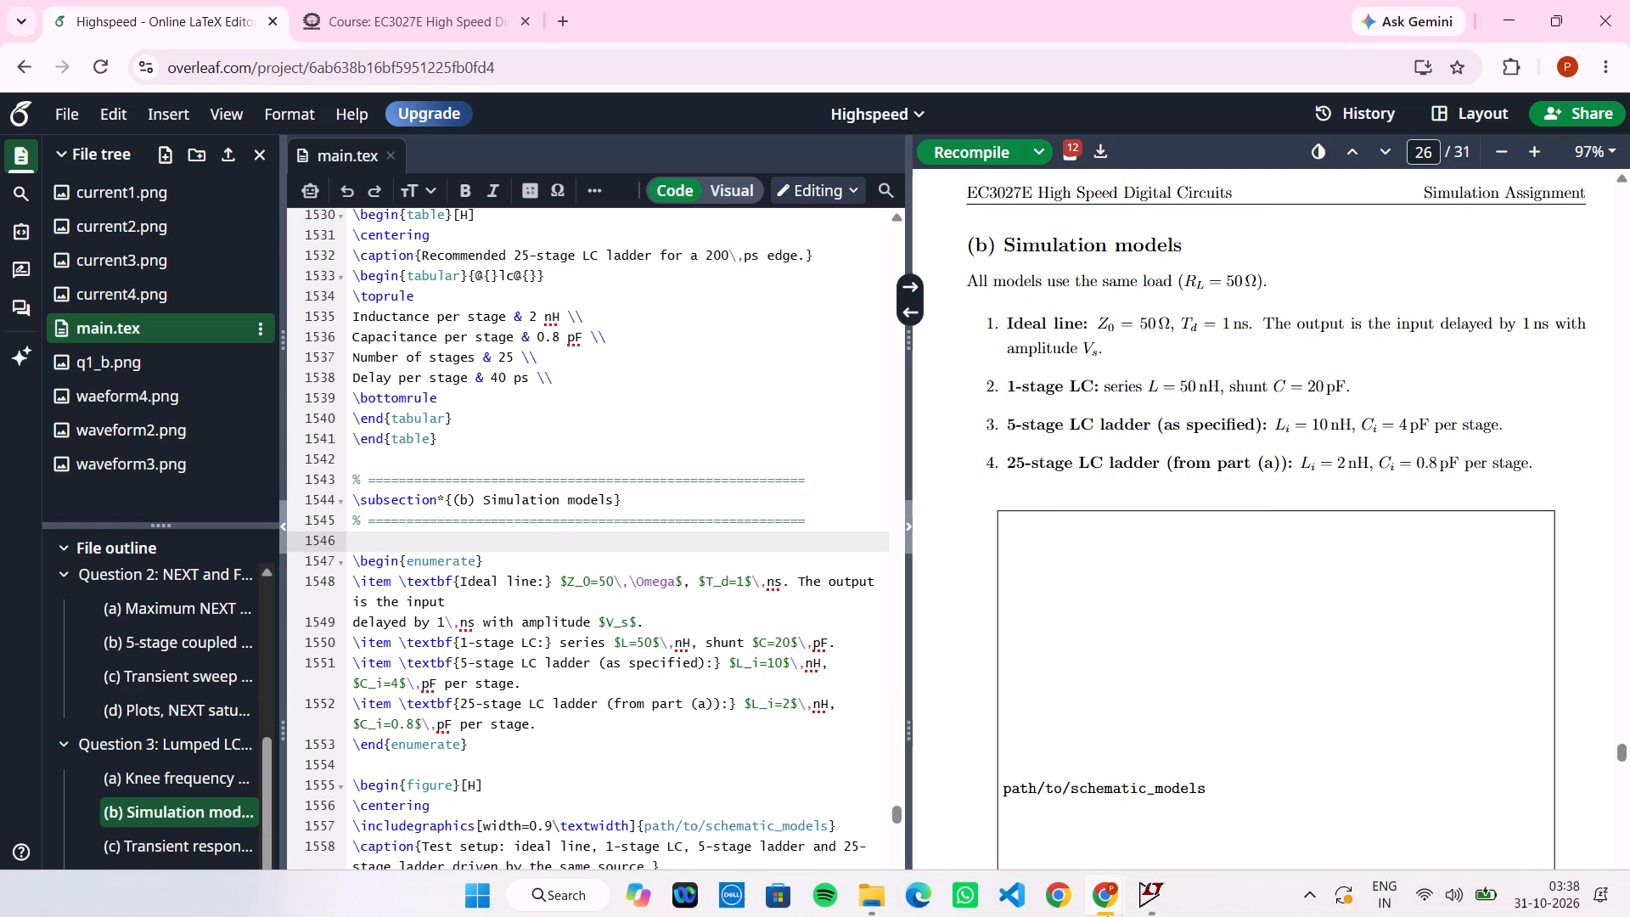
Switch to the q3 schematic in LTspice and examine the 25-stage ladder and its position relative to the smaller circuits.
left_click(1148, 902)
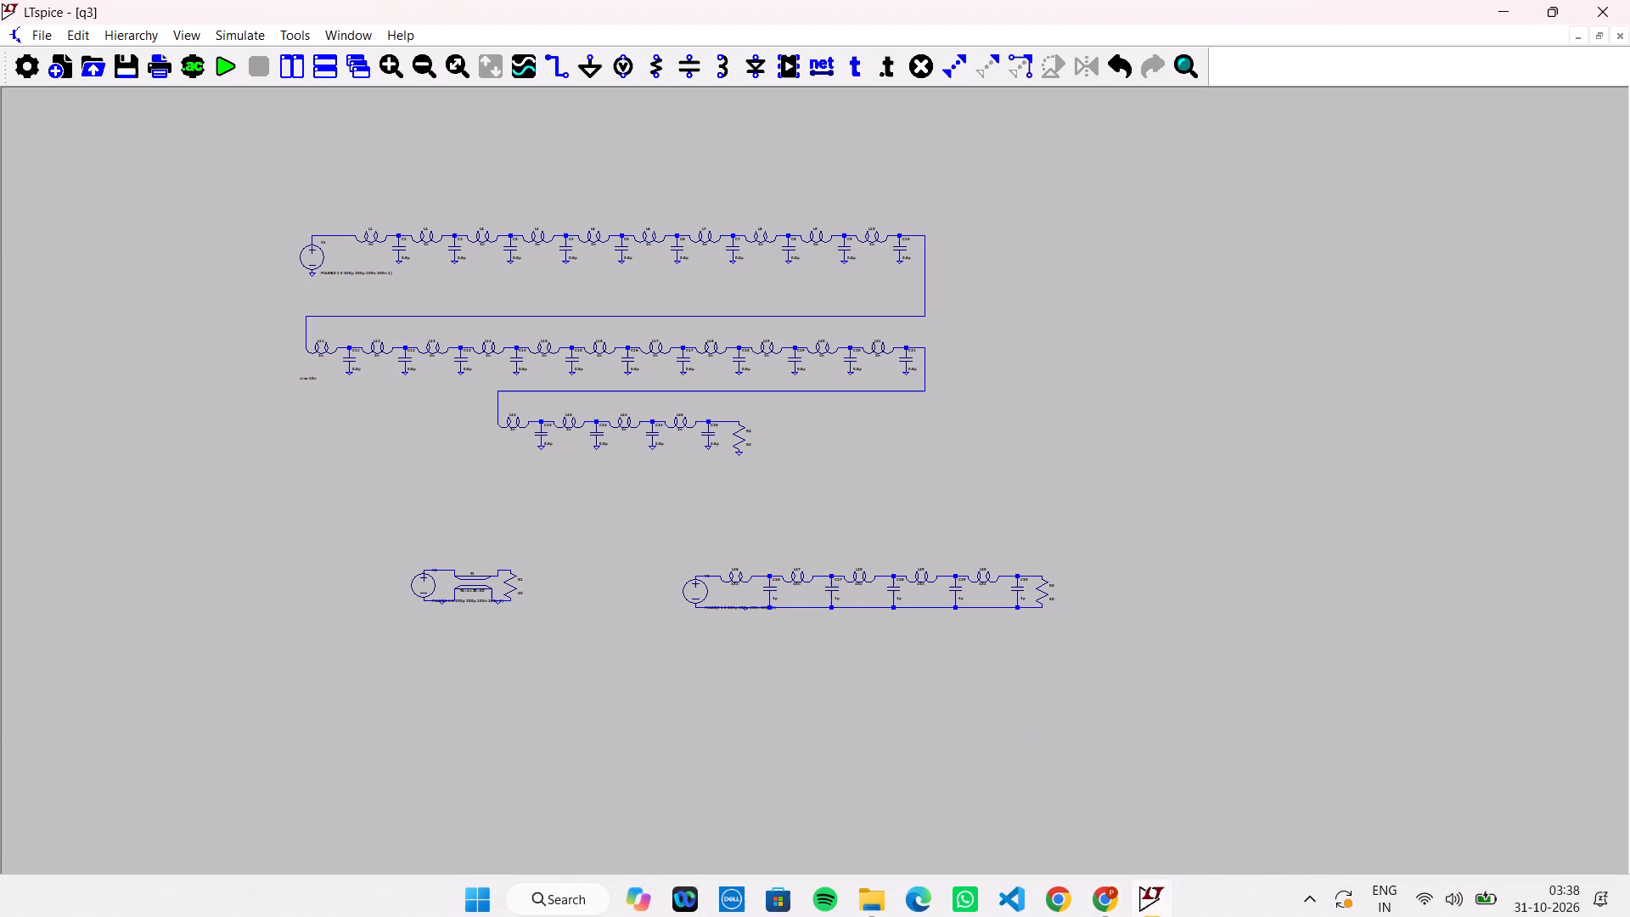
scroll(520, 594, "down", 6, "ctrl")
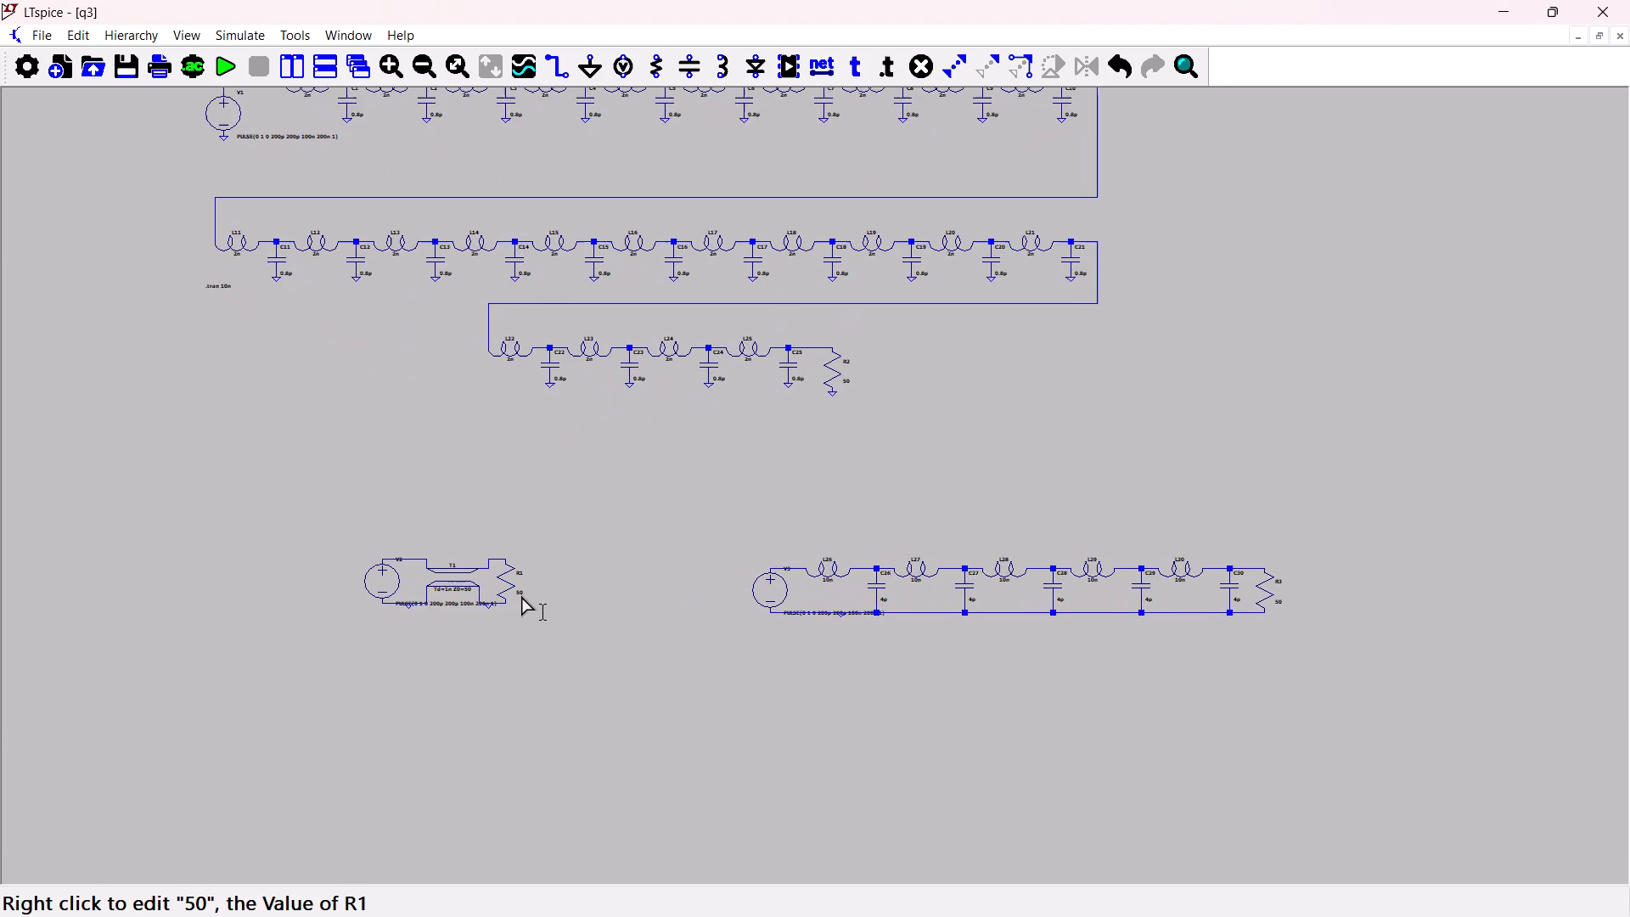
scroll(520, 594, "down", 2, "ctrl")
left_click_drag(580, 492, 658, 661)
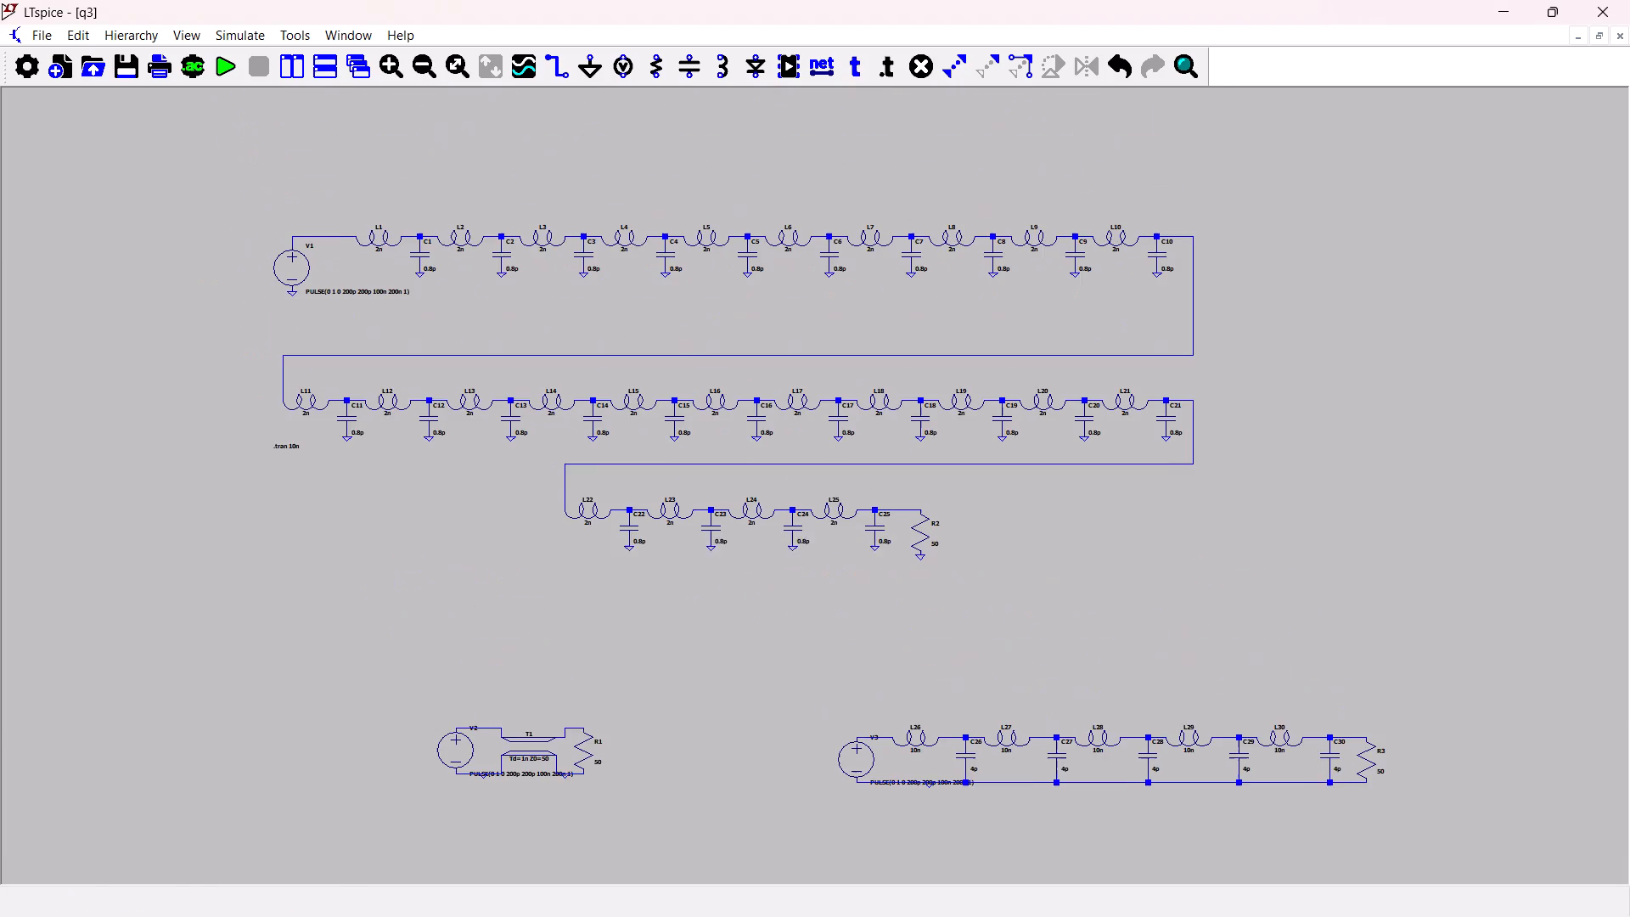
left_click_drag(658, 661, 650, 633)
scroll(650, 633, "down", 5, "ctrl")
left_click_drag(650, 633, 721, 754)
scroll(721, 754, "down", 6, "ctrl")
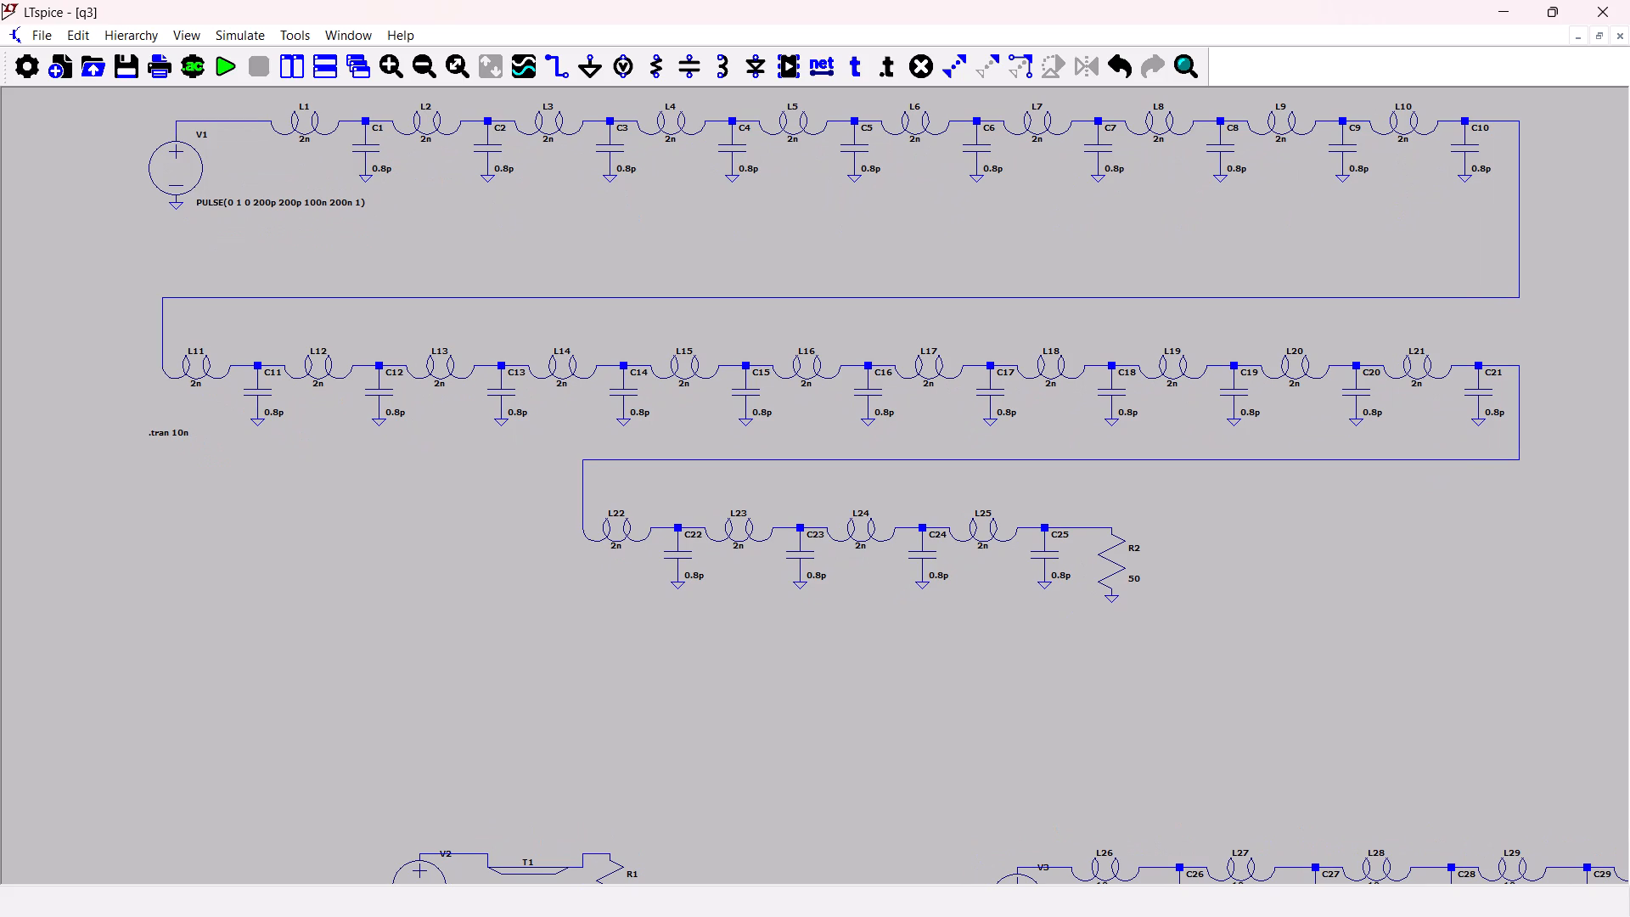
left_click_drag(721, 754, 695, 807)
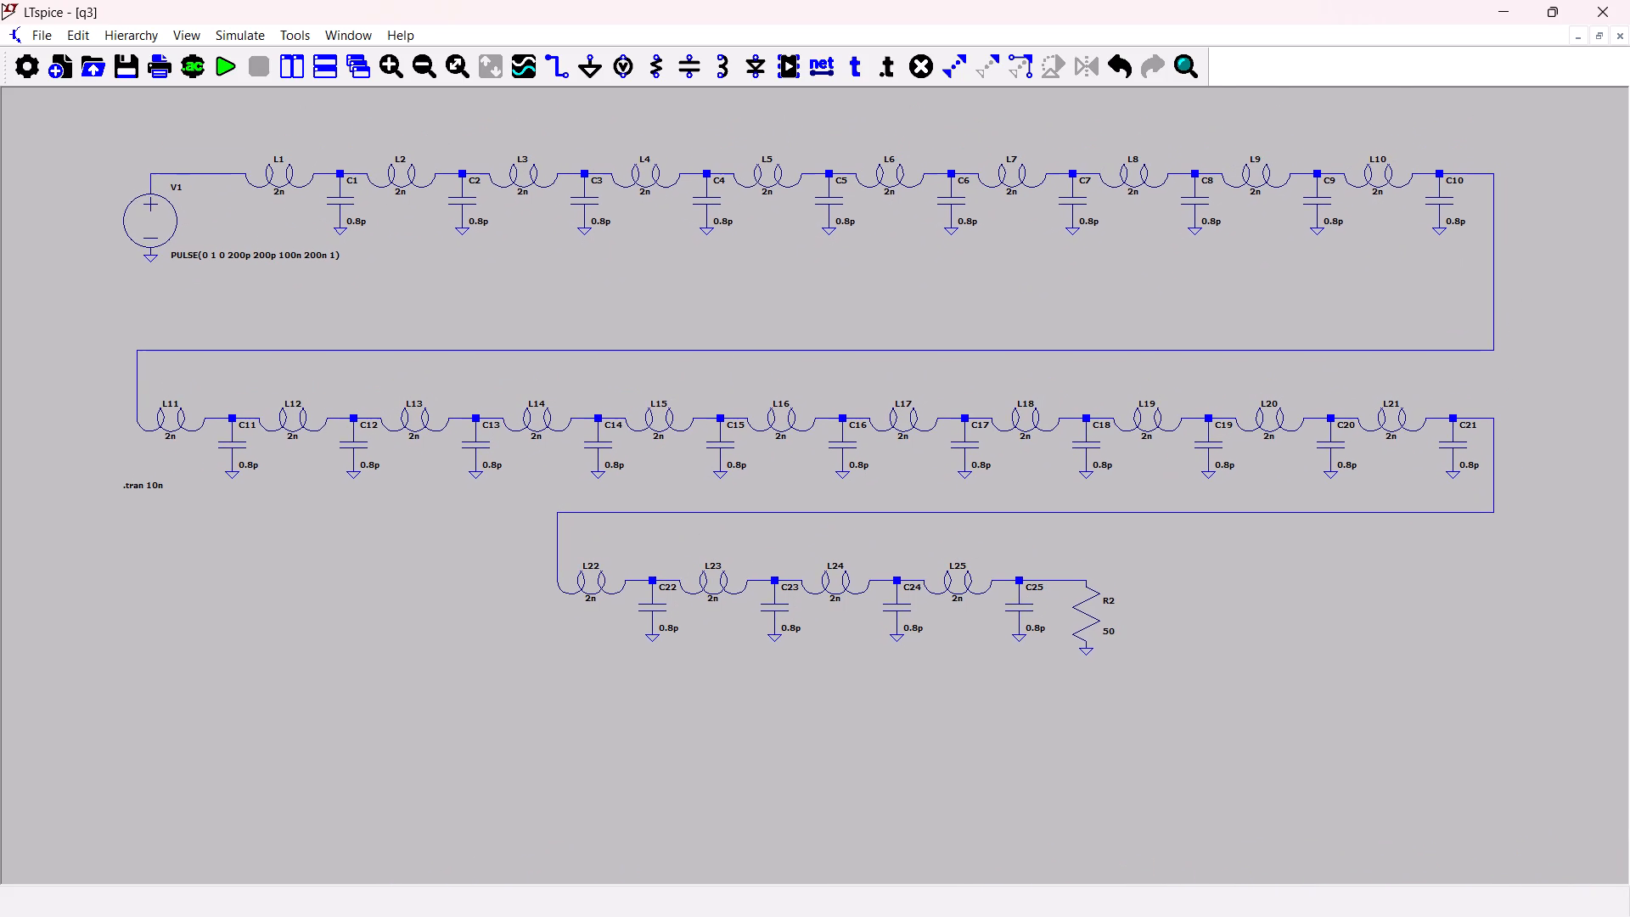
left_click_drag(695, 807, 693, 808)
scroll(693, 808, "down", 5, "ctrl")
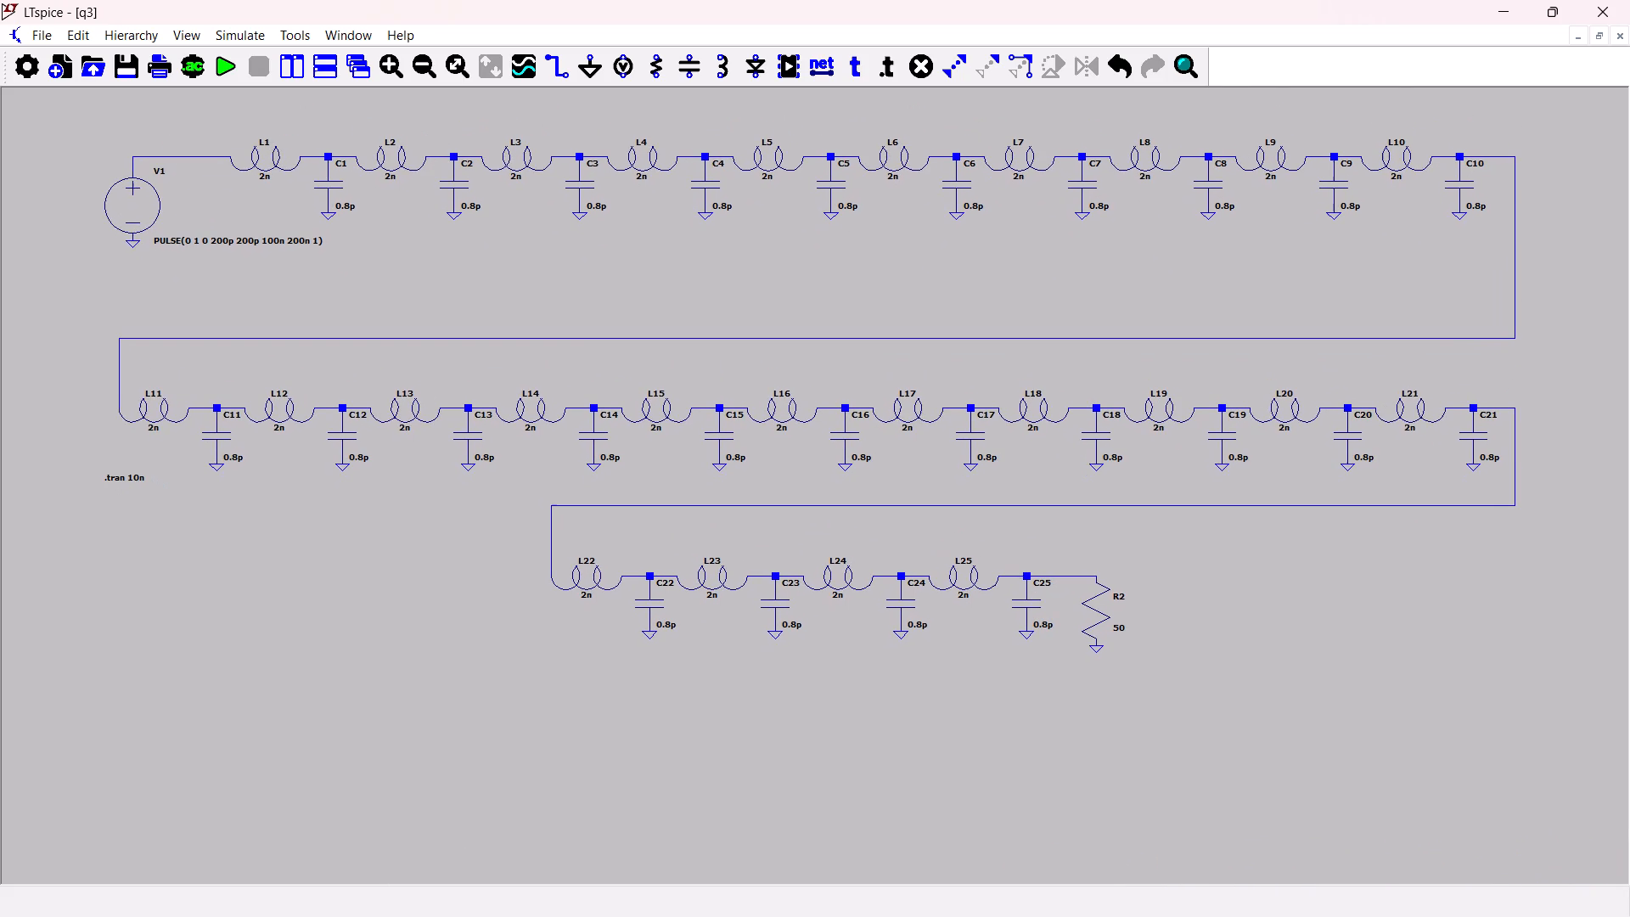
scroll(693, 808, "down", 2, "ctrl")
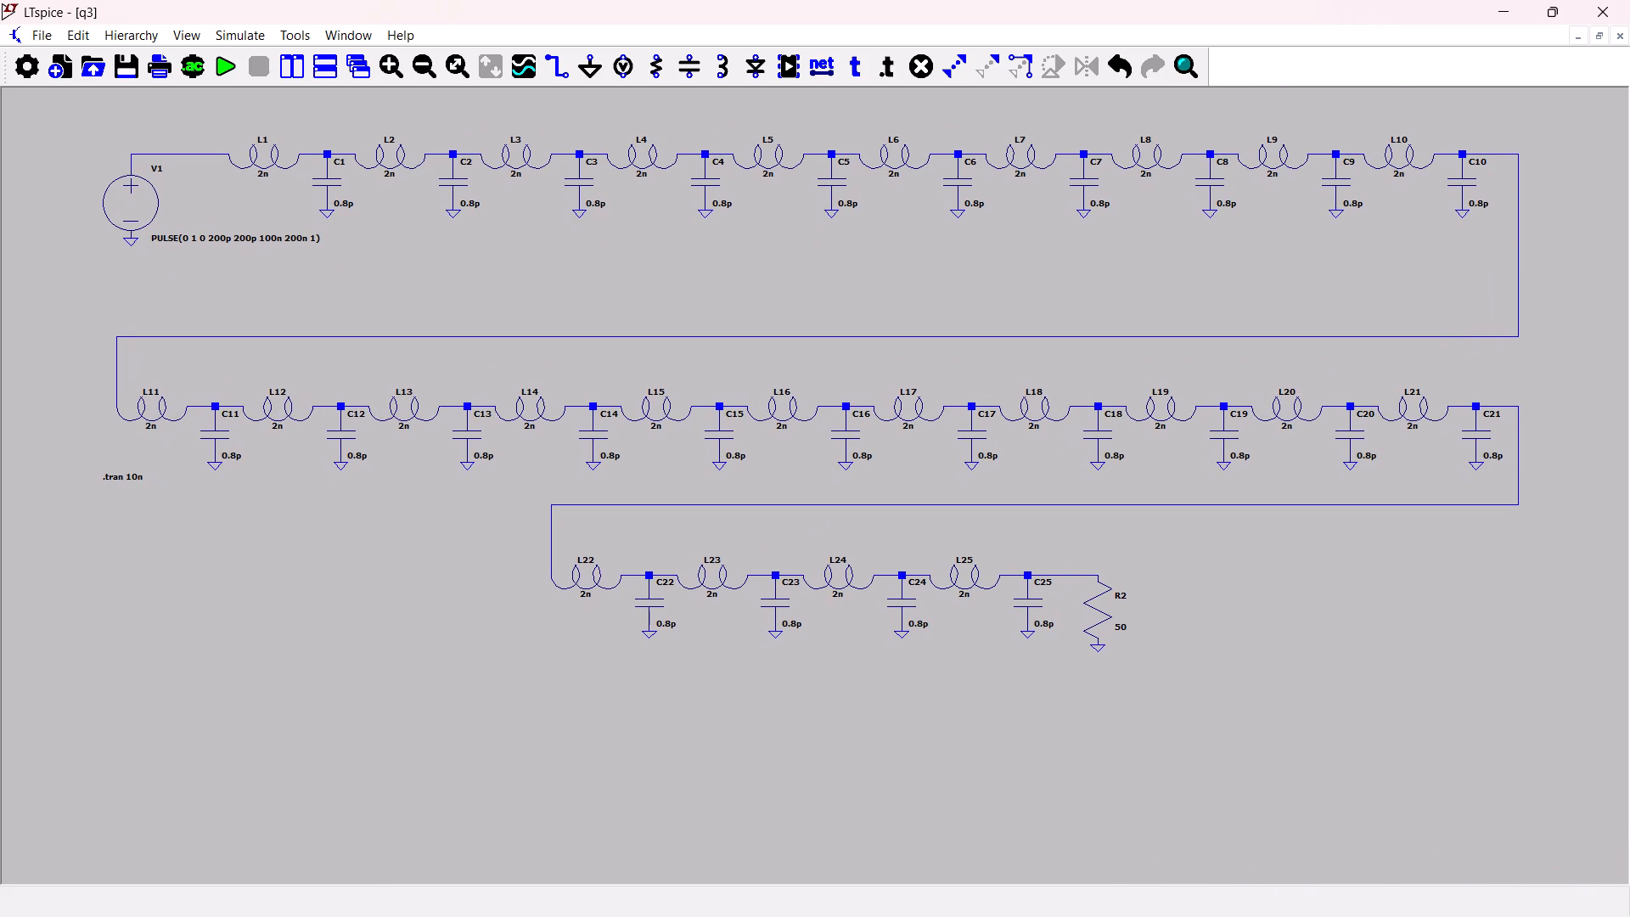
Move the transmission-line circuit and the 5-stage ladder together up to just below the 25-stage ladder.
scroll(693, 808, "up", 6, "ctrl")
left_click_drag(690, 750, 666, 571)
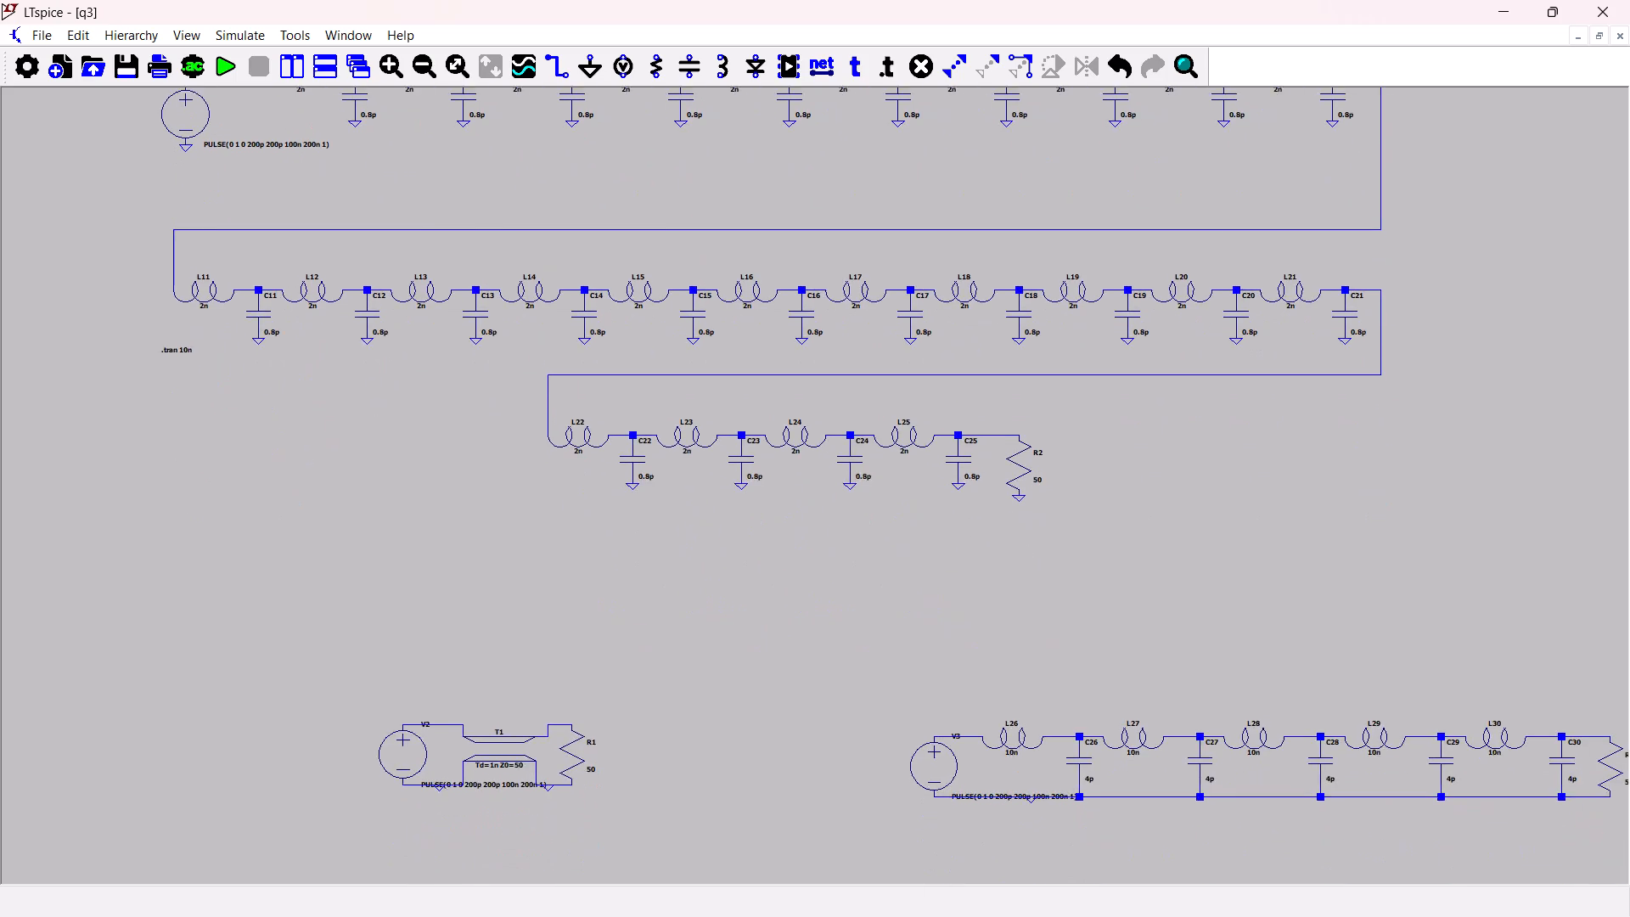
left_click_drag(666, 571, 552, 572)
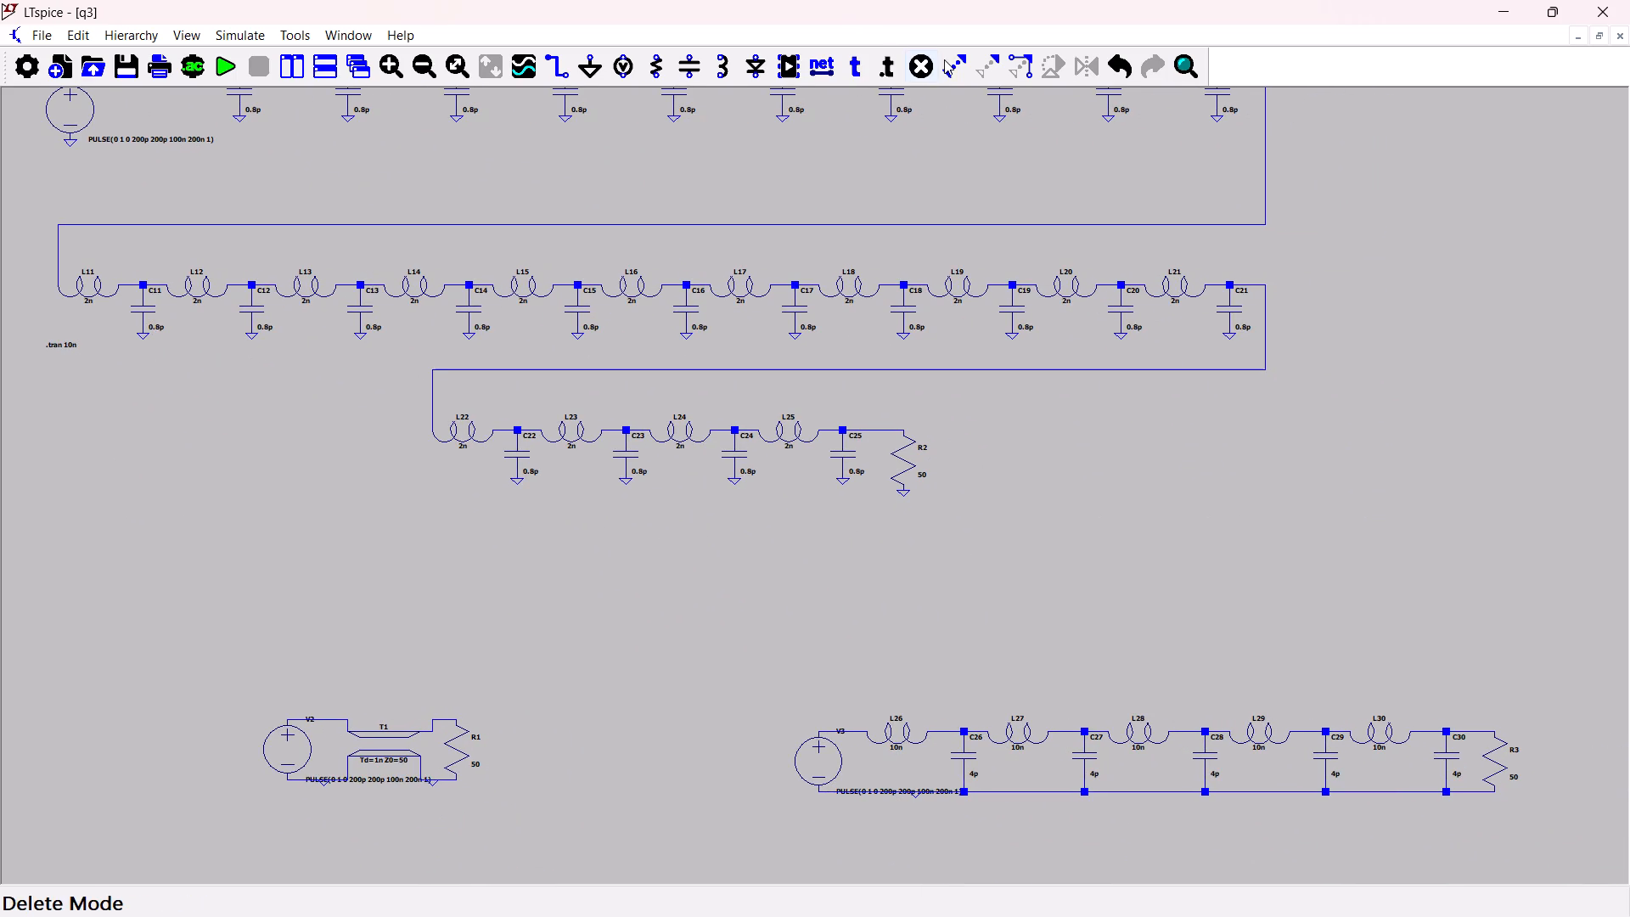
left_click(996, 59)
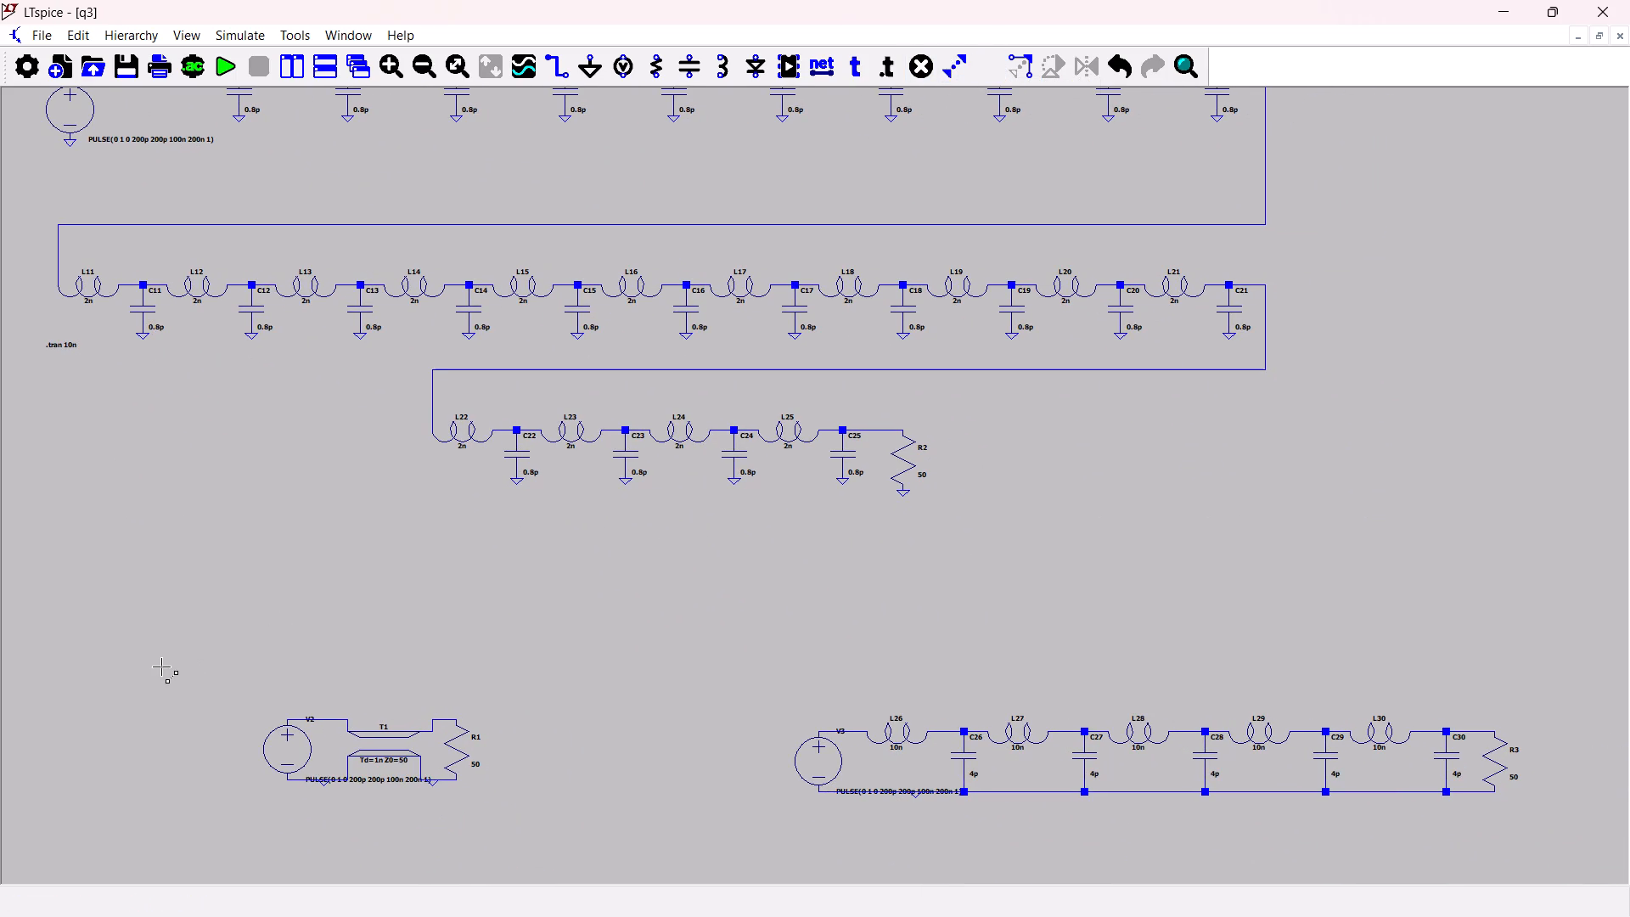
left_click_drag(161, 667, 1546, 837)
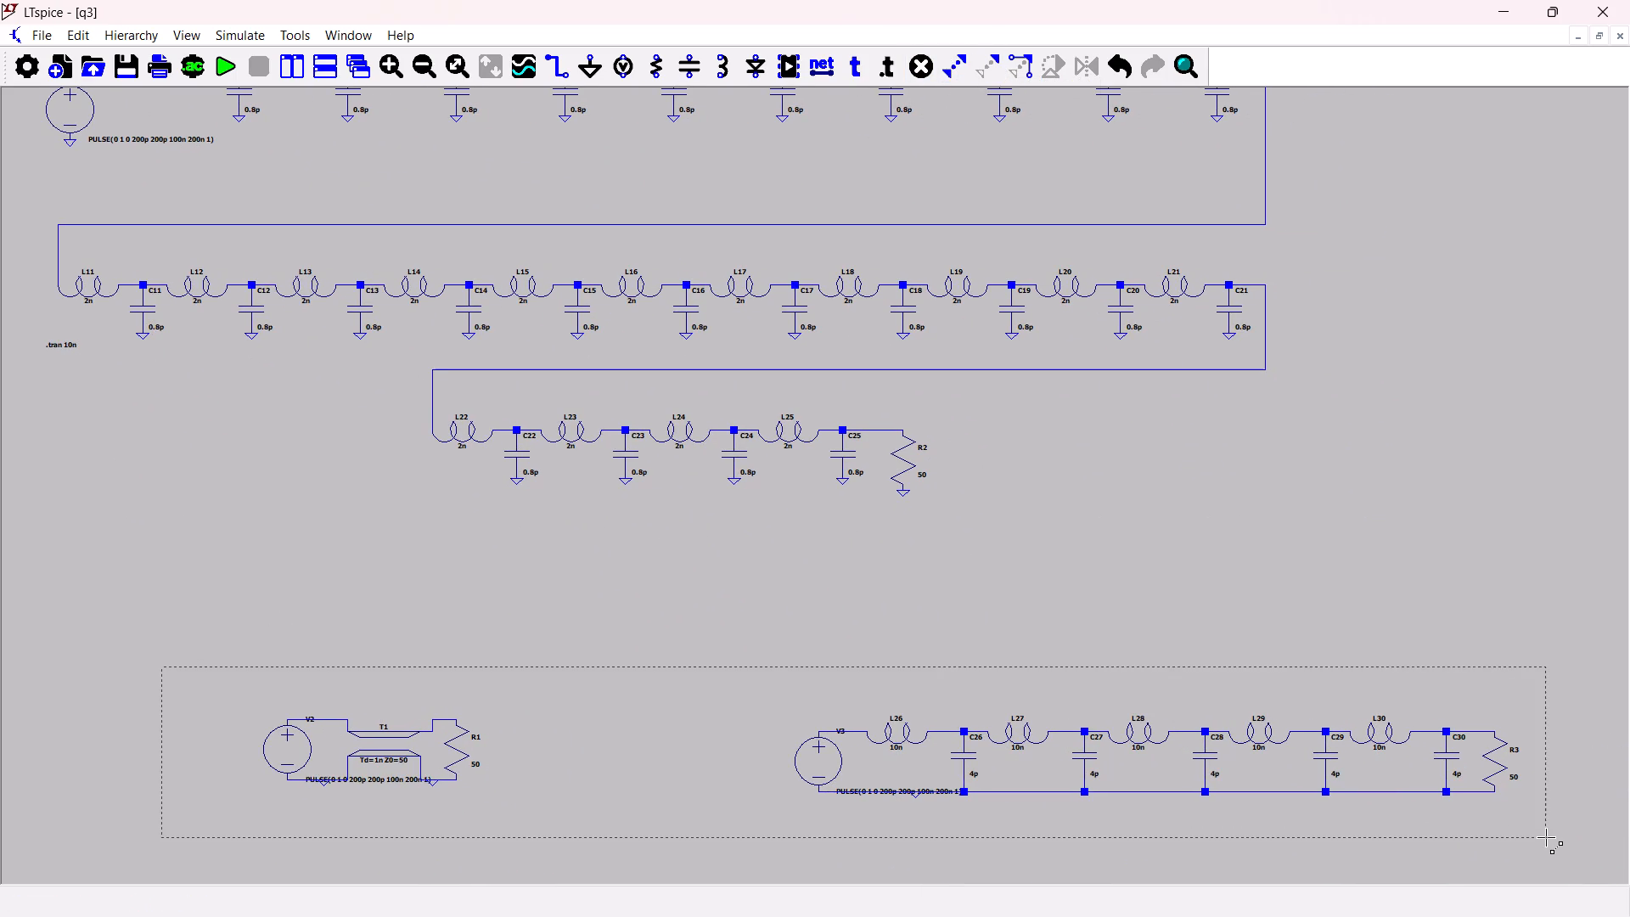
left_click_drag(1546, 837, 1546, 838)
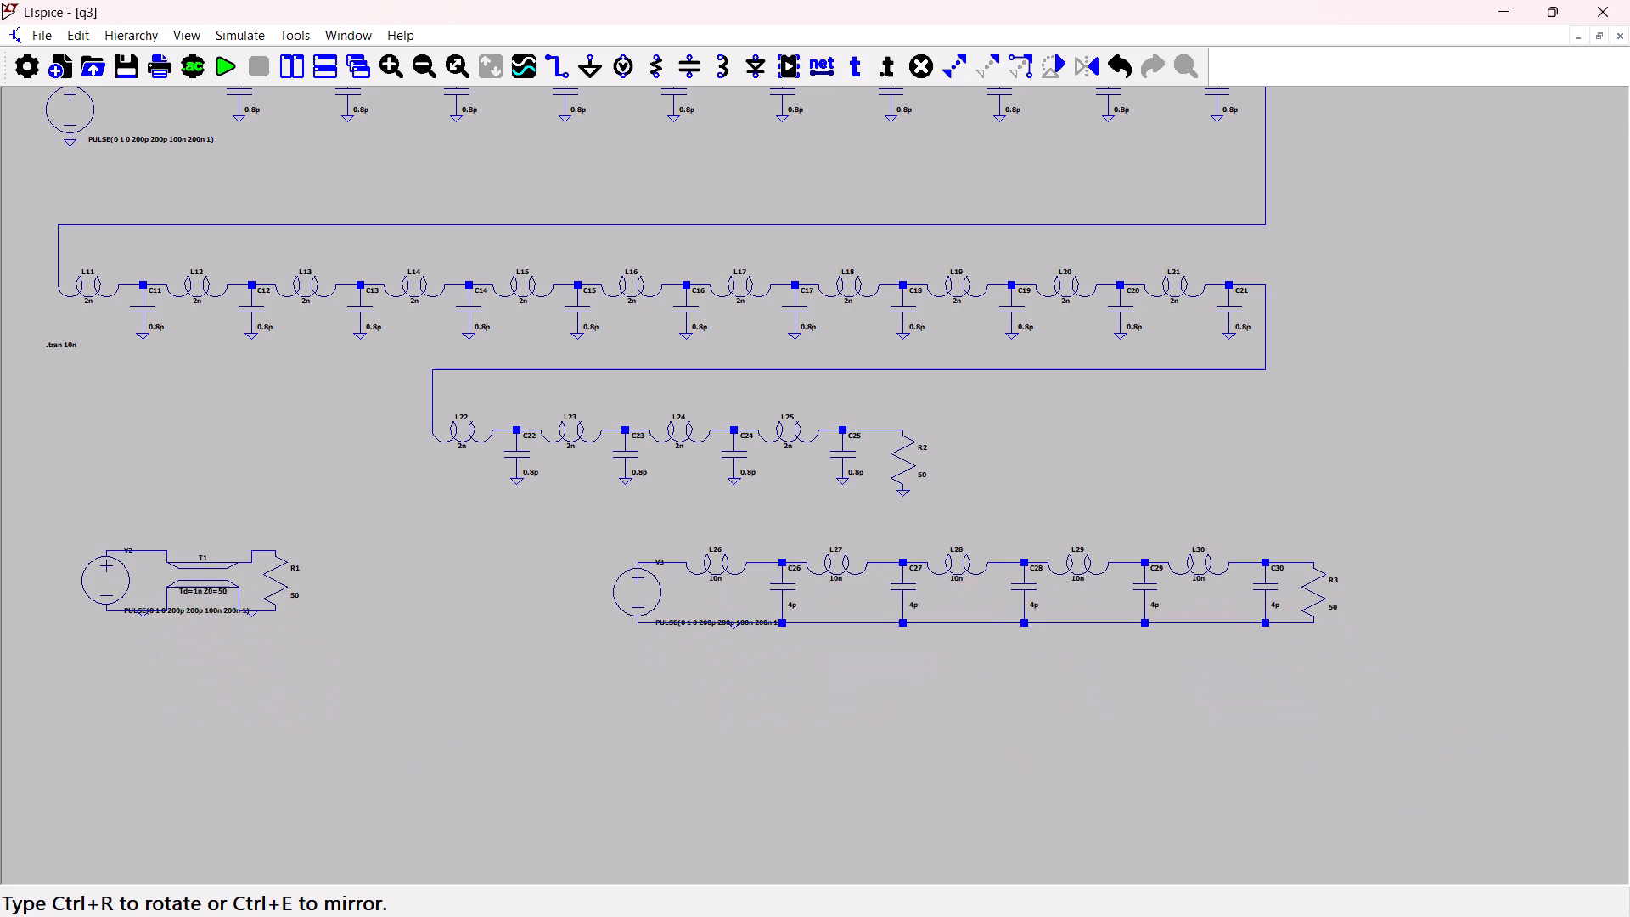
left_click(682, 602)
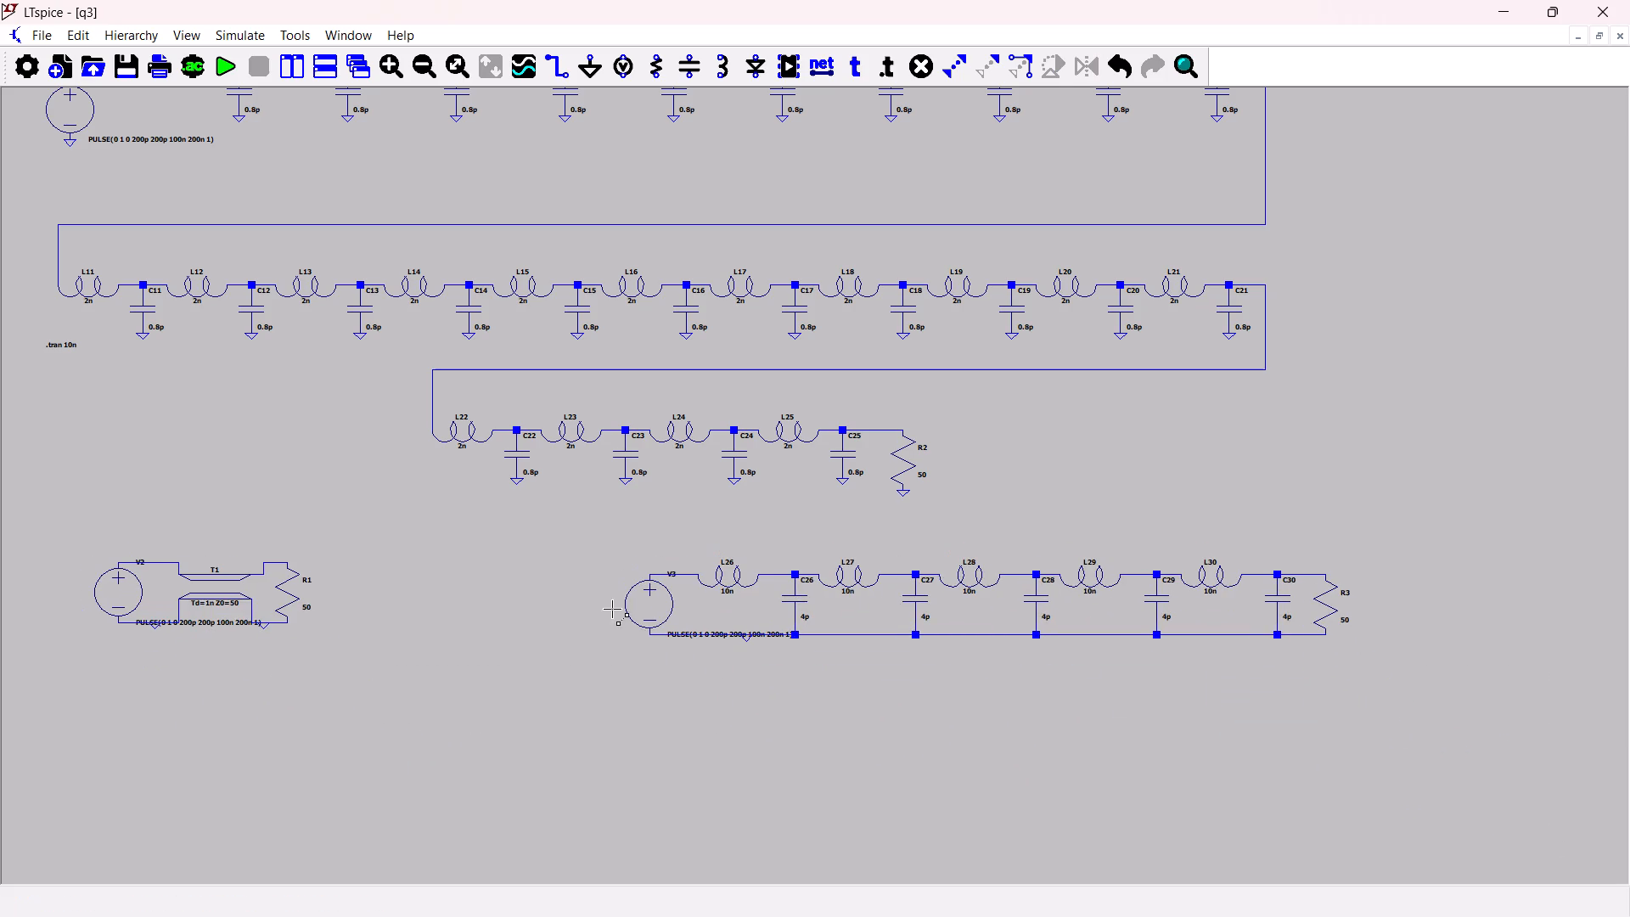
left_click(577, 557)
Move the transmission-line circuit horizontally closer to the 5-stage ladder, keeping both in the same row.
left_click_drag(82, 518, 348, 651)
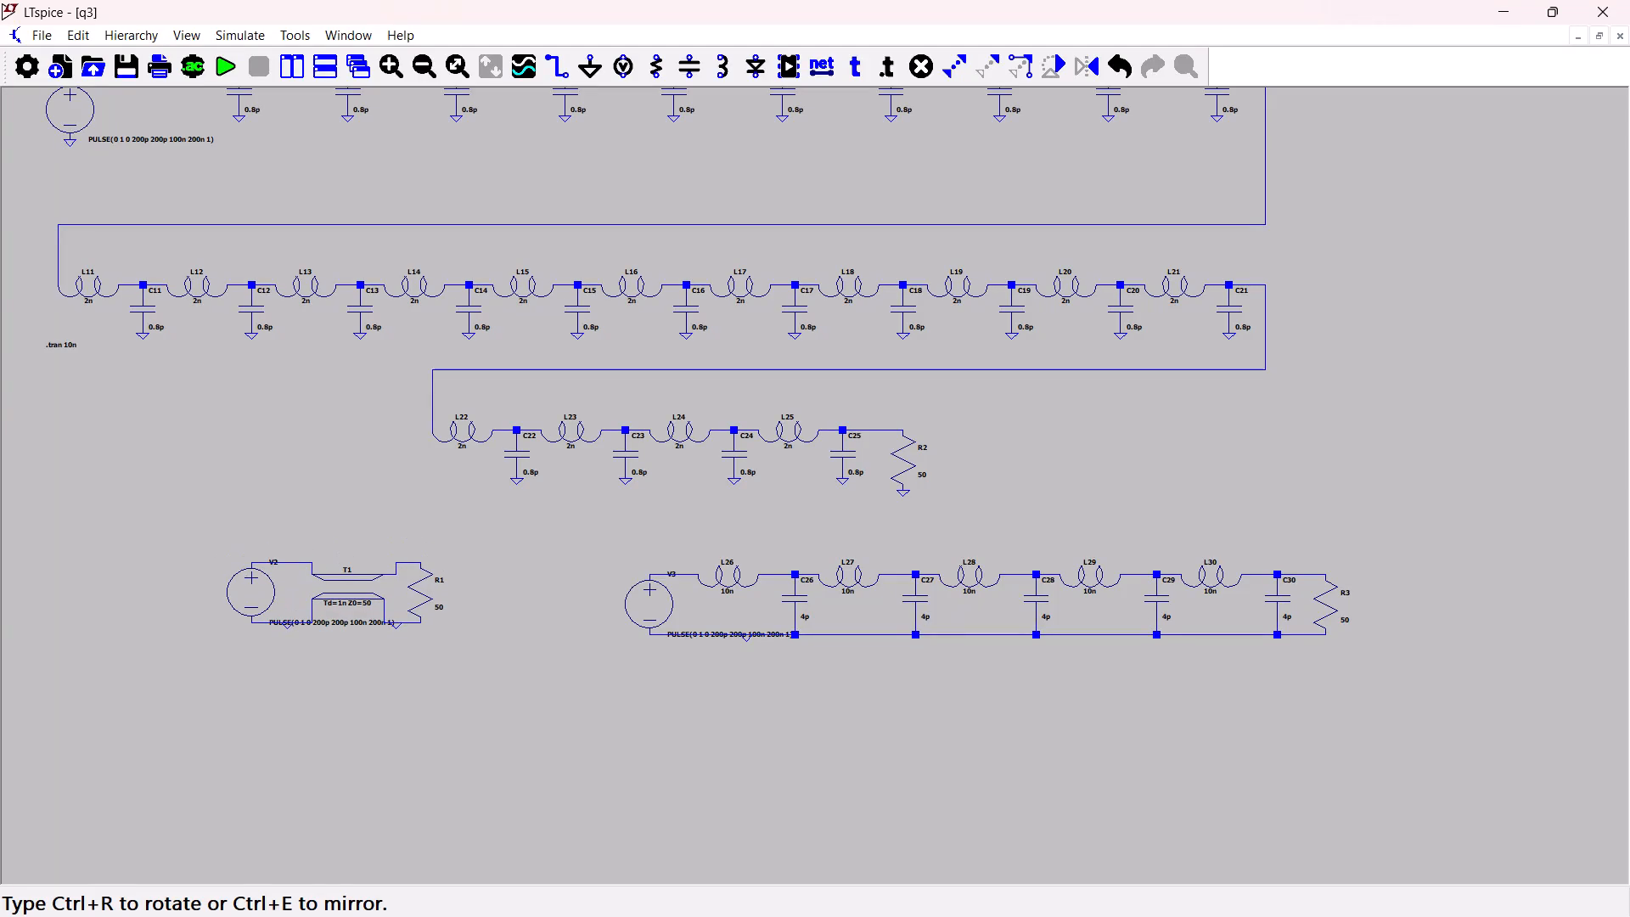
left_click(350, 582)
key("Escape")
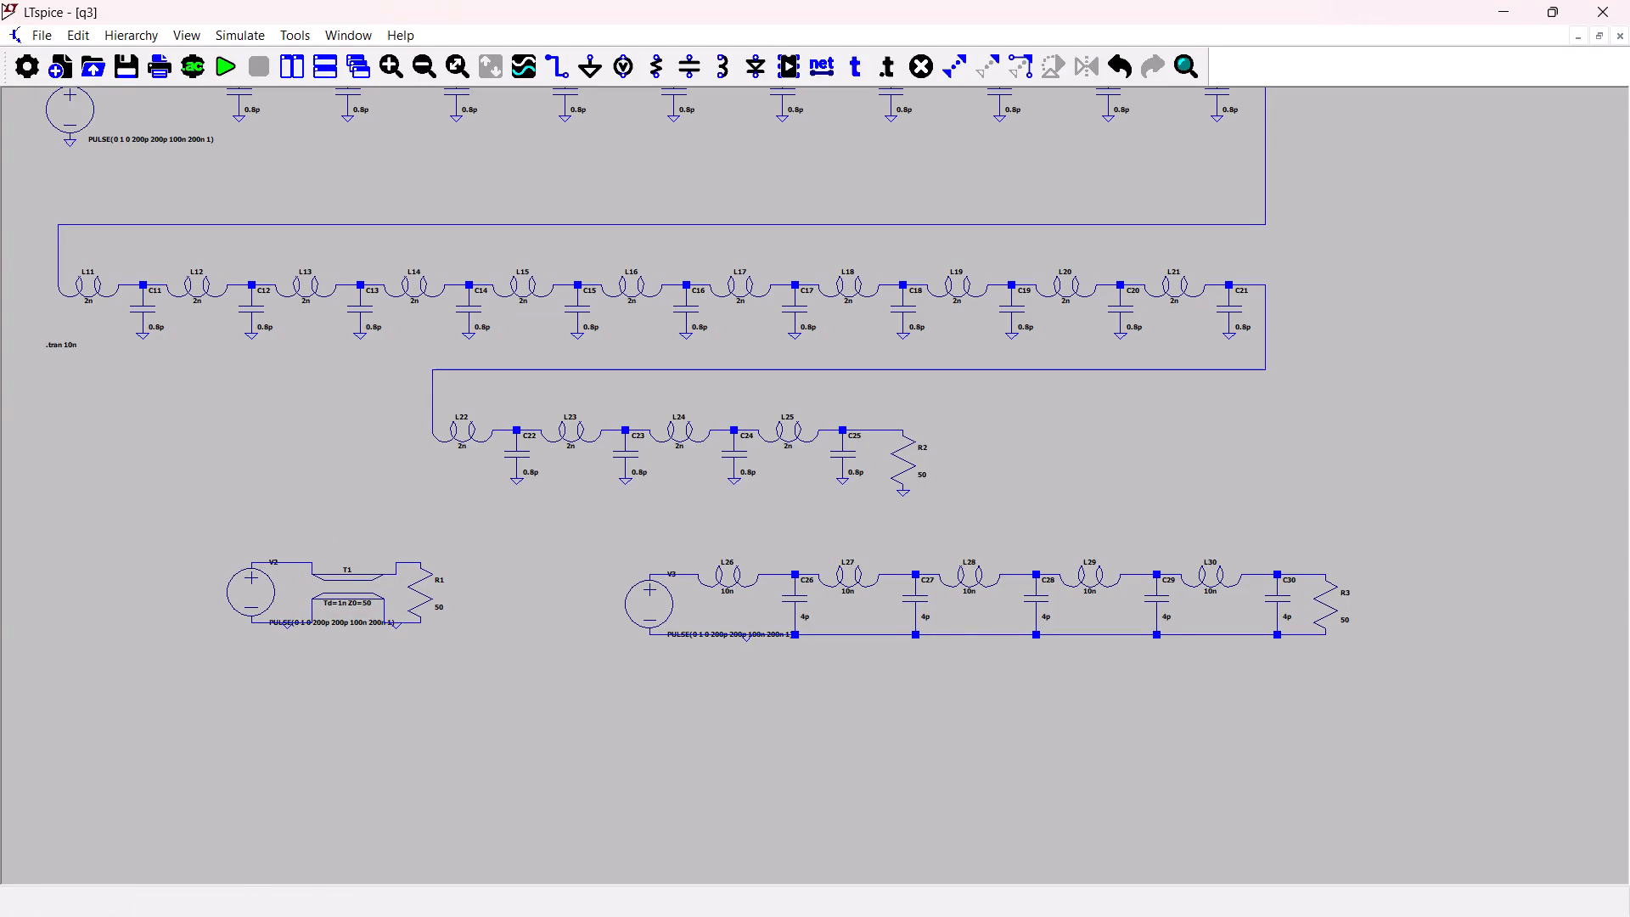
Shift the transmission-line circuit and the 5-stage ladder together leftwards so both sit within the width of the 25-stage ladder above.
scroll(464, 537, "down", 6, "ctrl")
scroll(464, 537, "up", 8, "ctrl")
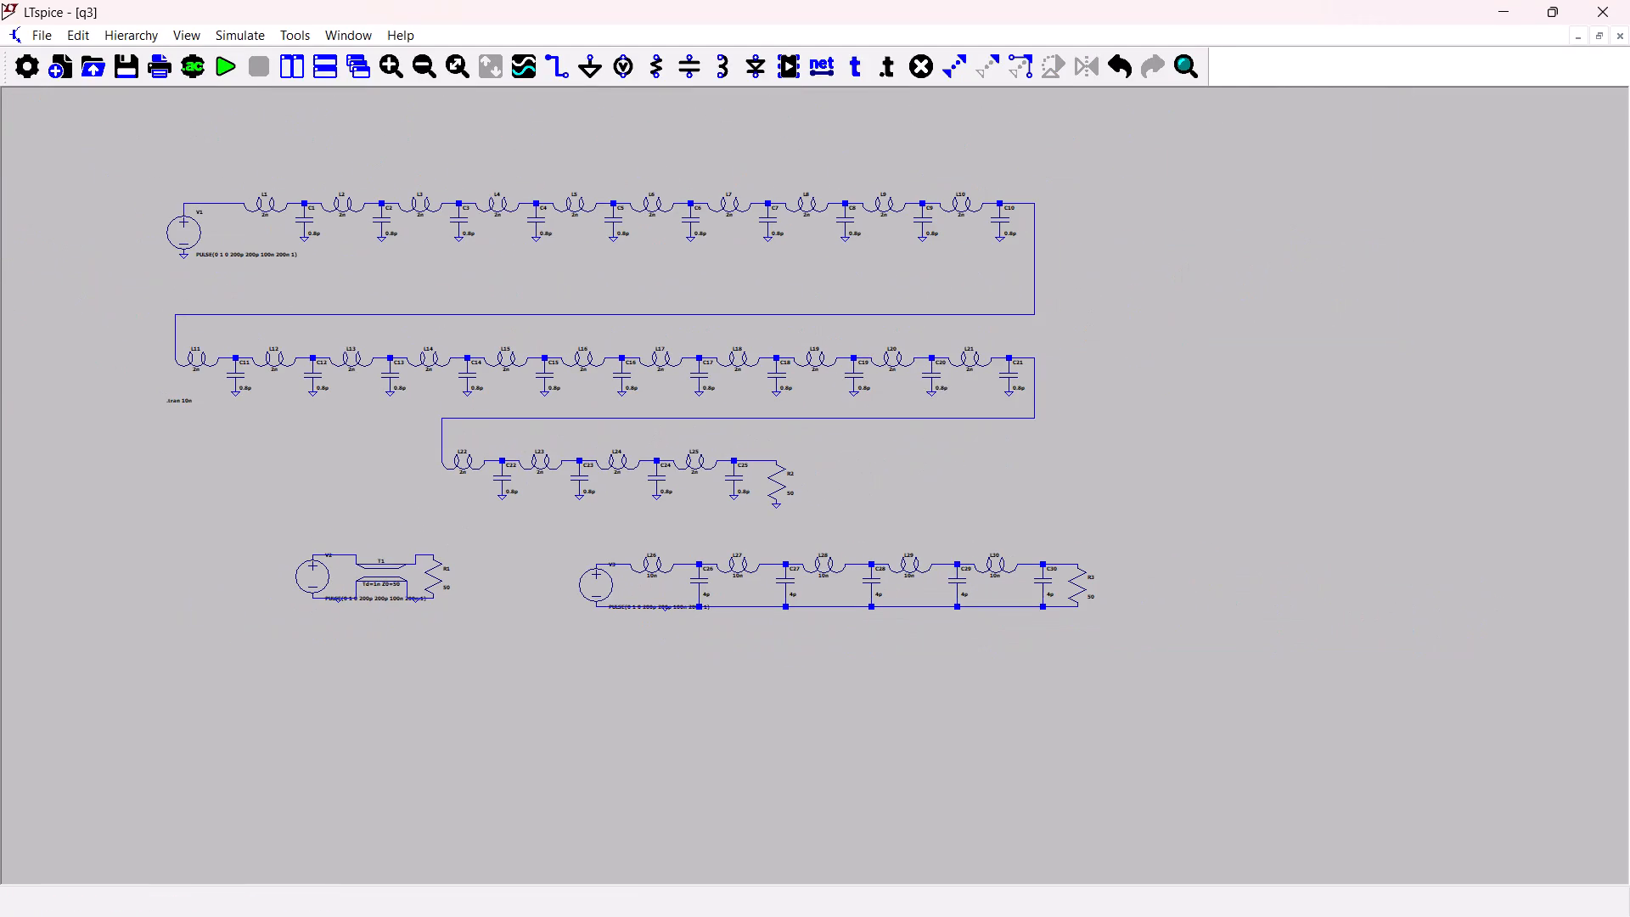
left_click_drag(413, 488, 599, 539)
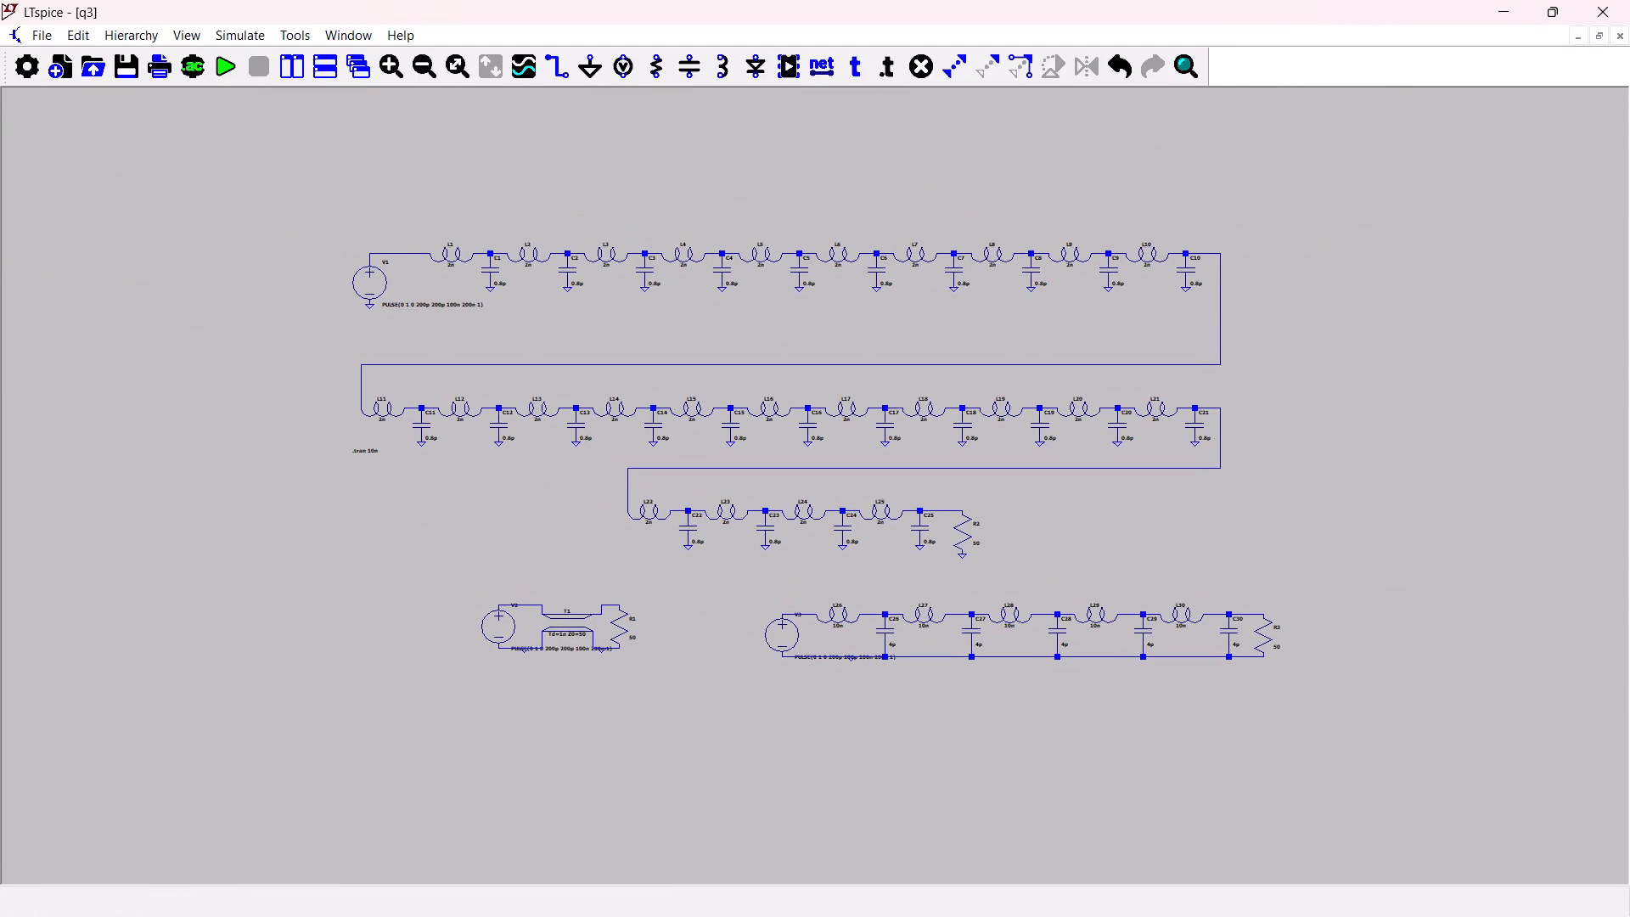
scroll(599, 539, "down", 6, "ctrl")
left_click_drag(599, 539, 517, 584)
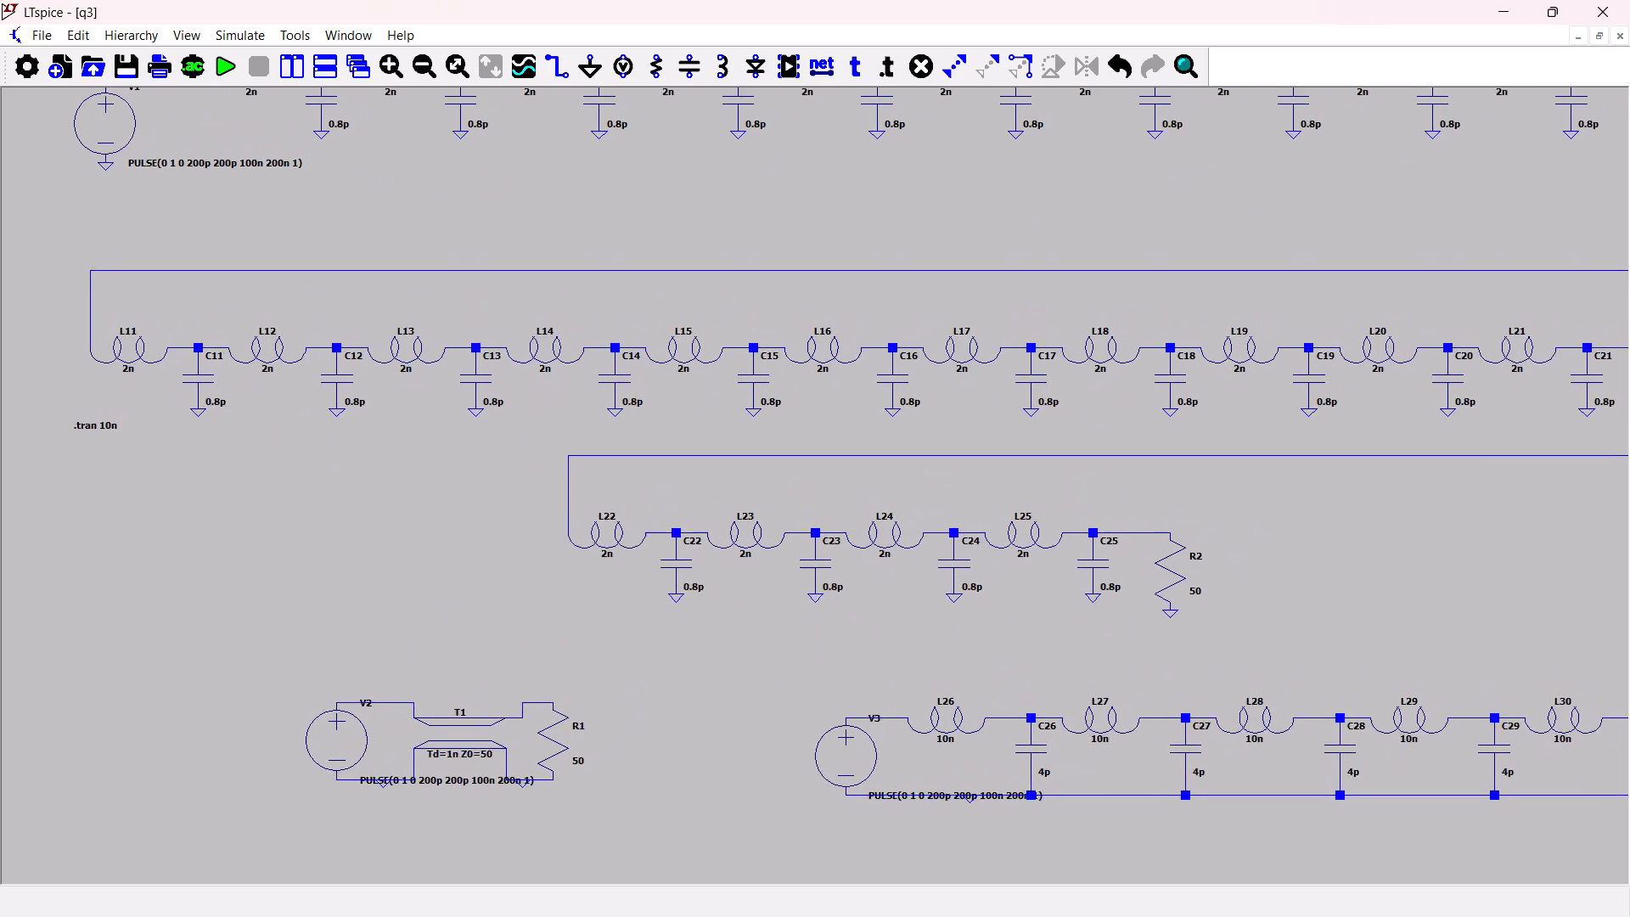
left_click_drag(517, 584, 469, 639)
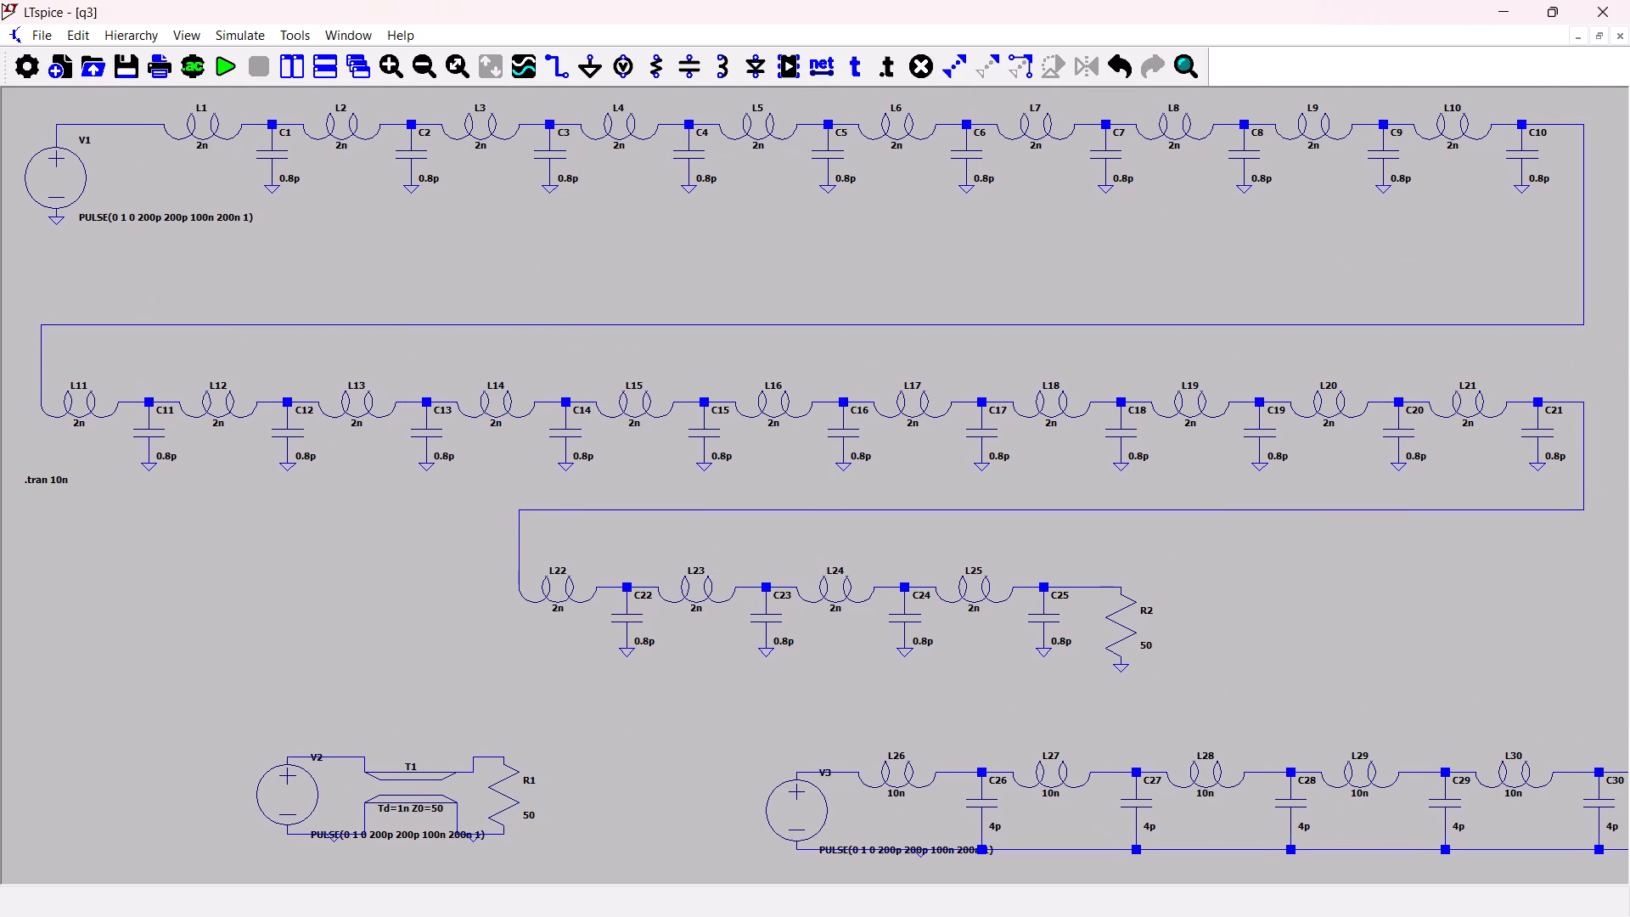
left_click_drag(469, 639, 452, 631)
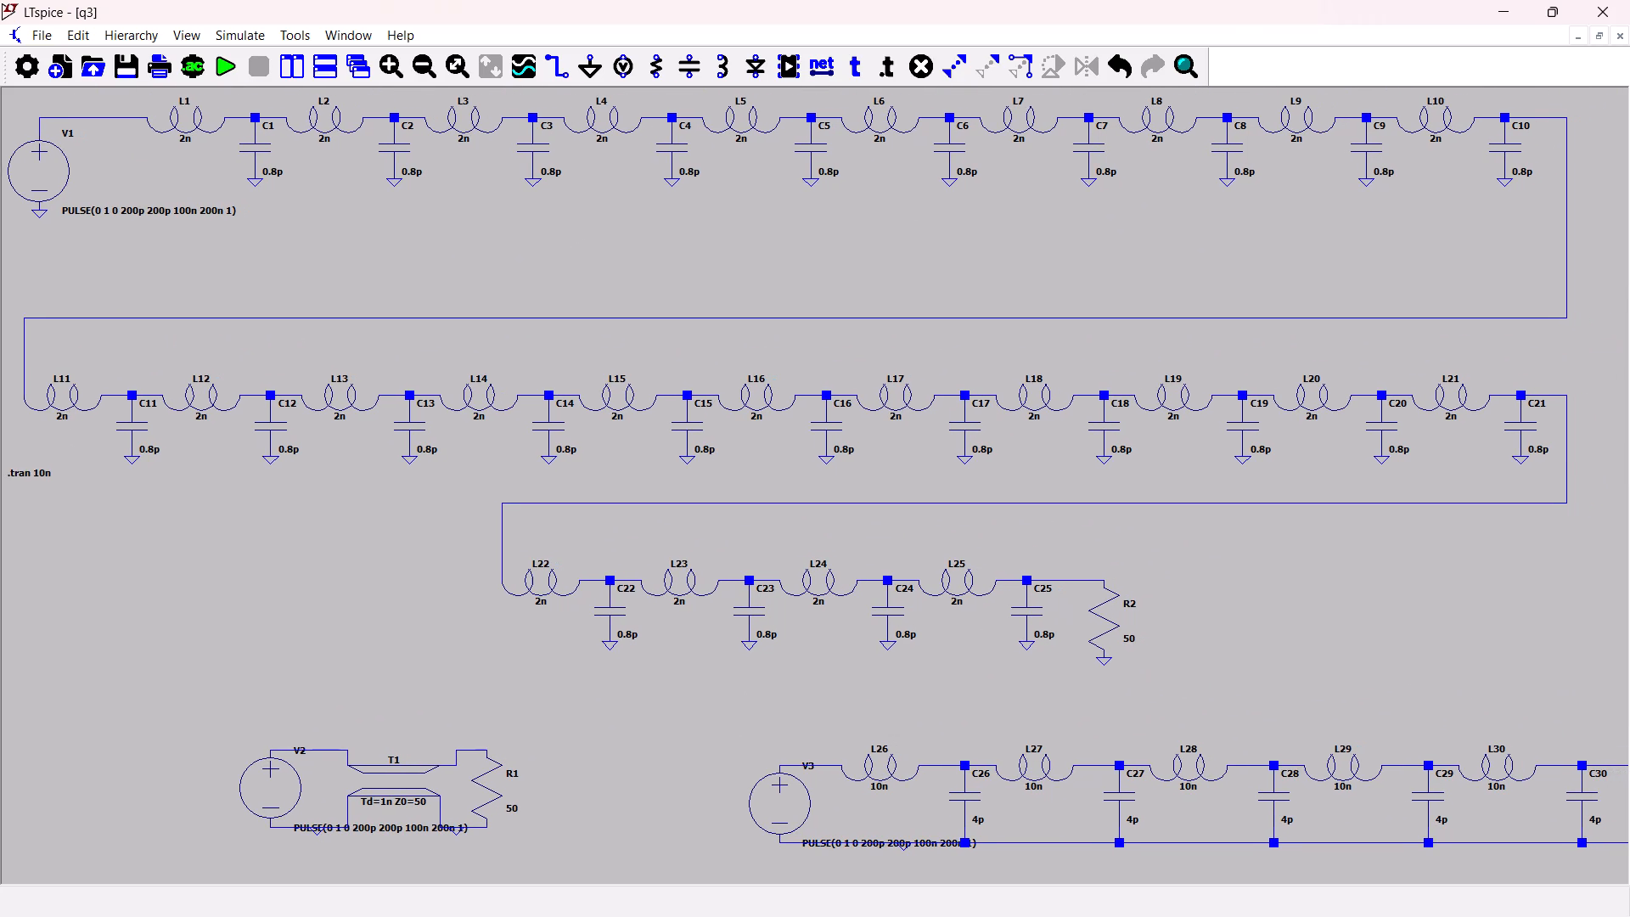
left_click_drag(452, 631, 464, 632)
scroll(464, 632, "down", 3, "ctrl")
scroll(464, 632, "up", 2, "ctrl")
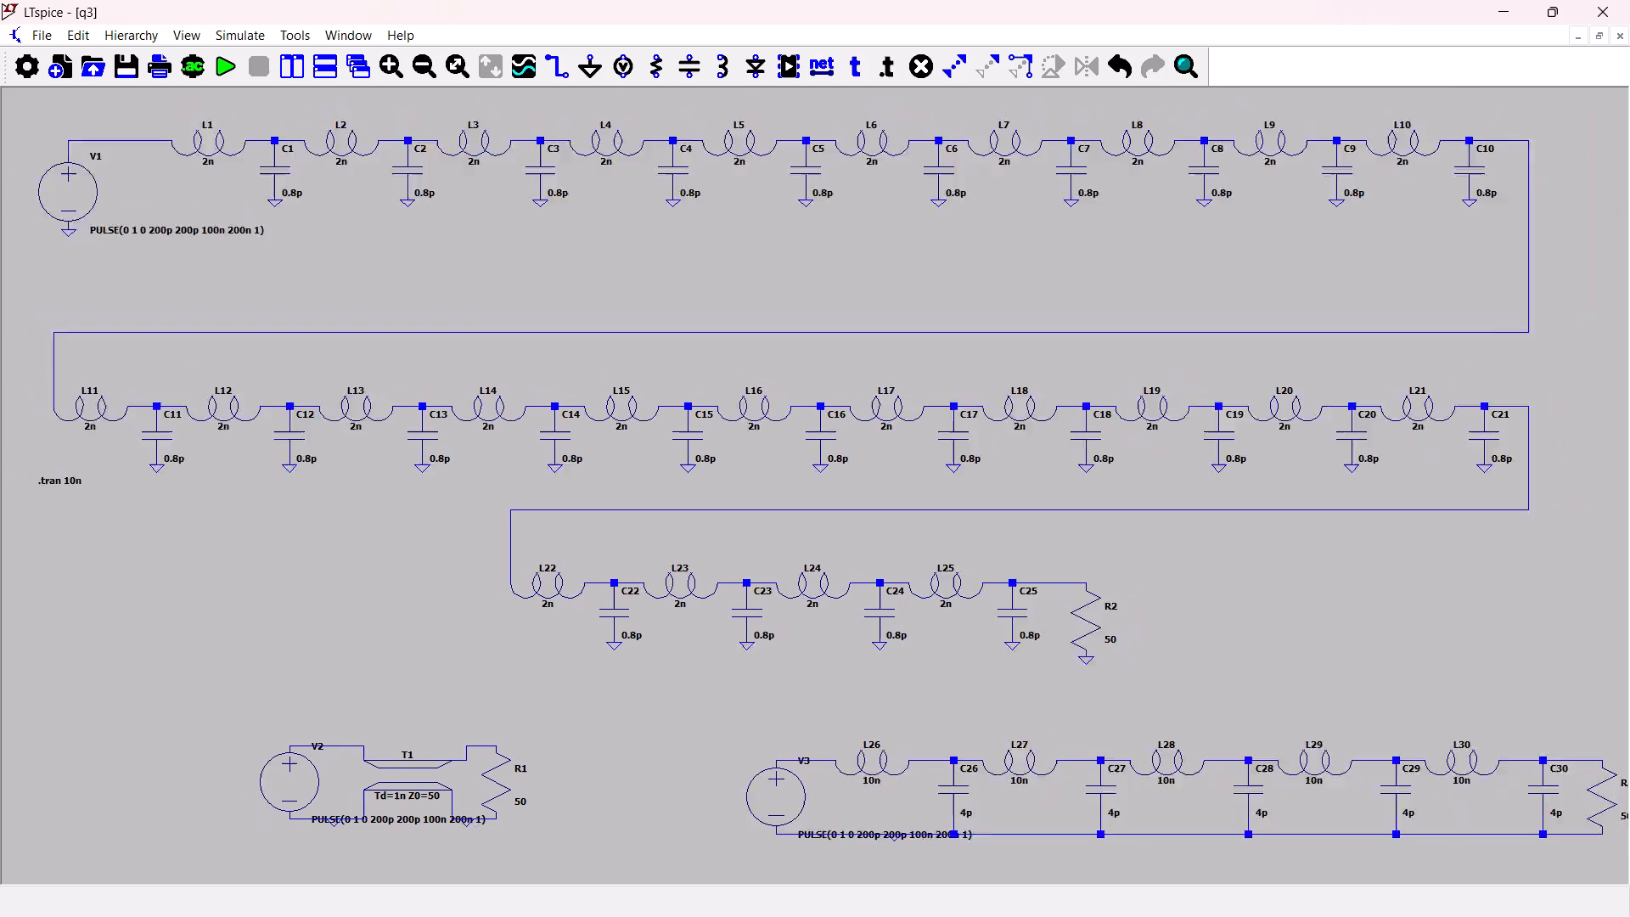
scroll(464, 632, "up", 4, "ctrl")
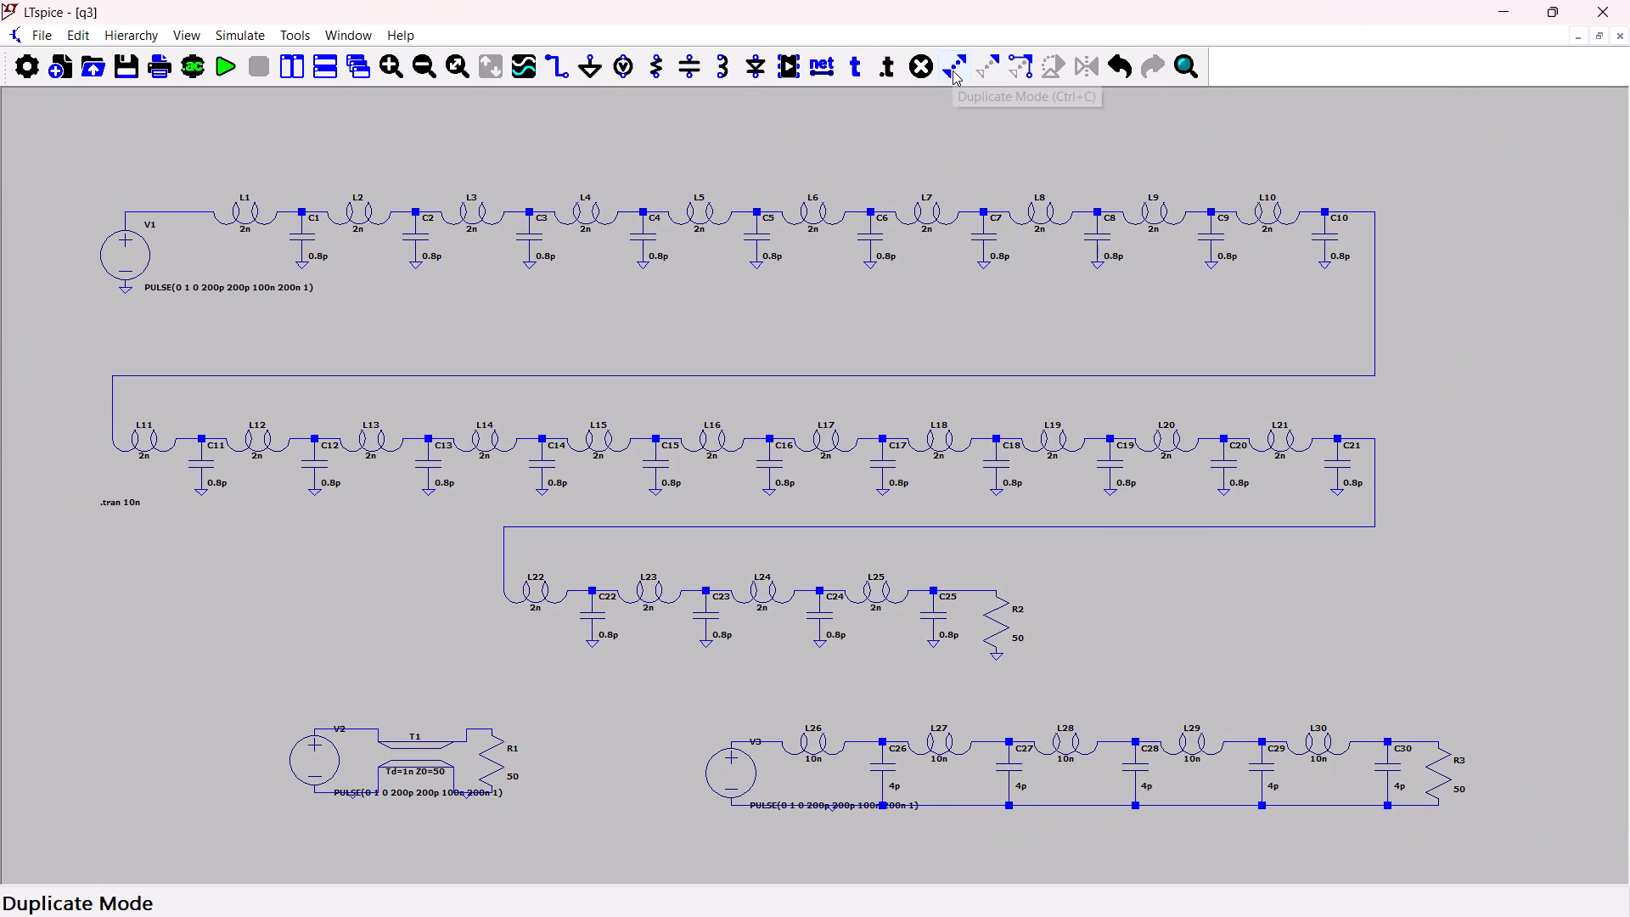
left_click(988, 69)
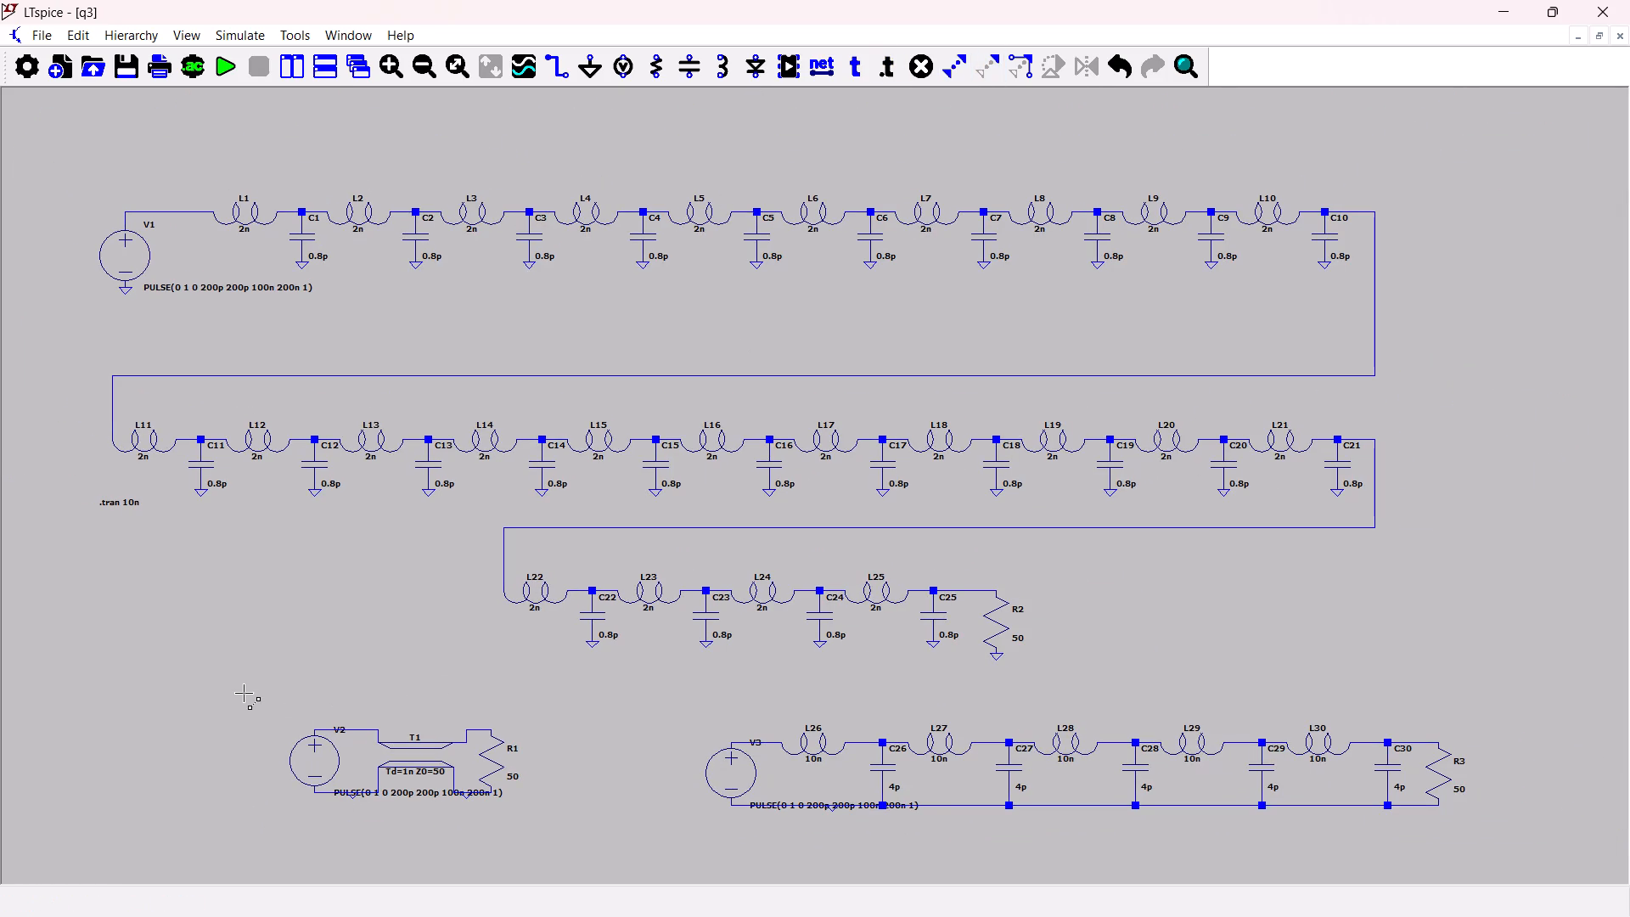
left_click_drag(239, 687, 1464, 823)
left_click_drag(1464, 823, 1491, 849)
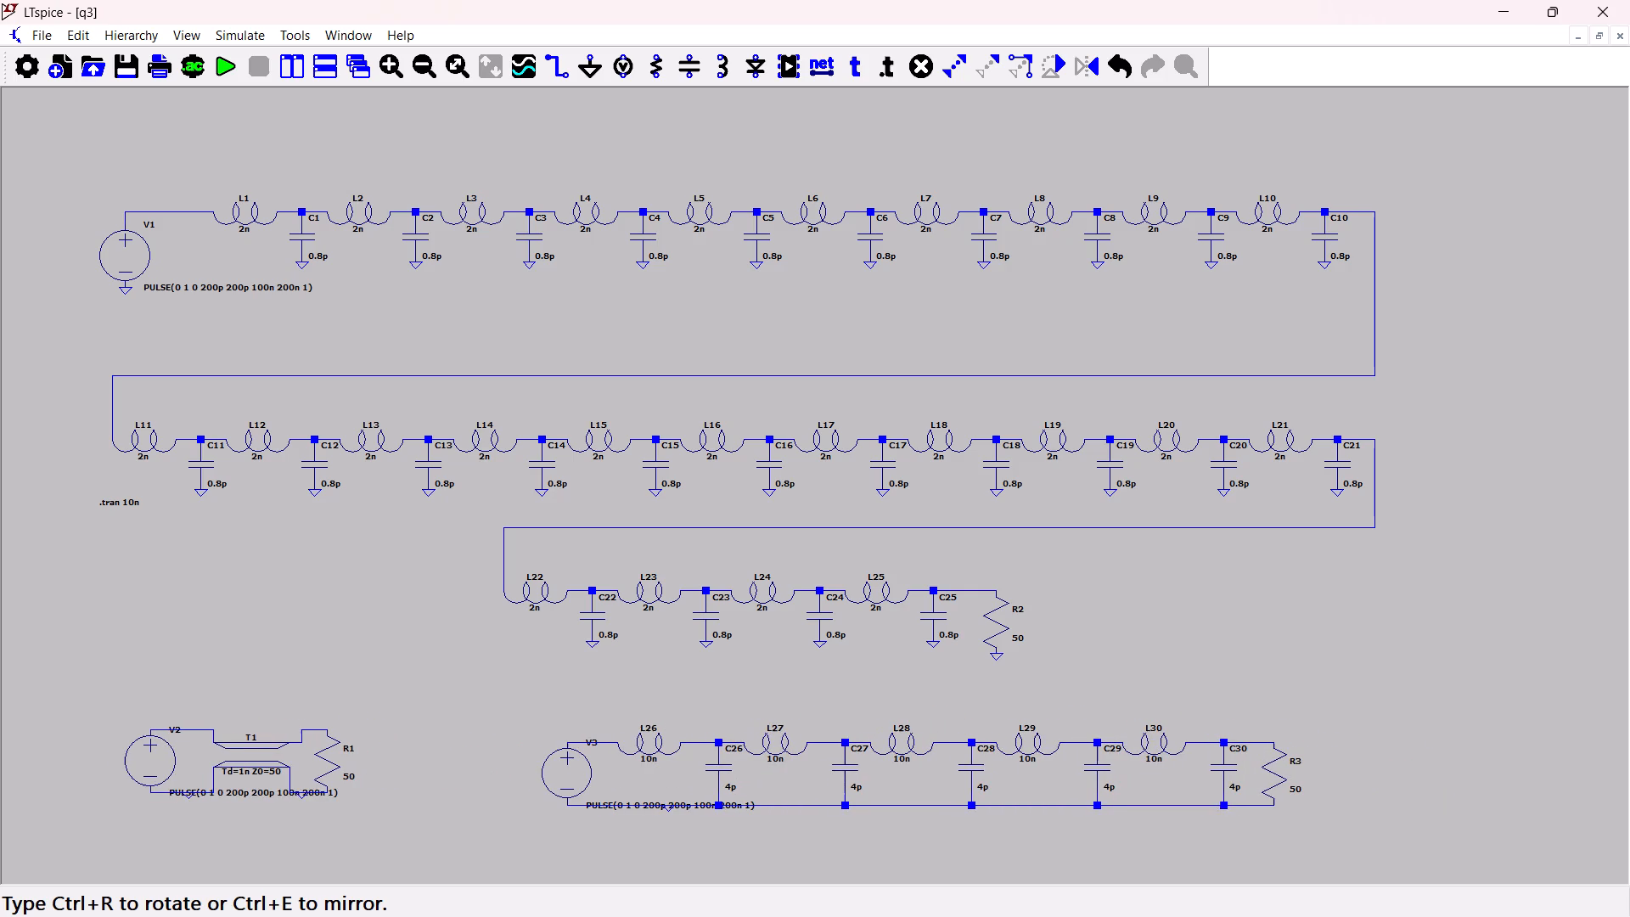
left_click(700, 766)
scroll(643, 699, "down", 2, "ctrl")
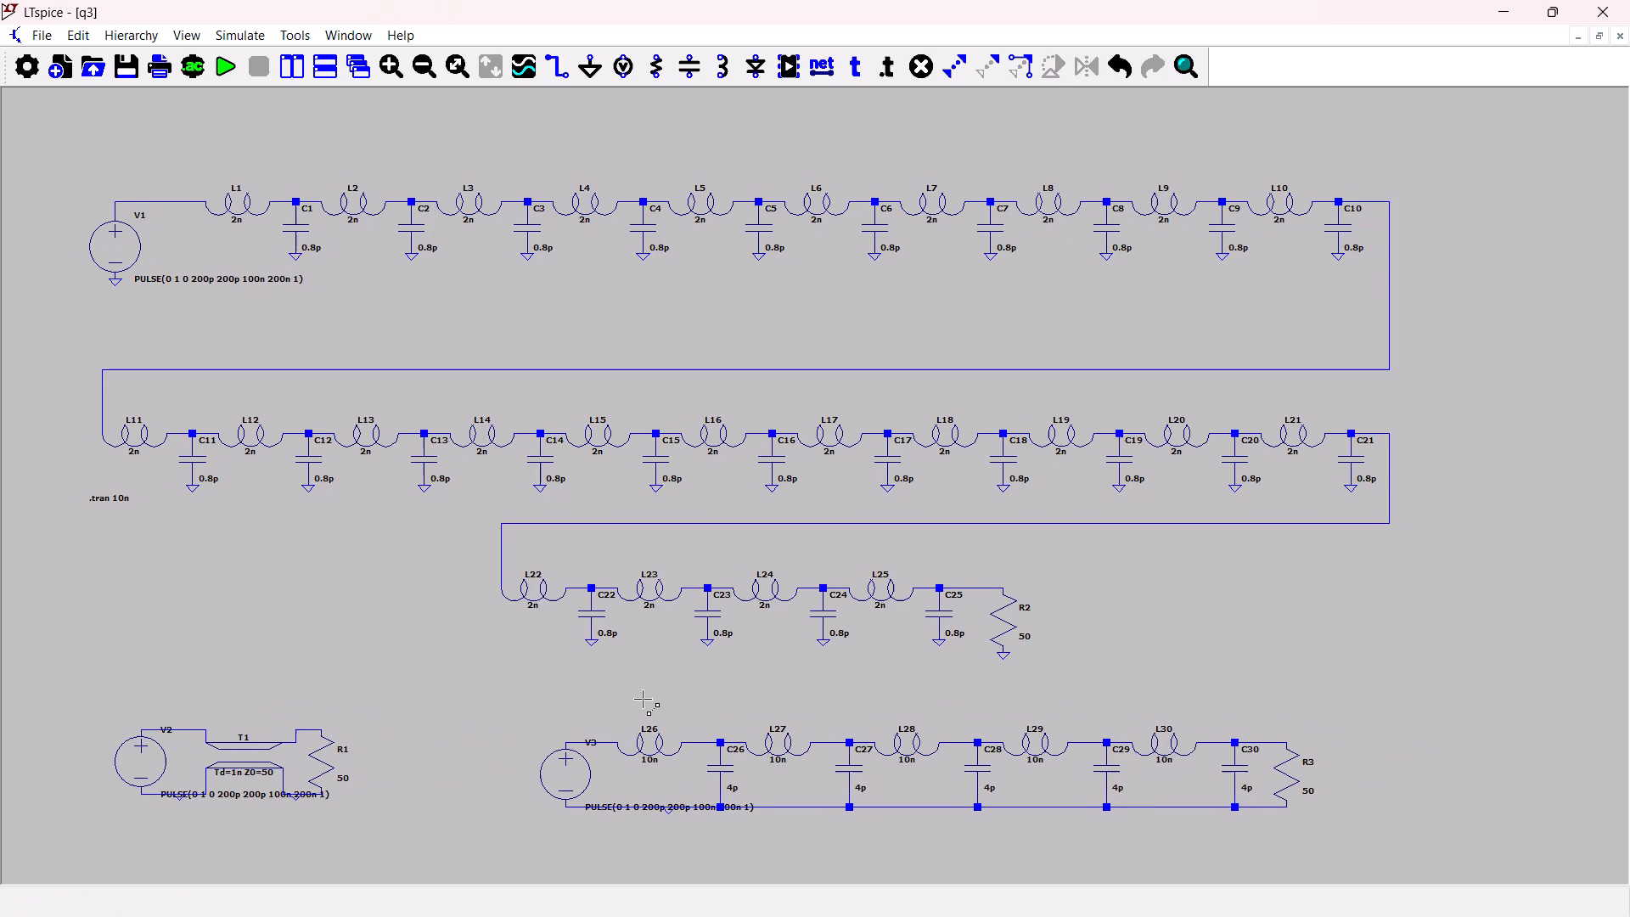
scroll(643, 699, "down", 7, "ctrl")
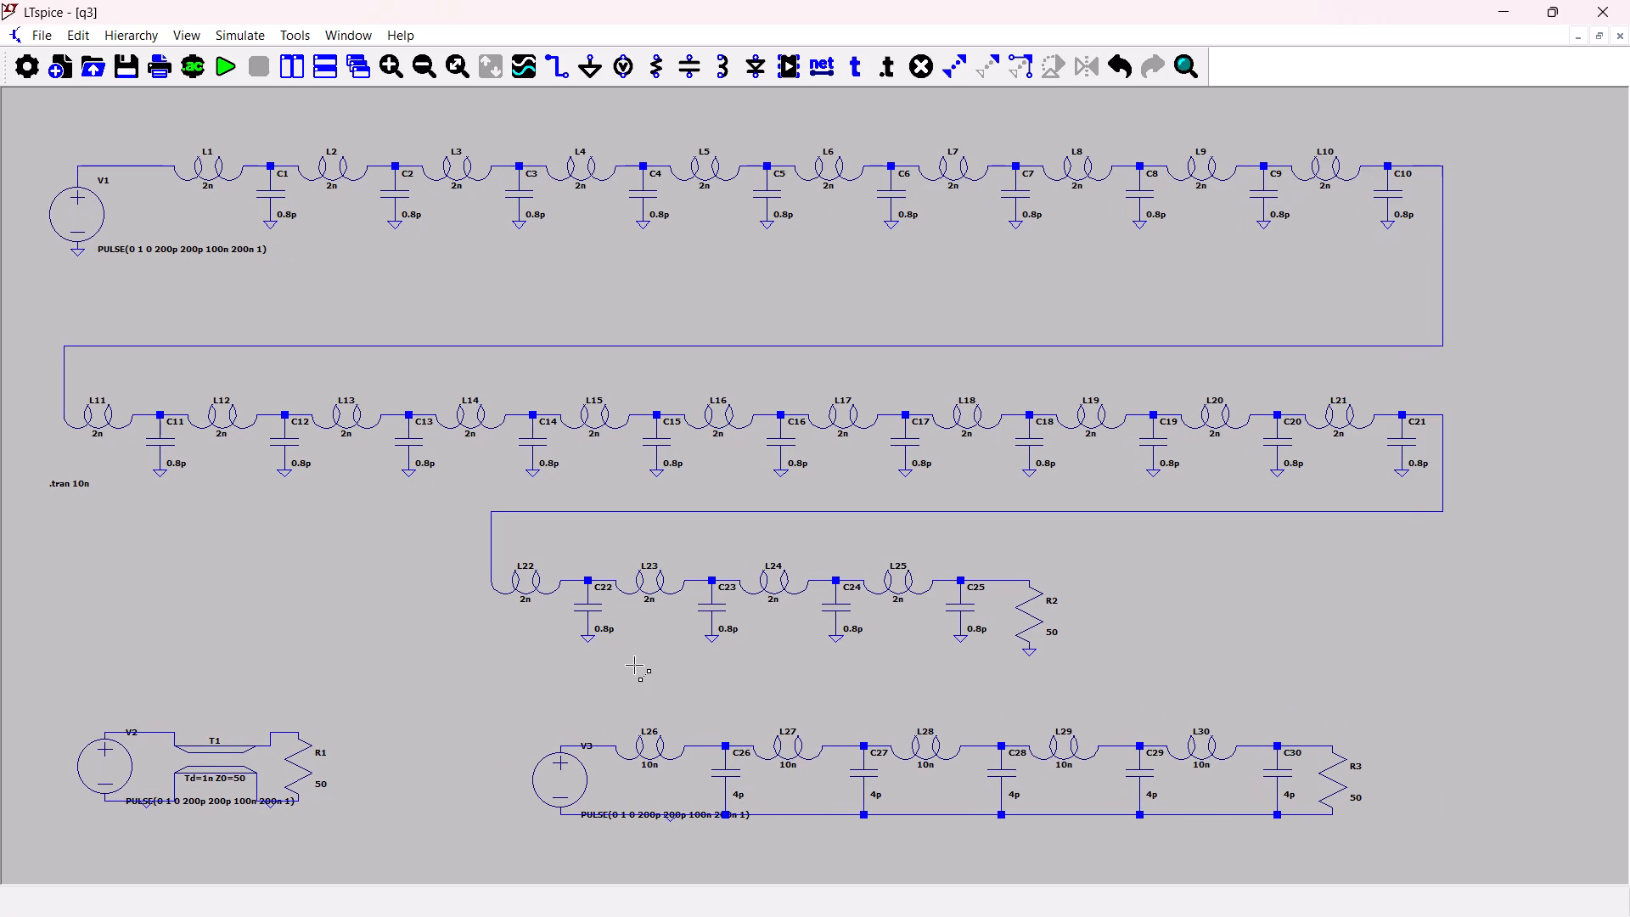
left_click_drag(634, 665, 654, 660)
key("Escape")
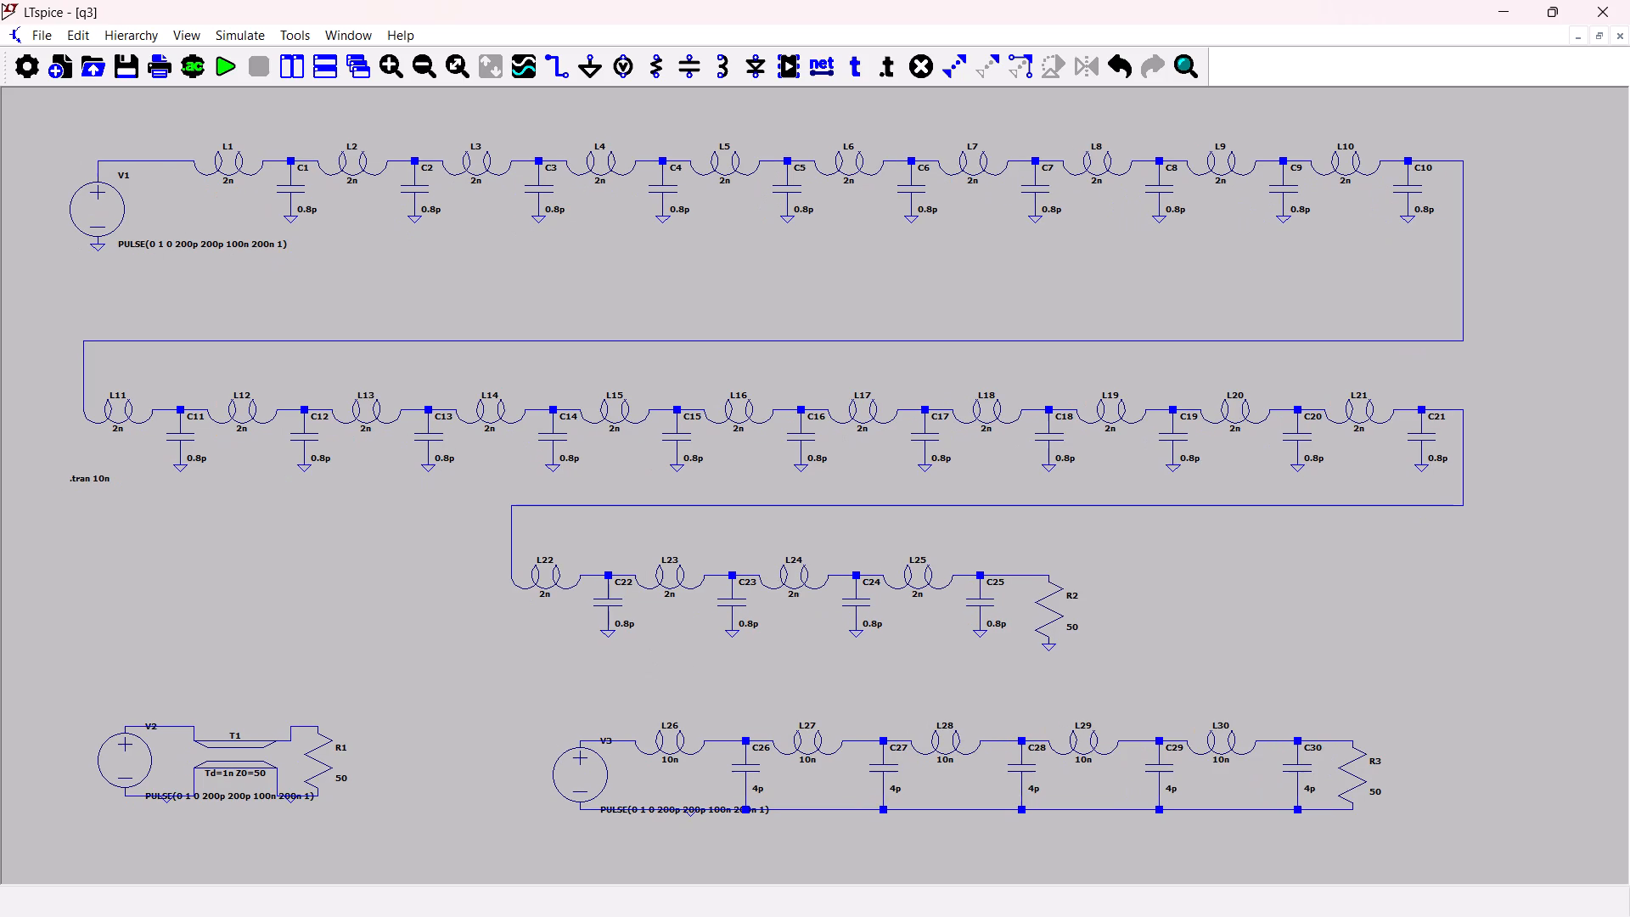
Examine the q3 schematic at a size where all three circuits and their labels fit together in one view.
left_click_drag(654, 660, 695, 653)
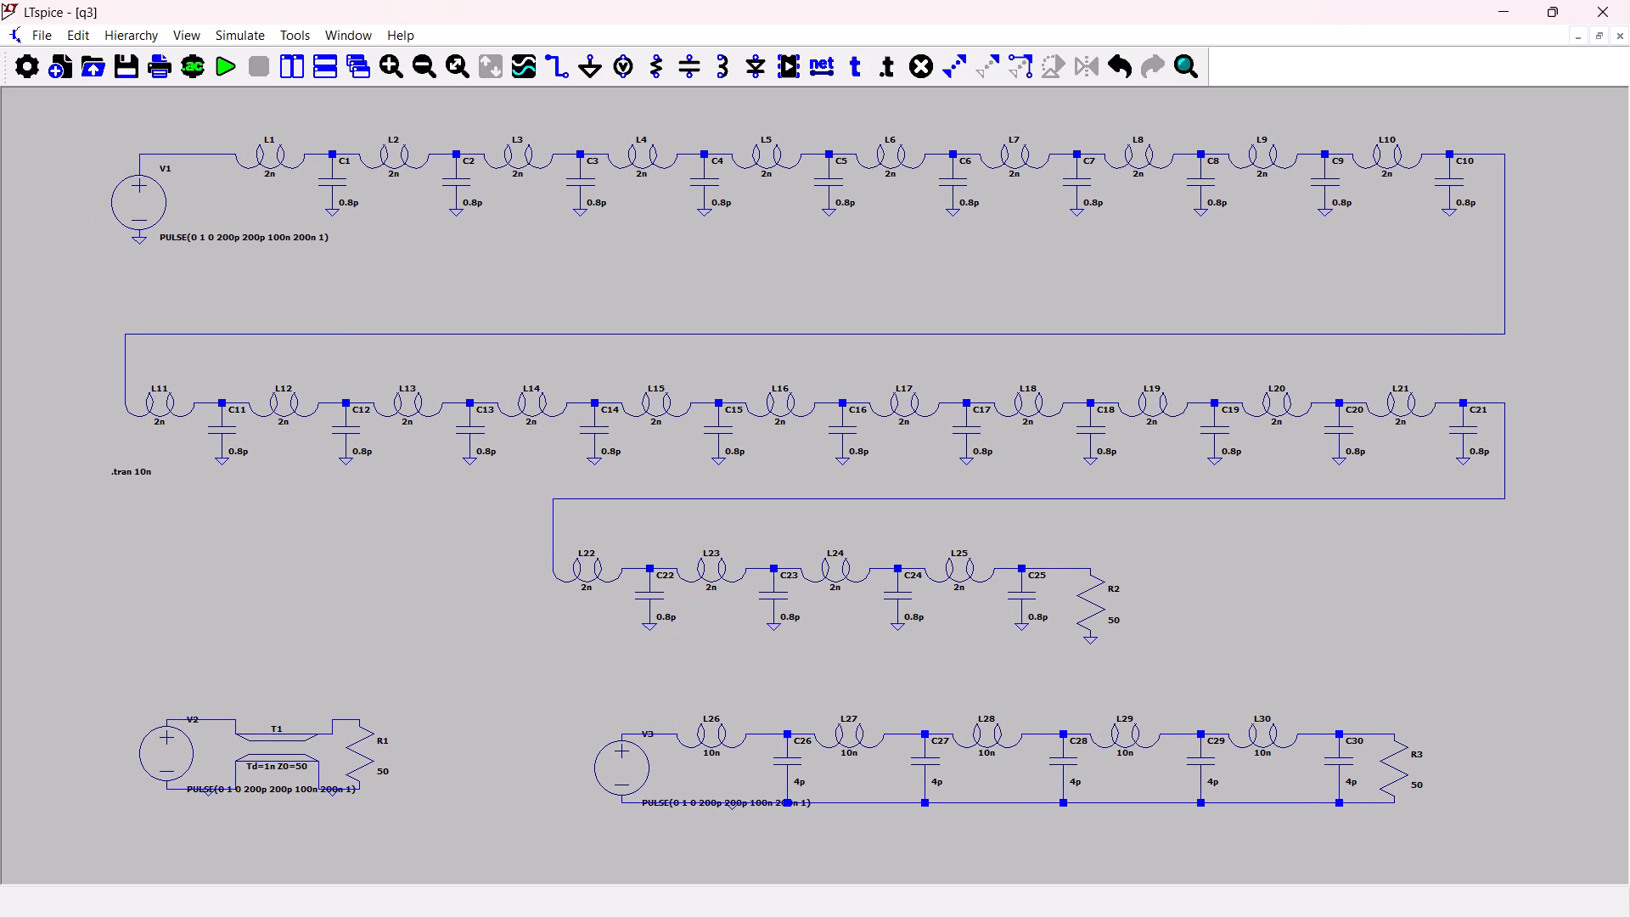
scroll(695, 653, "down", 4, "ctrl")
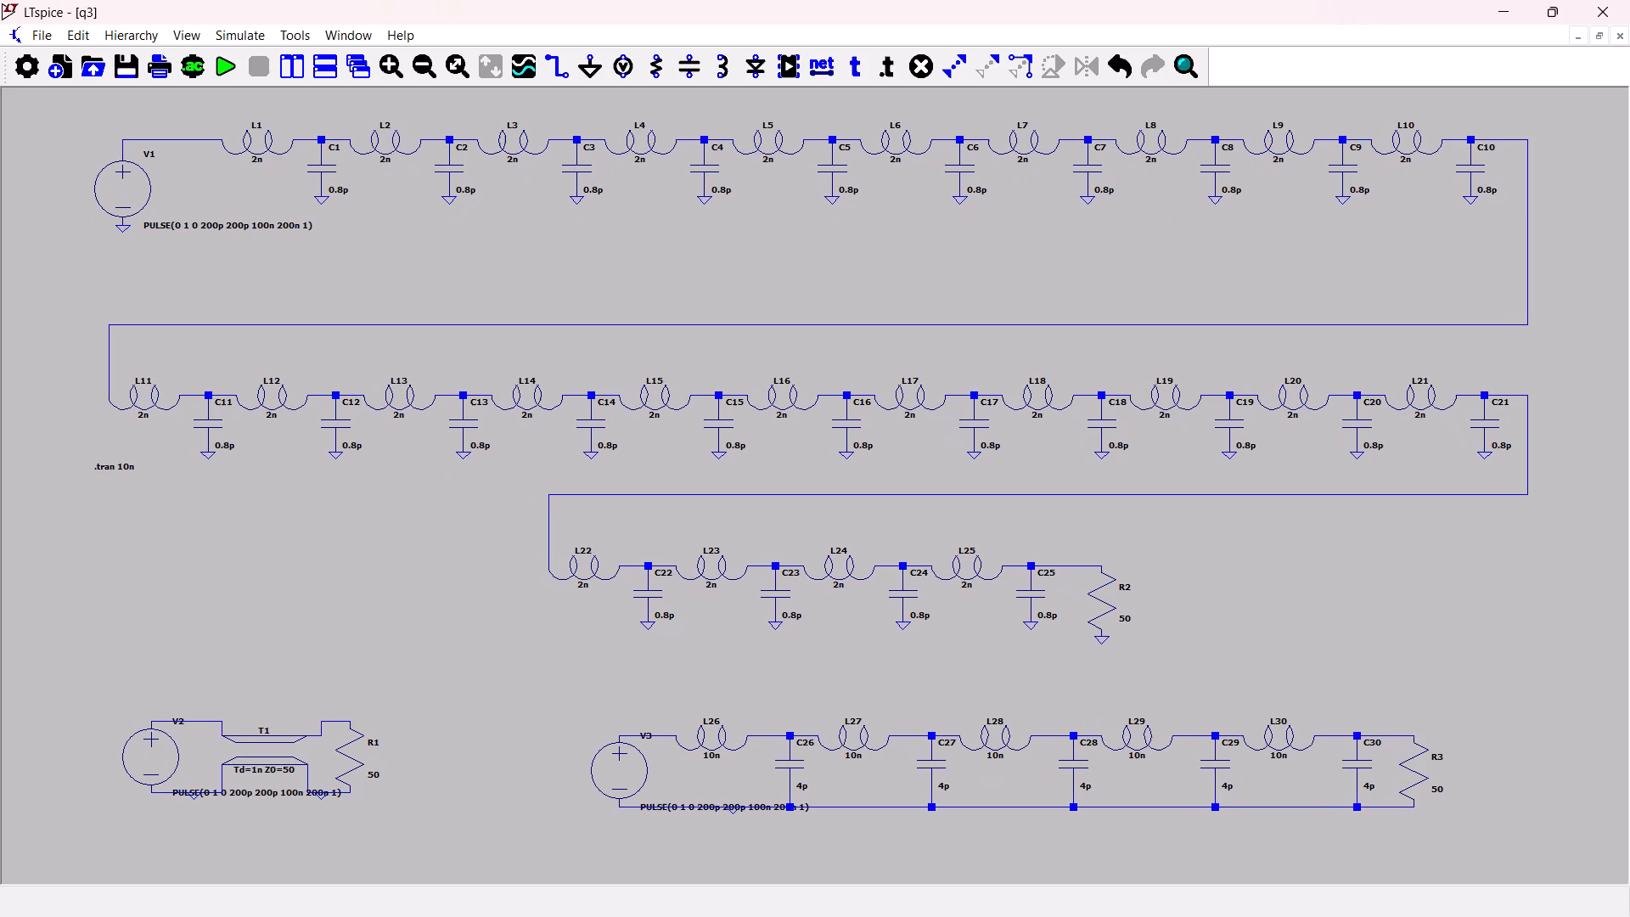
scroll(695, 653, "down", 5, "ctrl")
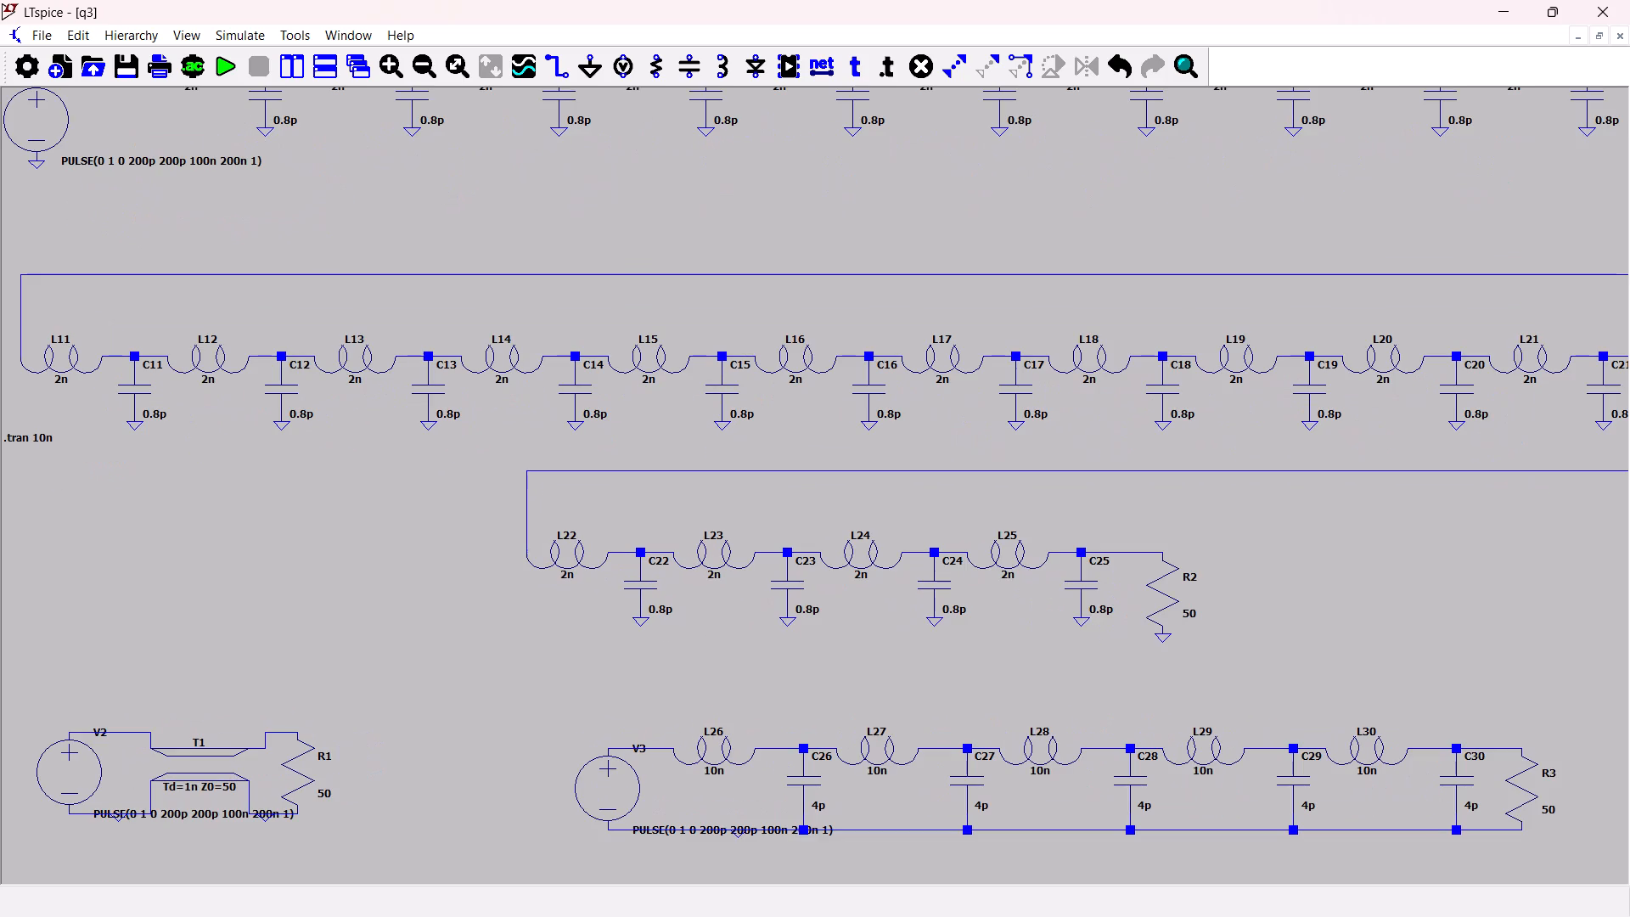
left_click(695, 653)
left_click(695, 653)
left_click_drag(695, 653, 690, 689)
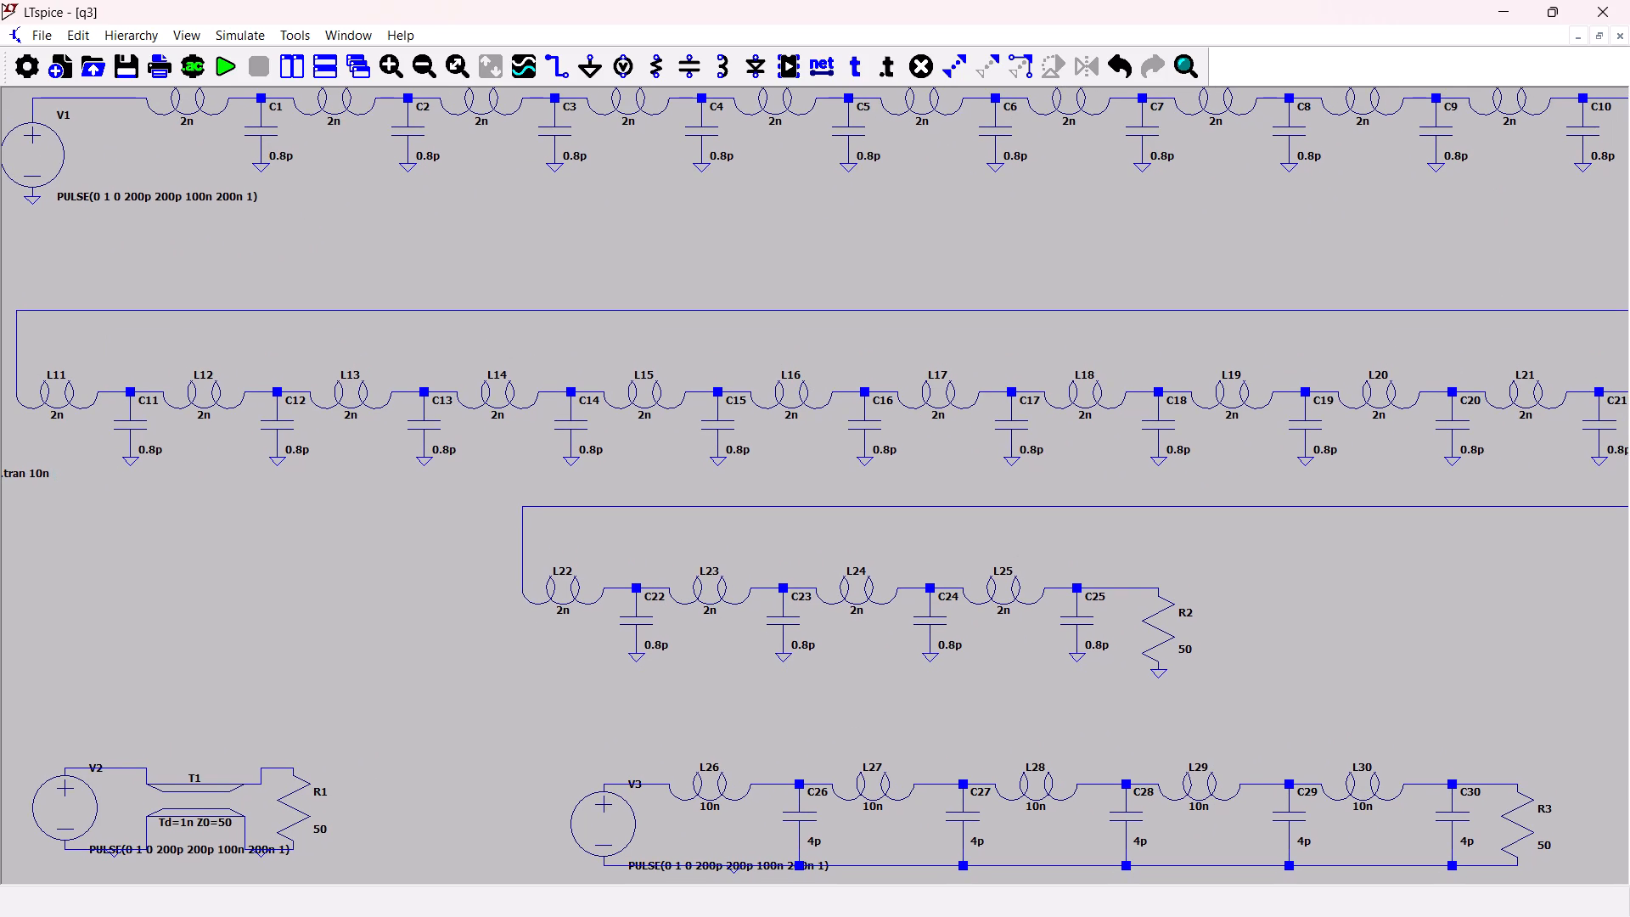
scroll(690, 689, "down", 2, "ctrl")
scroll(690, 689, "up", 6, "ctrl")
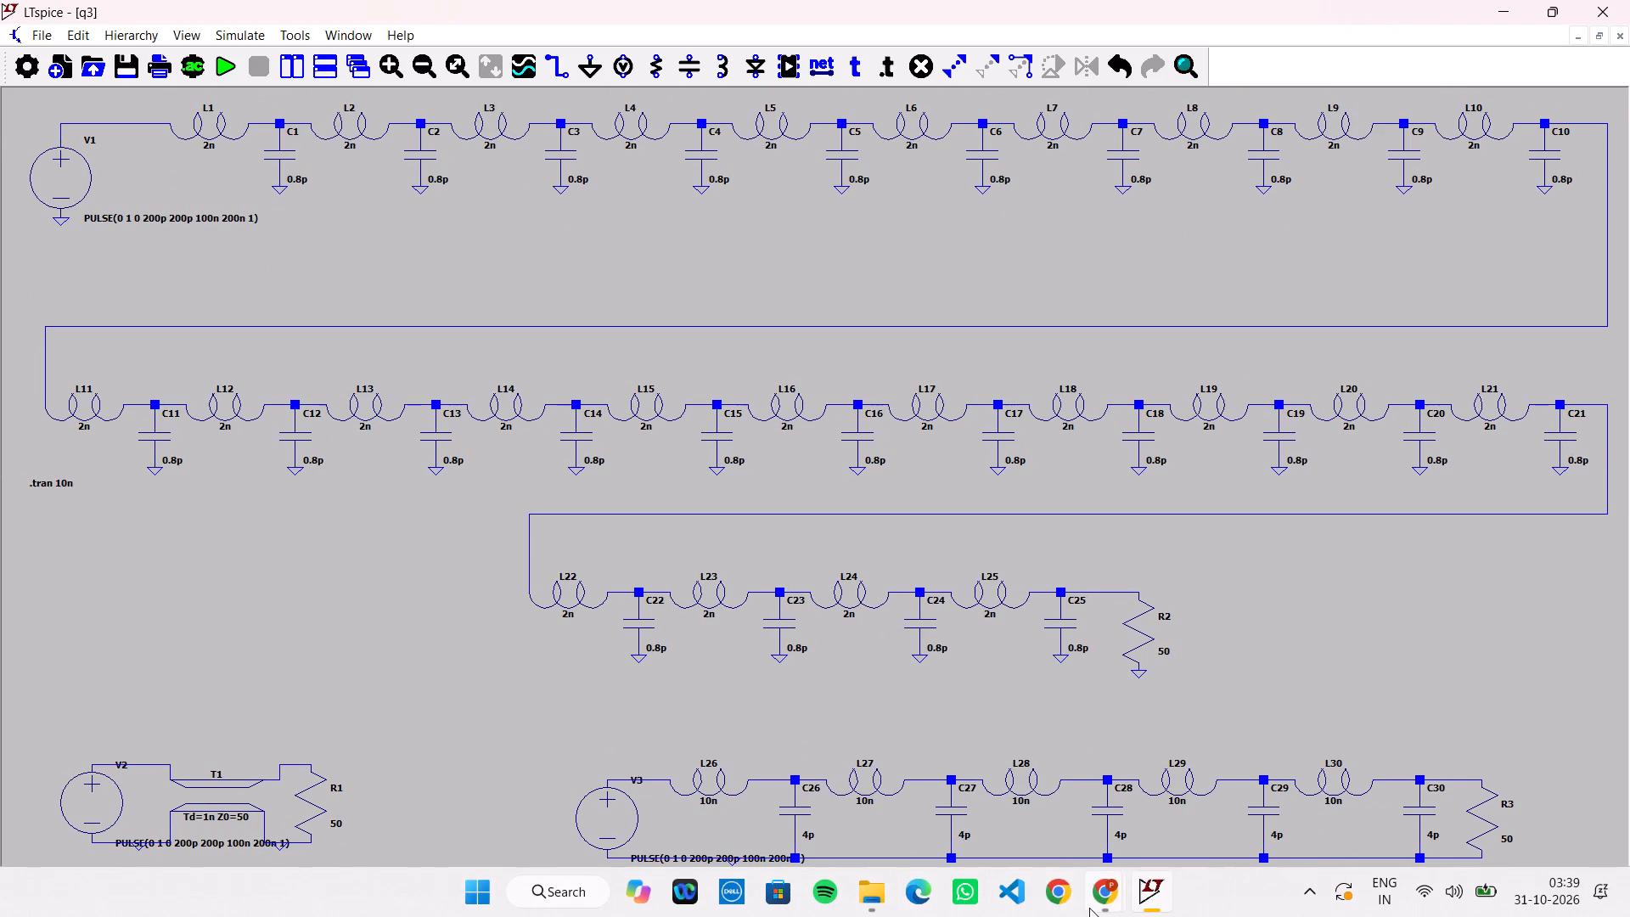
Switch to the Overleaf report and review the compiled Question 3 pages from (b) Simulation models through the transient response and edge-time sweep.
left_click(1064, 810)
scroll(1060, 722, "down", 1)
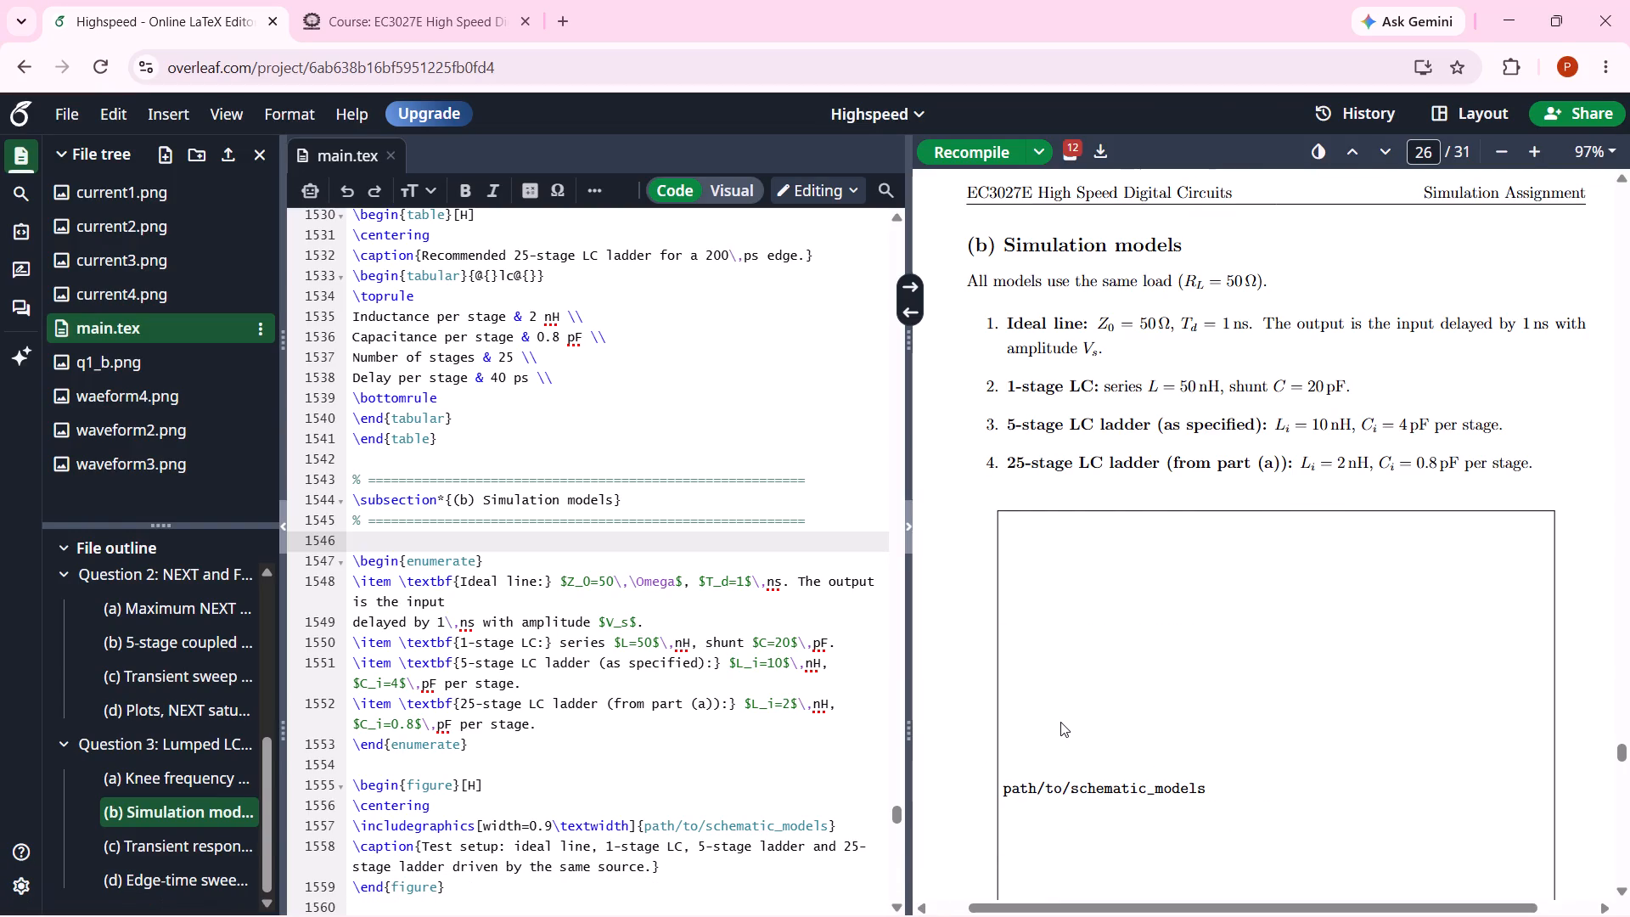
scroll(1060, 722, "down", 7)
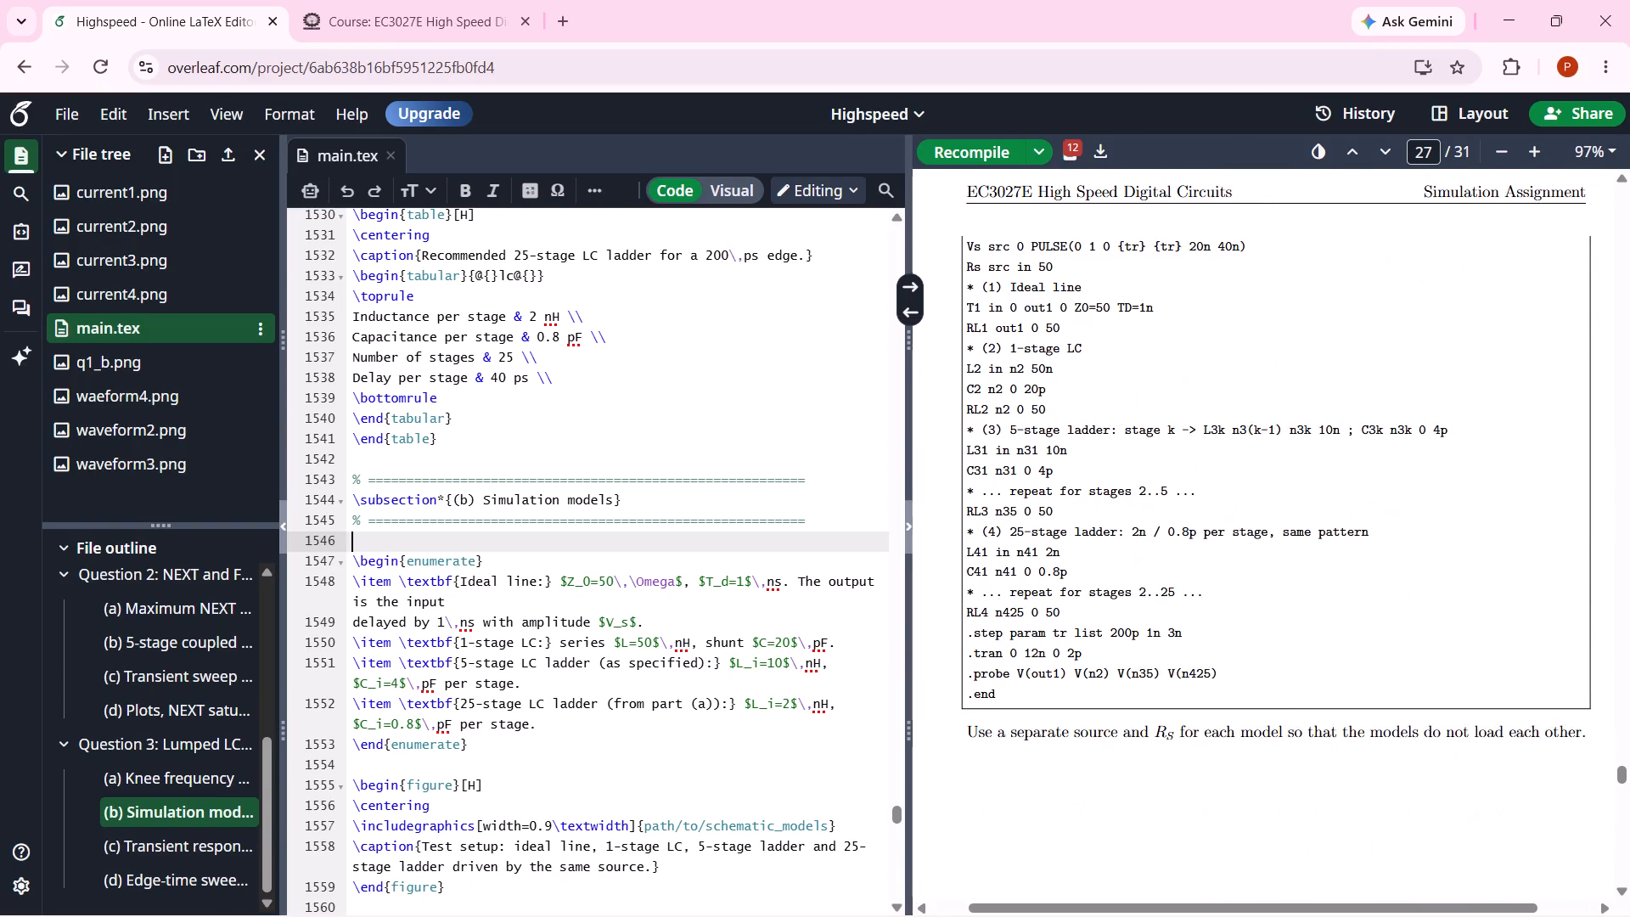
scroll(1060, 722, "down", 3)
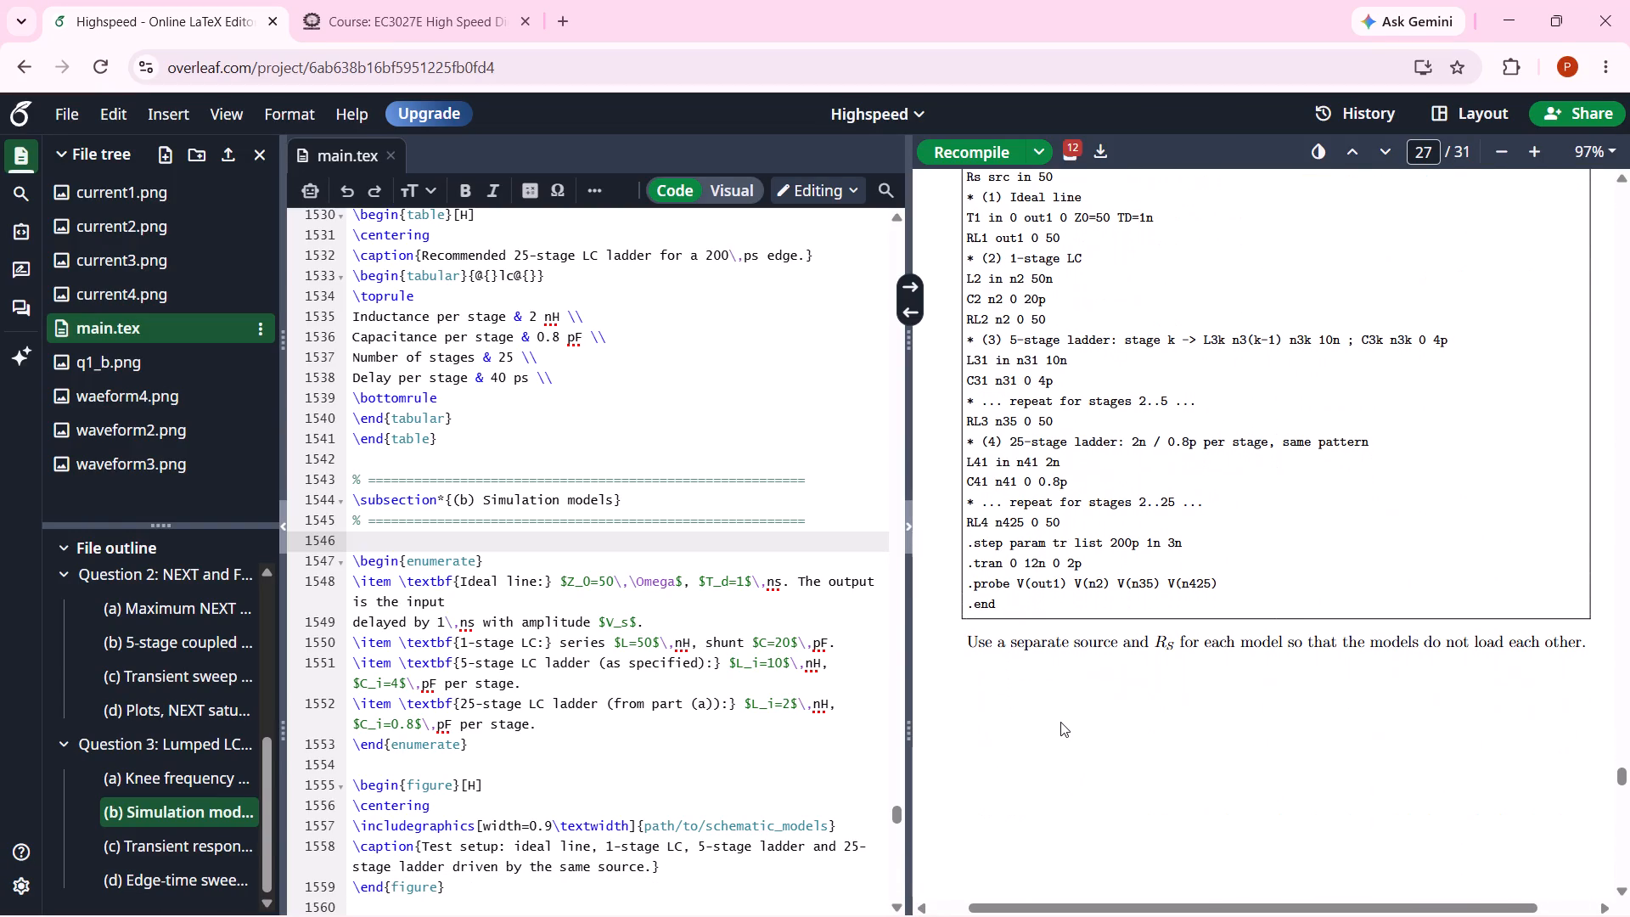
scroll(1060, 722, "down", 4)
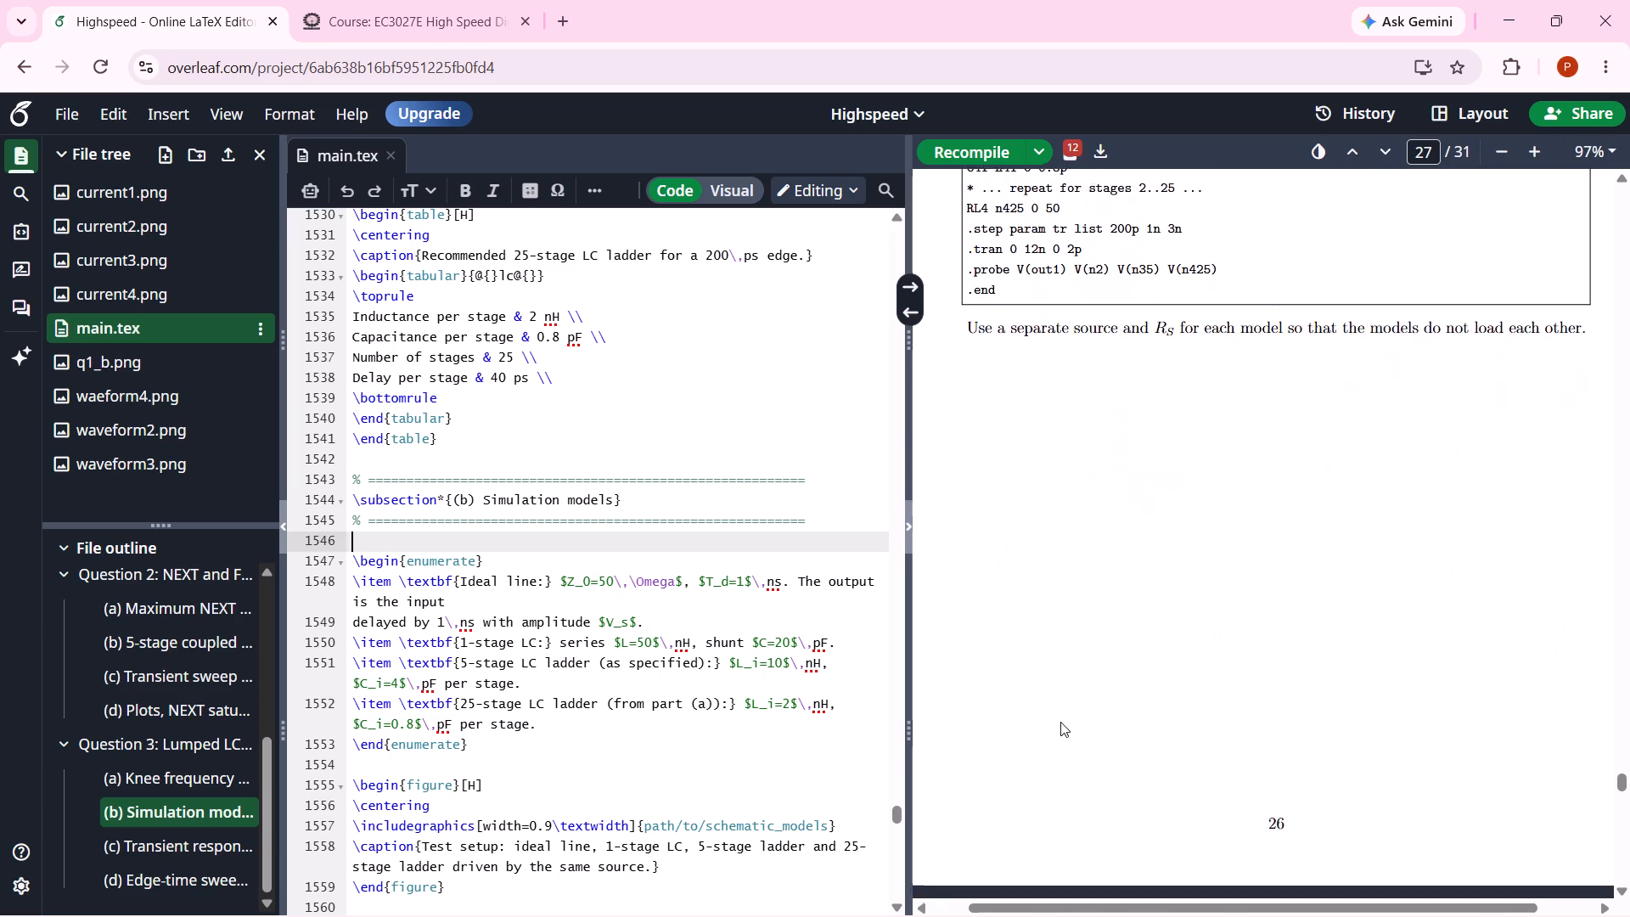
scroll(1060, 722, "down", 5)
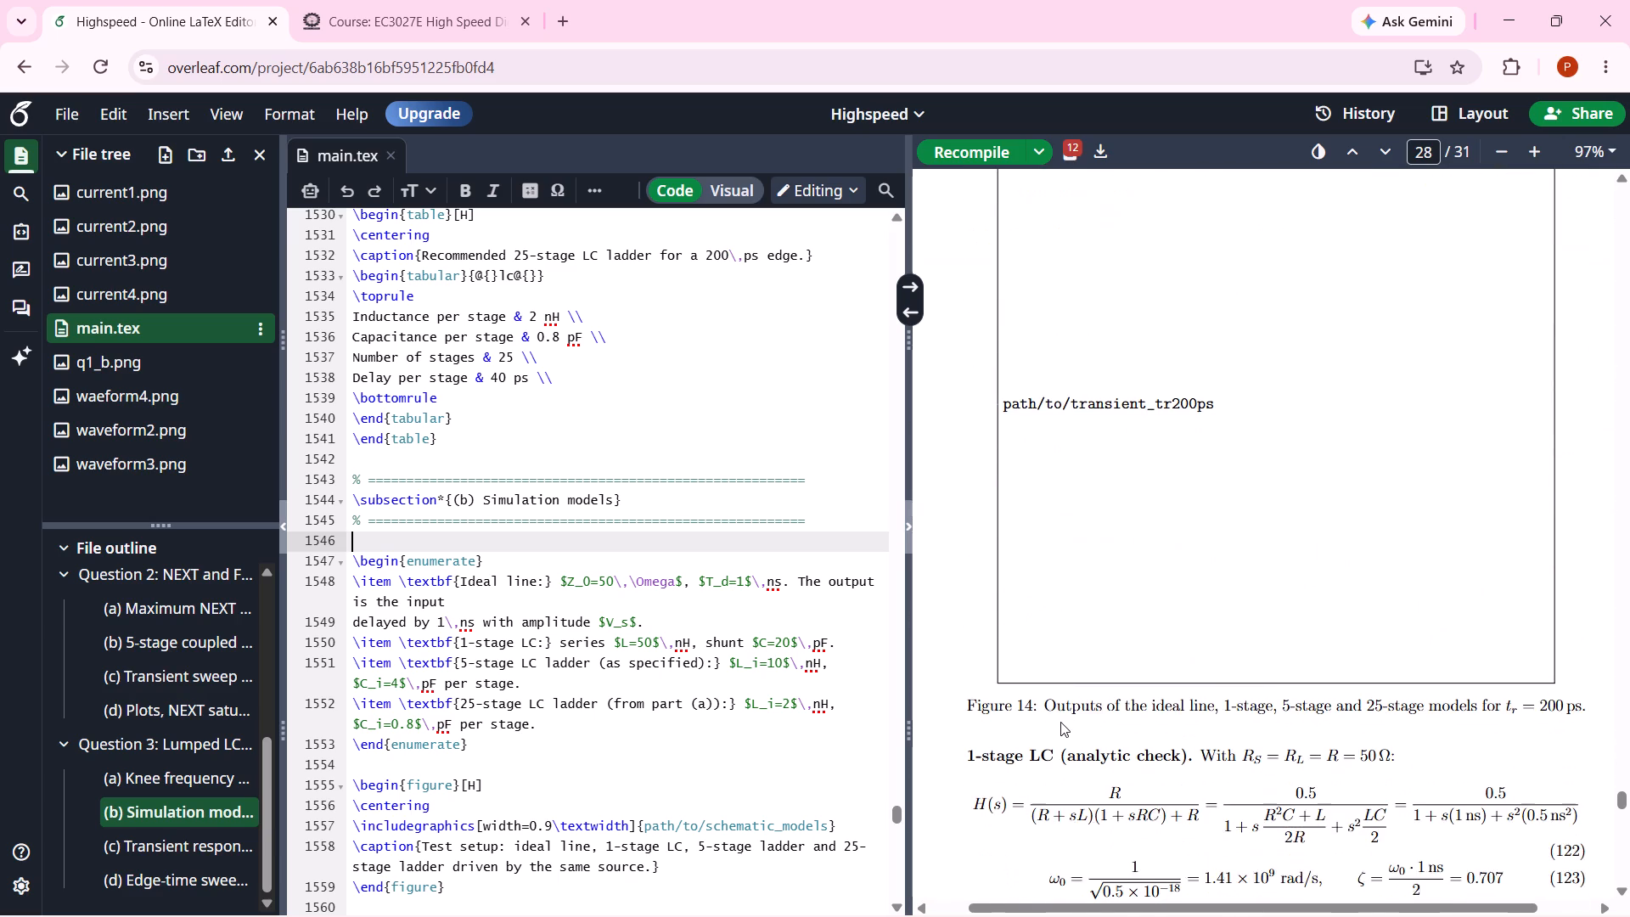
scroll(1060, 722, "down", 4)
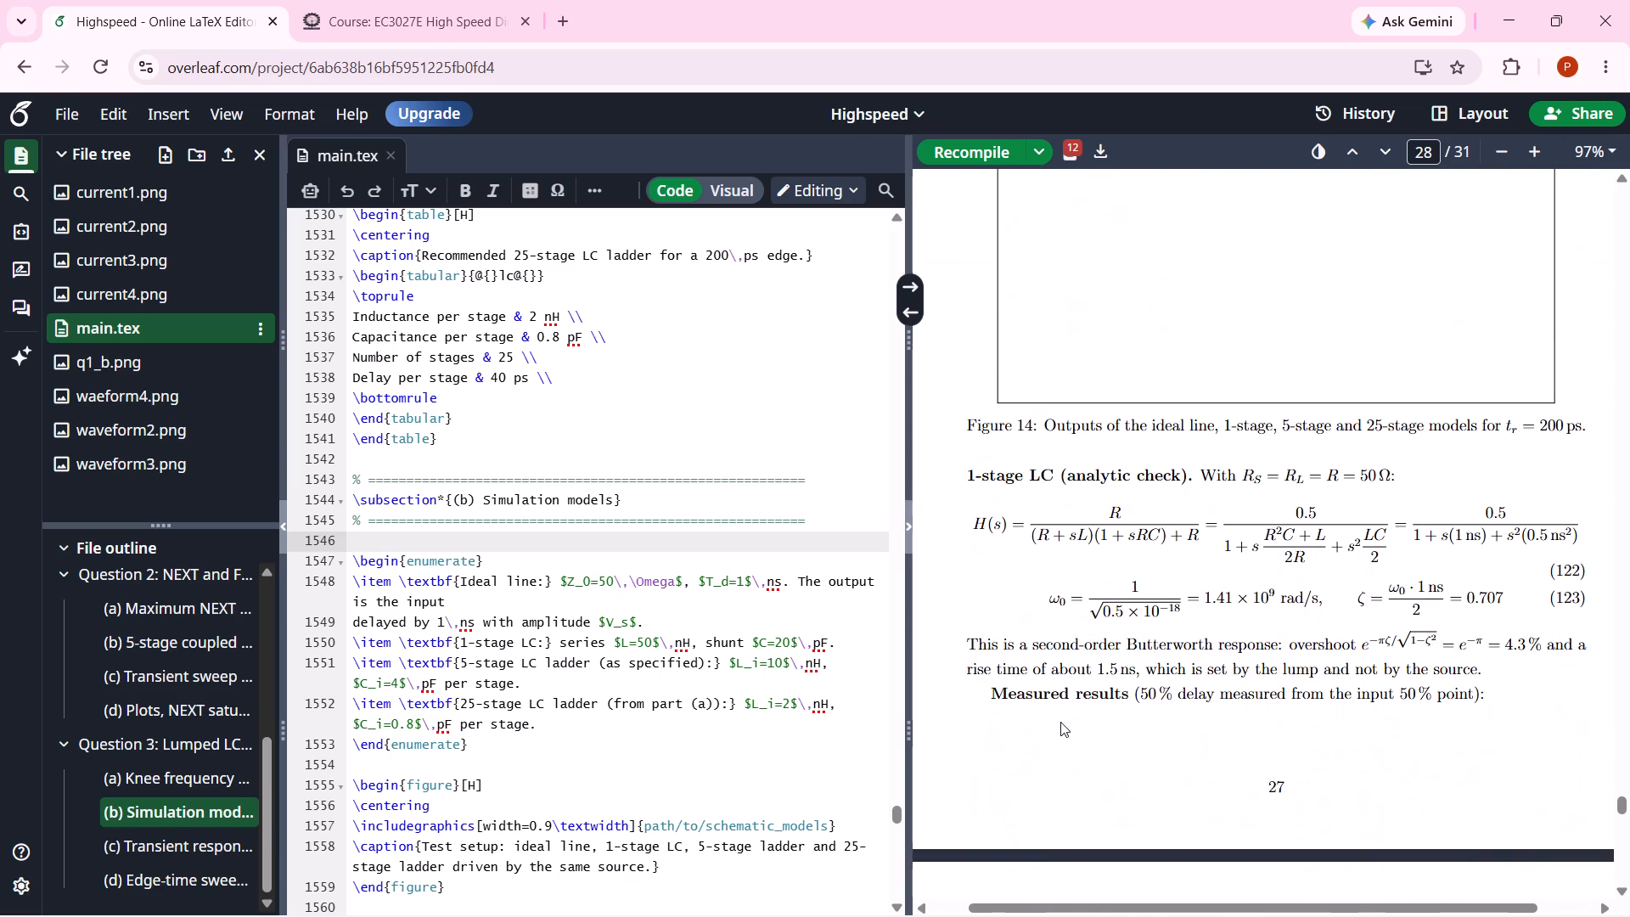
scroll(1060, 722, "down", 6)
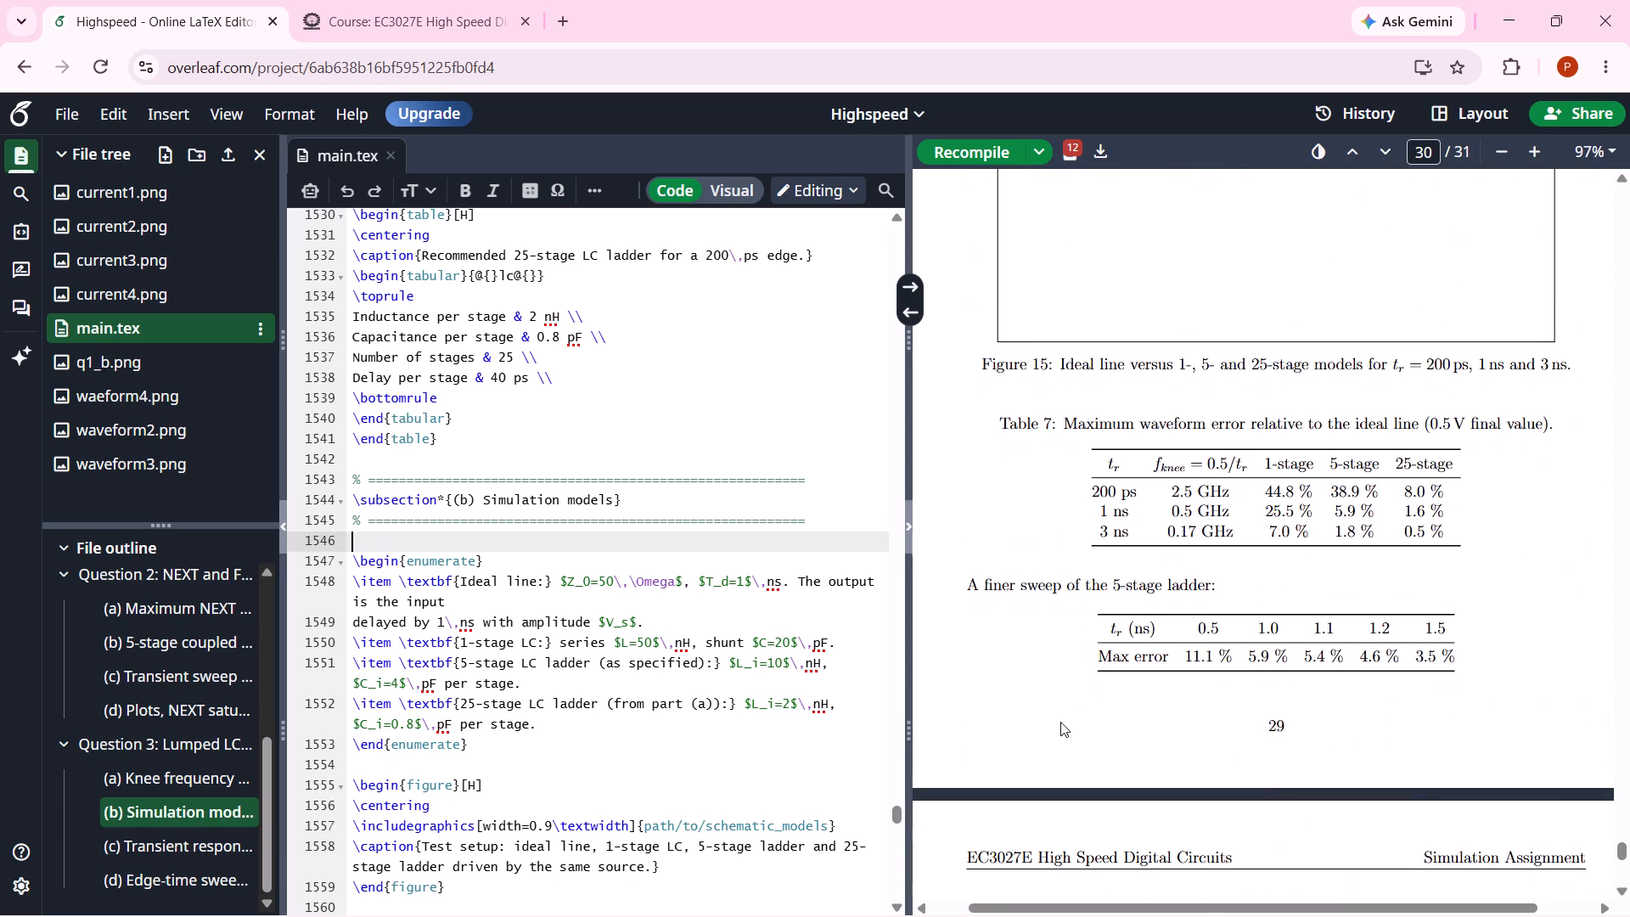
scroll(1060, 722, "down", 2)
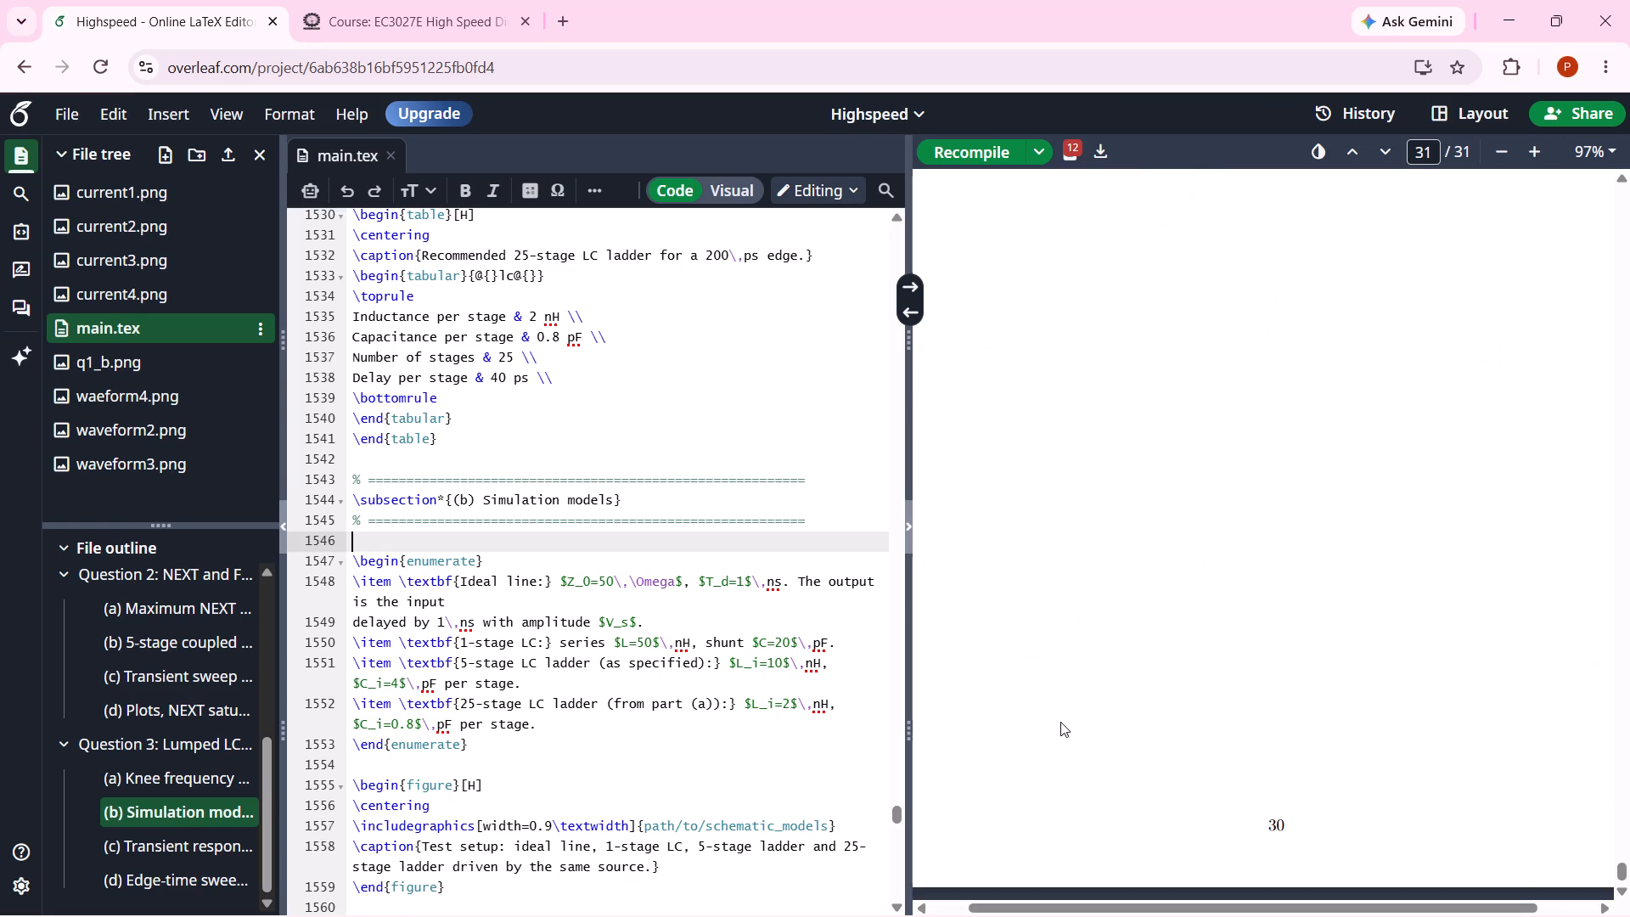
scroll(1060, 722, "up", 11)
scroll(1060, 722, "down", 1)
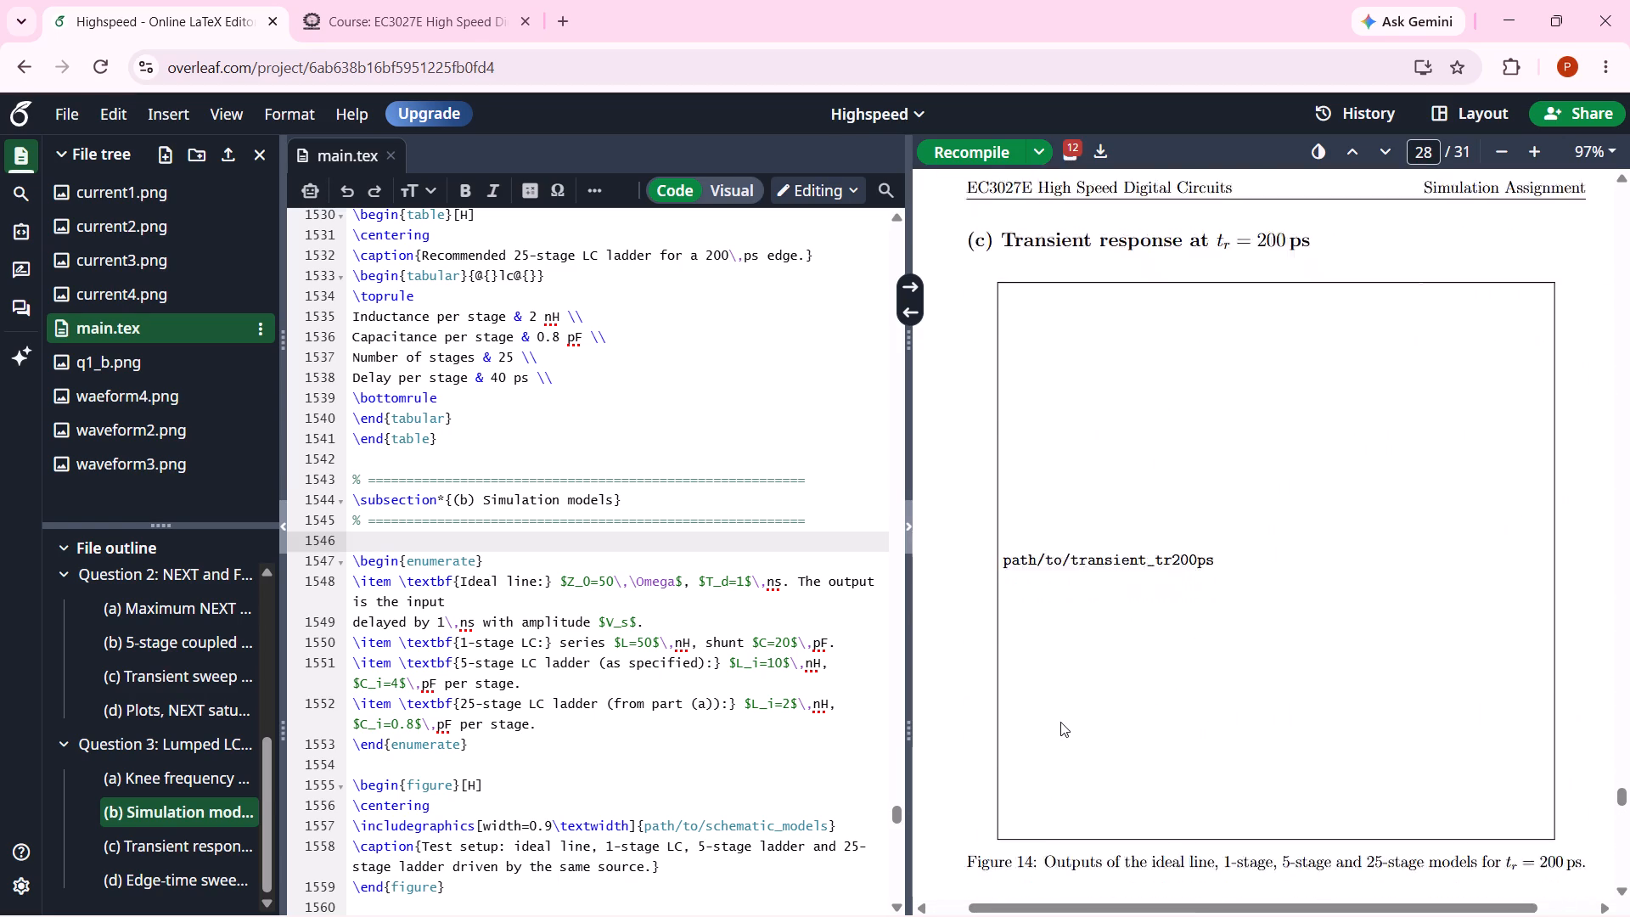
scroll(1060, 722, "down", 2)
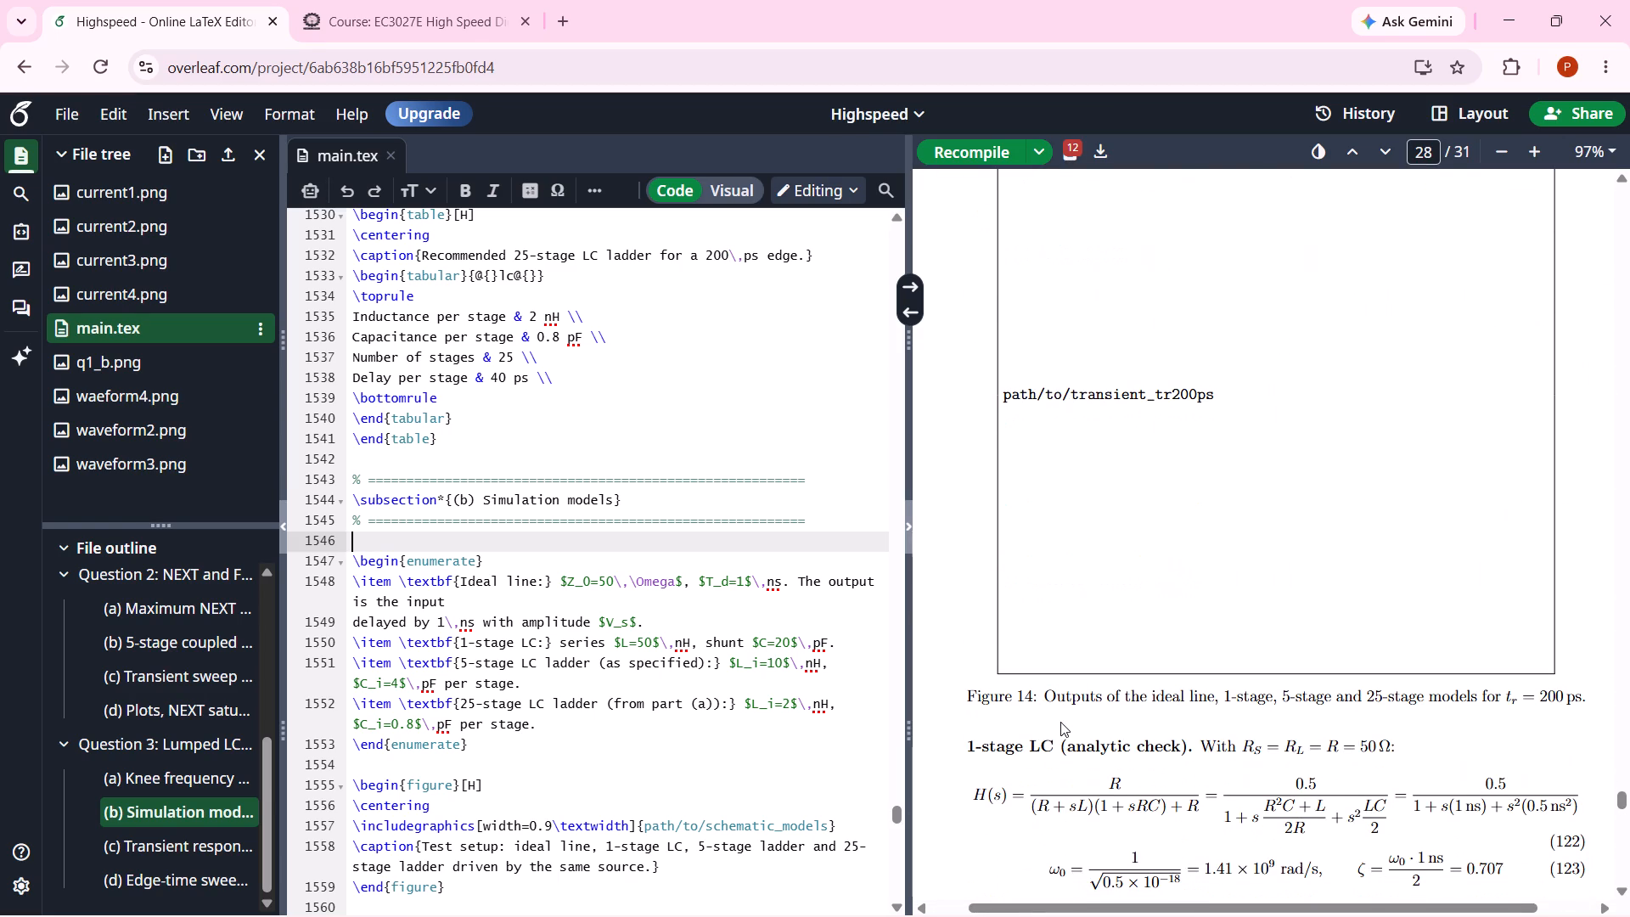
Delete "driven by the same source" from the test setup figure's caption in section (b), keeping the closing period.
scroll(1060, 722, "up", 12)
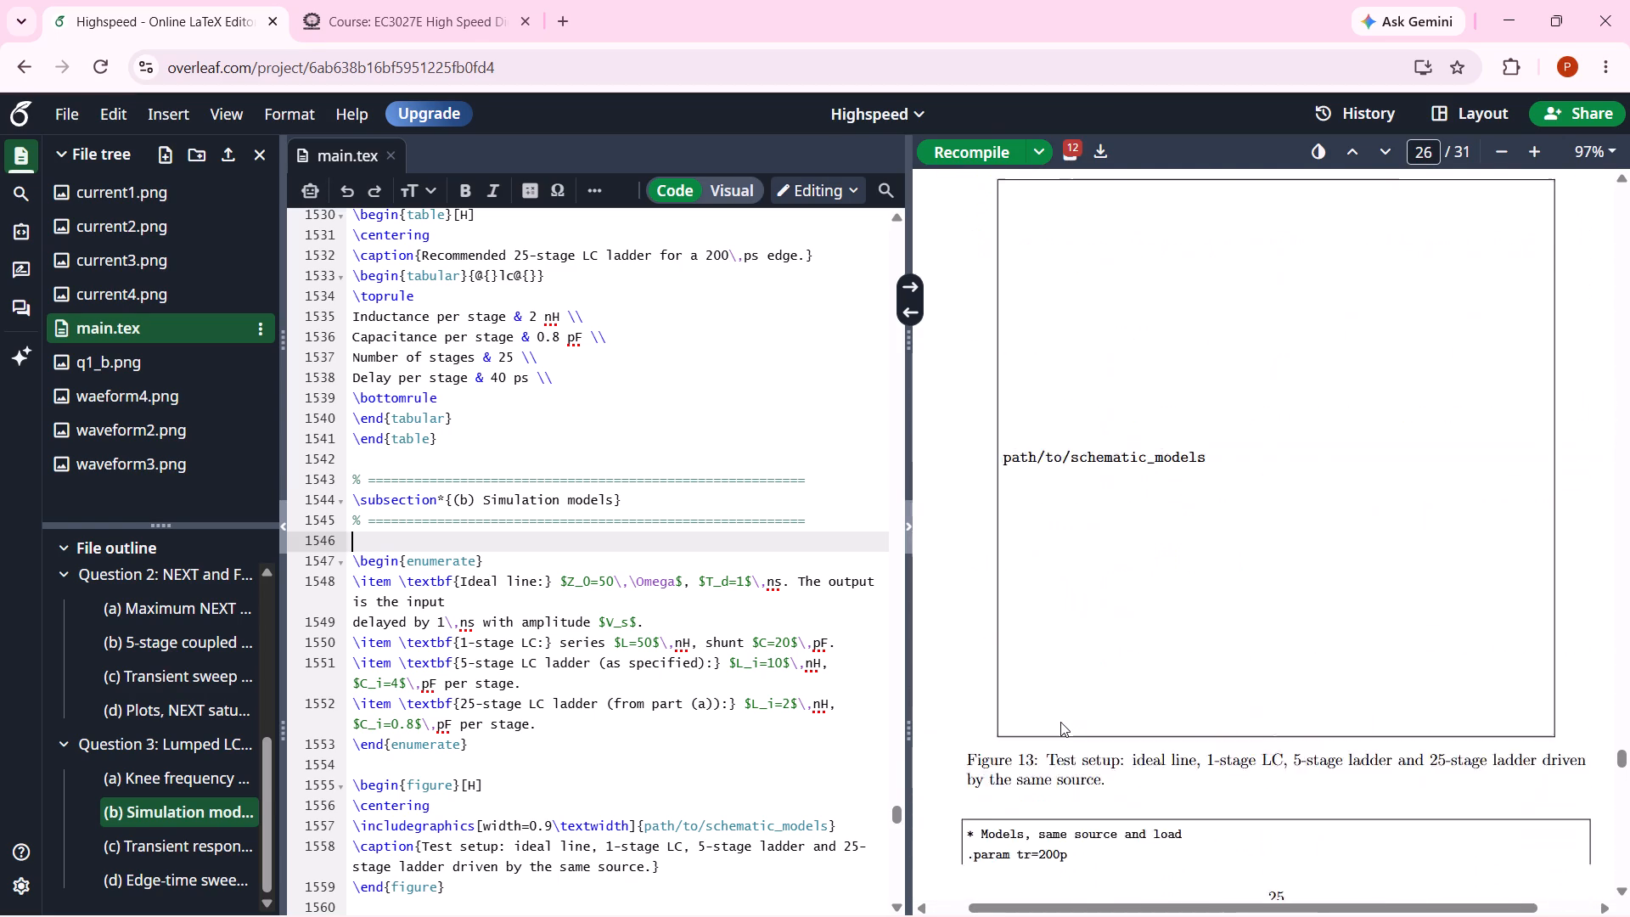
scroll(1060, 722, "up", 1)
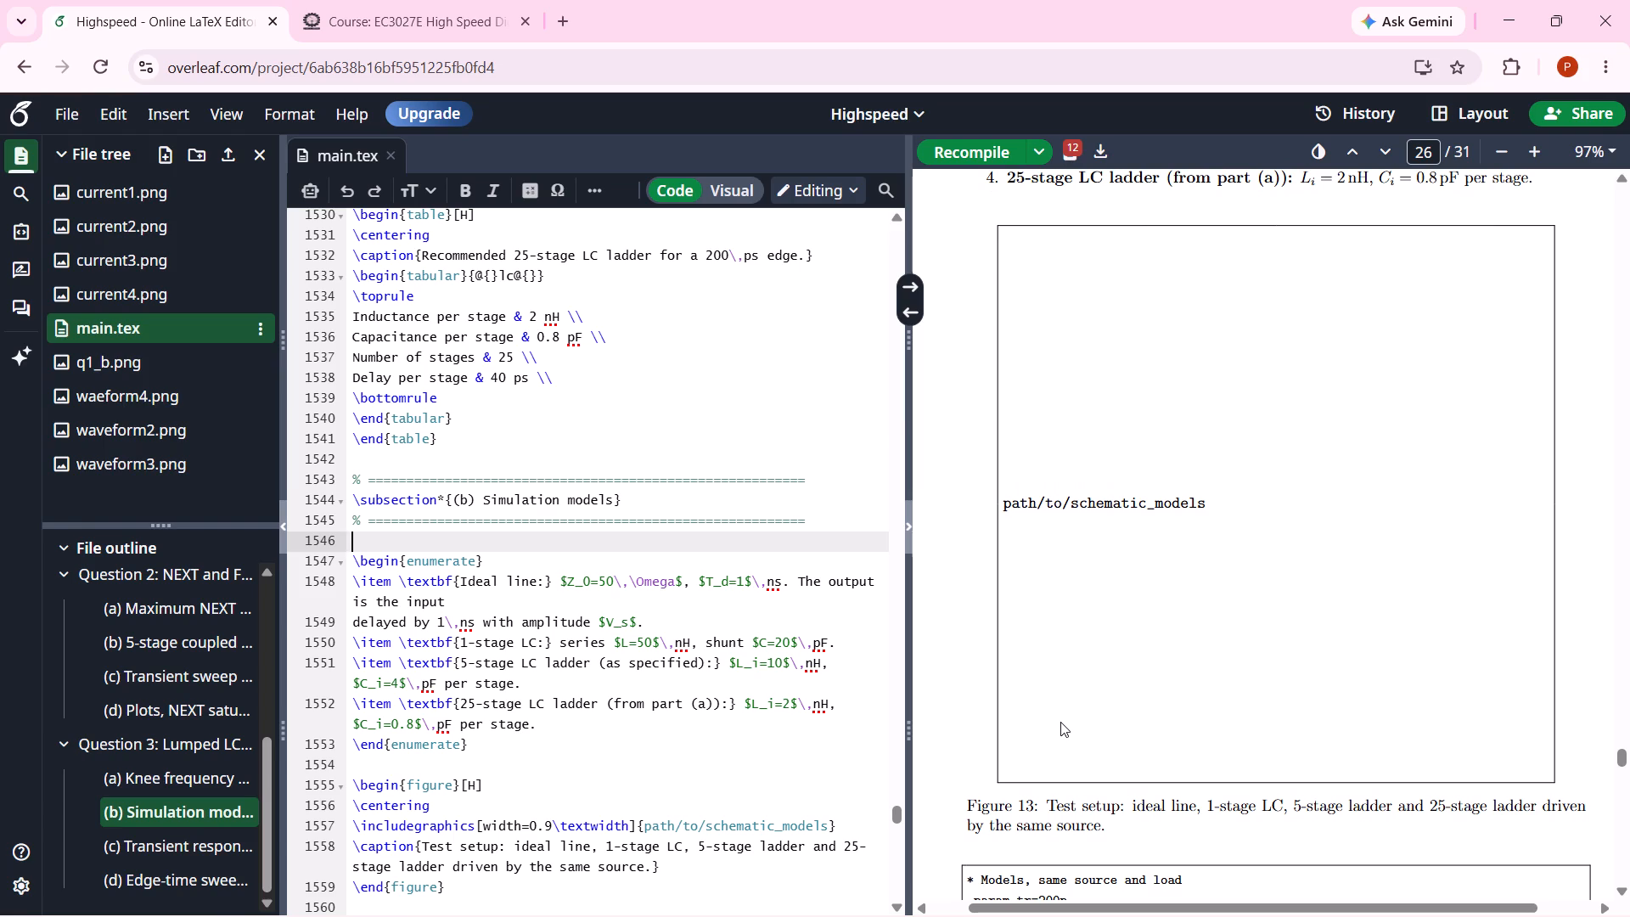
double_click(1070, 830)
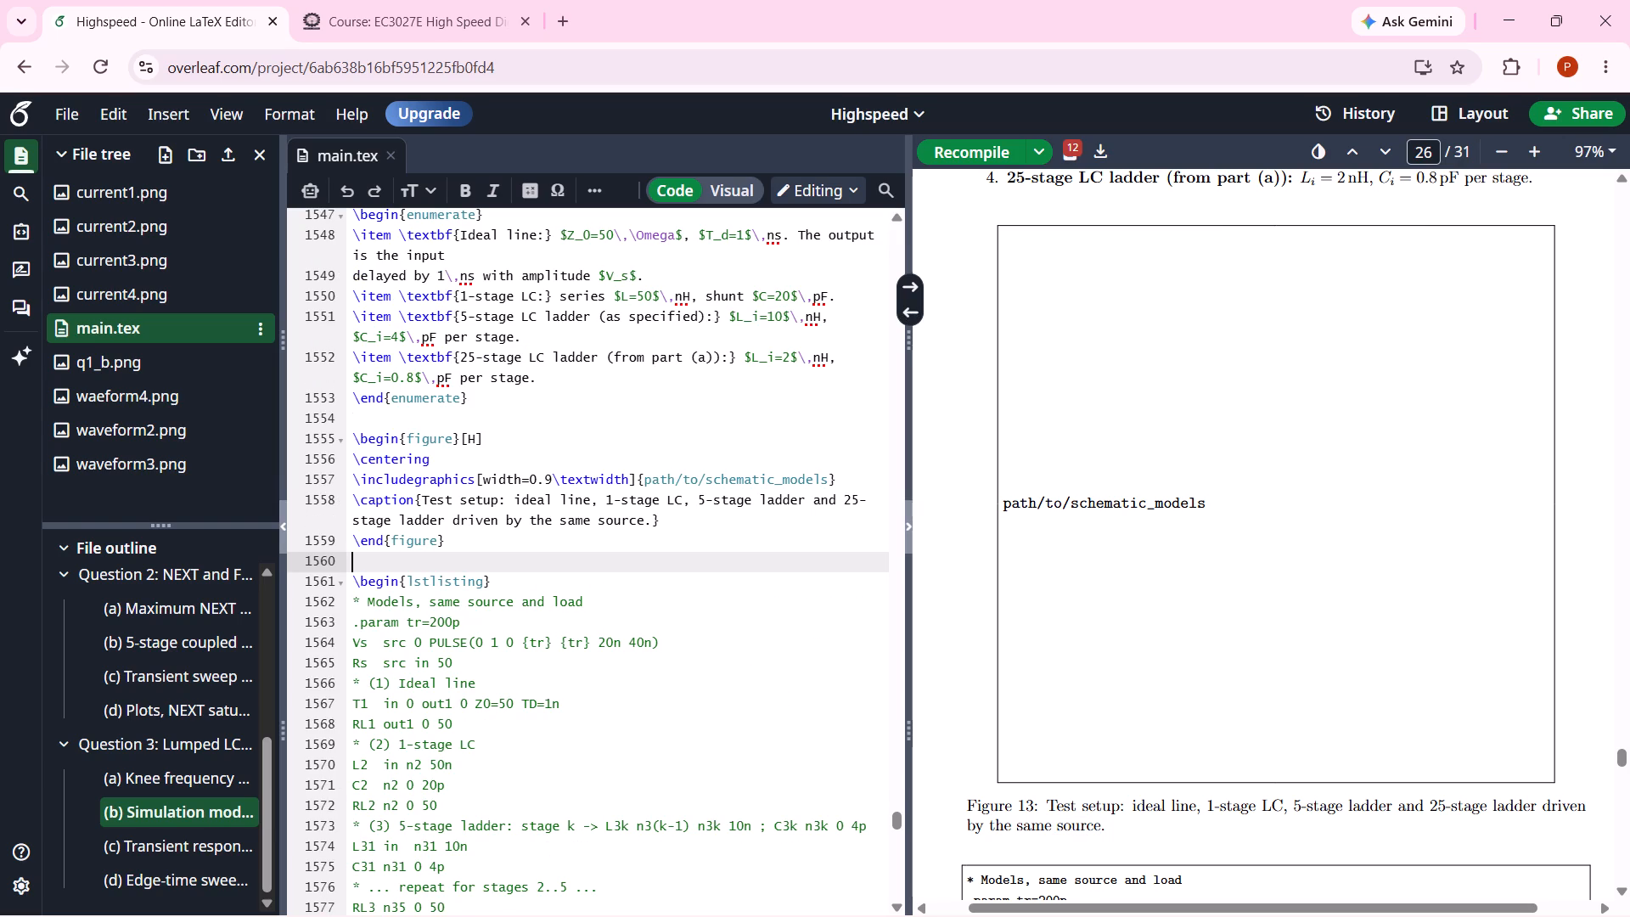
left_click_drag(395, 523, 452, 524)
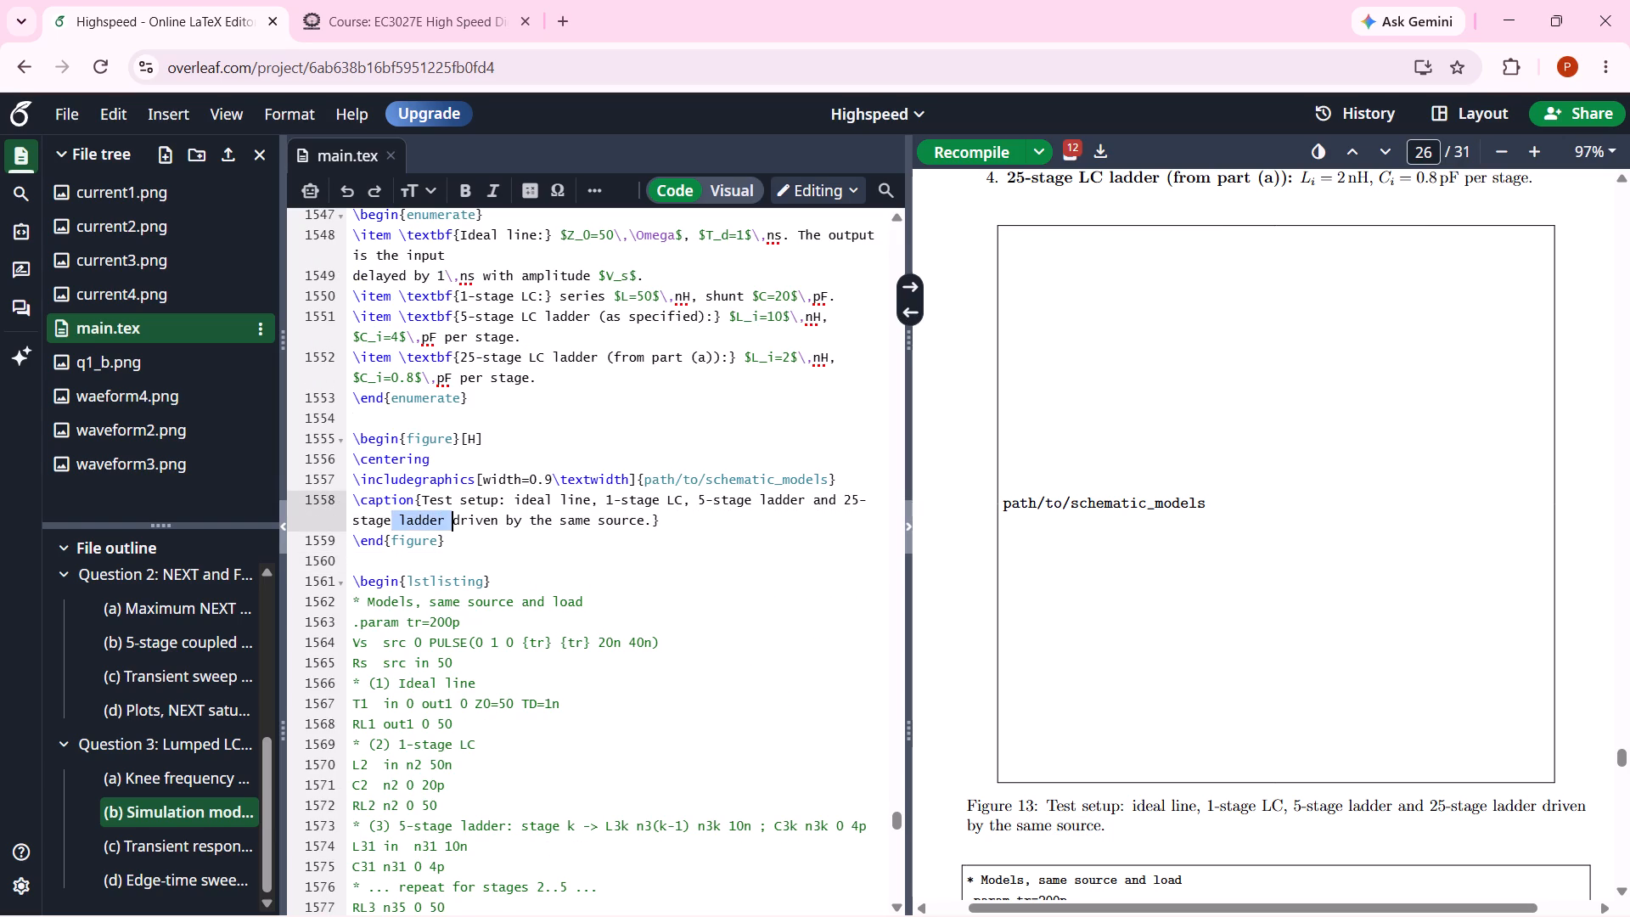
left_click_drag(452, 524, 452, 524)
left_click(452, 524)
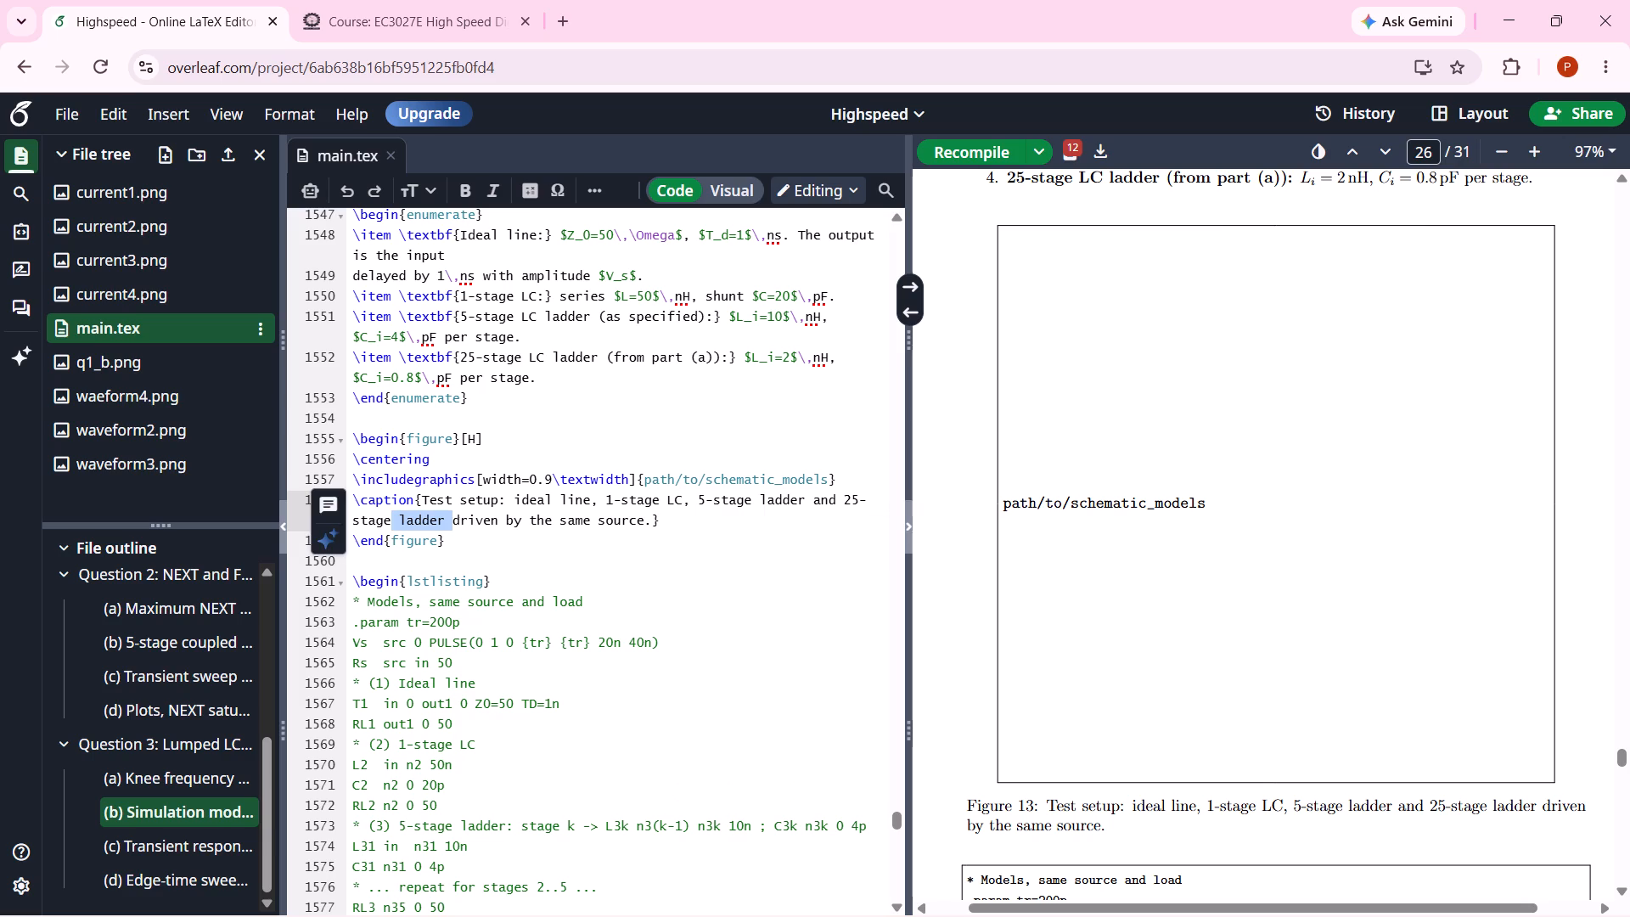
left_click_drag(447, 520, 640, 520)
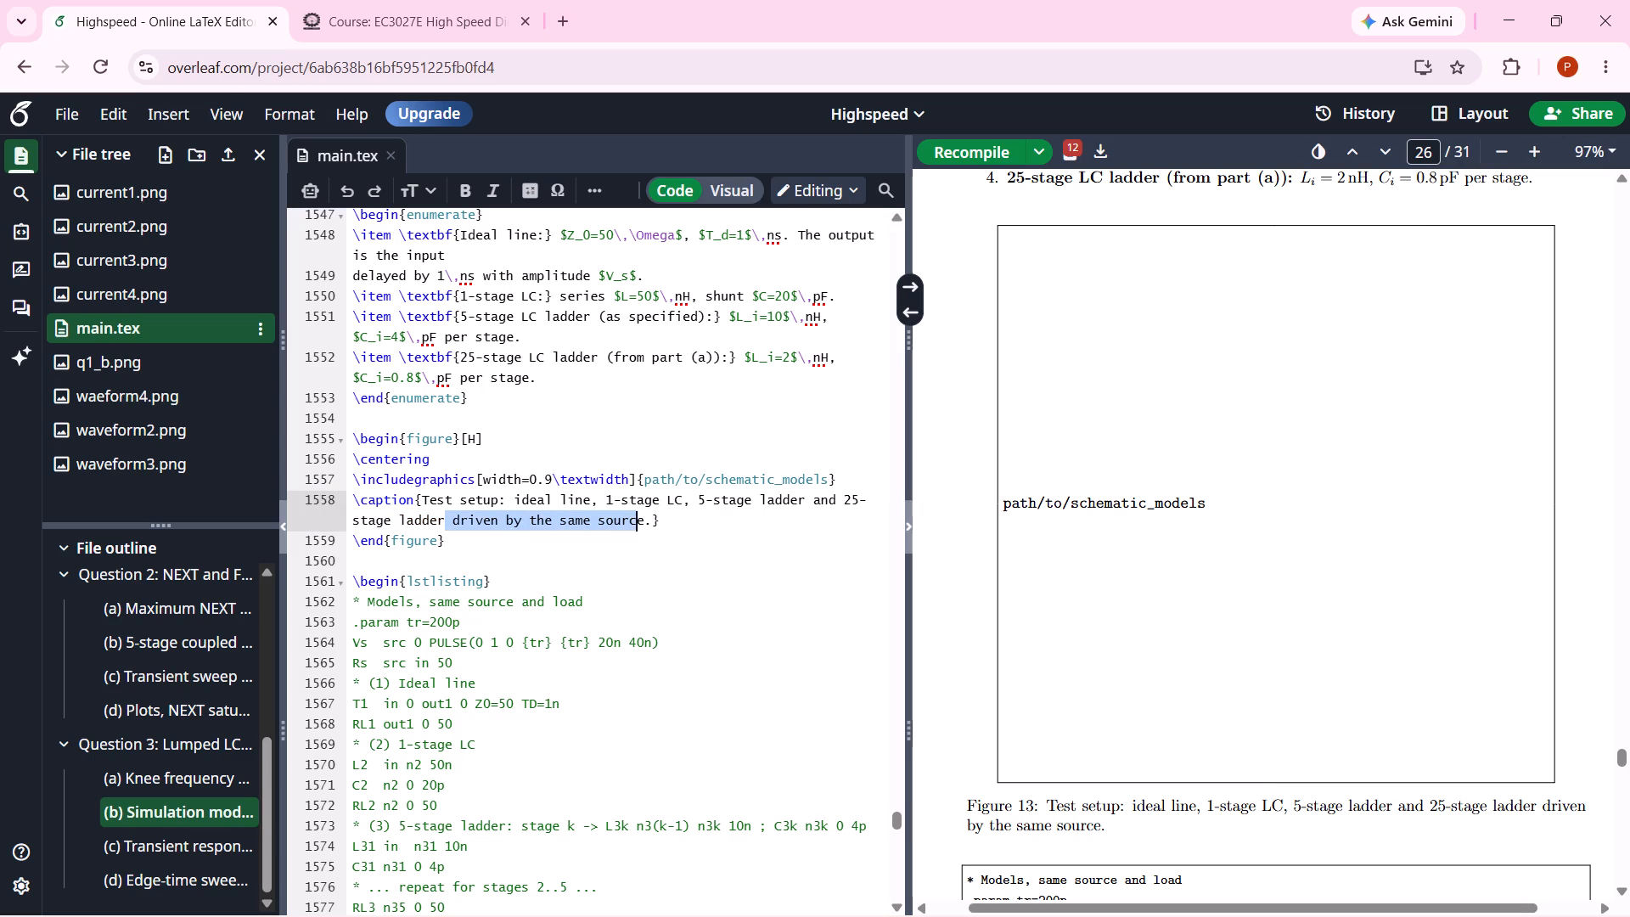
left_click_drag(640, 520, 643, 520)
key("BackSpace")
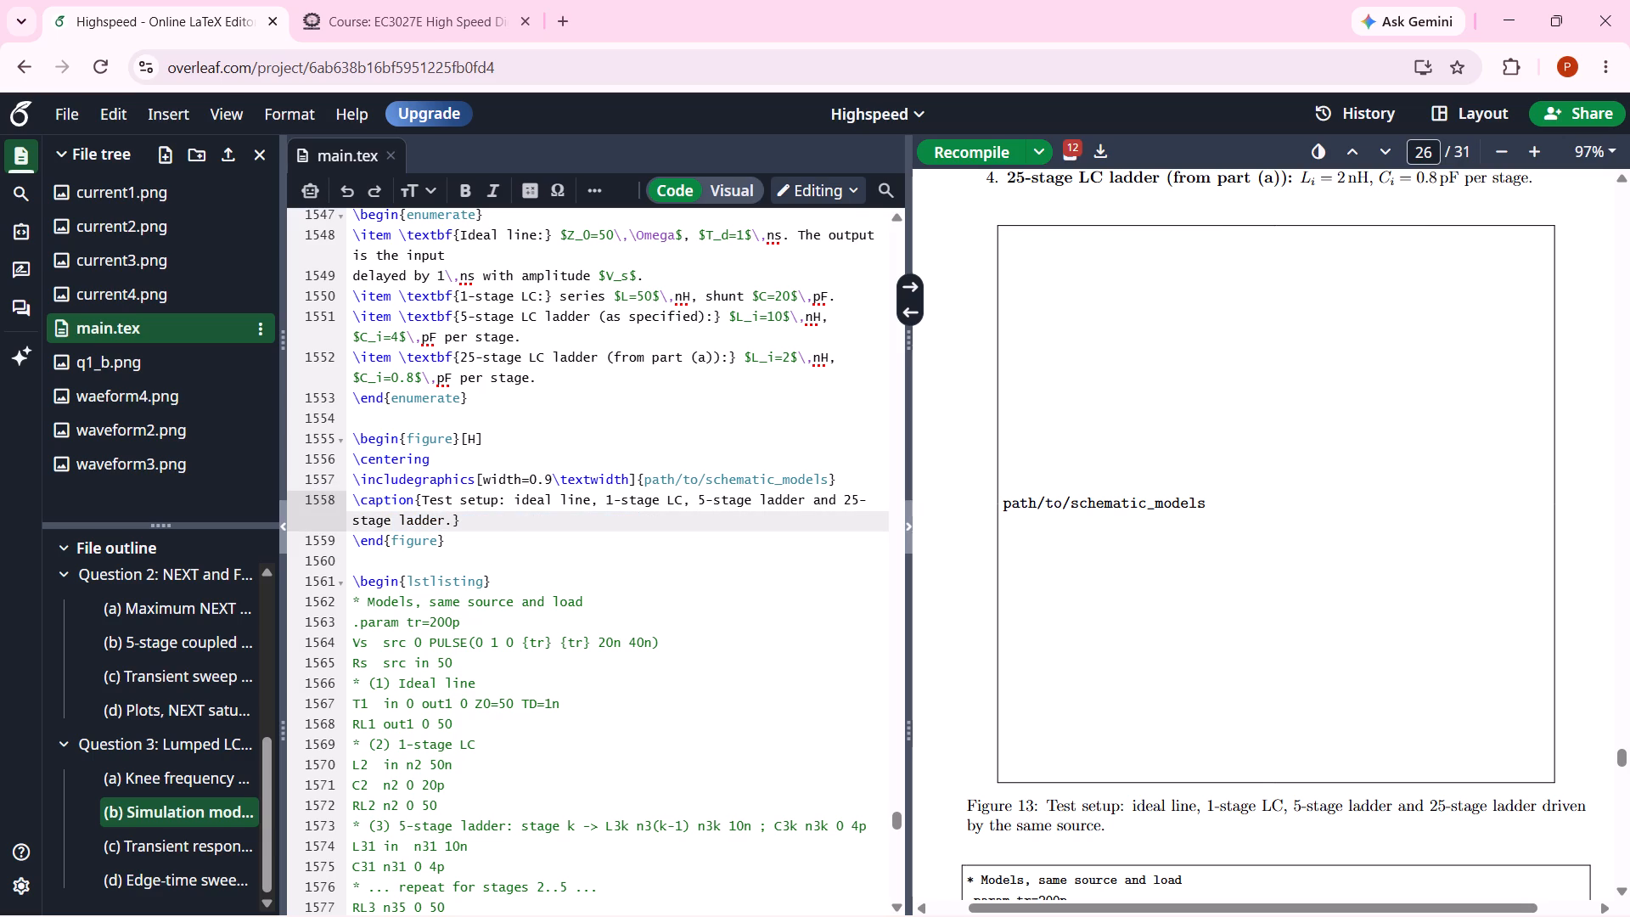
Recompile the report with the shortened test setup caption.
left_click(942, 145)
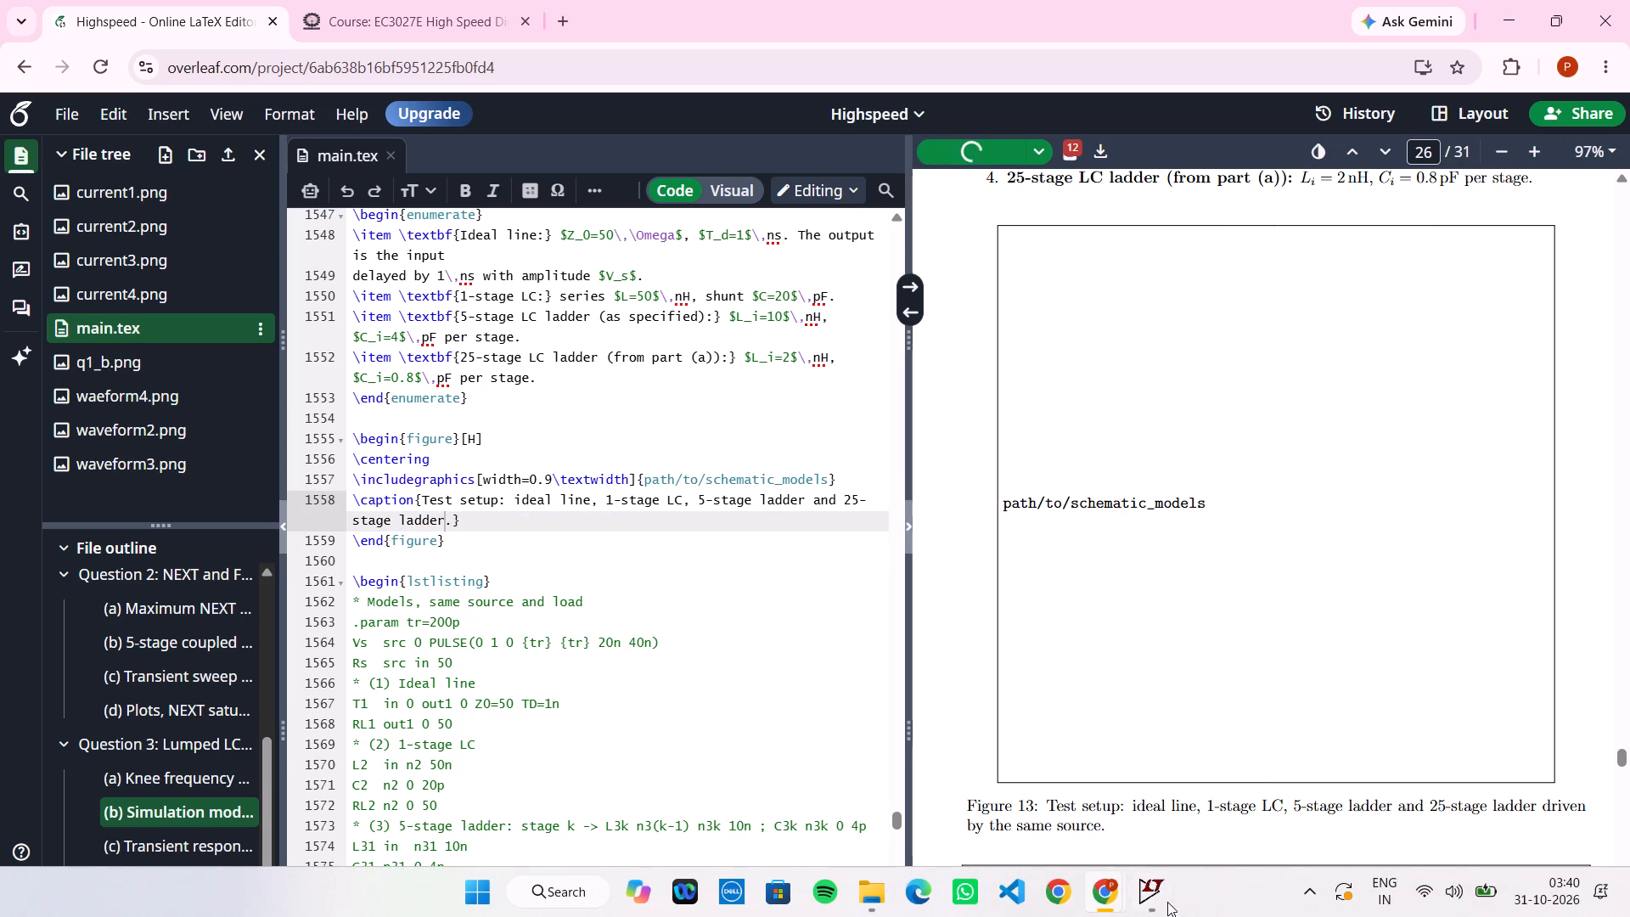
Switch to LTspice and capture a screenshot of the q3 schematic covering the 25-stage ladder, transmission-line circuit and 5-stage ladder.
left_click(1150, 908)
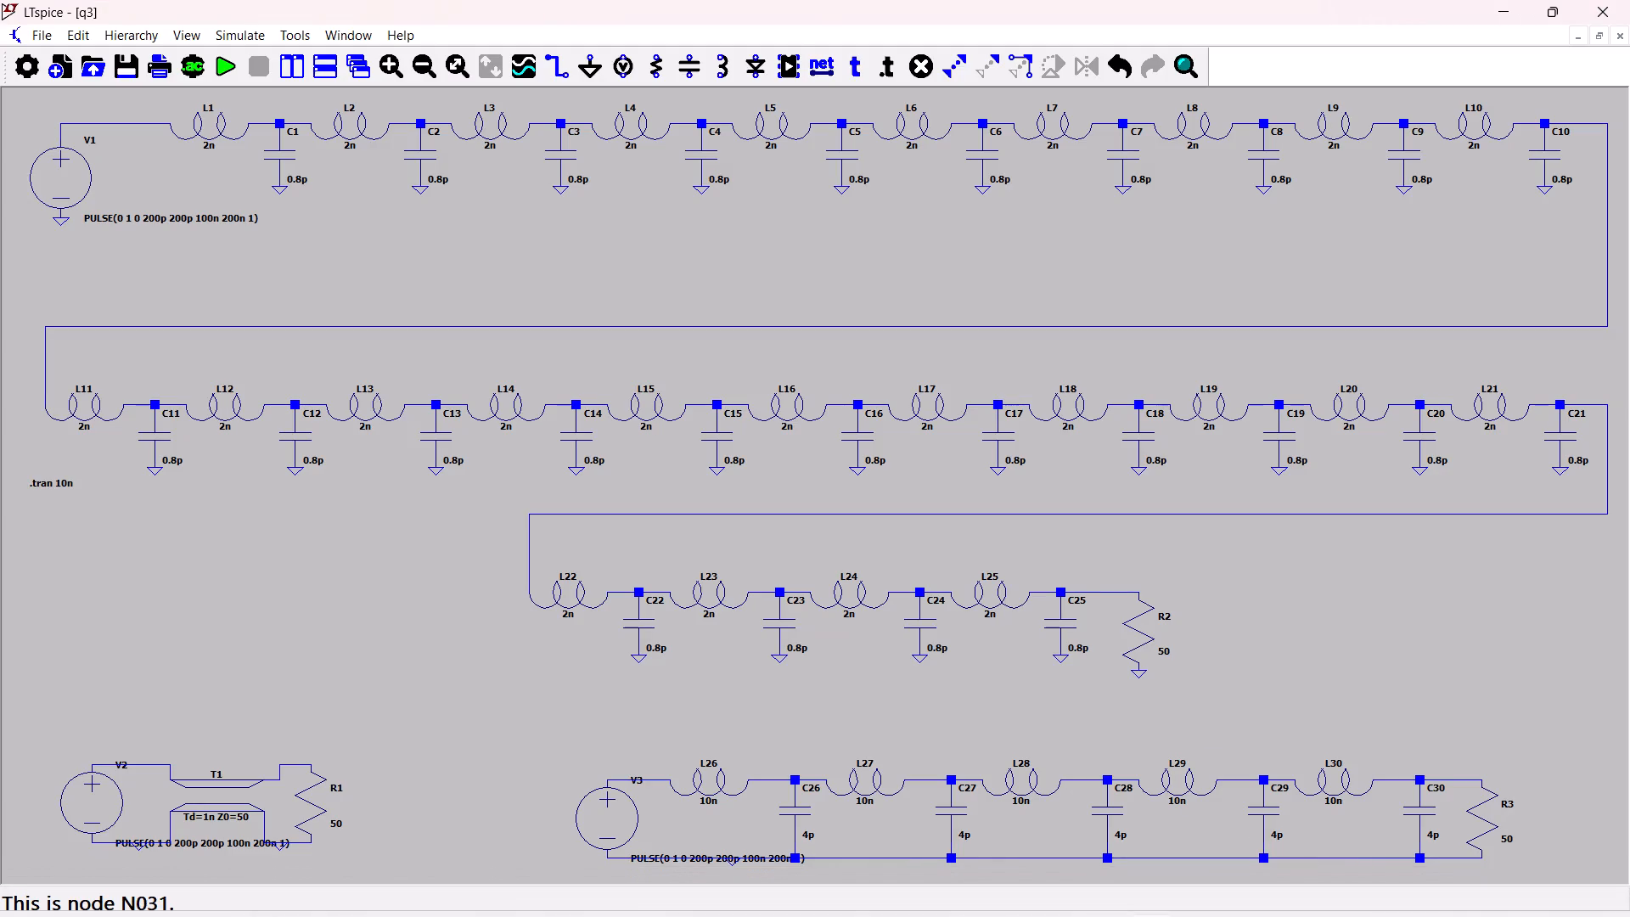
key("Print")
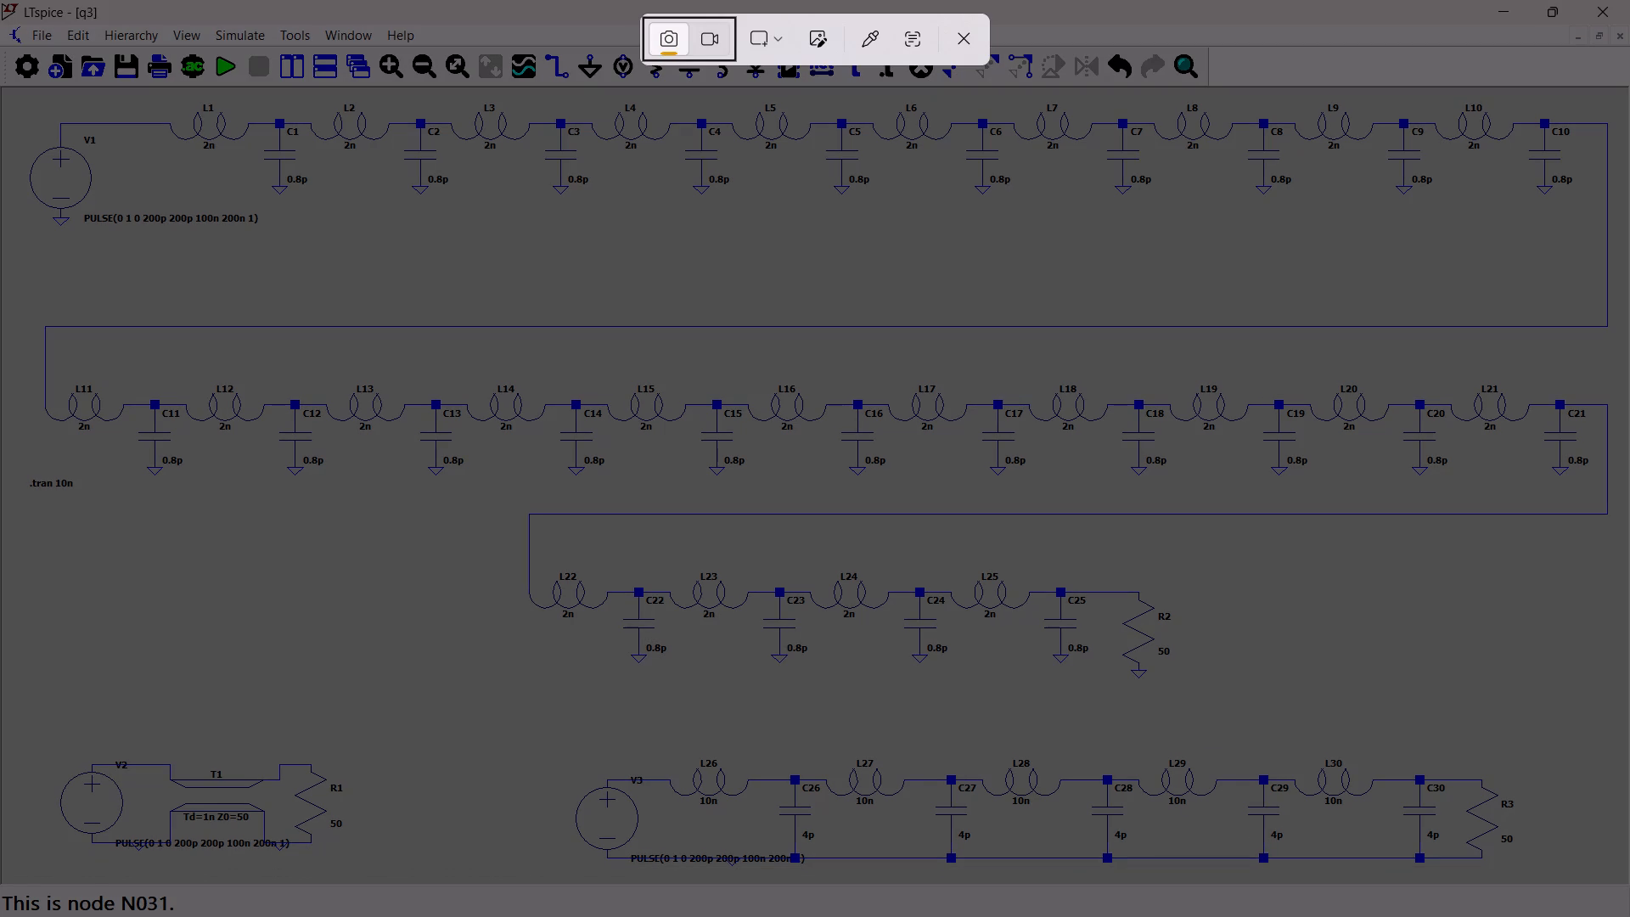
left_click_drag(11, 99, 617, 182)
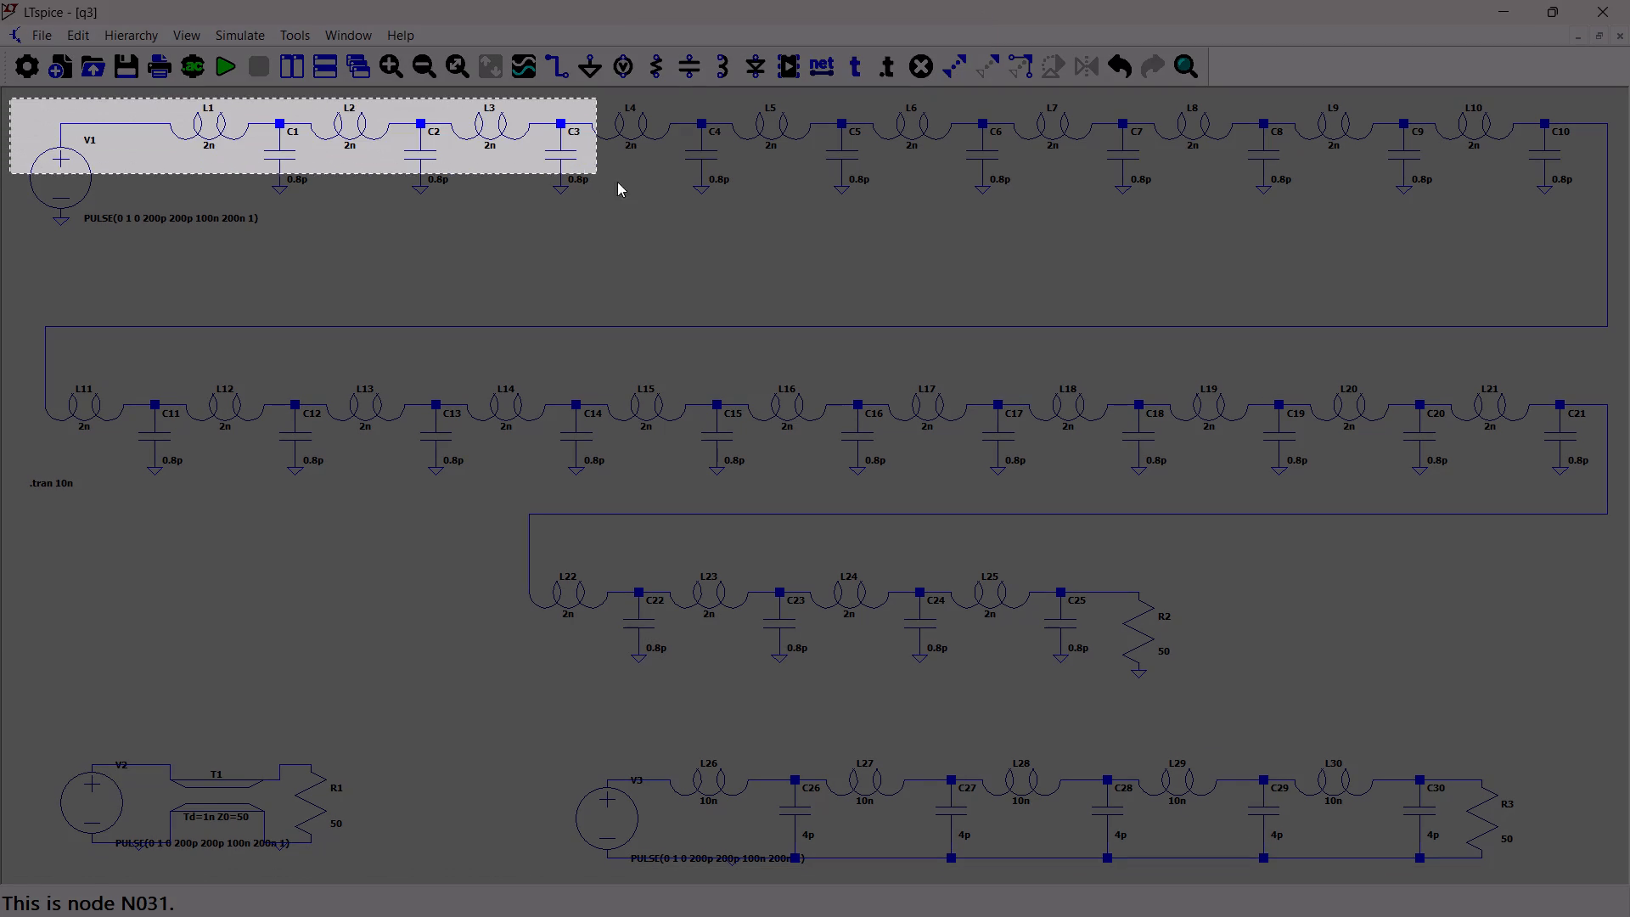
left_click_drag(617, 182, 1556, 363)
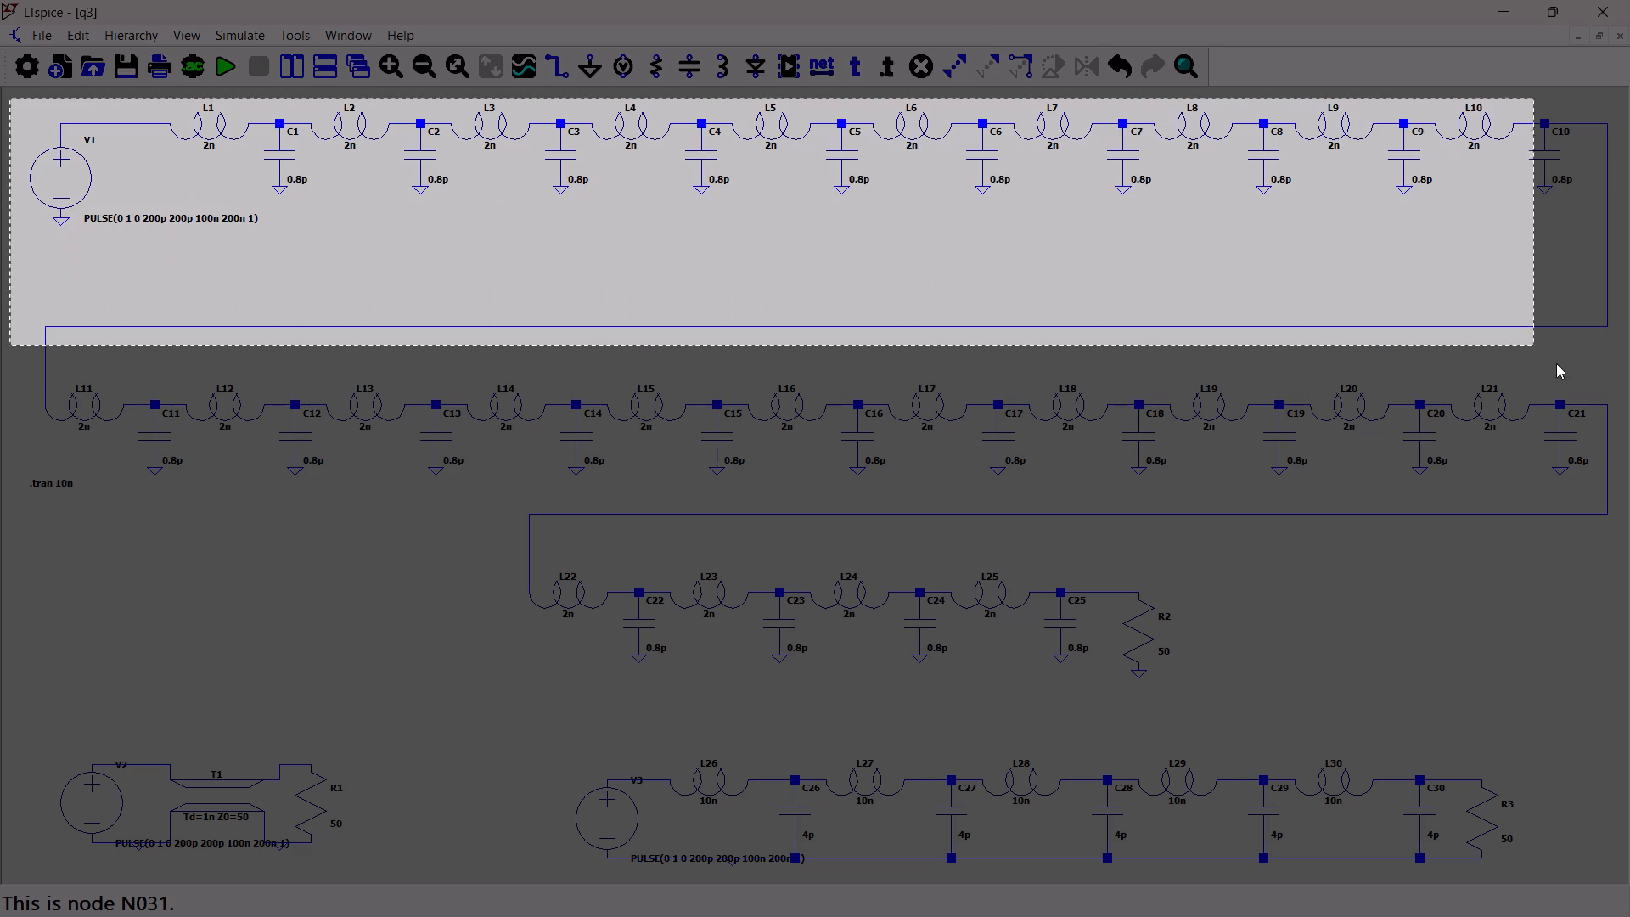
left_click_drag(1556, 363, 1629, 879)
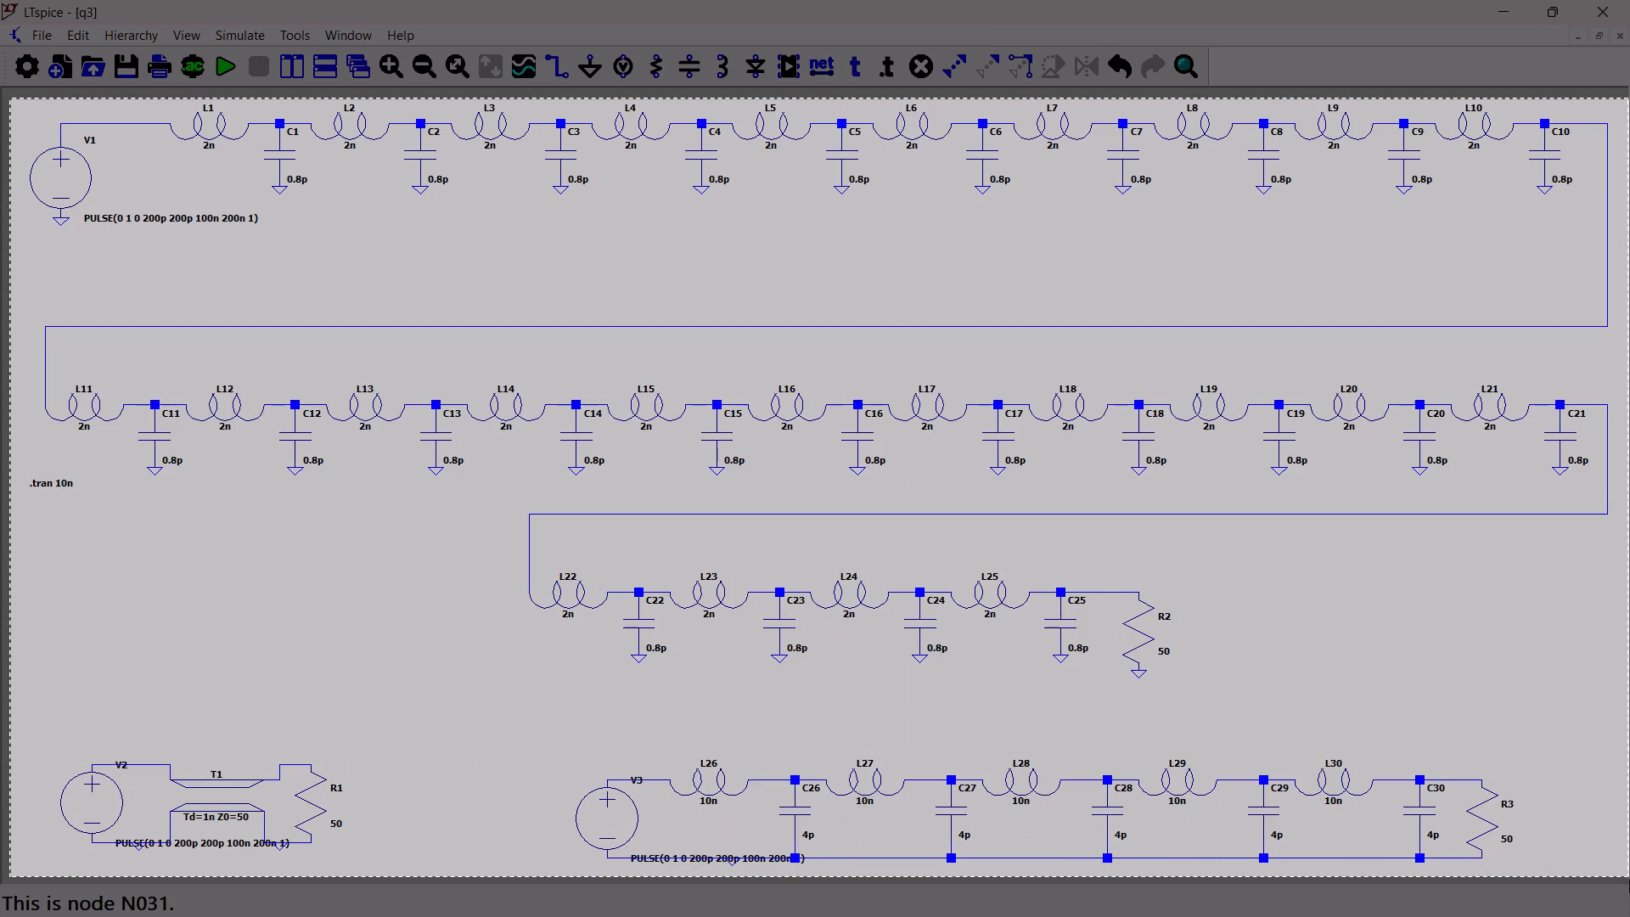
left_click_drag(1629, 879, 1626, 880)
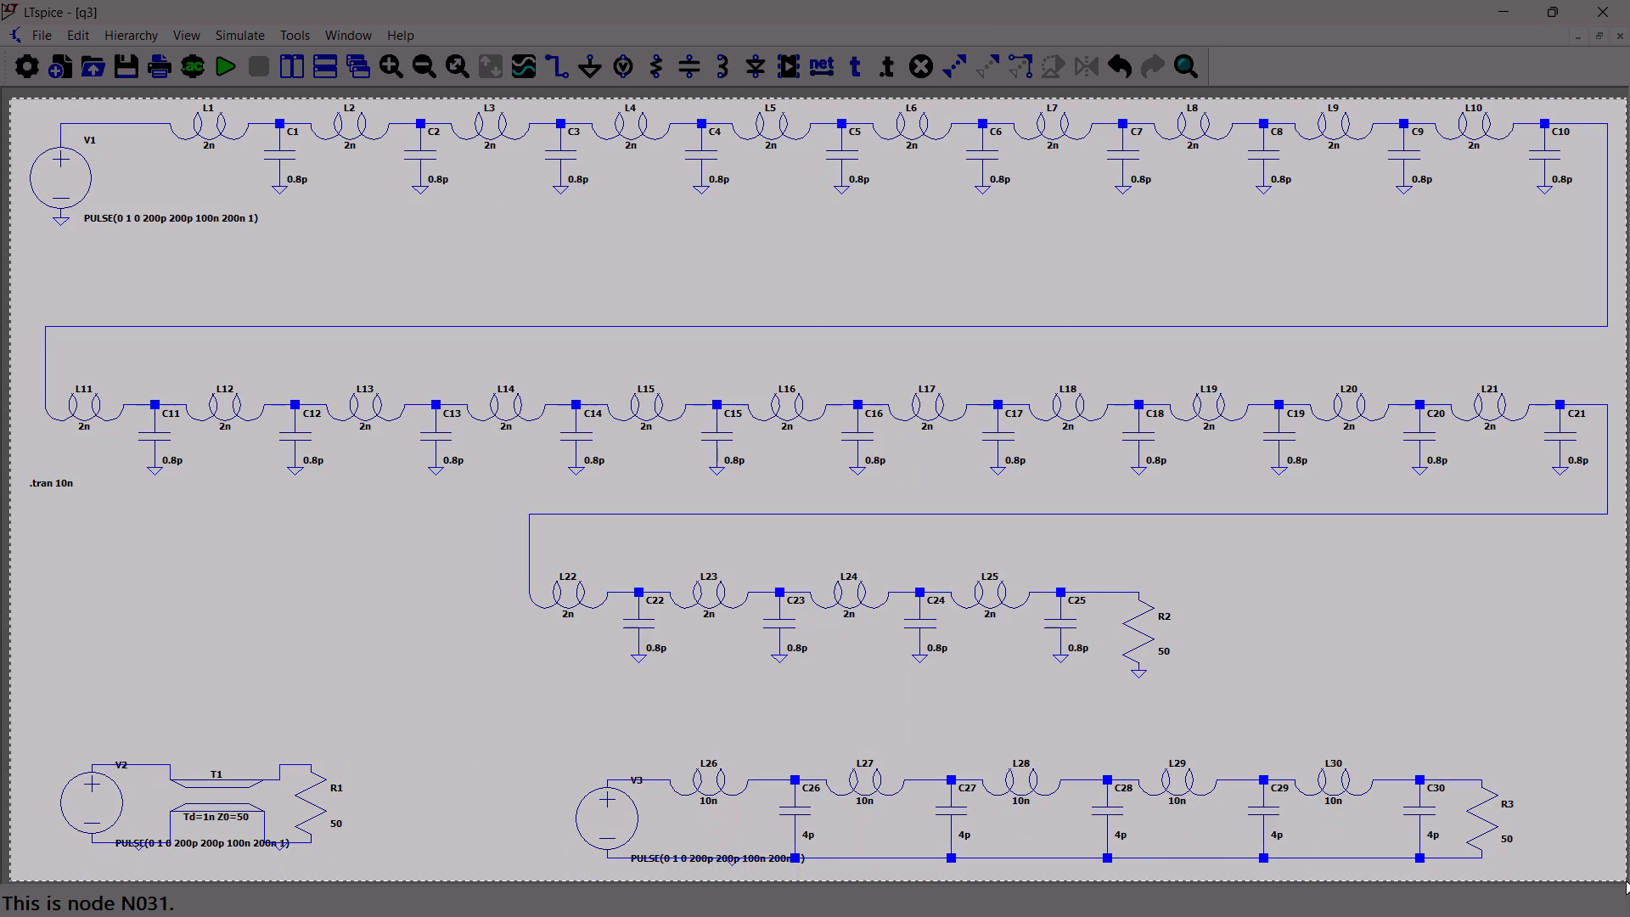
left_click_drag(1626, 880, 1624, 882)
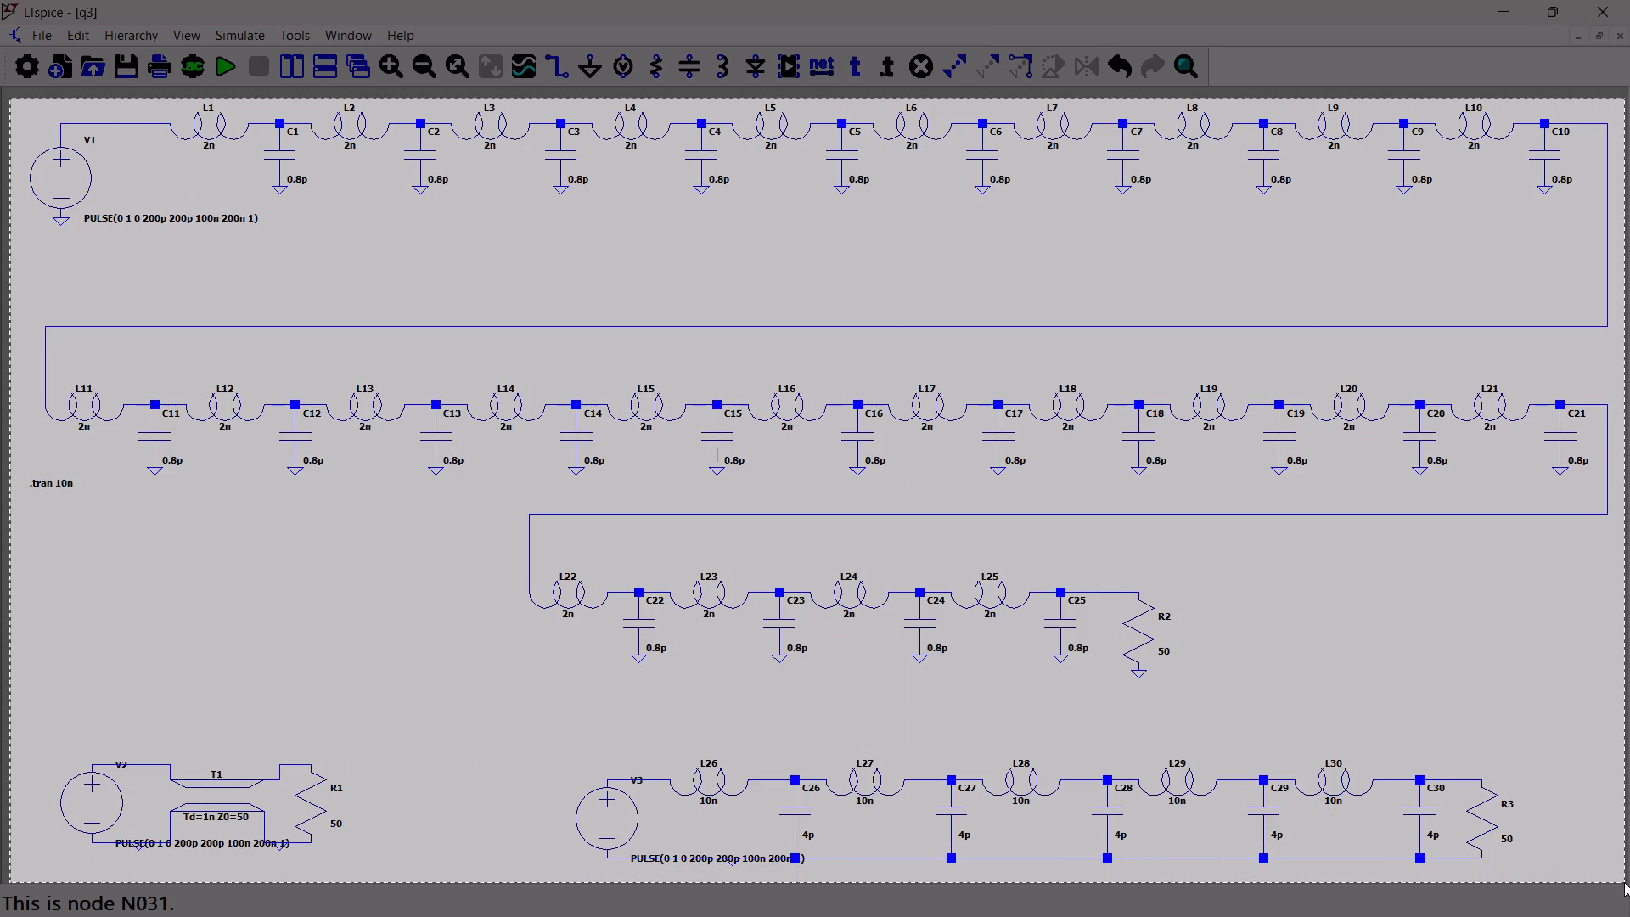
left_click_drag(1624, 882, 1622, 883)
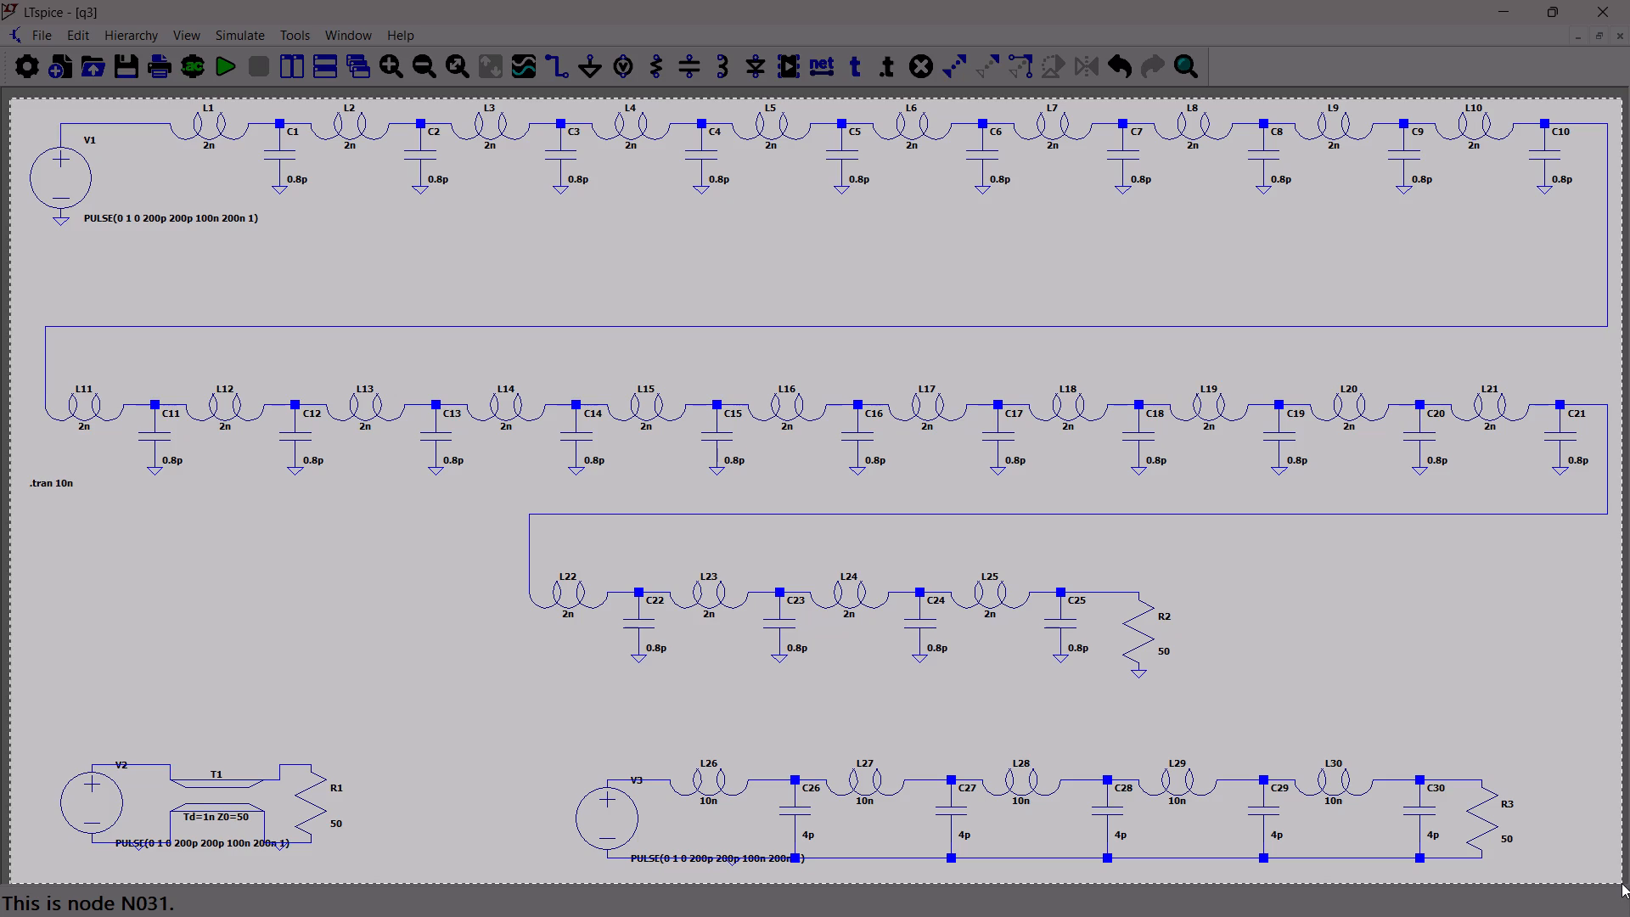
left_click_drag(1622, 883, 1621, 885)
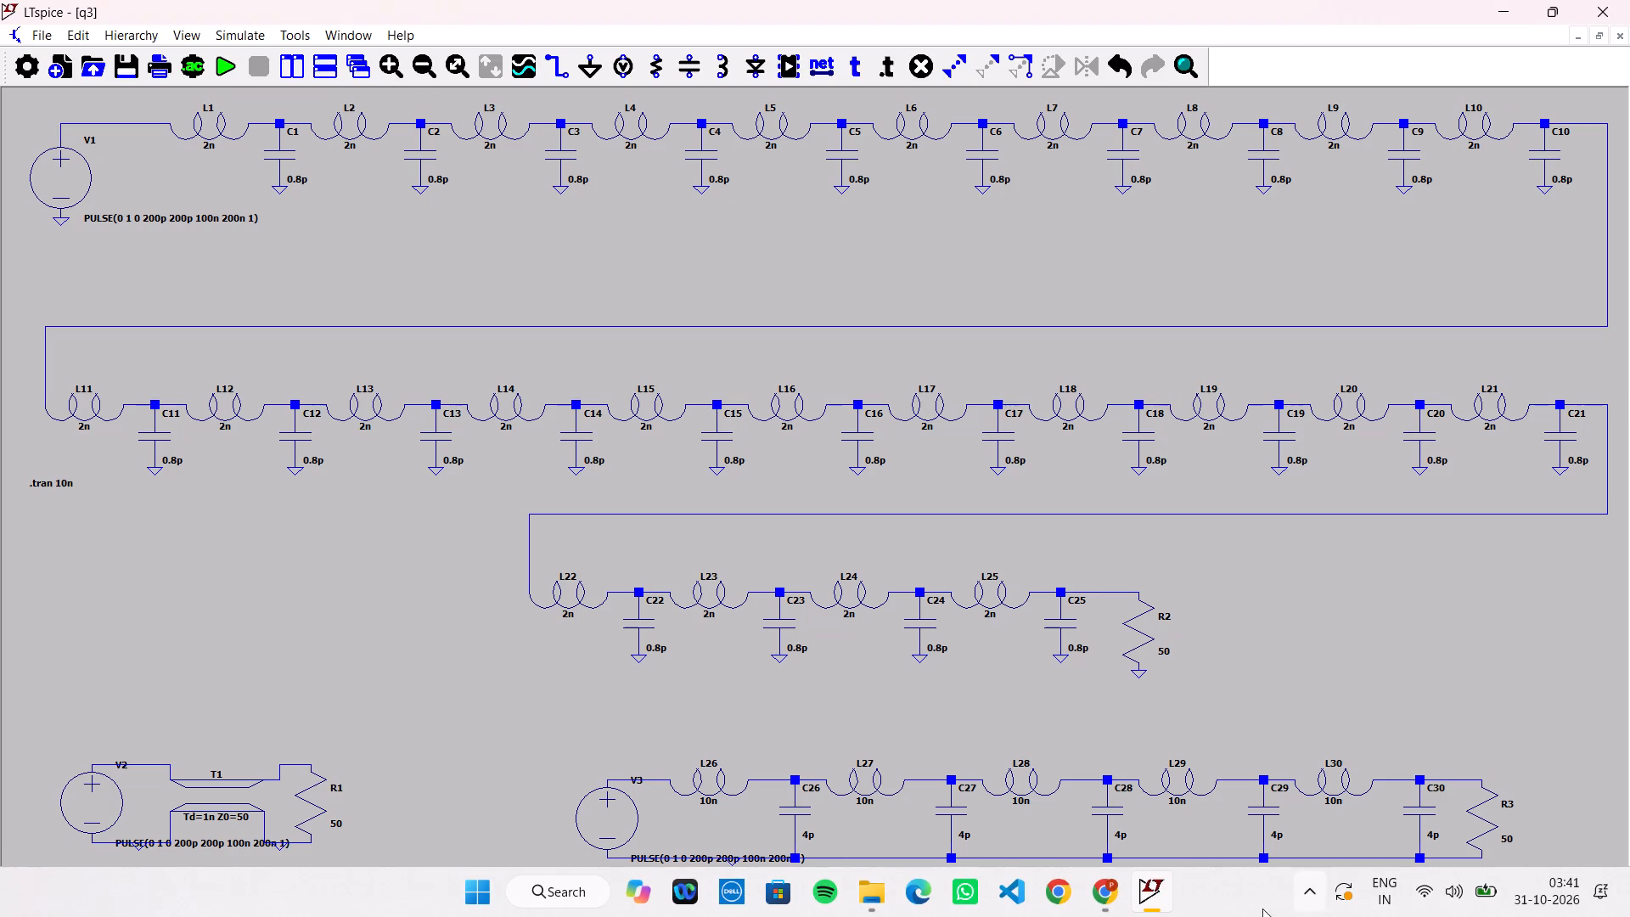
In File Explorer, move the newest schematic screenshot from the Gallery into the simulations > results > q3 folder.
left_click(882, 897)
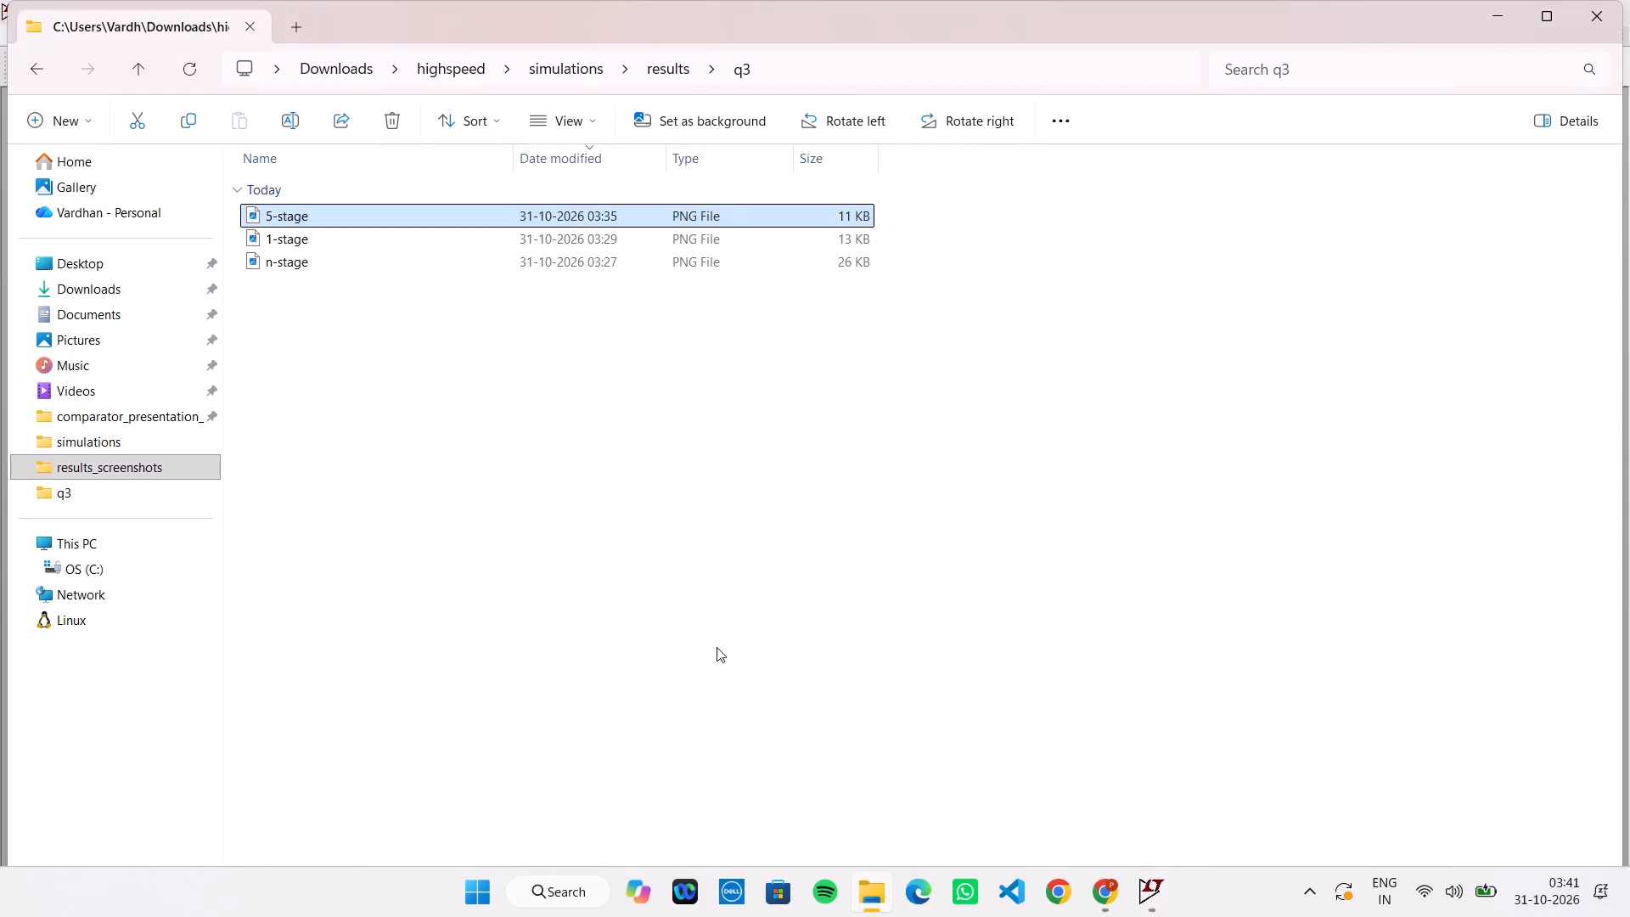
left_click(77, 193)
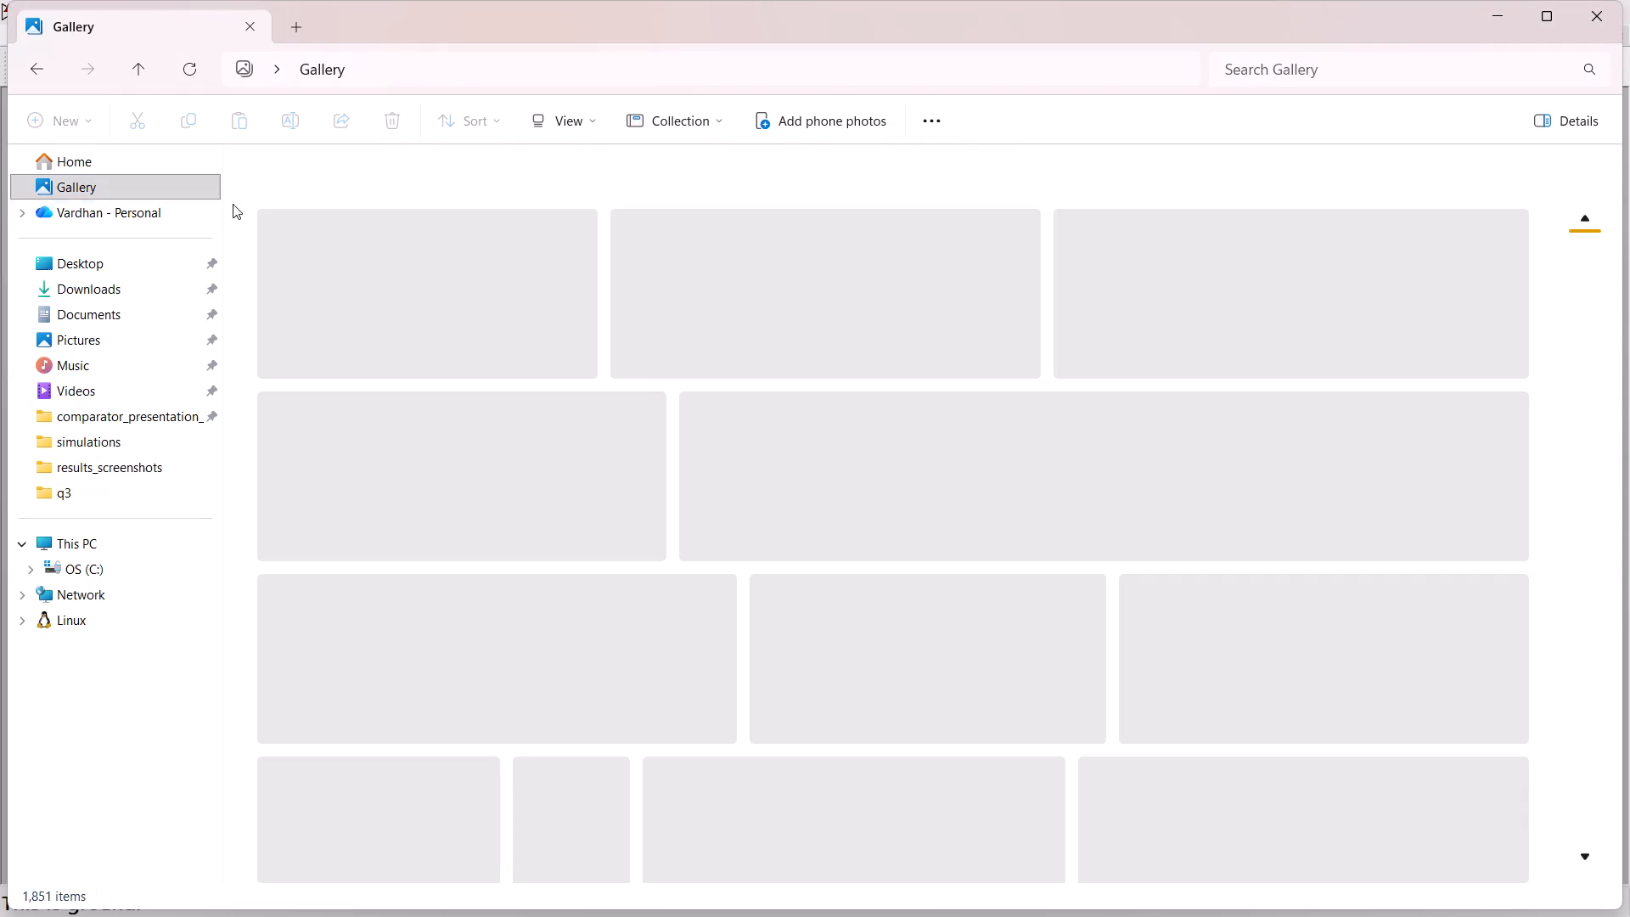
left_click(427, 271)
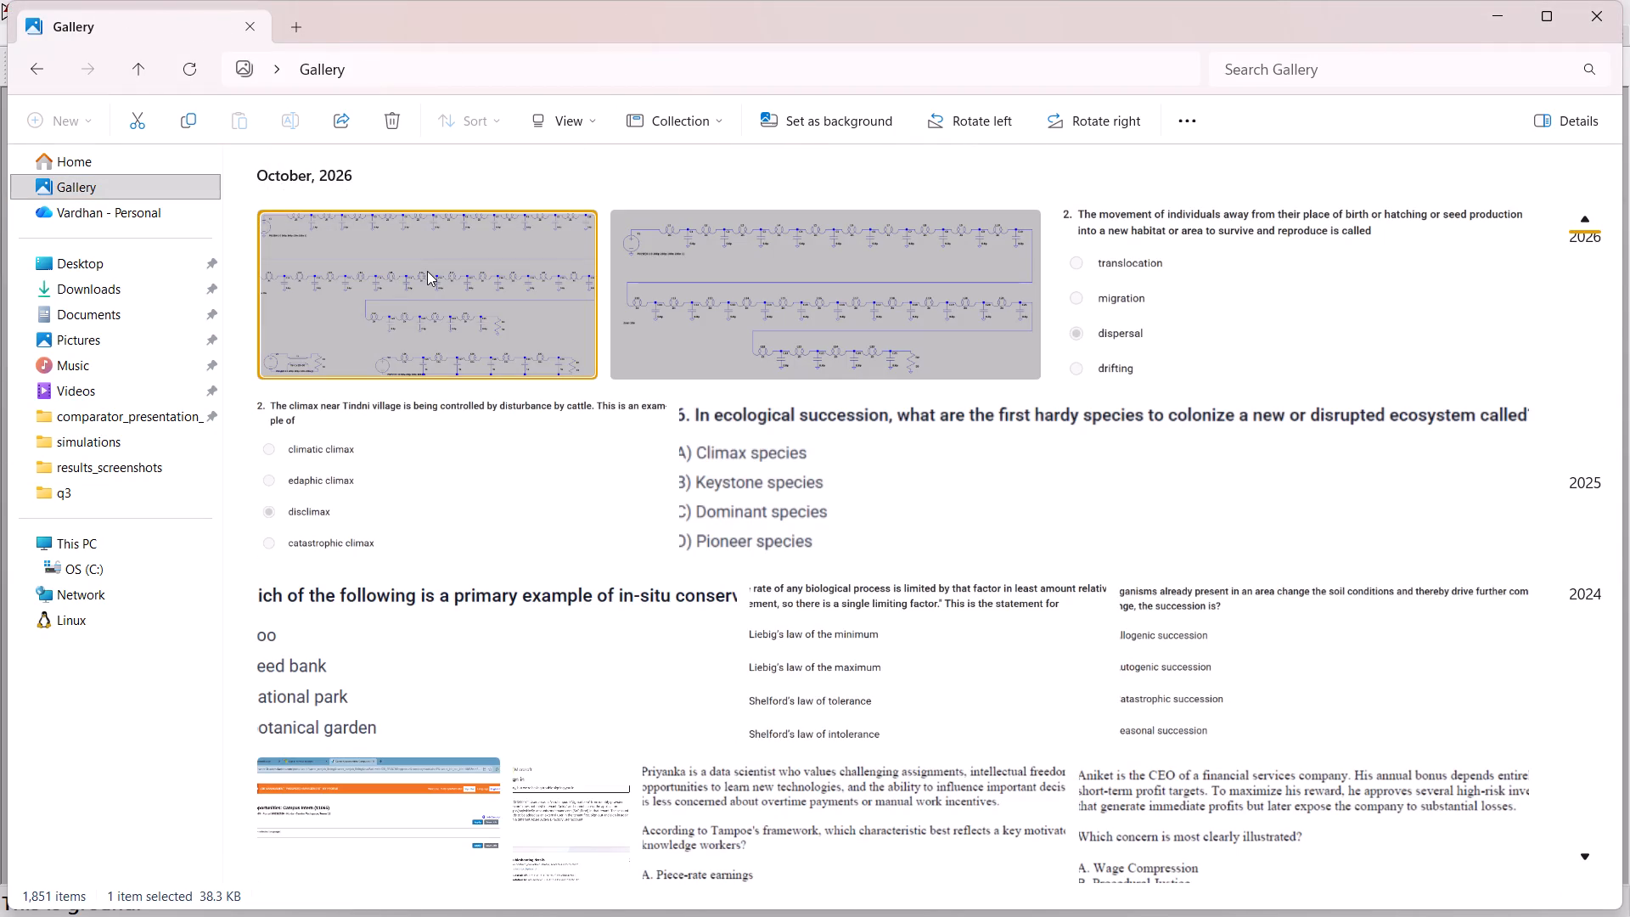
key("ctrl+x")
double_click(93, 451)
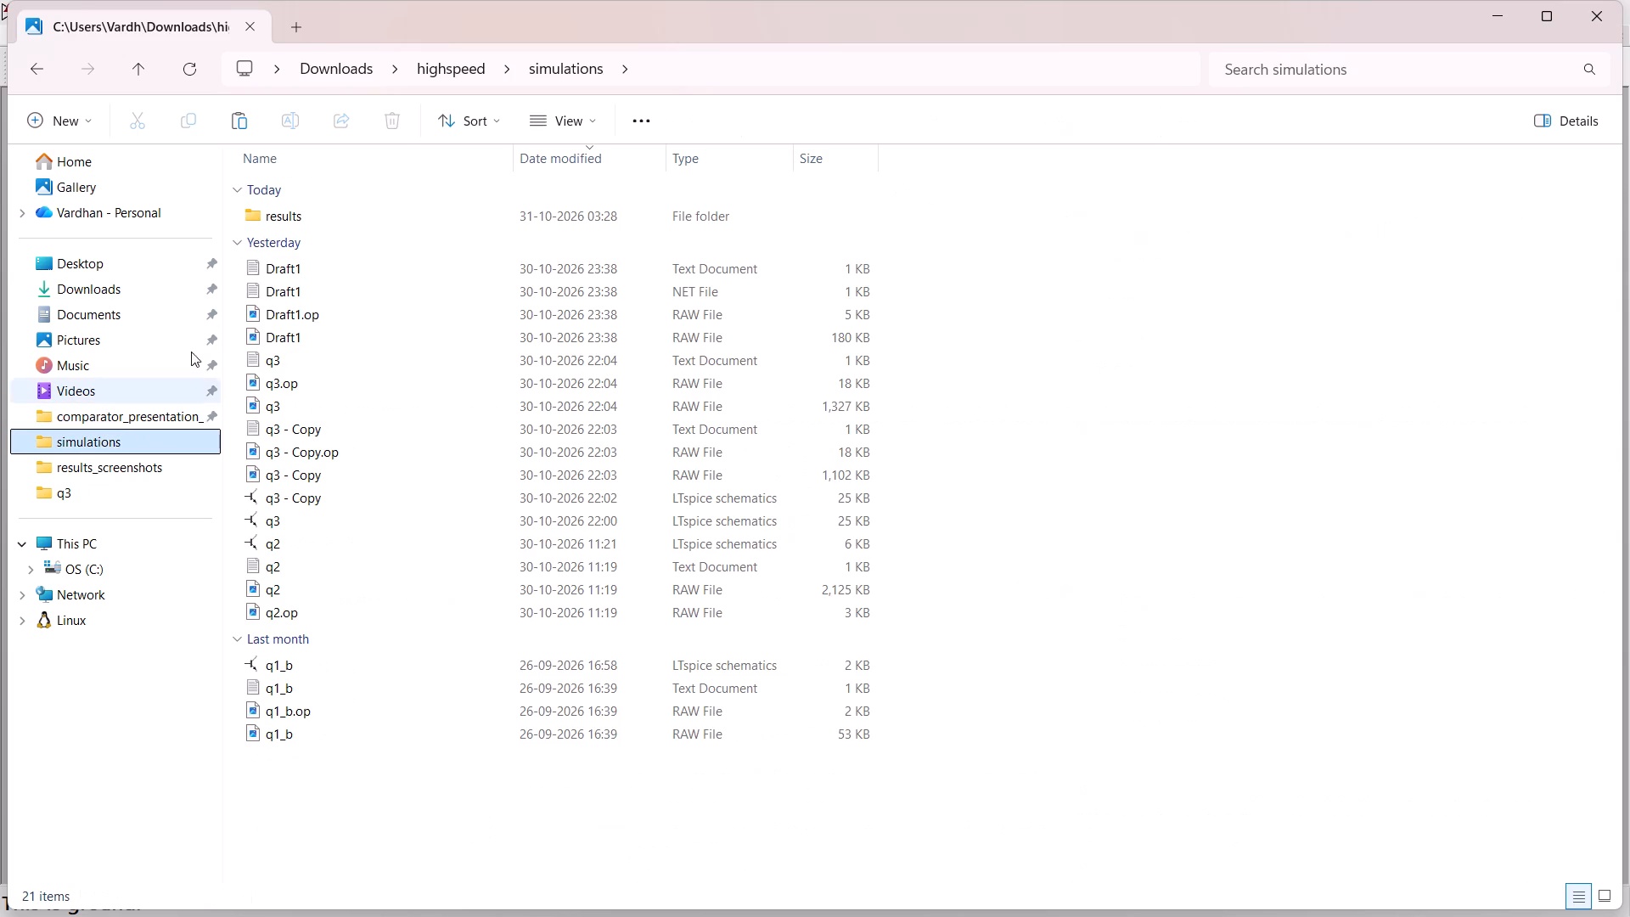
left_click(270, 228)
double_click(275, 218)
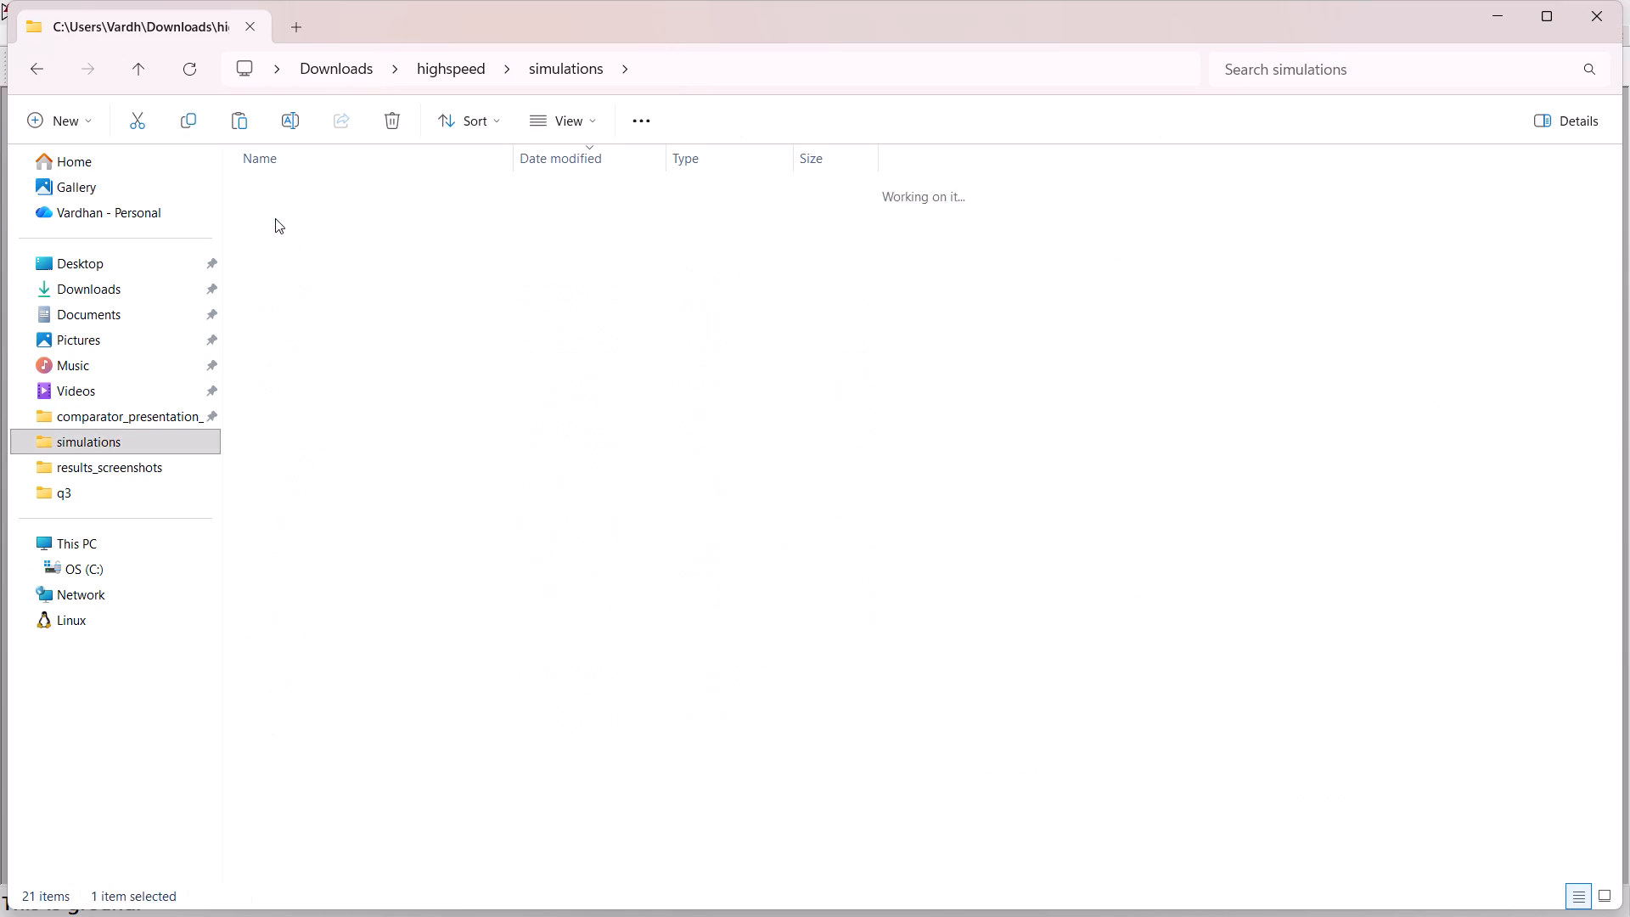
double_click(297, 217)
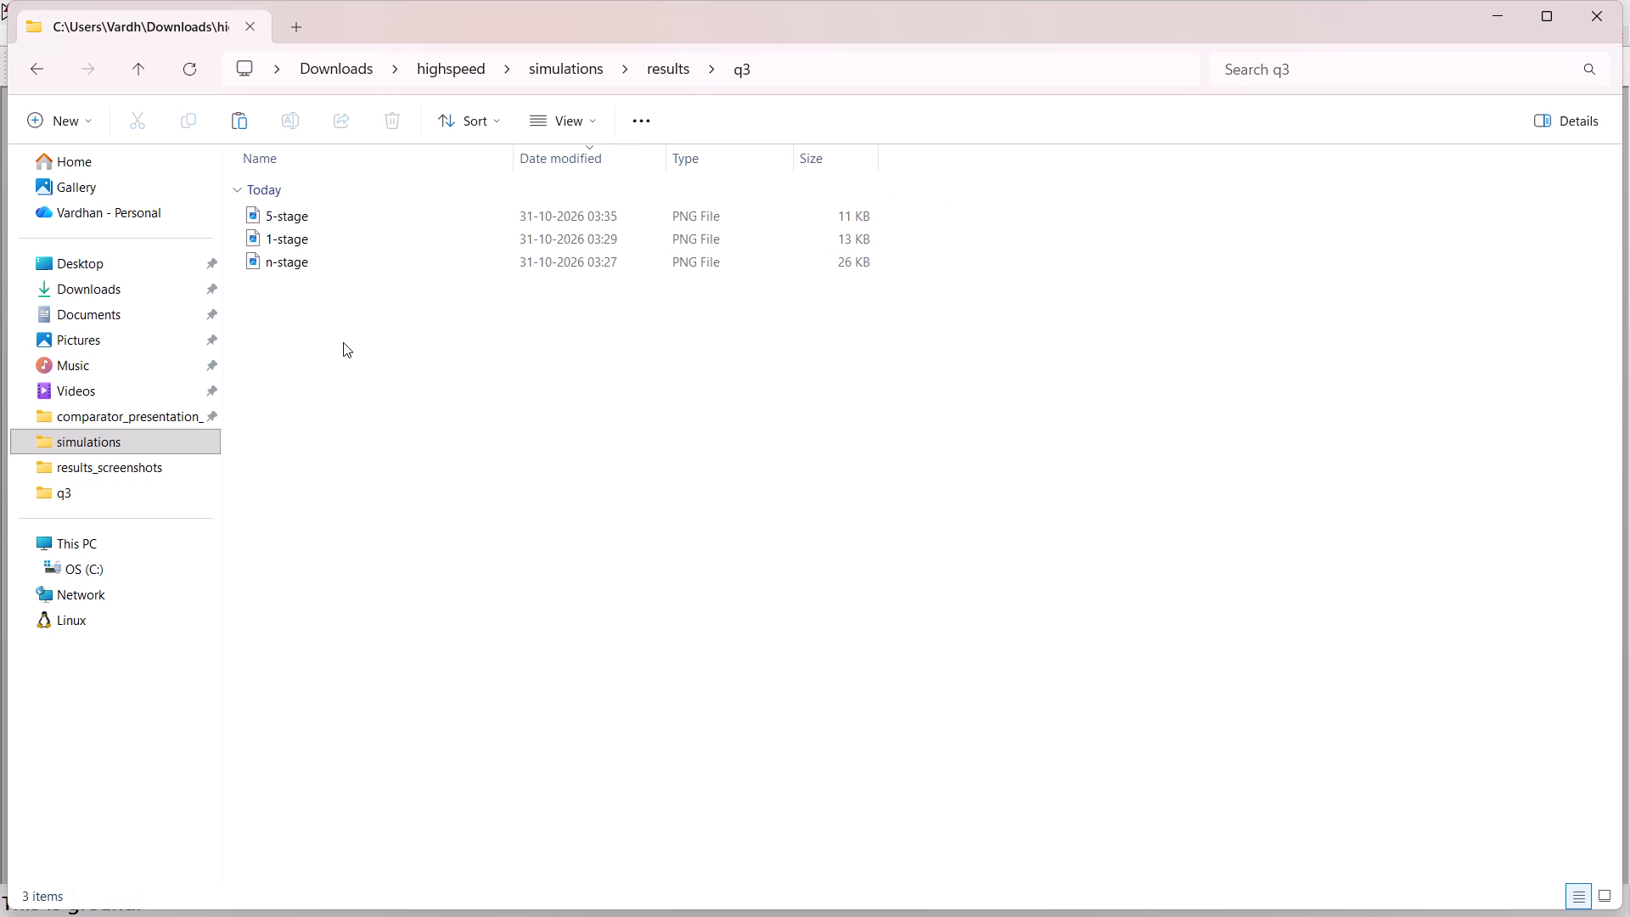
key("ctrl+v")
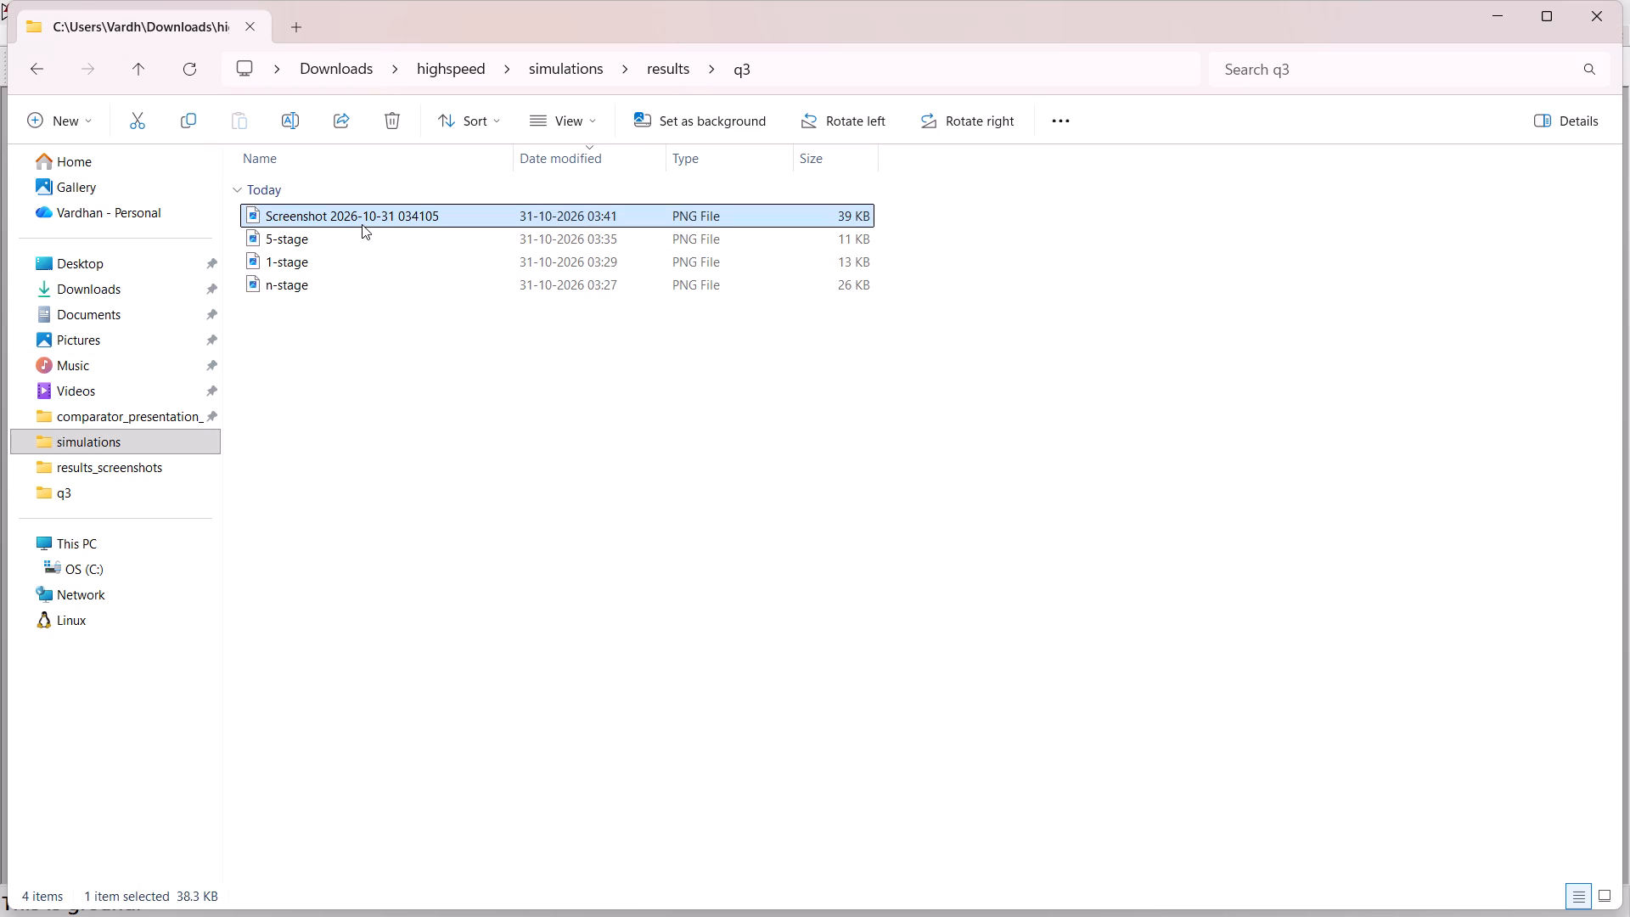
Rename the moved screenshot as all.
right_click(363, 217)
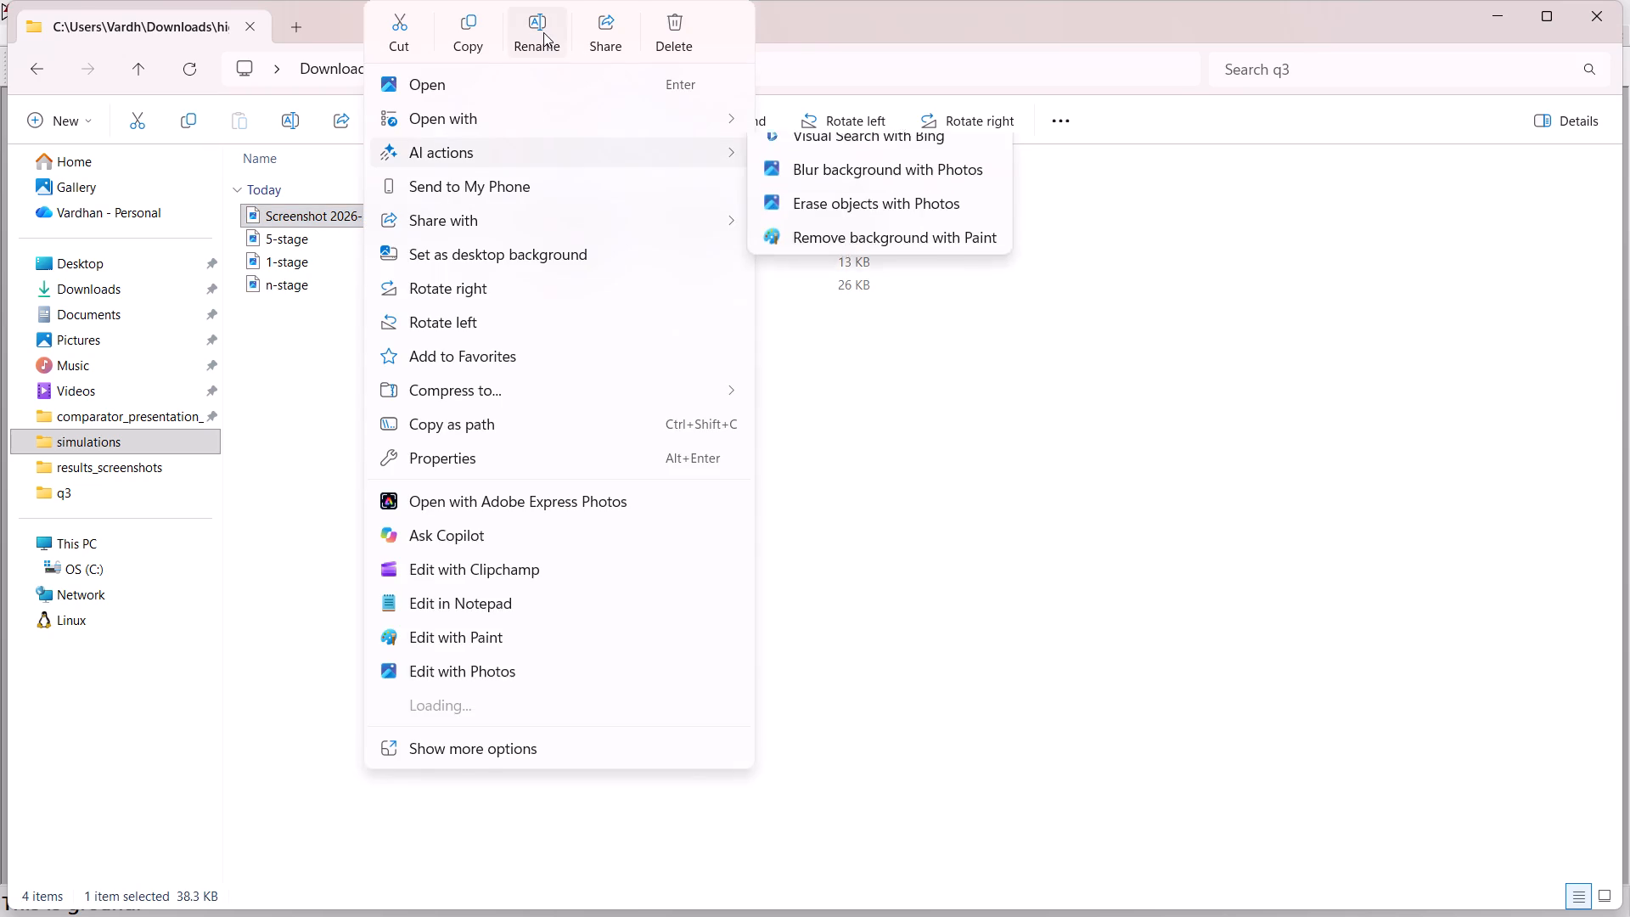
left_click(543, 32)
key("BackSpace")
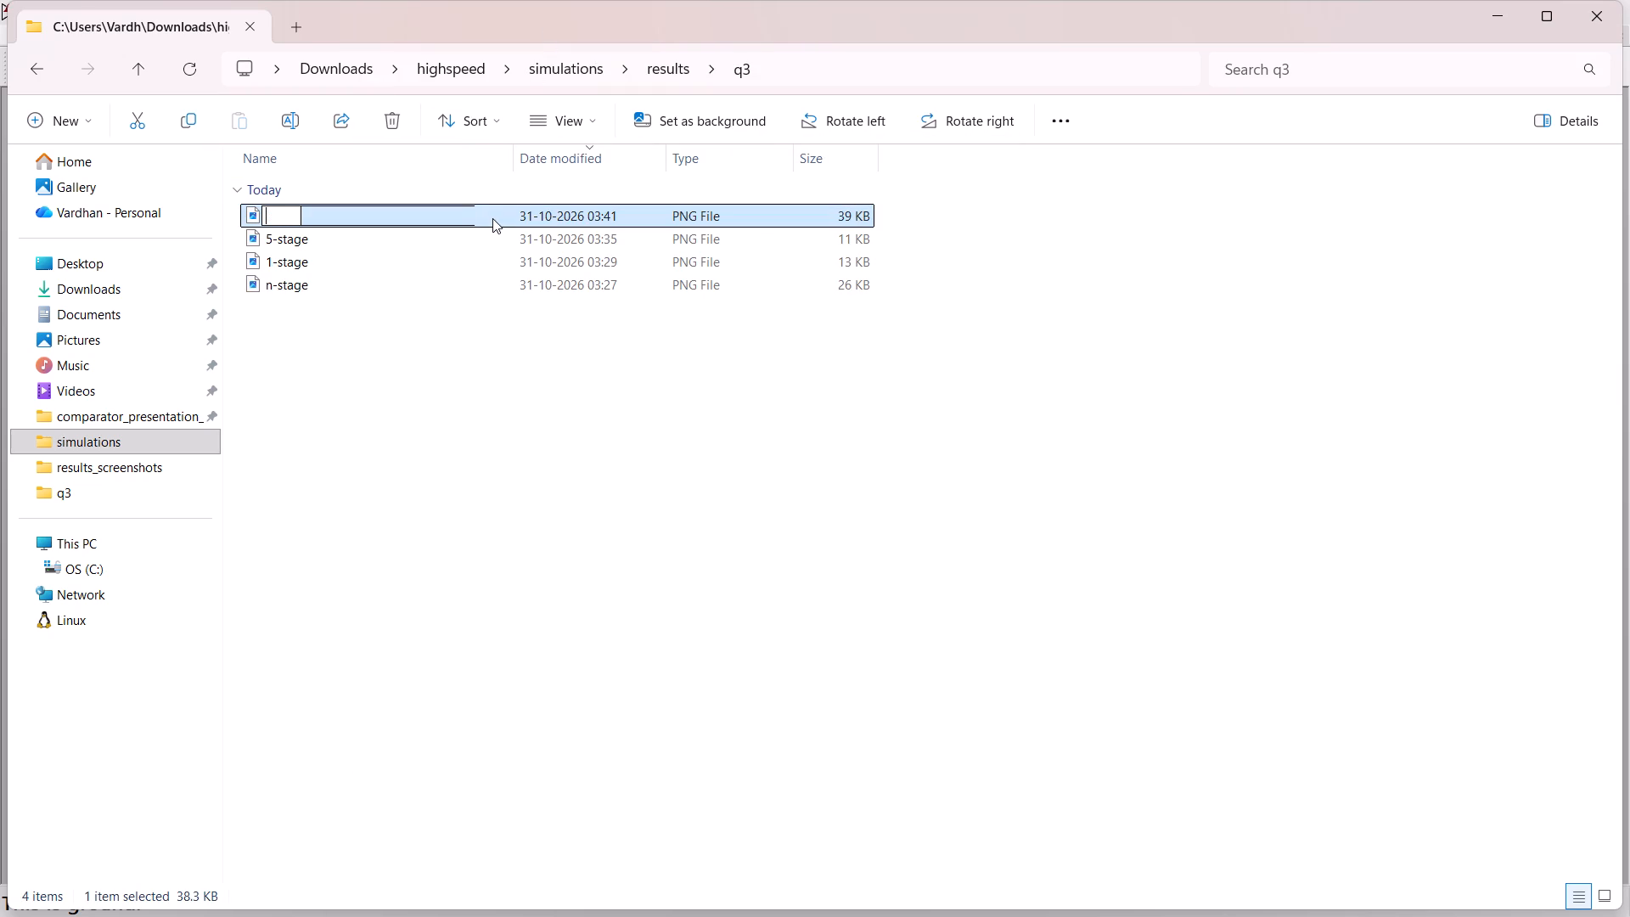
type("all")
key("Return")
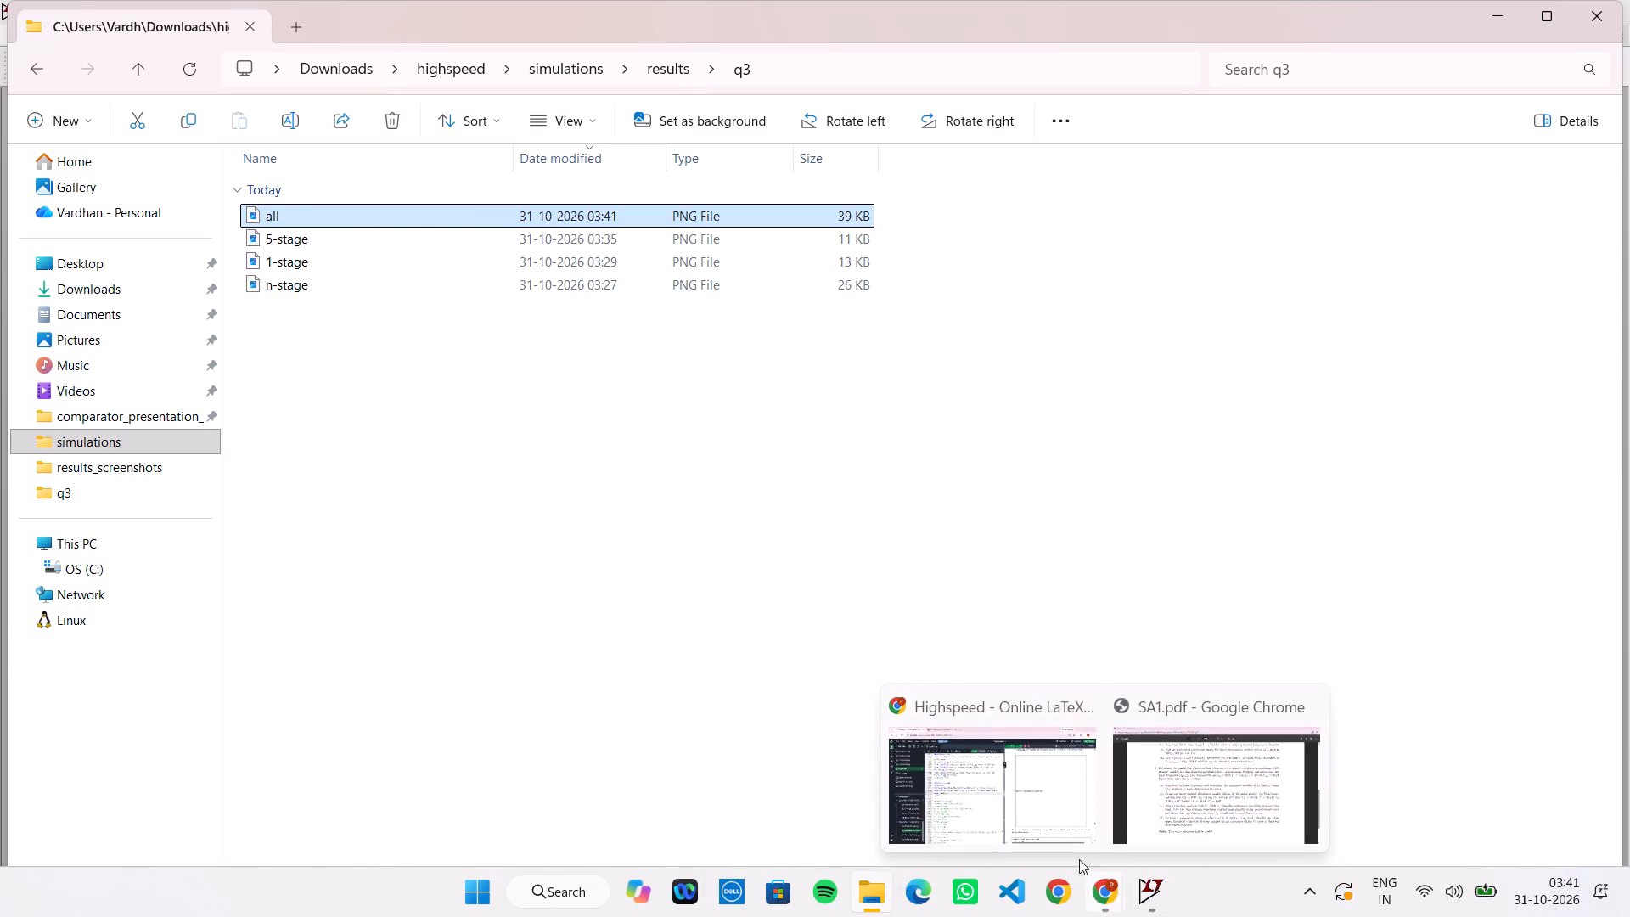
Return to the Overleaf report and upload the all image from simulations > results > q3 to the project.
left_click(1064, 804)
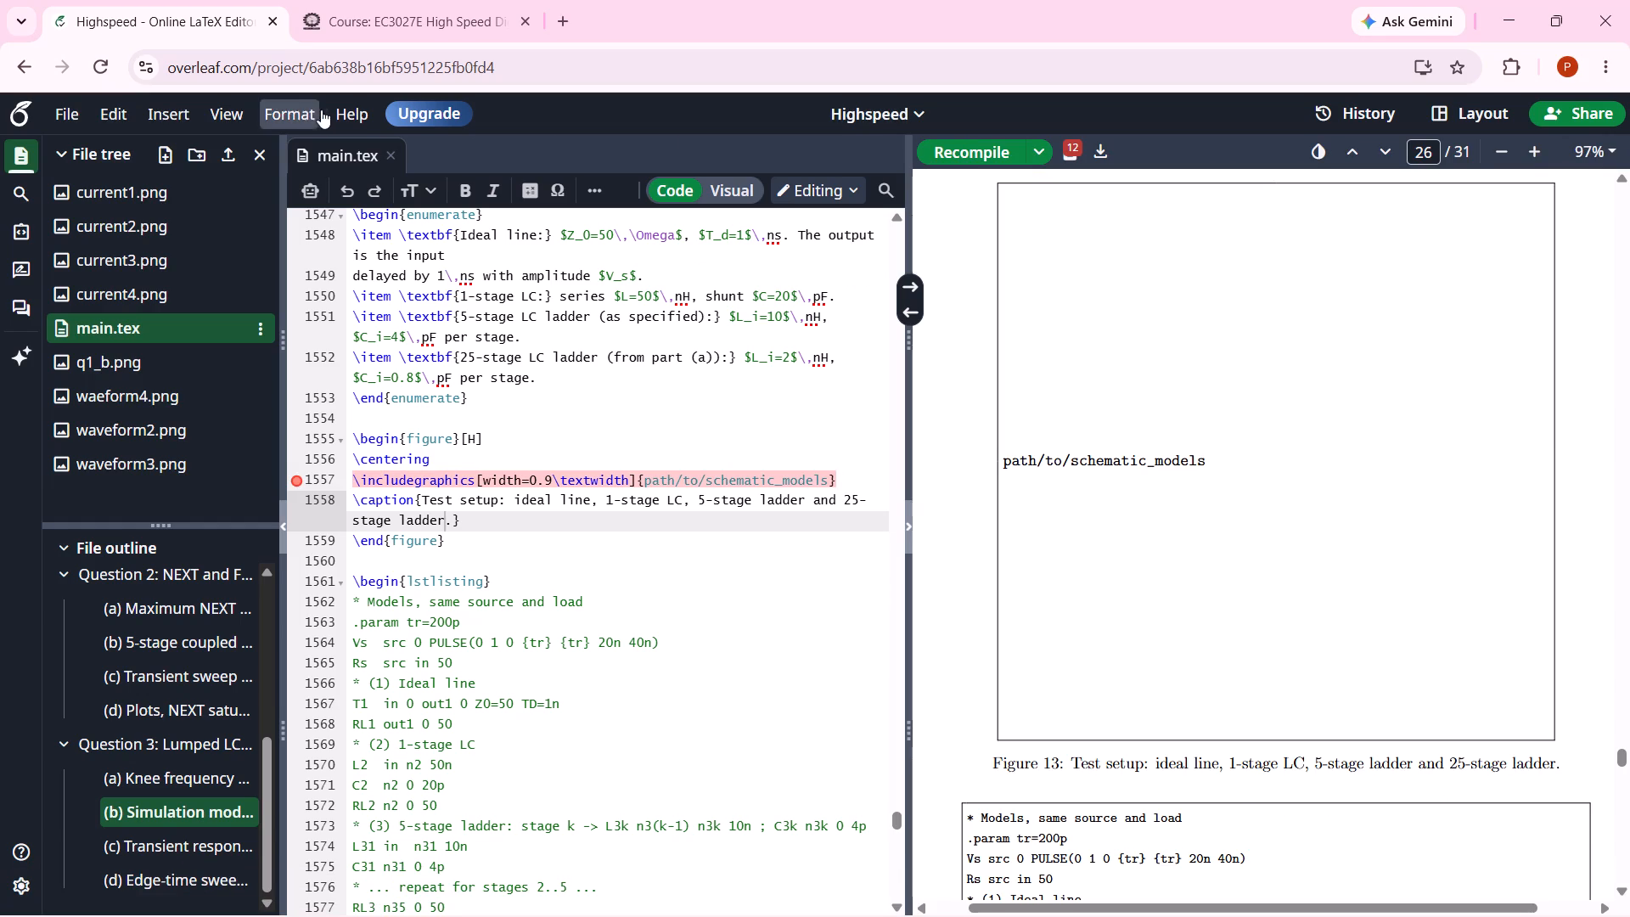
left_click(220, 149)
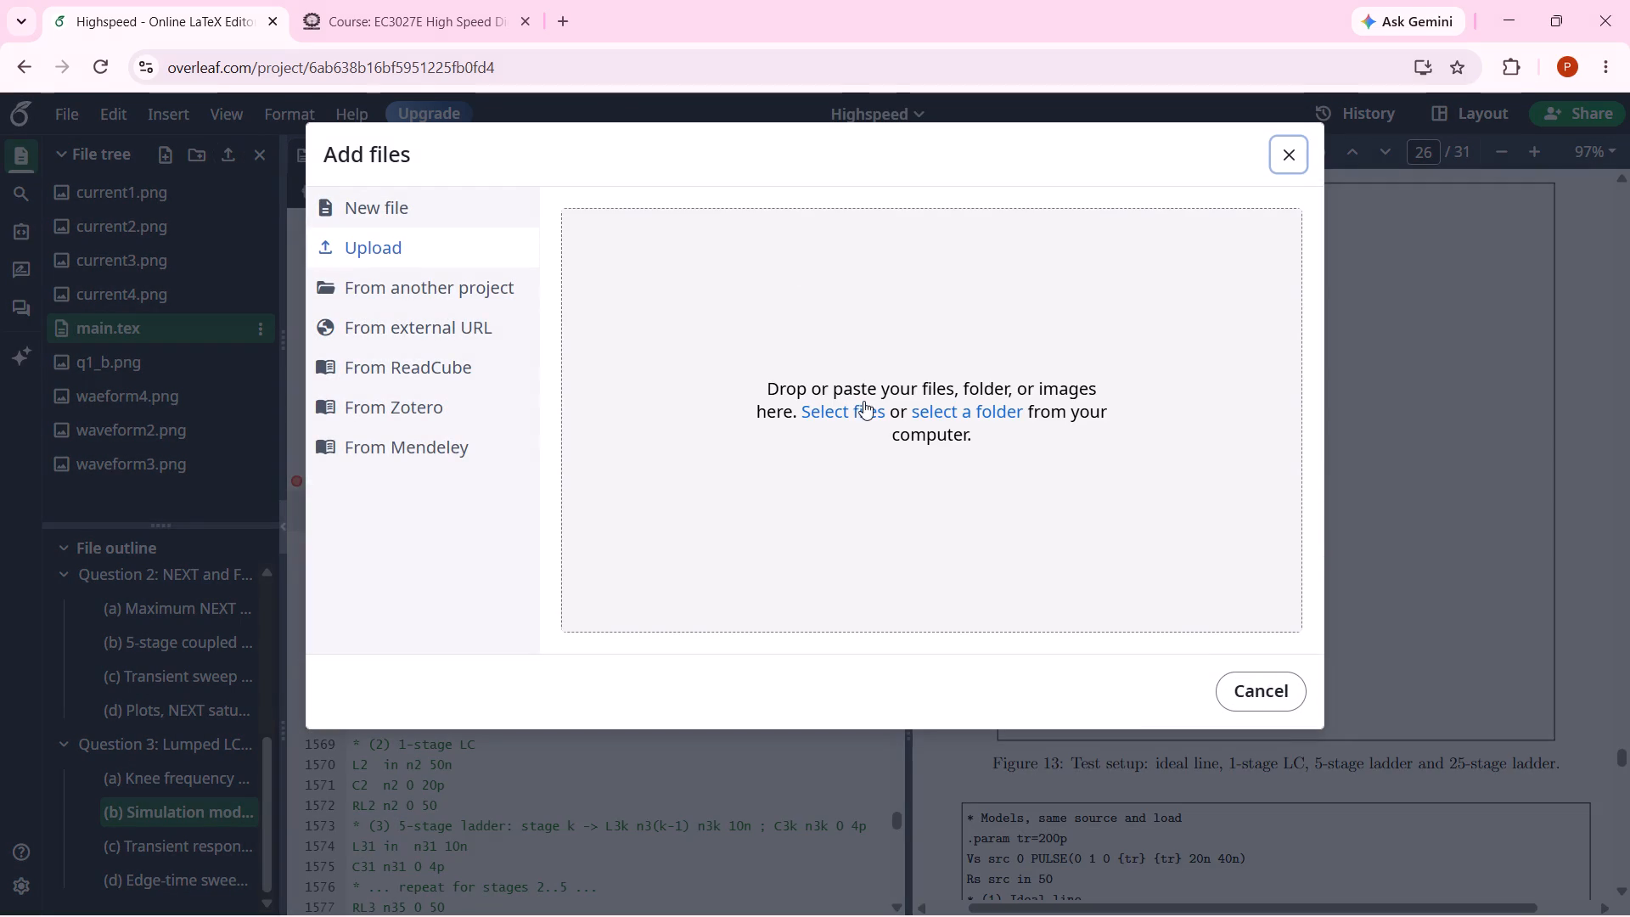
left_click(857, 417)
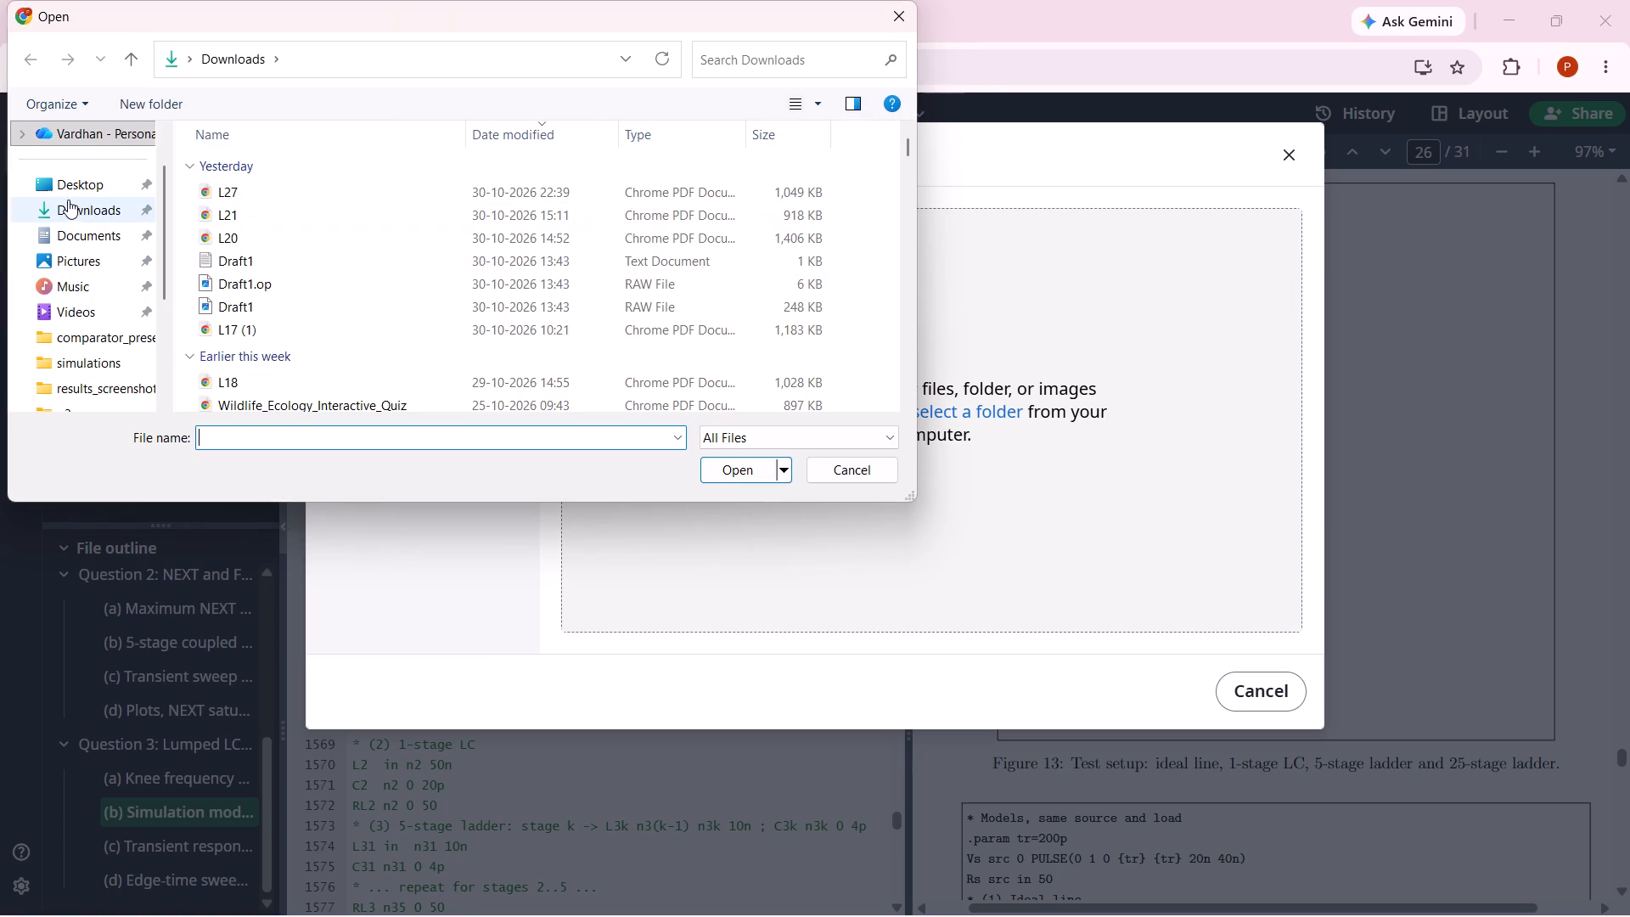
double_click(89, 363)
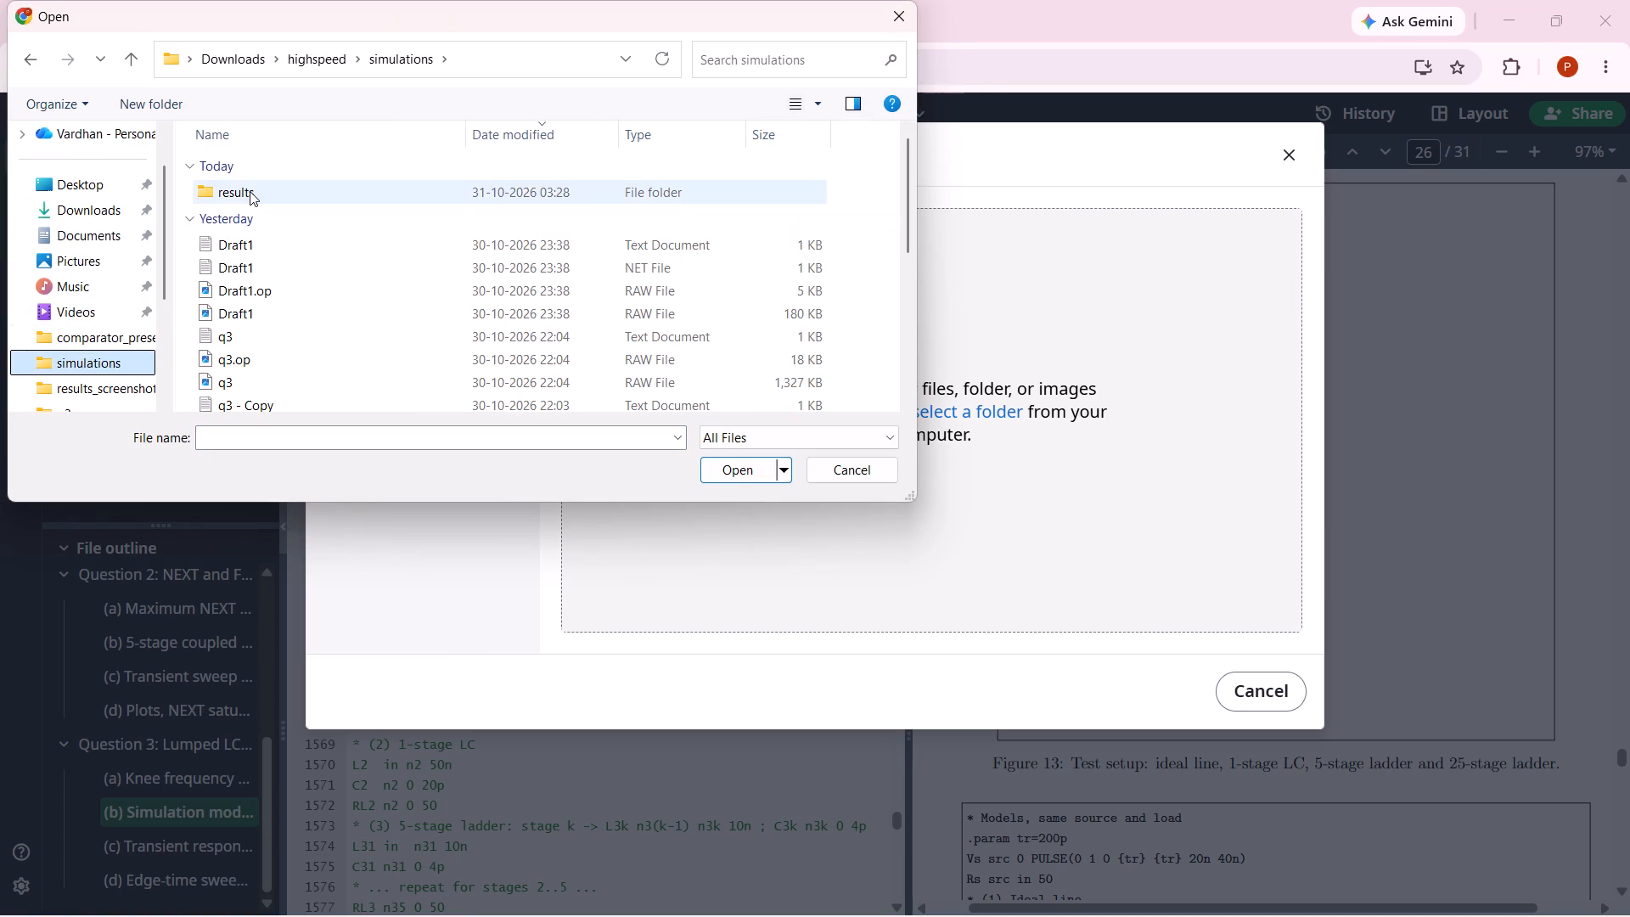
double_click(250, 191)
double_click(259, 193)
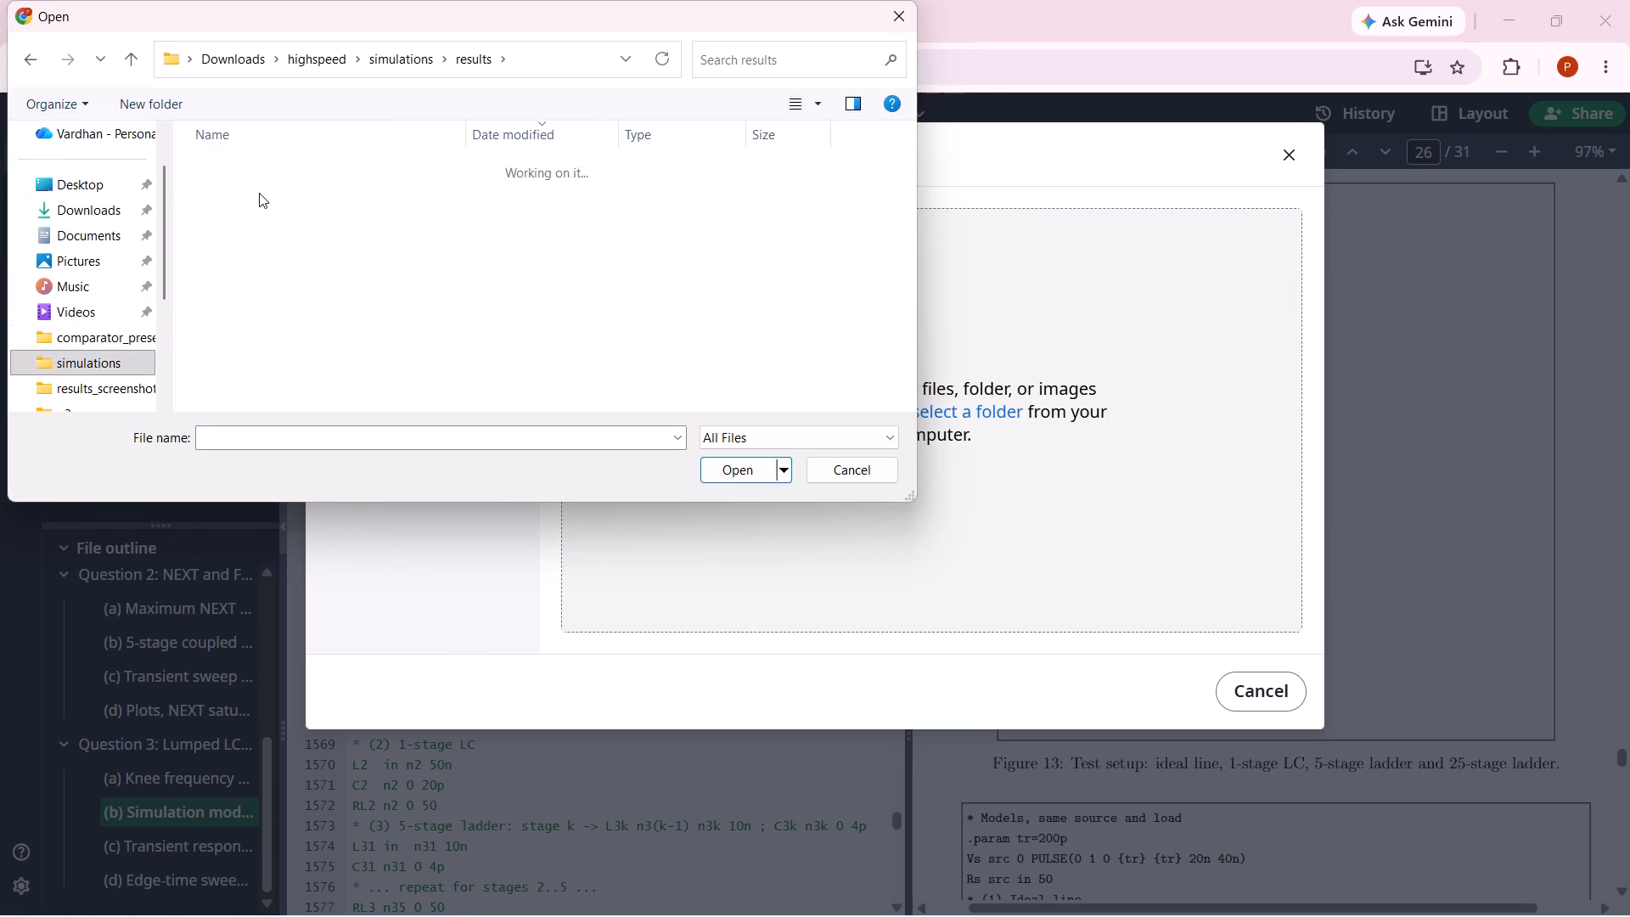
double_click(261, 193)
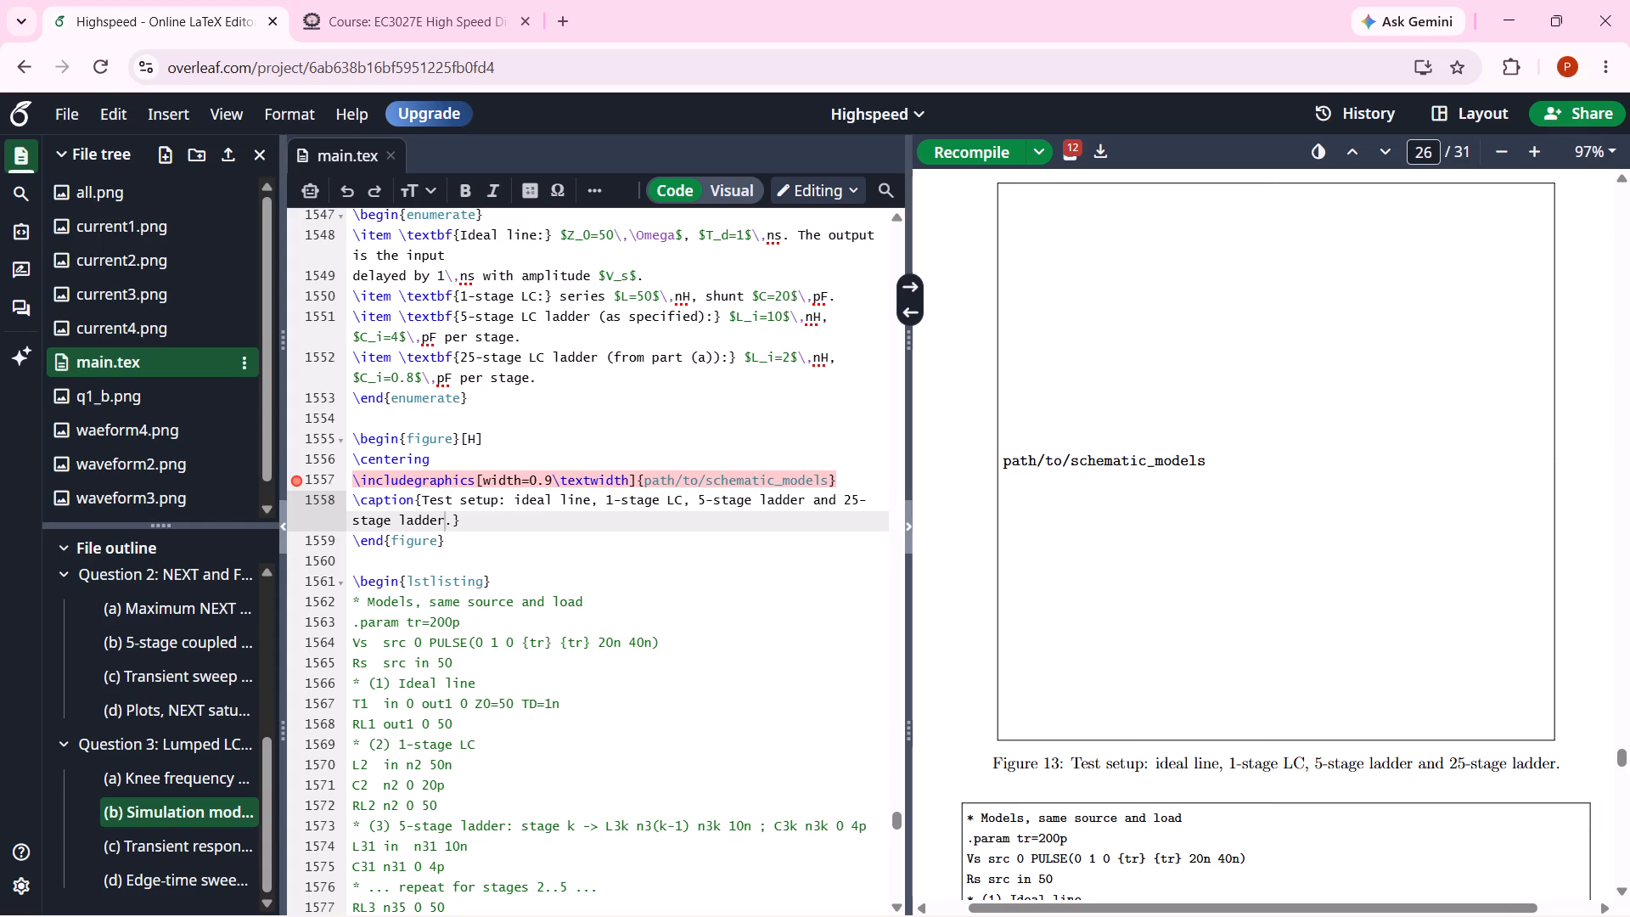
Replace the placeholder path/to/schematic_models in the test setup figure with all.png and recompile the report.
scroll(641, 578, "up", 1)
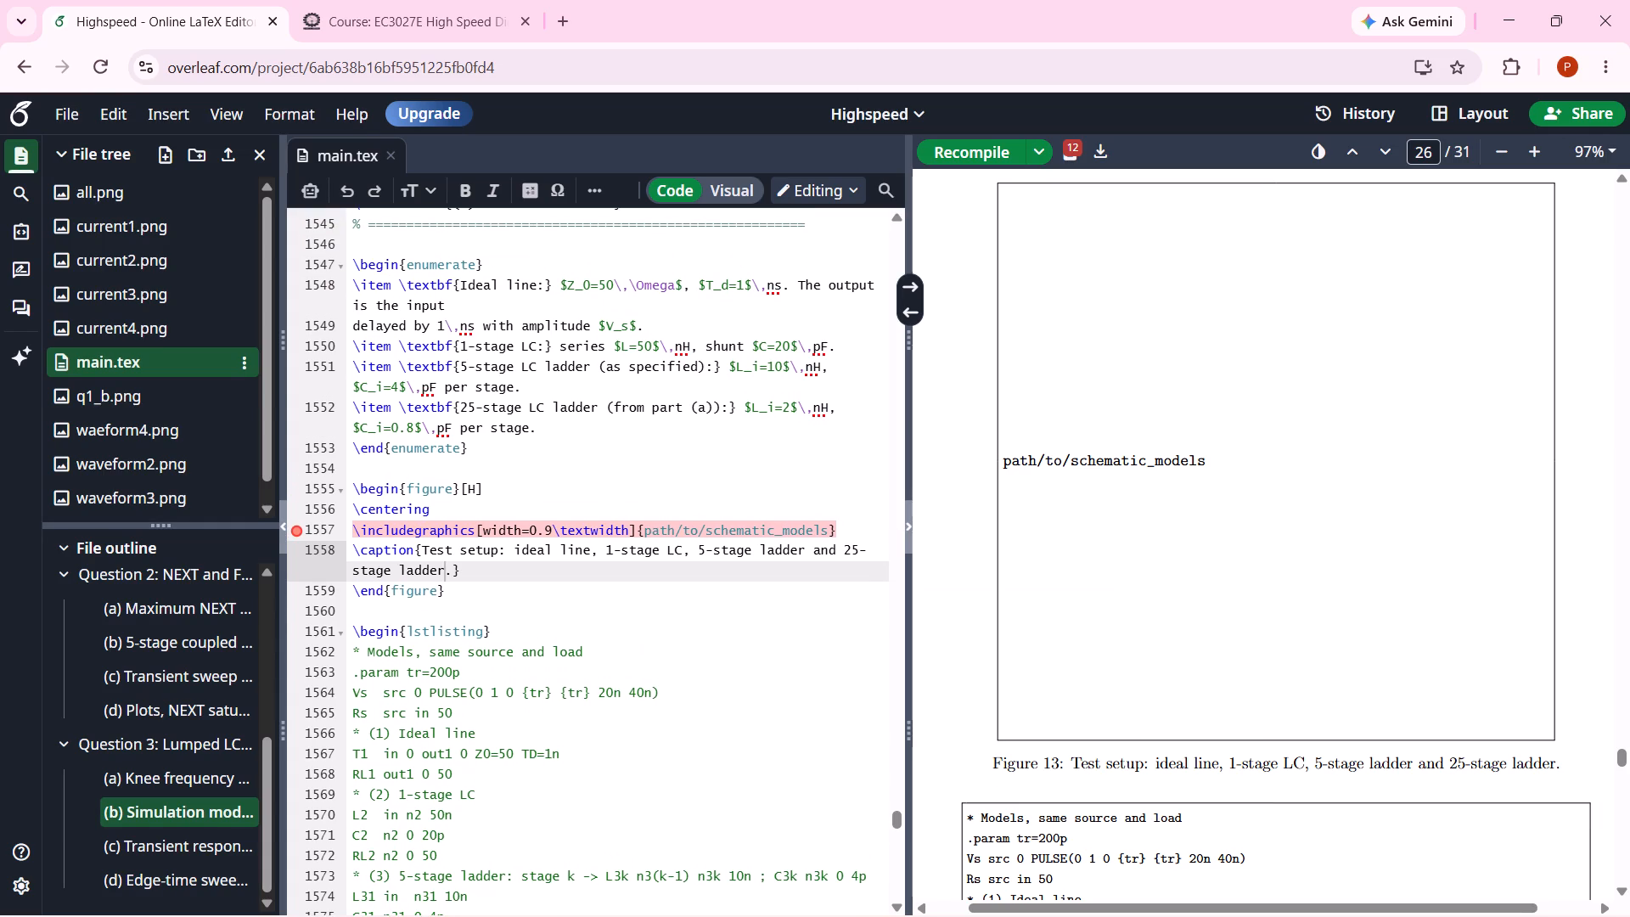
left_click(827, 532)
key("BackSpace")
key("BackSpace")
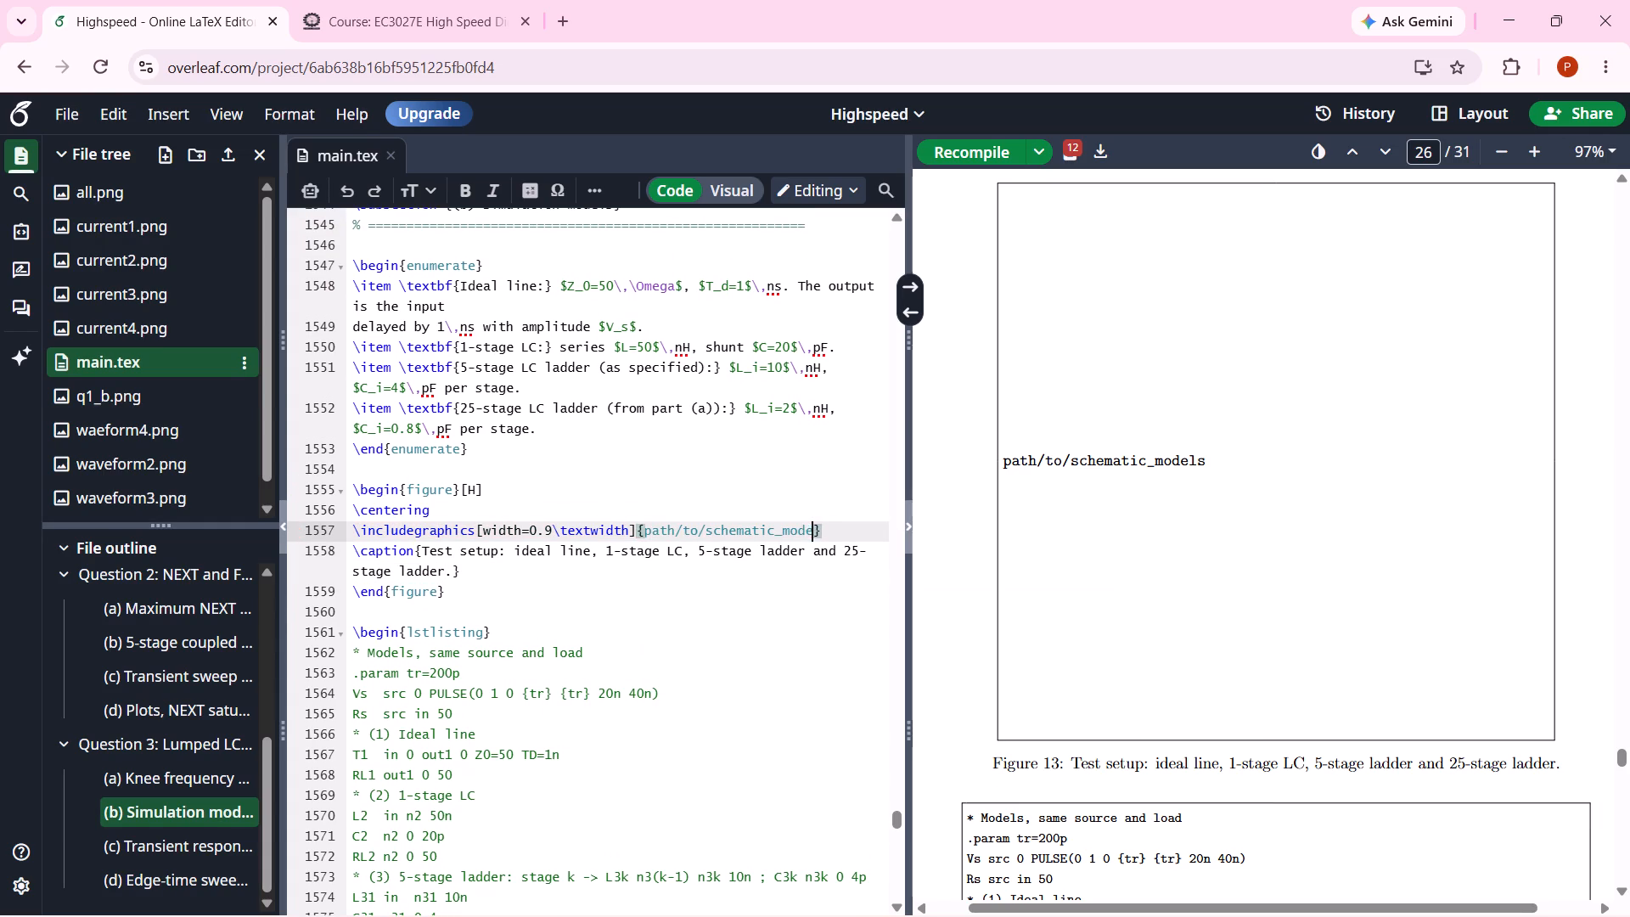
key("BackSpace")
key("BackSpace")
key("BackSpace")
key("BackSpace")
key("BackSpace")
key("BackSpace")
key("BackSpace")
key("BackSpace")
key("BackSpace")
key("BackSpace")
key("BackSpace")
key("BackSpace")
key("BackSpace")
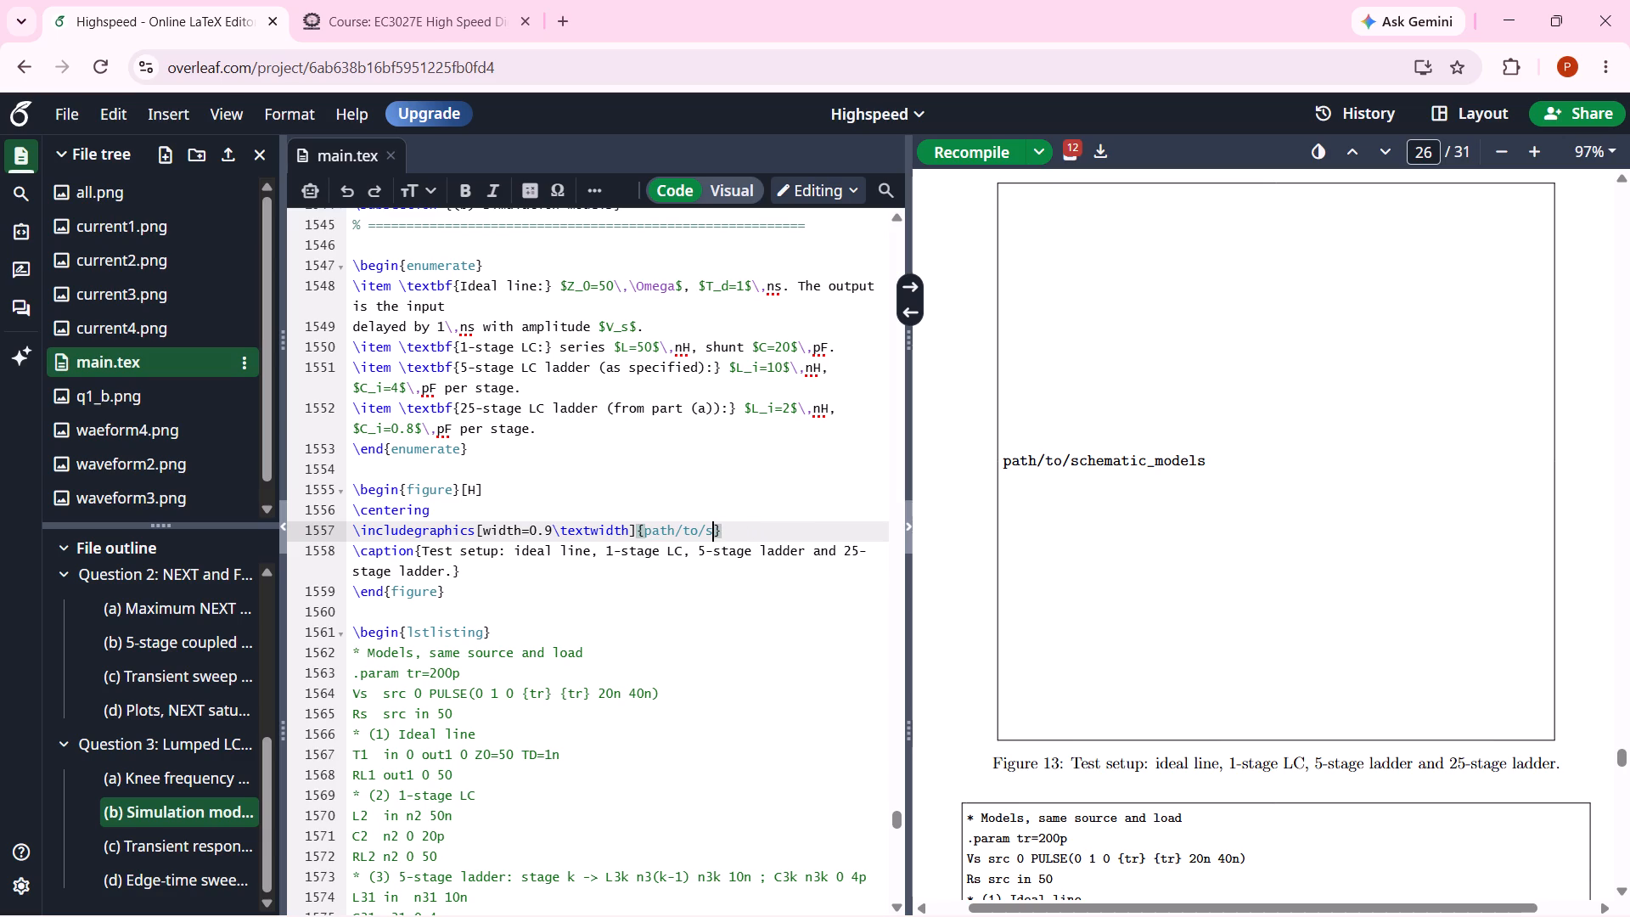
key("BackSpace")
key("BackSpace")
key("BackSpace")
key("BackSpace")
key("BackSpace")
key("BackSpace")
key("BackSpace")
key("BackSpace")
key("BackSpace")
key("Return")
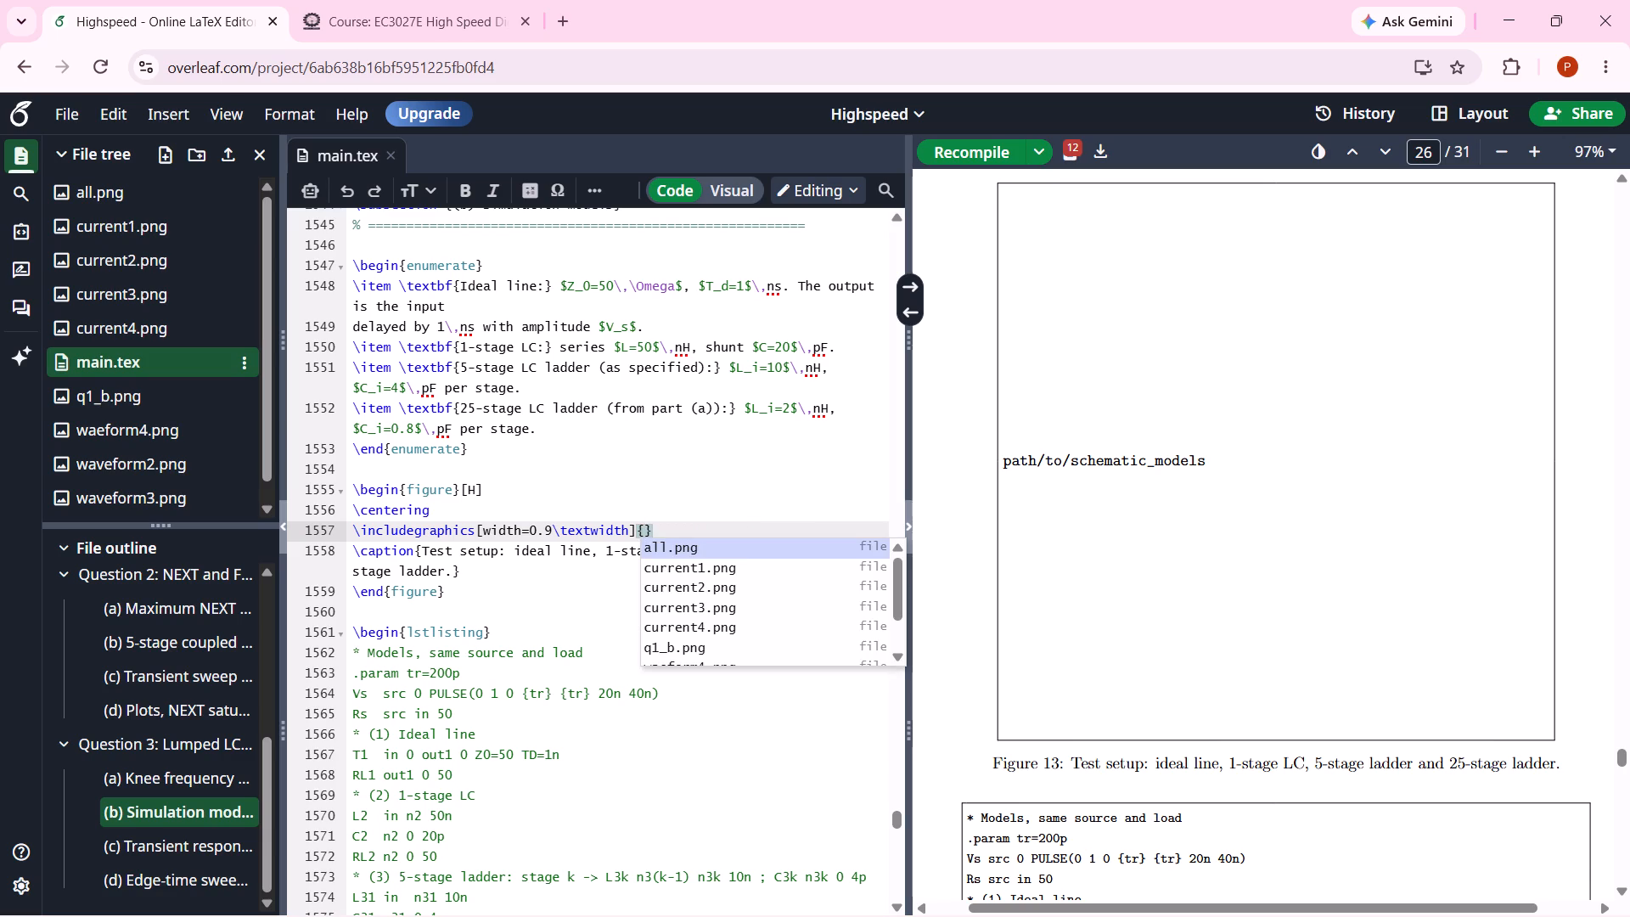
left_click(986, 154)
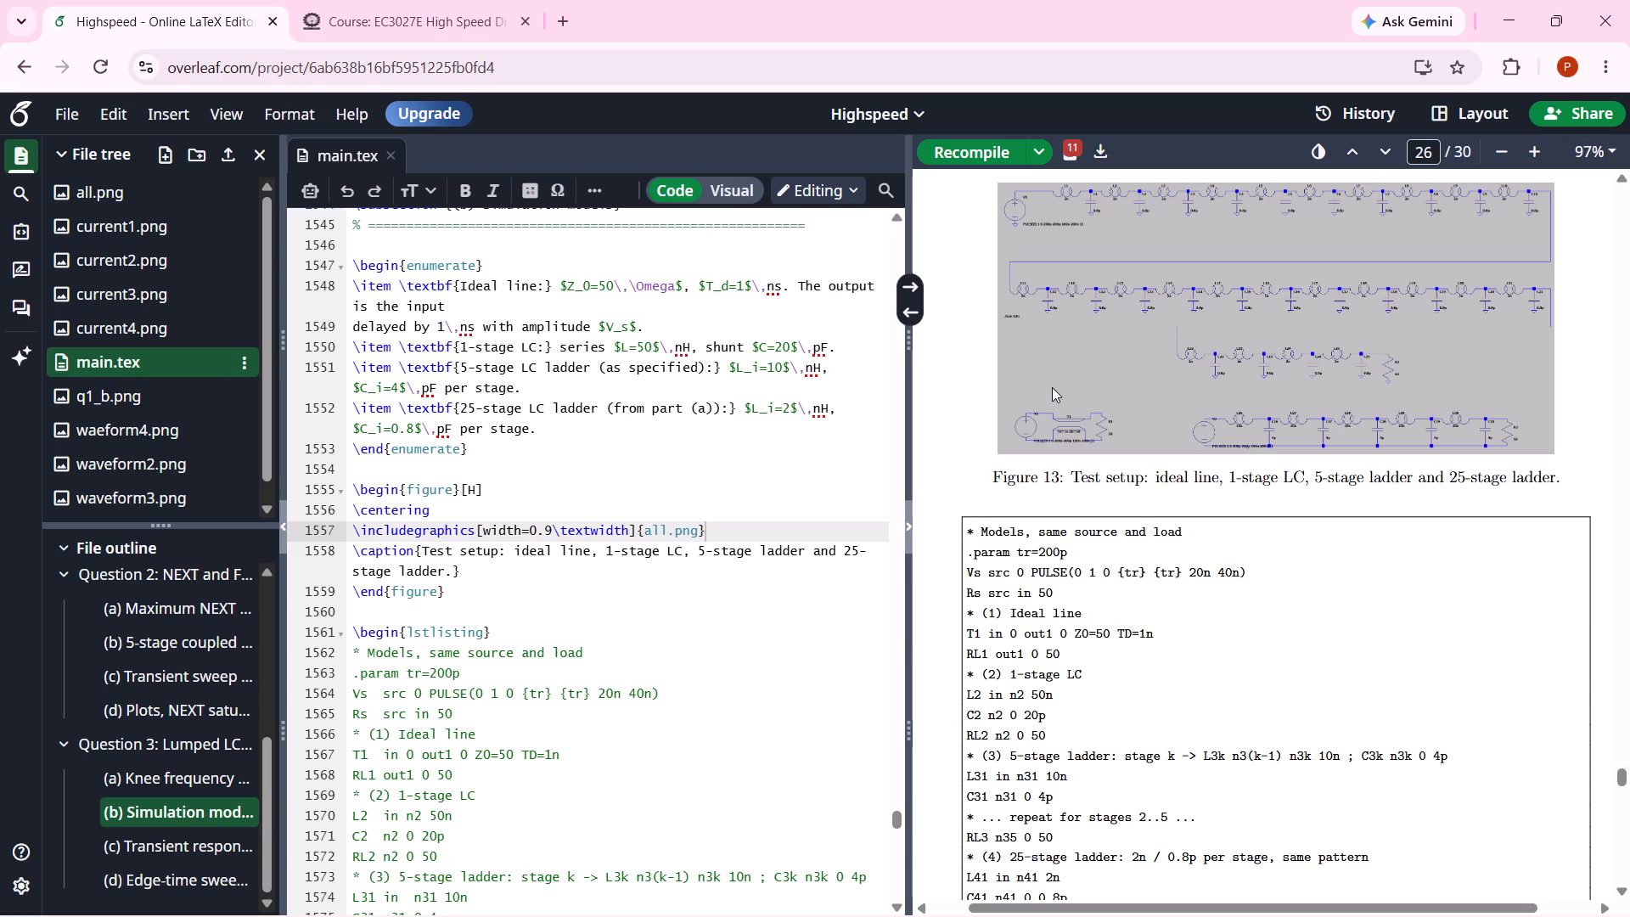
Delete the models netlist listing, the separate-source note beneath it and the extra blank lines before subsection (c) in main.tex.
scroll(1052, 387, "up", 2)
scroll(1052, 387, "down", 1)
double_click(997, 466)
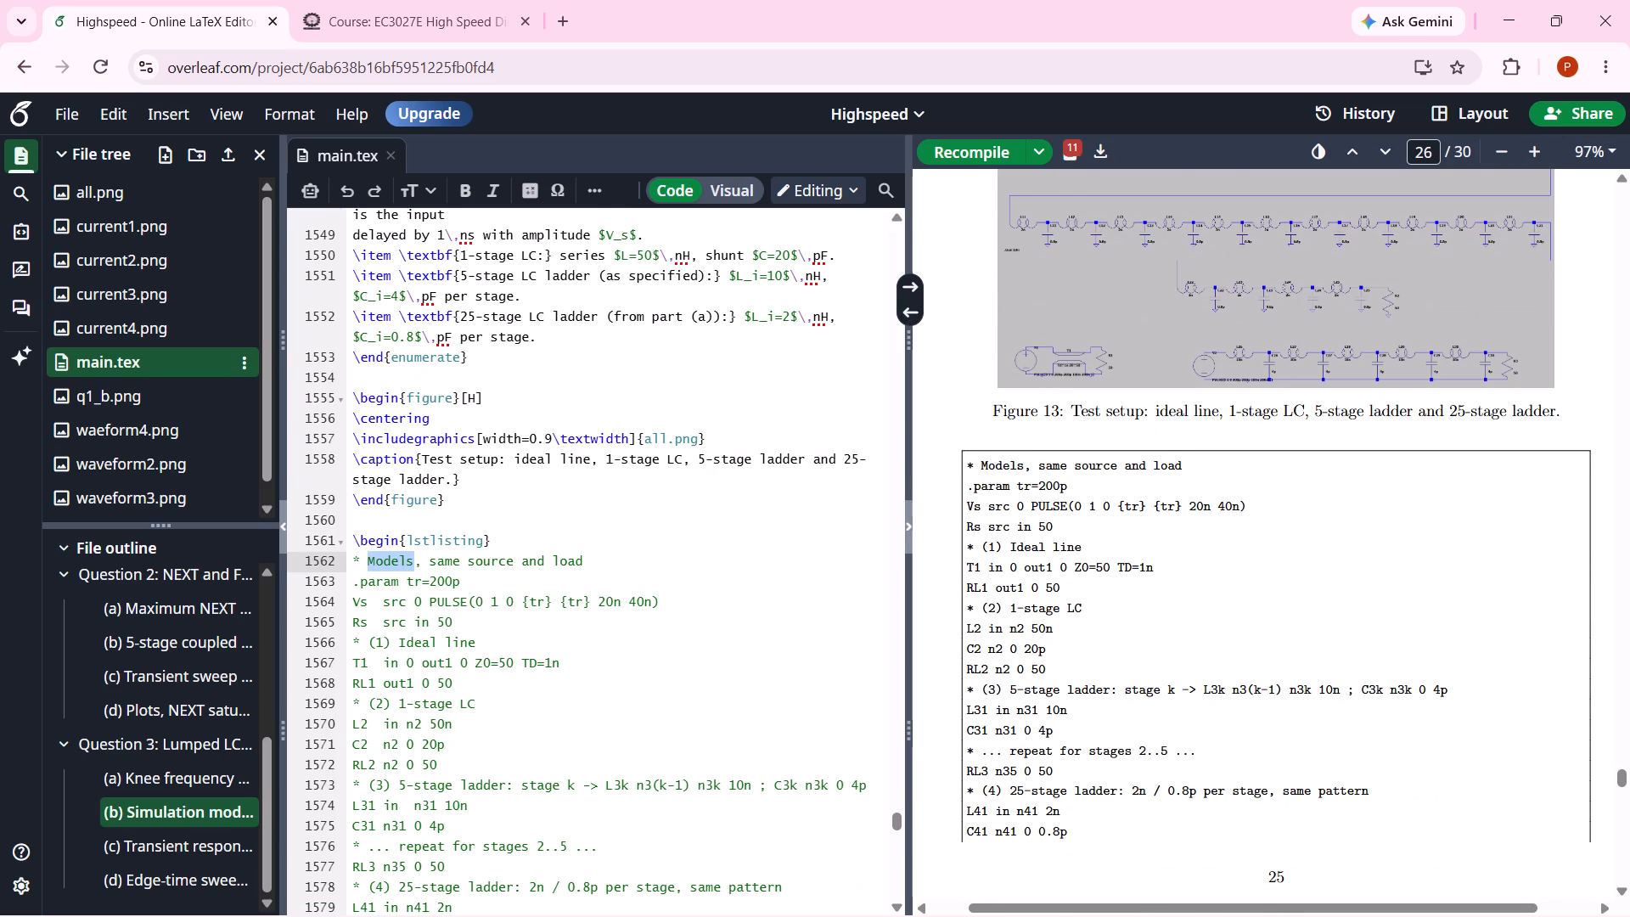
scroll(641, 589, "down", 2)
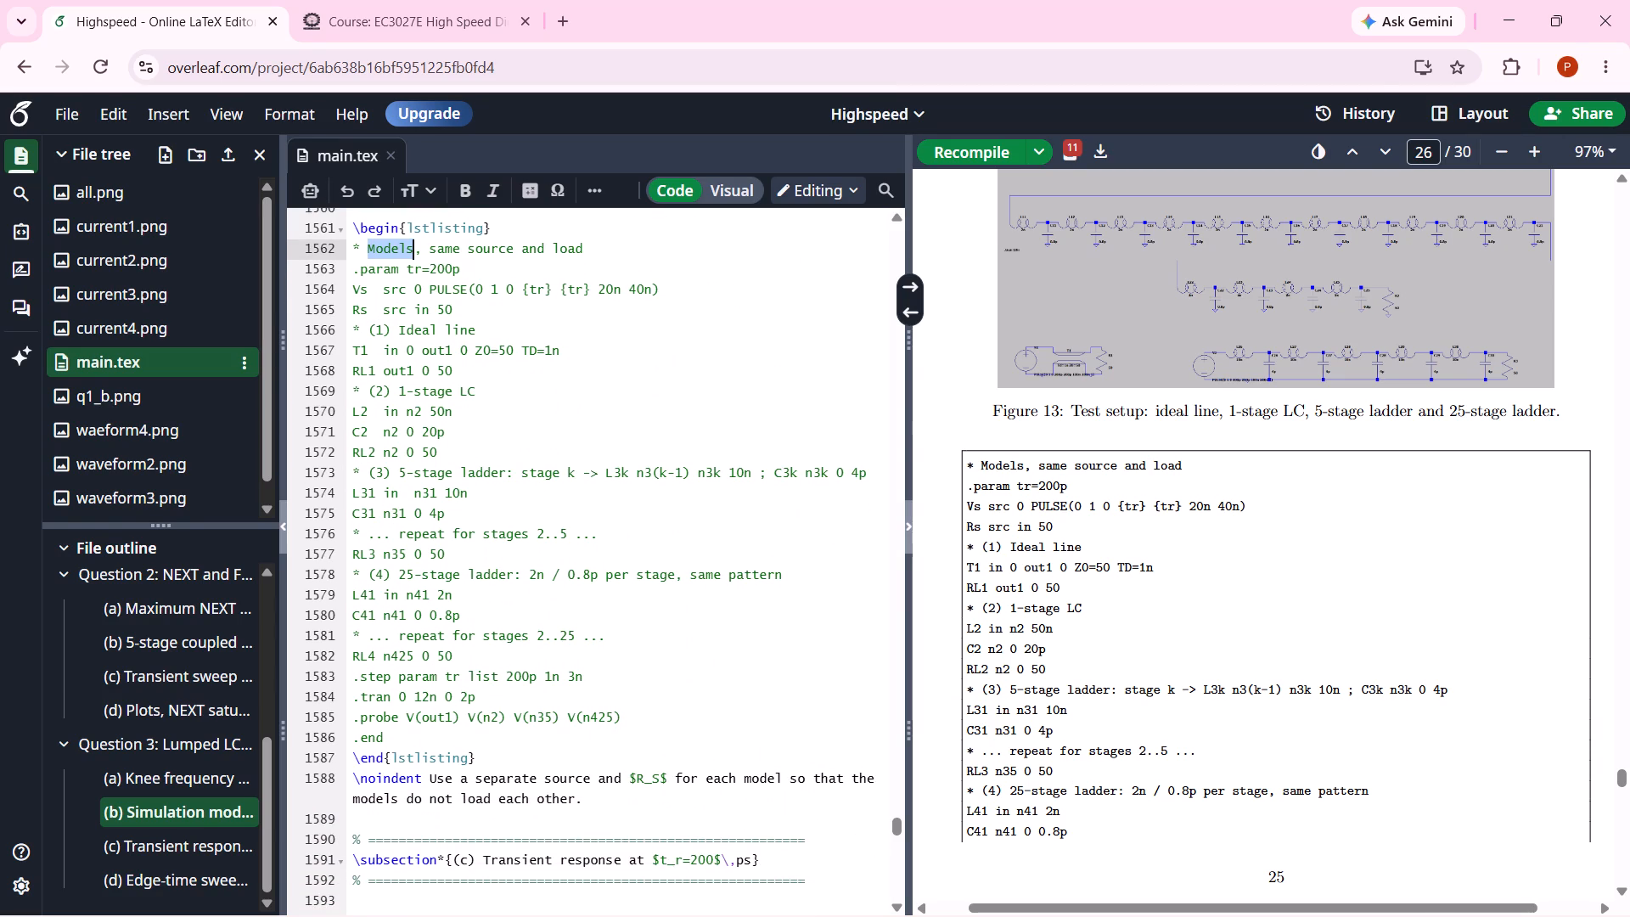
scroll(1114, 781, "down", 3)
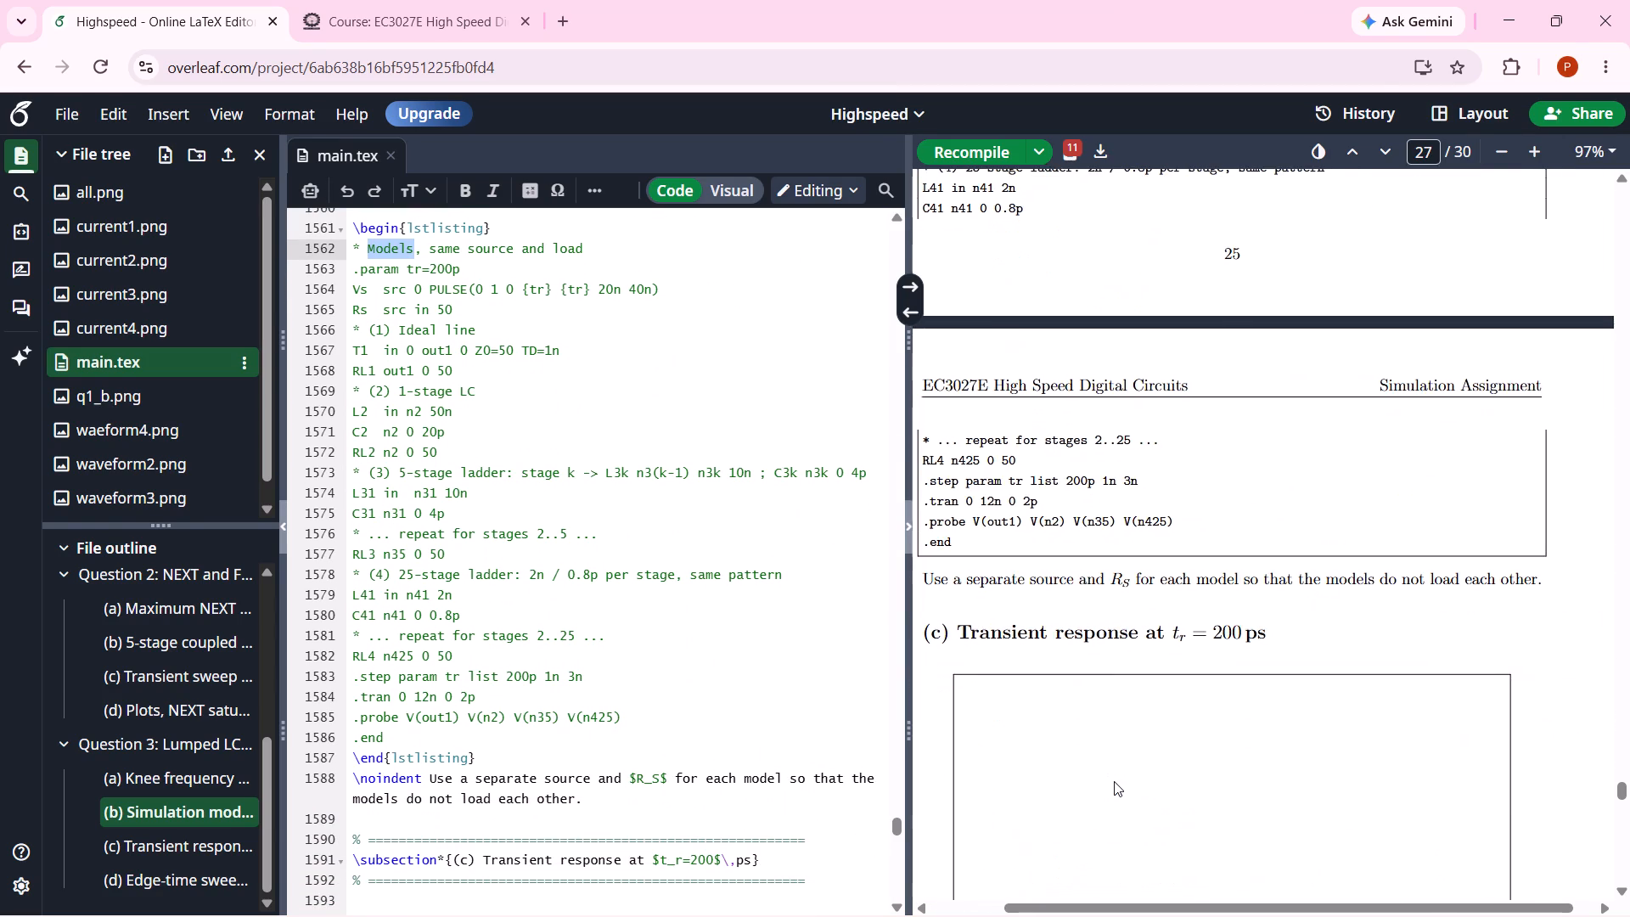
scroll(1114, 781, "down", 1)
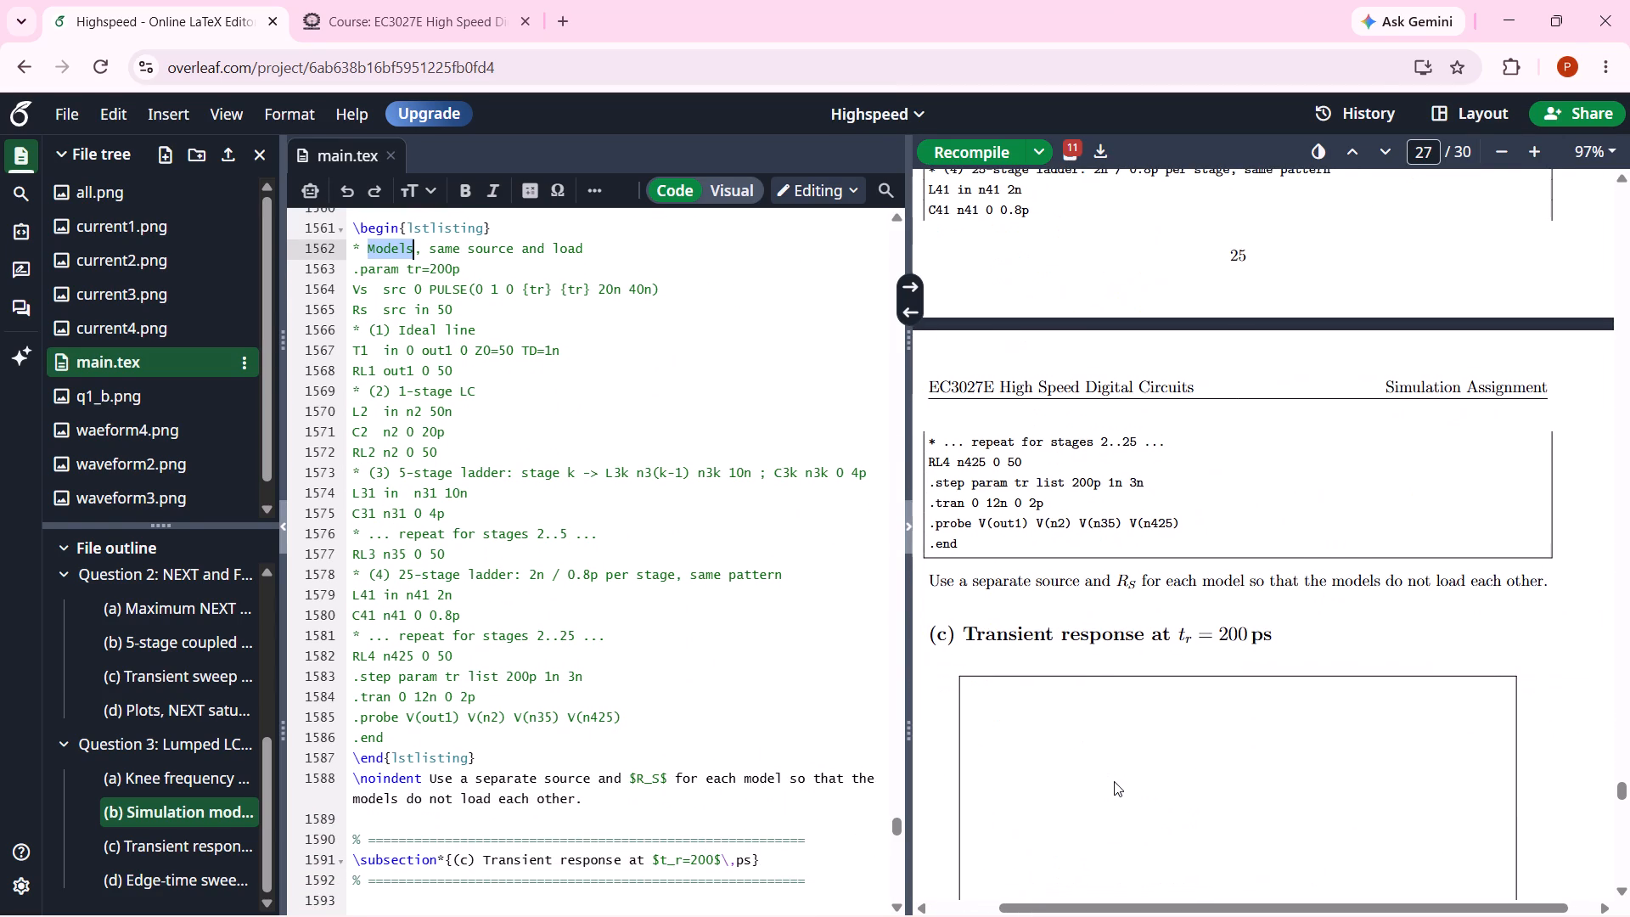
scroll(1114, 781, "up", 1)
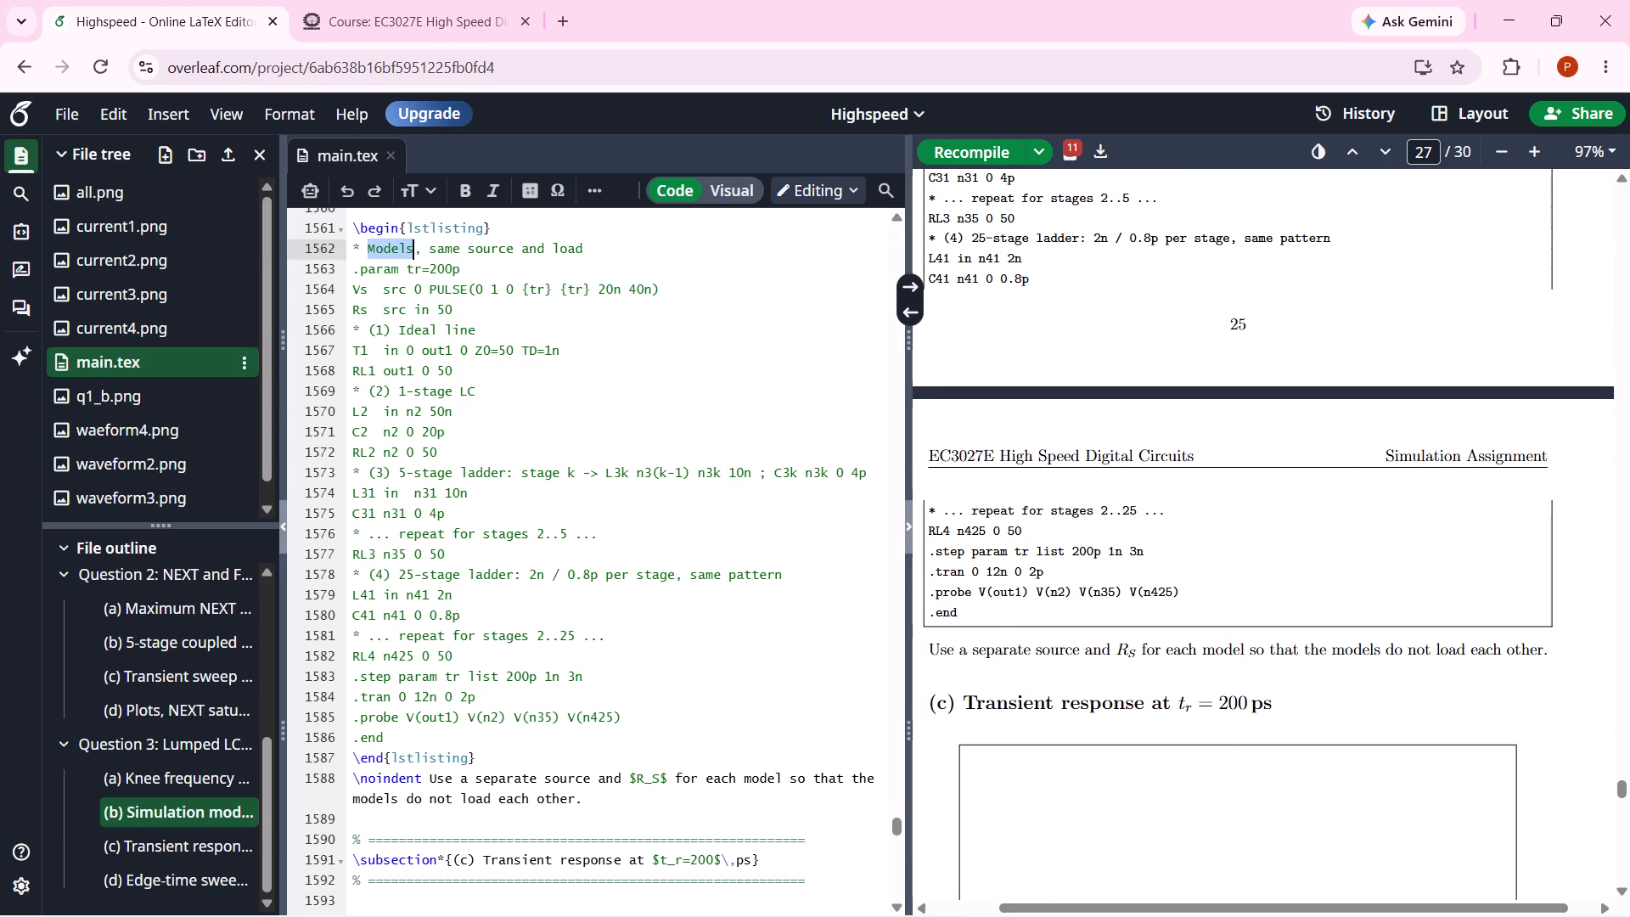
left_click_drag(589, 794, 452, 414)
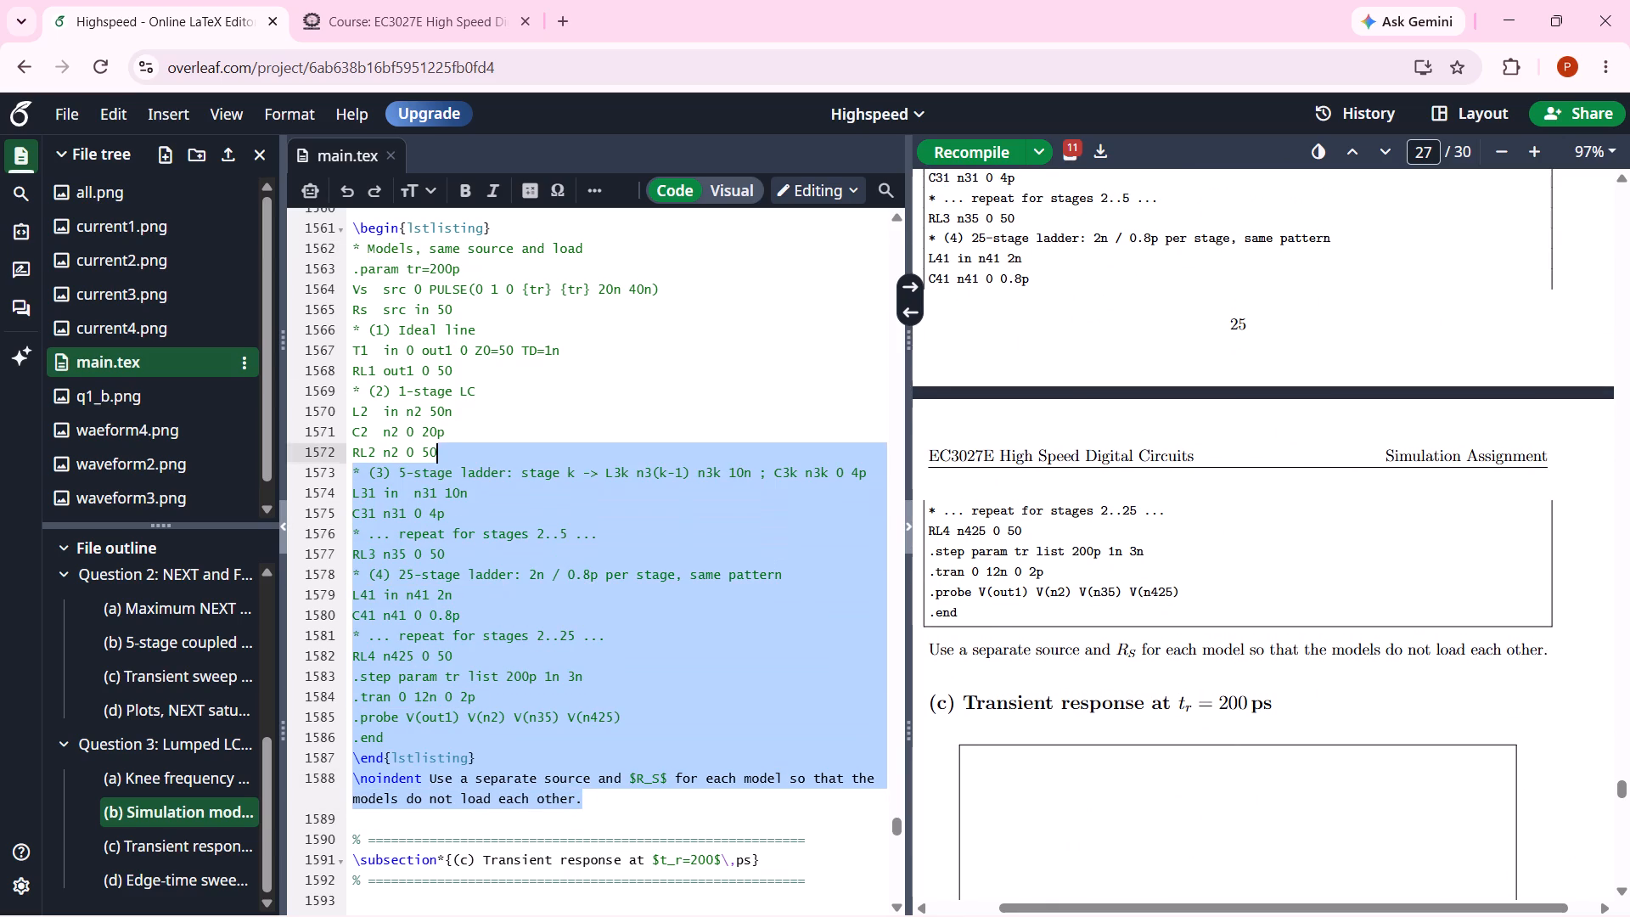
left_click_drag(452, 414, 350, 233)
key("BackSpace")
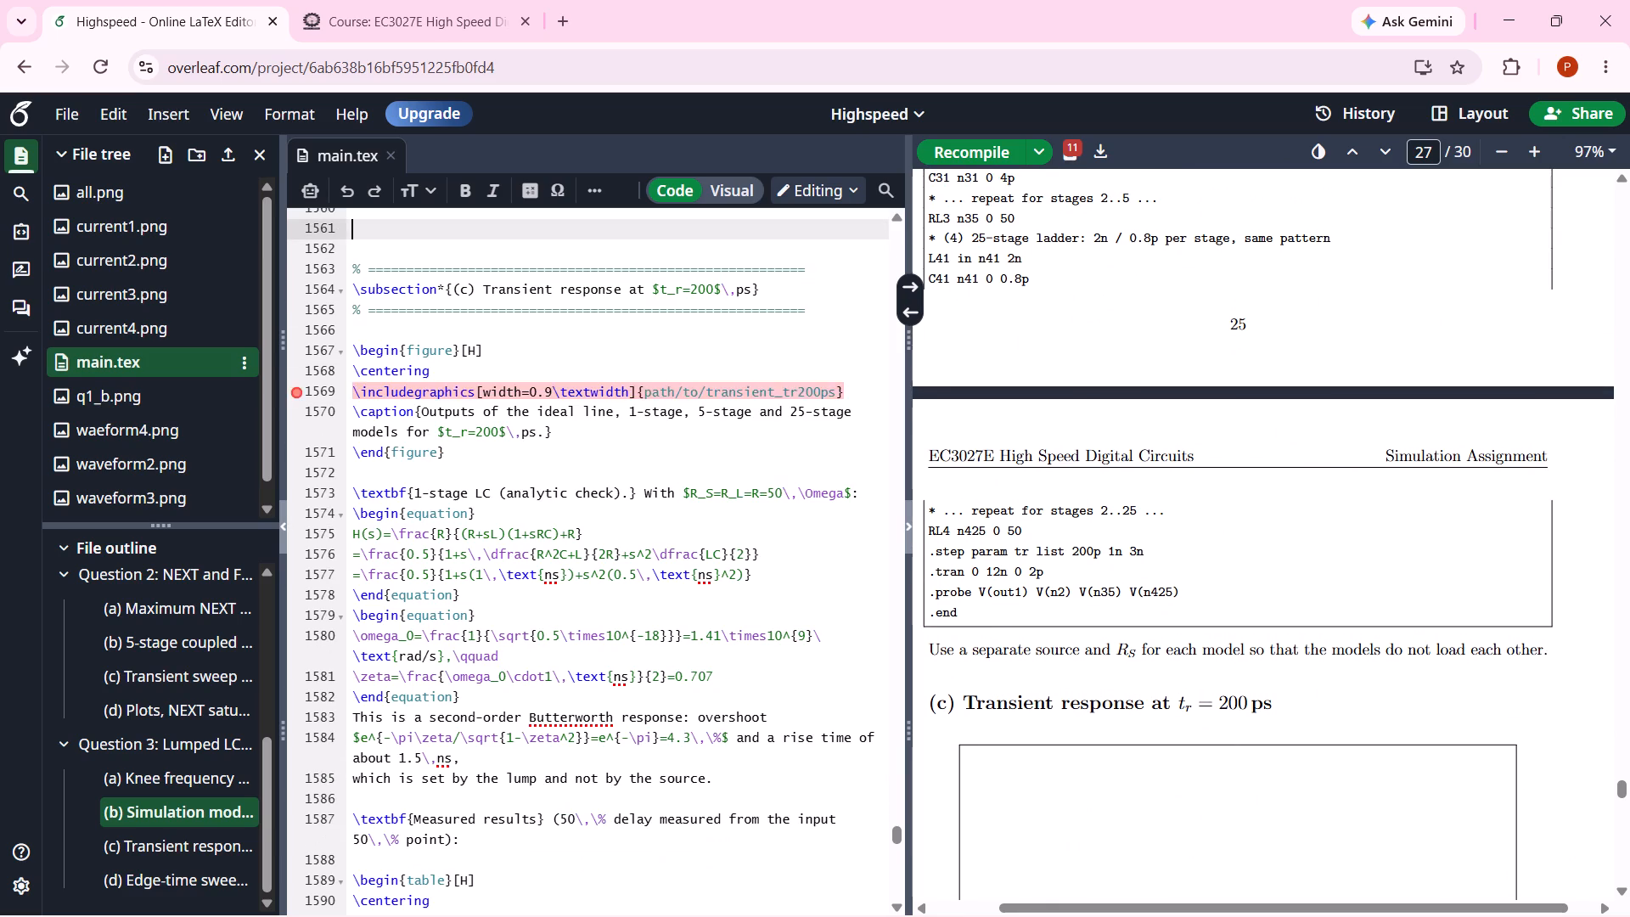
scroll(350, 233, "up", 2)
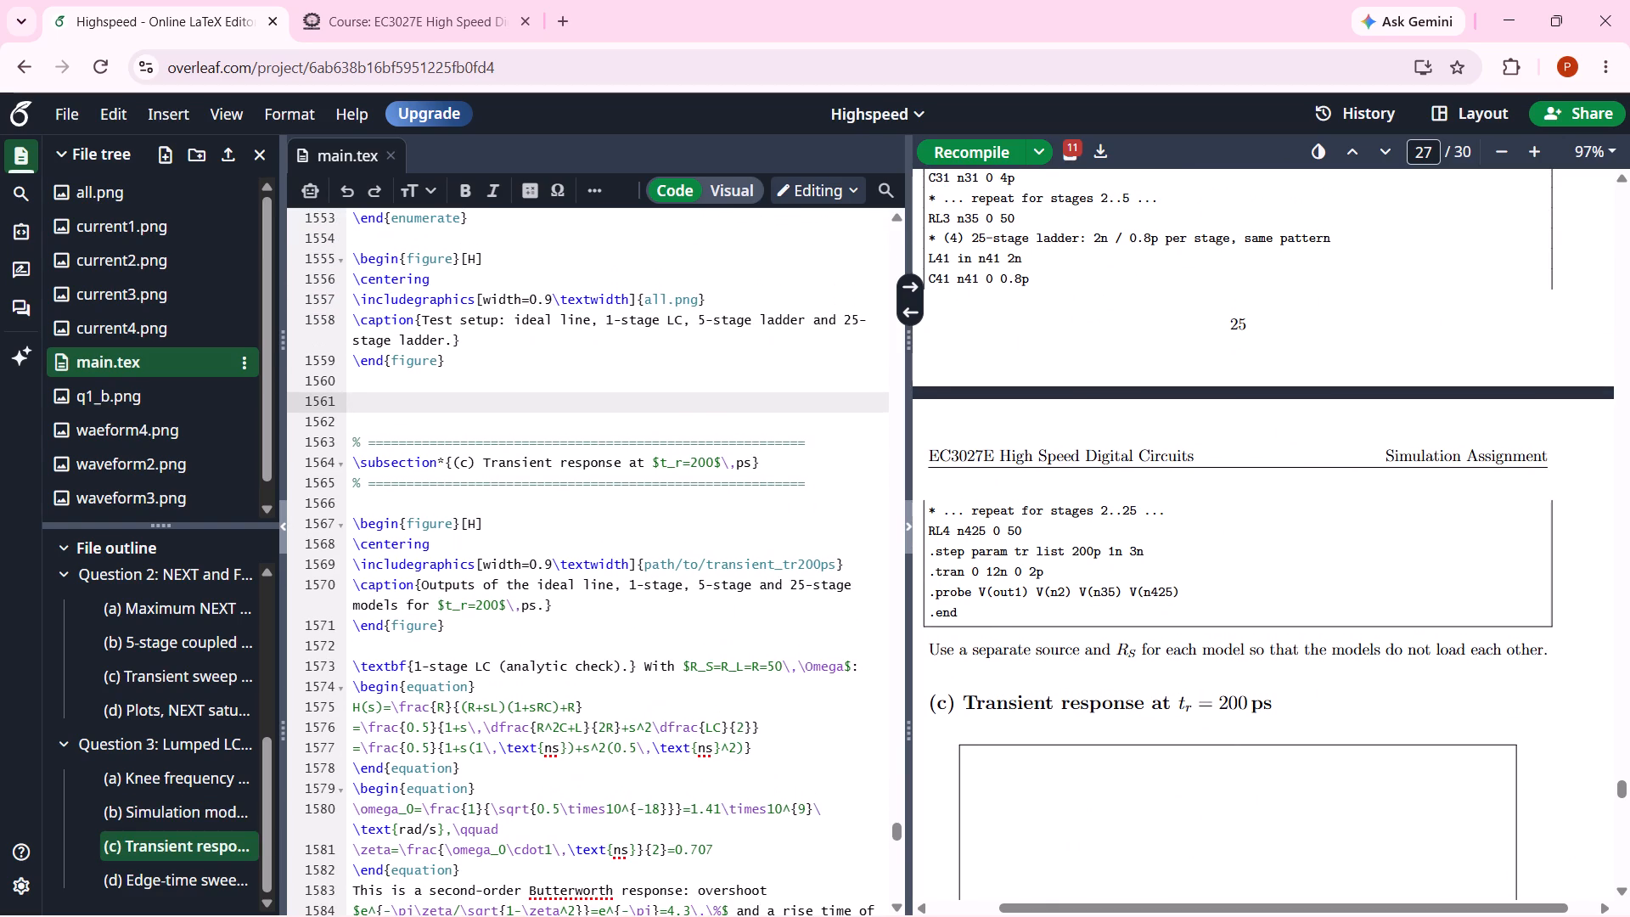
key("Down")
key("BackSpace")
key("BackSpace")
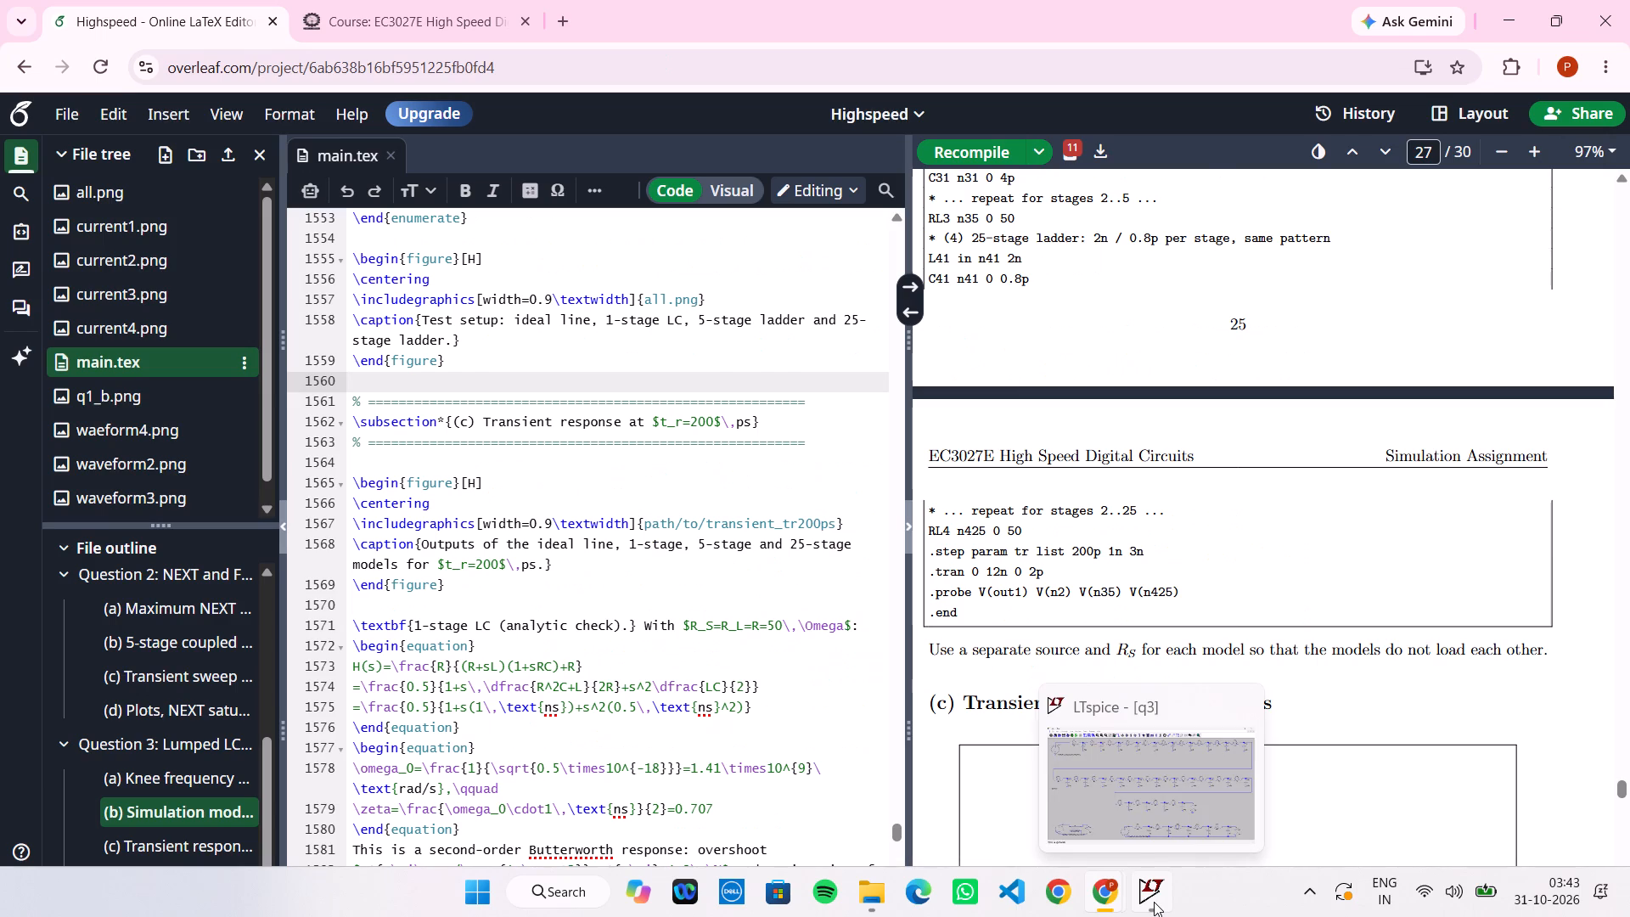
Switch to the q3 schematic in LTspice and delete sources V2 and V3 together with their leftover input wires.
left_click(1154, 902)
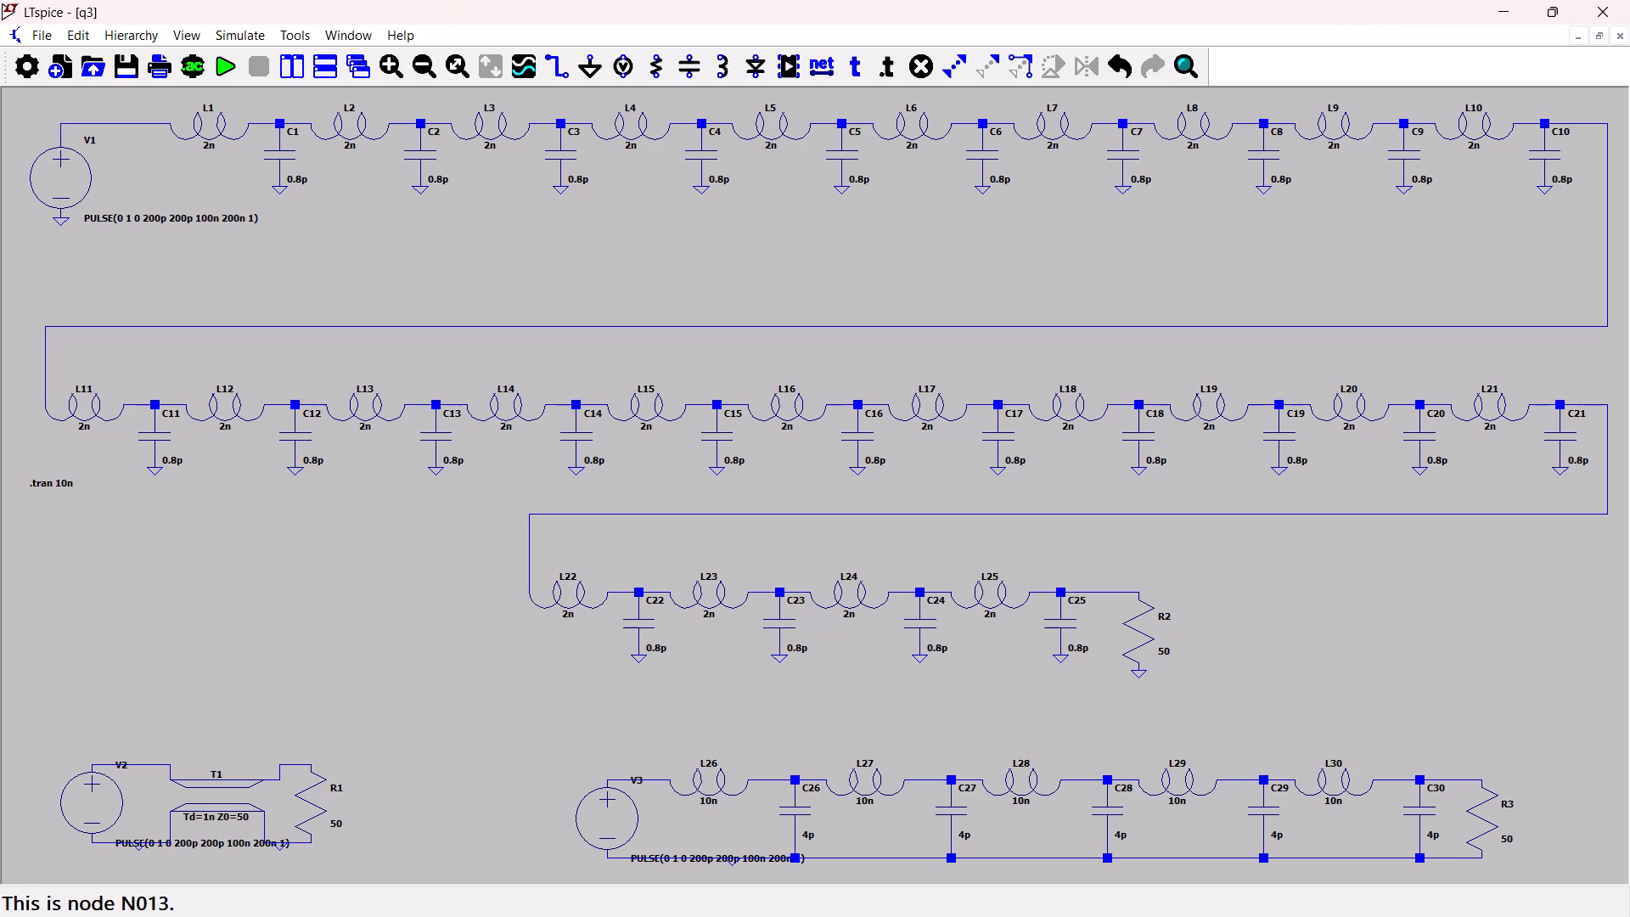
key("Delete")
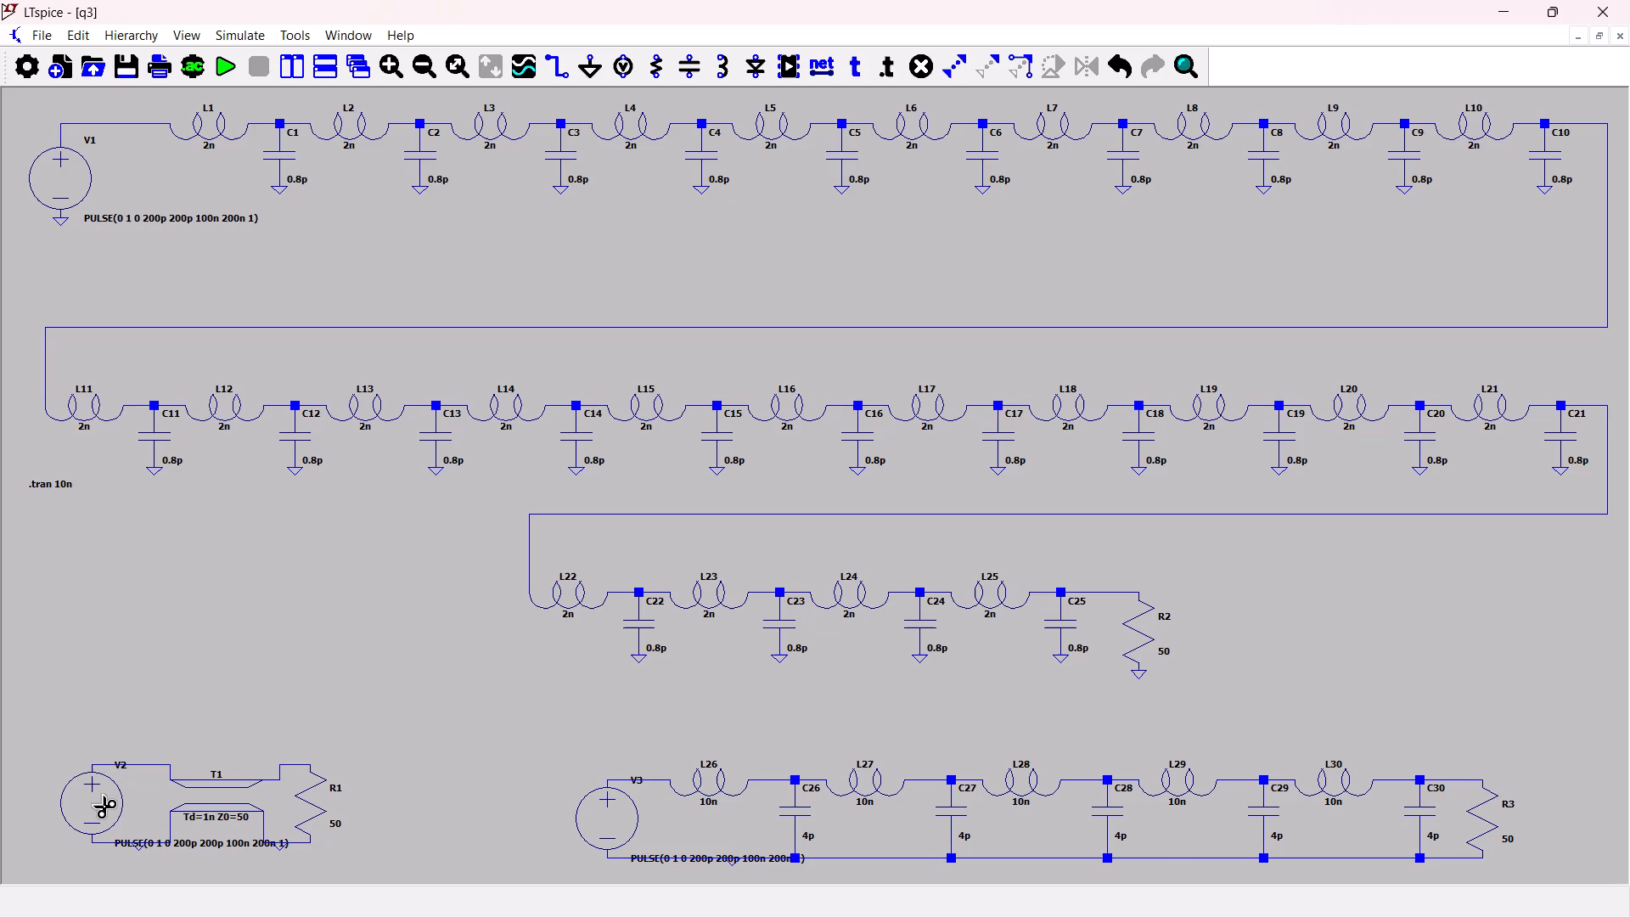
left_click(101, 803)
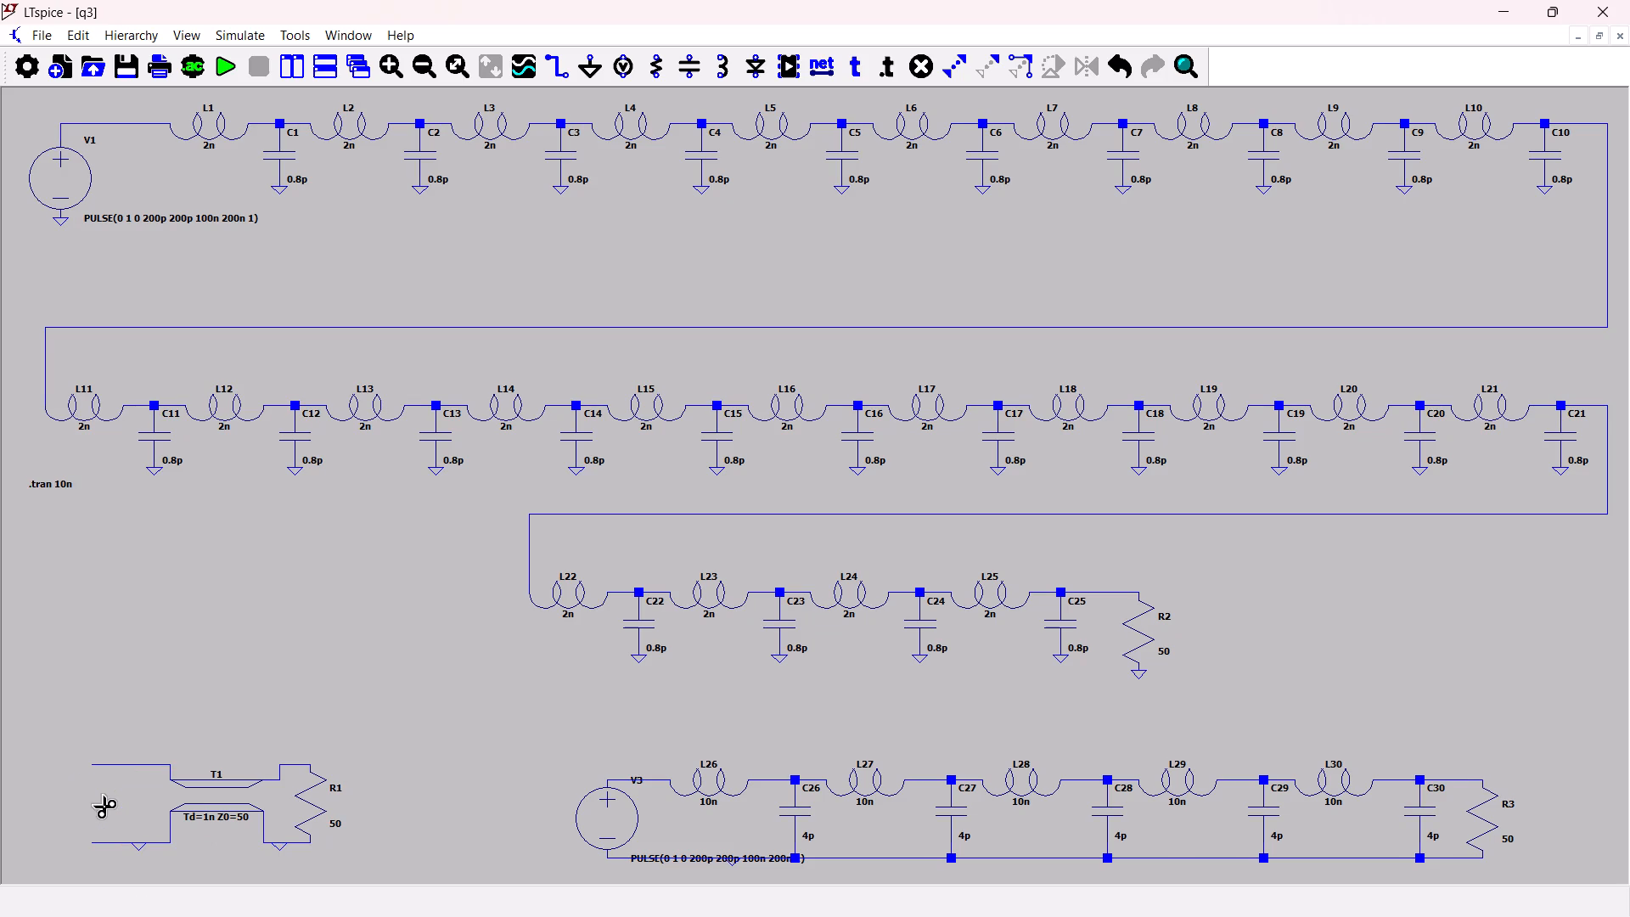
left_click(114, 773)
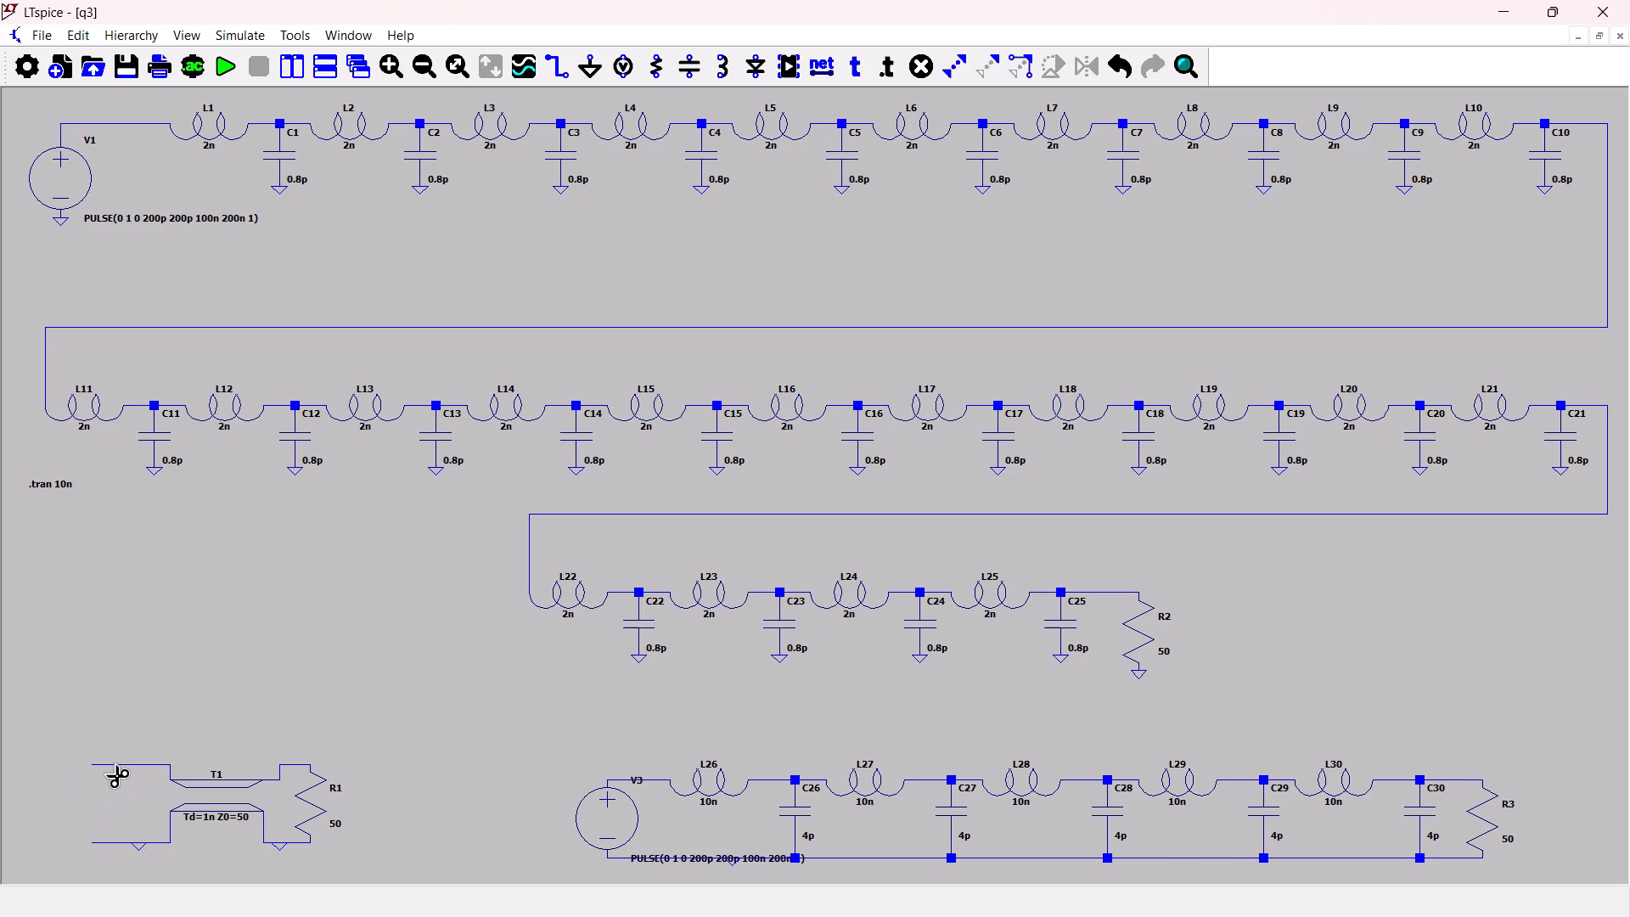
left_click(121, 762)
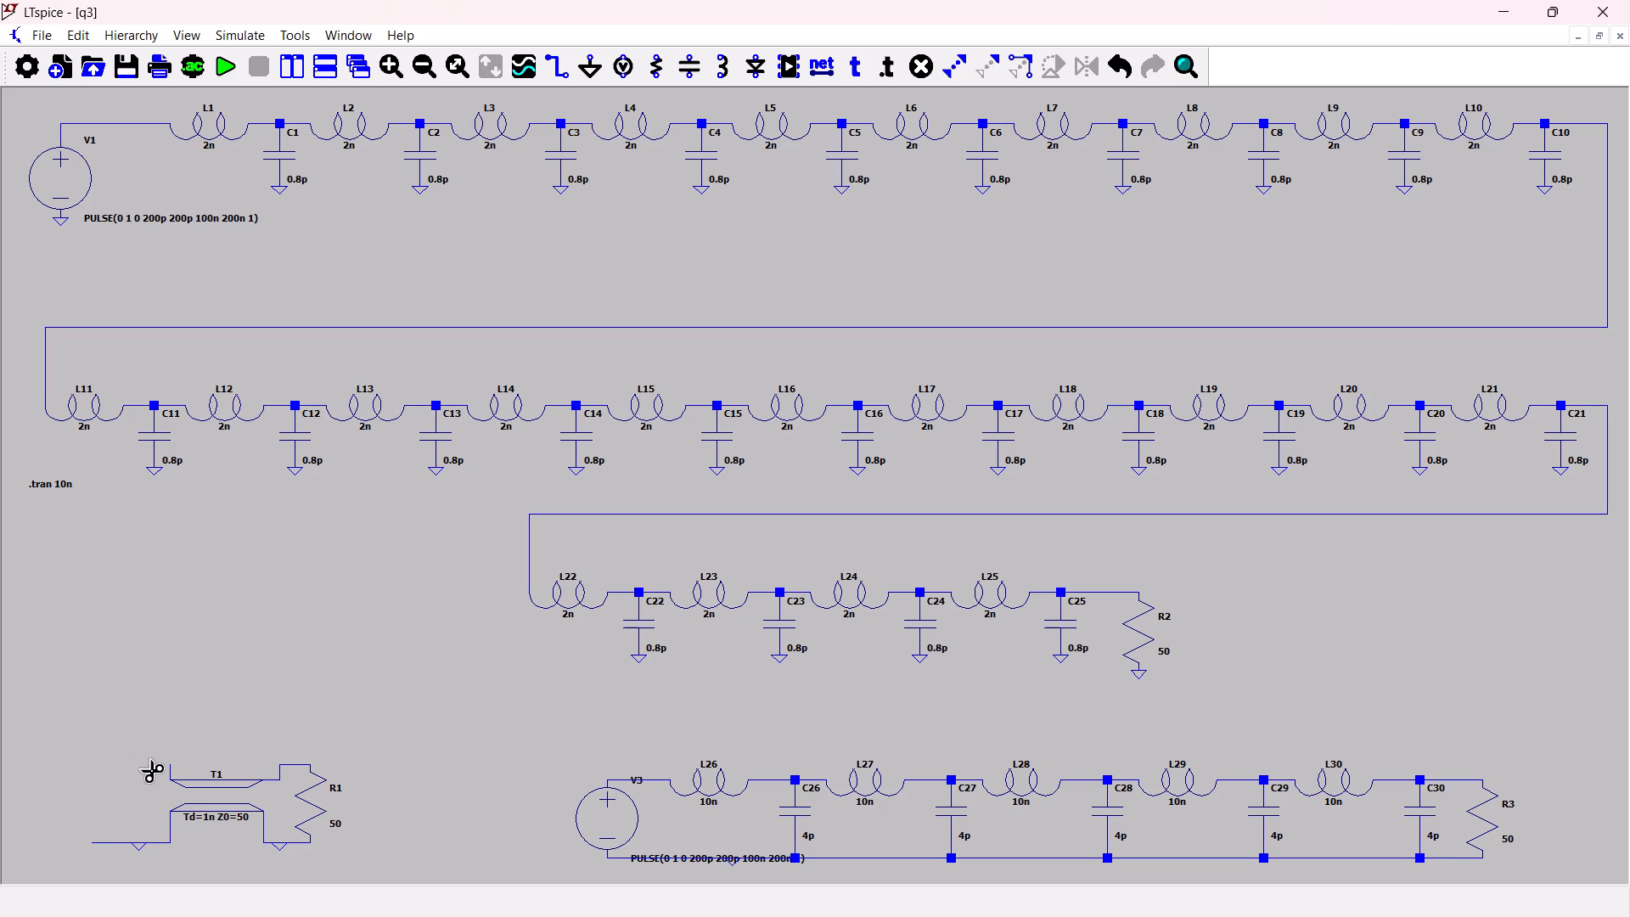
left_click(169, 768)
left_click(612, 817)
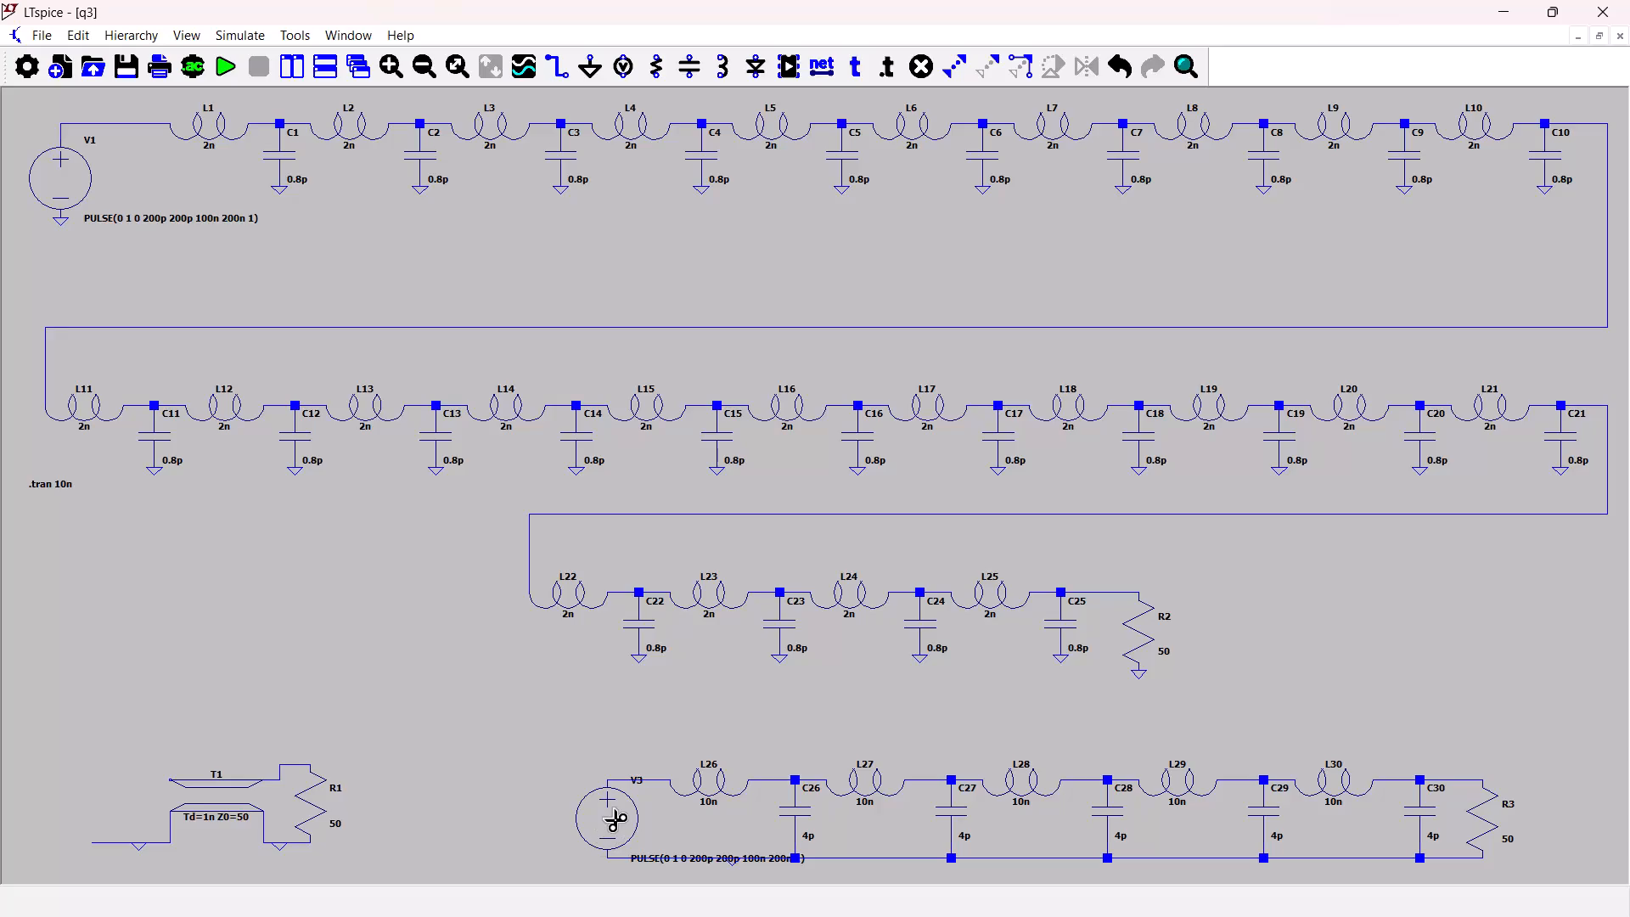
left_click(632, 786)
left_click(645, 860)
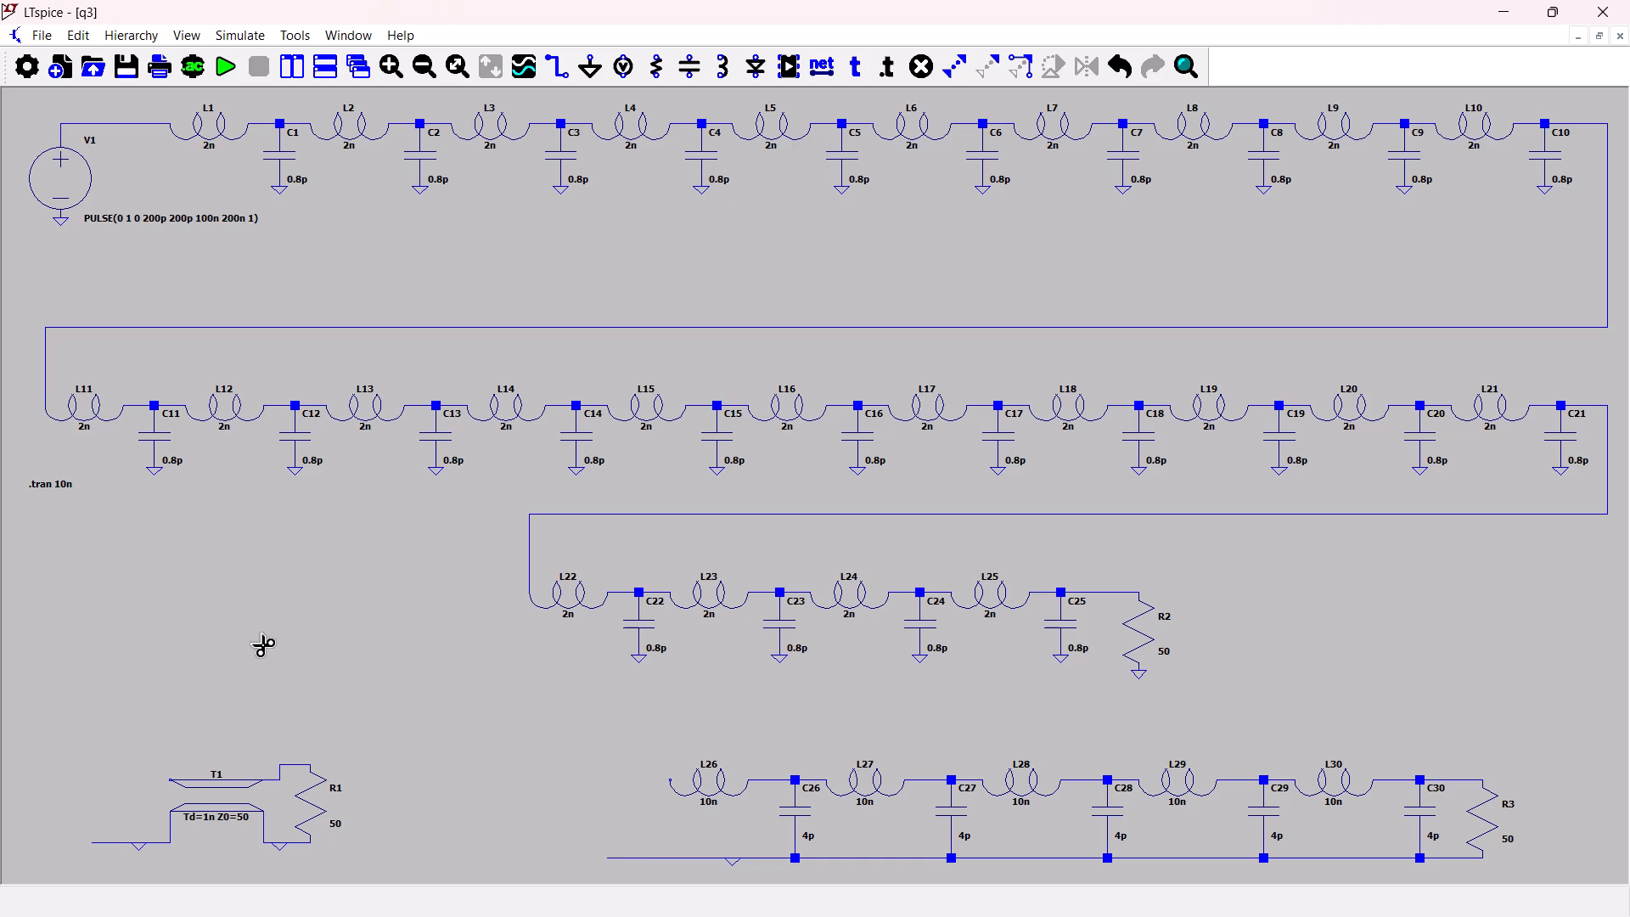
key("Escape")
Wire the positive terminal of V1 down to the upper input of transmission line T1.
key("w")
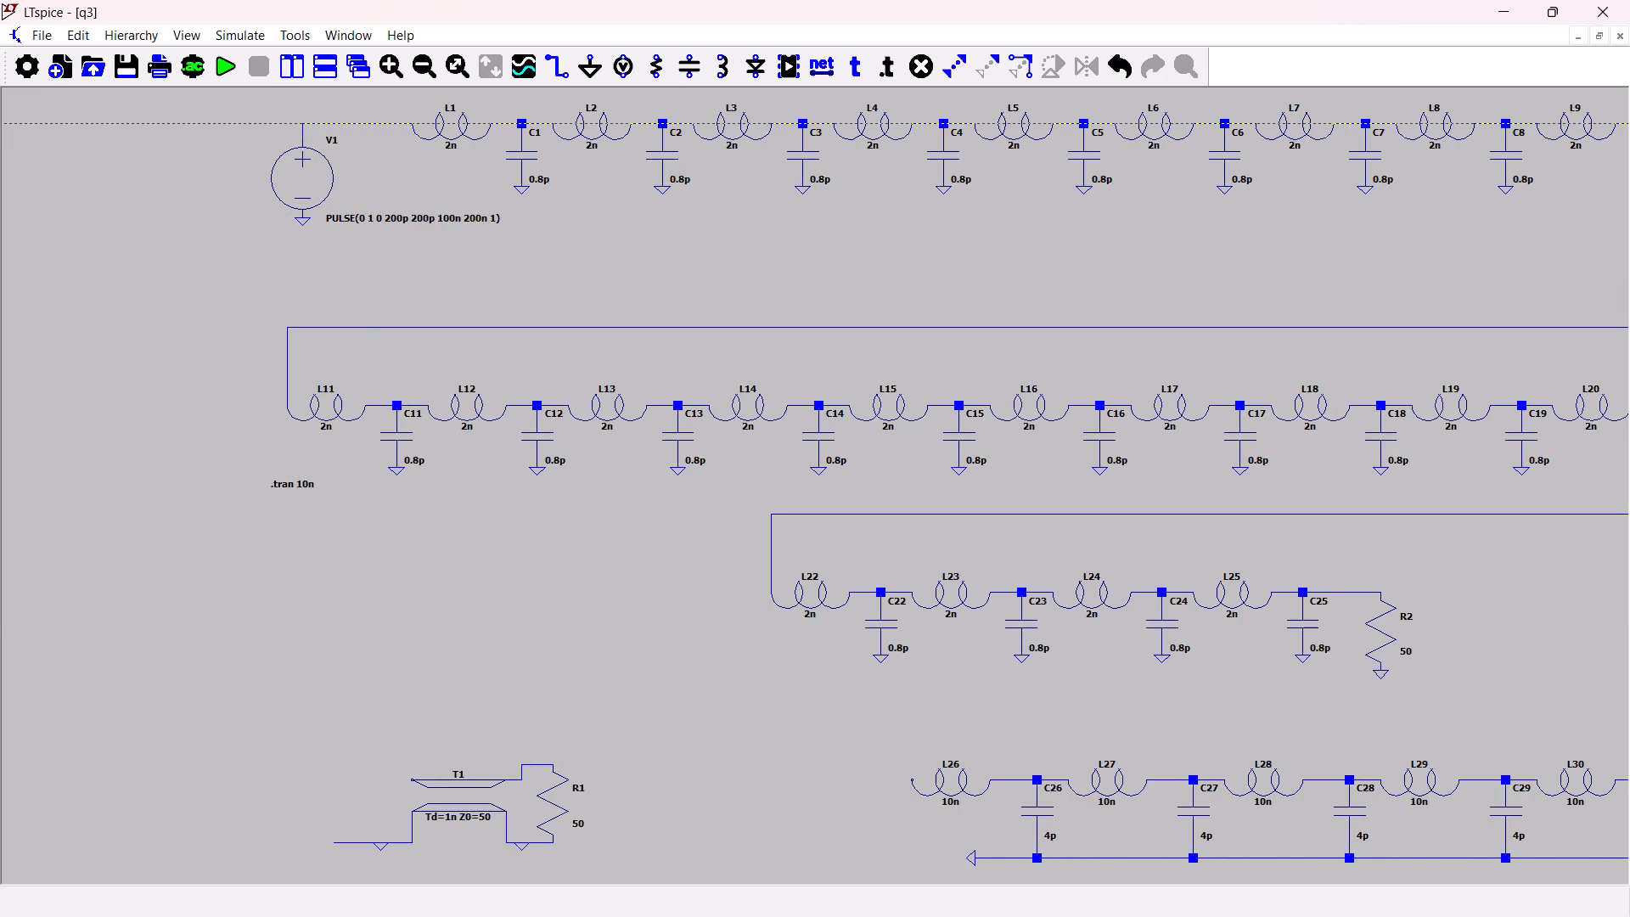
left_click(302, 123)
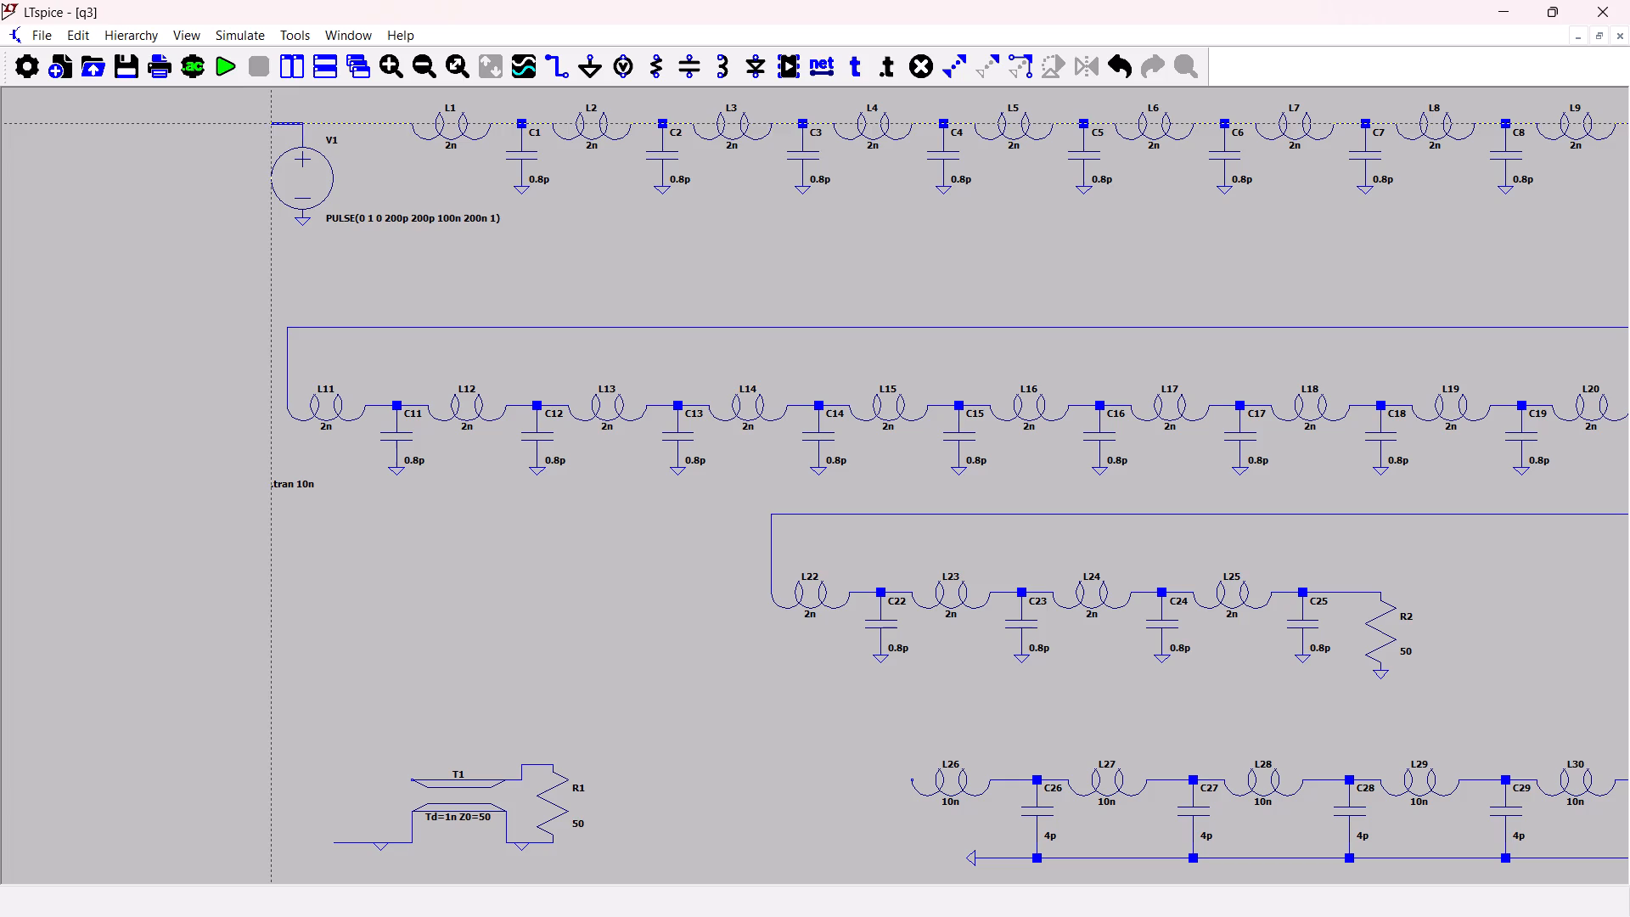
left_click(256, 122)
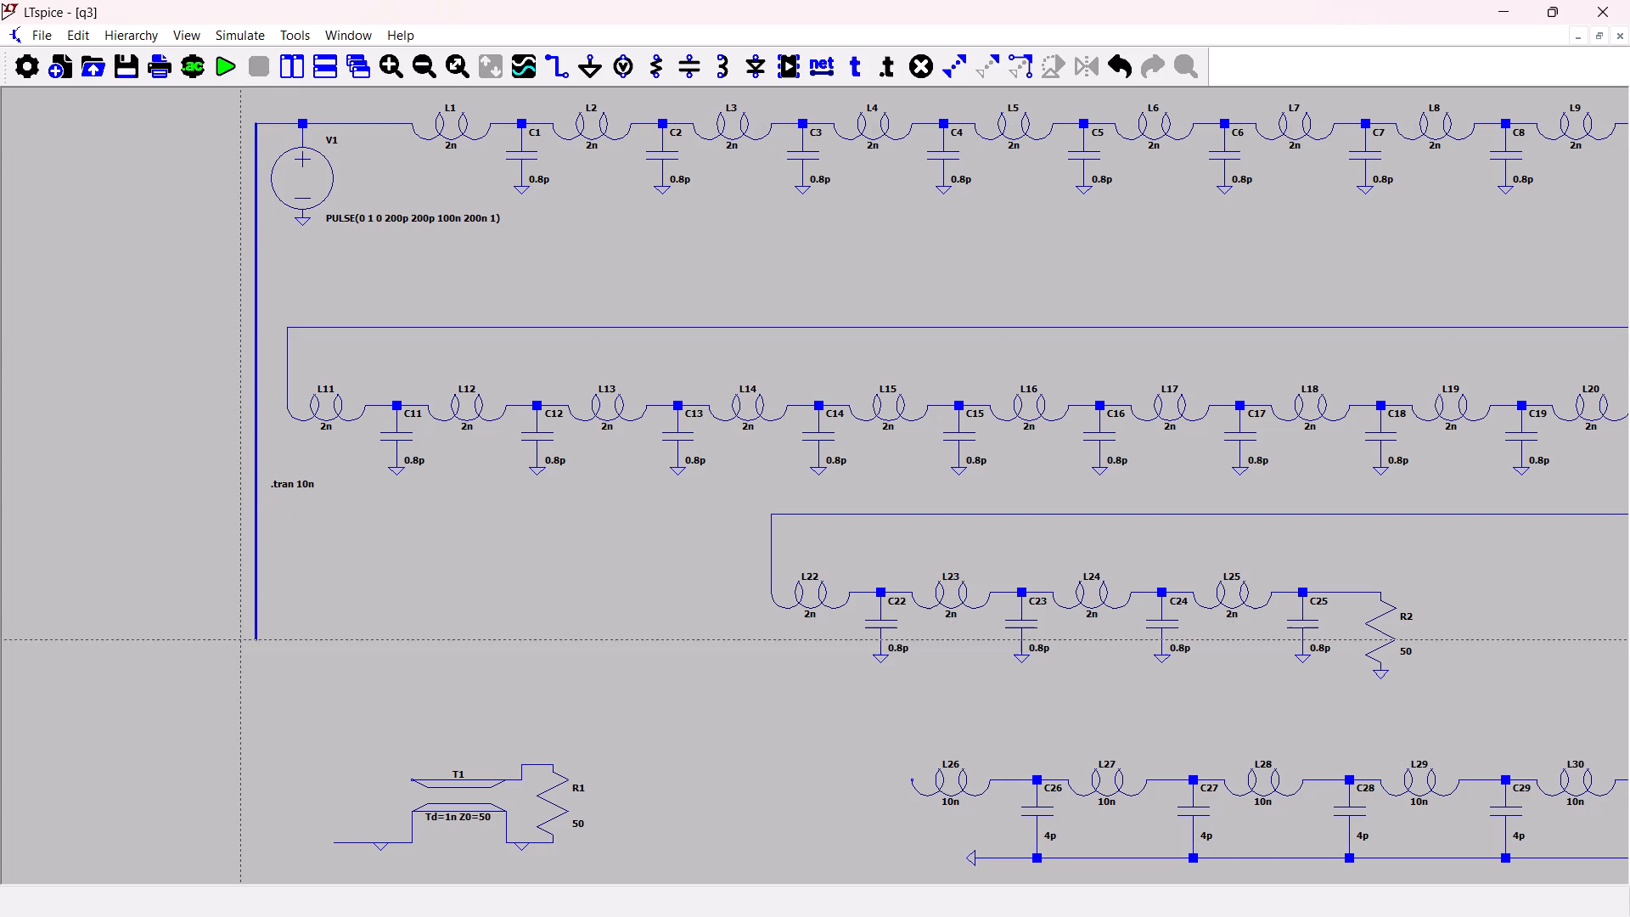
left_click(251, 779)
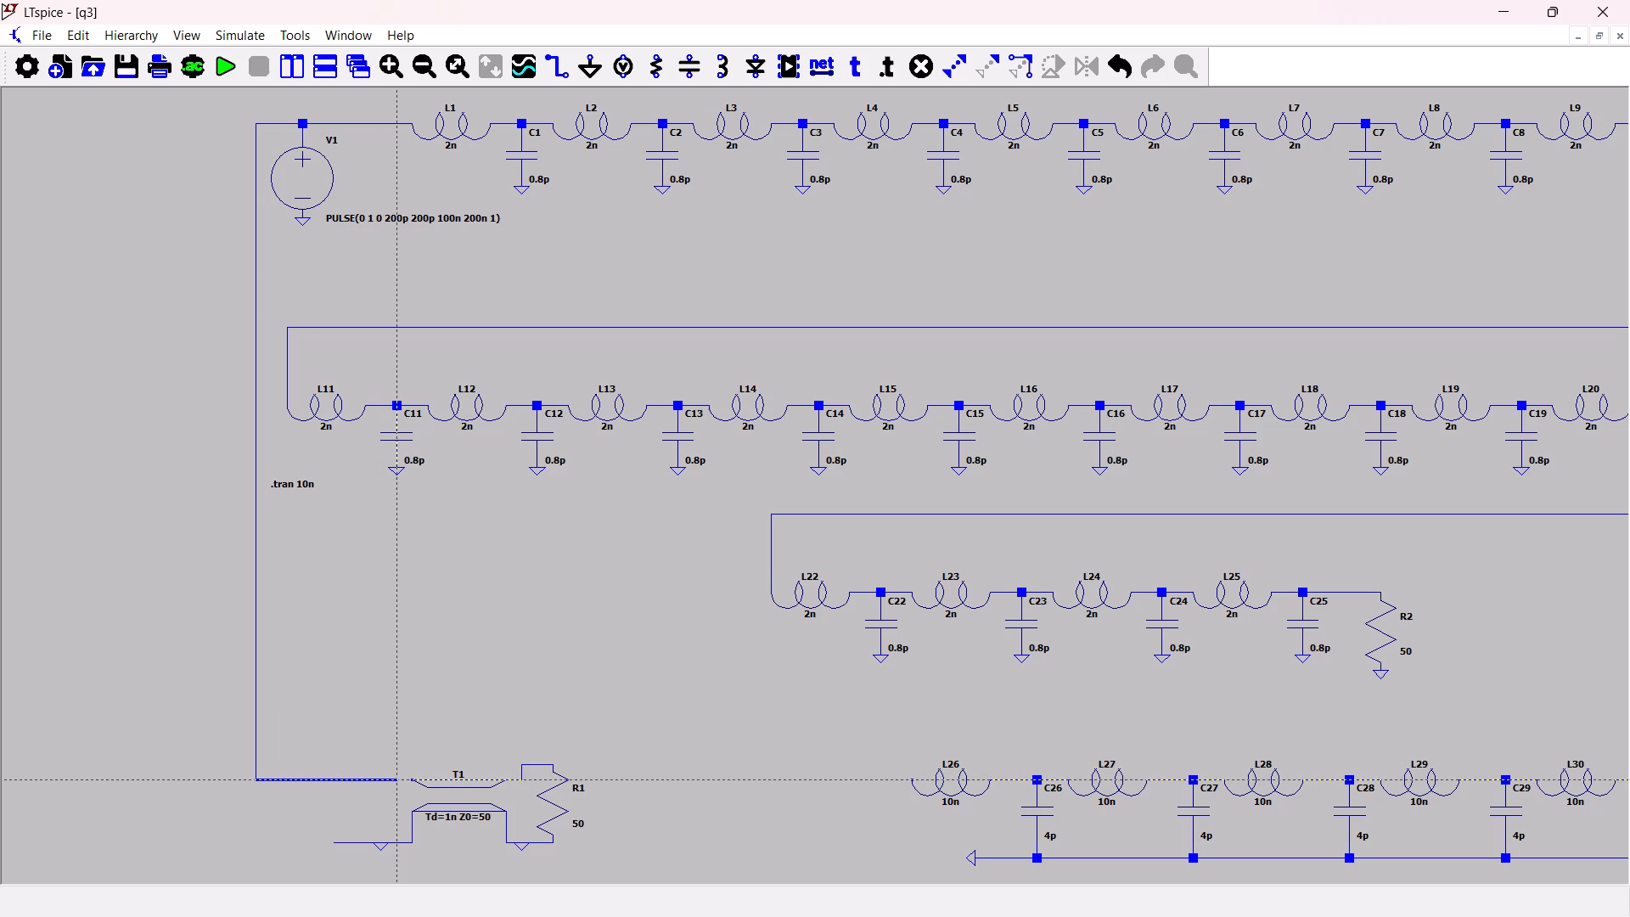
left_click(414, 781)
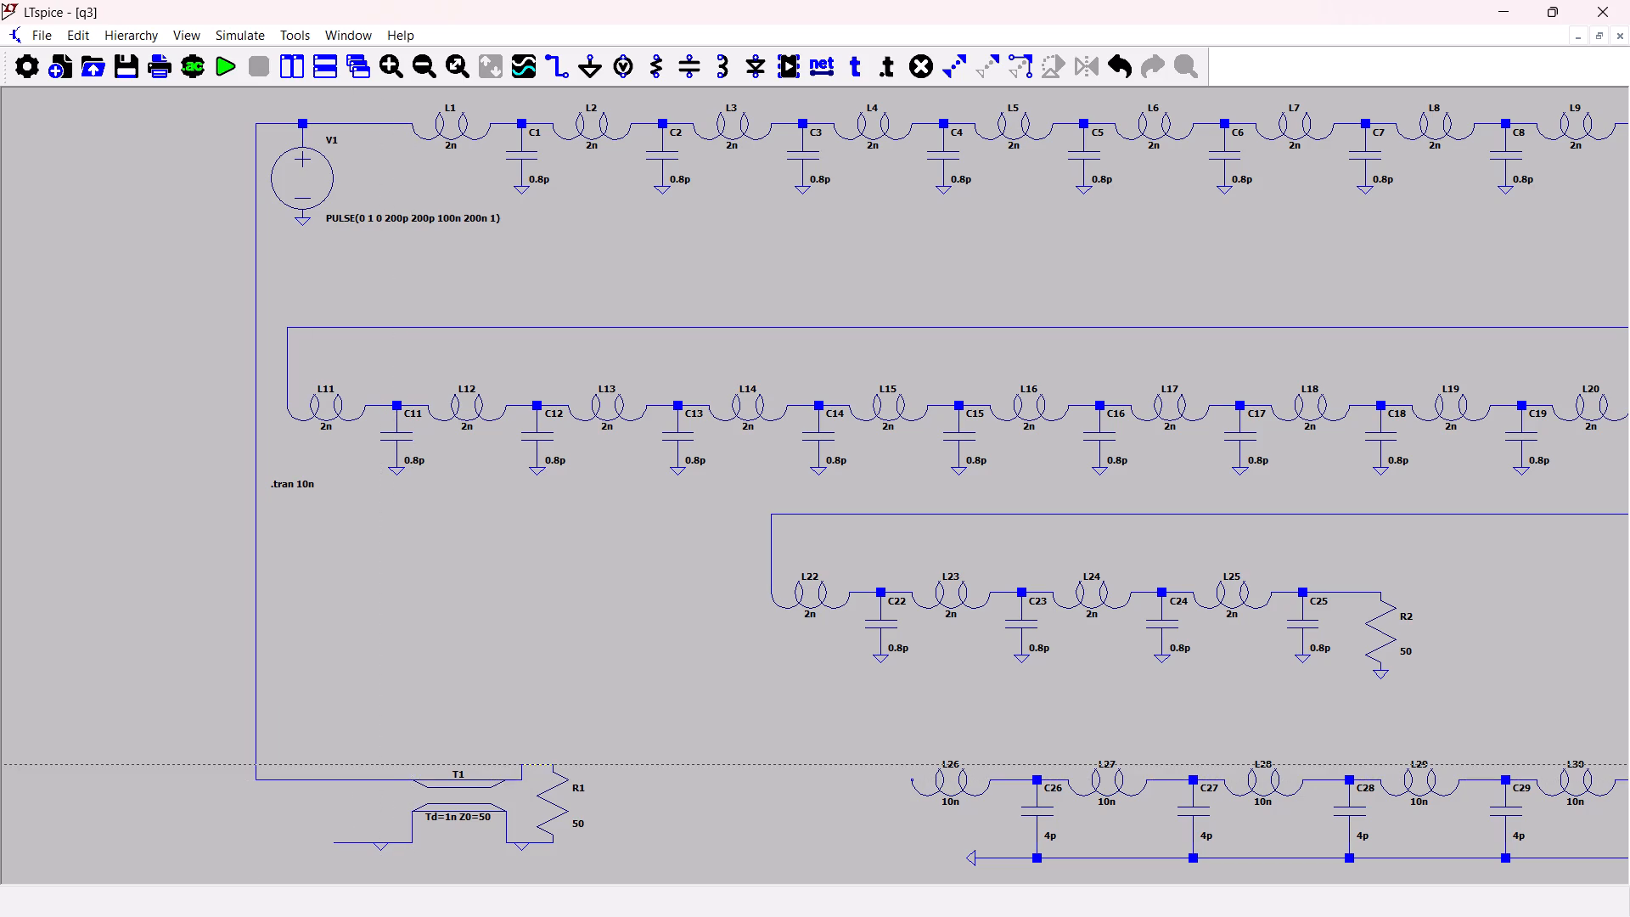
Branch a wire from T1's input node over to the input of L26 in the 5-stage ladder.
left_click(391, 782)
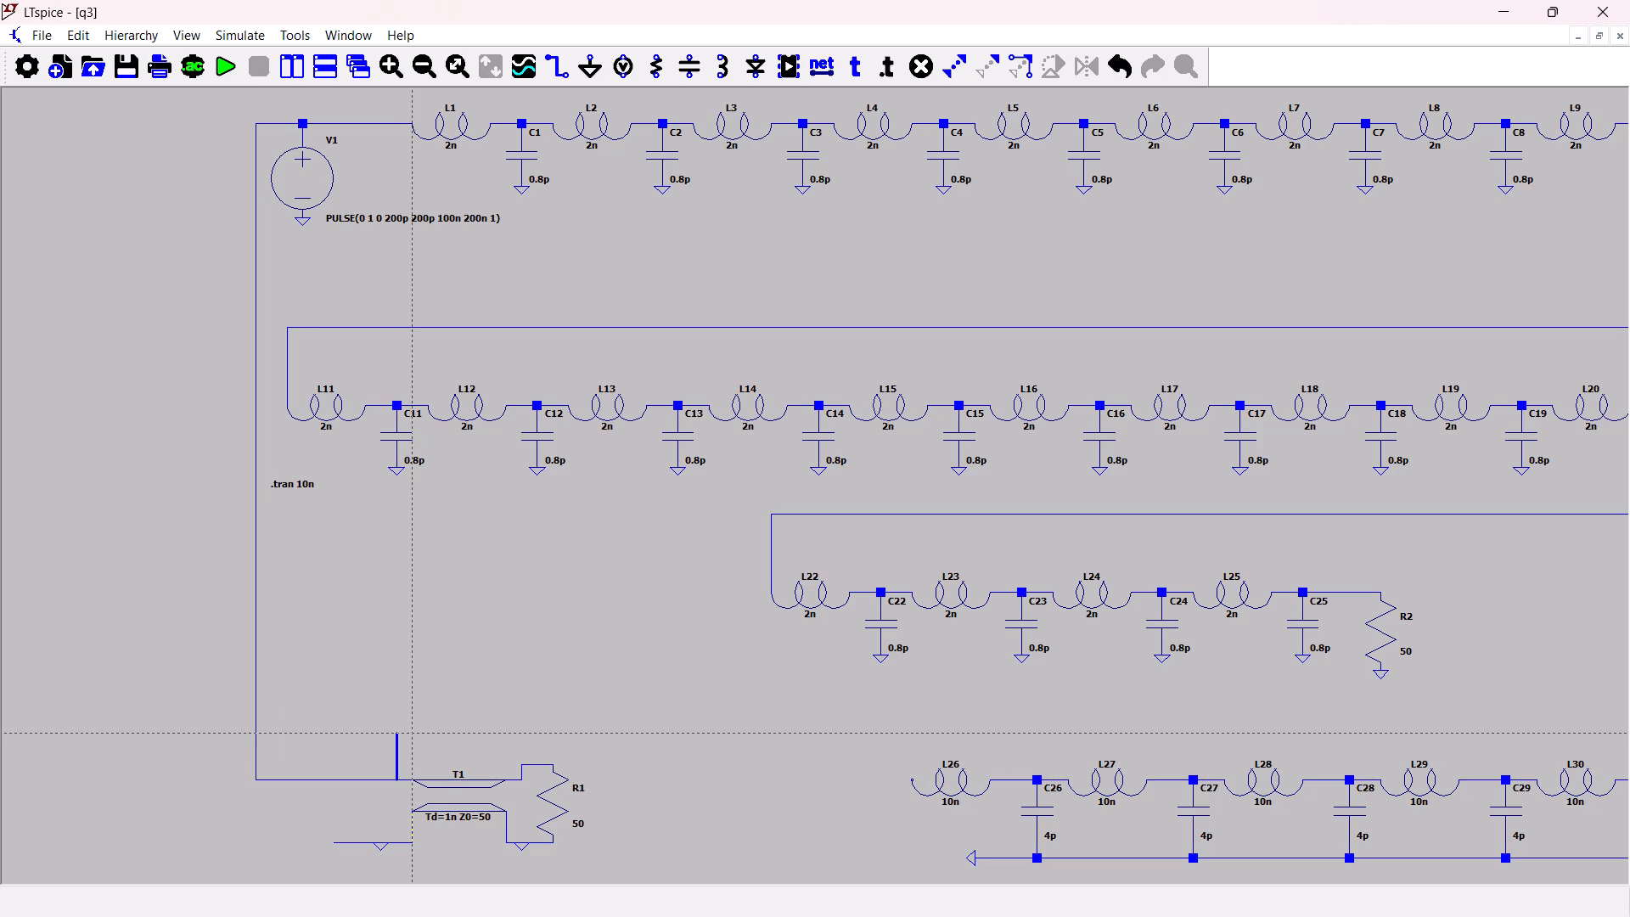
left_click(397, 734)
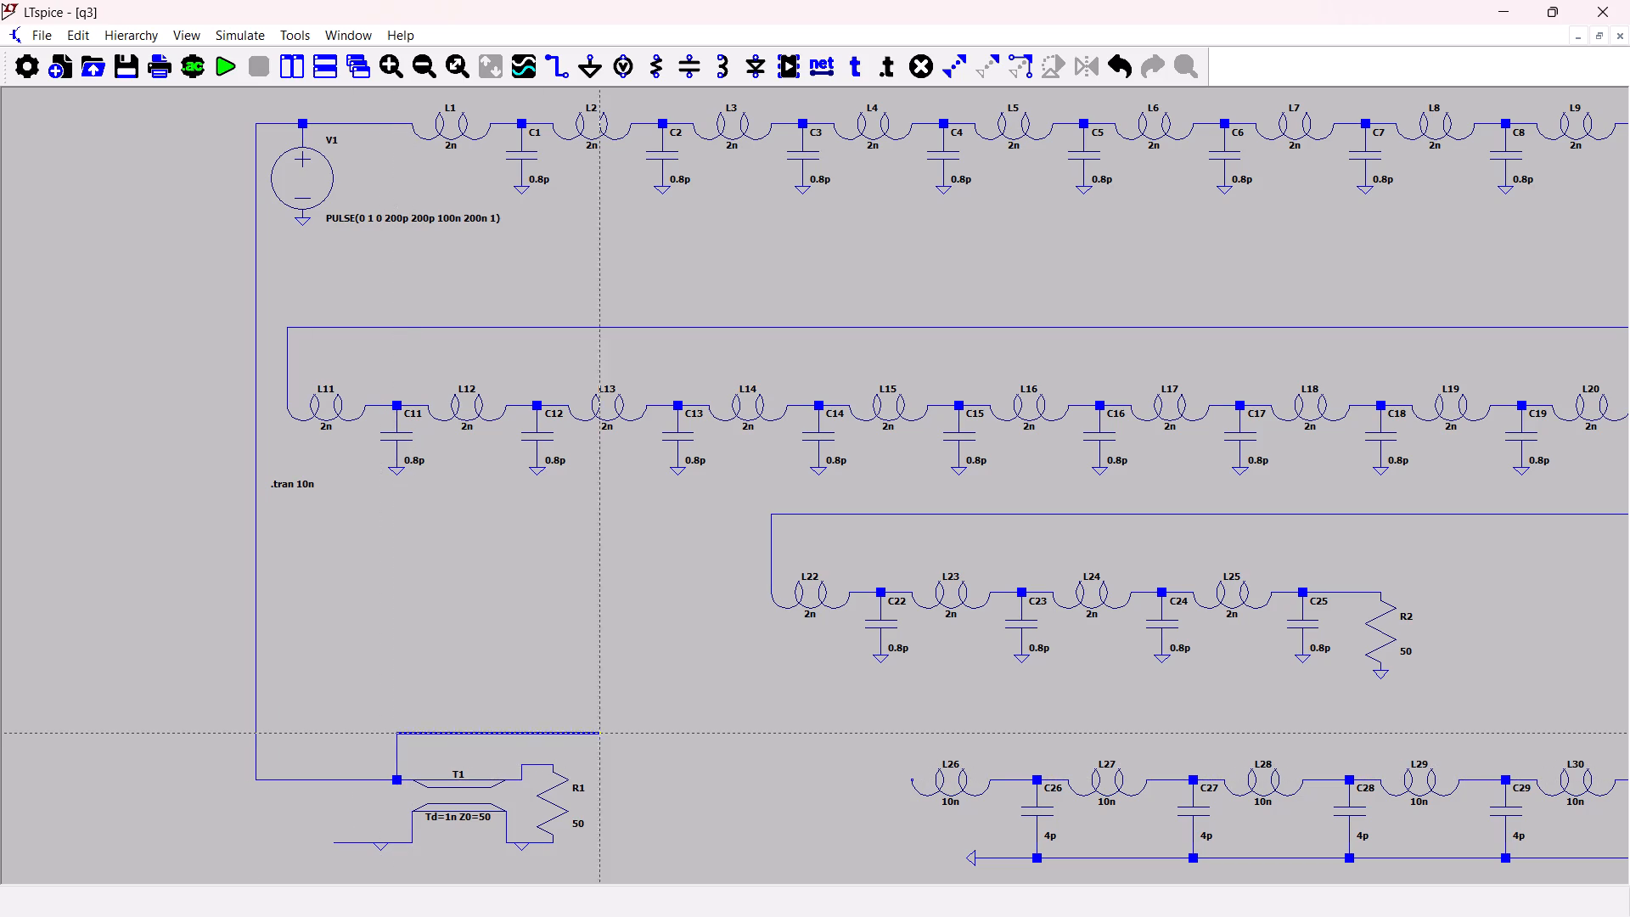
left_click(908, 766)
left_click(908, 782)
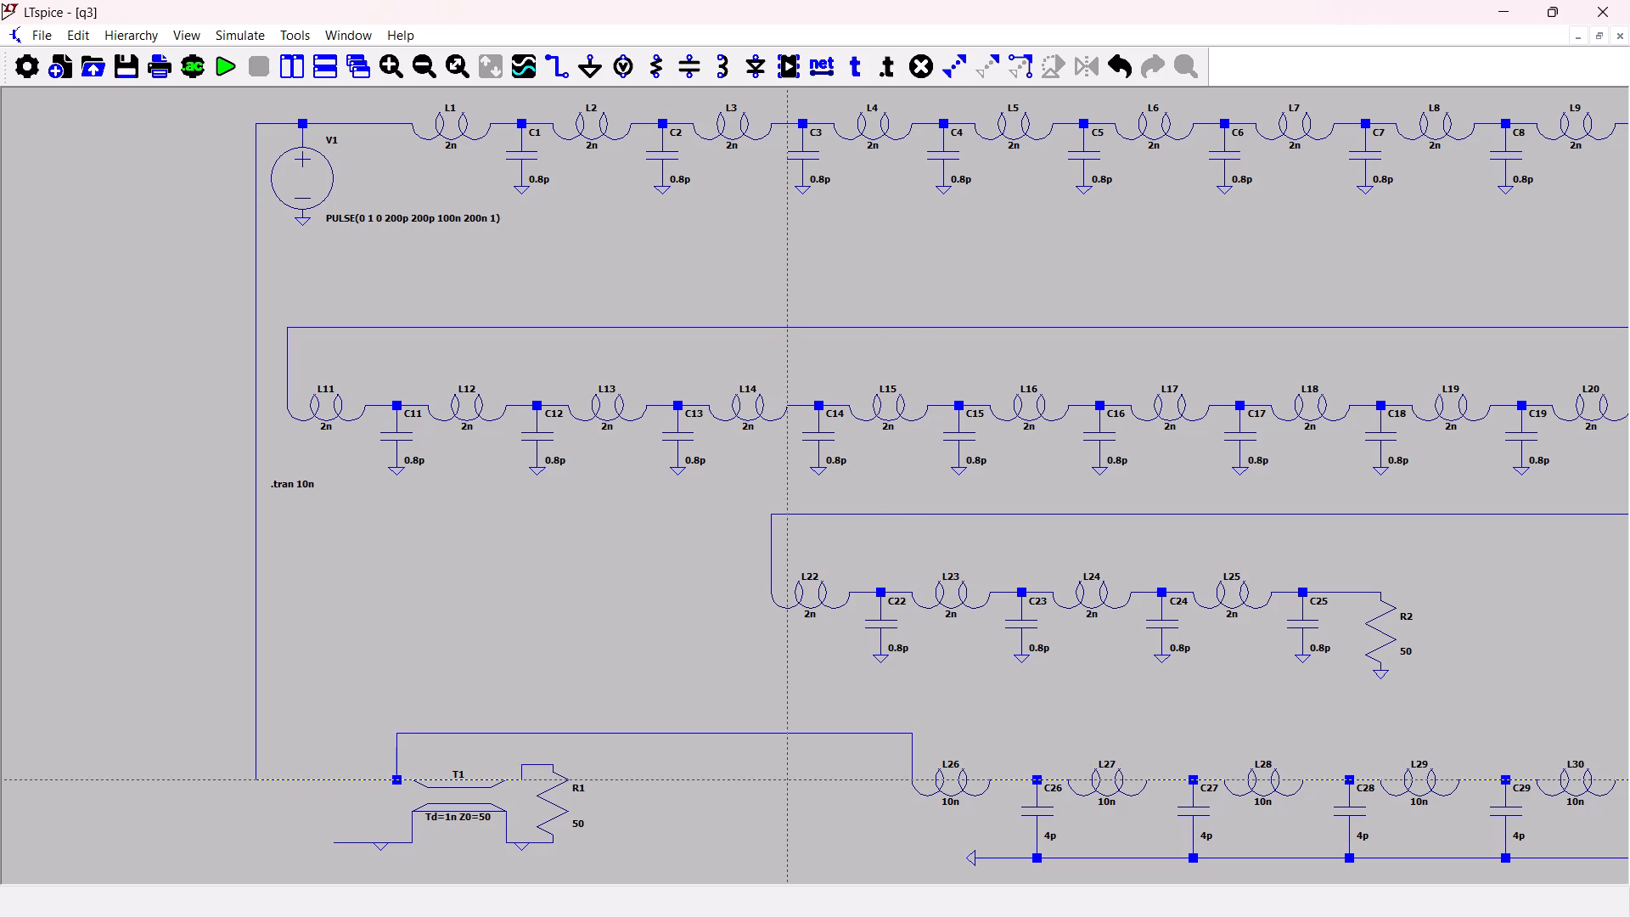
key("Escape")
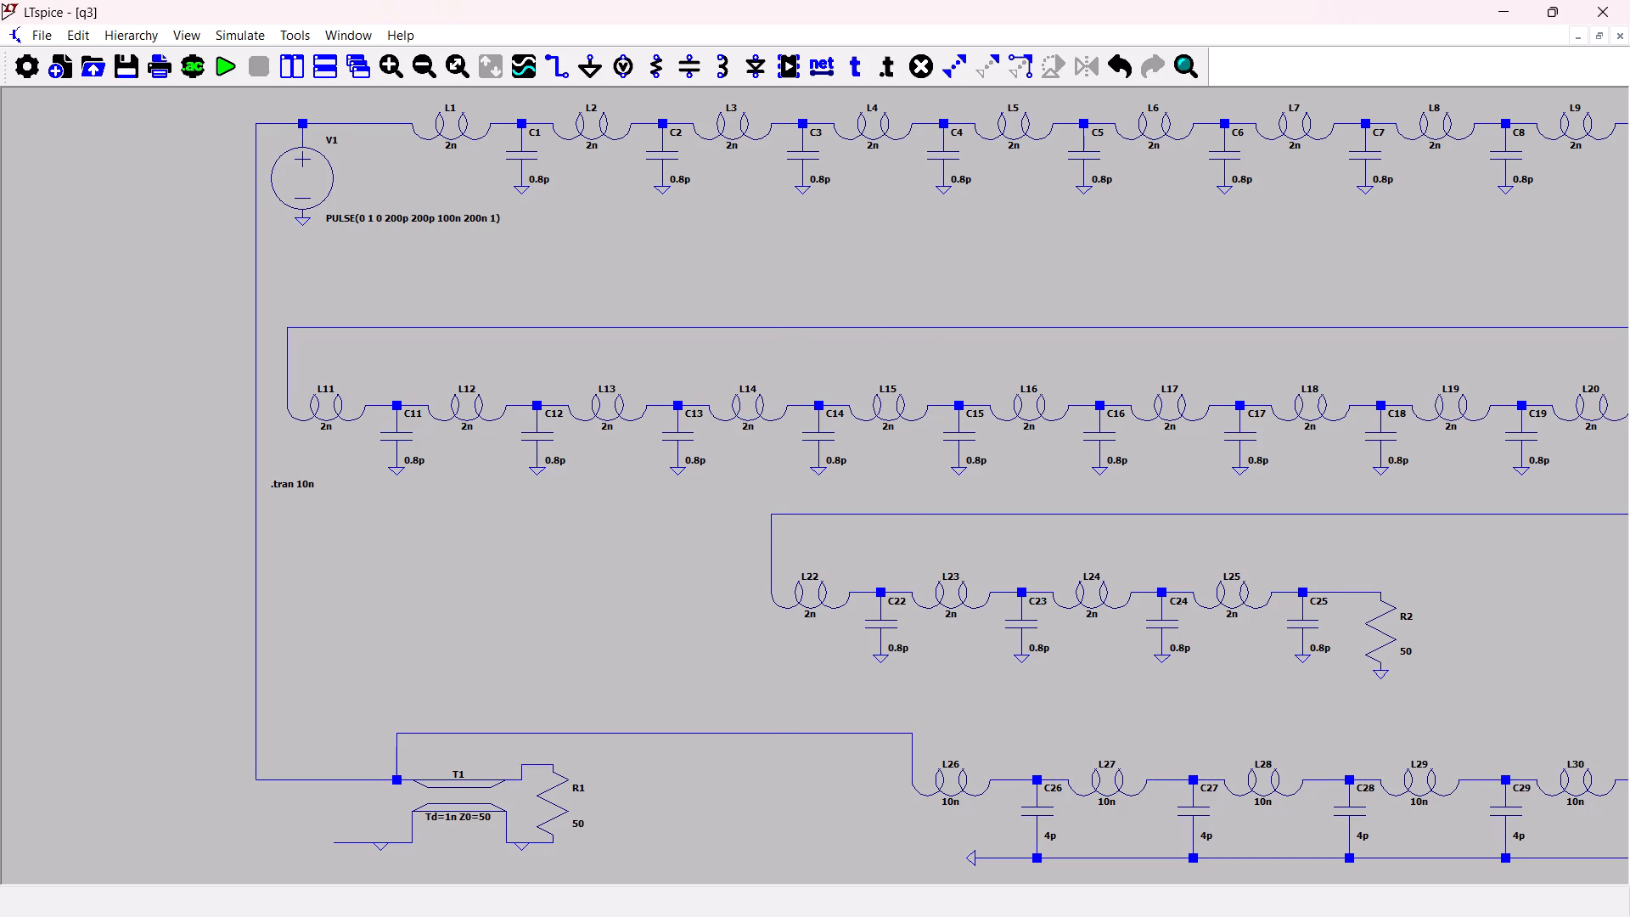
Delete the leftover wire stub extending from T1's input-side ground, where V2 was connected.
left_click_drag(789, 780, 657, 783)
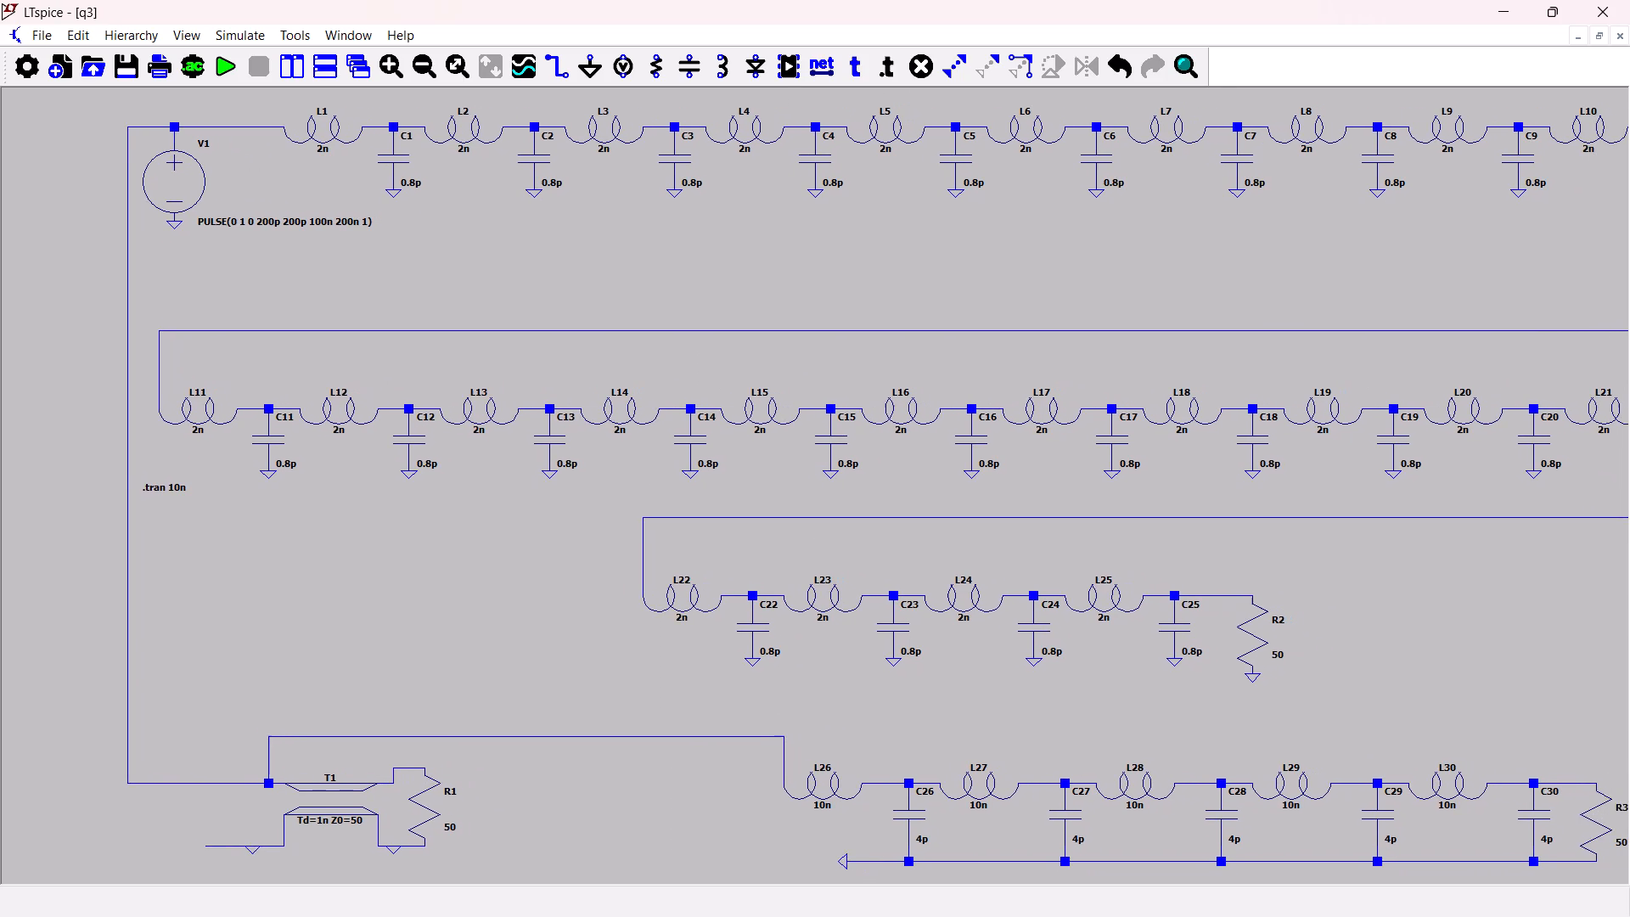
left_click_drag(657, 783, 548, 771)
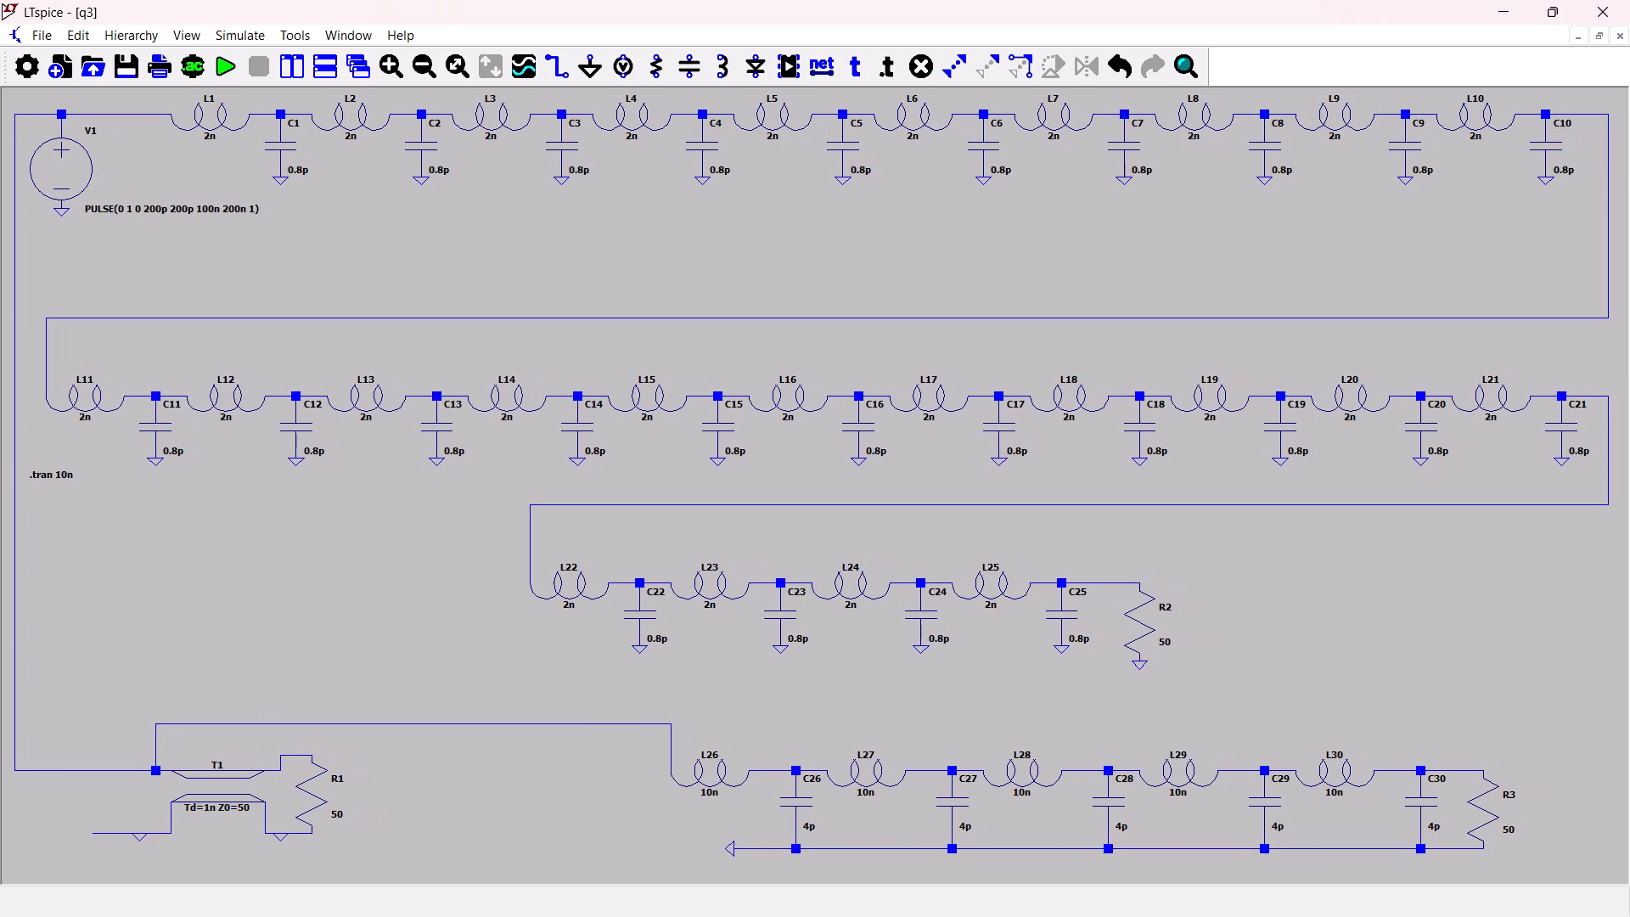
left_click_drag(548, 771, 557, 771)
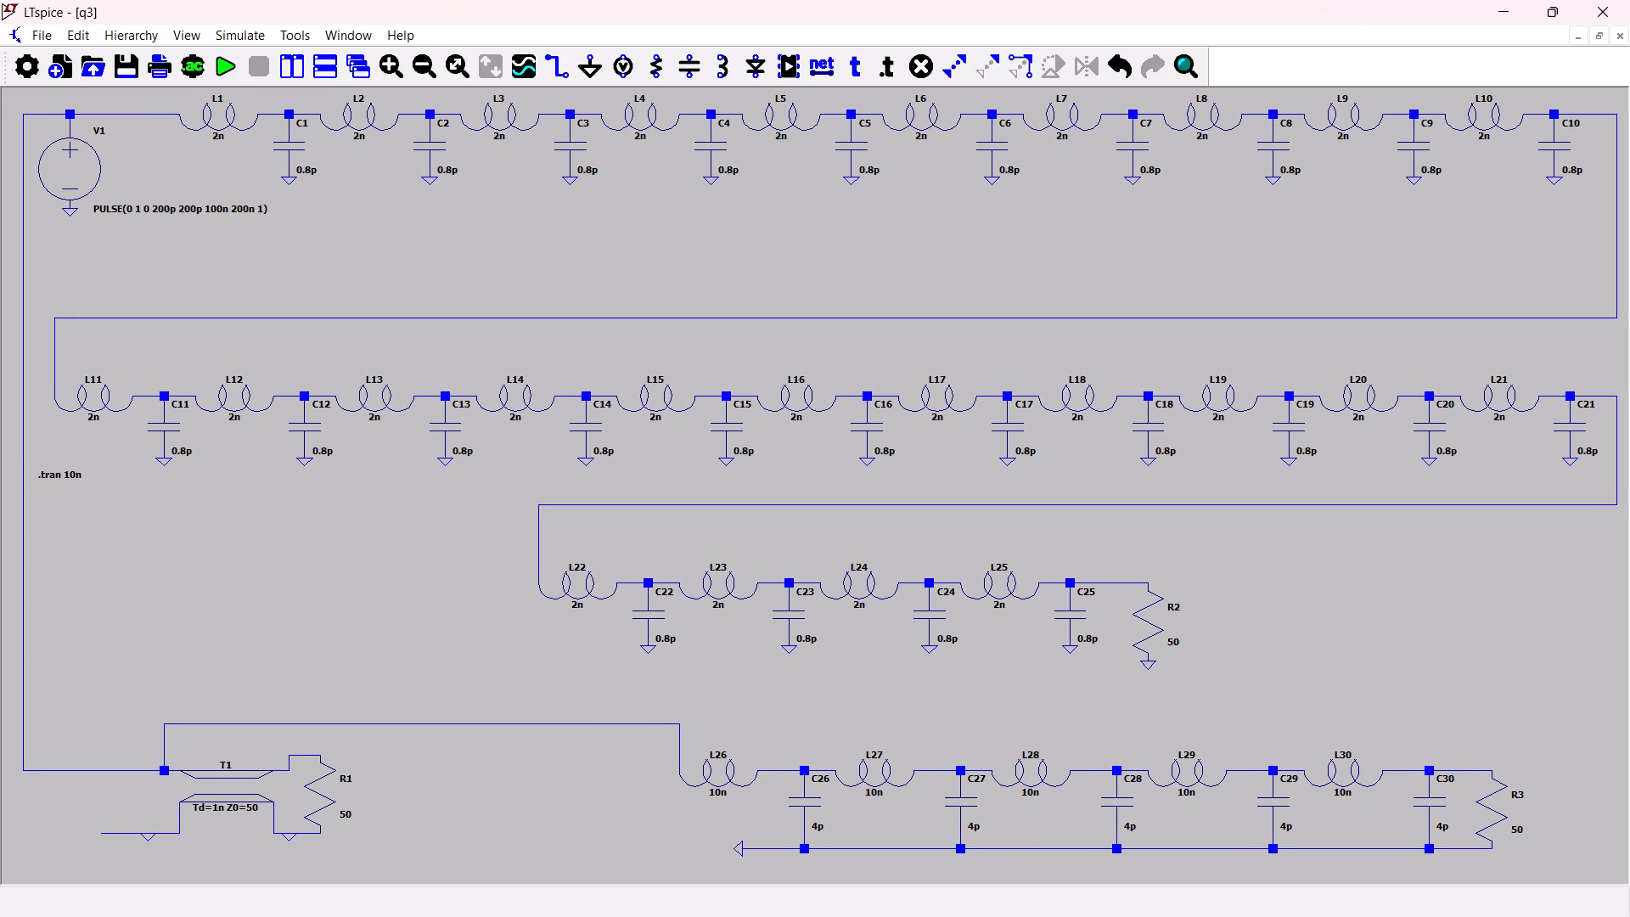
key("Escape")
key("Delete")
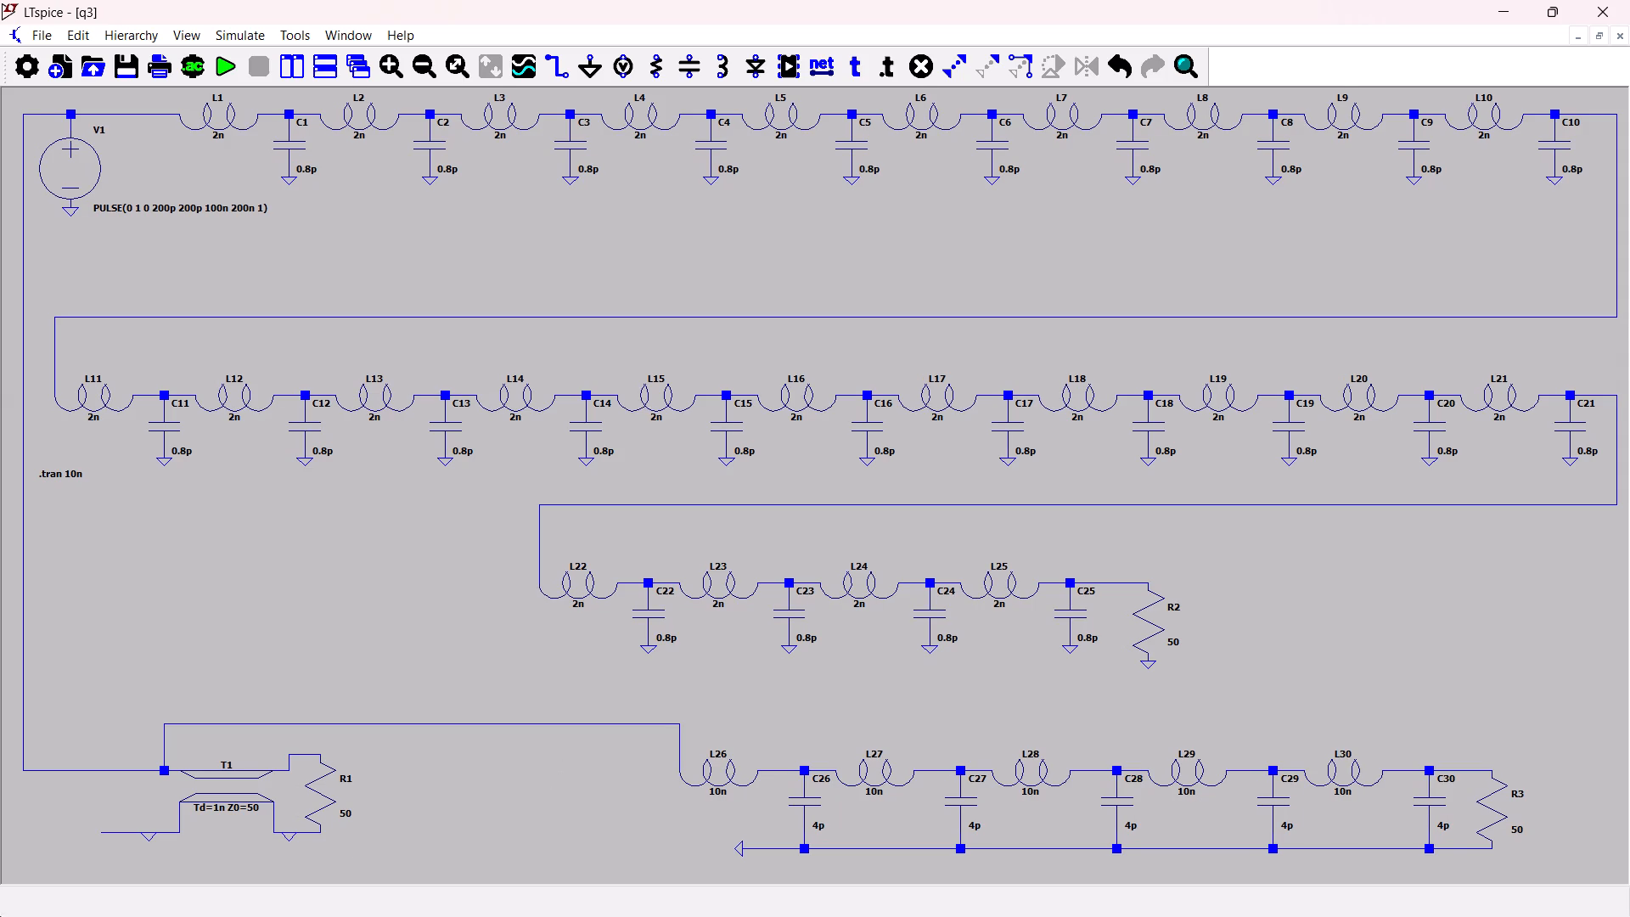
left_click(114, 834)
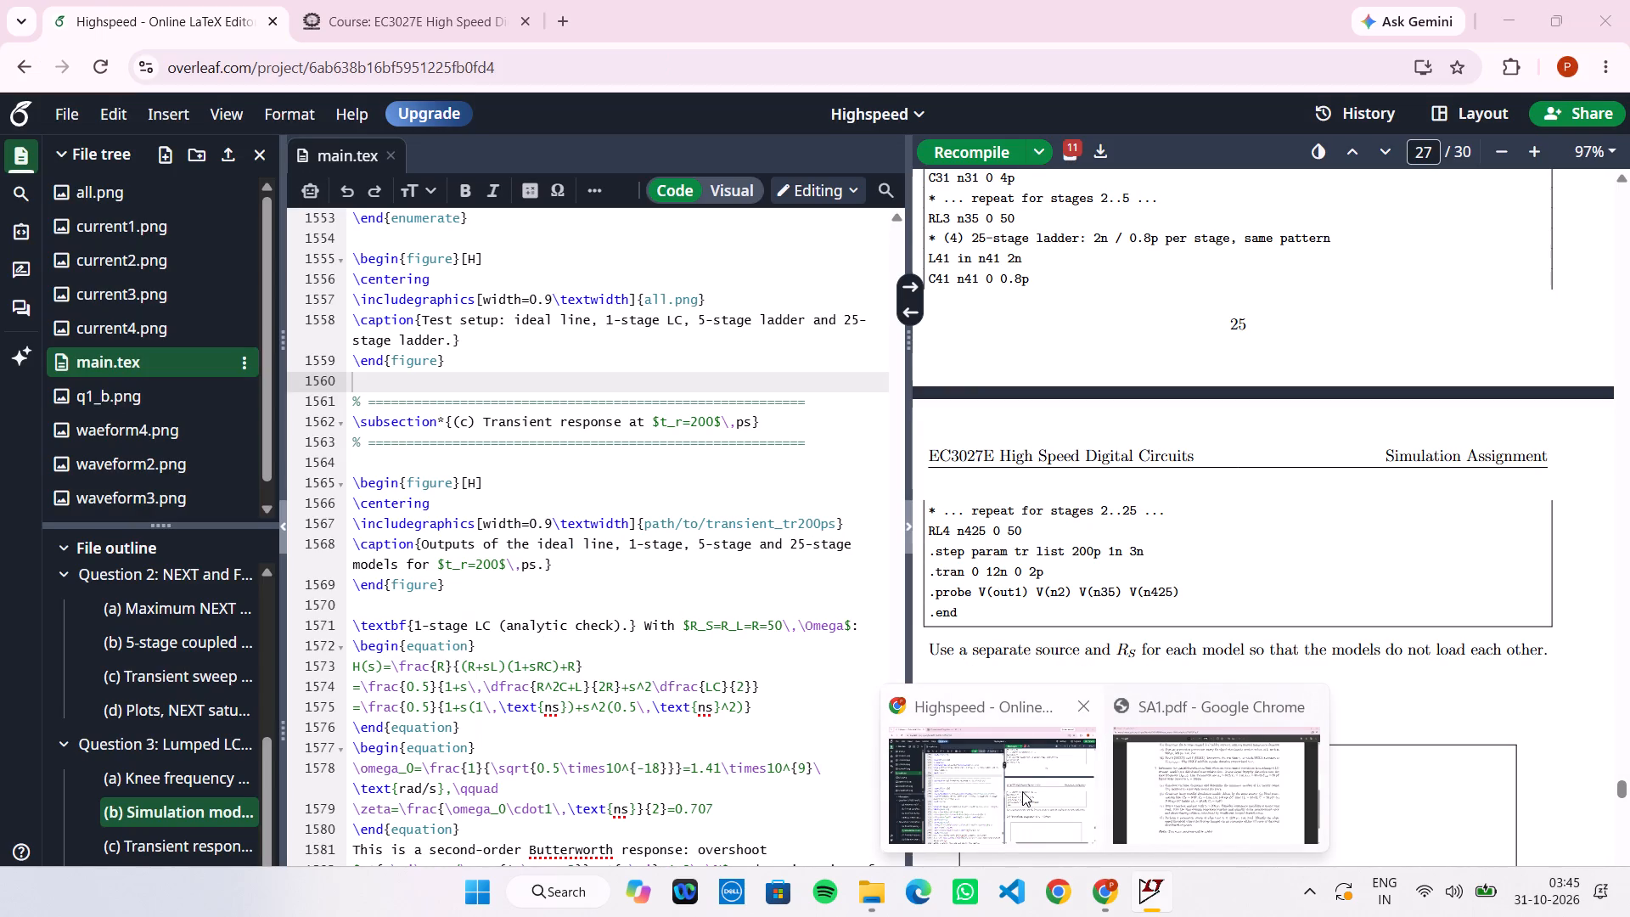
Switch to the Overleaf report and undo the recent section (b) edits, restoring the shared source/load sentence, V_s/2 amplitude, schematic_models figure path and netlist listing.
left_click(1022, 791)
left_click(775, 628)
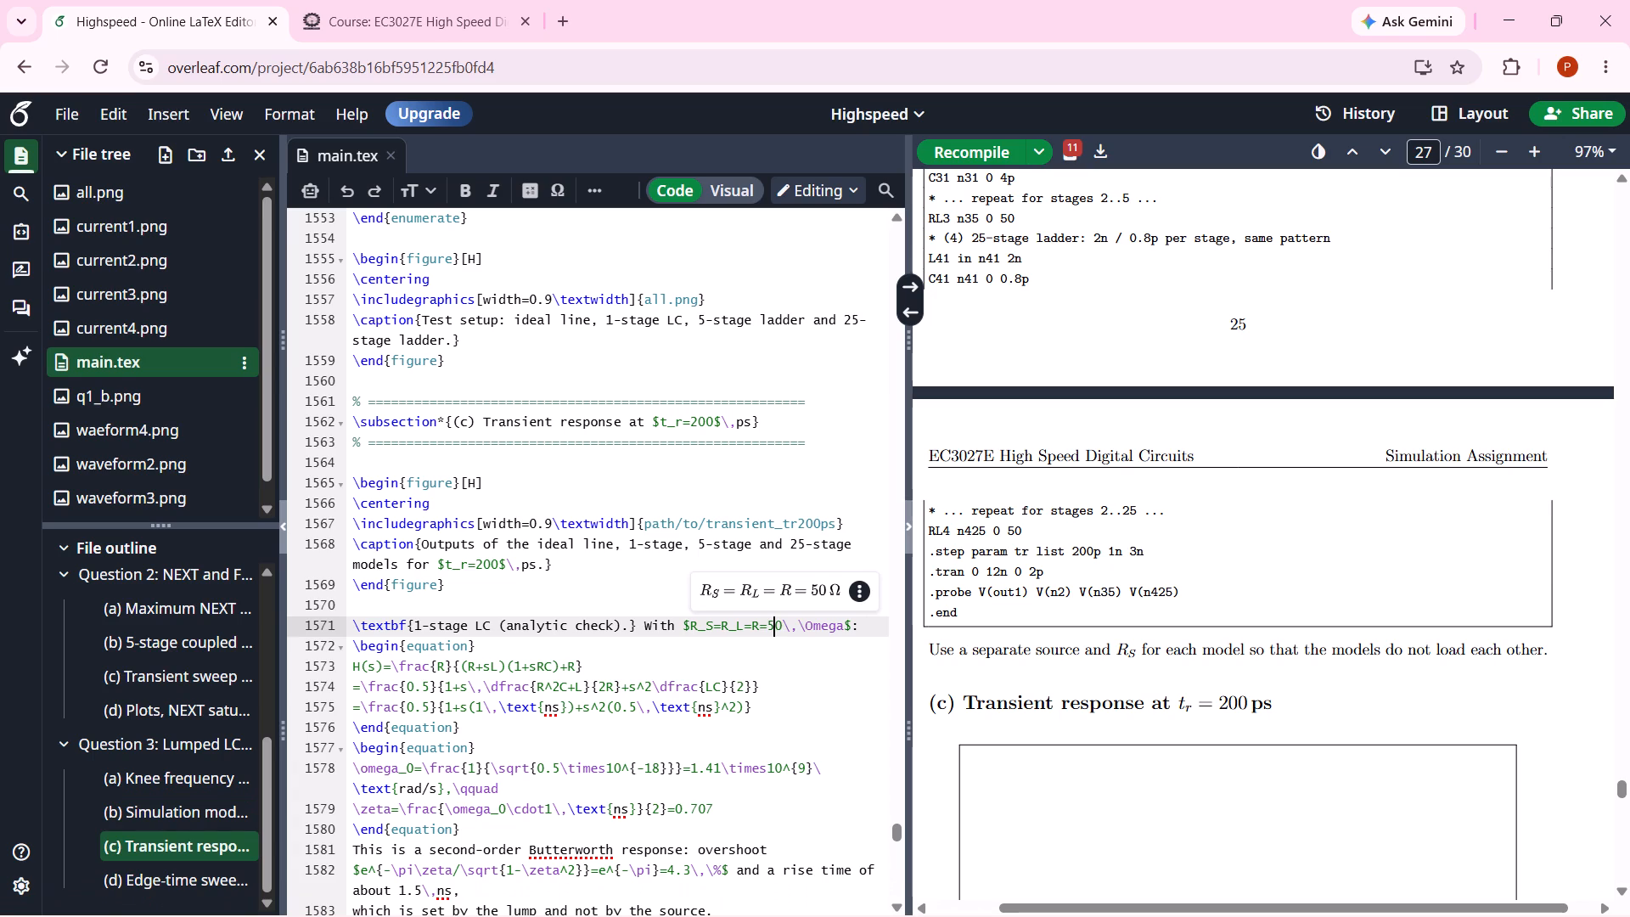
key("ctrl+z")
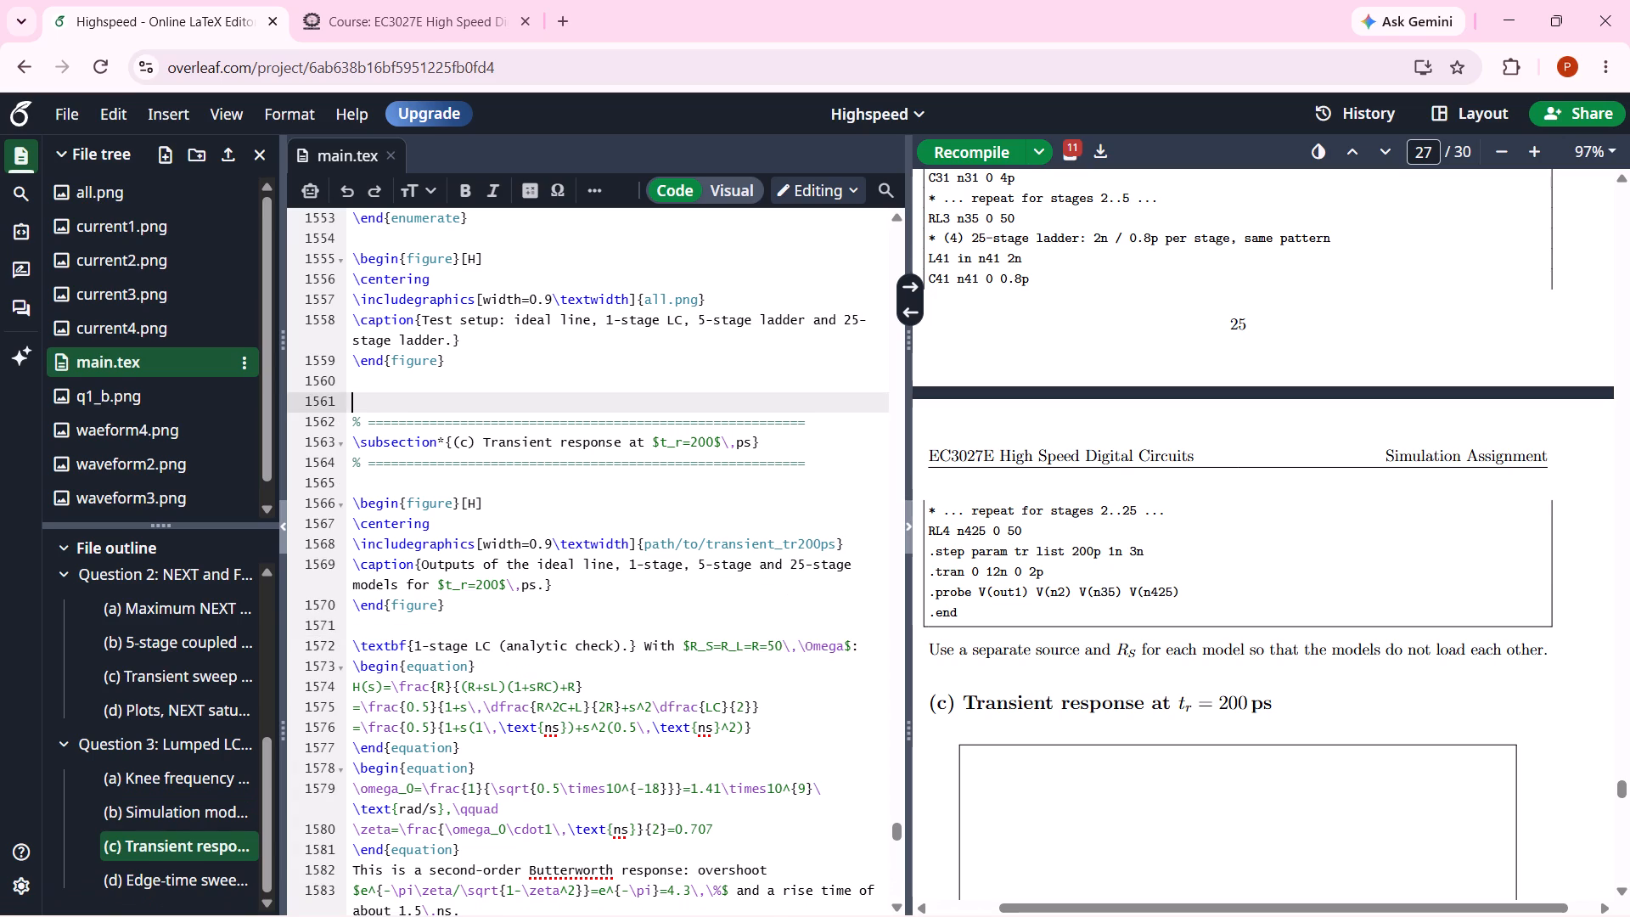
key("ctrl+z")
key("ctrl+z")
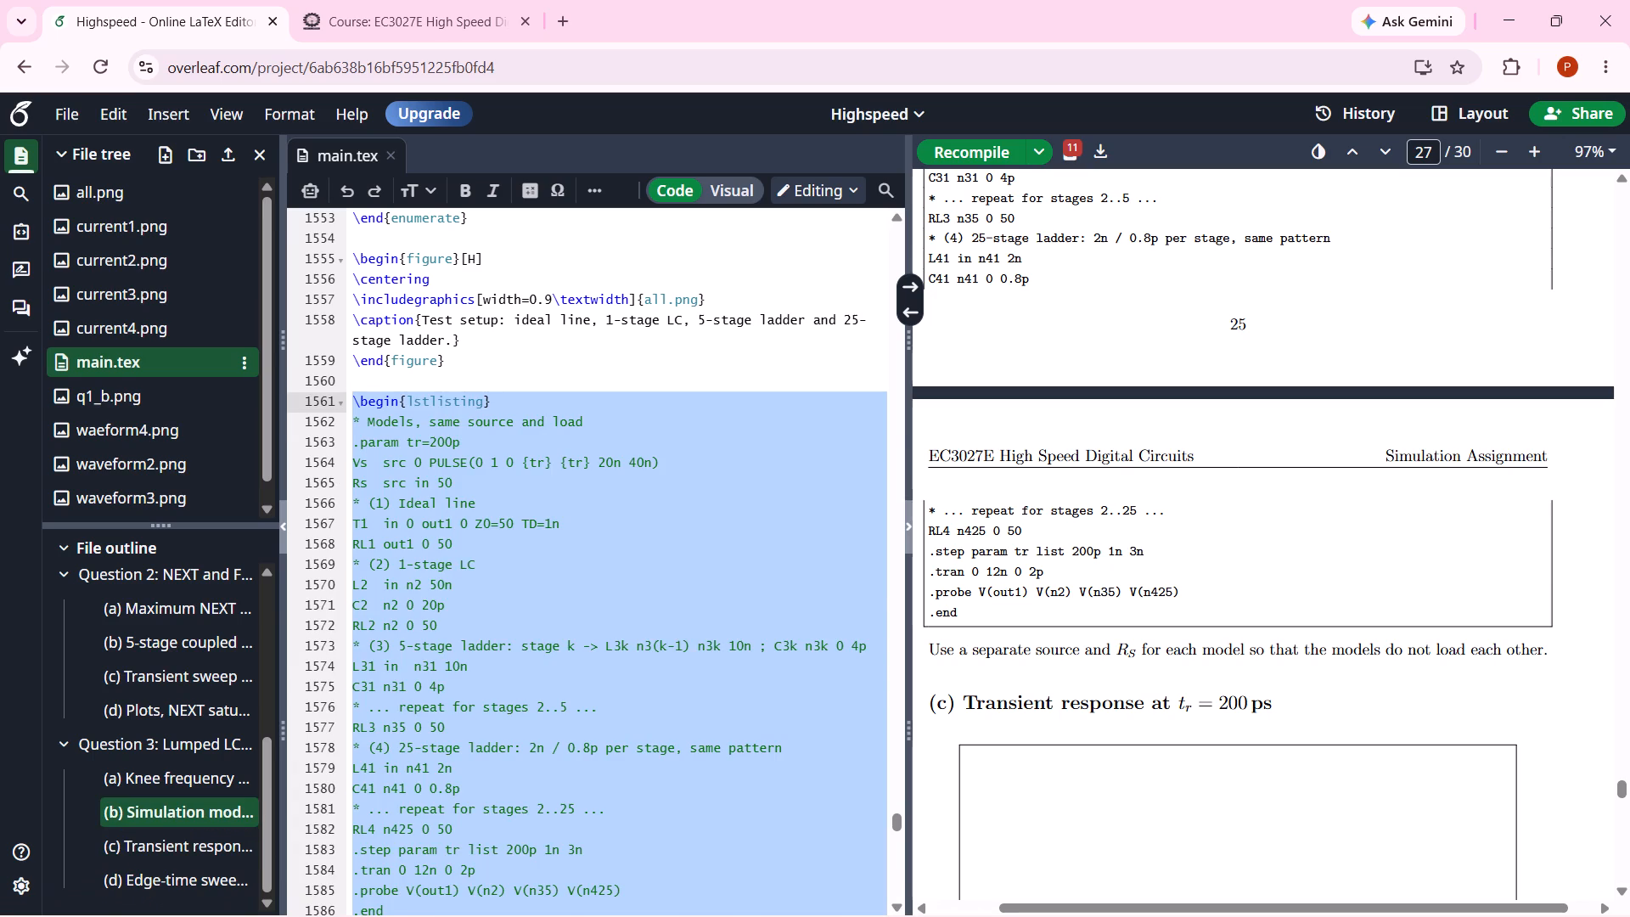
key("ctrl+z")
key("ctrl+z")
key("ctrl+z")
key("ctrl+z")
key("ctrl+z")
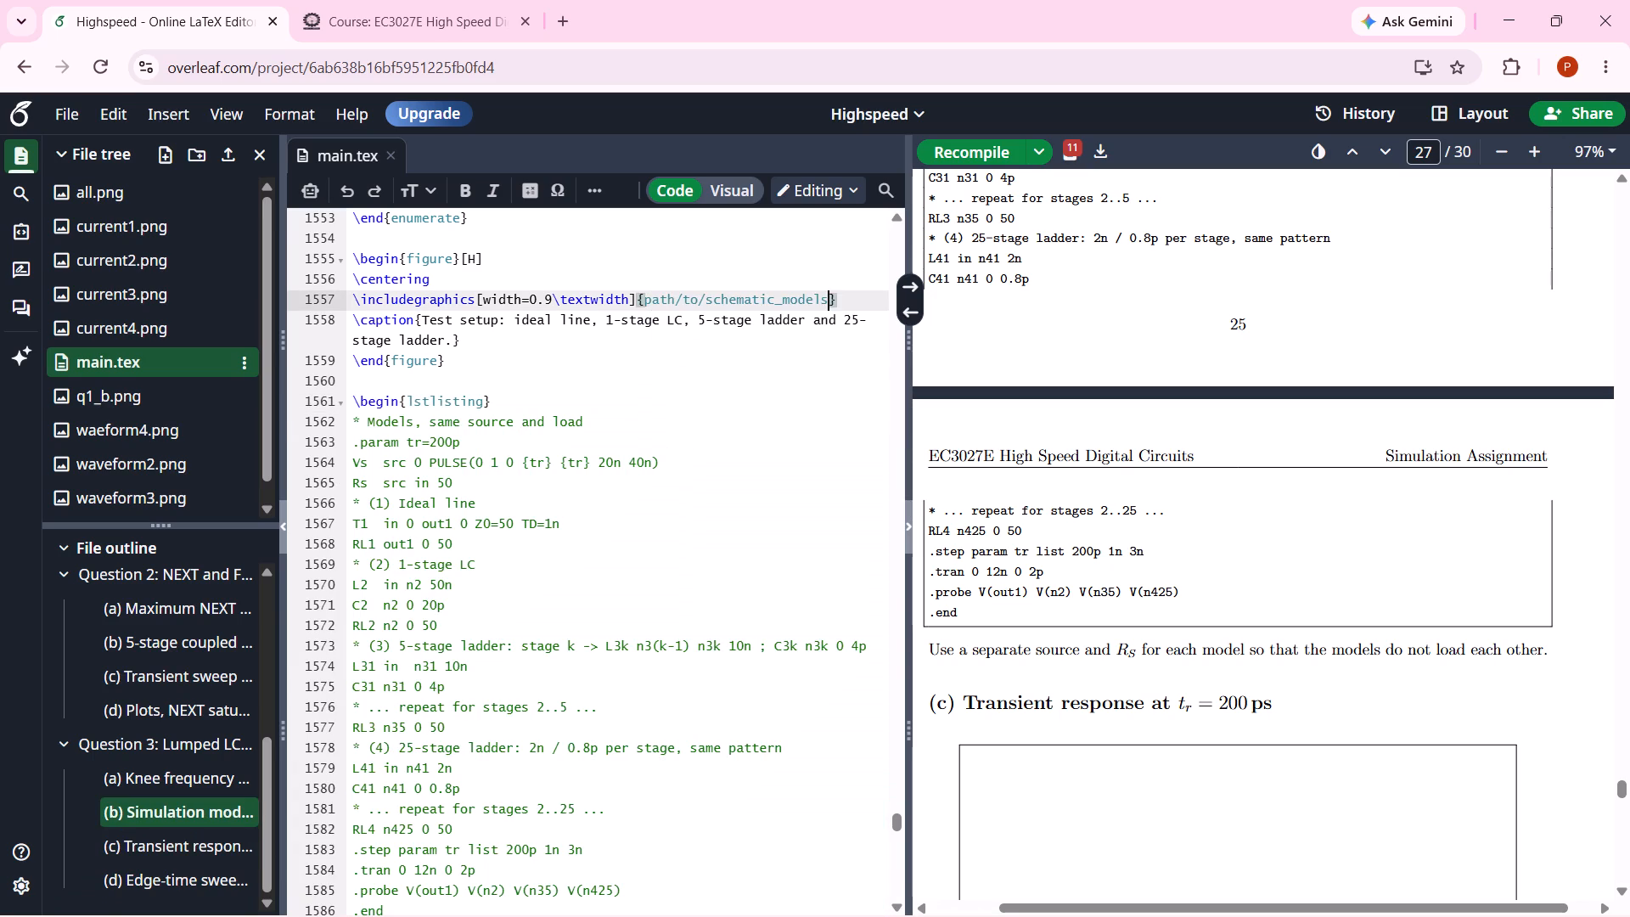
key("ctrl+z")
key("ctrl+z")
key("ctrl+z")
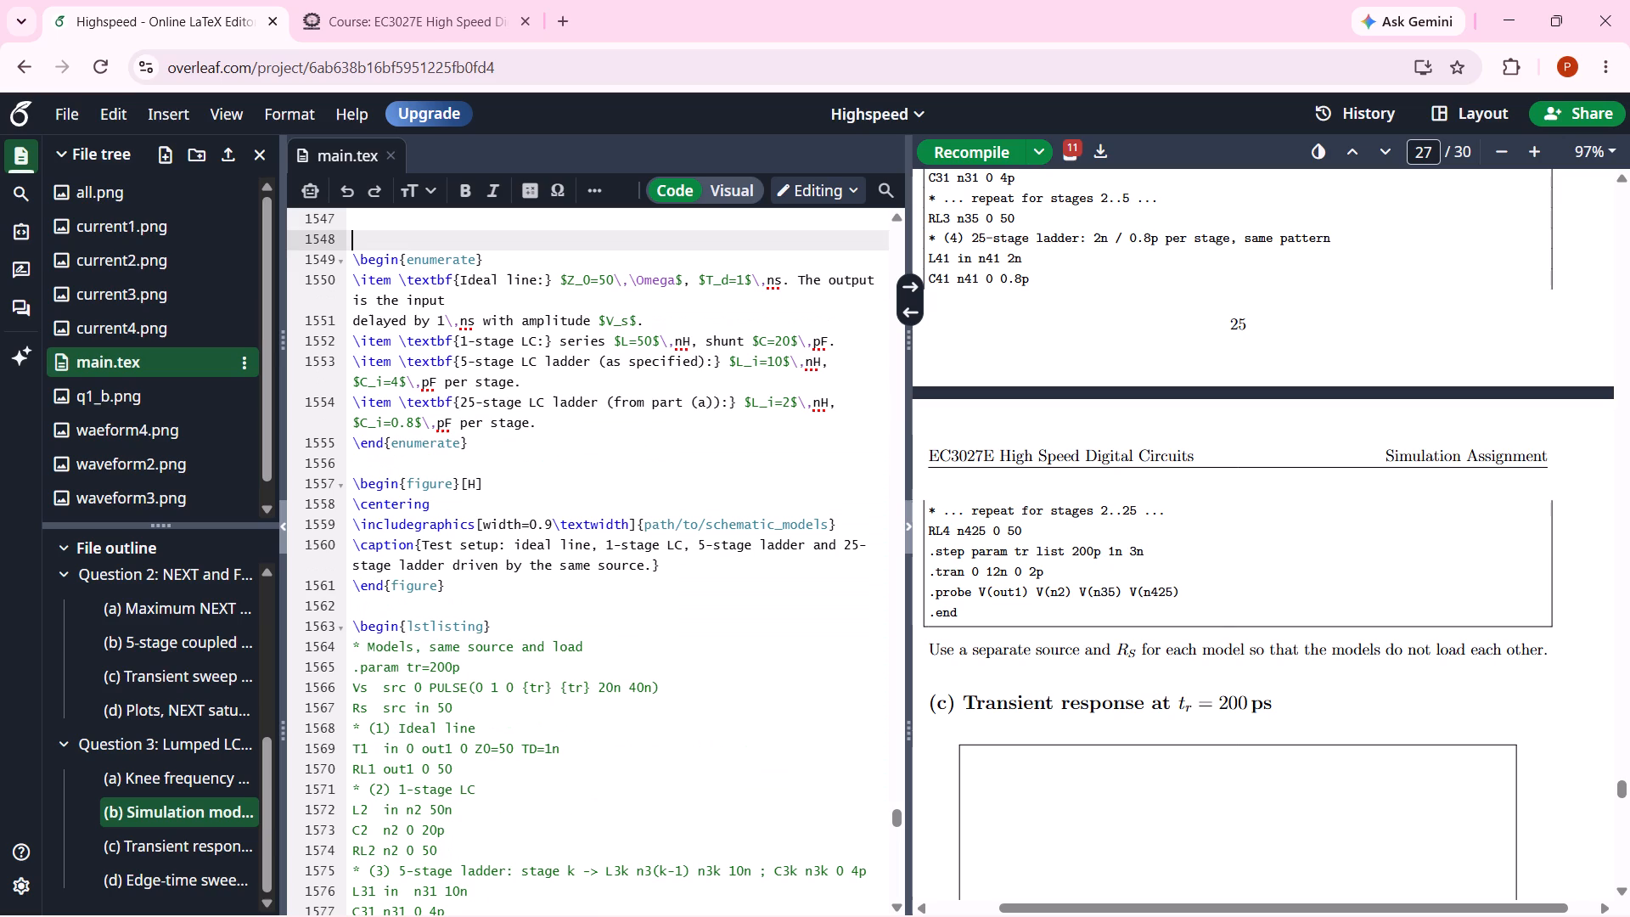
key("ctrl+z")
key("ctrl+z")
key("ctrl+z")
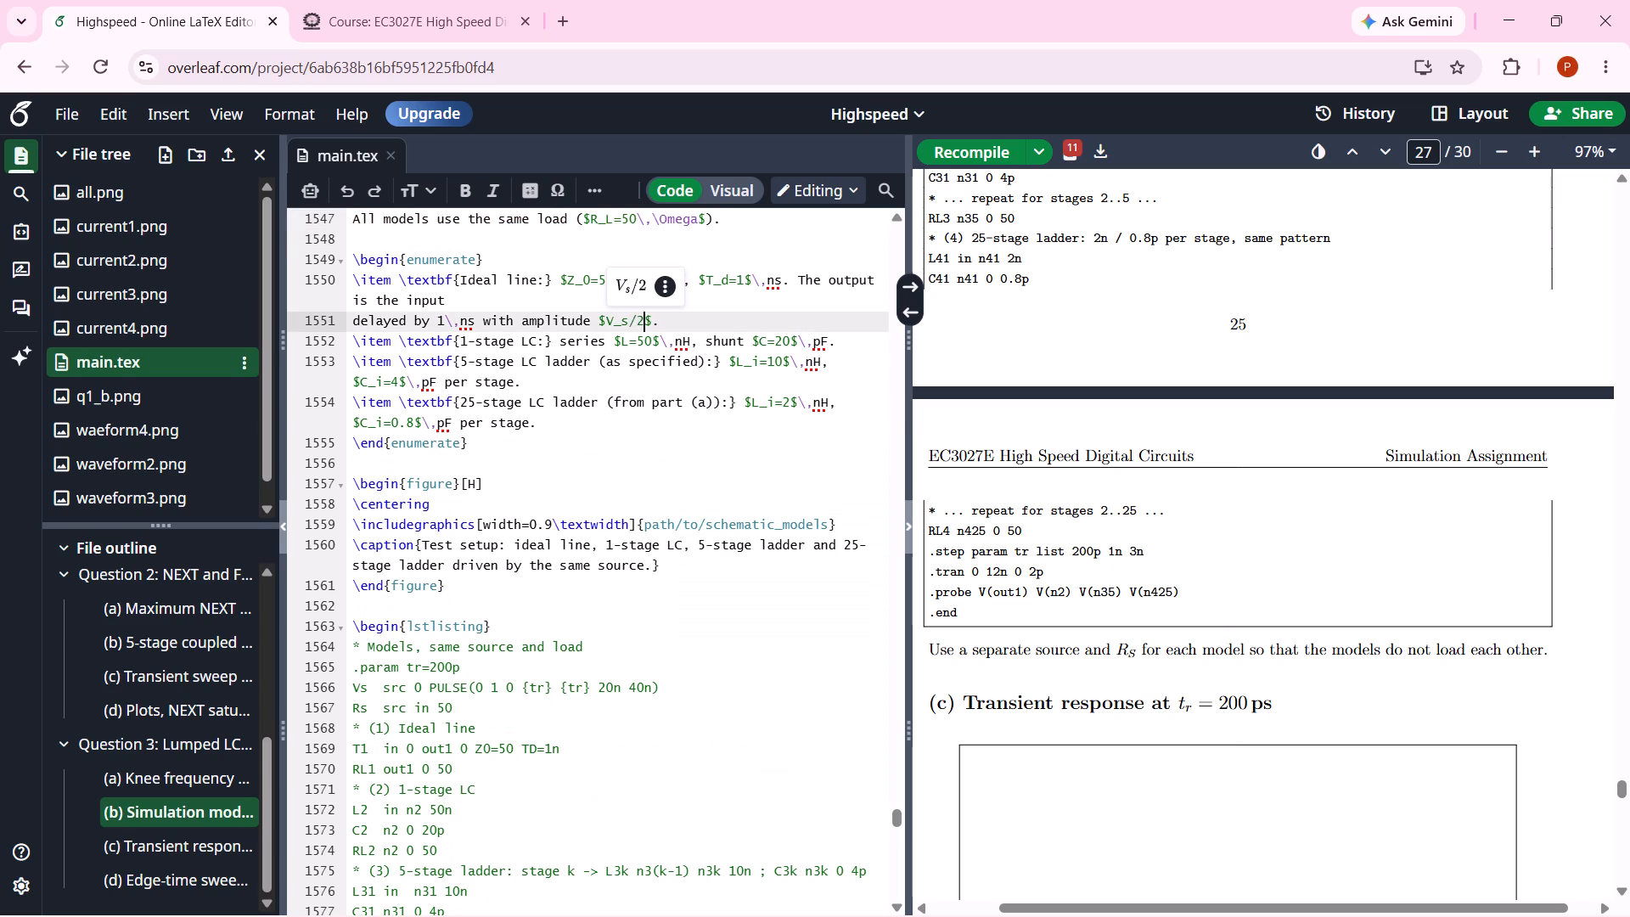
key("ctrl+z")
key("ctrl+z")
key("ctrl+z")
key("ctrl+z")
key("ctrl+z")
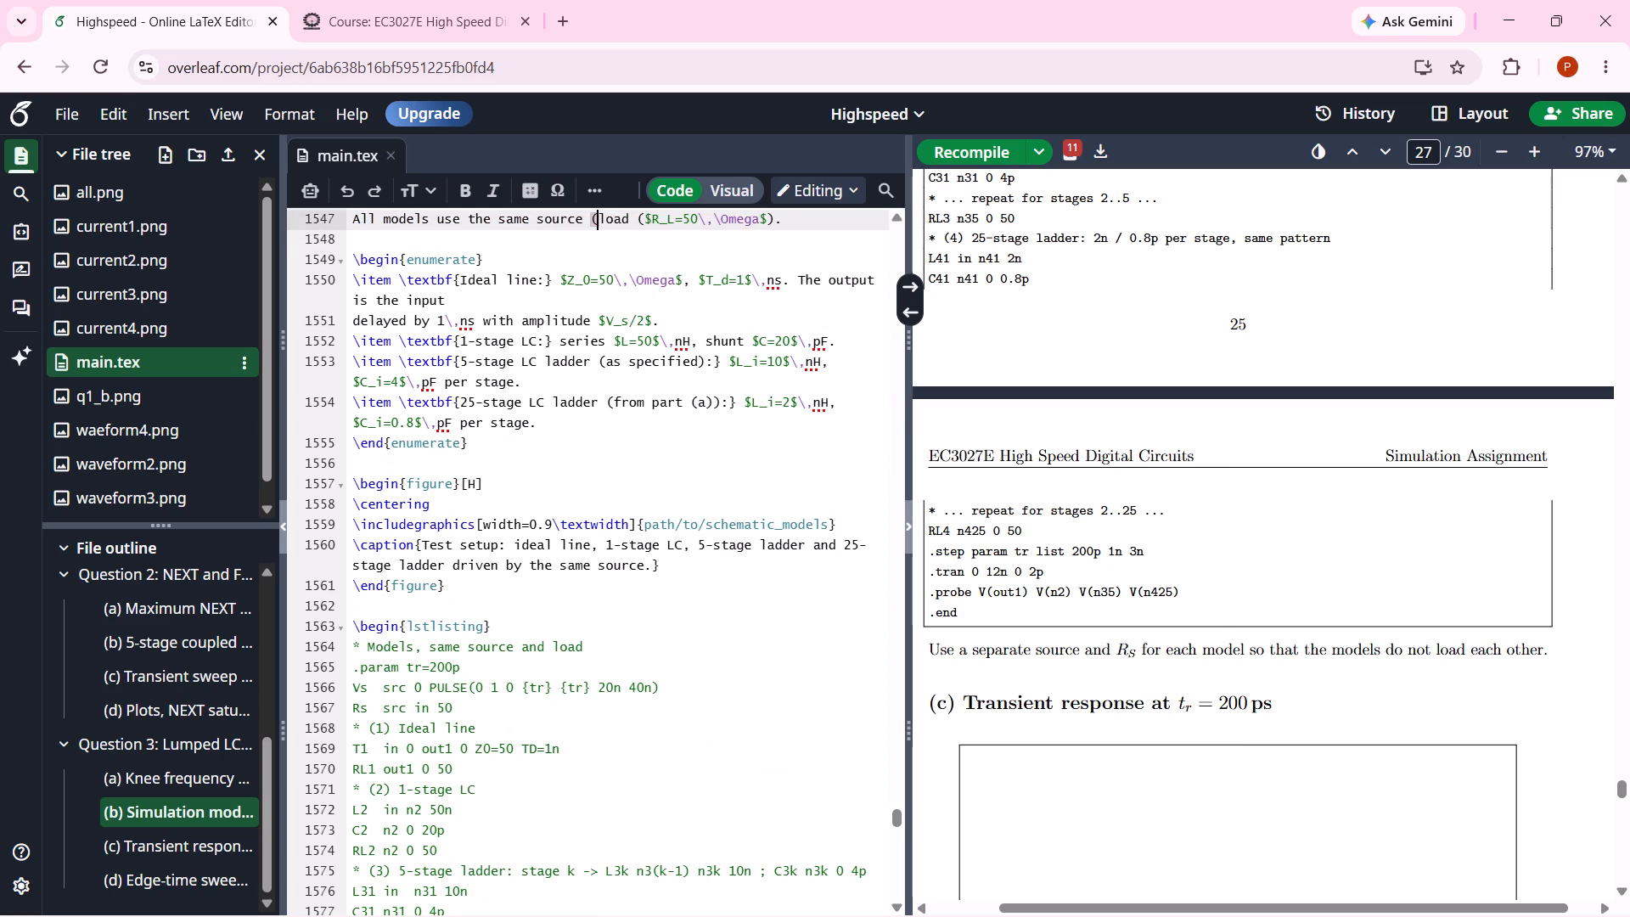
key("ctrl+z")
key("ctrl+z")
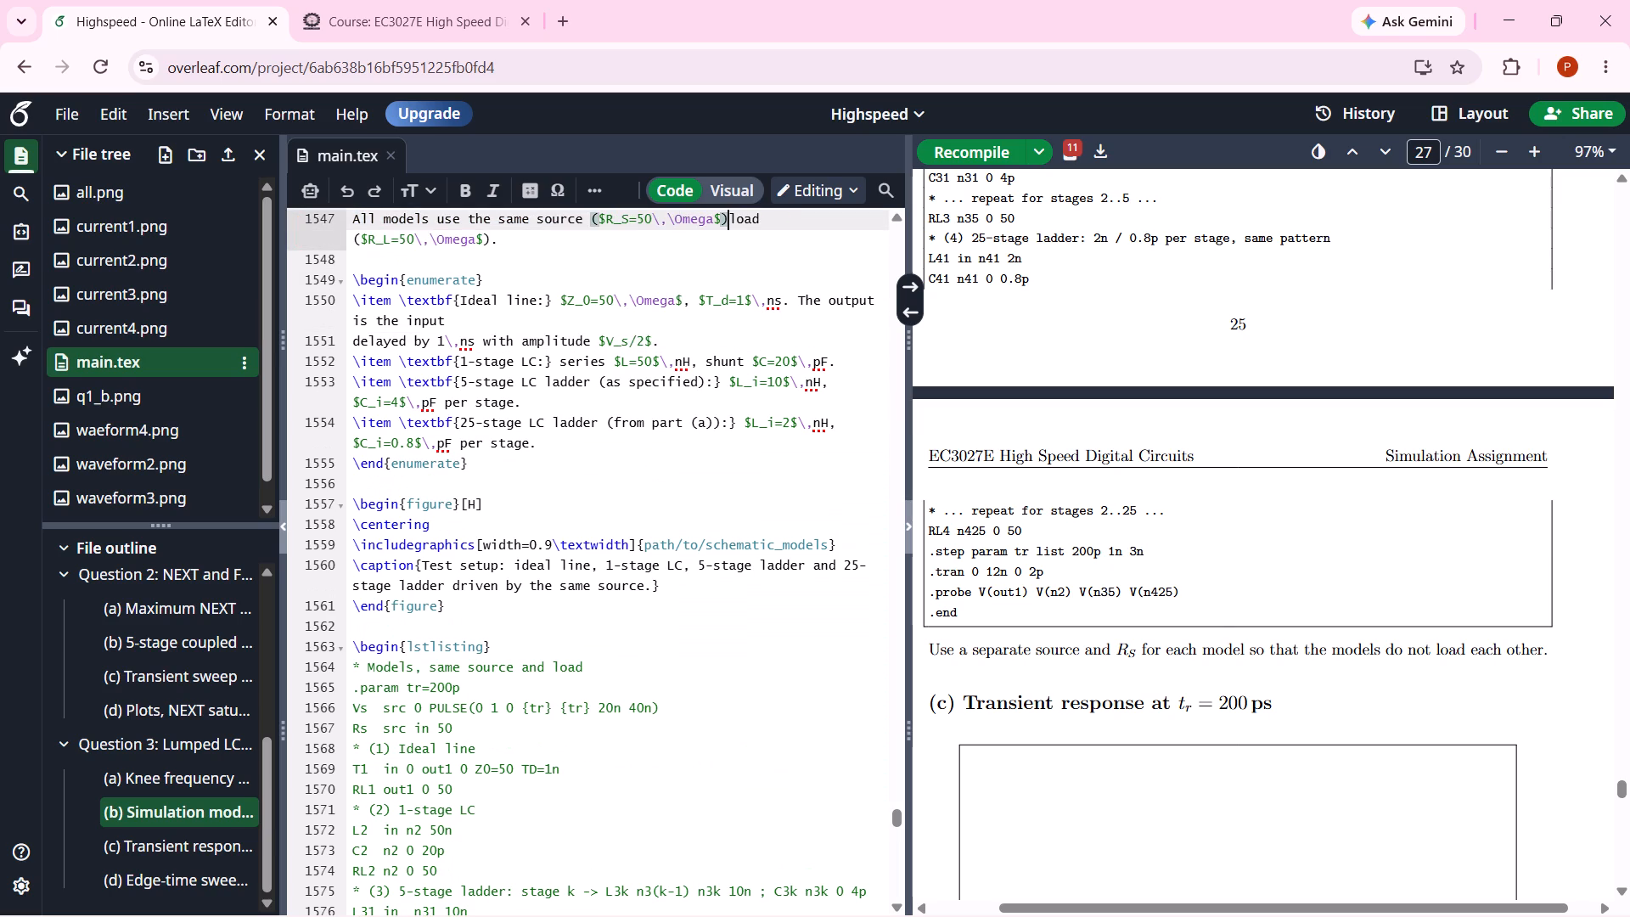
key("ctrl+z")
key("ctrl+z")
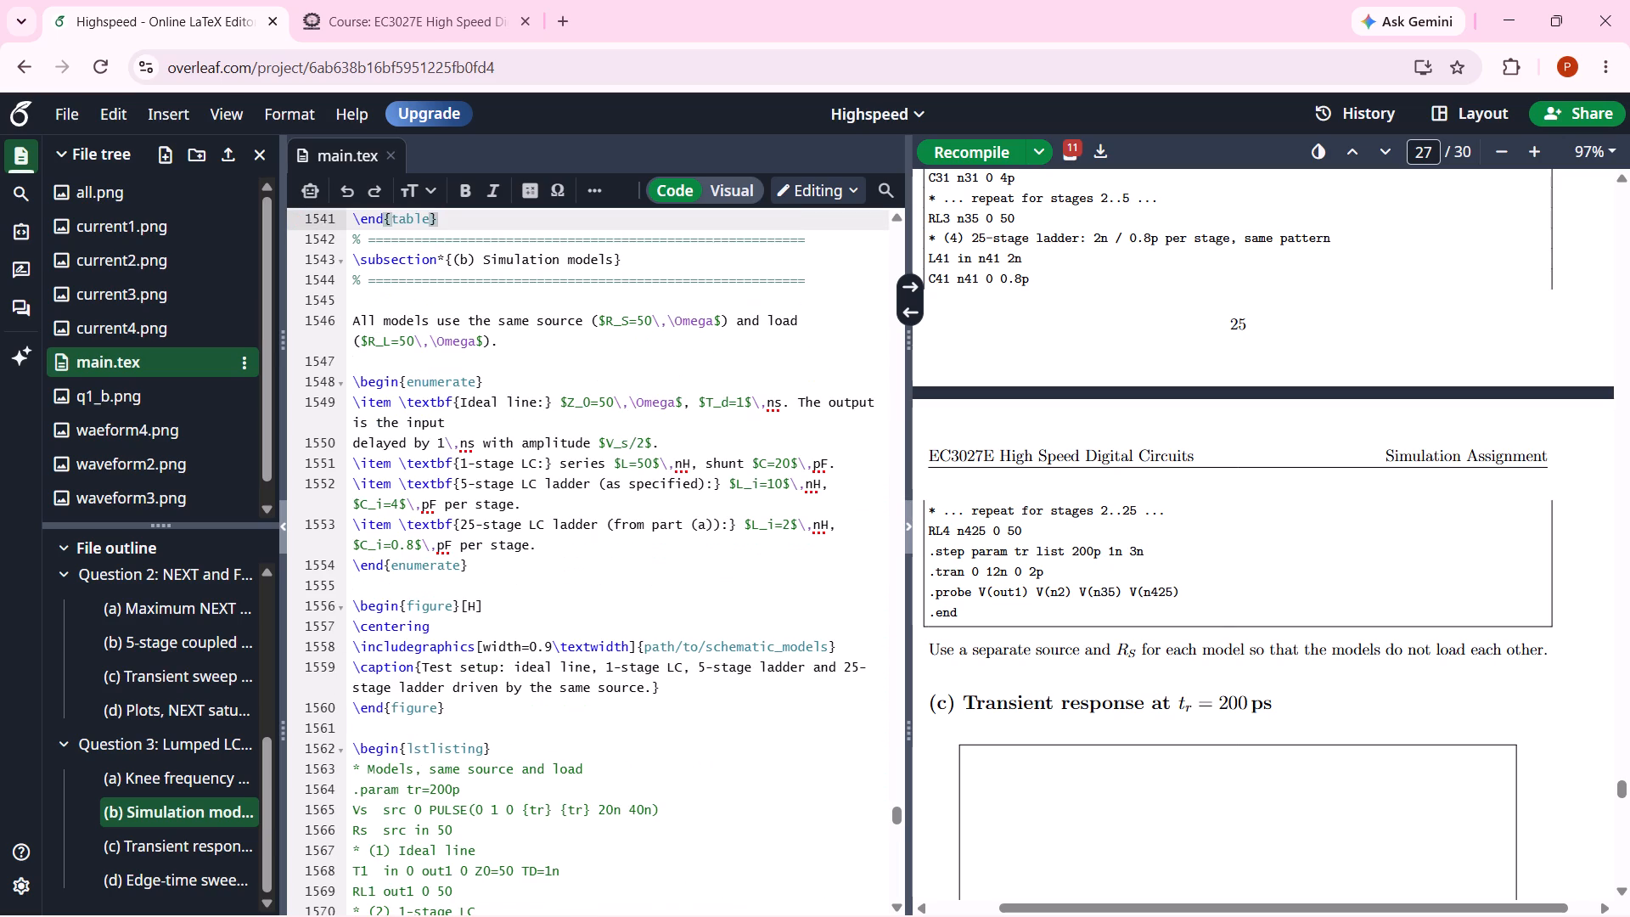
Review the LaTeX source from the 25-stage ladder table through the section (b) Simulation models list and figure.
scroll(665, 617, "up", 1)
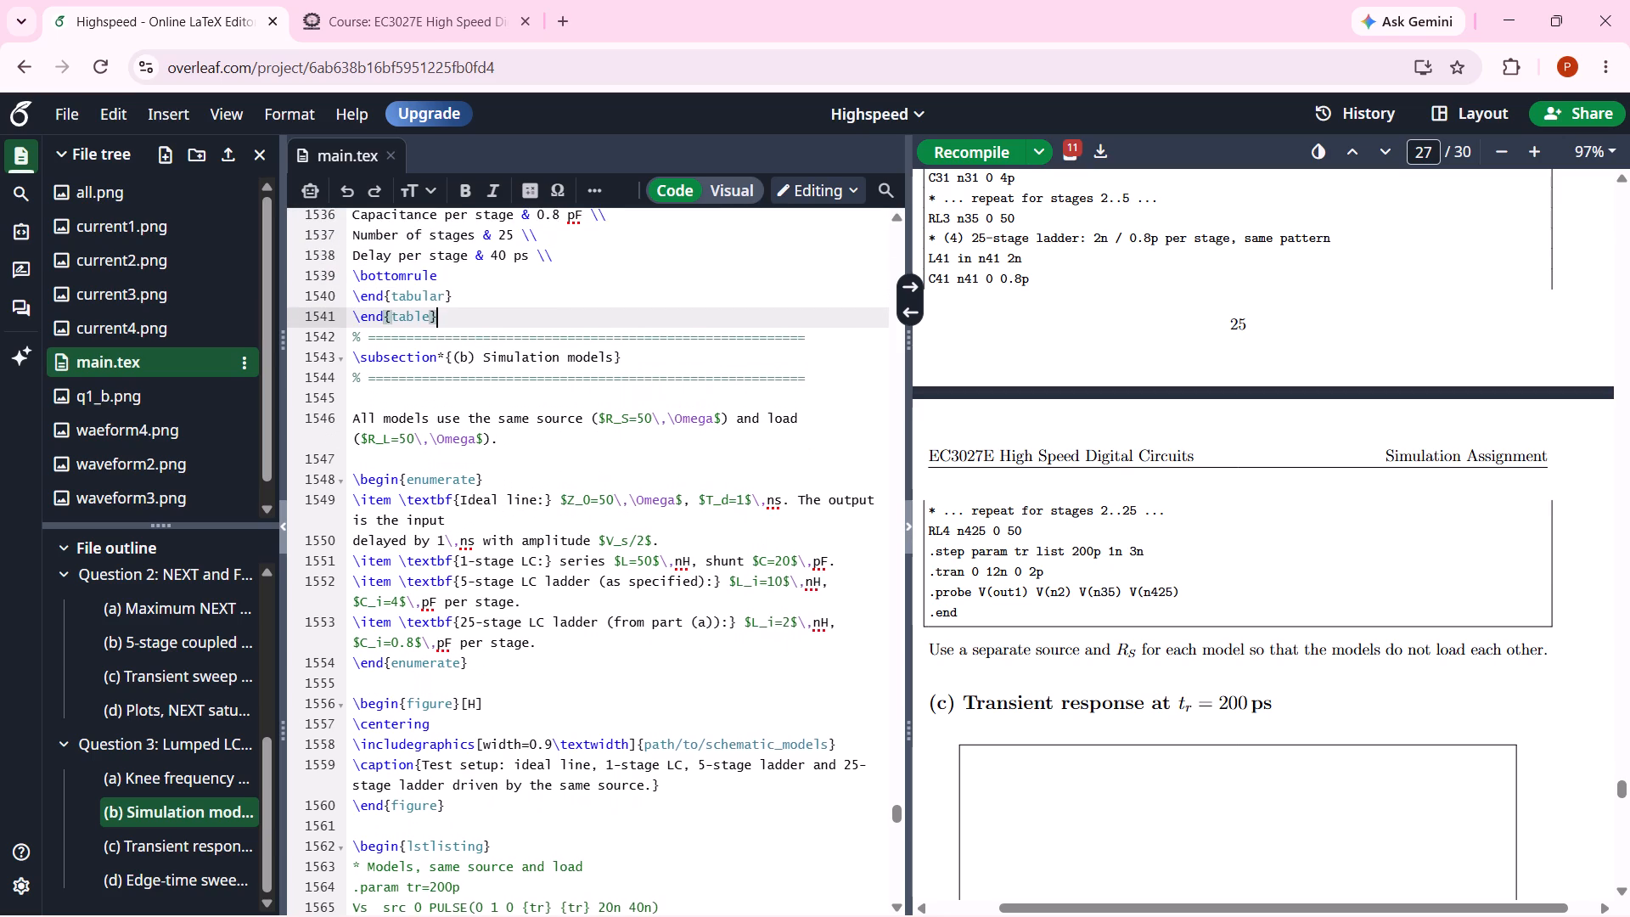
scroll(665, 617, "up", 1)
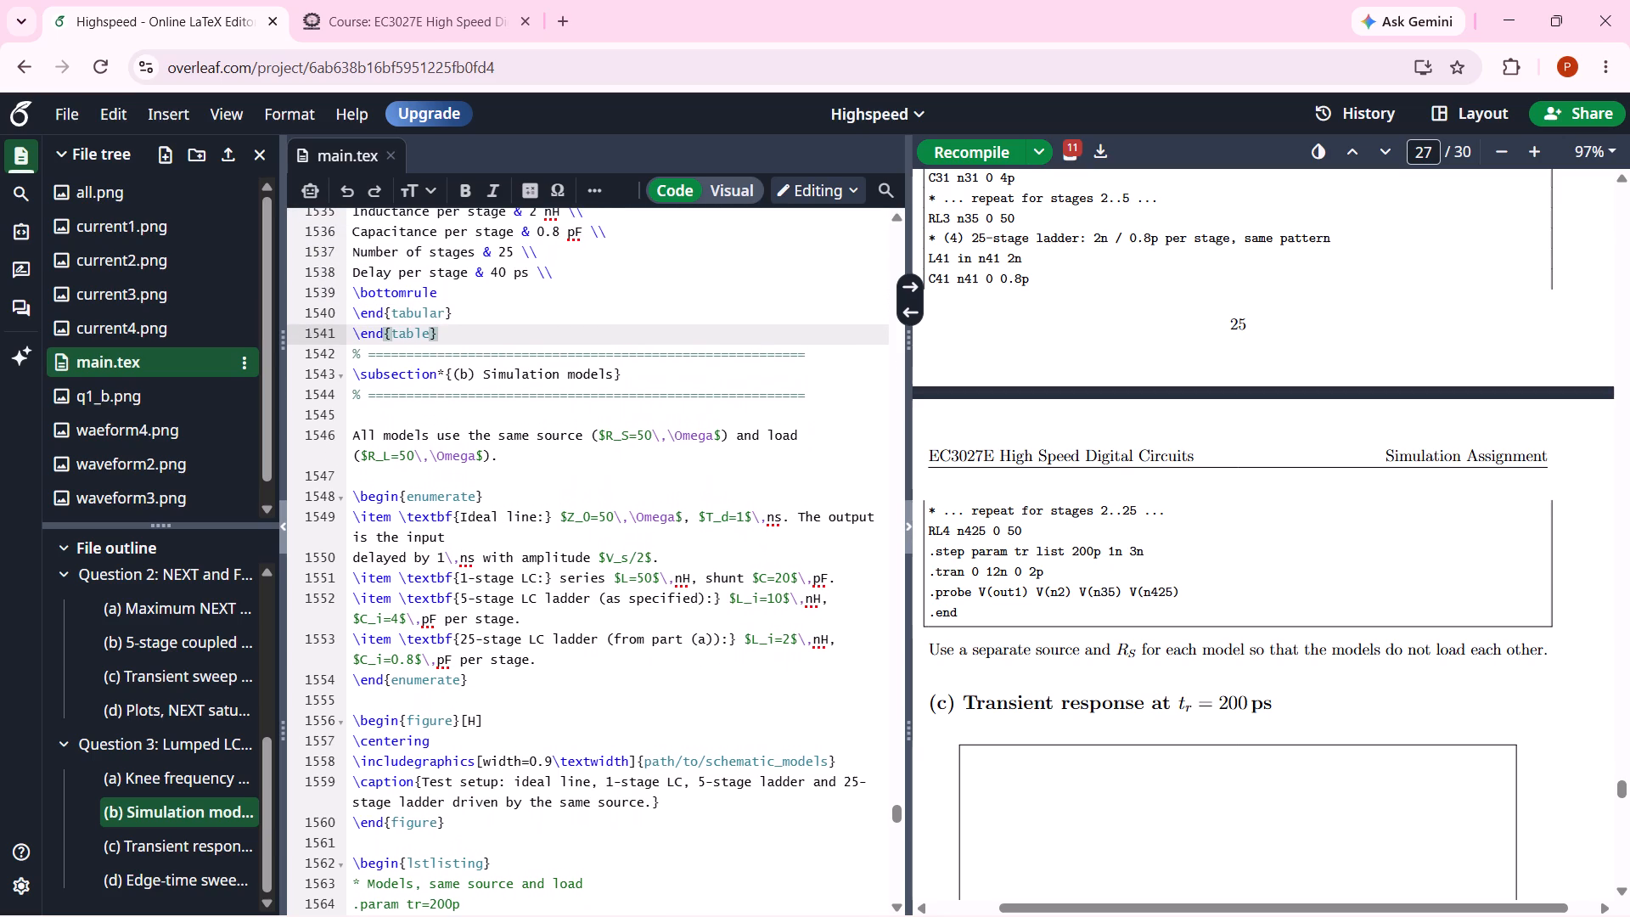
scroll(665, 617, "up", 2)
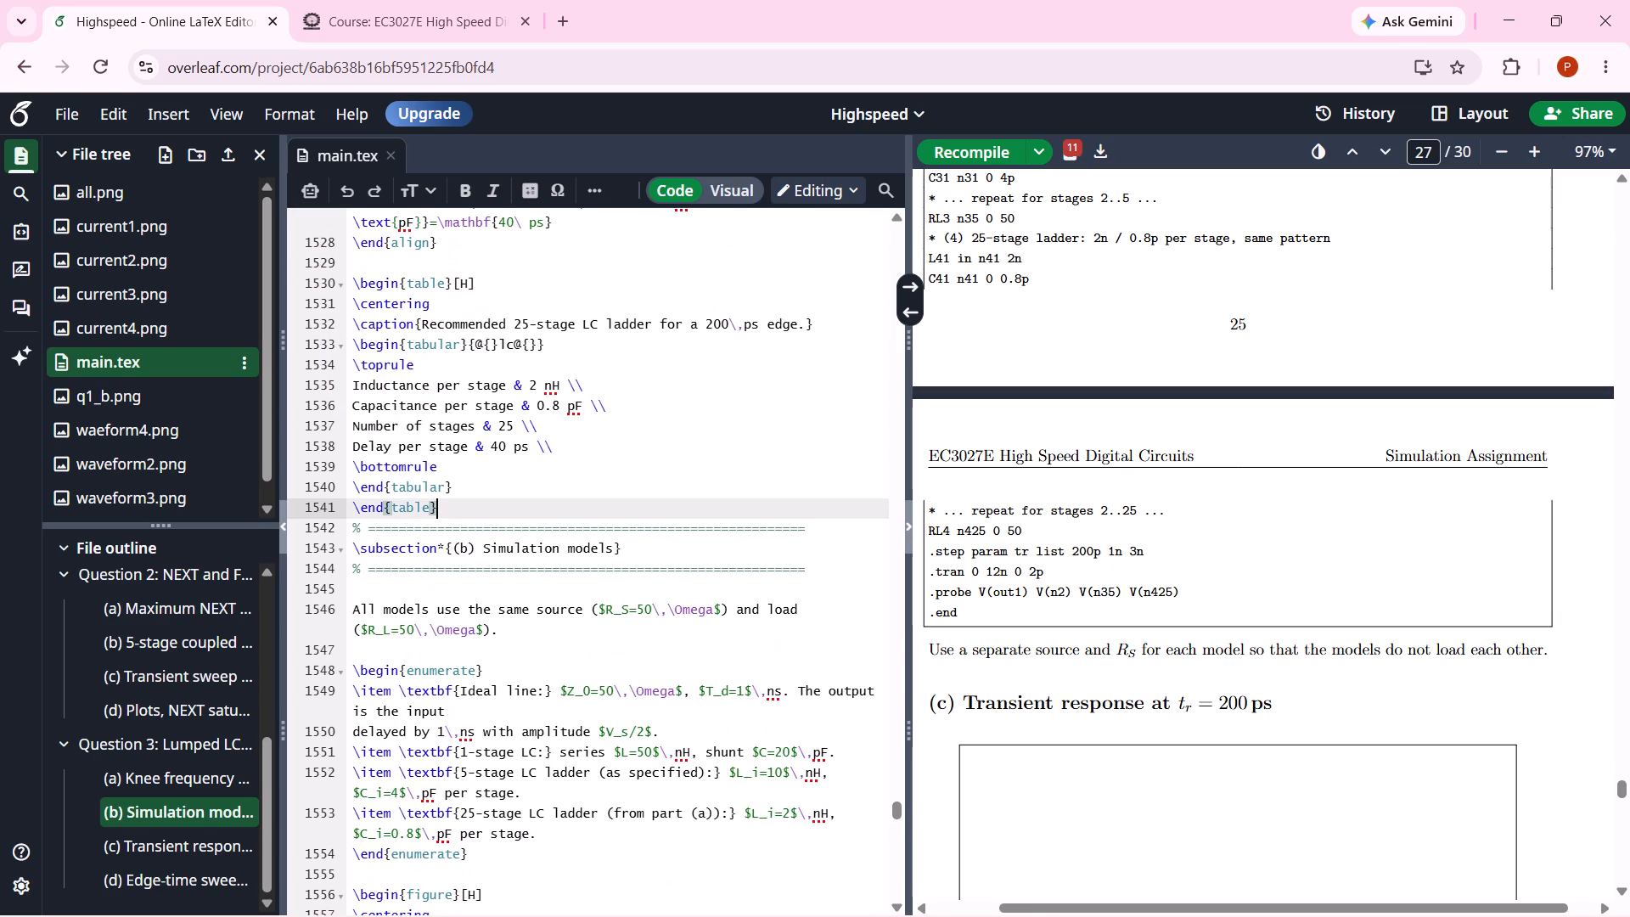
scroll(665, 617, "down", 1)
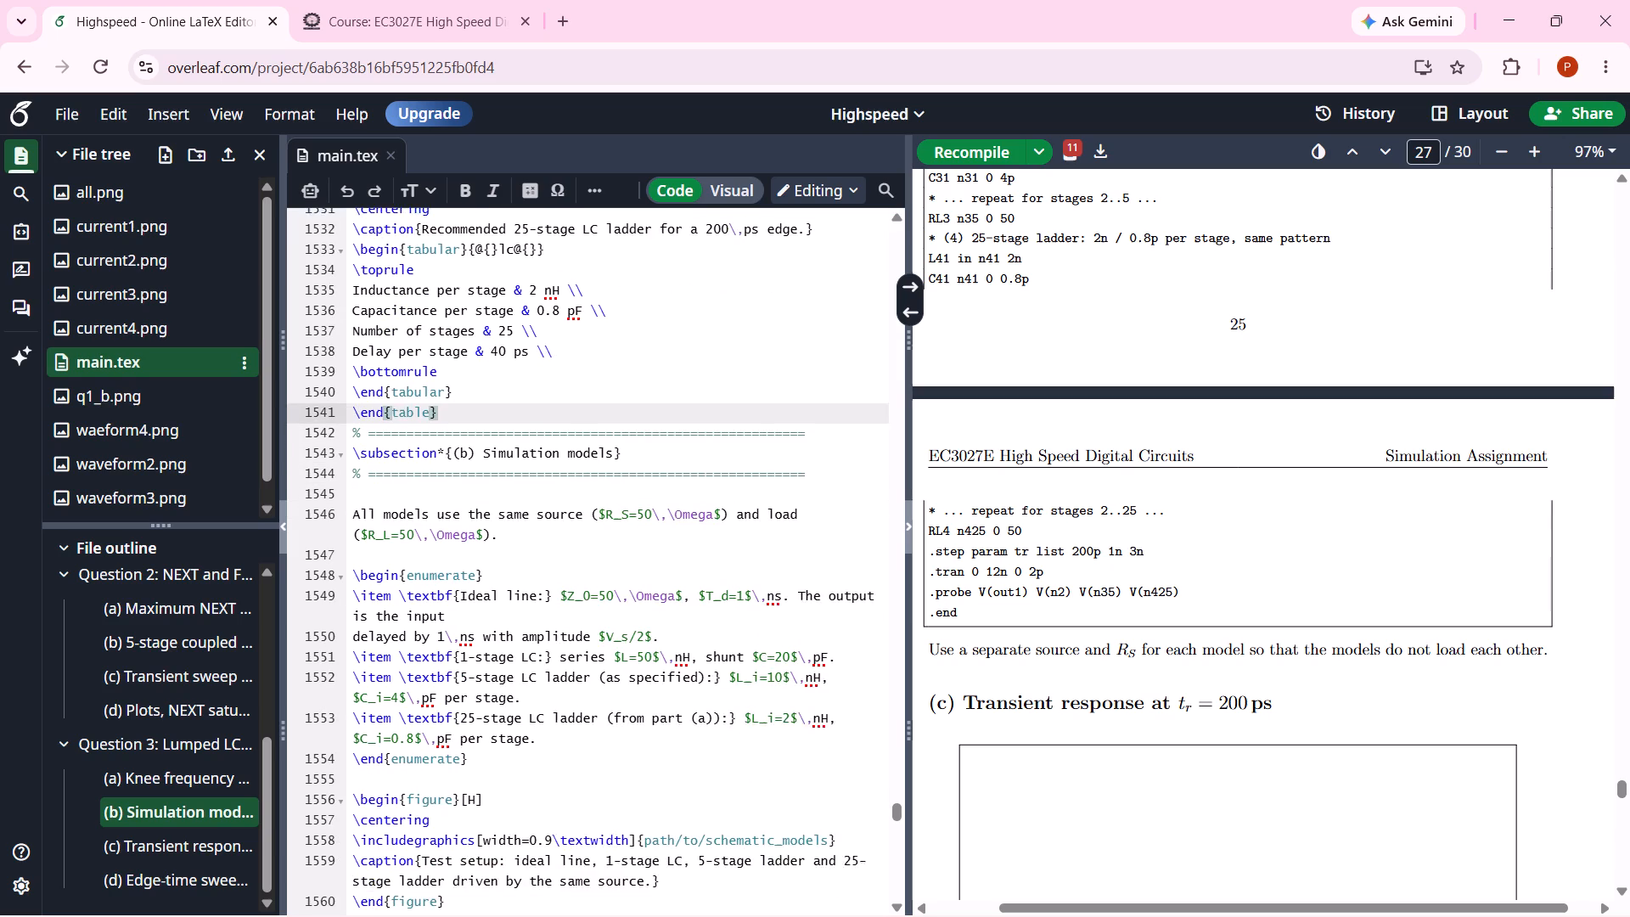
scroll(665, 617, "down", 4)
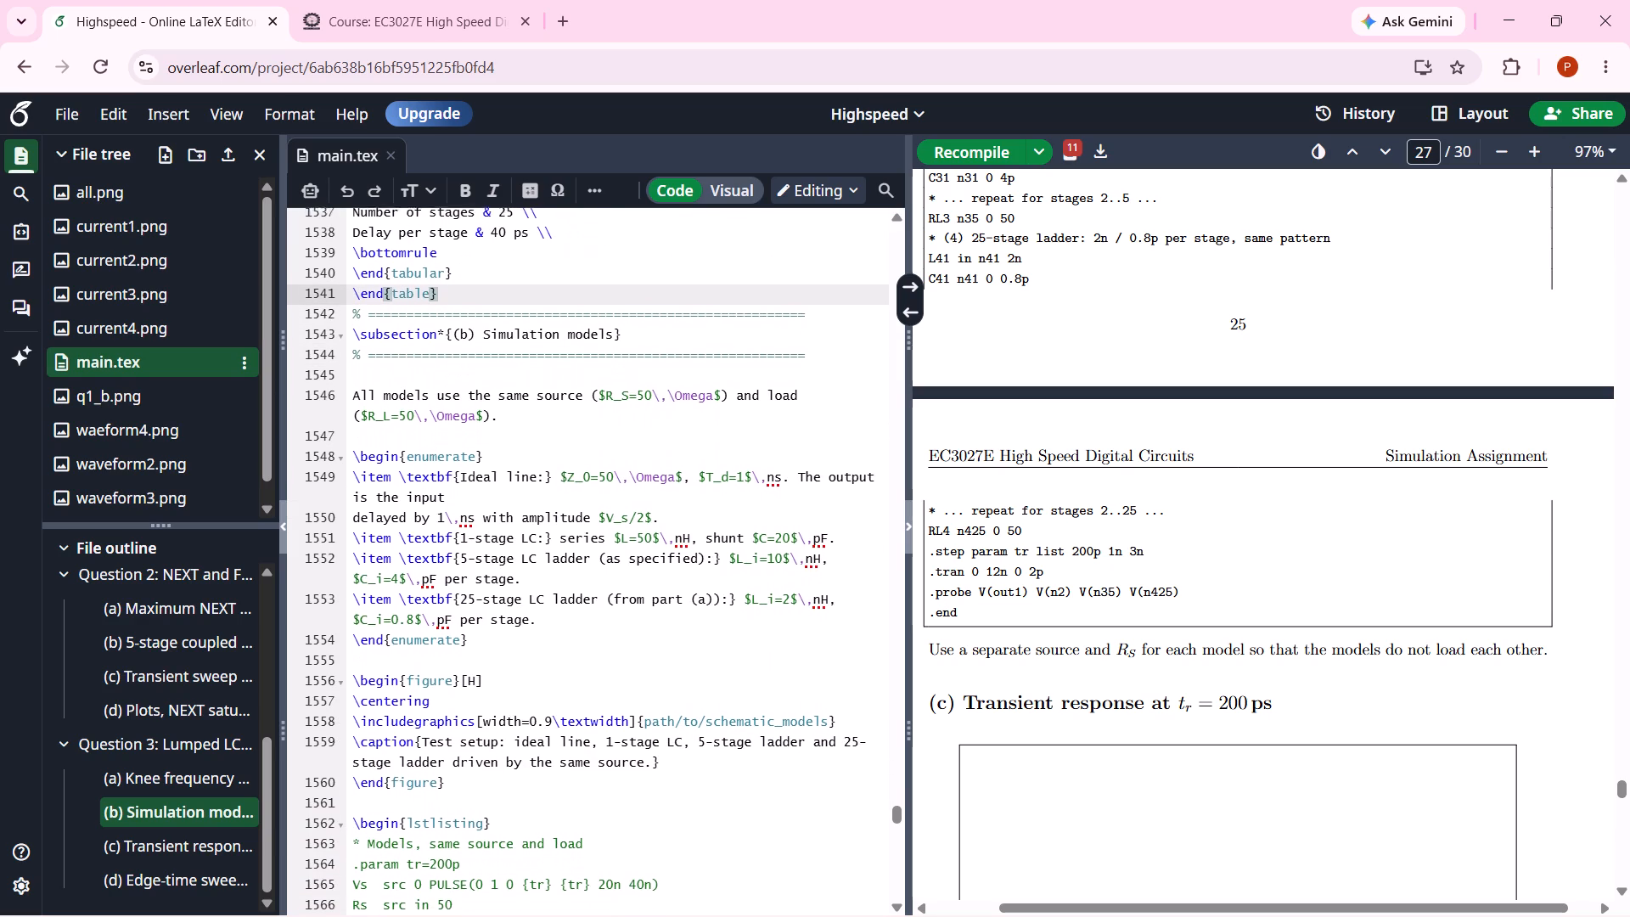
scroll(665, 617, "down", 1)
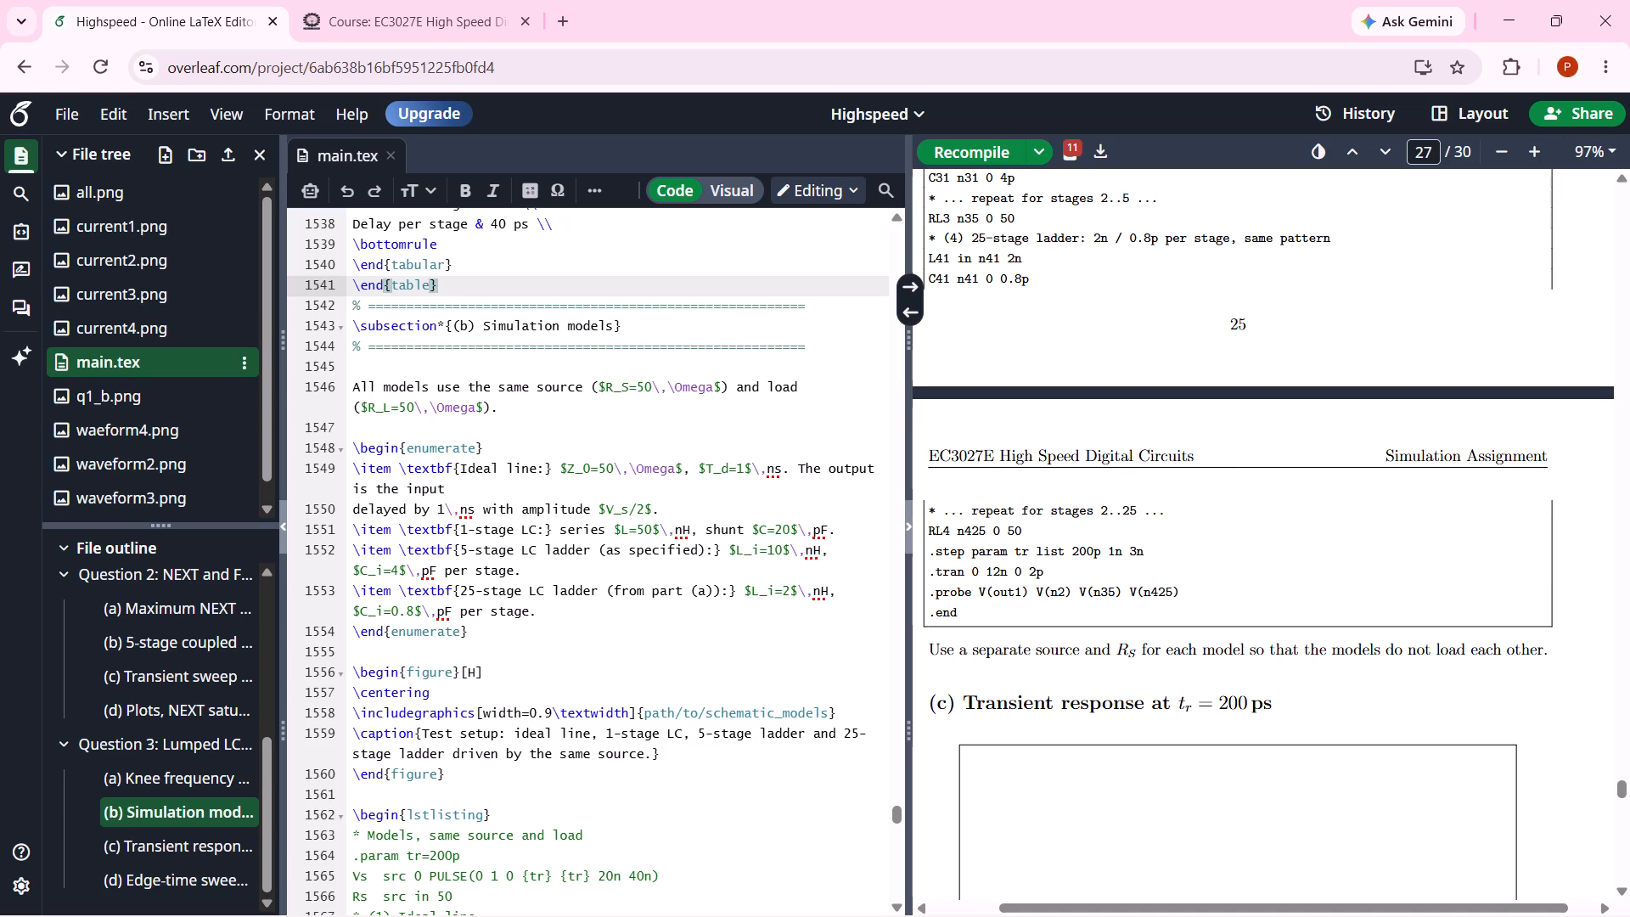
Recompile the report and check the (b) Simulation models section in the PDF for the source and load resistances.
left_click(954, 155)
scroll(1010, 302, "up", 7)
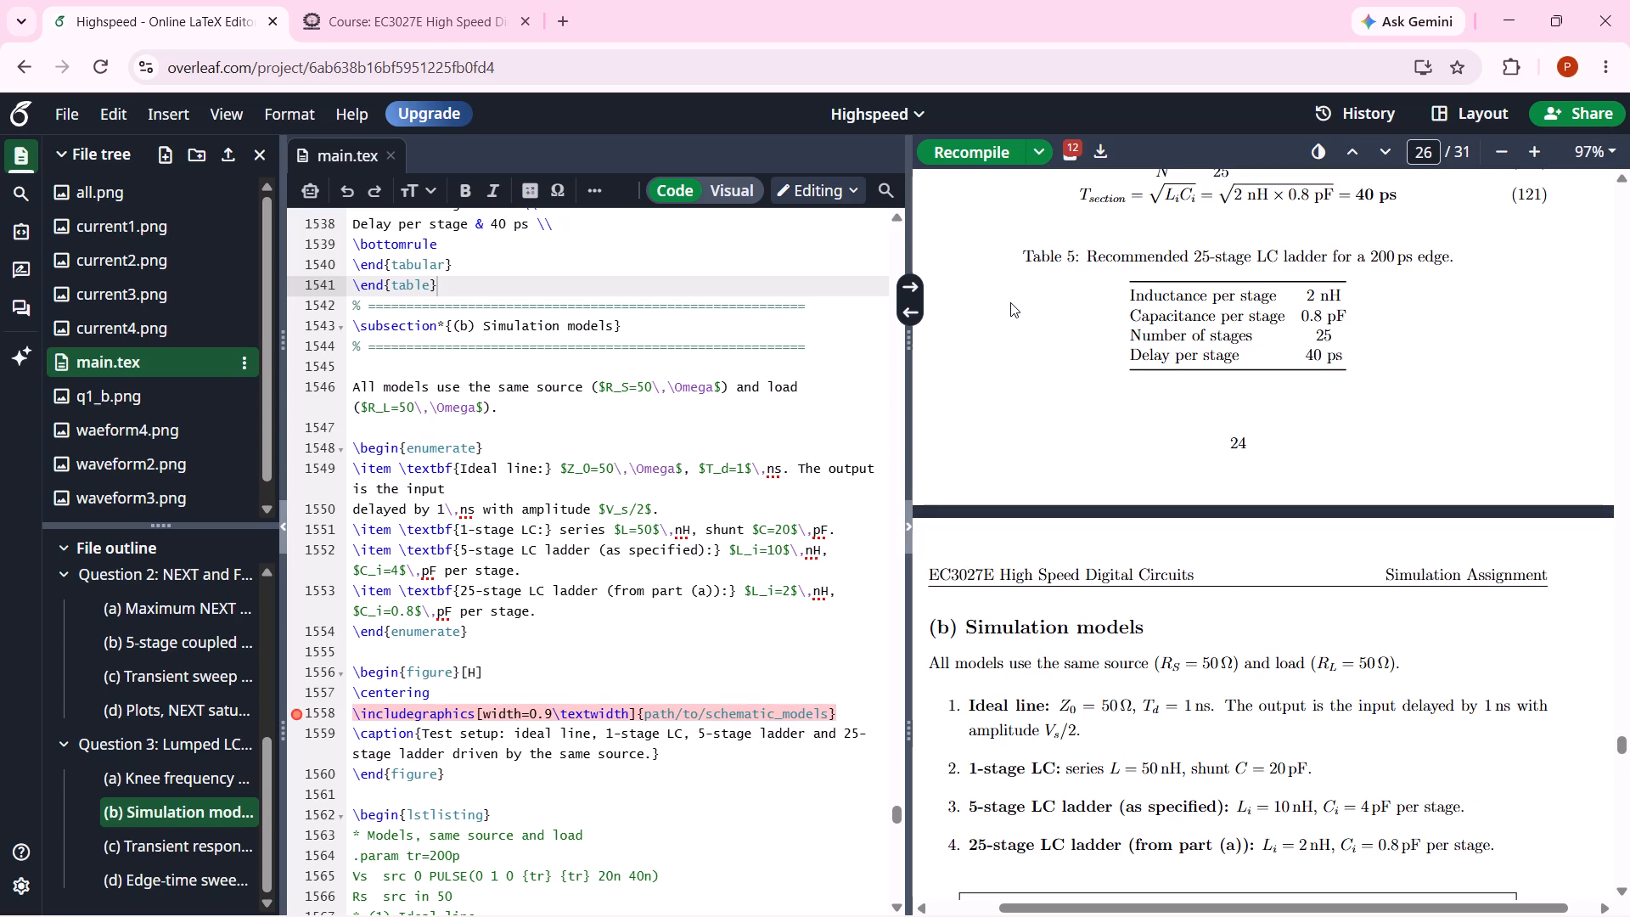
scroll(1010, 302, "down", 1)
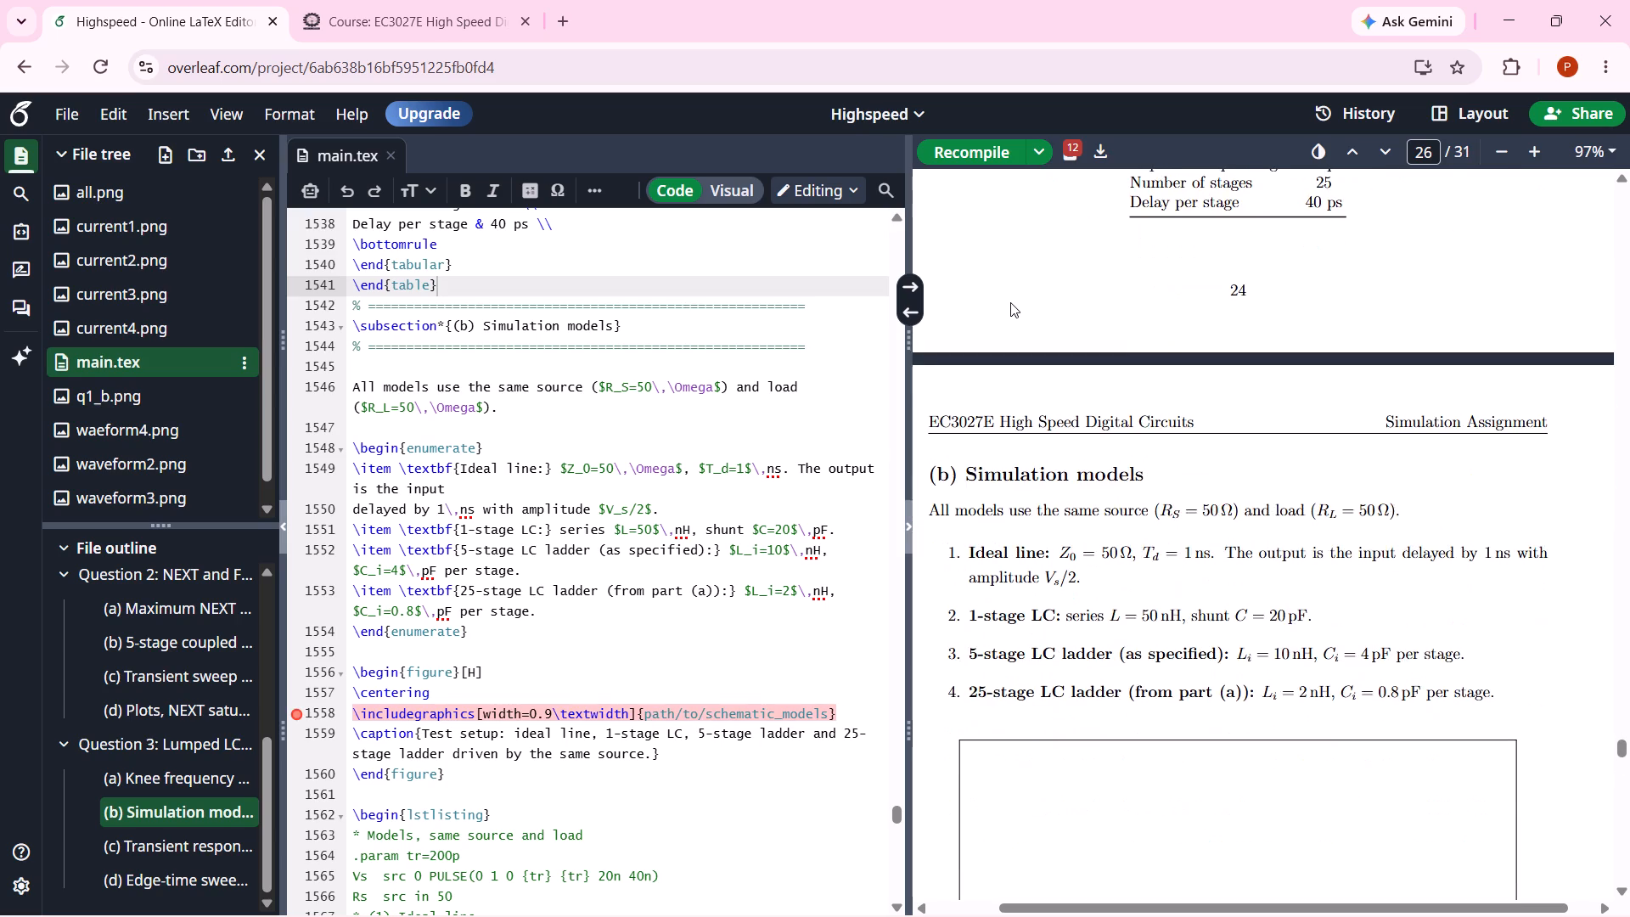
scroll(1010, 302, "down", 3)
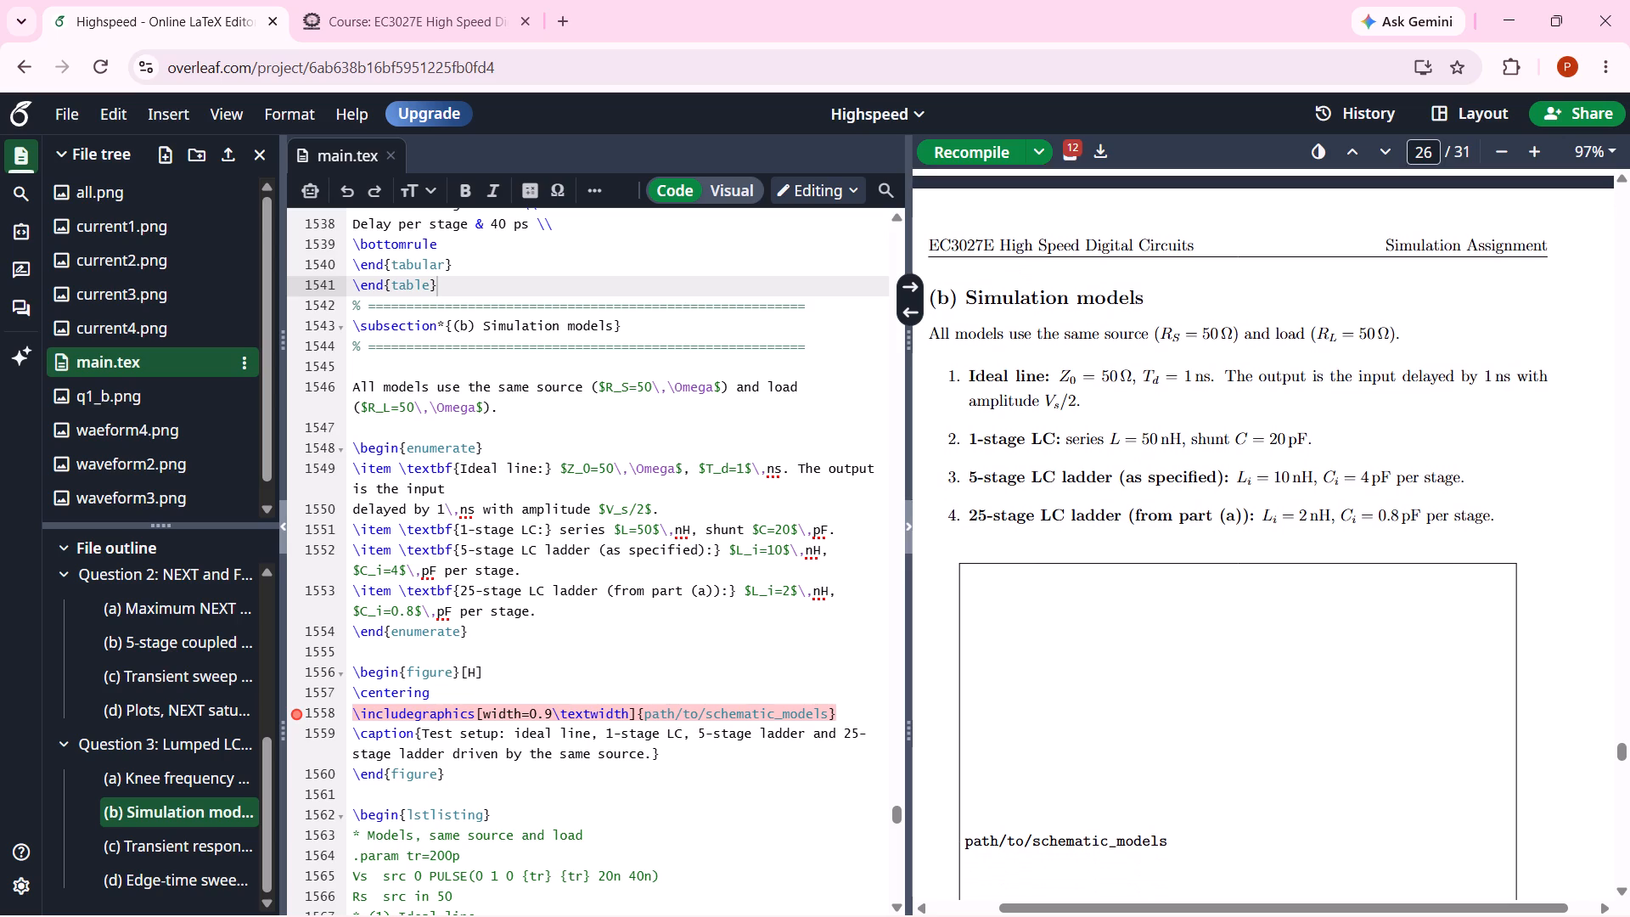
scroll(1010, 302, "down", 2)
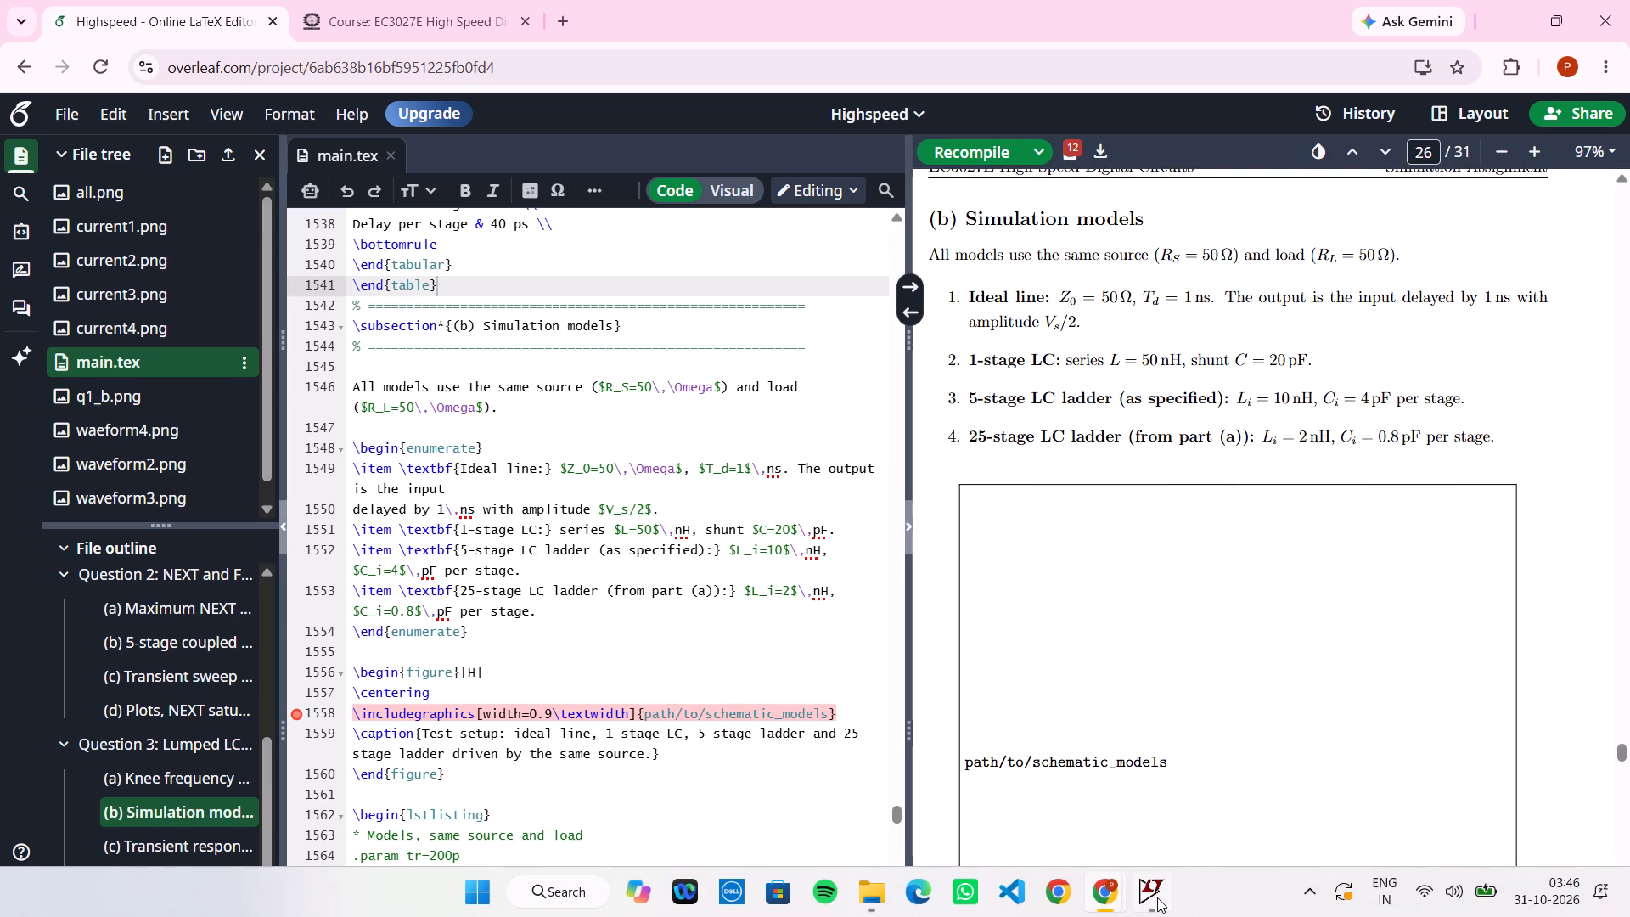
Switch to the LTspice q3 schematic and delete the wires feeding L1, T1's input, and the horizontal run to L26.
left_click(1133, 806)
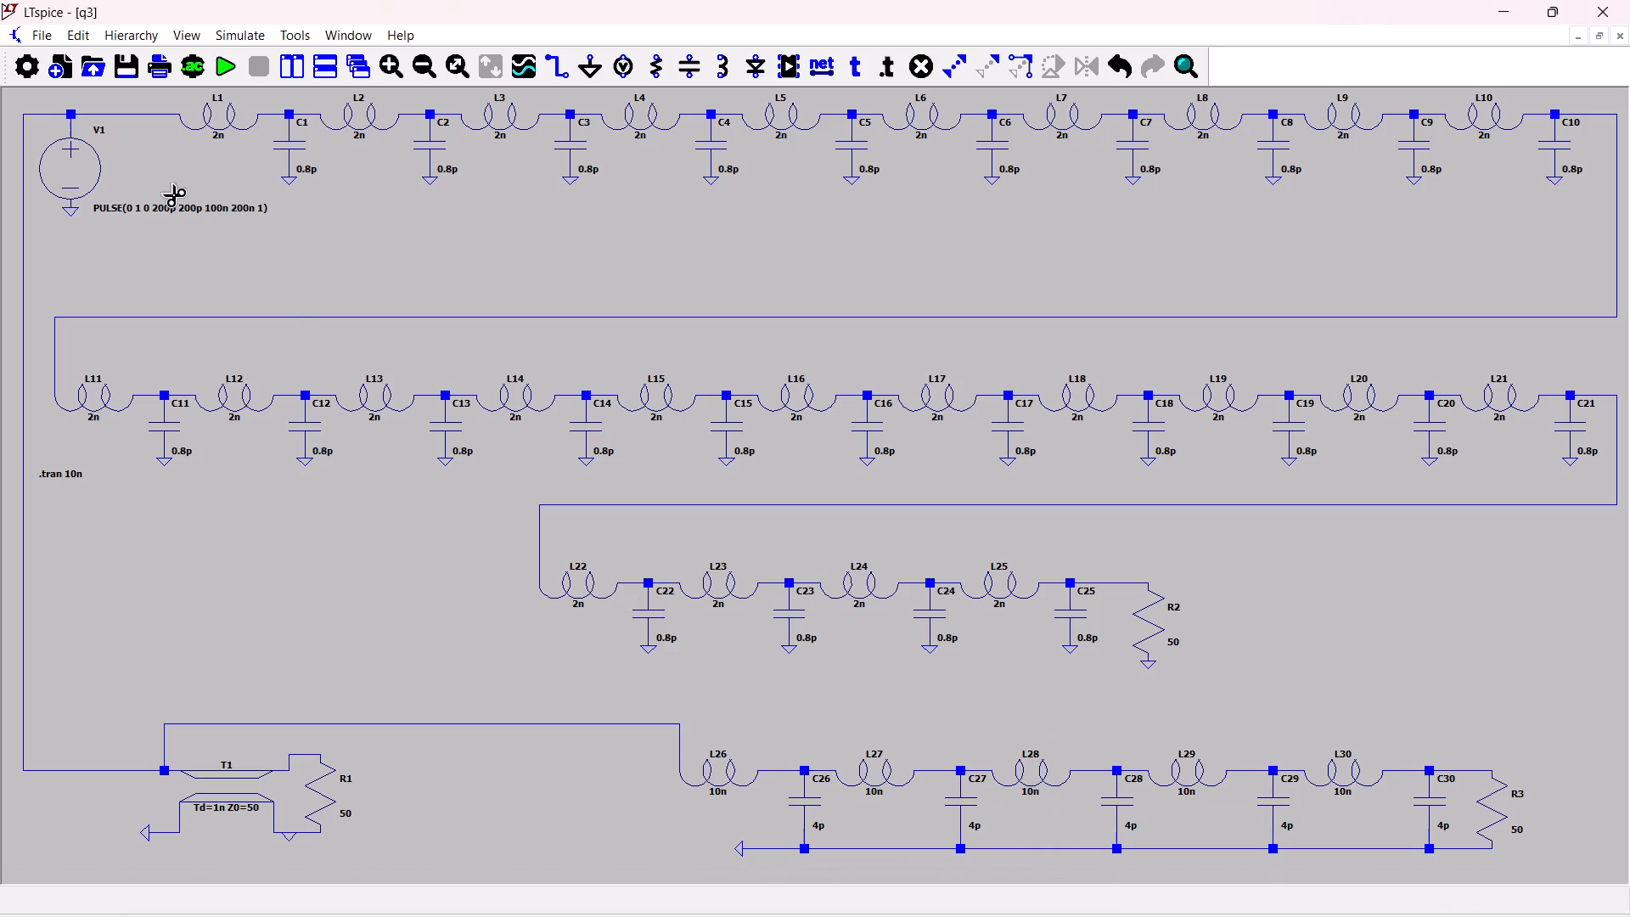
left_click(143, 115)
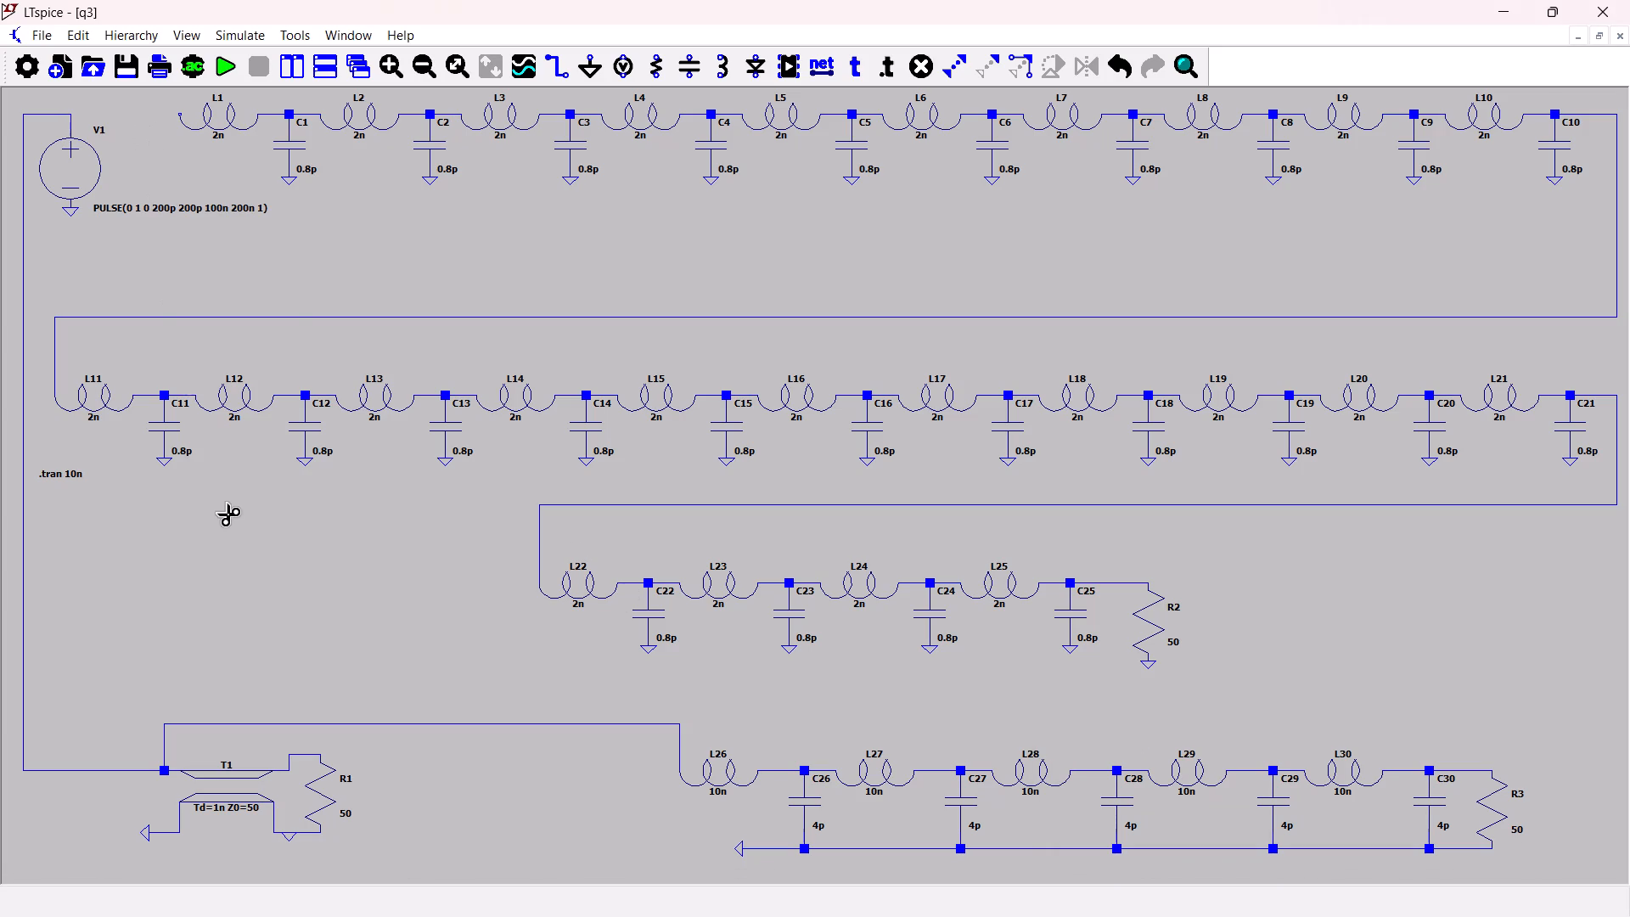
left_click(112, 767)
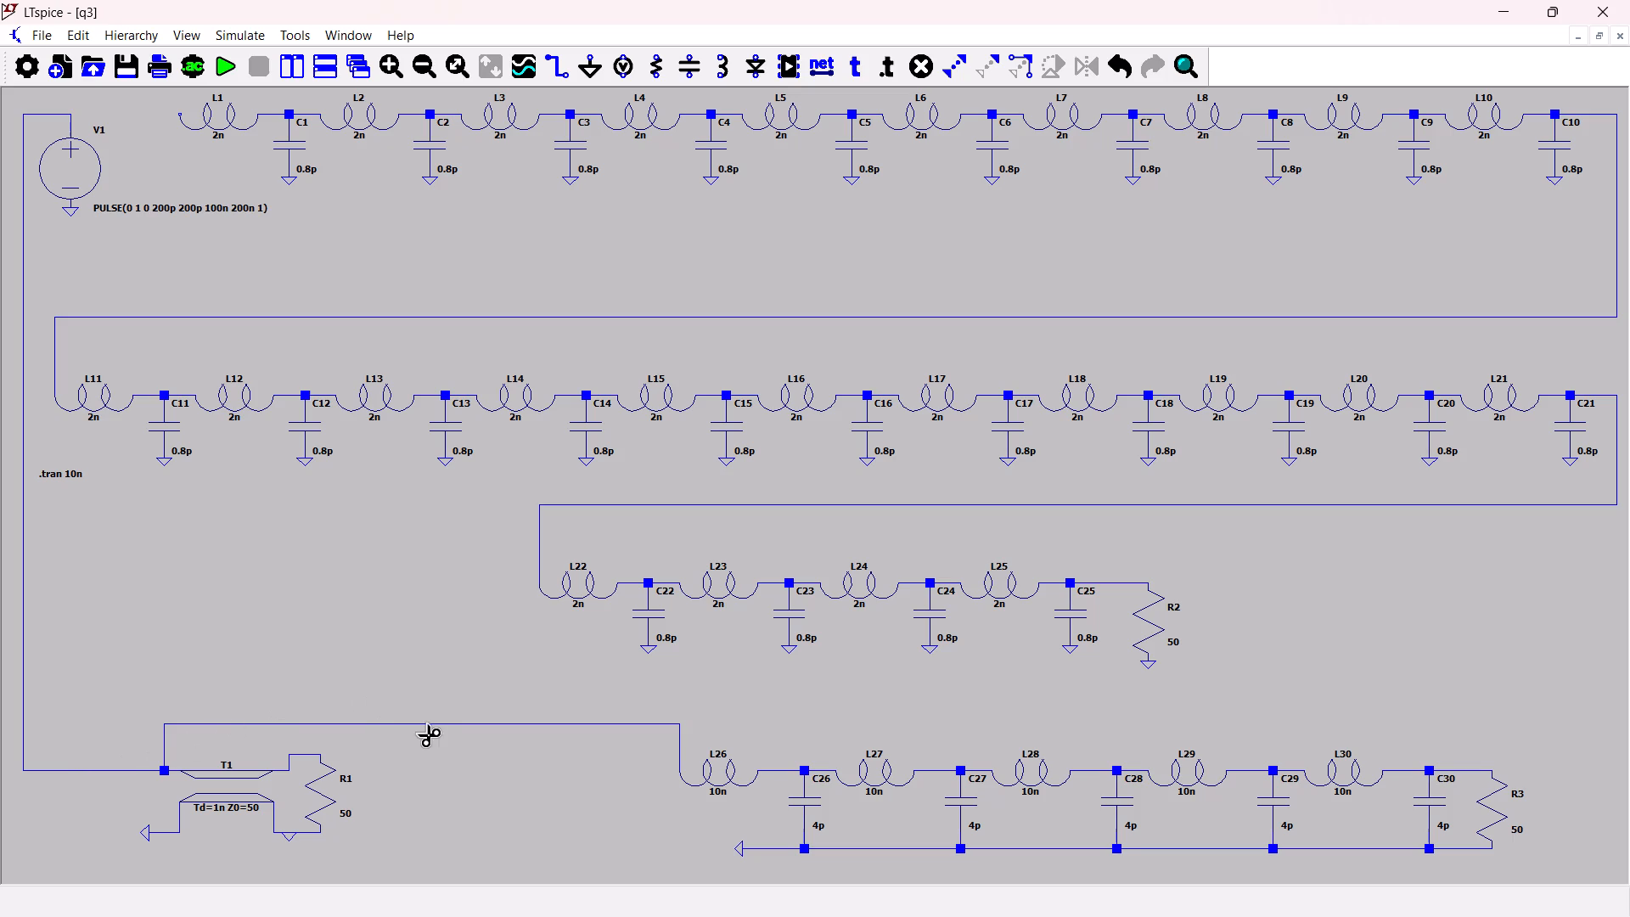
left_click(428, 726)
key("Escape")
Place three horizontal series resistors, one each at the inputs of L26, T1 and L1.
key("r")
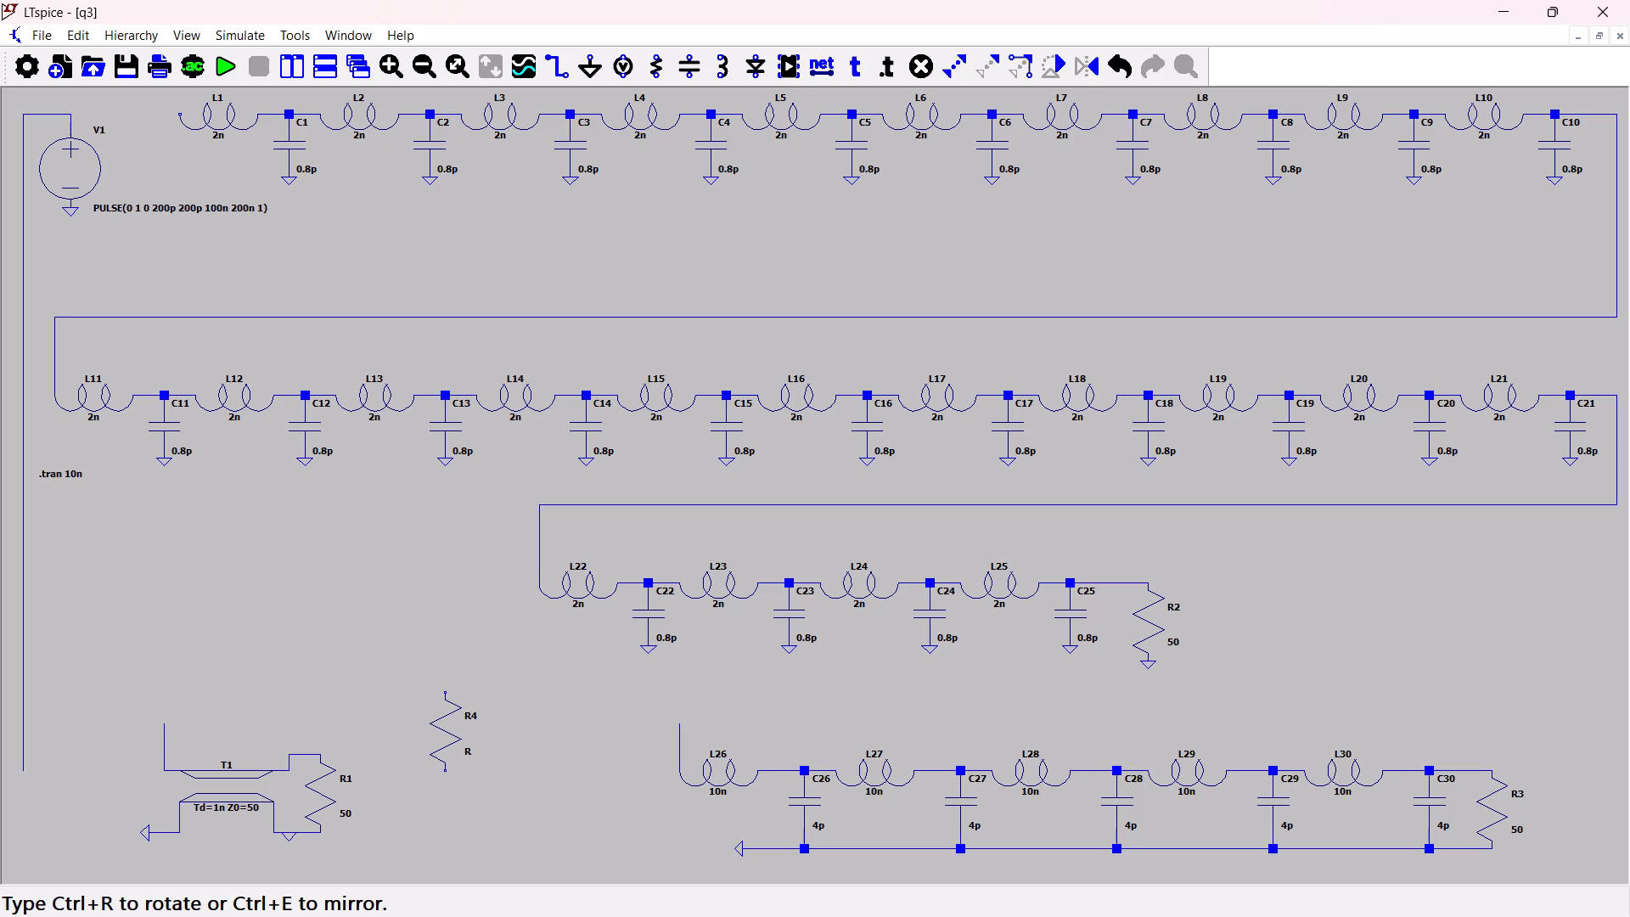
key("ctrl+r")
left_click(641, 721)
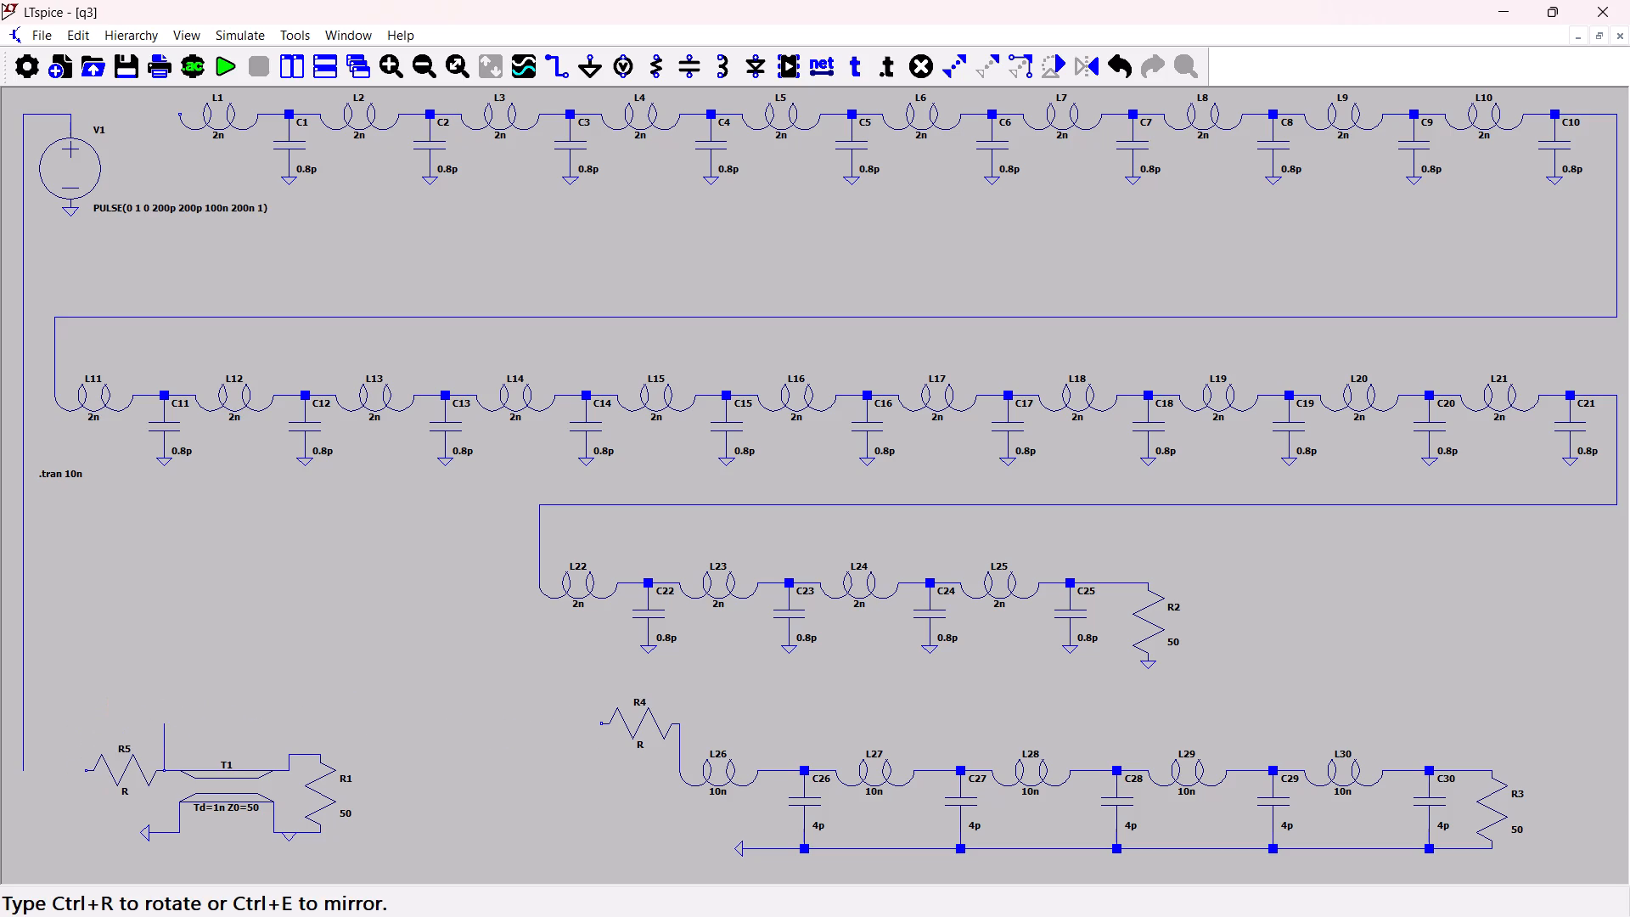
left_click(128, 772)
left_click(149, 119)
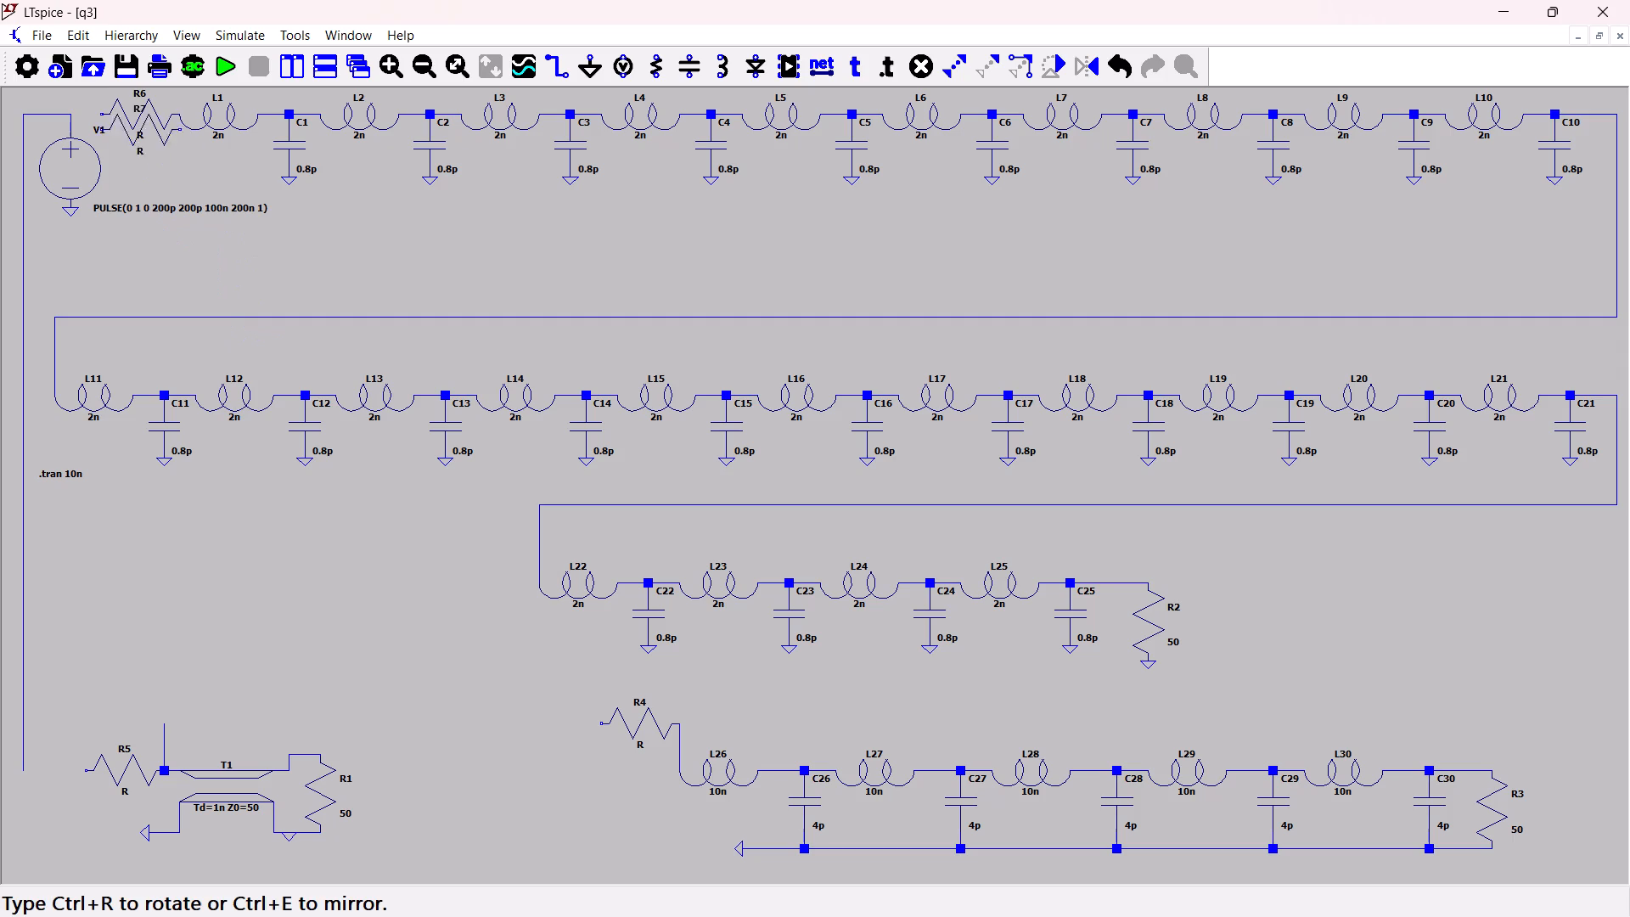
key("Escape")
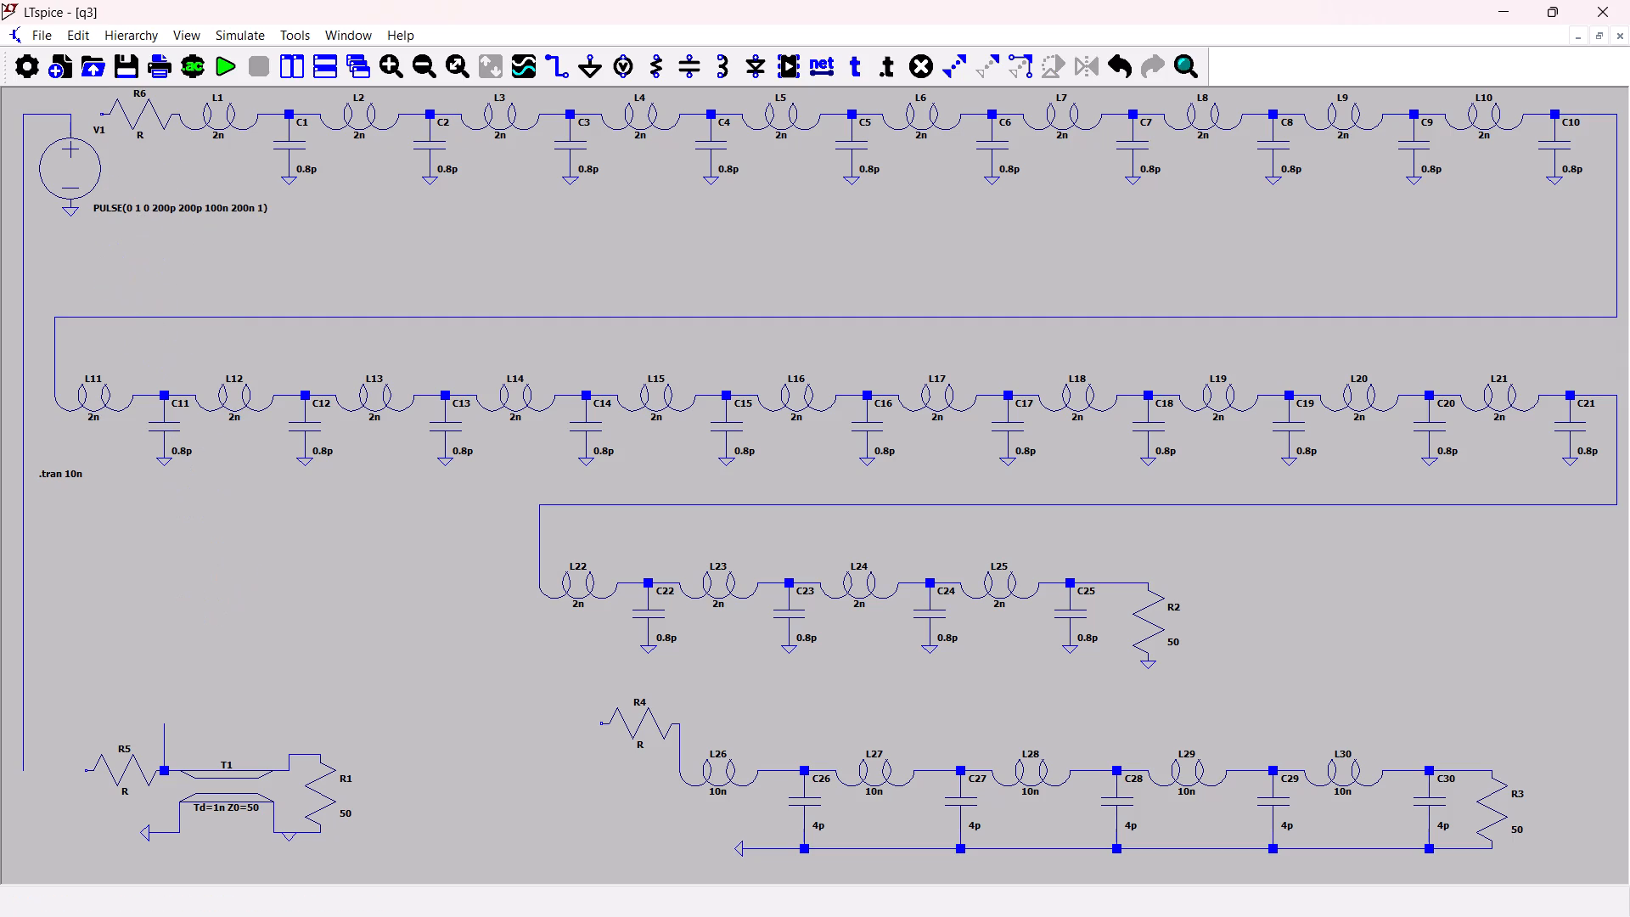
Wire V1's positive terminal to the resistor feeding L1, and the long vertical source wire to the resistor feeding T1.
key("w")
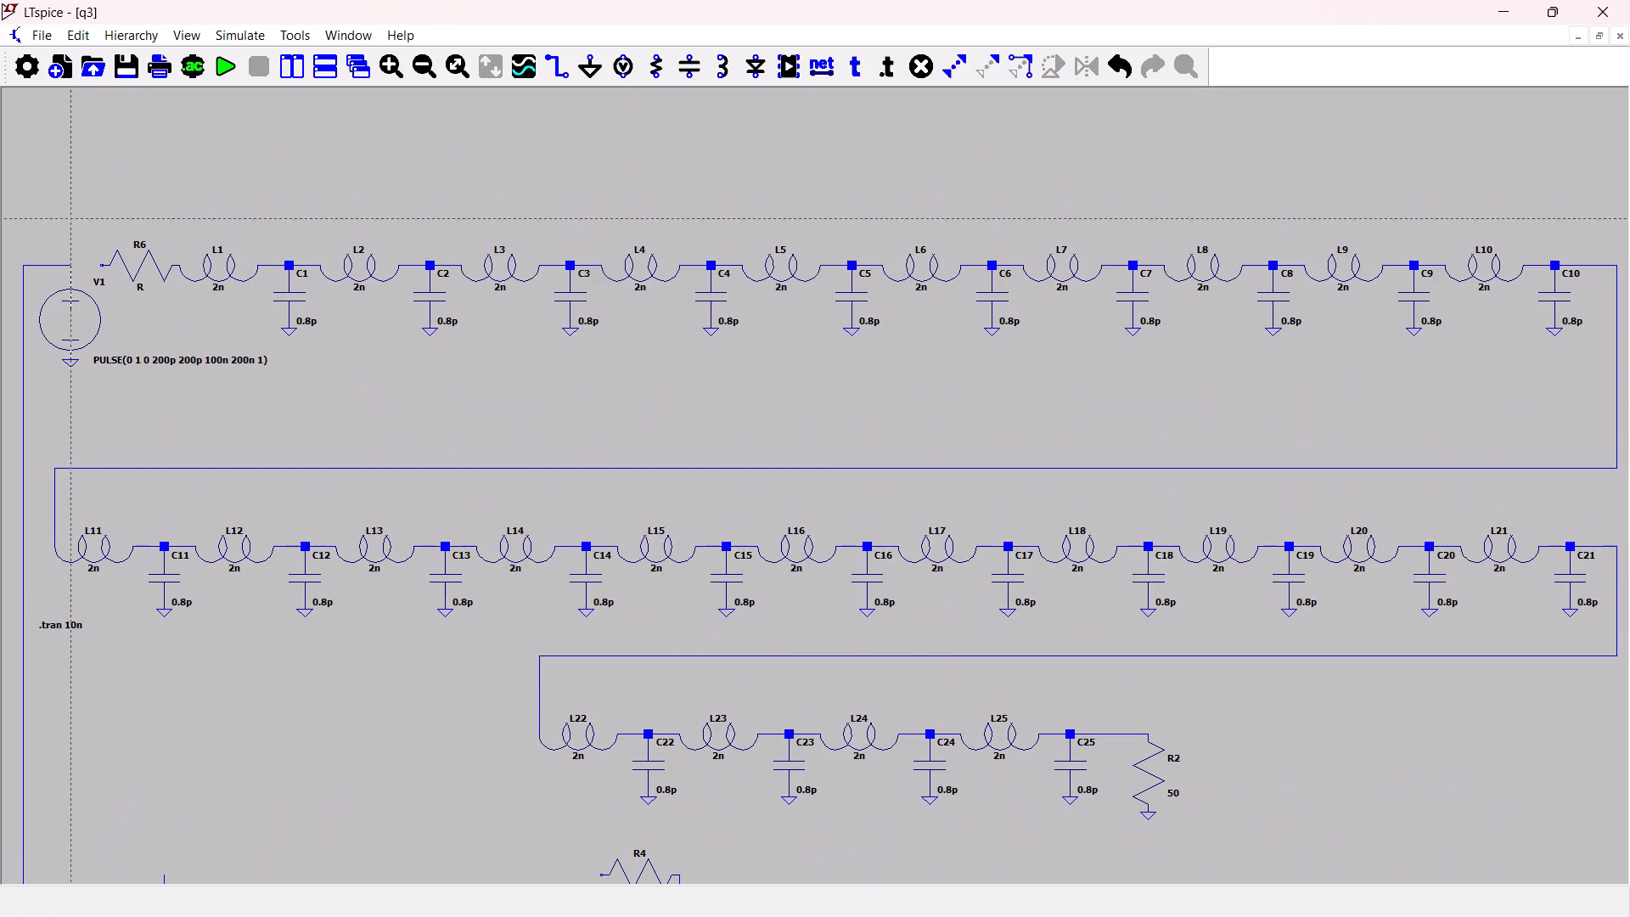
left_click(71, 267)
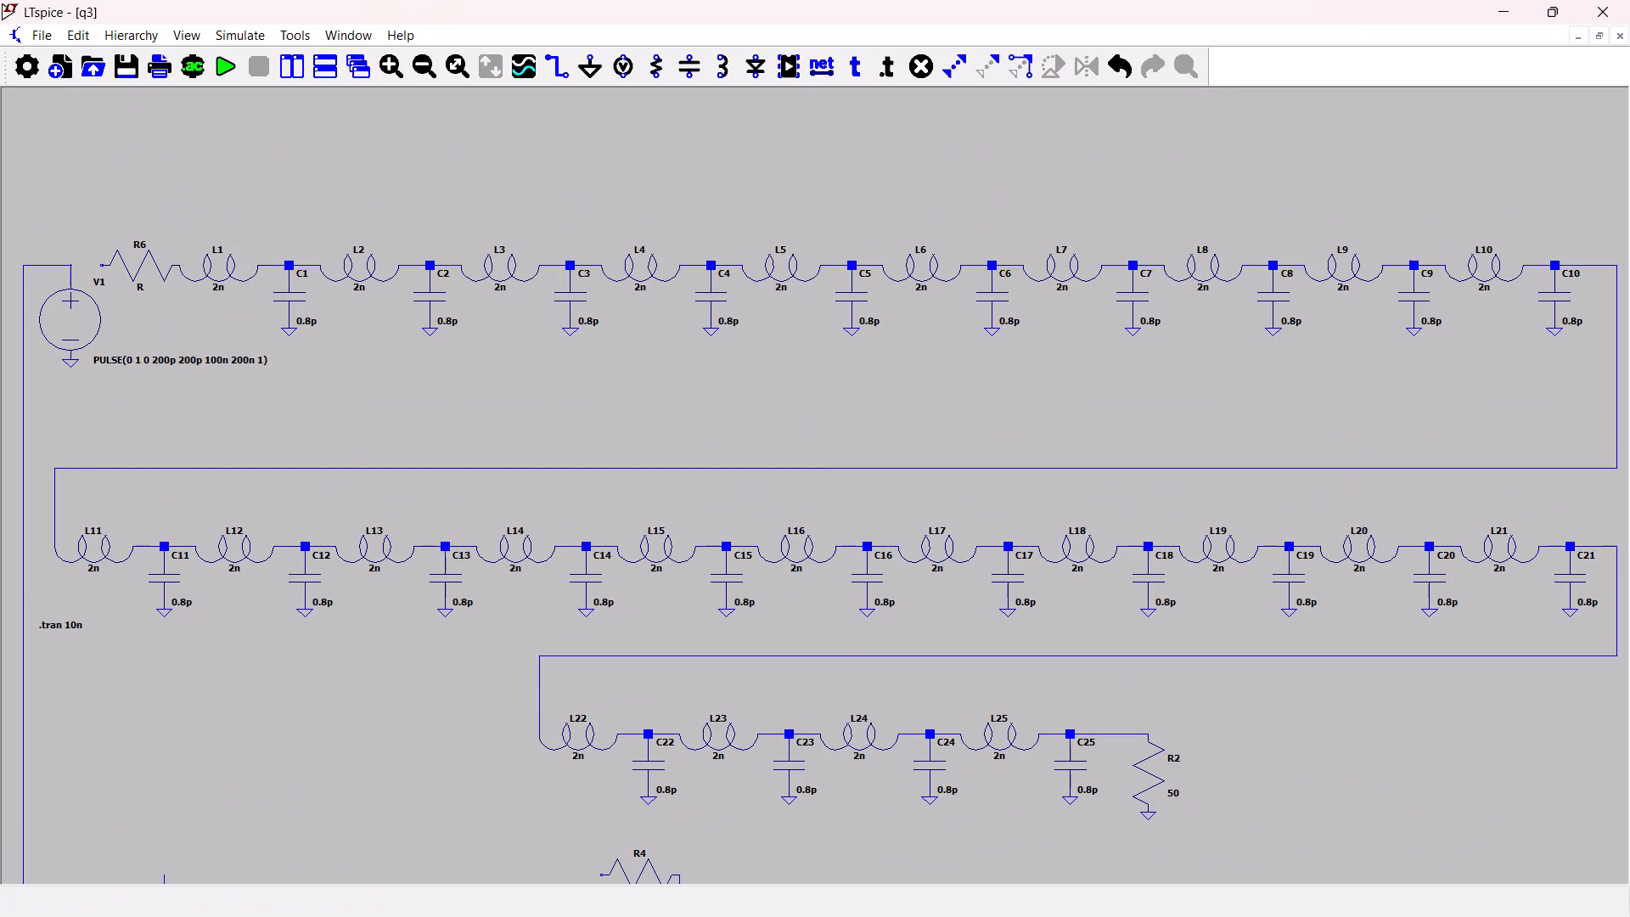
left_click(98, 267)
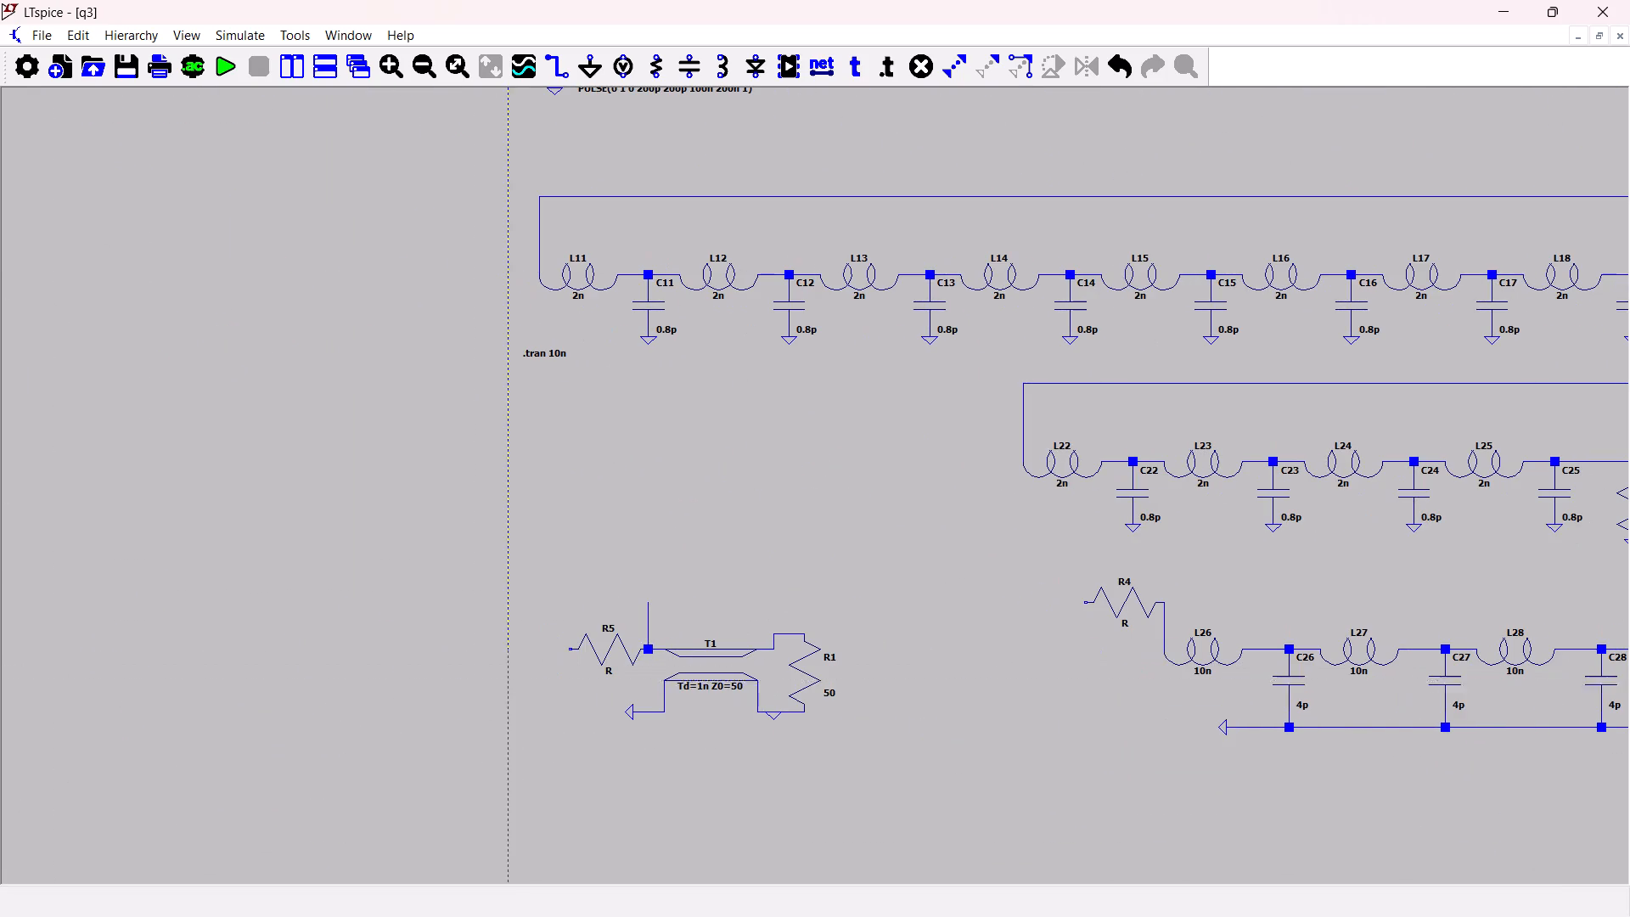
left_click(510, 645)
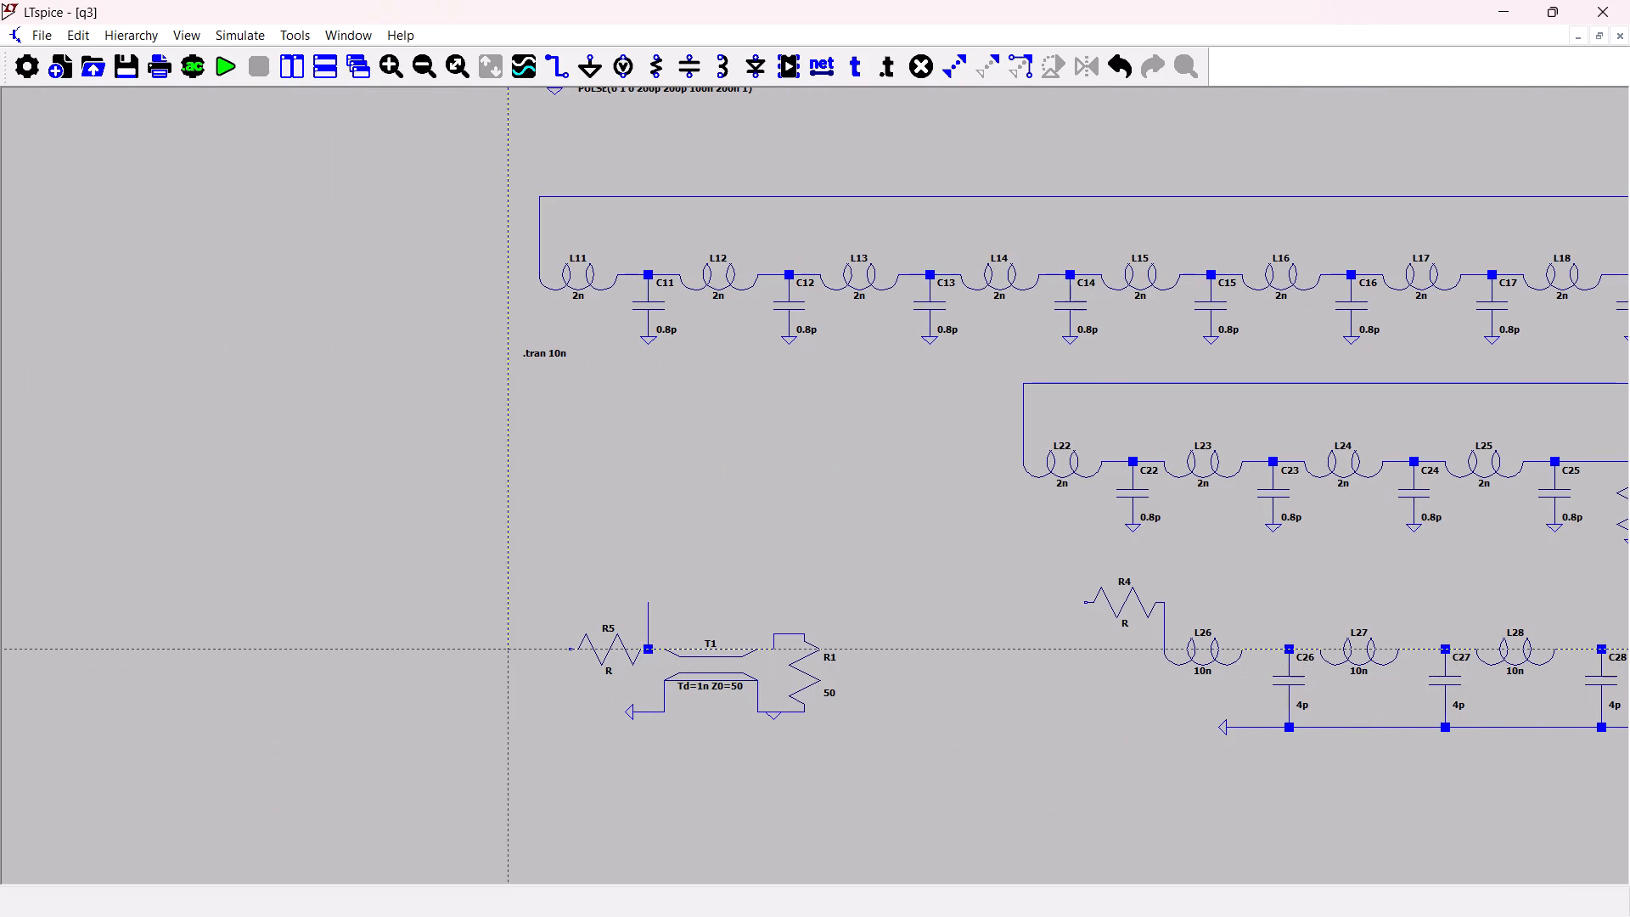
left_click(569, 649)
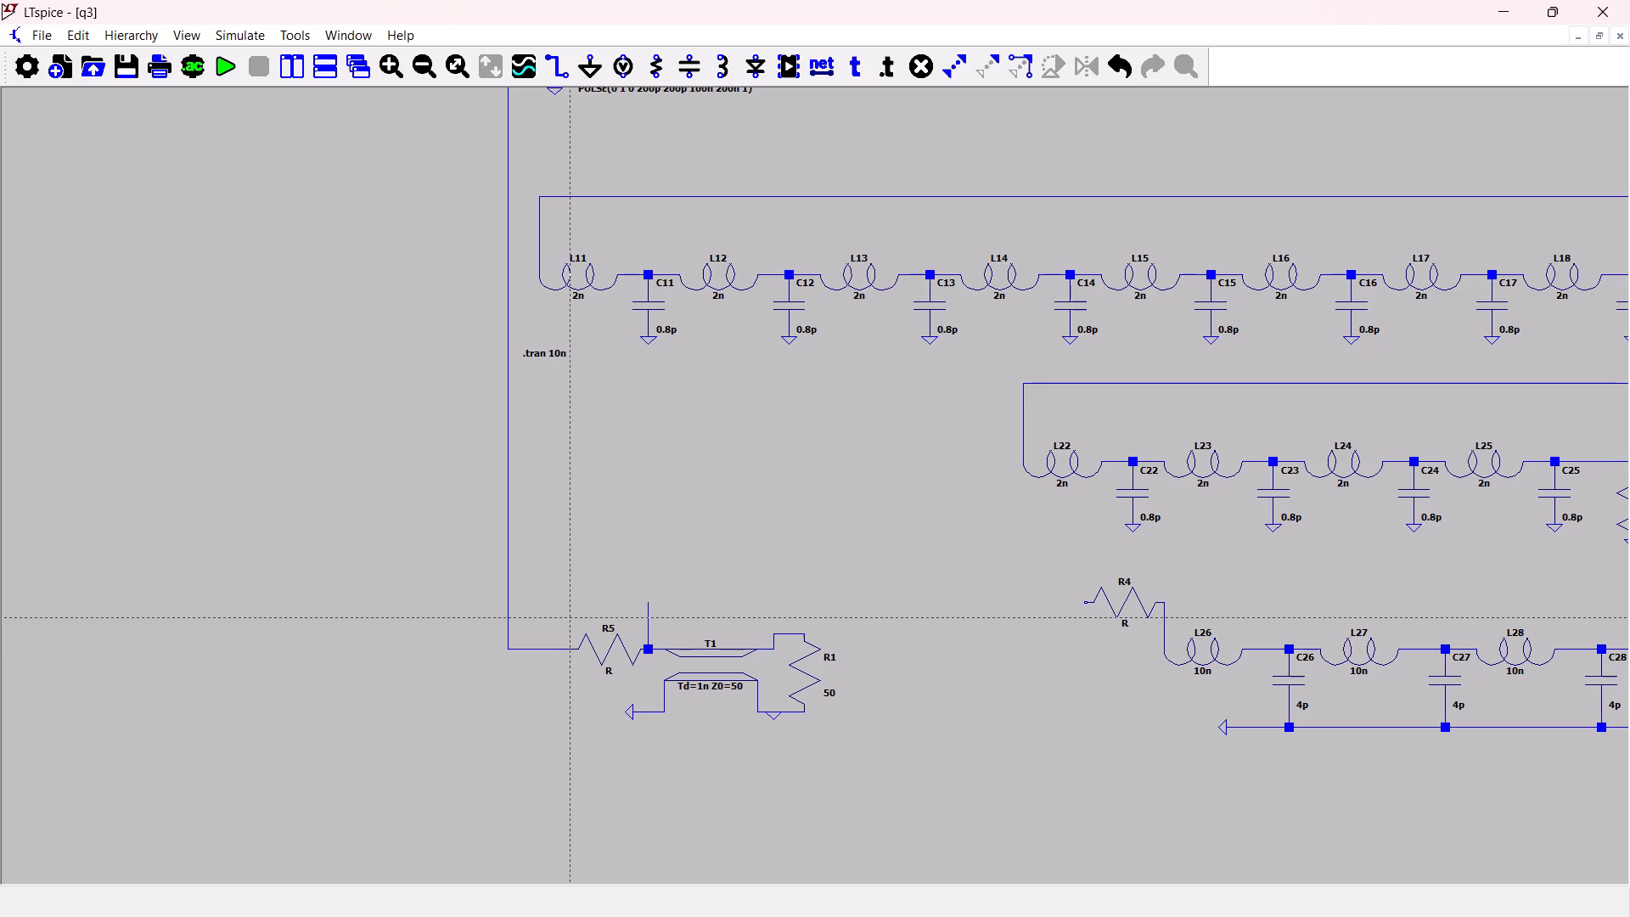
key("Escape")
Delete the leftover vertical wire stub above the junction between R5 and T1's input.
key("Delete")
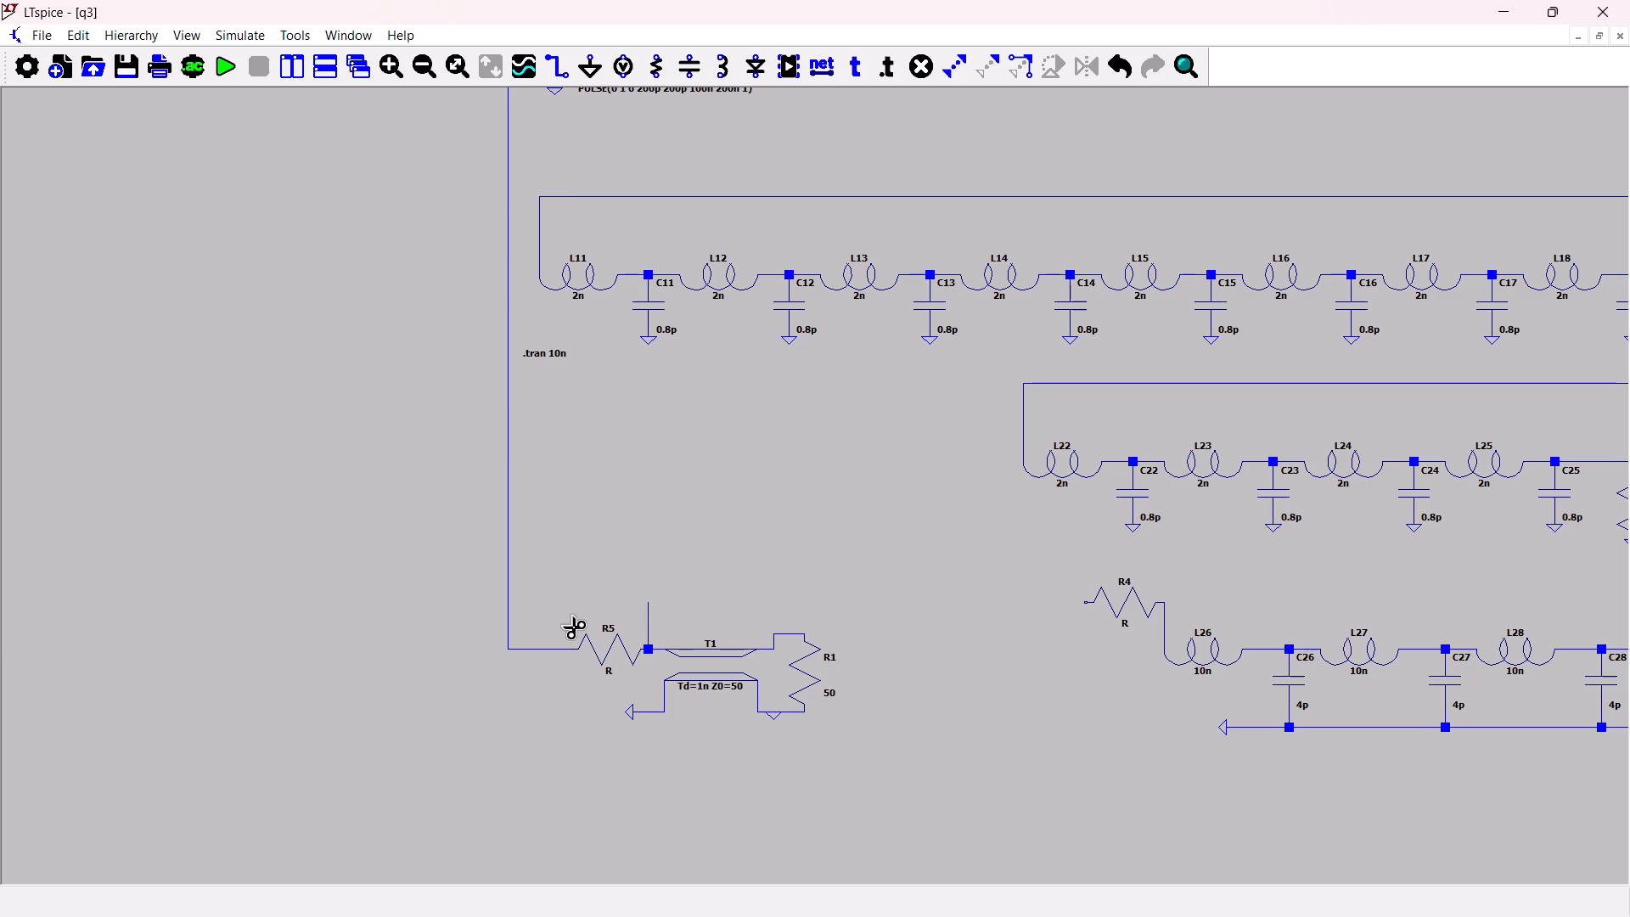
left_click(642, 610)
key("Escape")
Wire the long vertical source line horizontally to the open input end of R4.
key("w")
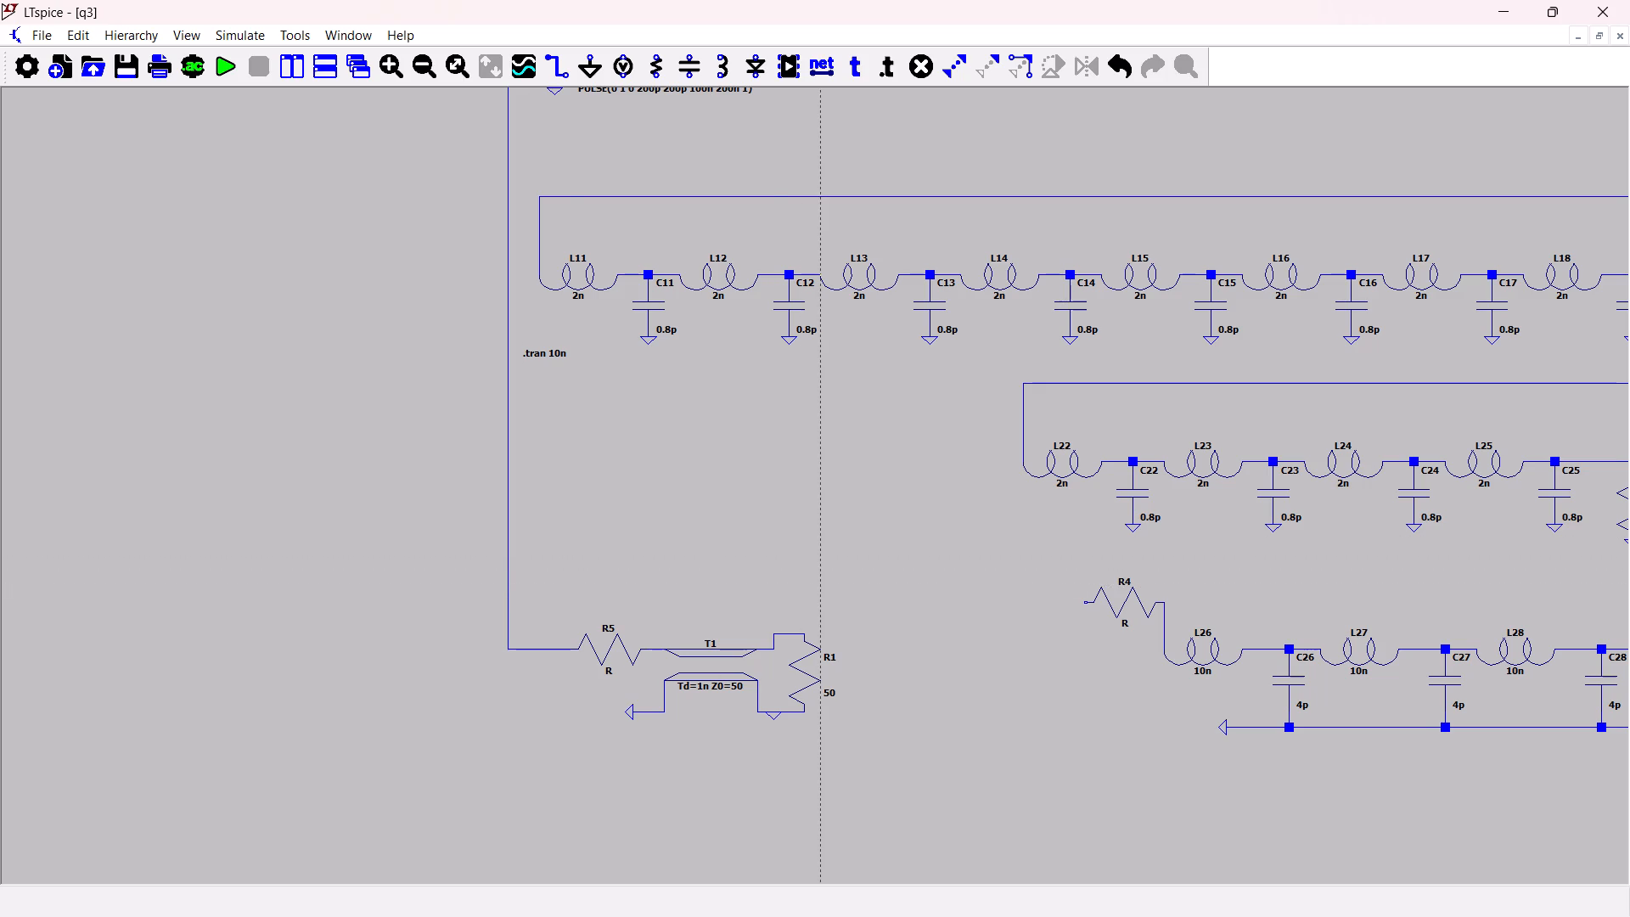
left_click(503, 599)
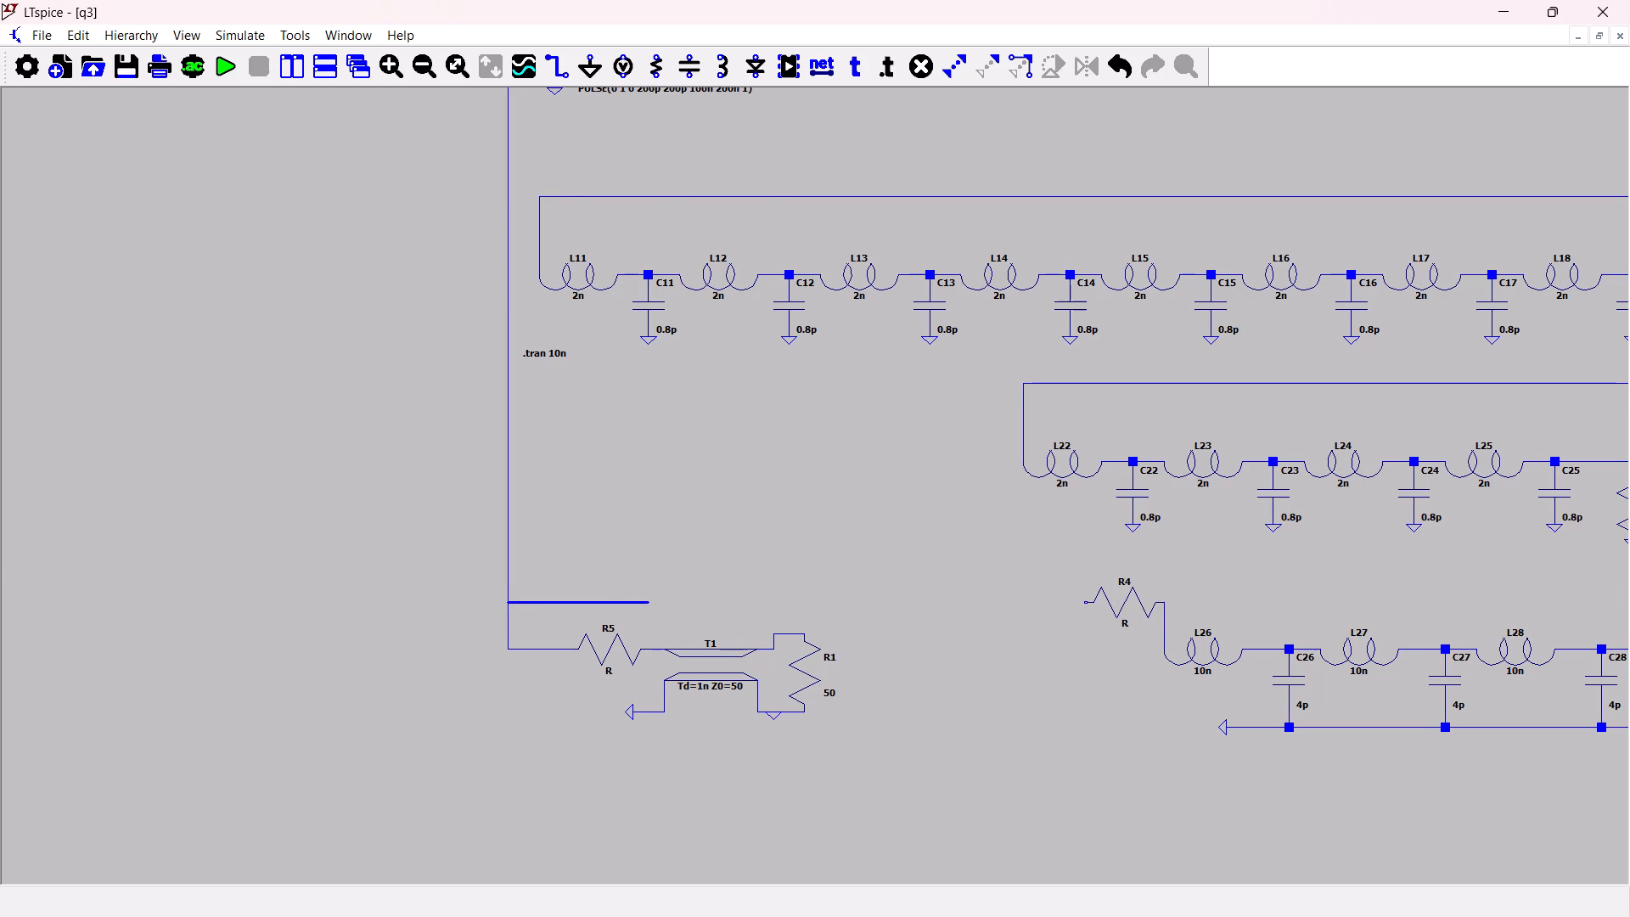
left_click(1082, 610)
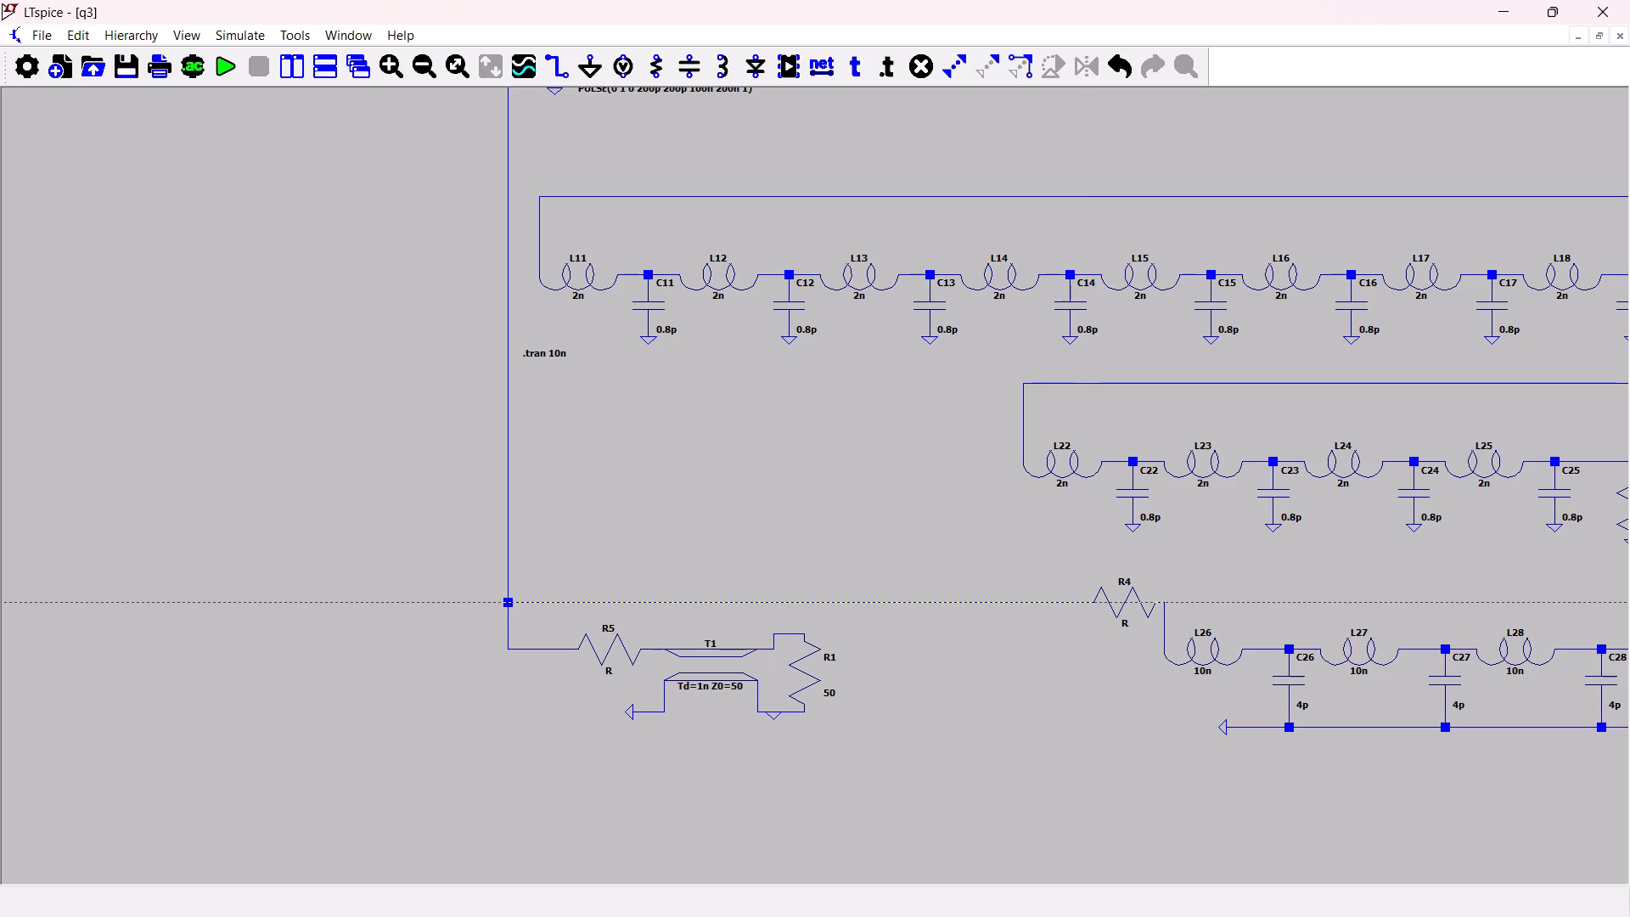
key("Escape")
Set the resistance of series resistors R4 and R5 to 50 Ω each.
right_click(1133, 610)
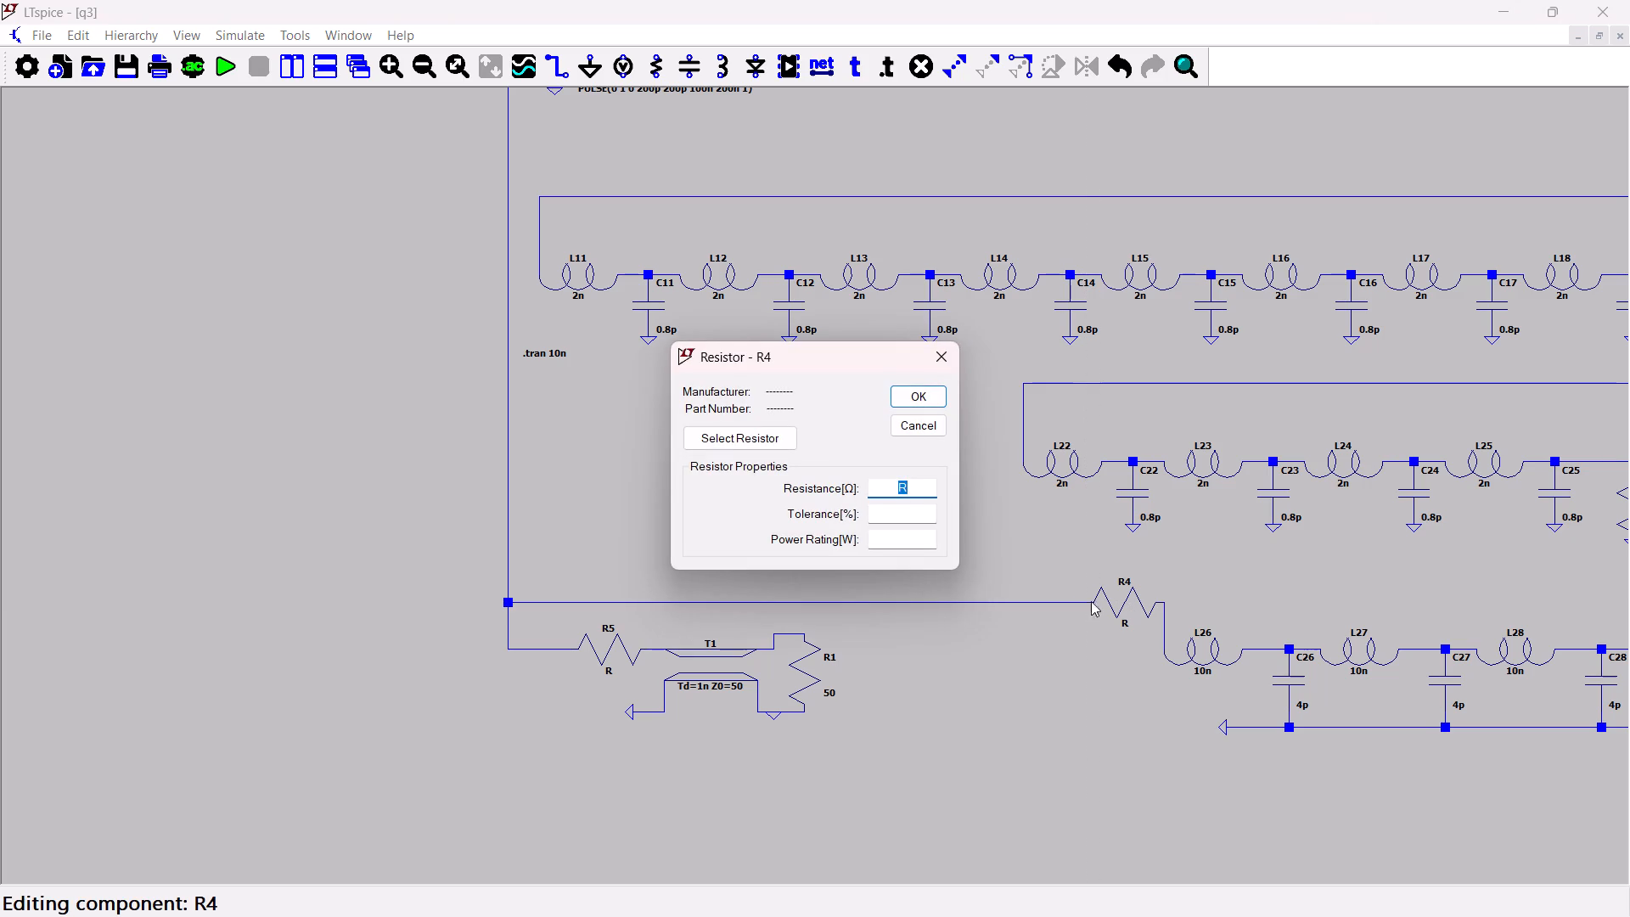
key("BackSpace")
type("50")
key("Return")
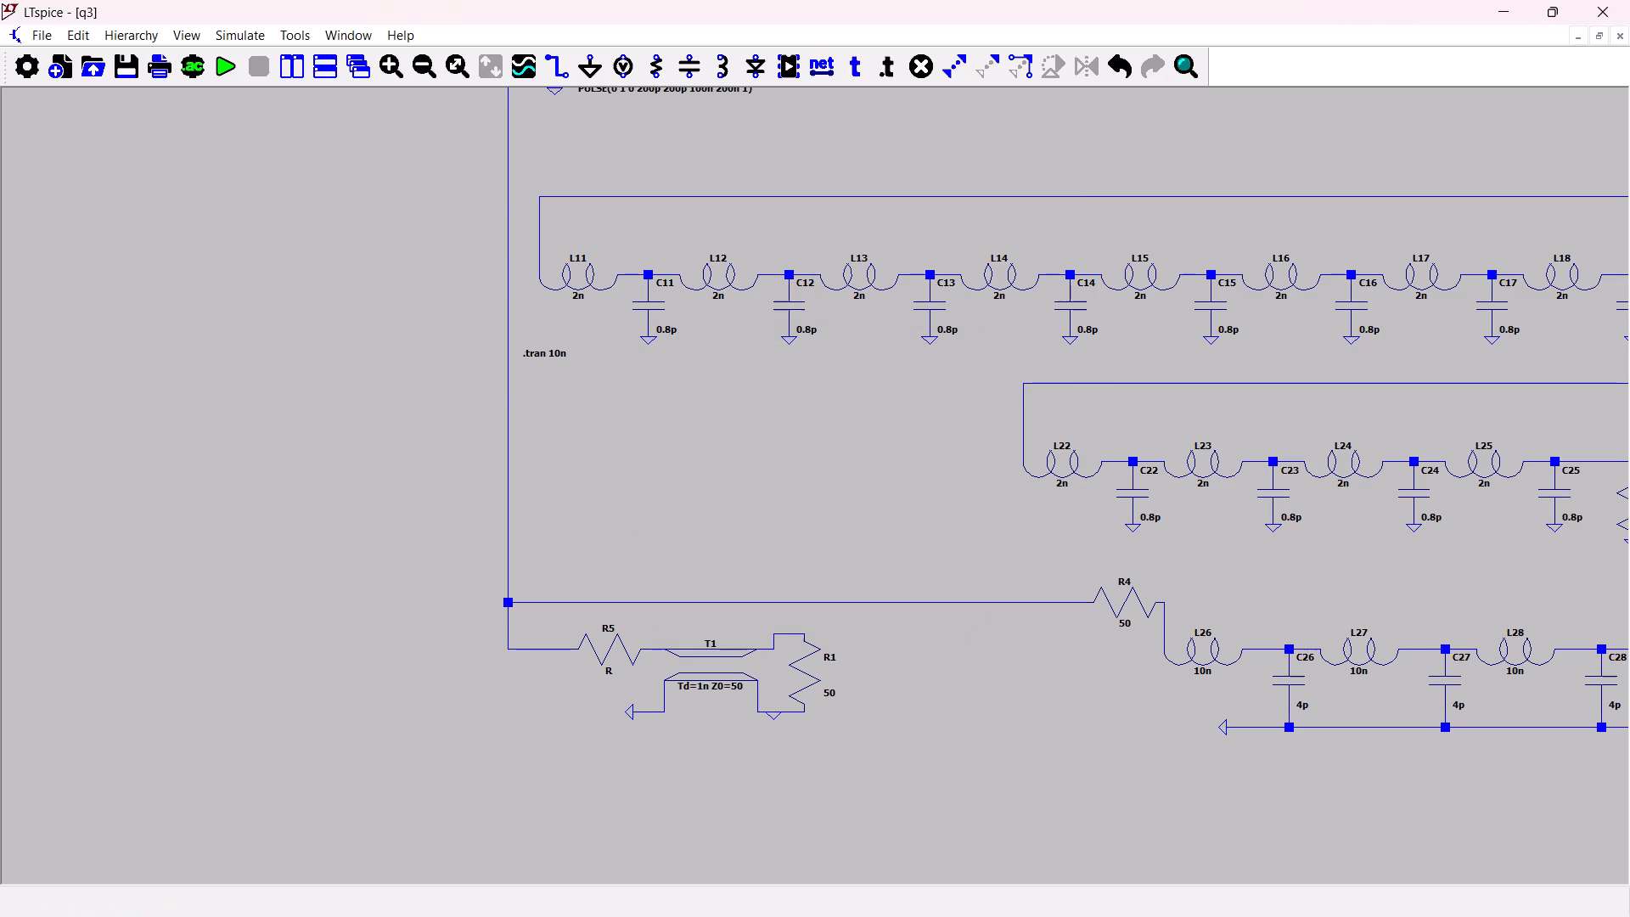
left_click(623, 650)
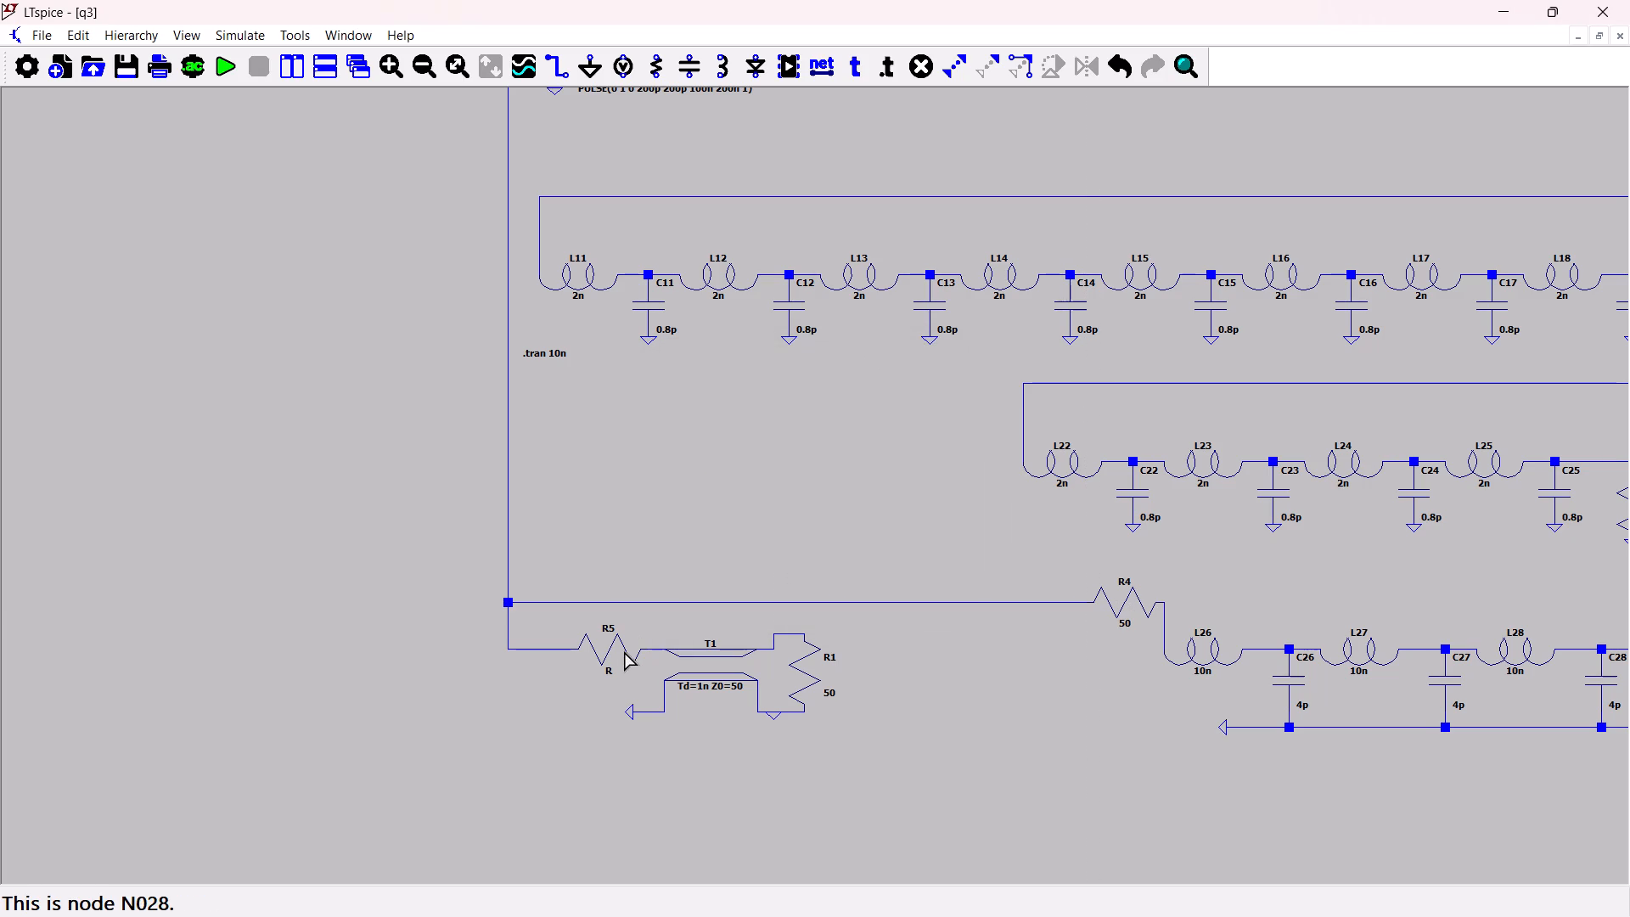
key("BackSpace")
key("Escape")
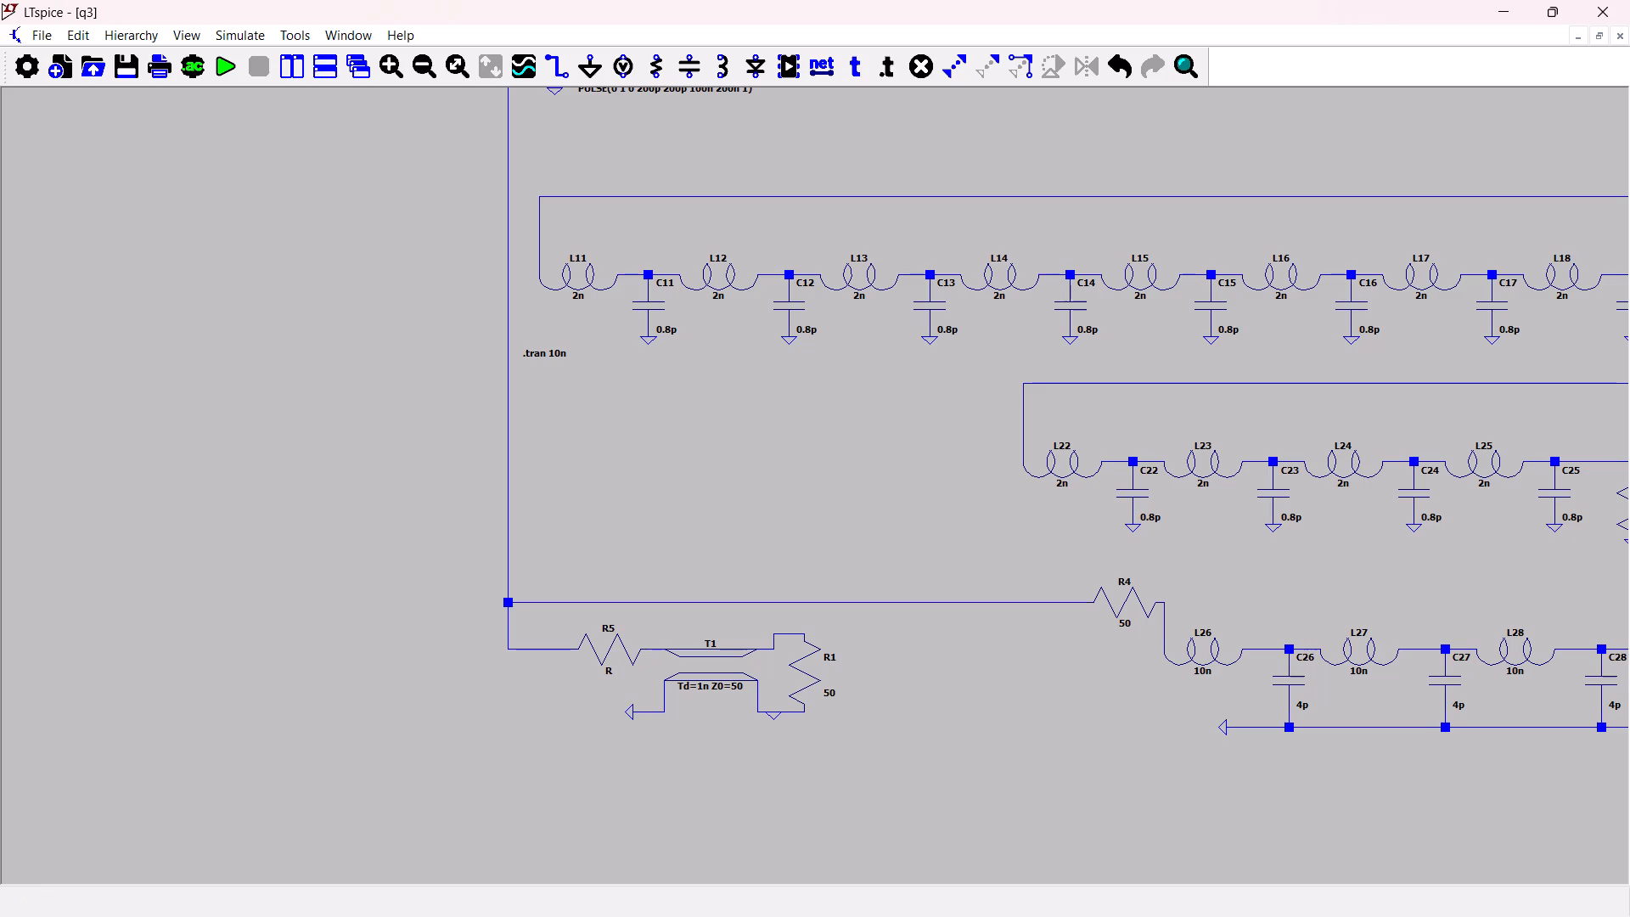
right_click(623, 650)
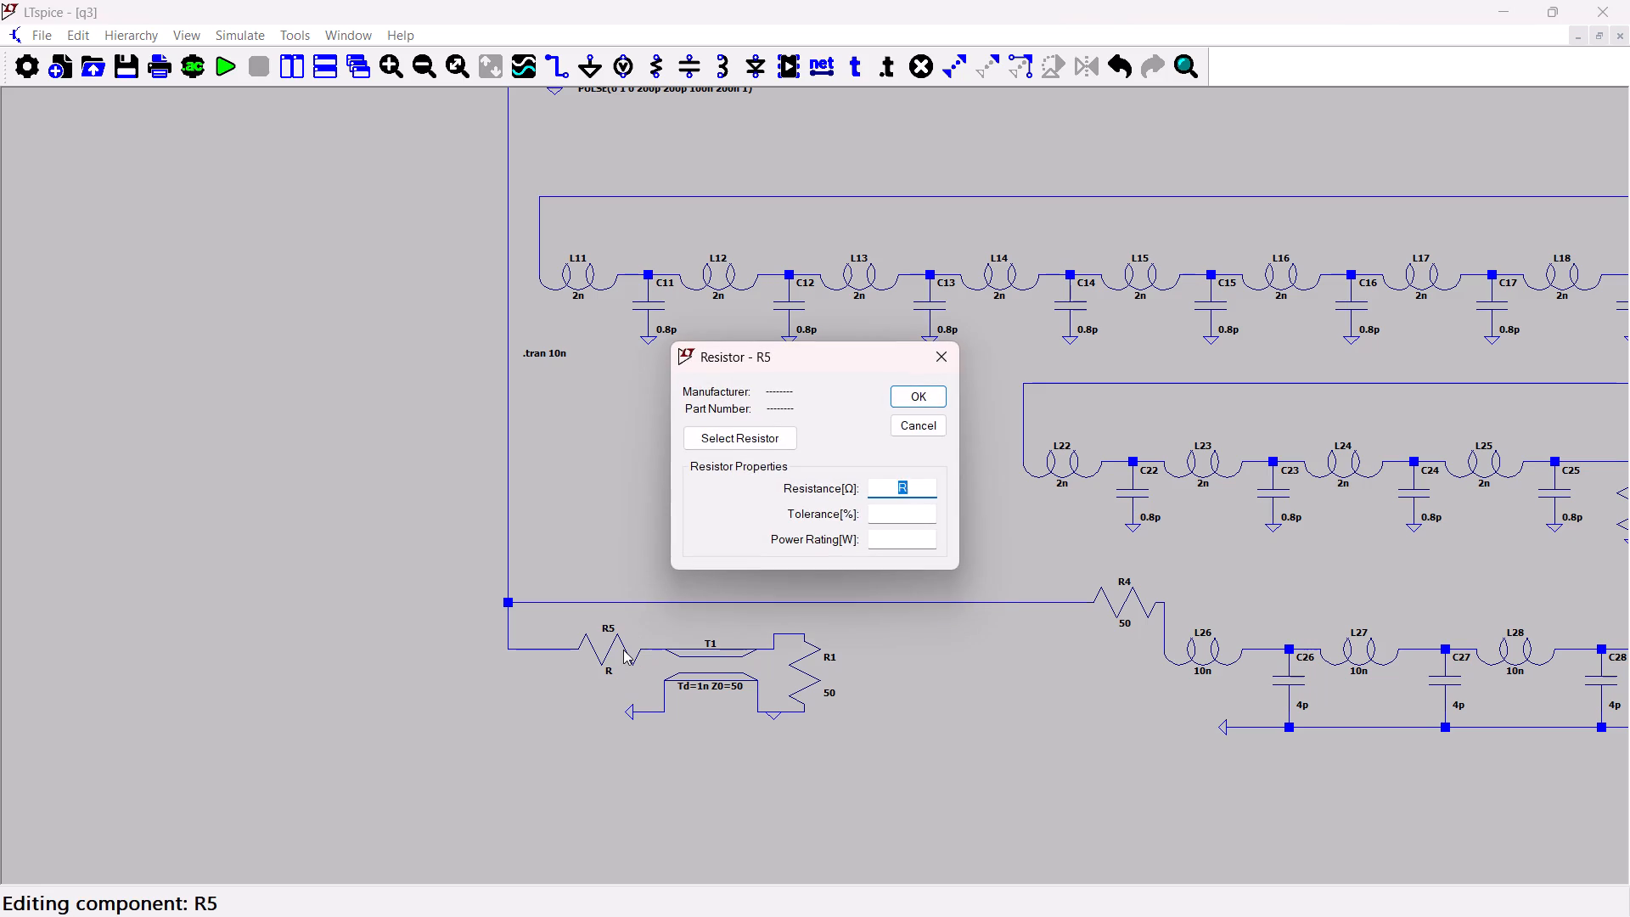
key("BackSpace")
type("50")
key("Return")
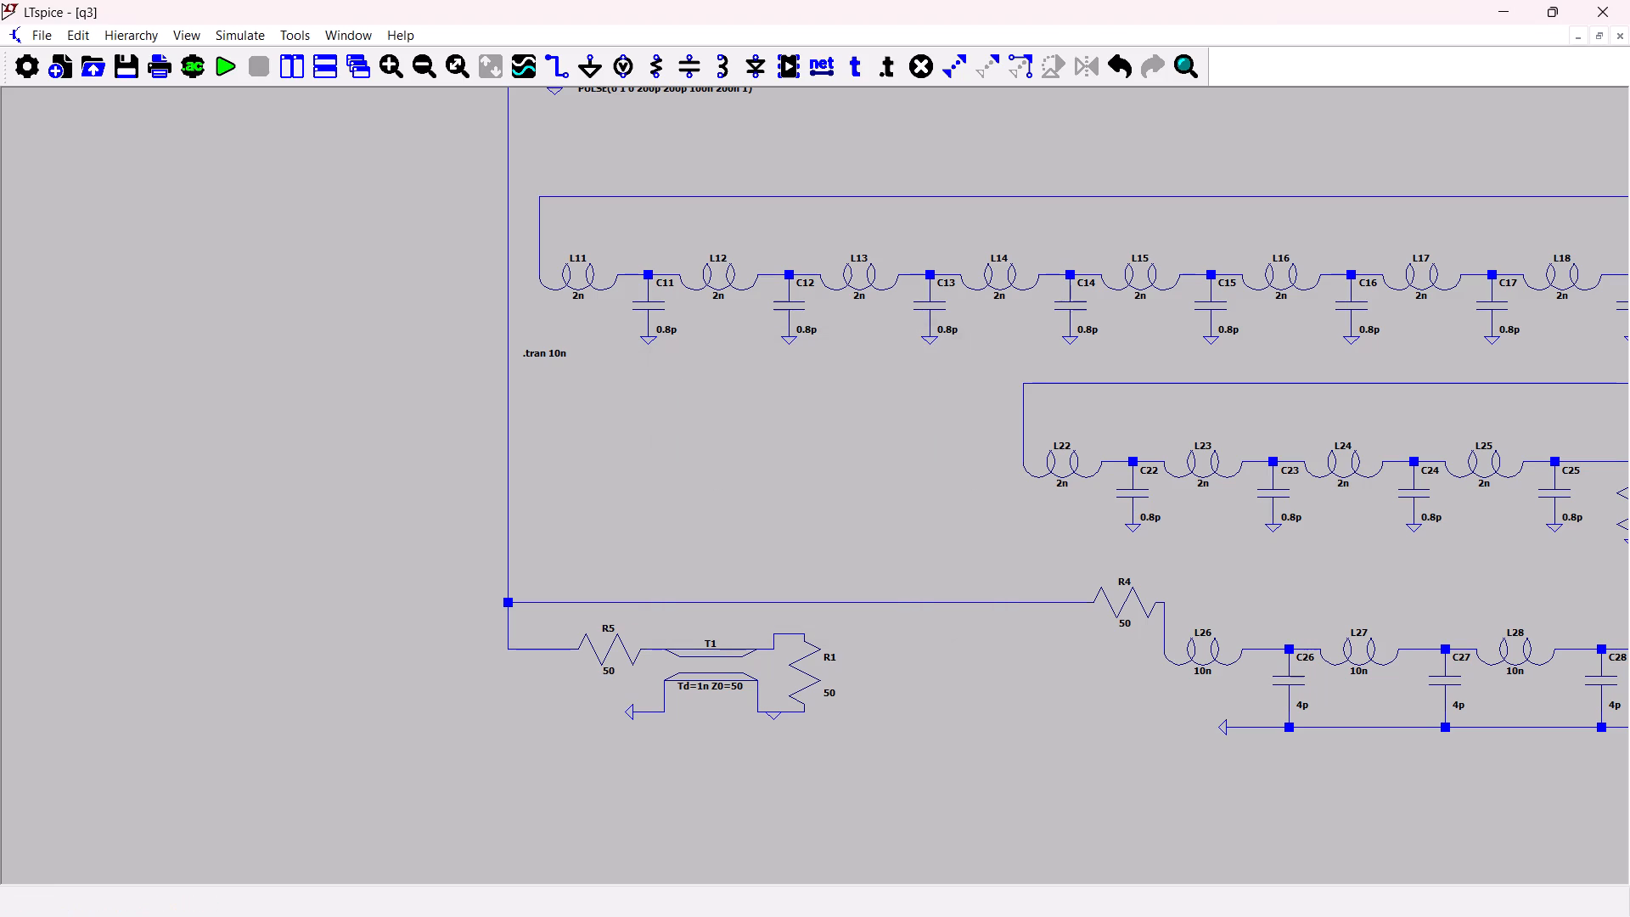
Set the resistance of R6, the series resistor feeding L1, to 50 Ω.
scroll(623, 650, "up", 2)
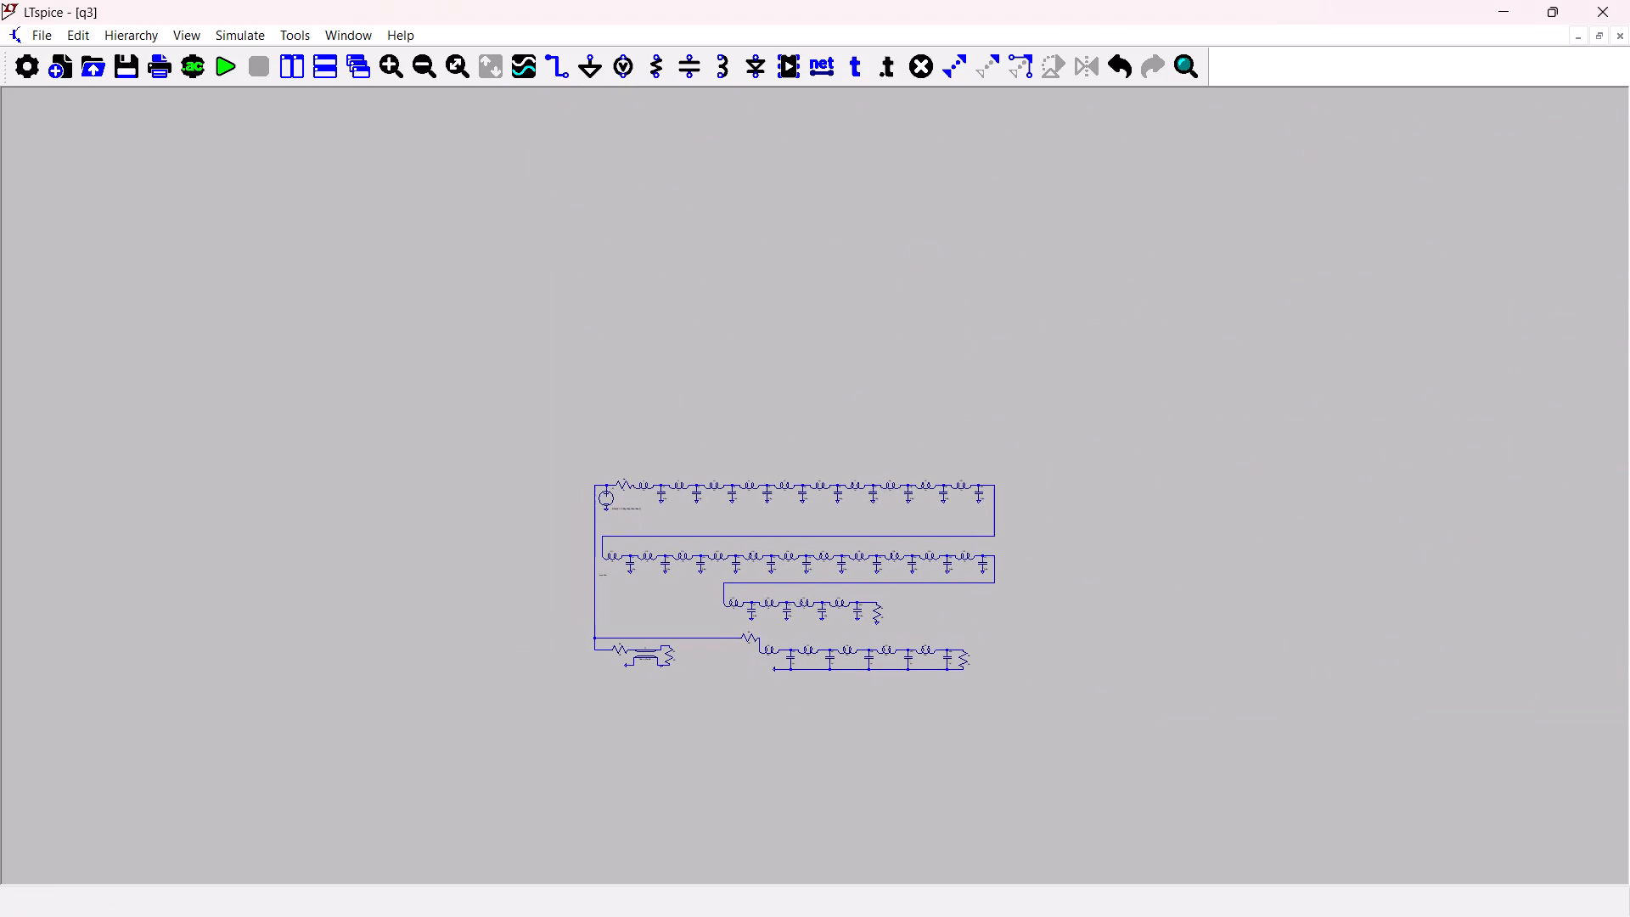
scroll(623, 650, "down", 11, "ctrl")
left_click_drag(745, 518, 529, 541)
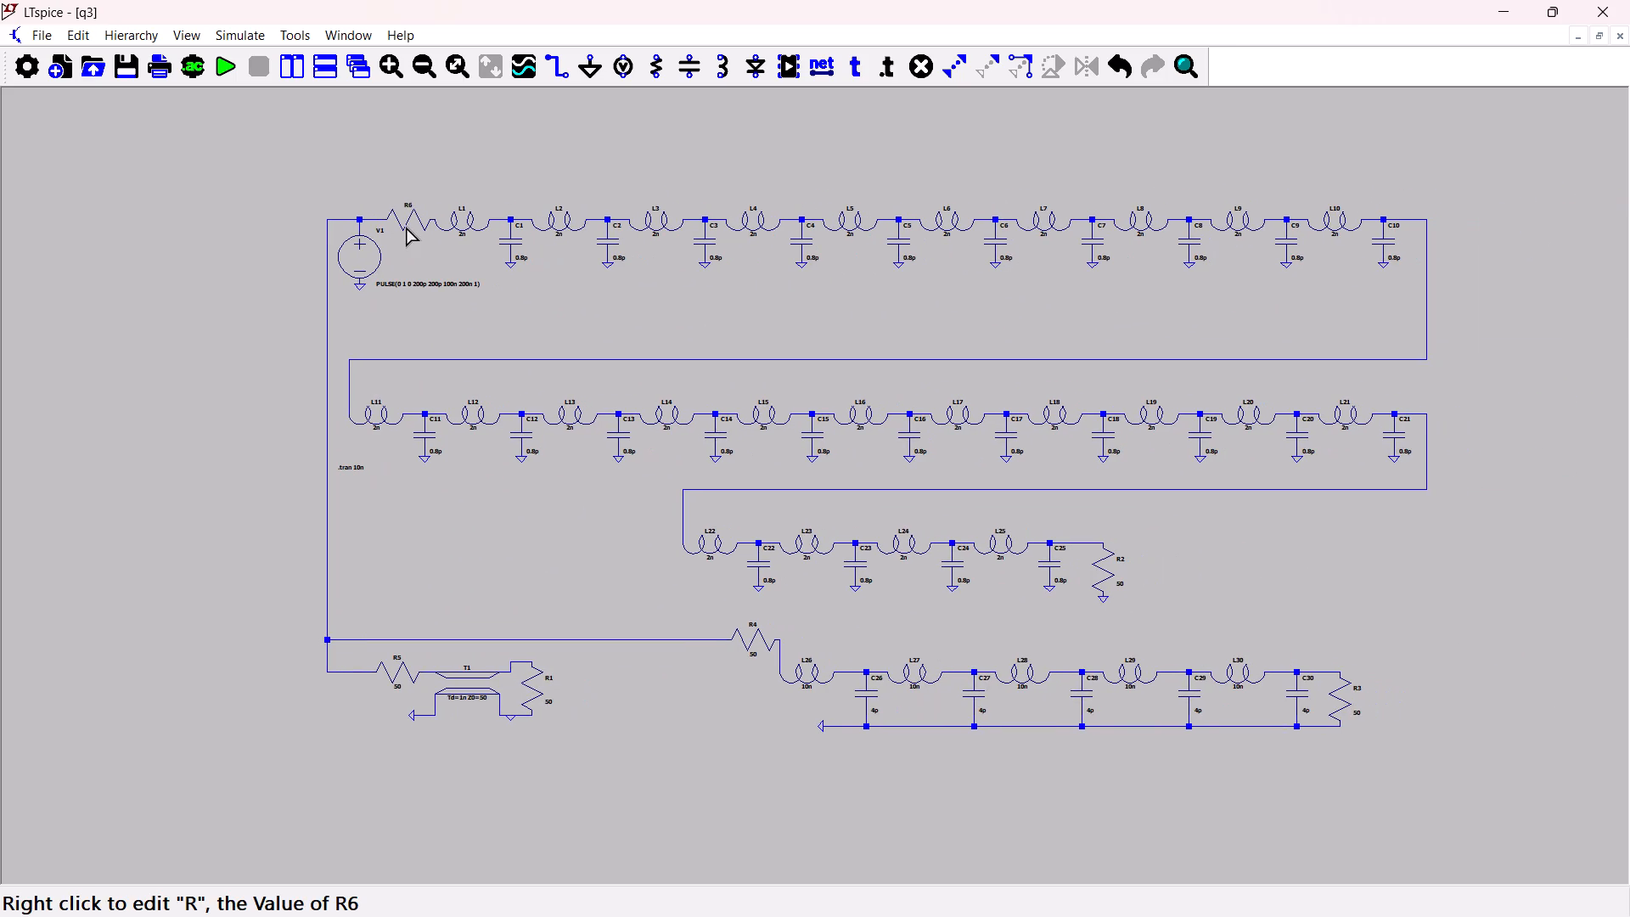
right_click(405, 225)
key("BackSpace")
type("50")
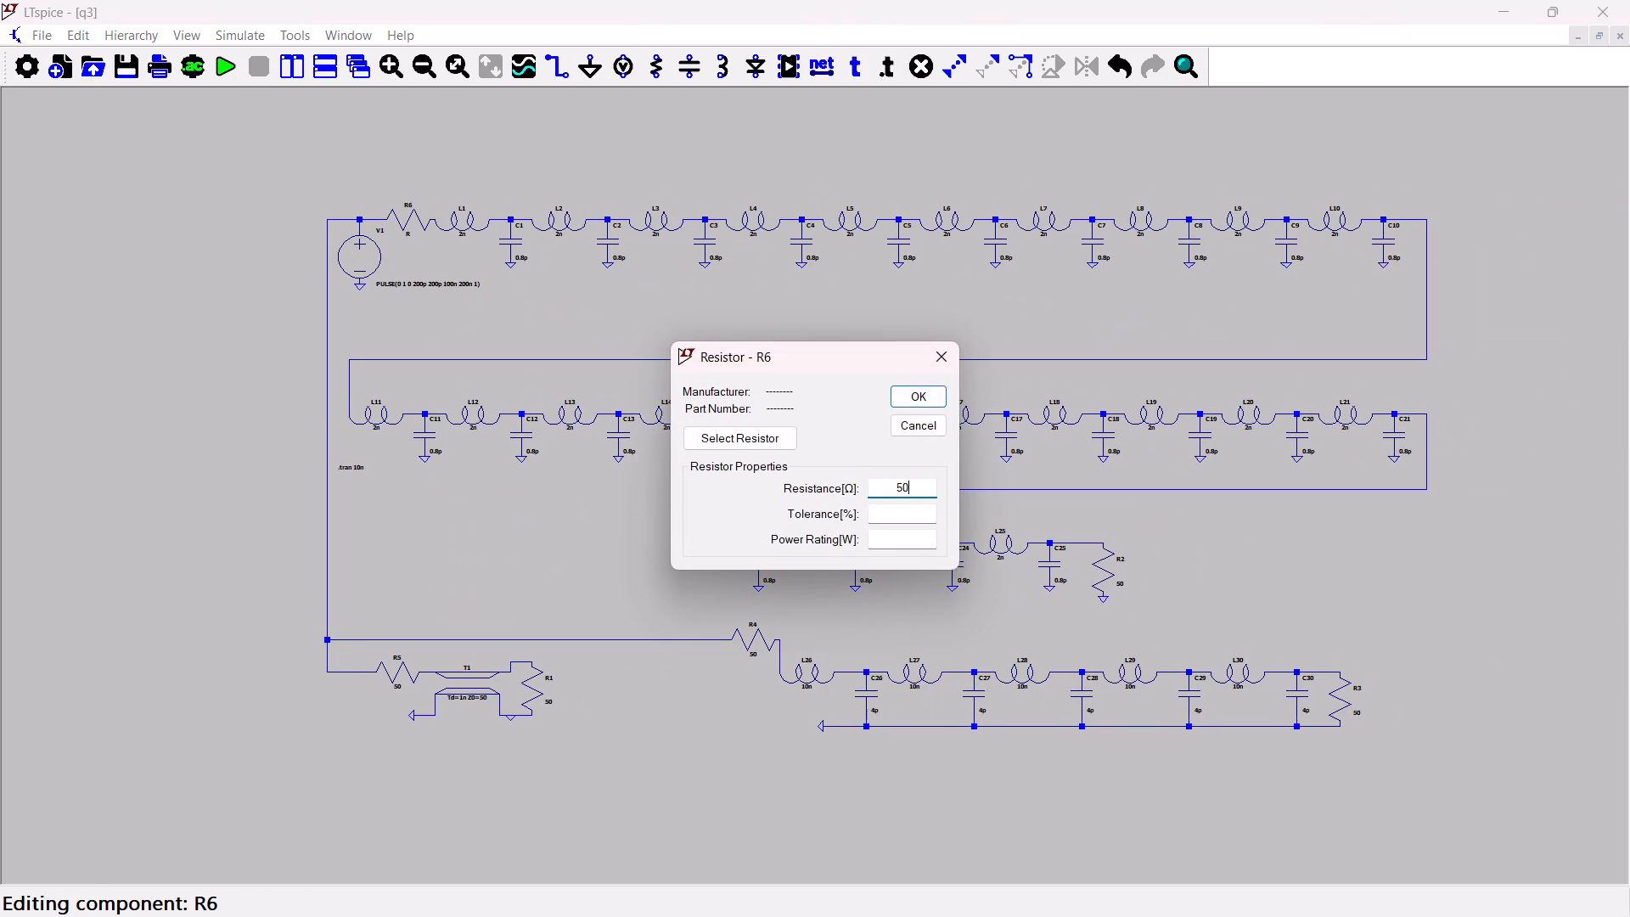
key("Return")
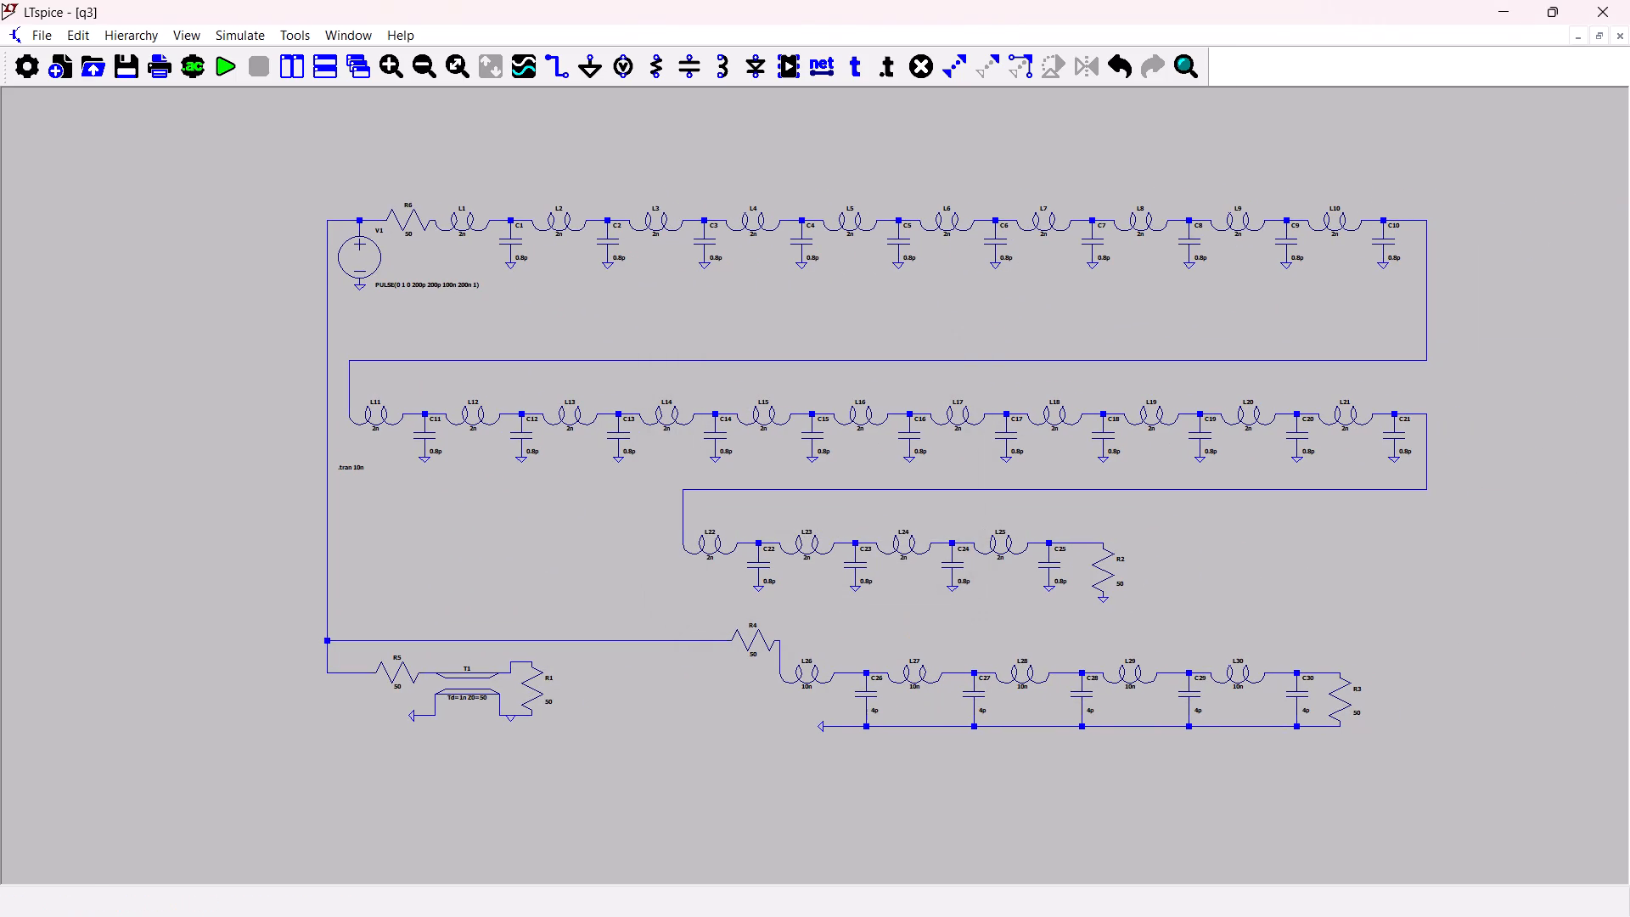
Capture a screenshot of the complete q3 schematic, from V1 and R6 down to R3 at the end of the five-stage ladder.
scroll(405, 225, "down", 8, "ctrl")
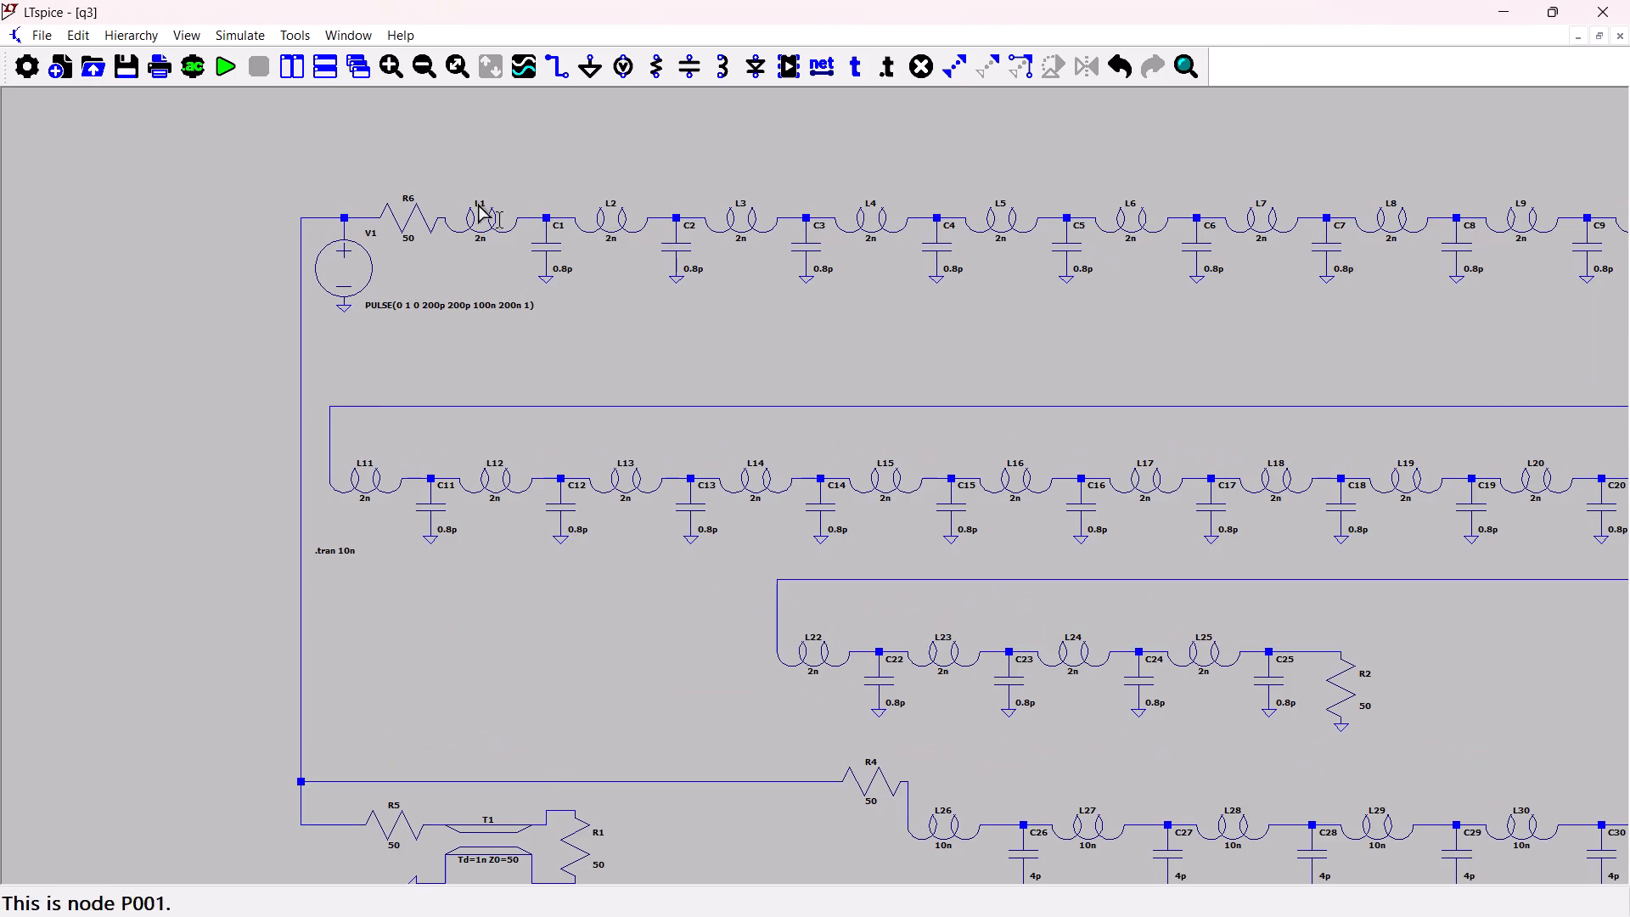
left_click_drag(613, 582, 390, 520)
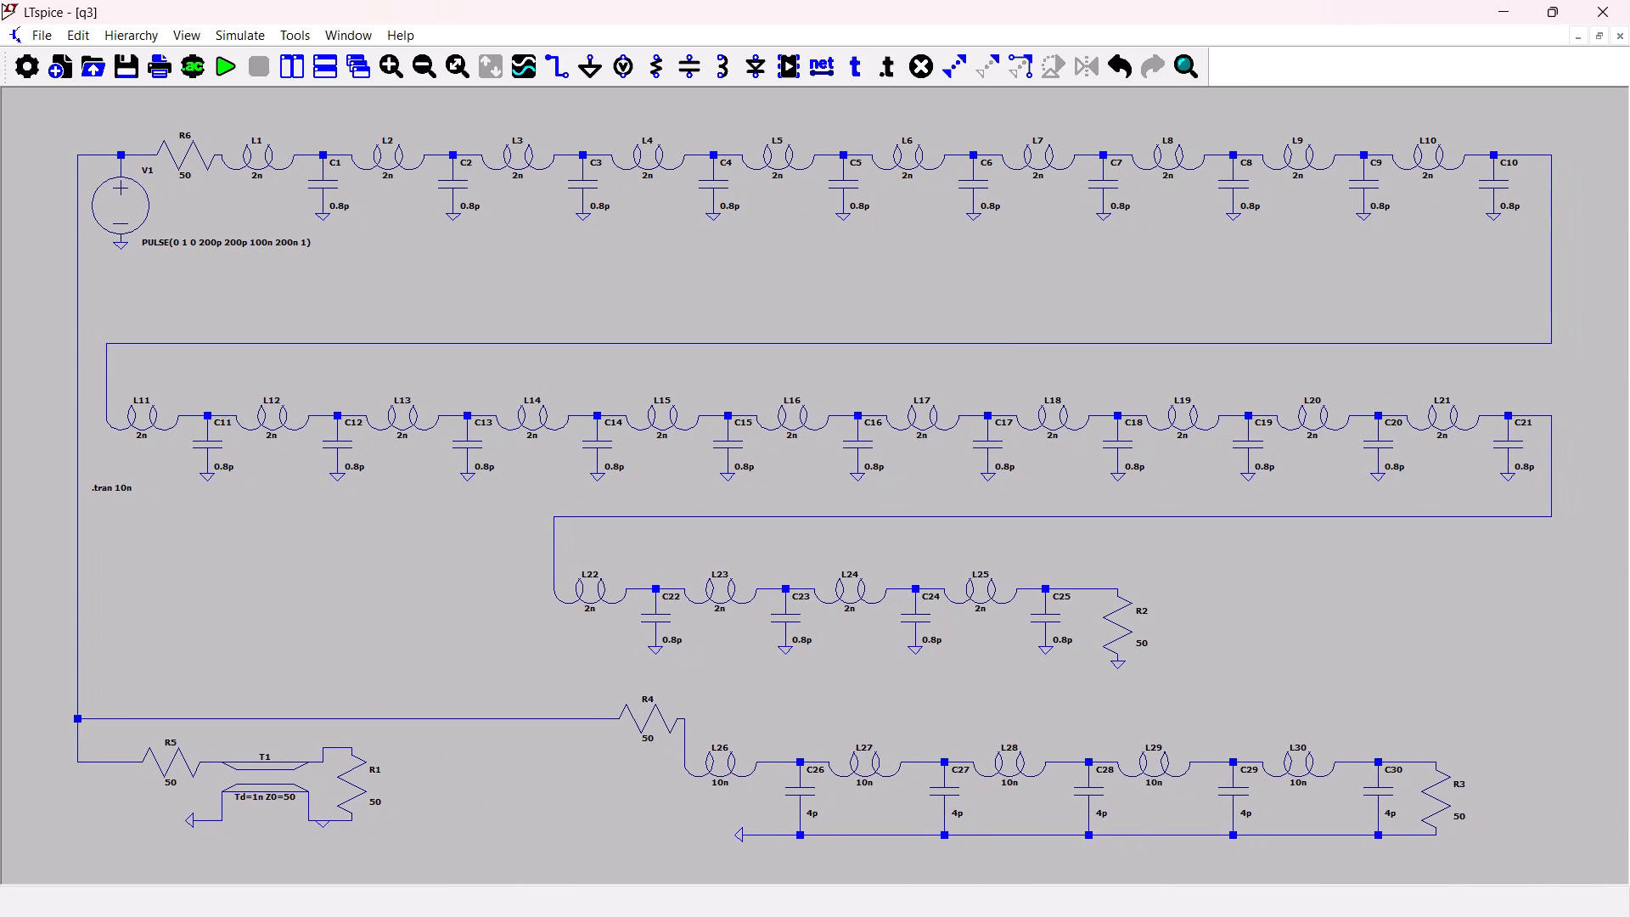
left_click_drag(390, 520, 389, 520)
key("Print")
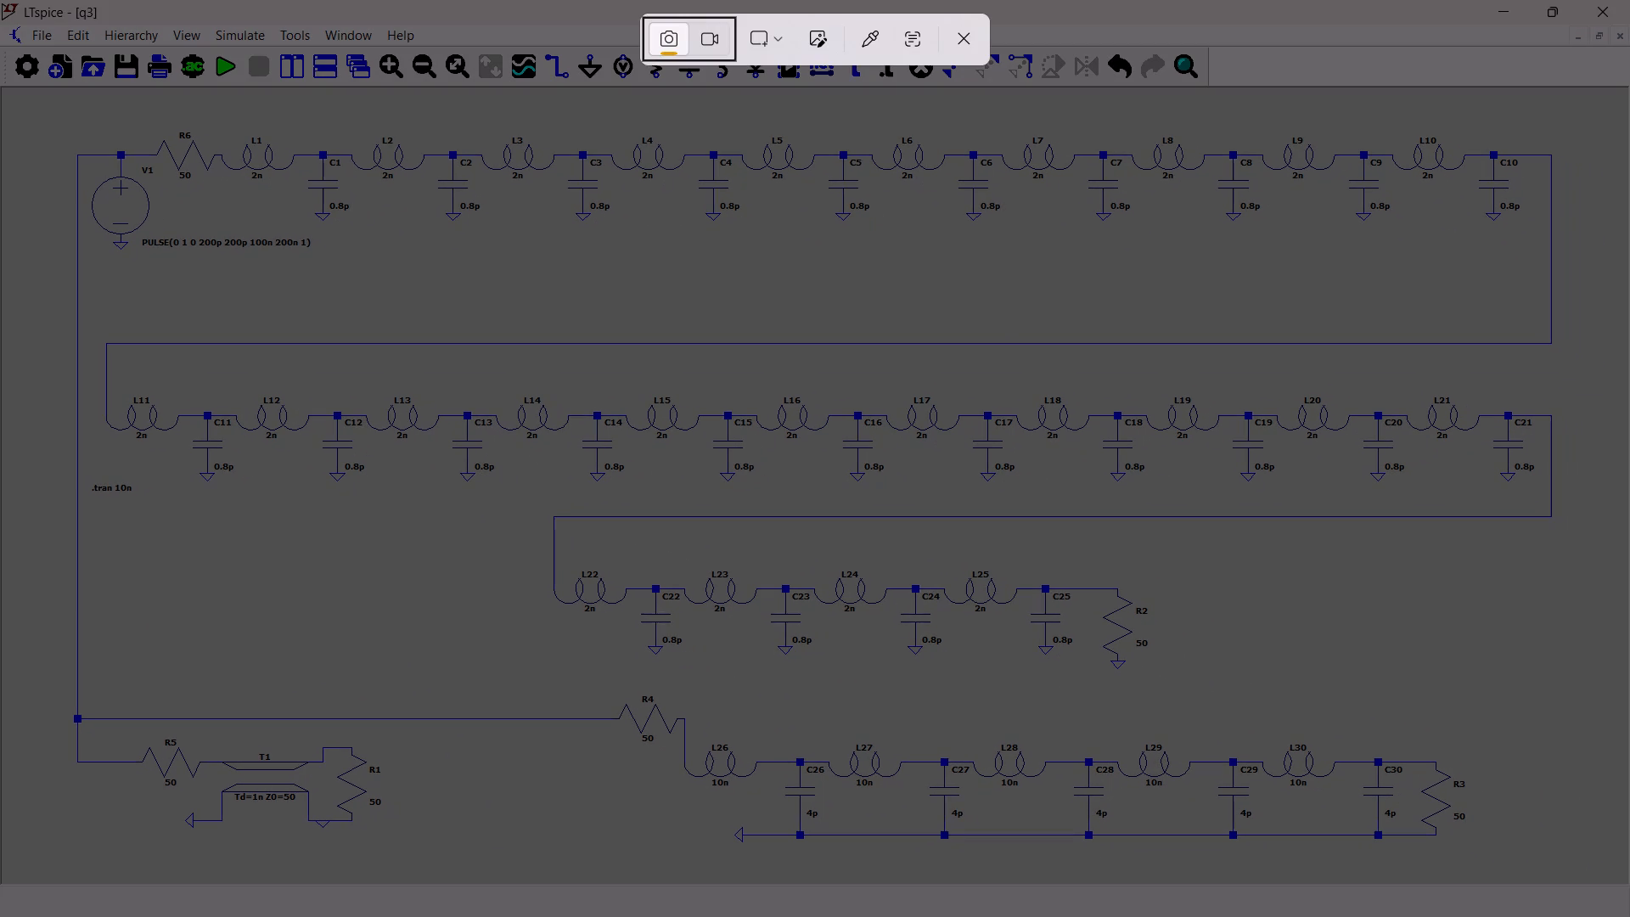
left_click_drag(29, 115, 1550, 818)
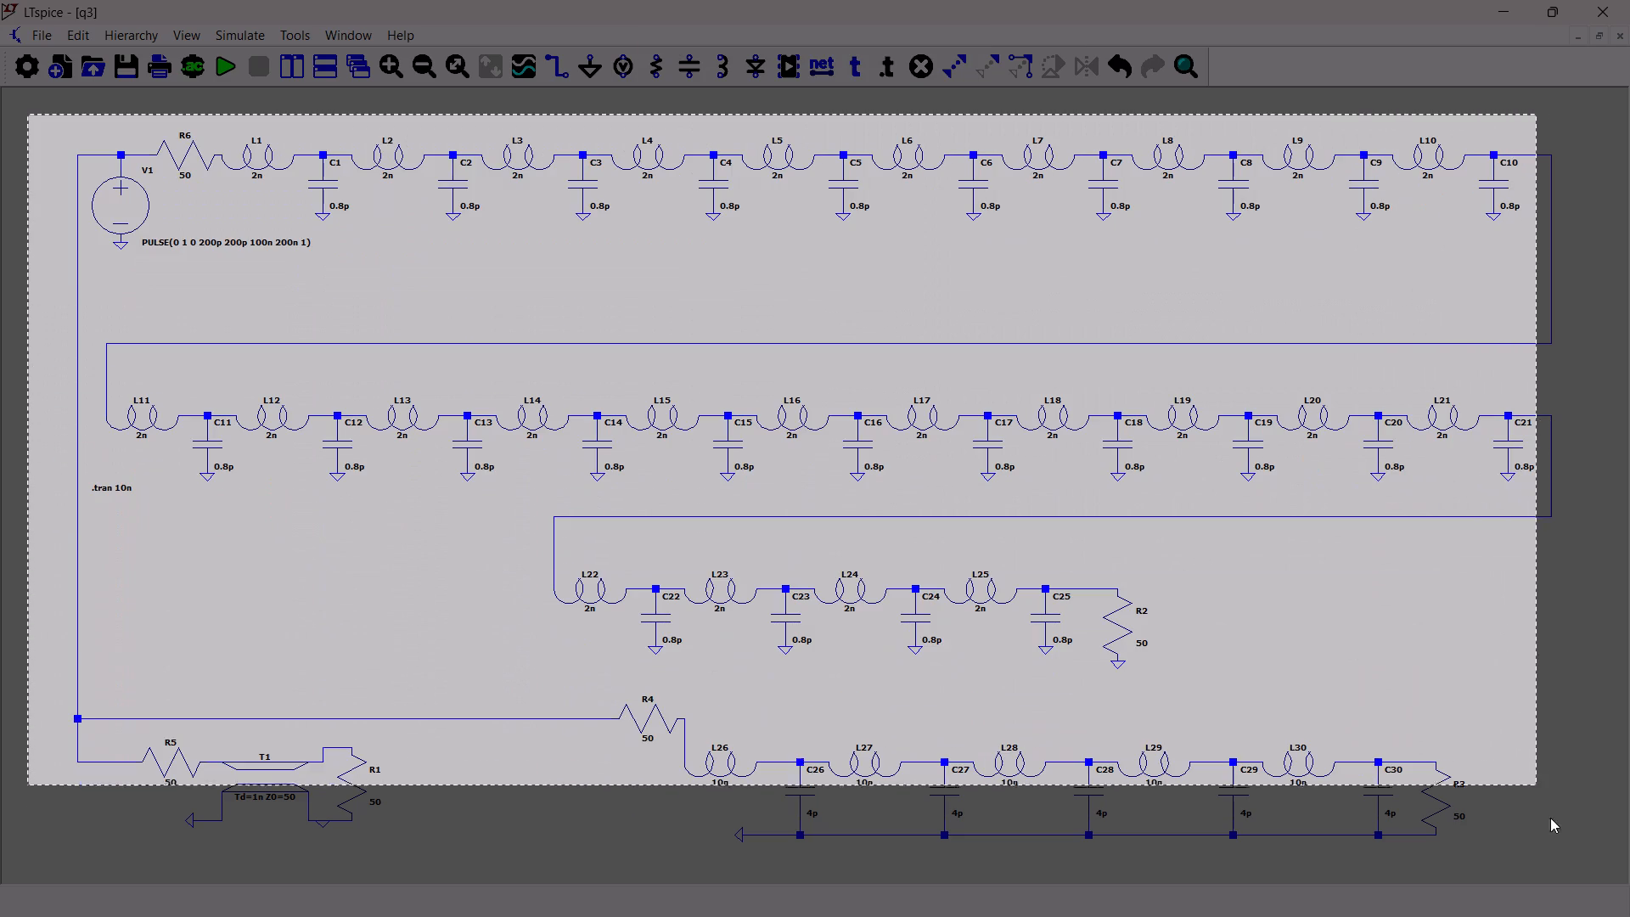
left_click_drag(1550, 818, 1580, 858)
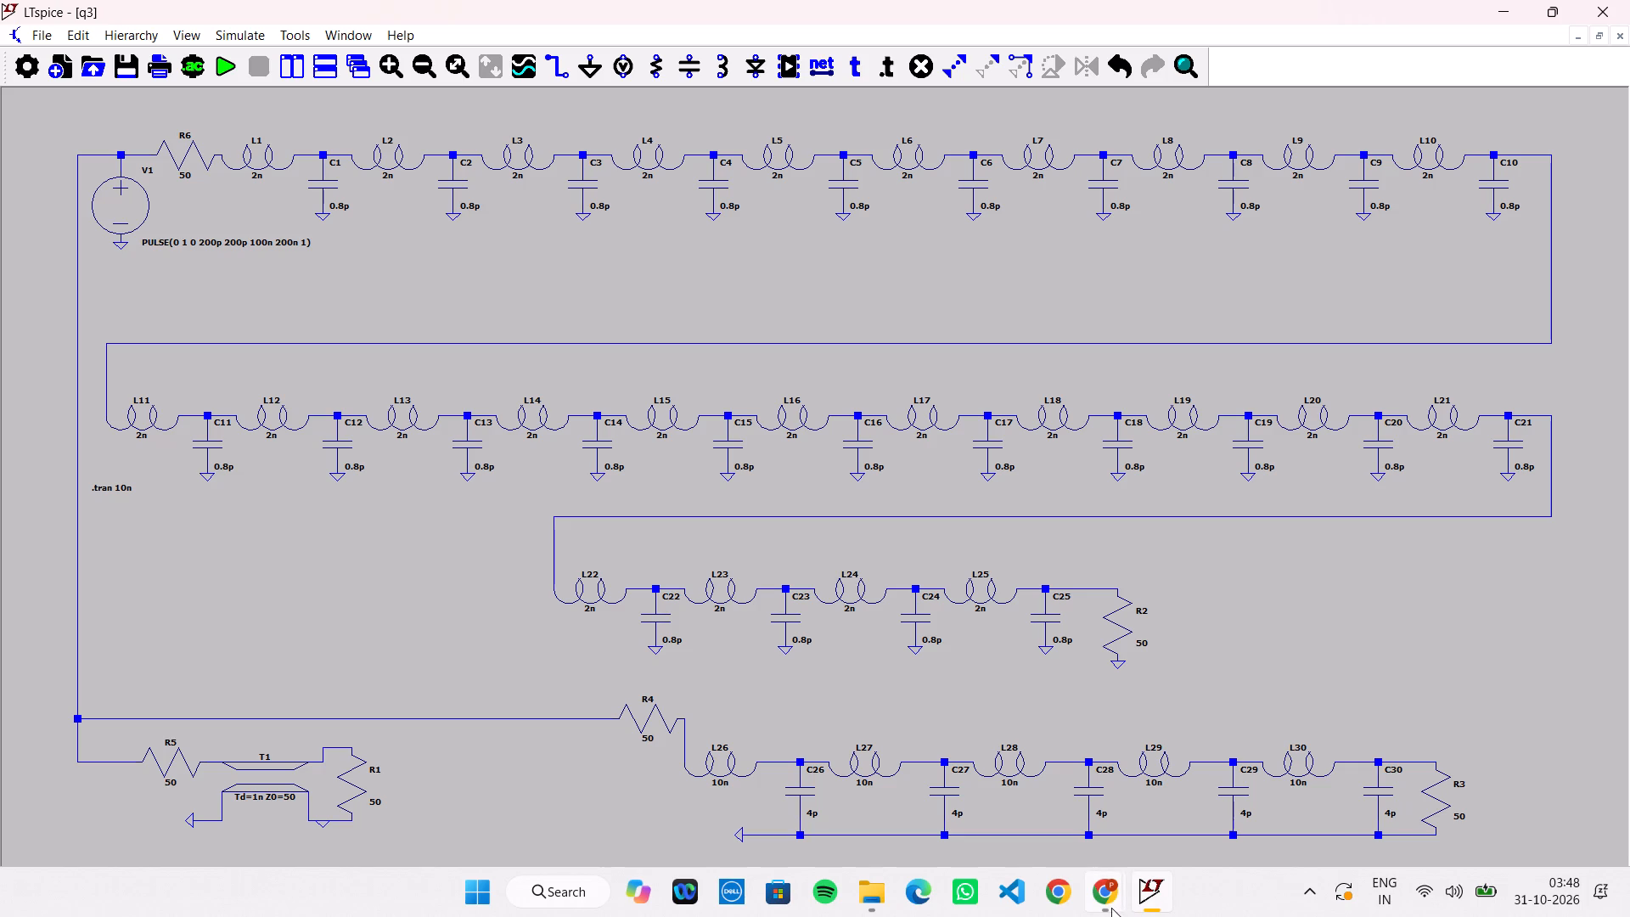
Switch to File Explorer and move the new schematic screenshot from Gallery into the q3 results folder.
left_click(1060, 822)
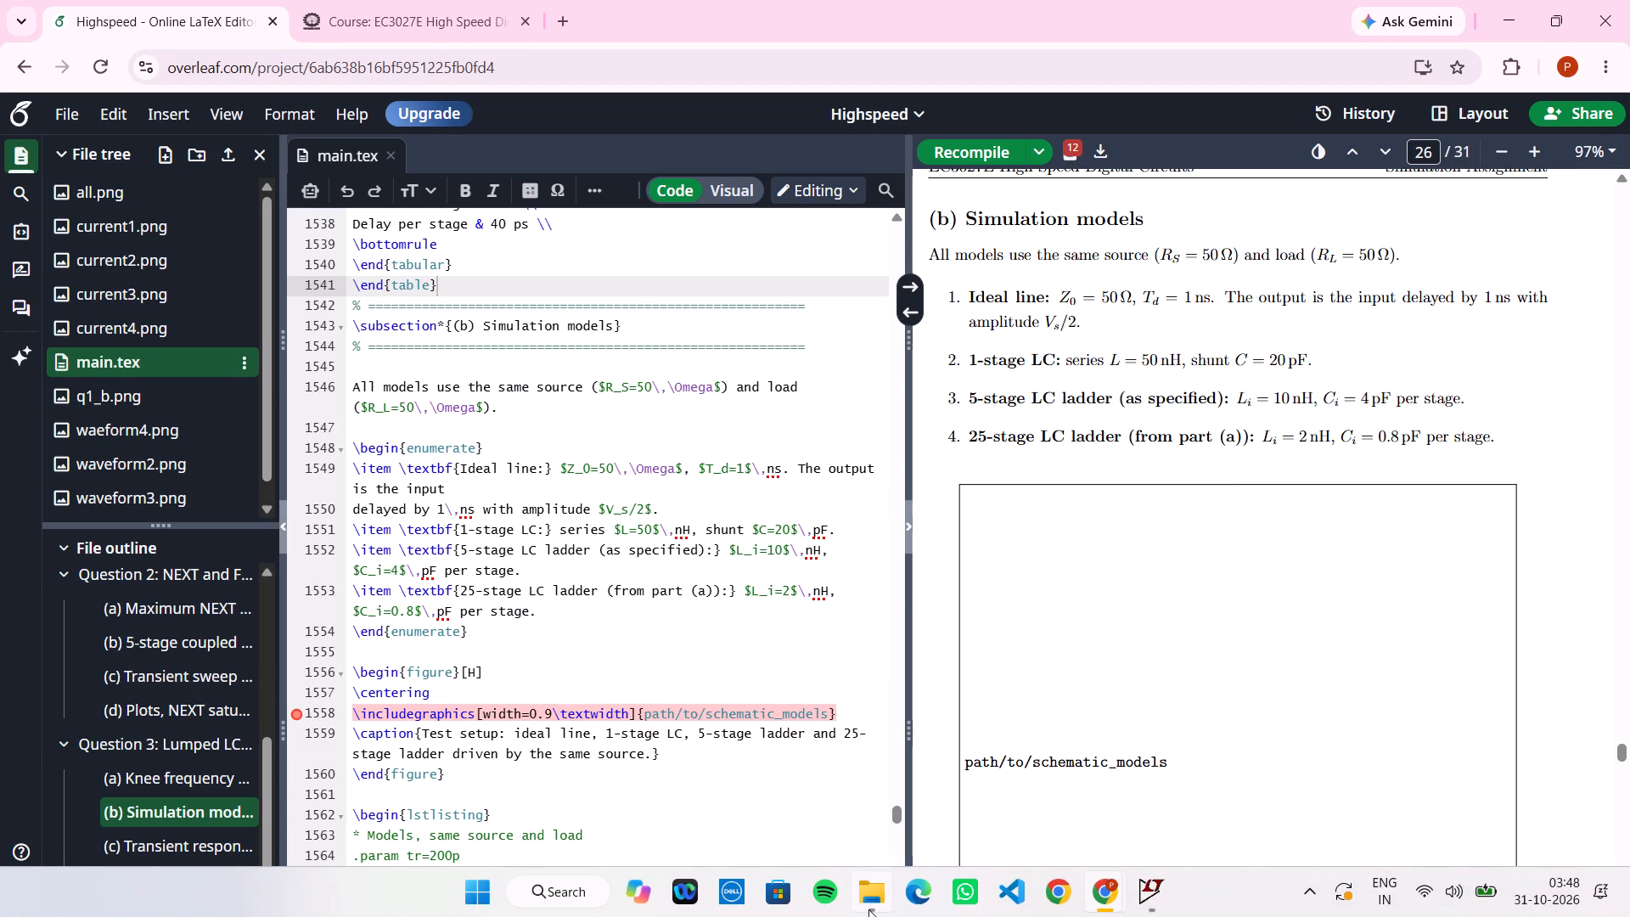
left_click(866, 908)
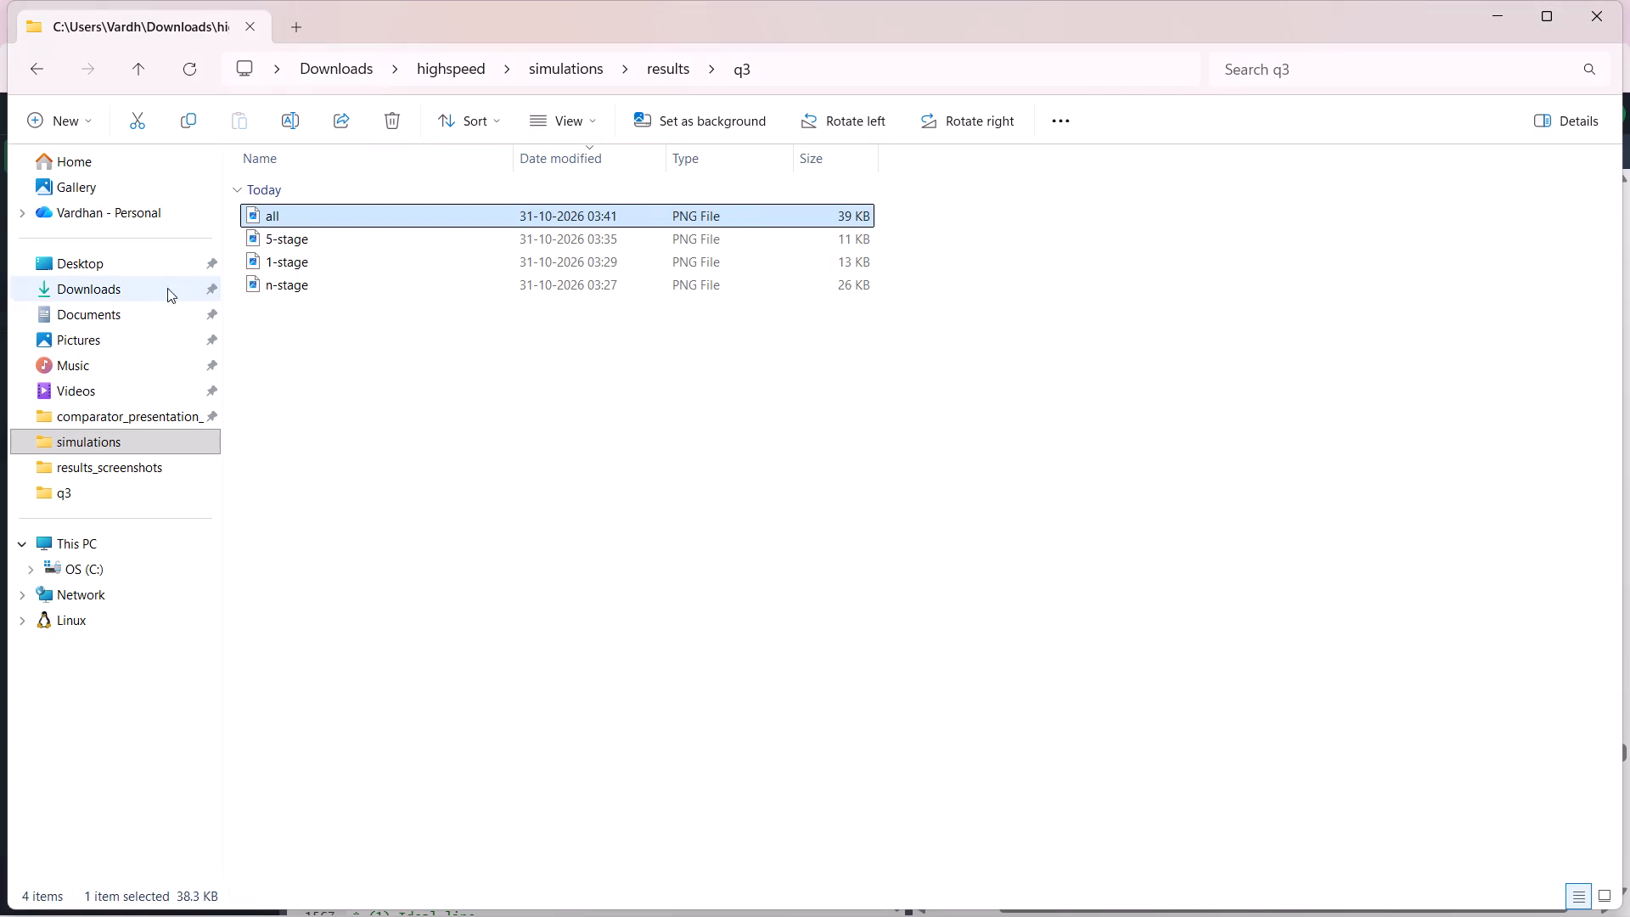
double_click(103, 186)
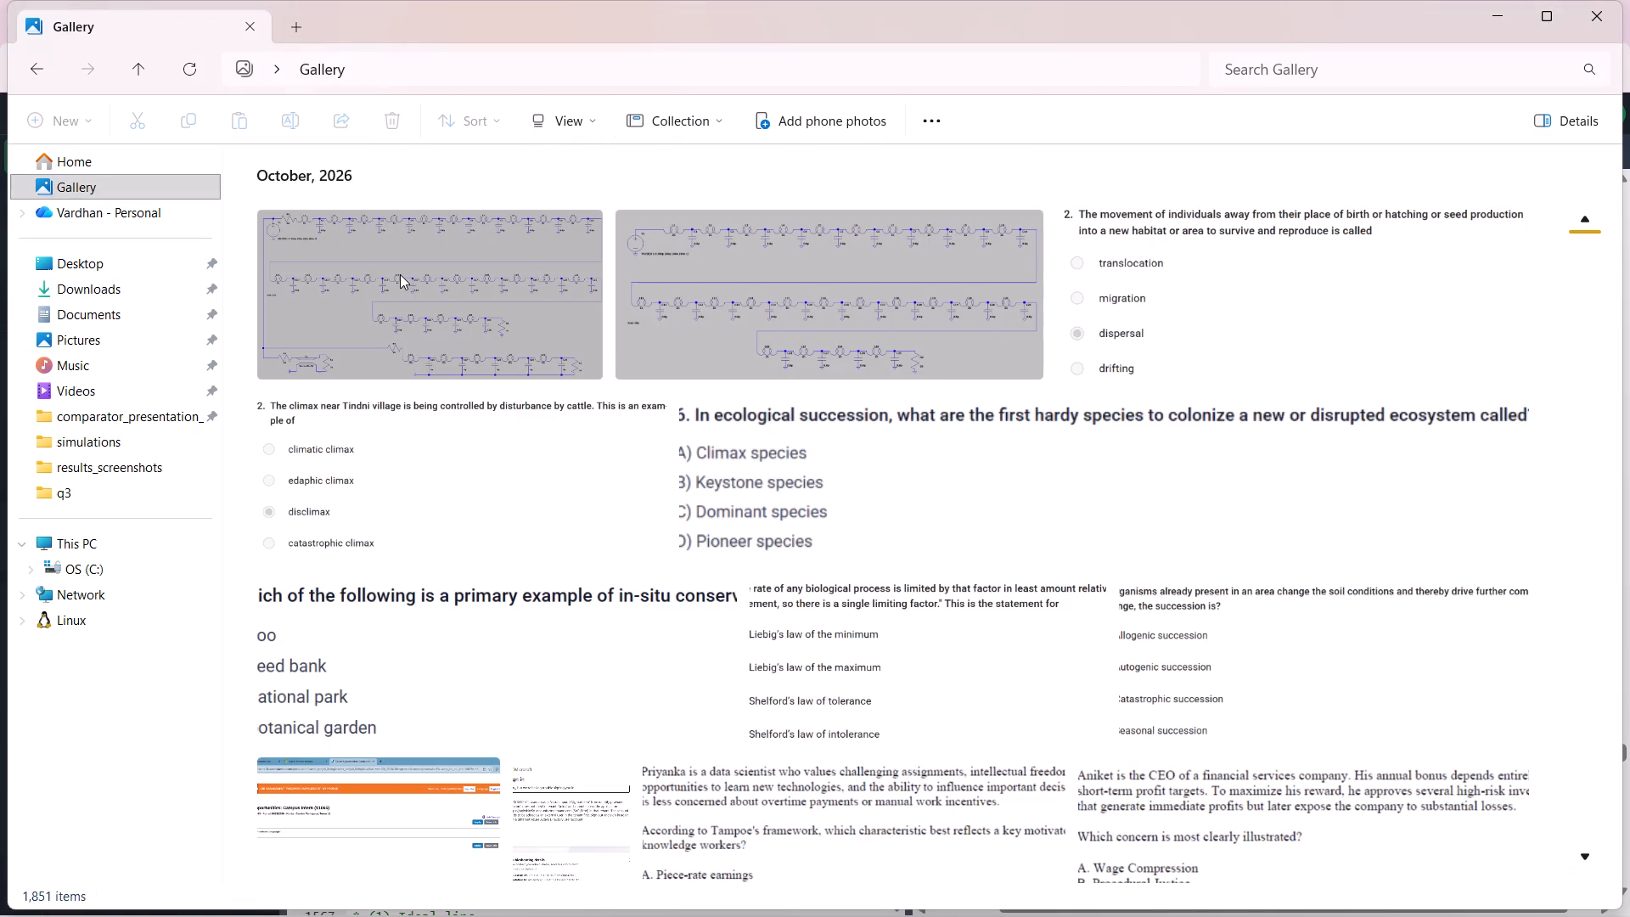
left_click(400, 274)
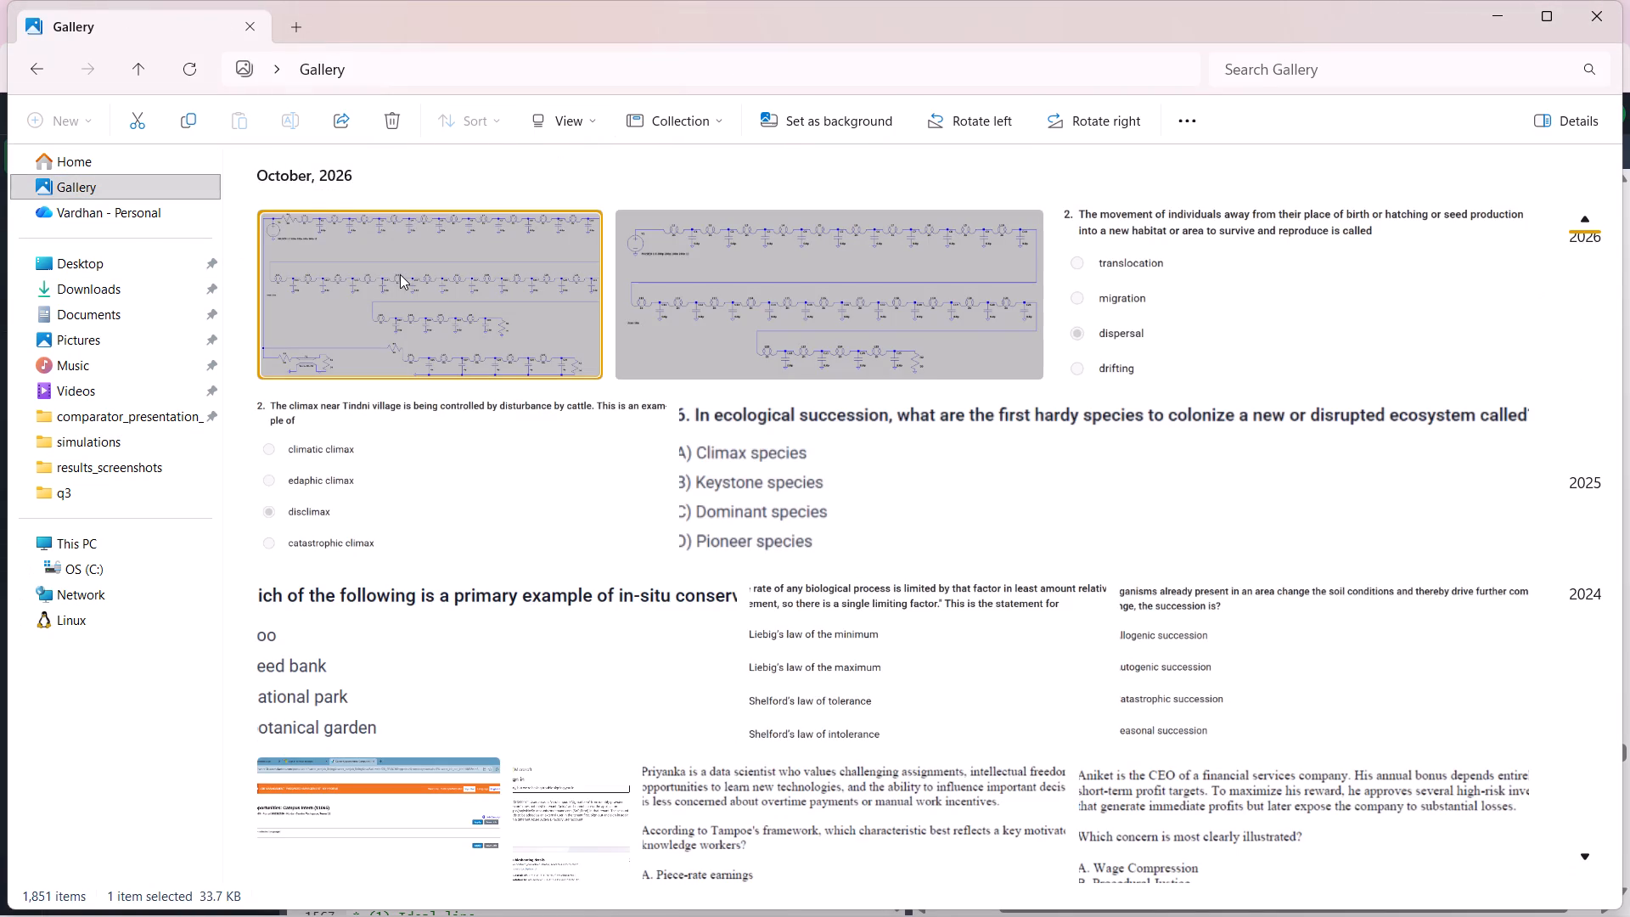
key("ctrl+x")
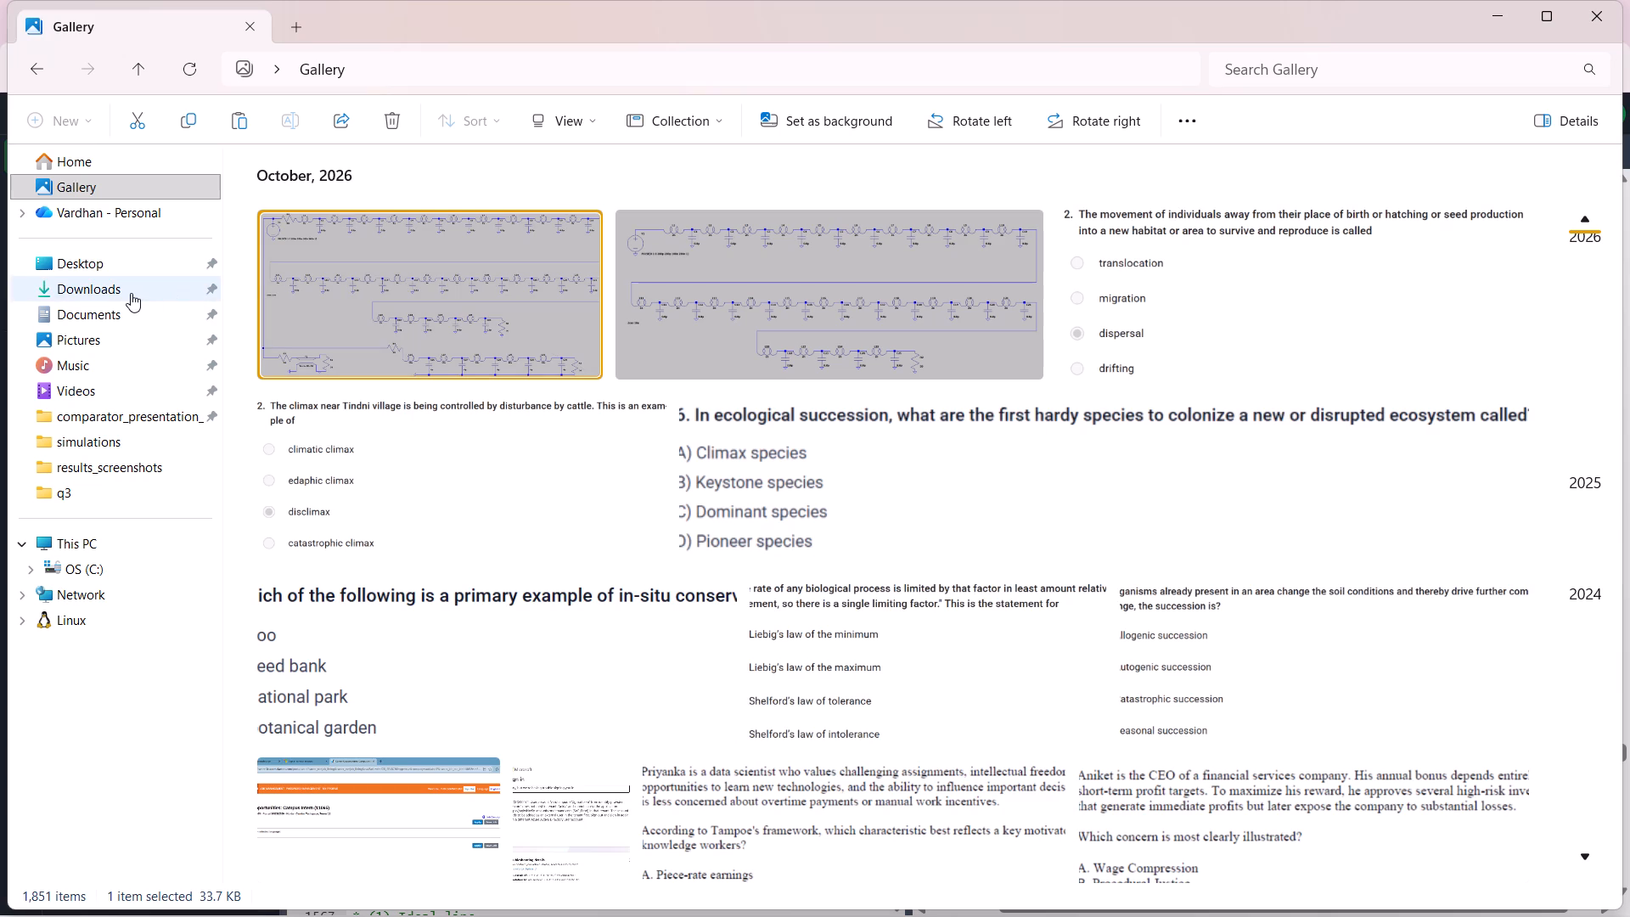
left_click(112, 461)
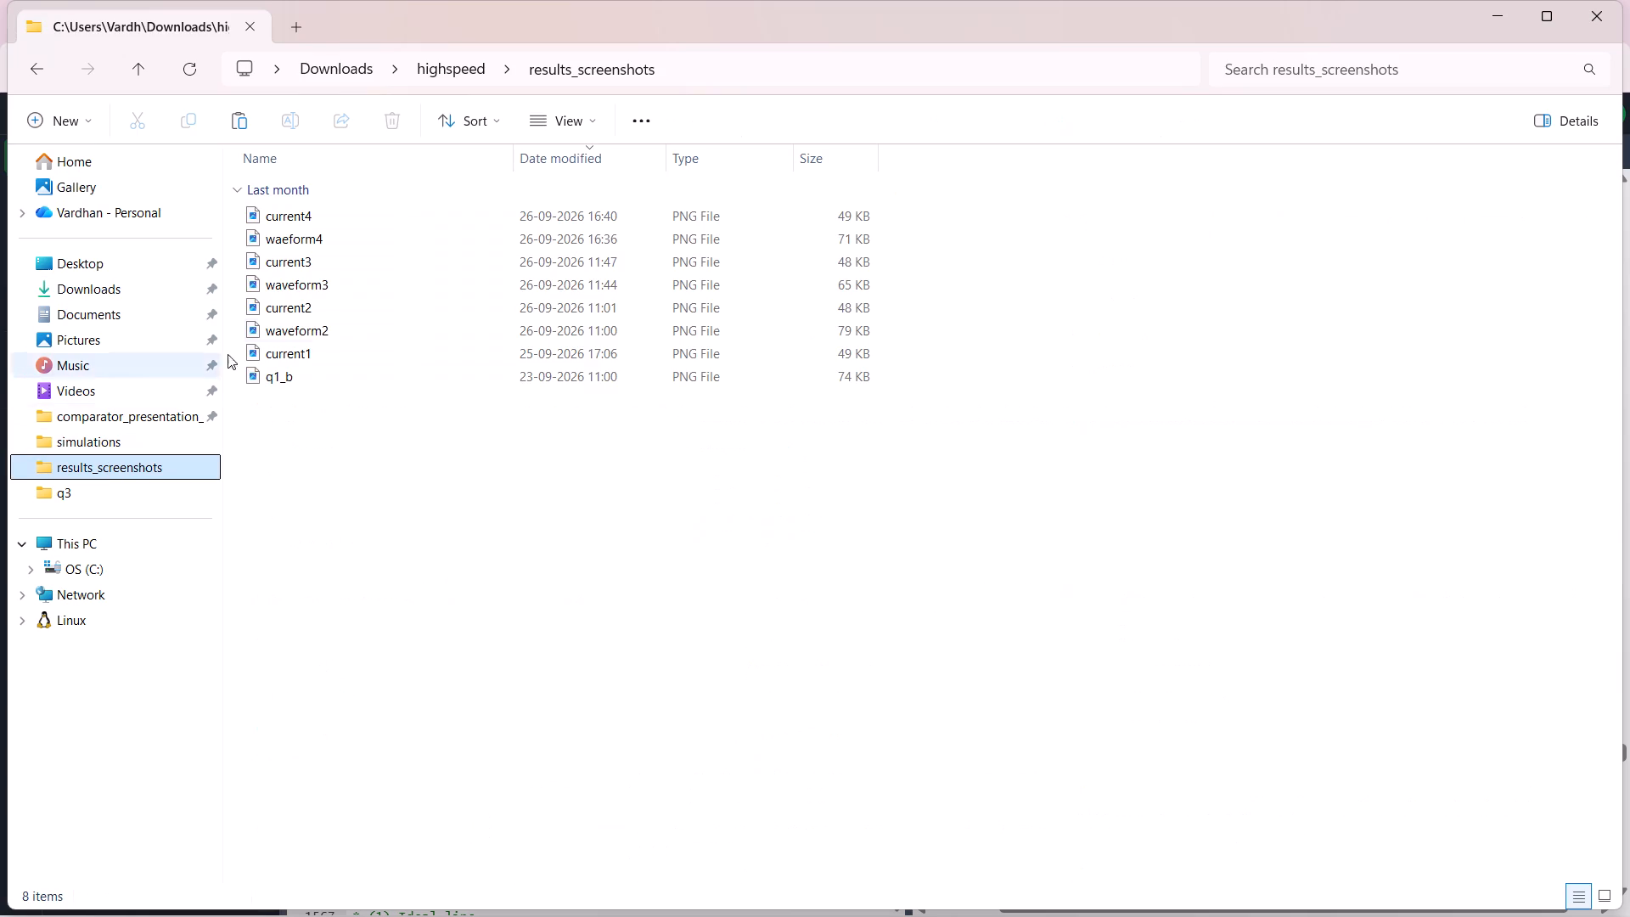
left_click(133, 489)
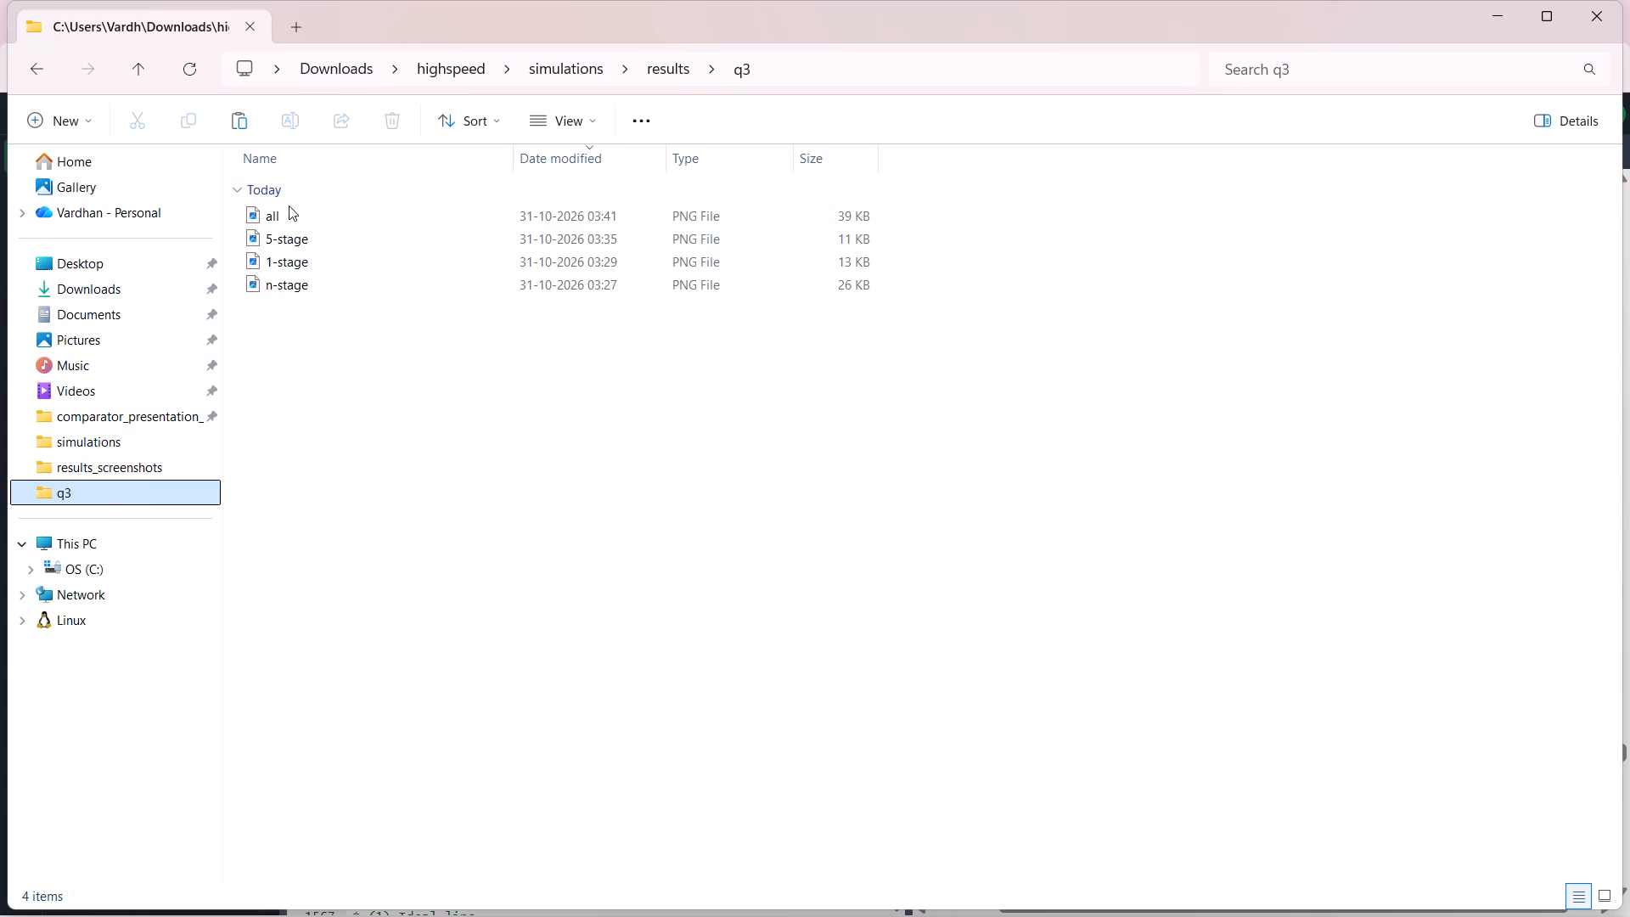
key("ctrl+v")
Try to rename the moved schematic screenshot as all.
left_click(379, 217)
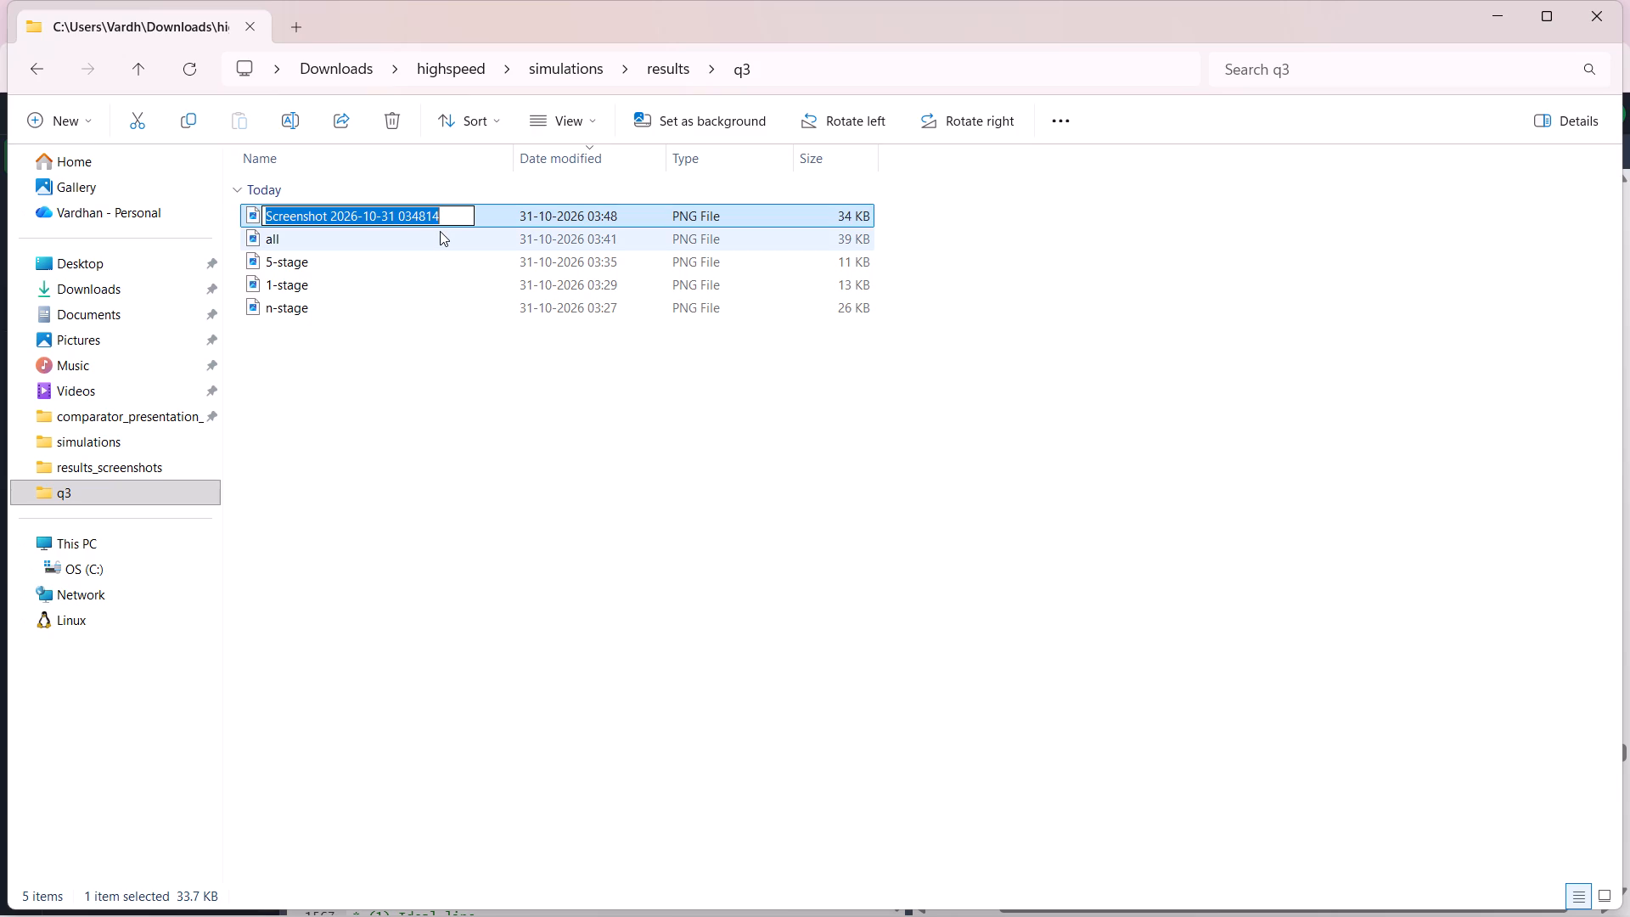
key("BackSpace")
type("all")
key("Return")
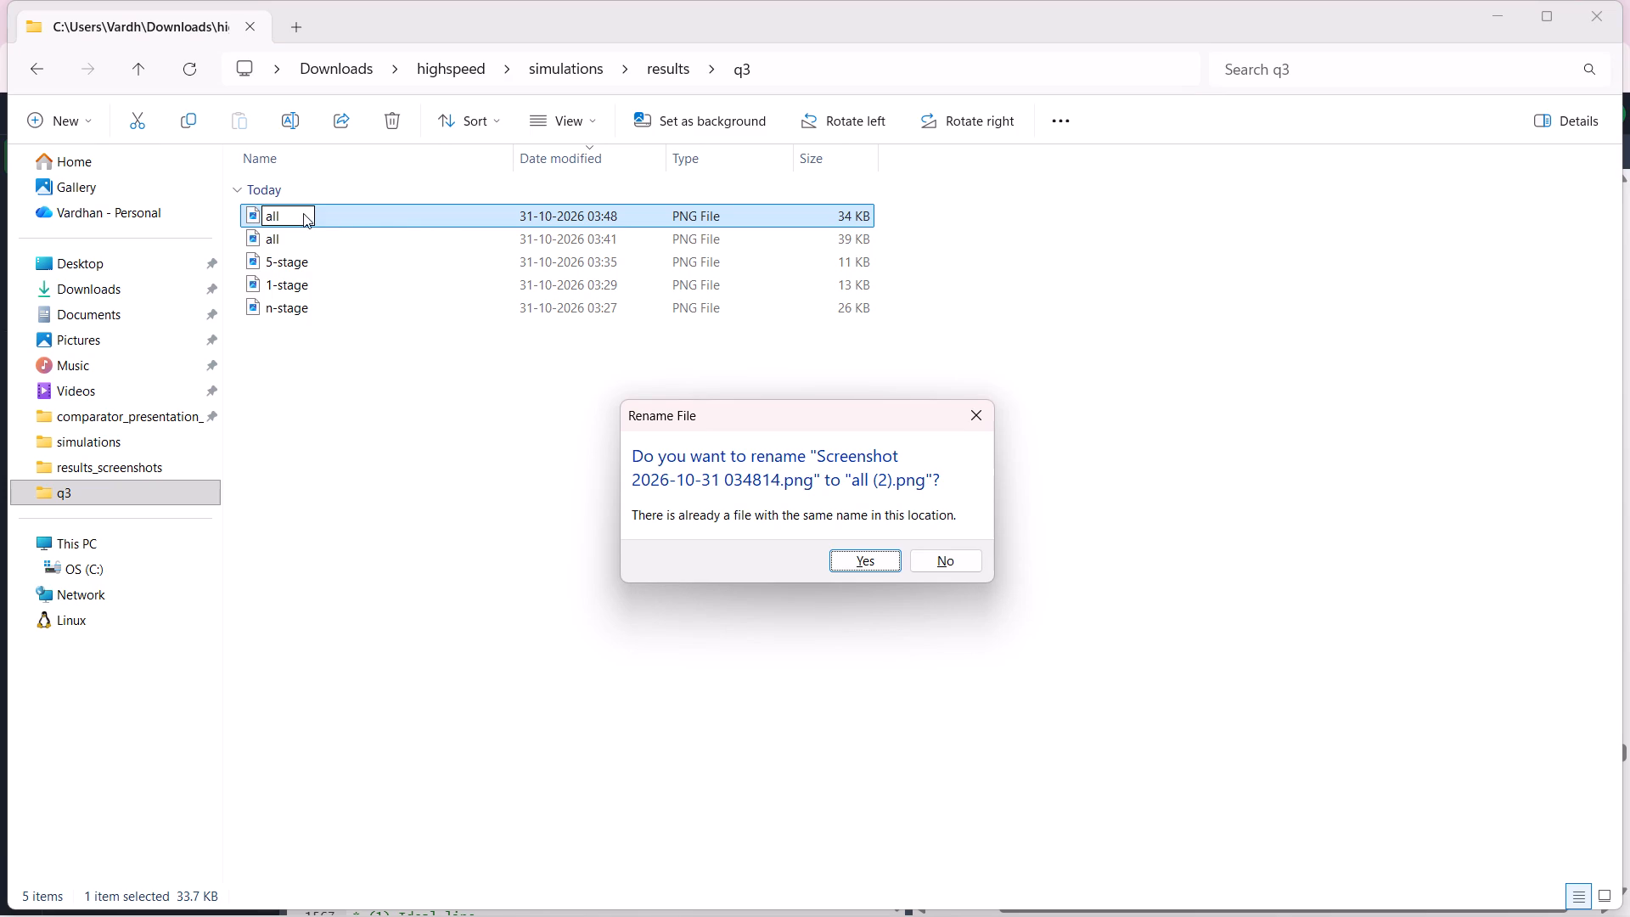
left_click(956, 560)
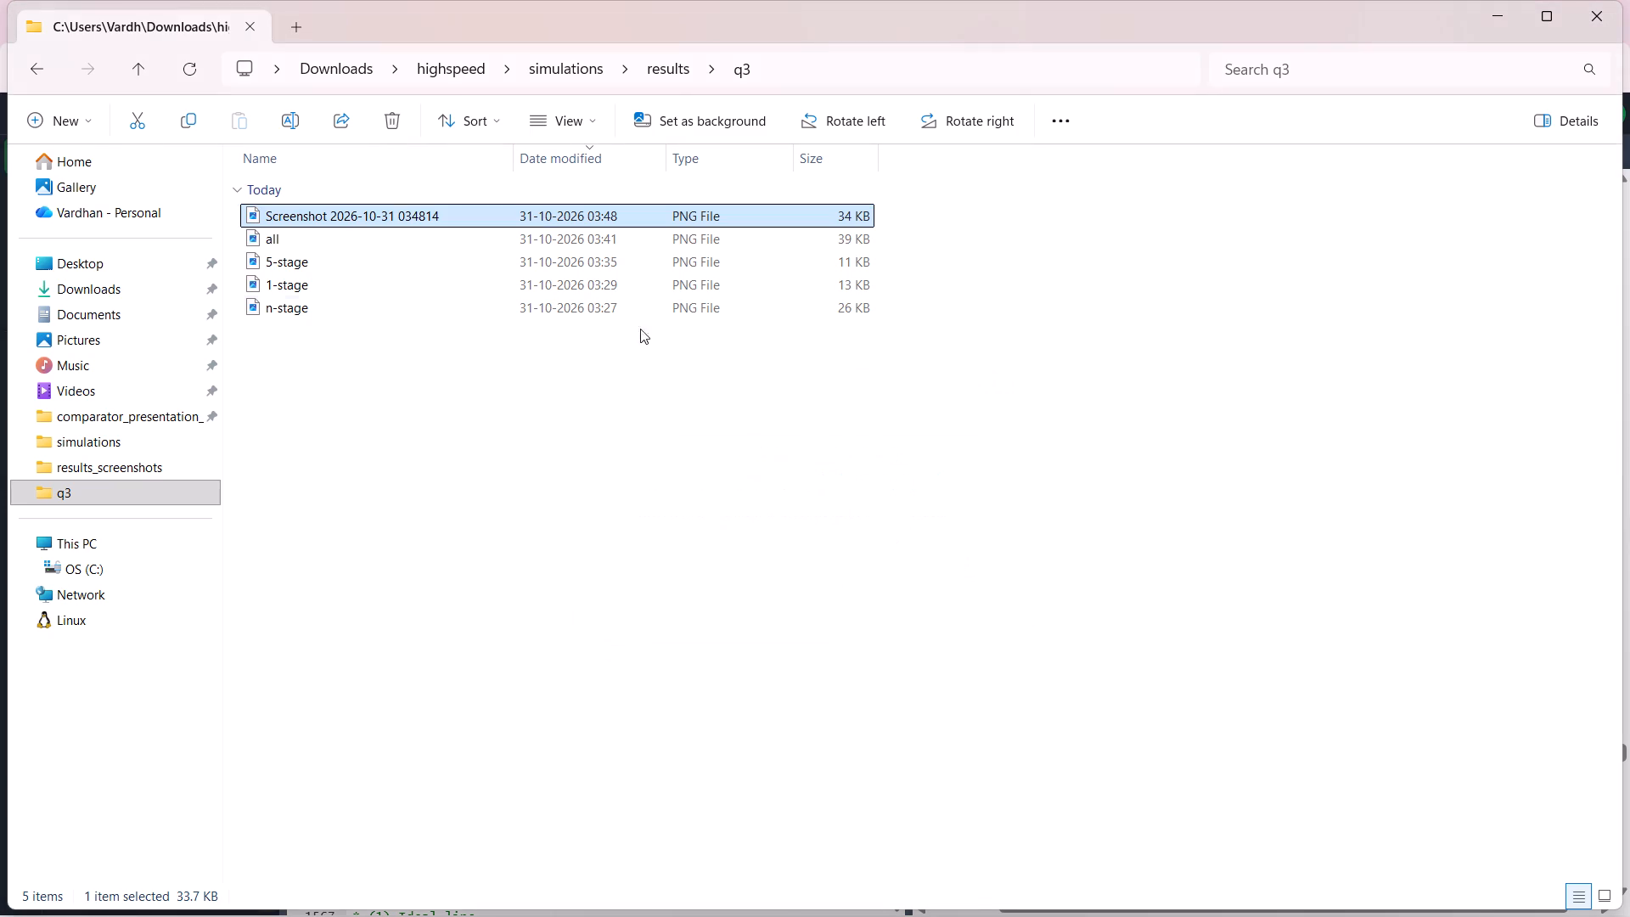
Rename the new schematic screenshot in the q3 folder as all1.
right_click(429, 222)
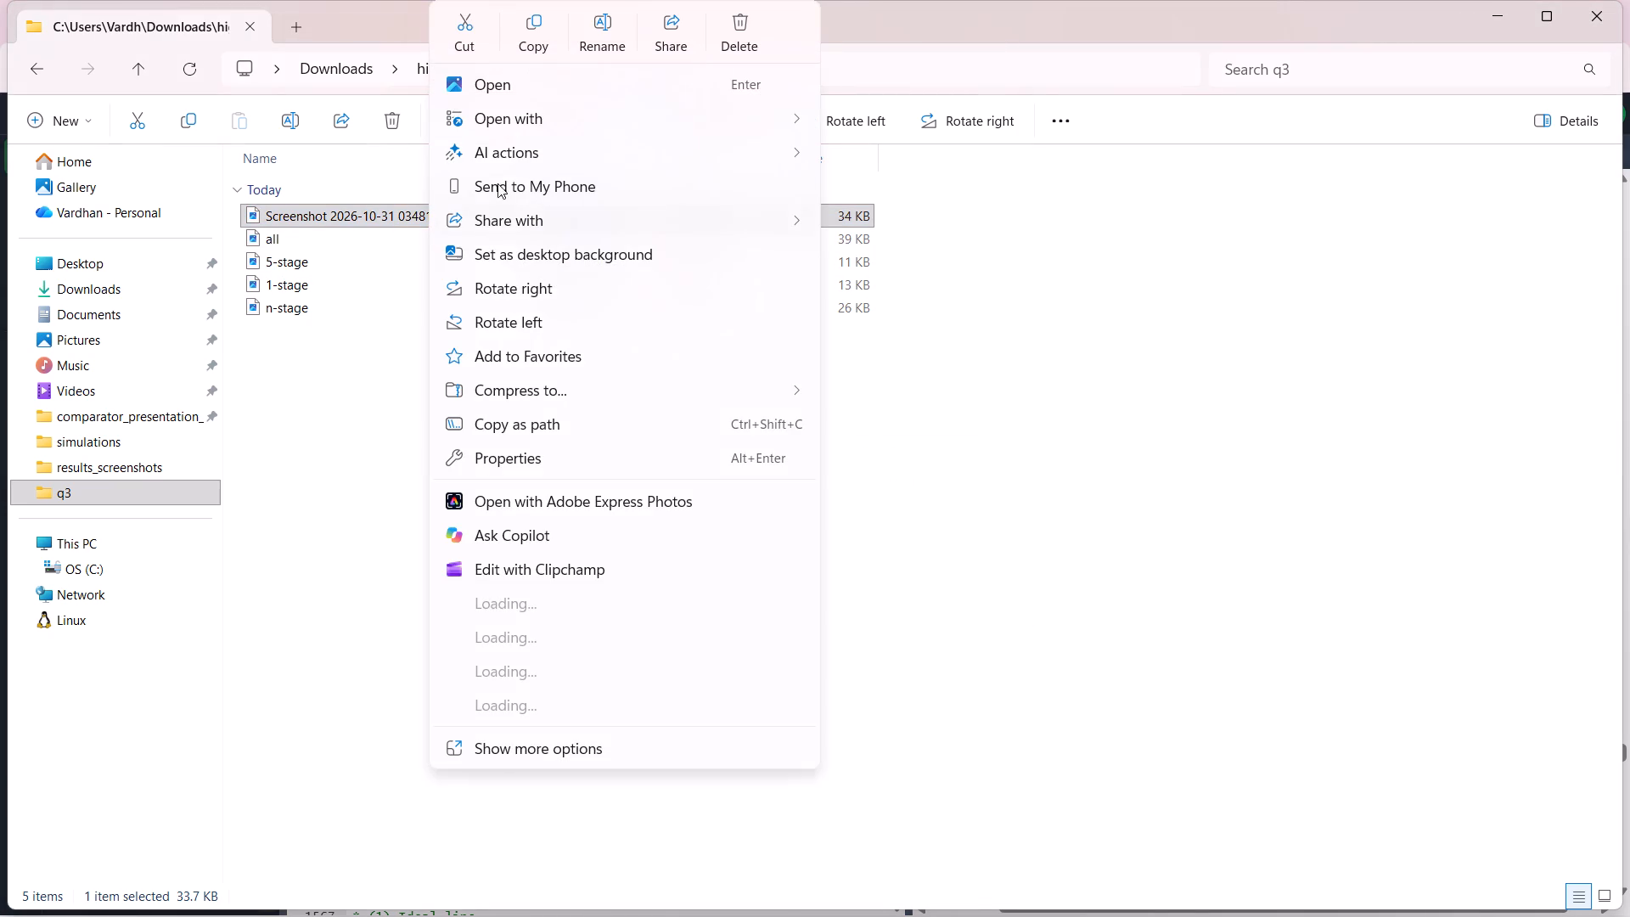
left_click(599, 30)
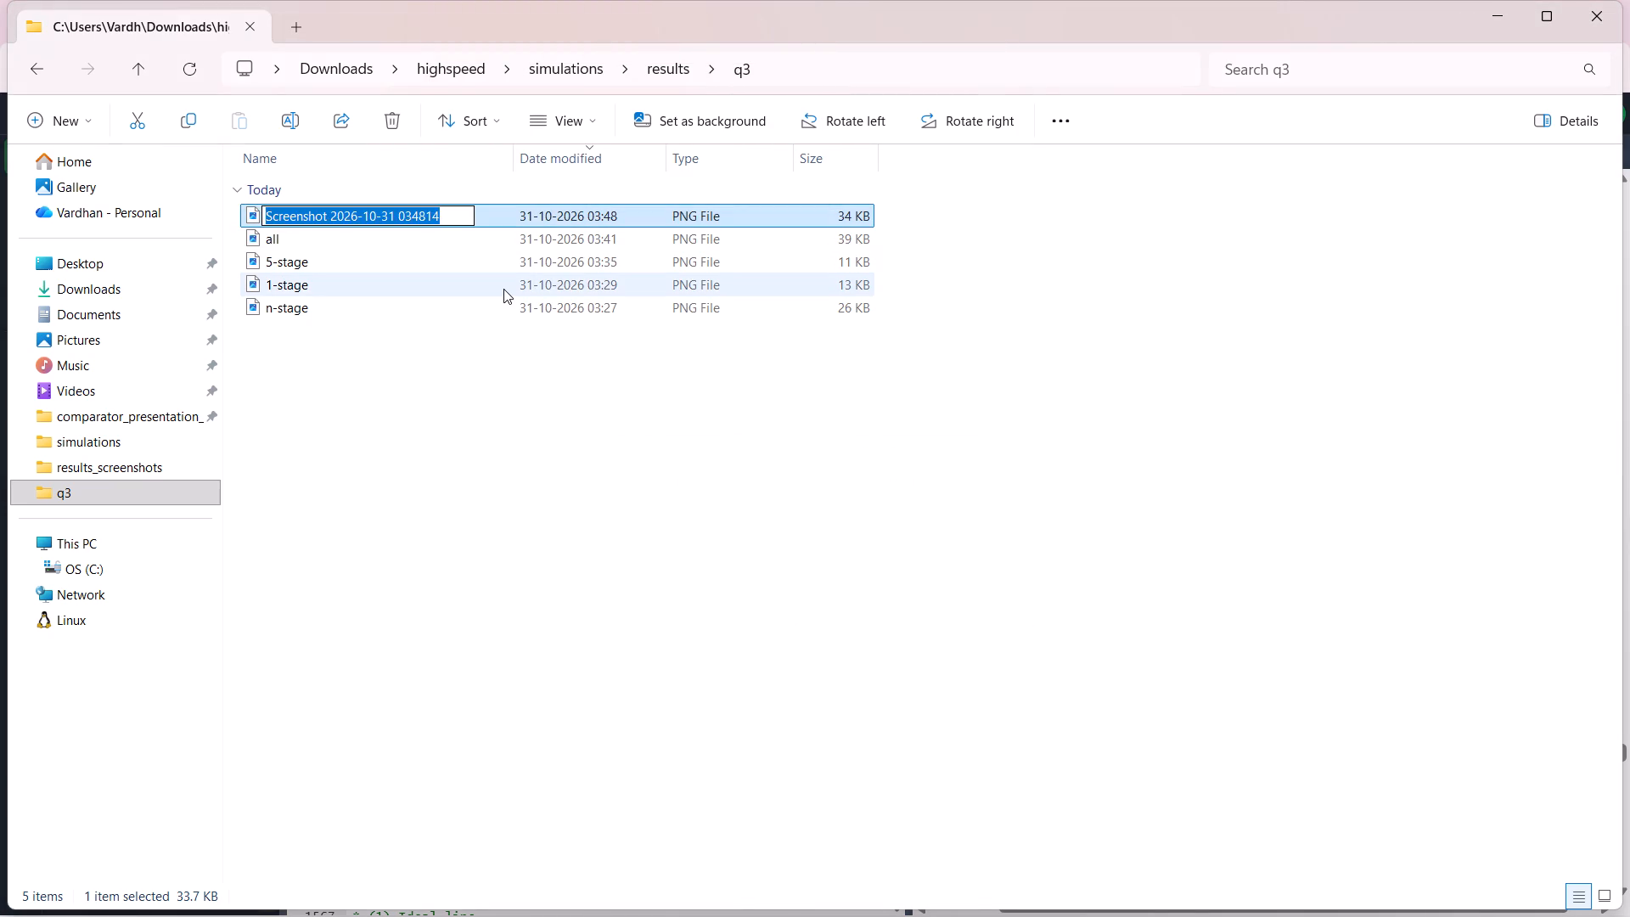
key("BackSpace")
type("all")
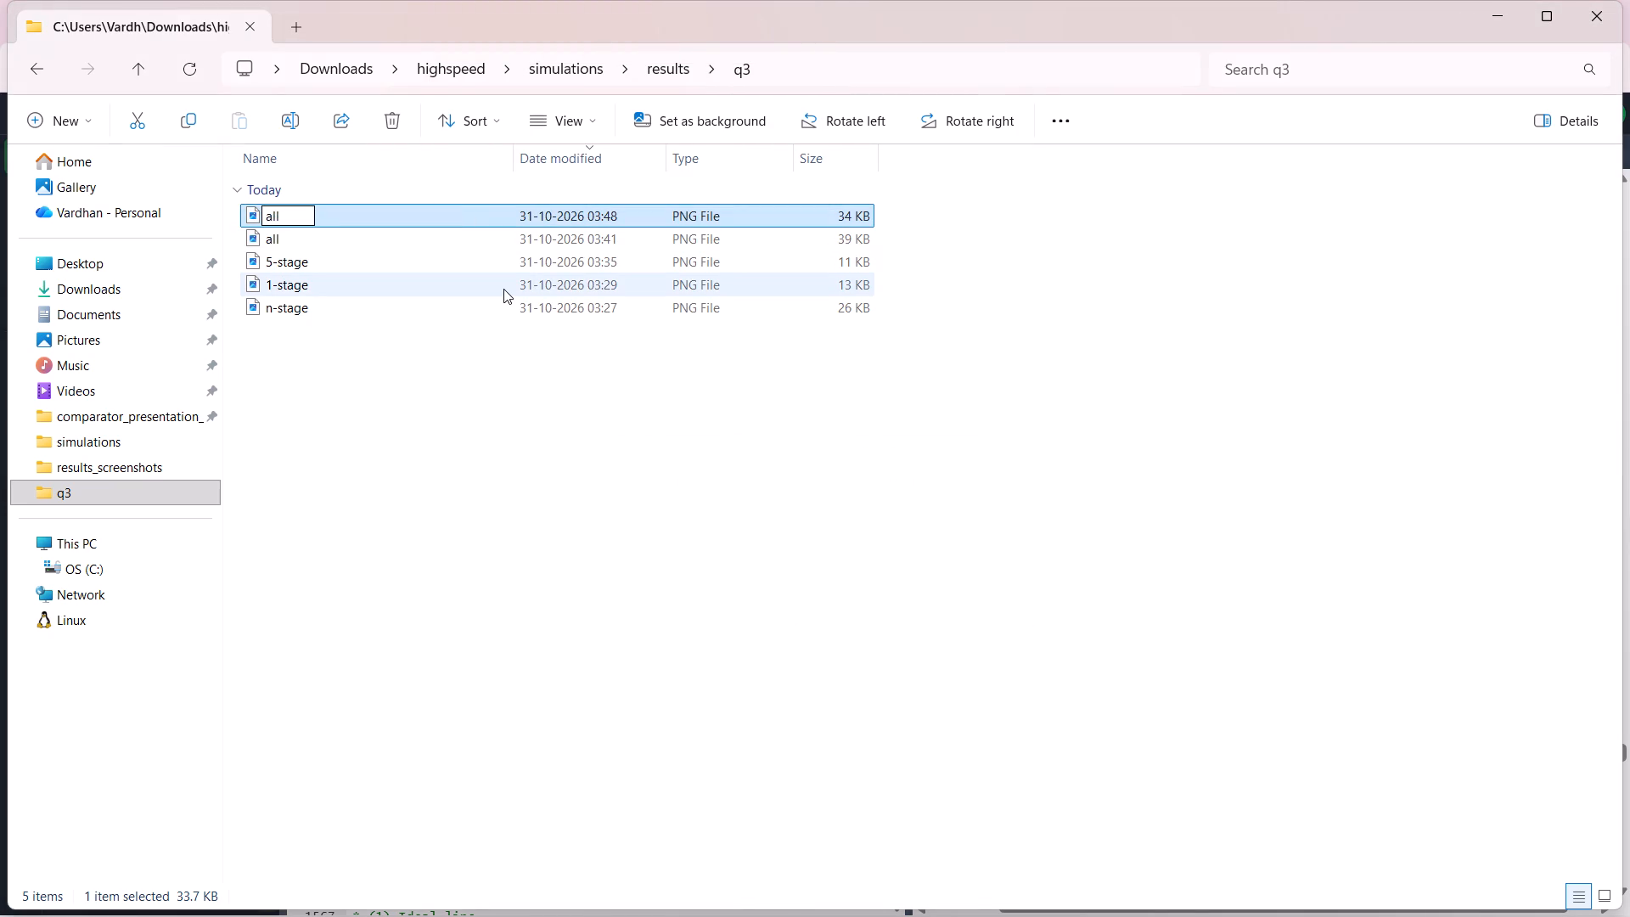
key("1")
key("Return")
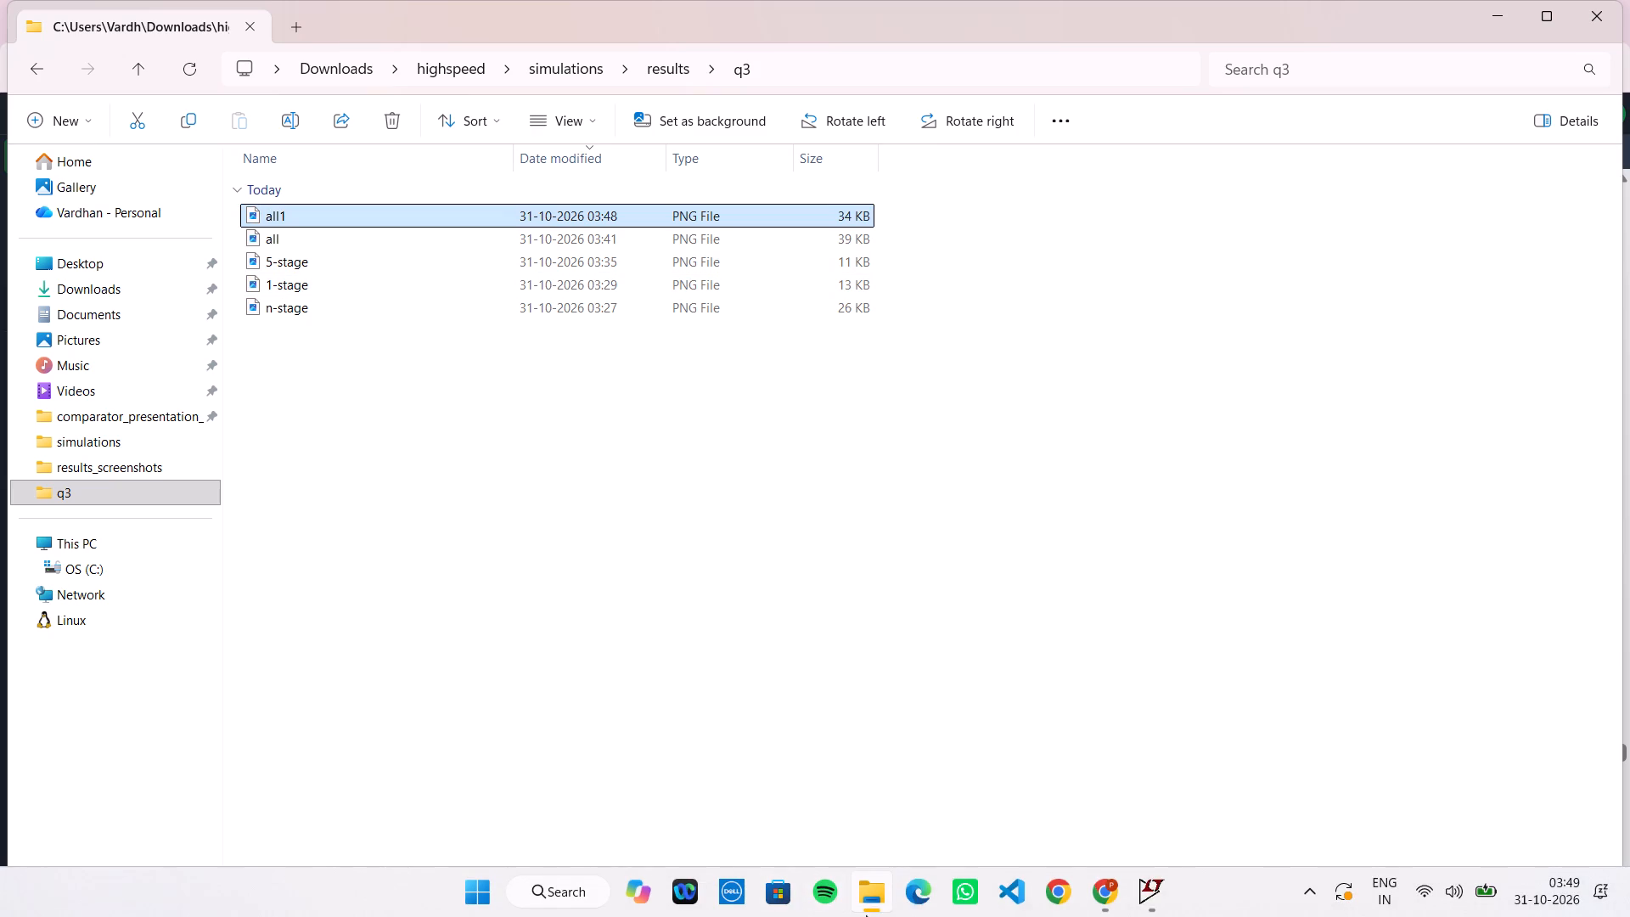
Switch to the Highspeed project in Overleaf and delete the old schematic image all.png from its files.
left_click(1099, 897)
left_click(992, 785)
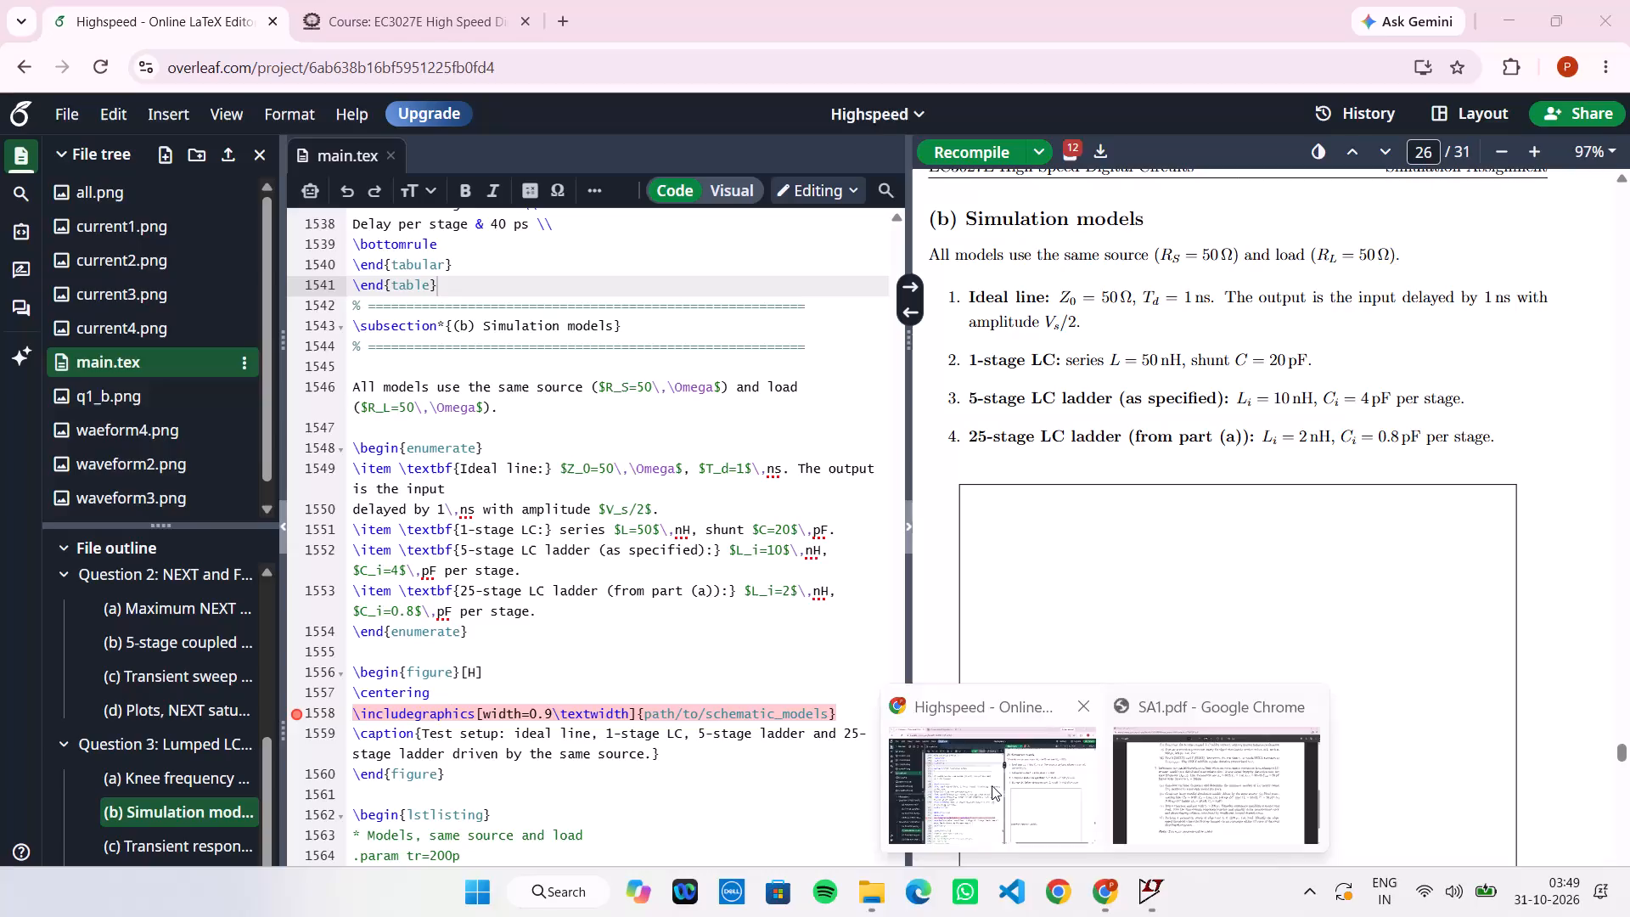
left_click(160, 203)
left_click(258, 194)
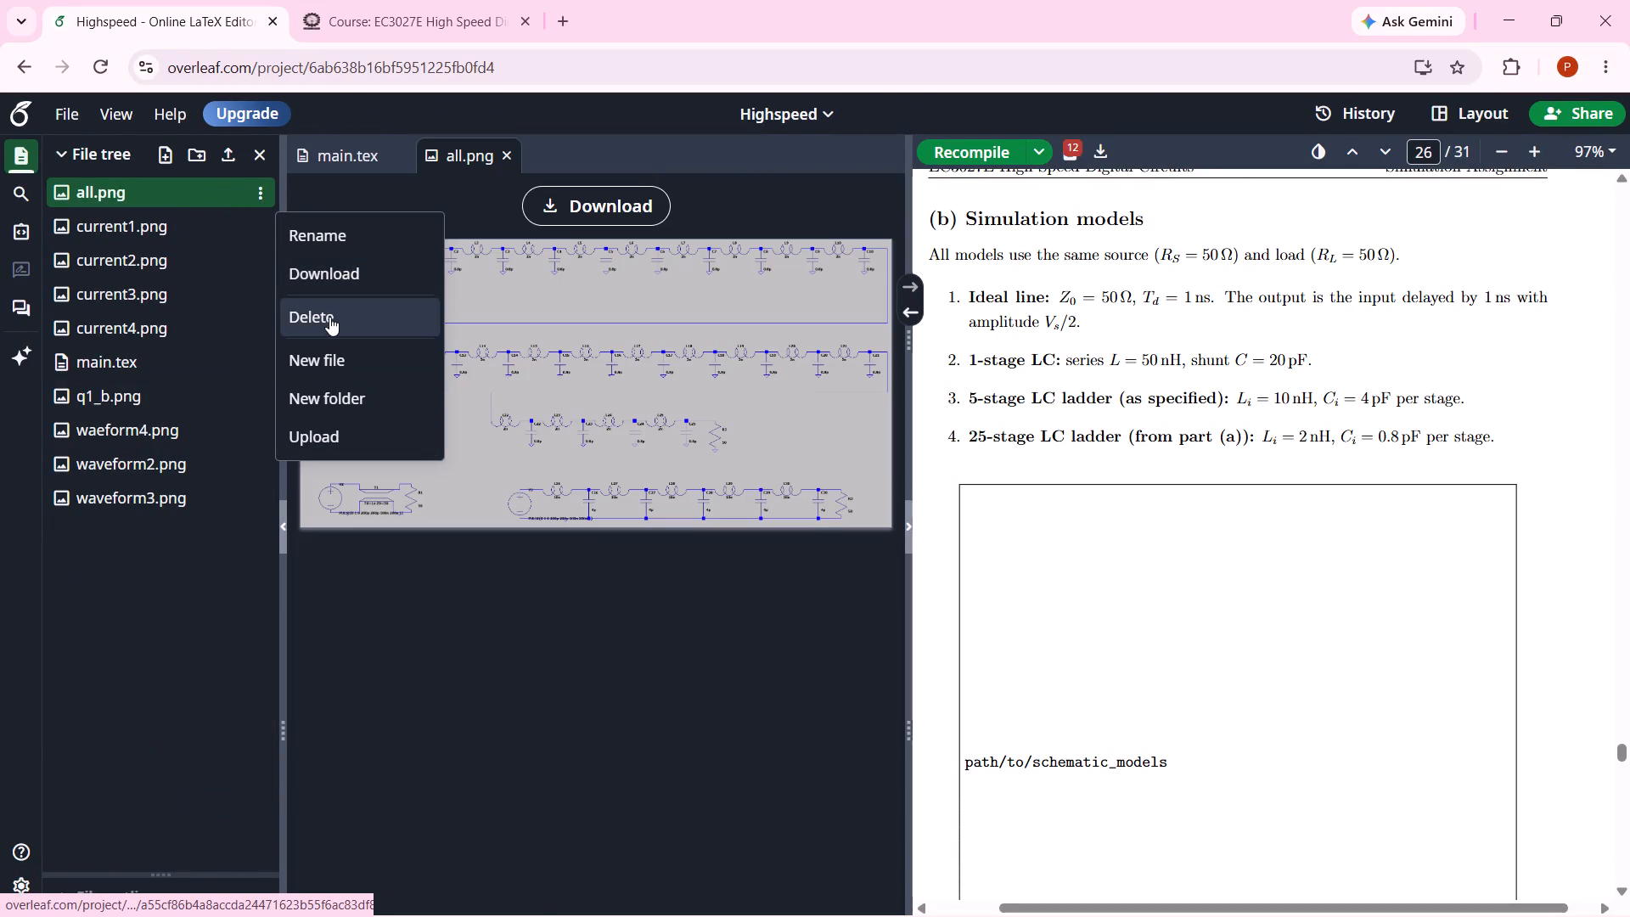
left_click(329, 317)
left_click(1092, 336)
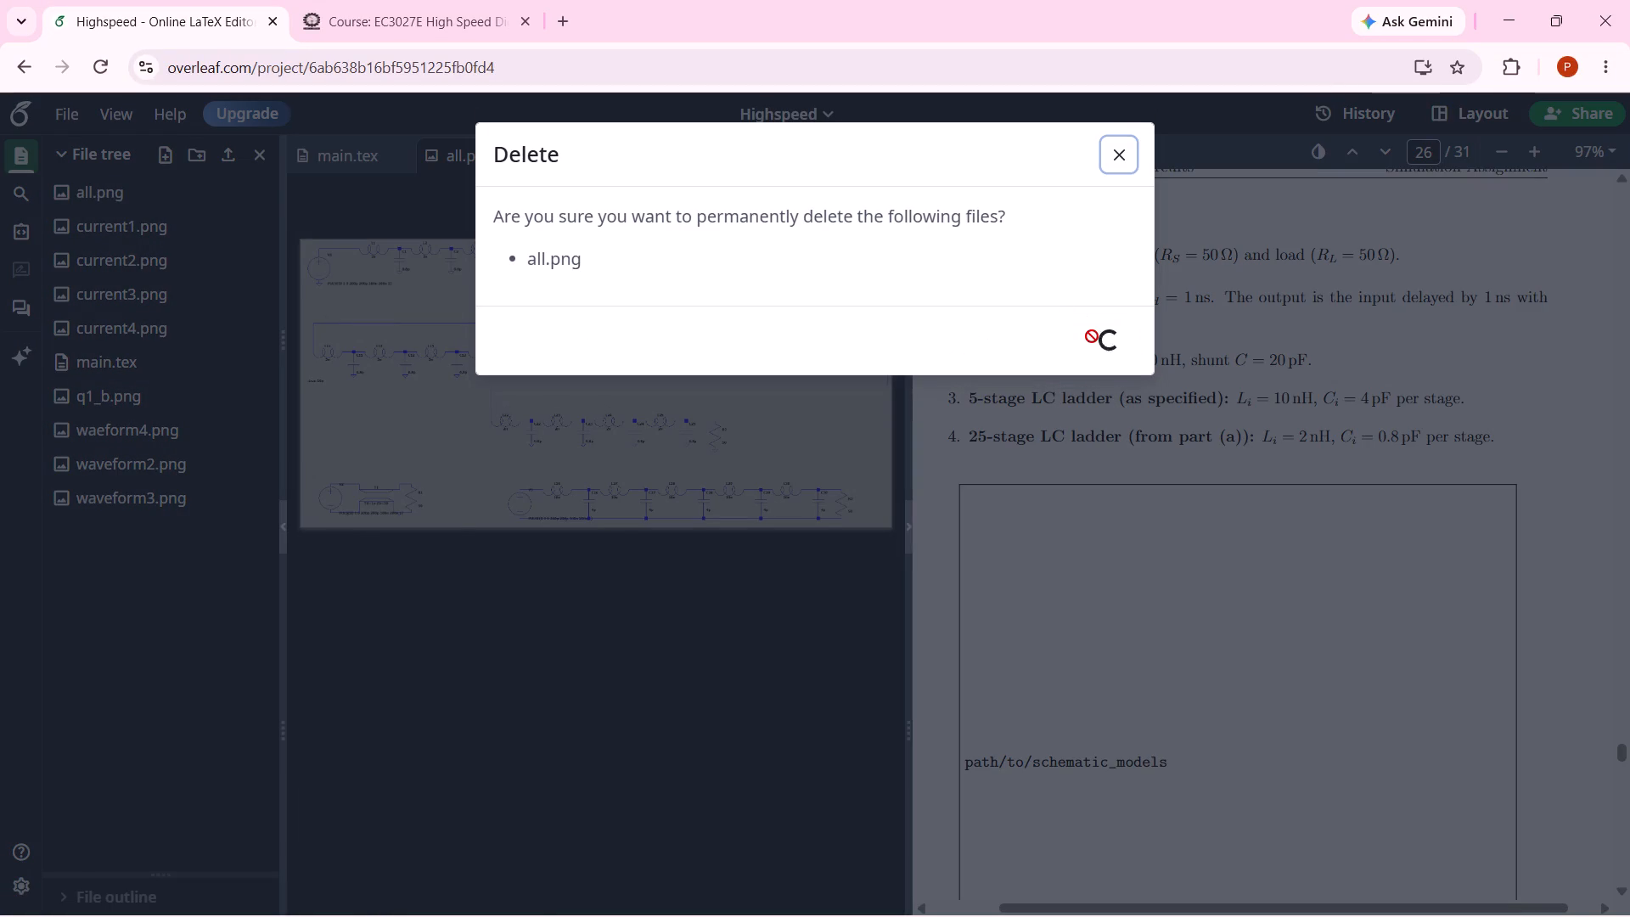
Upload the all1 schematic screenshot from the q3 folder to the project.
left_click(230, 159)
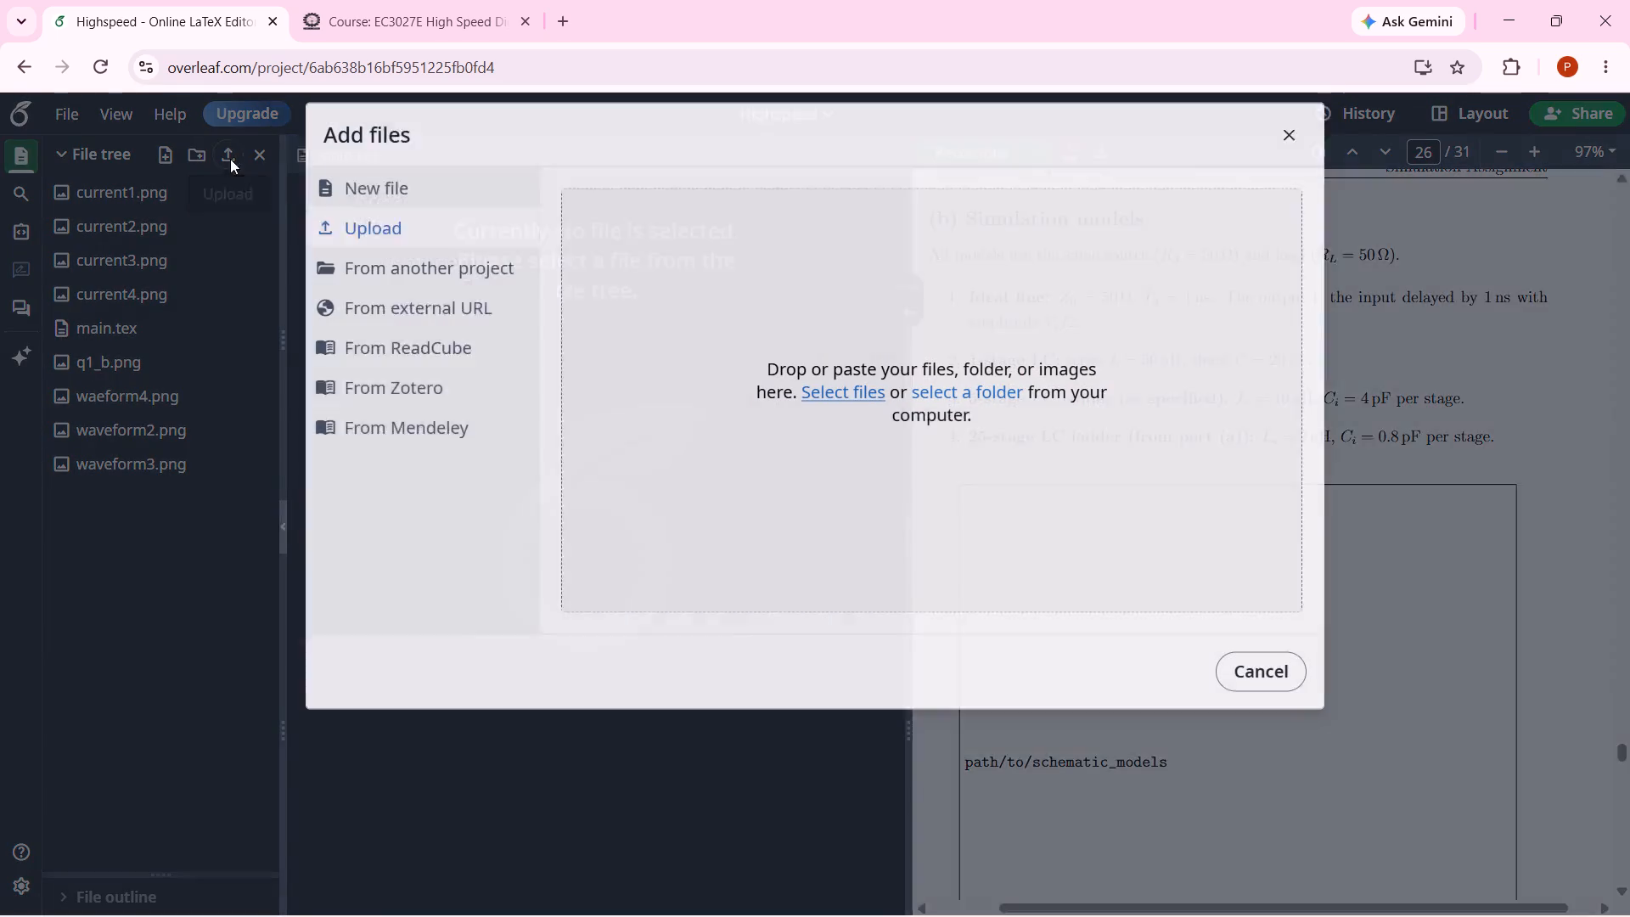
left_click(840, 412)
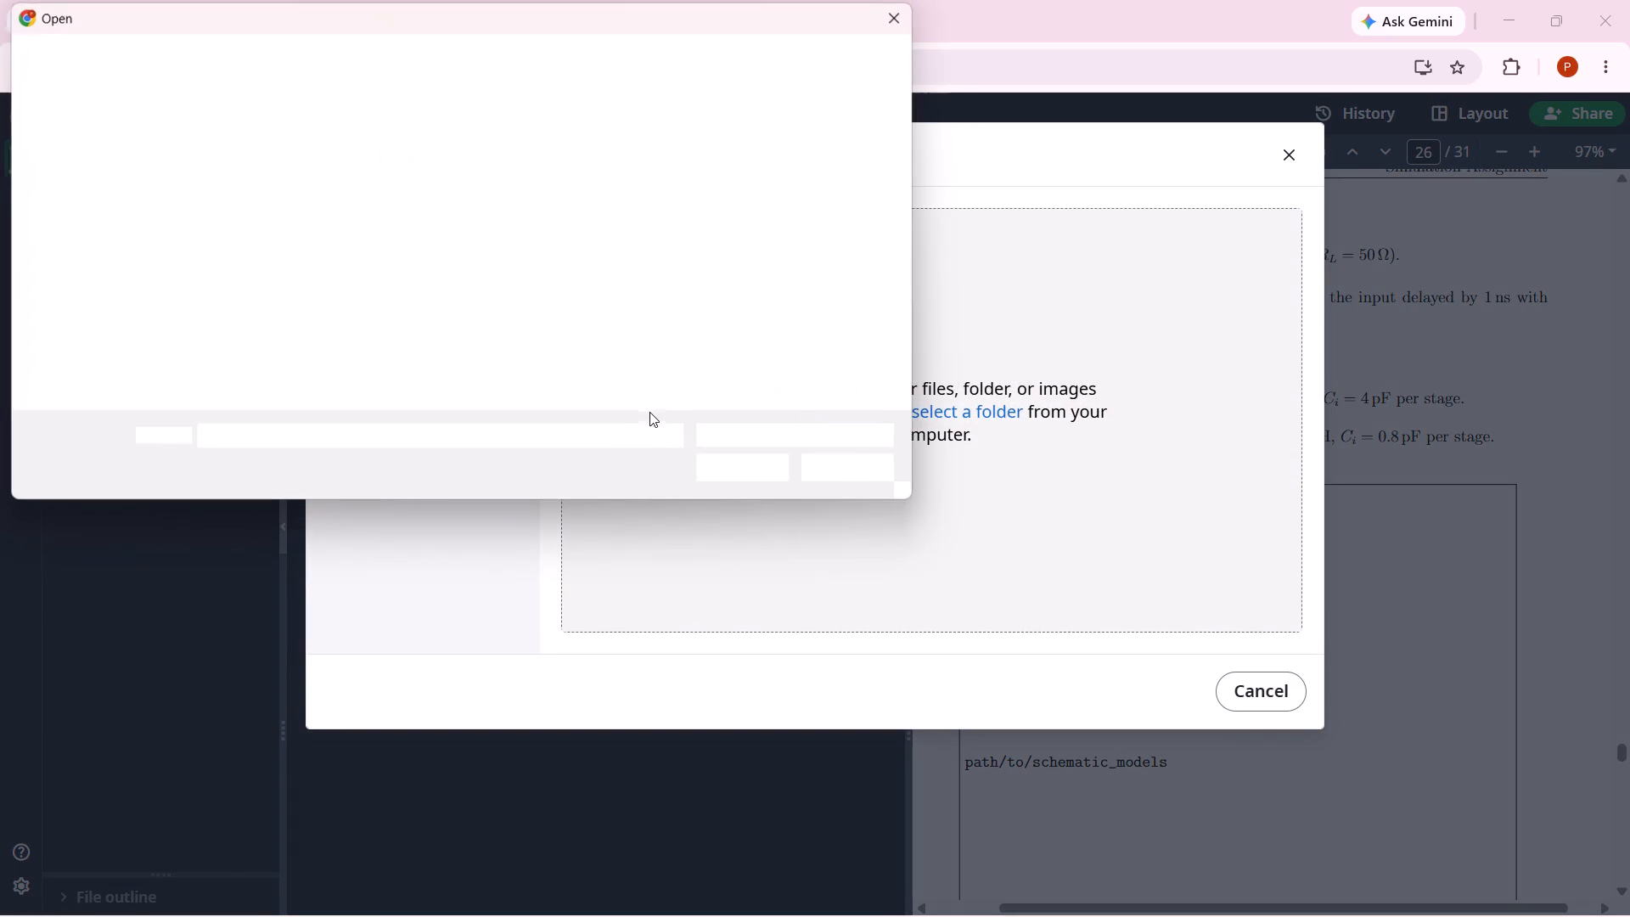
double_click(333, 200)
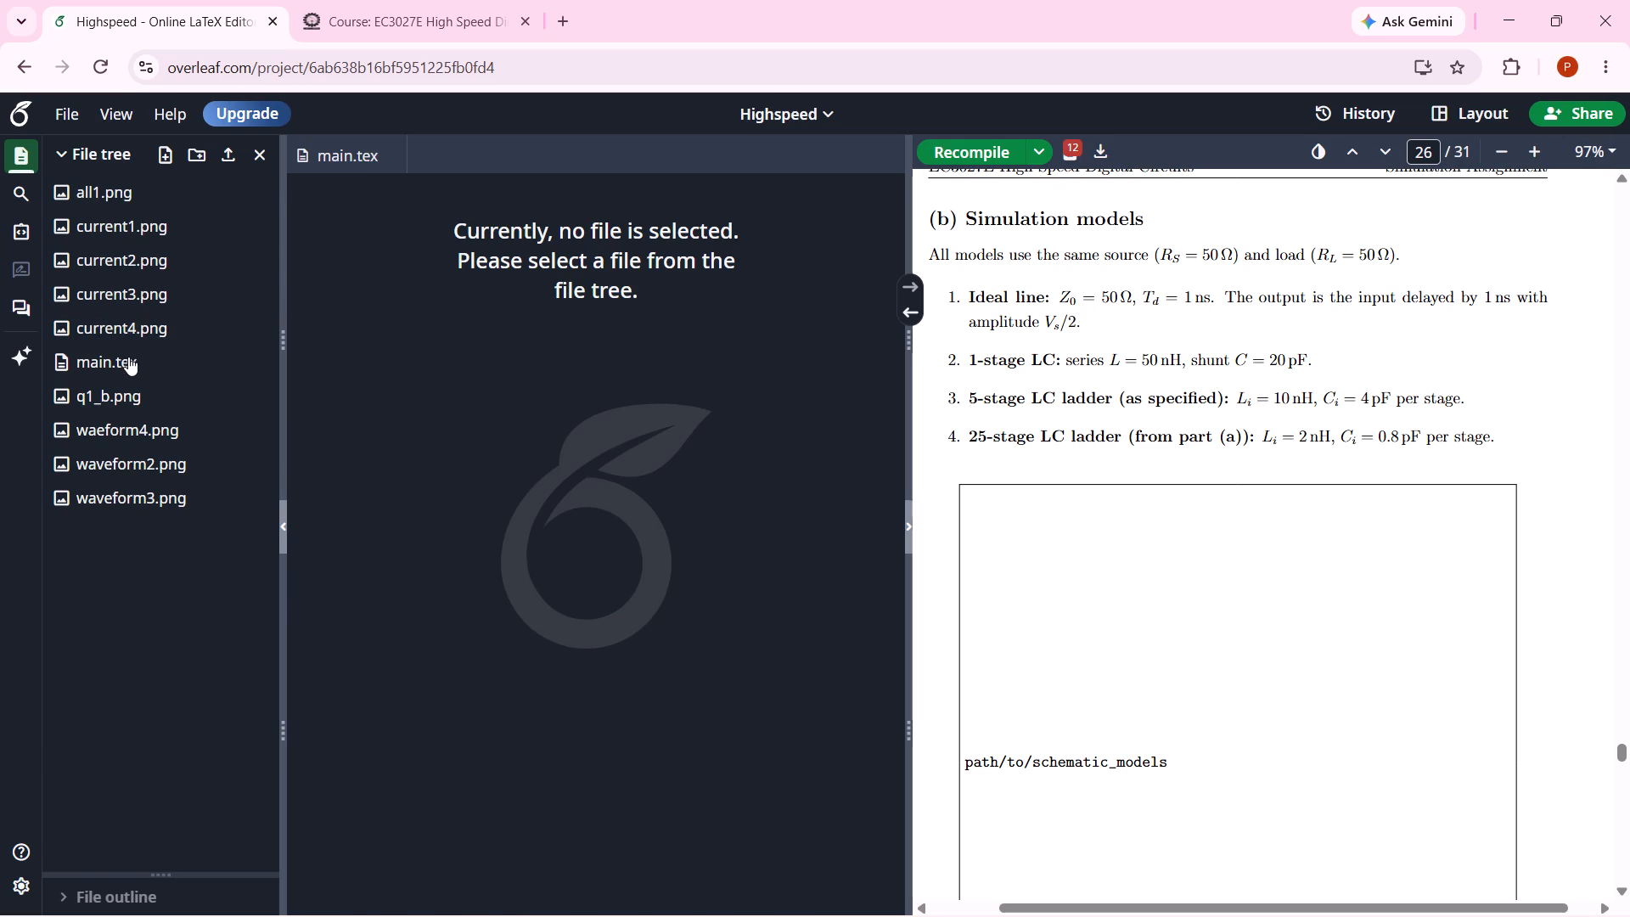
In main.tex, replace the placeholder image path of the simulation models figure with all1.png and recompile the report.
left_click(128, 359)
left_click(825, 715)
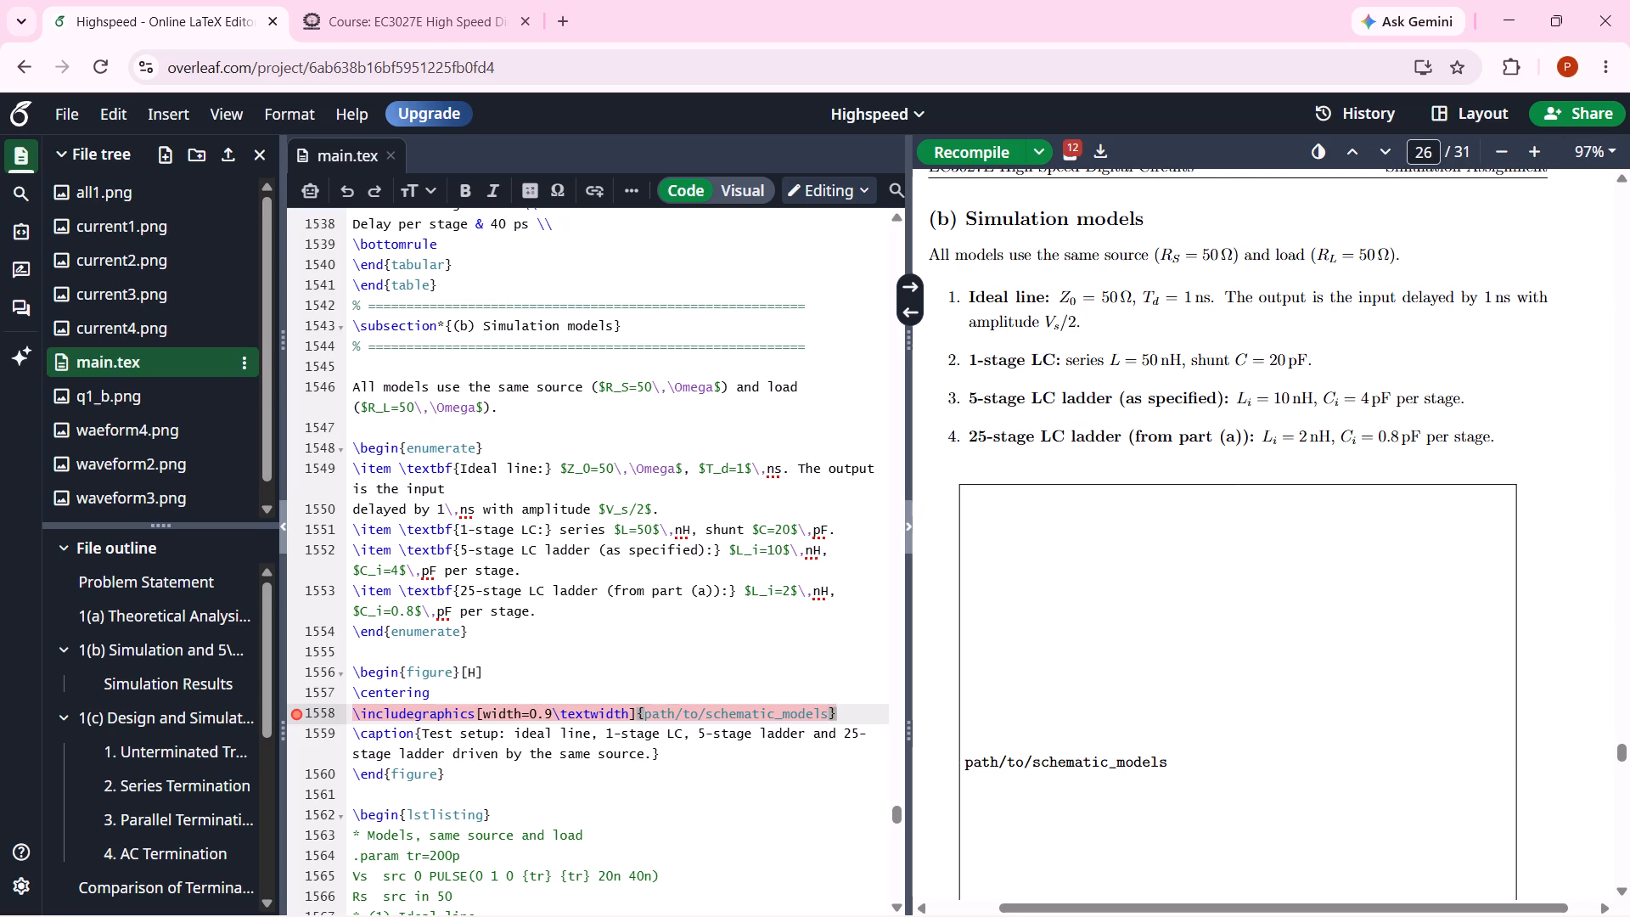
key("BackSpace")
key("BackSpace")
key("BackSpace")
key("BackSpace")
key("BackSpace")
key("BackSpace")
key("BackSpace")
key("BackSpace")
key("BackSpace")
key("BackSpace")
key("BackSpace")
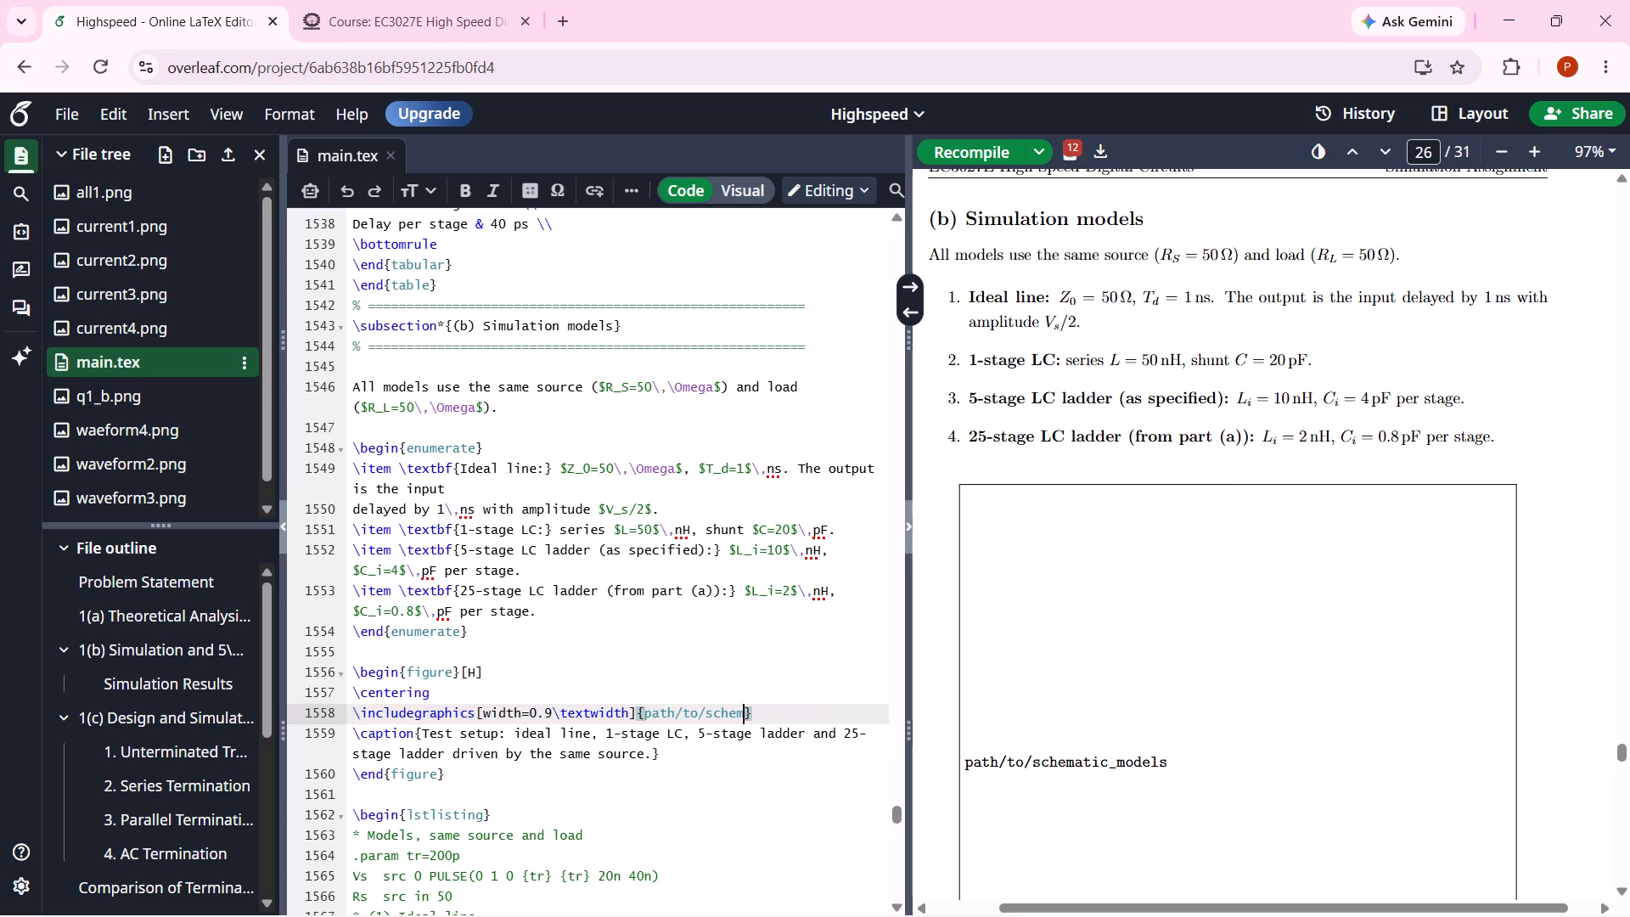
key("BackSpace")
key("BackSpace")
key("BackSpace")
key("BackSpace")
key("BackSpace")
key("BackSpace")
key("BackSpace")
key("BackSpace")
key("BackSpace")
key("BackSpace")
key("BackSpace")
key("BackSpace")
key("BackSpace")
type("all")
key("Return")
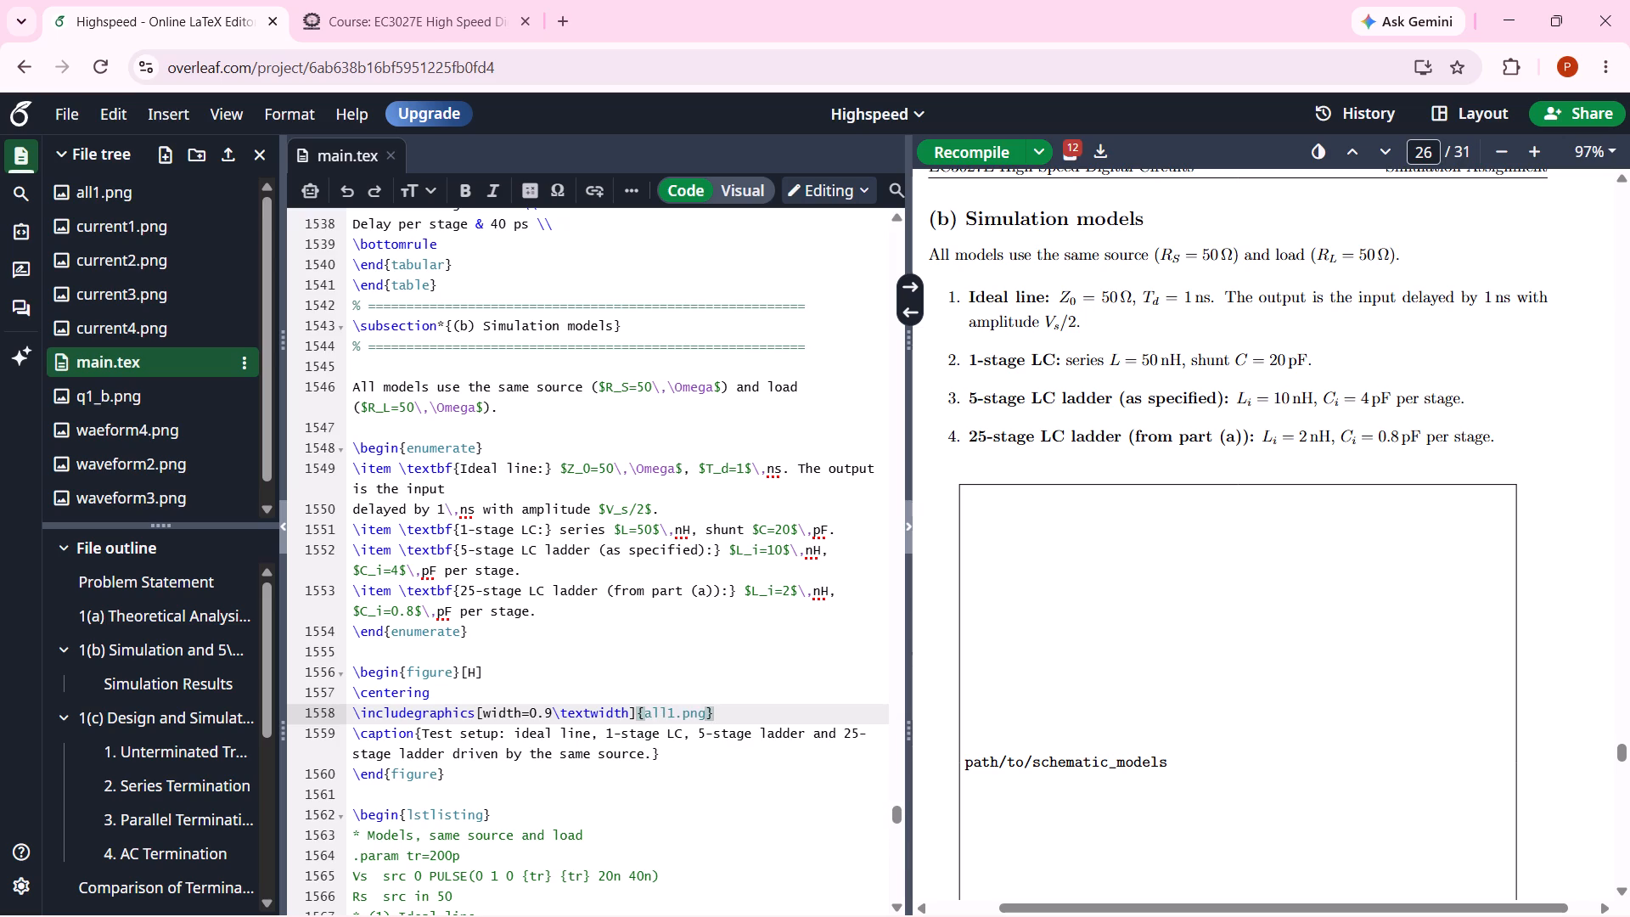
left_click(985, 151)
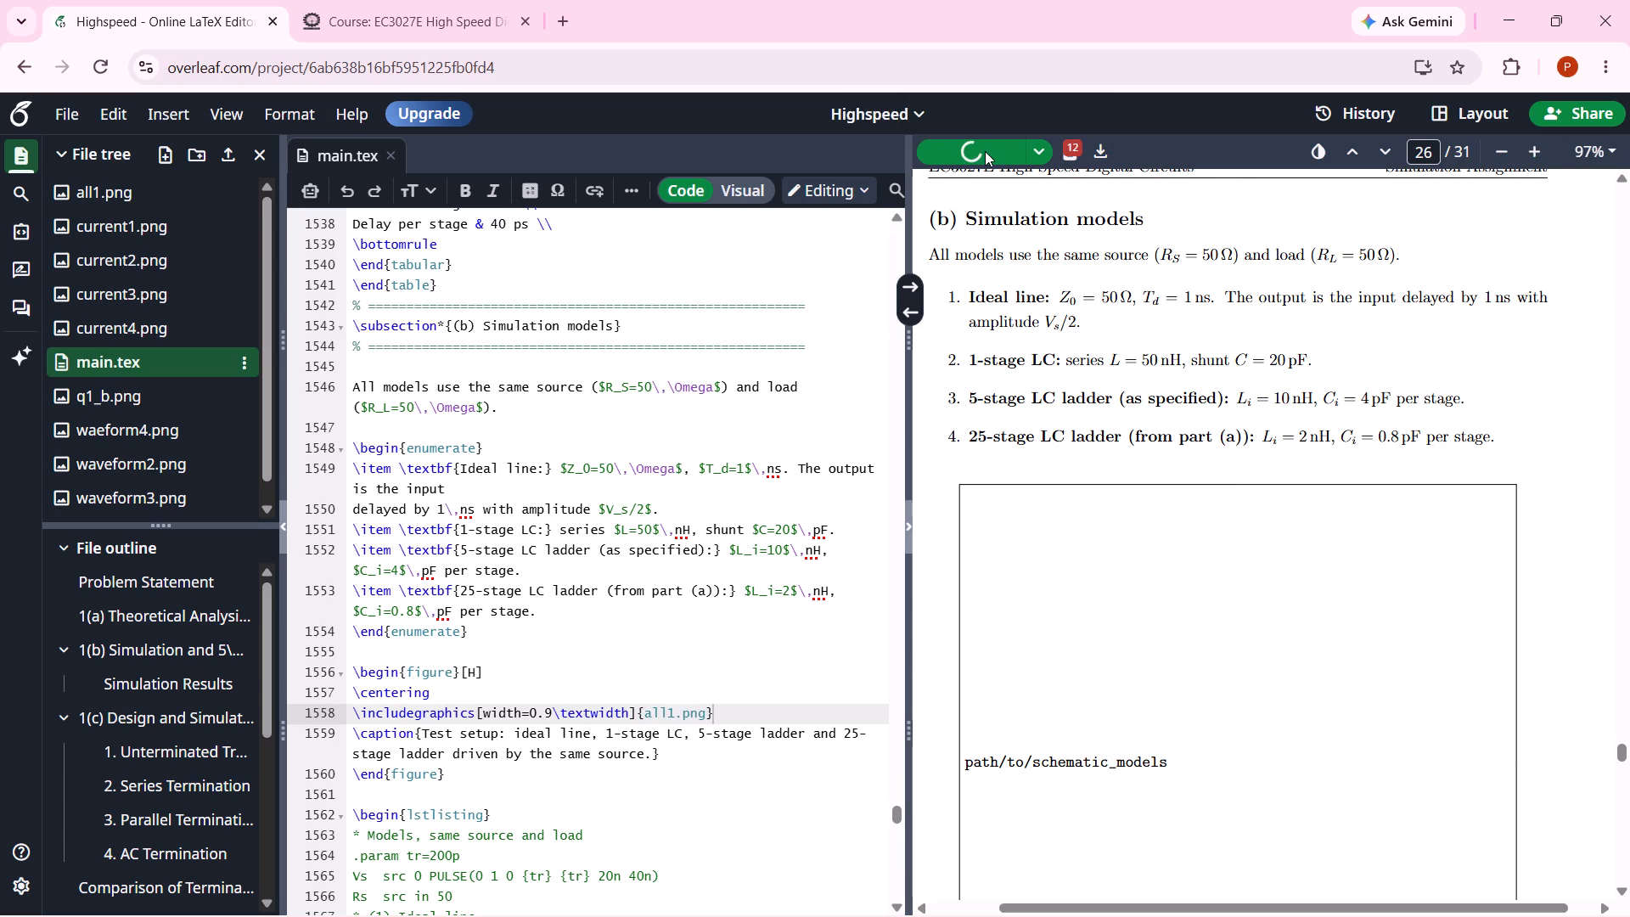
Examine the recompiled Simulation models section, checking the new schematic figure and its caption.
scroll(1026, 301, "up", 5)
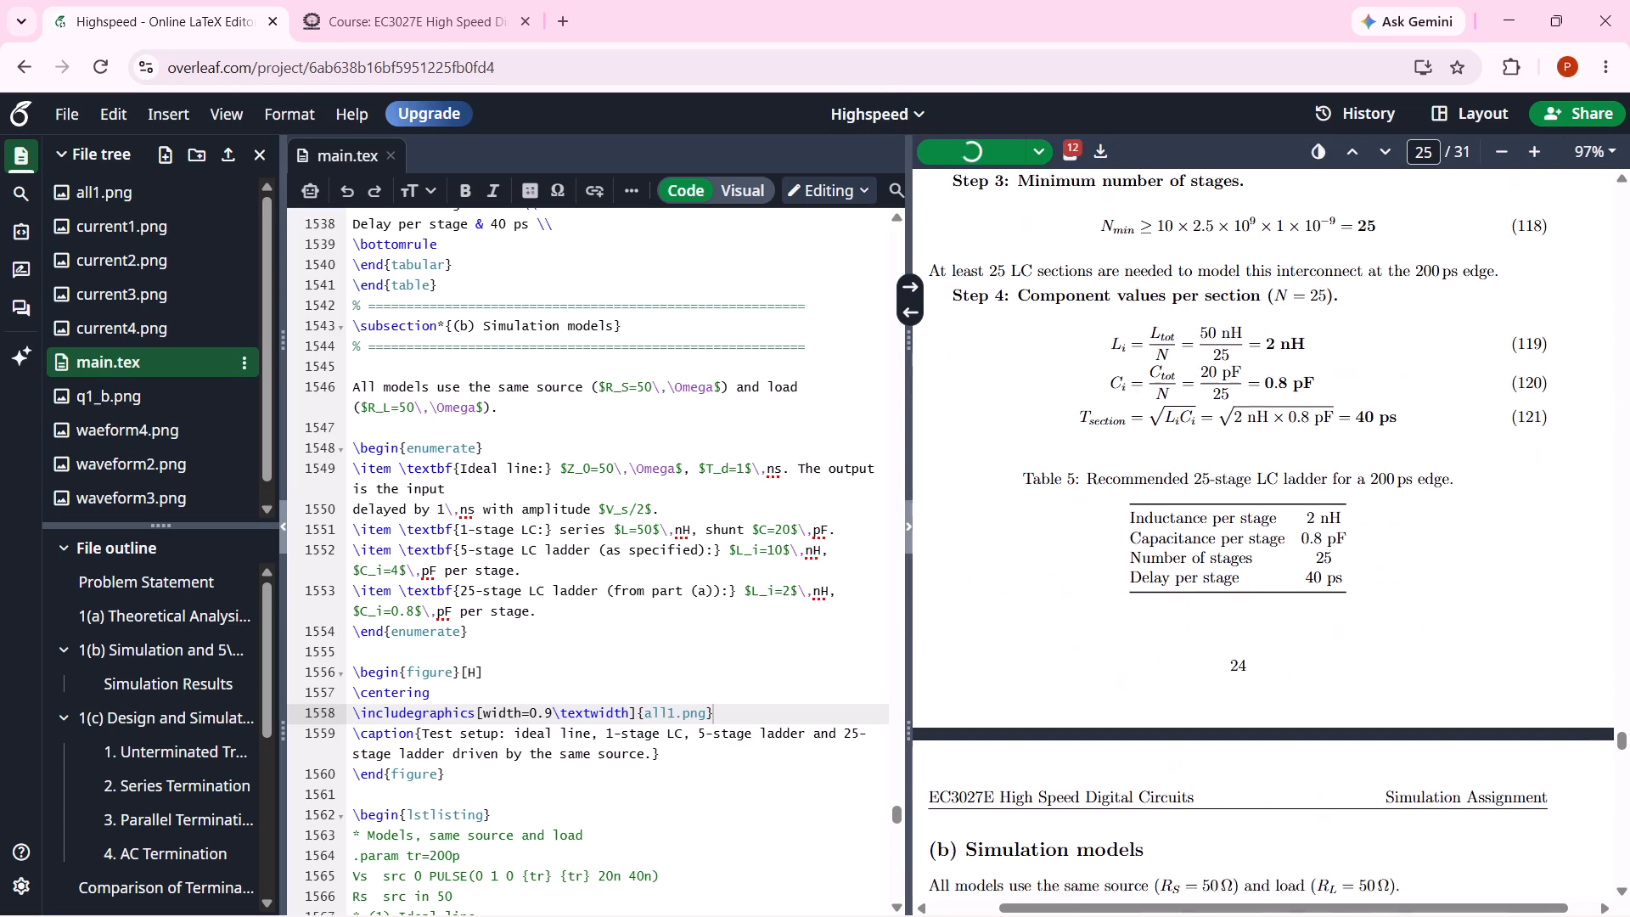
scroll(1026, 301, "up", 1)
scroll(1026, 301, "down", 2)
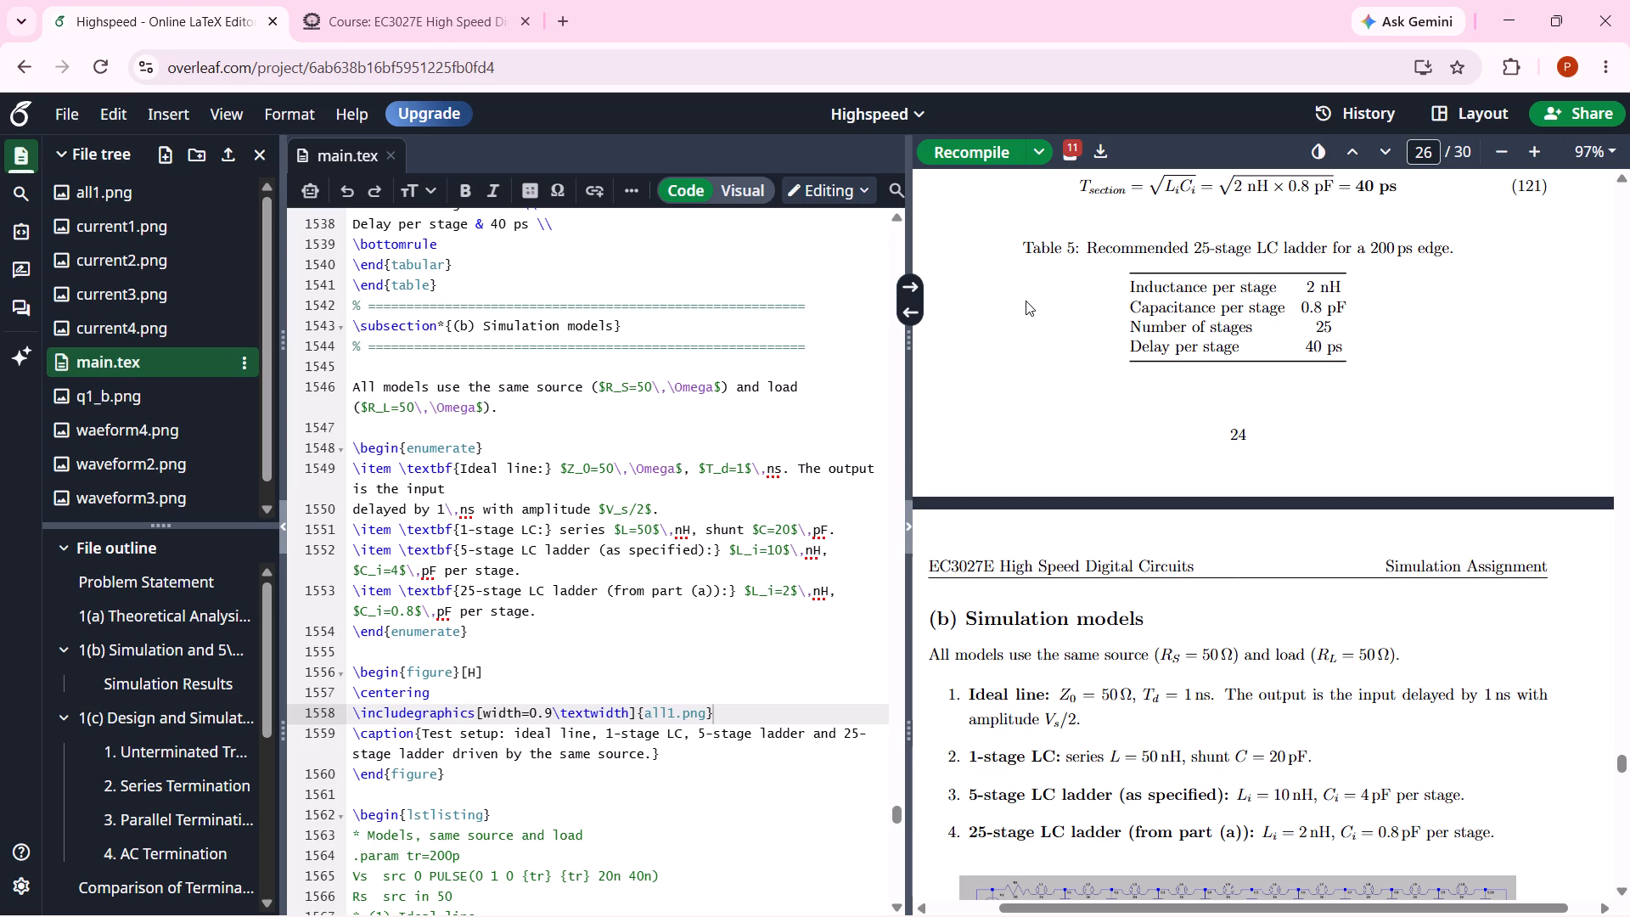
scroll(1026, 301, "down", 2)
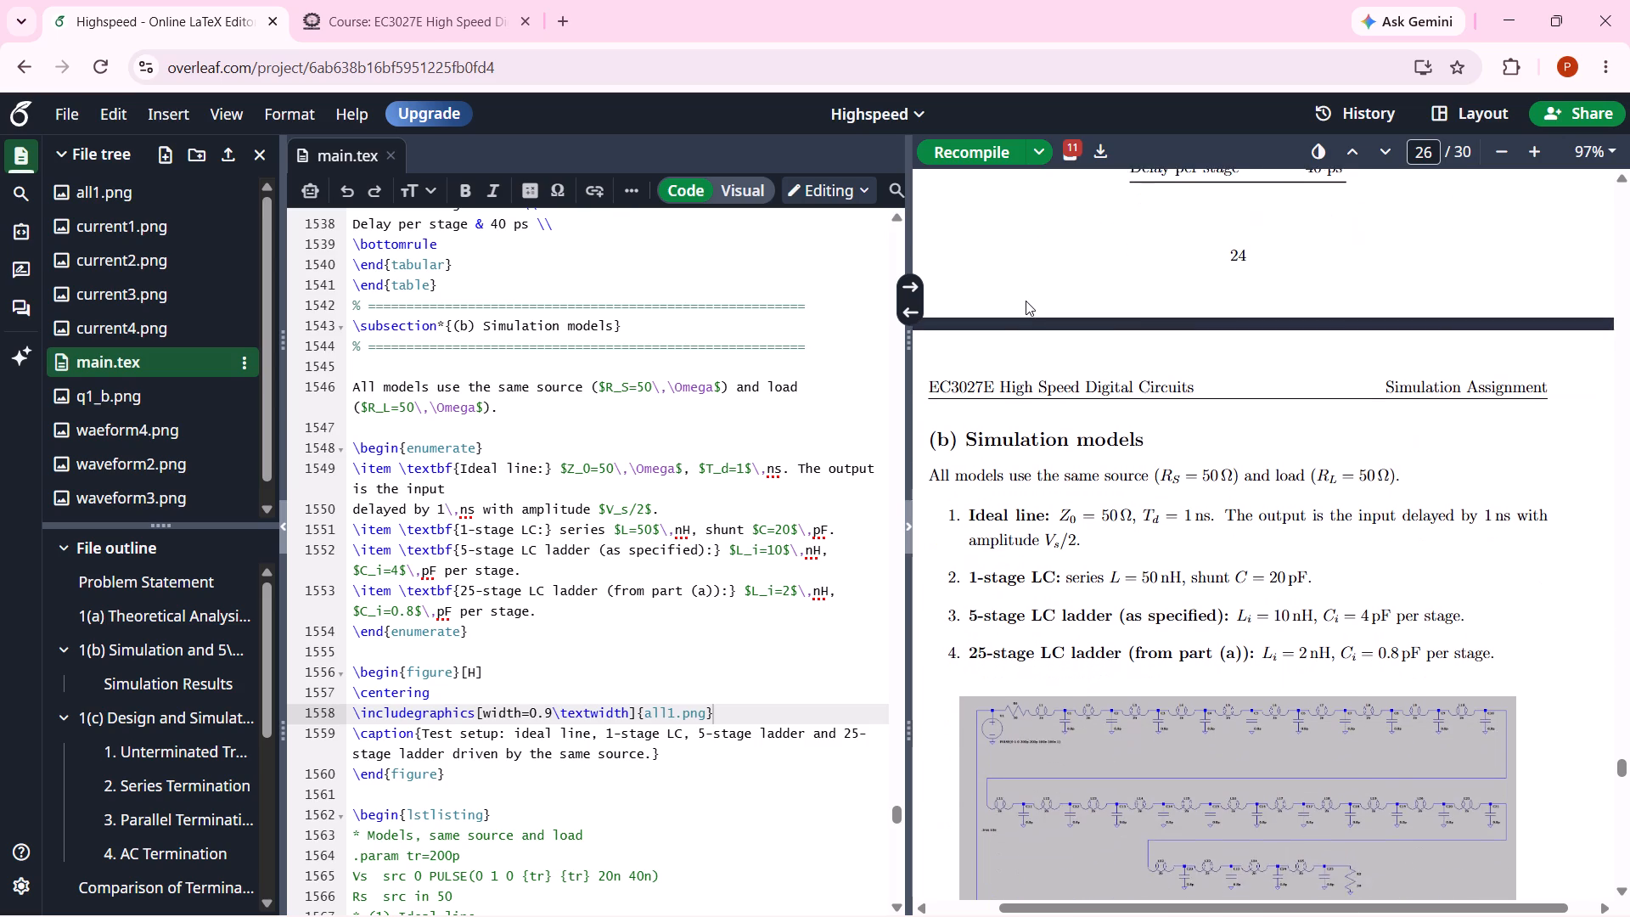
scroll(1026, 301, "down", 4)
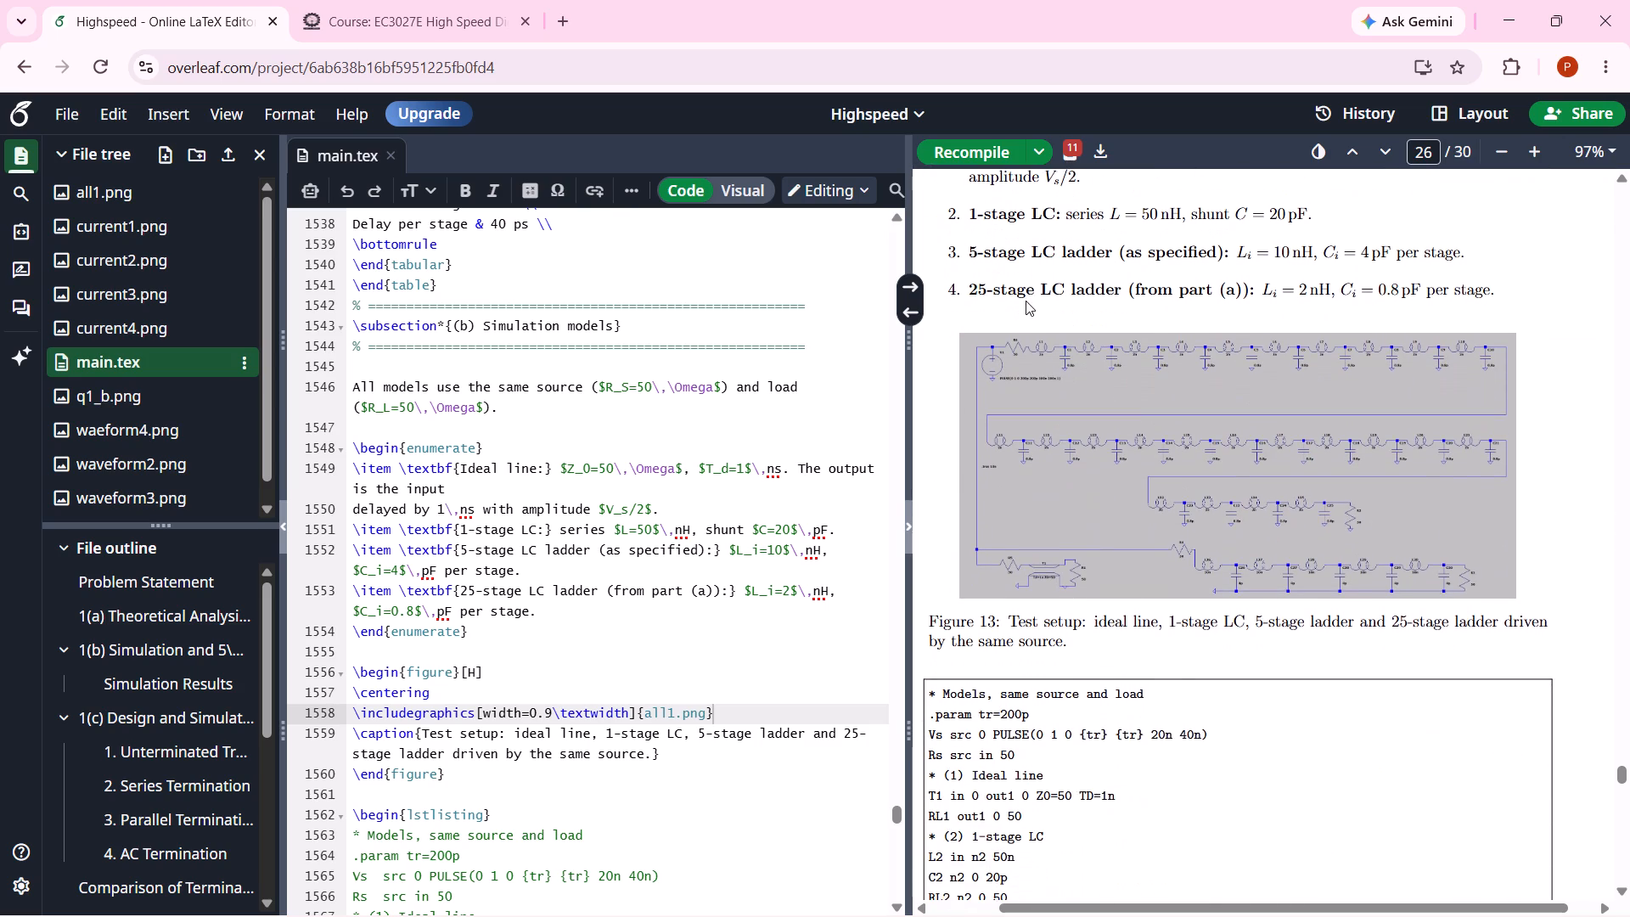
scroll(1026, 301, "down", 2)
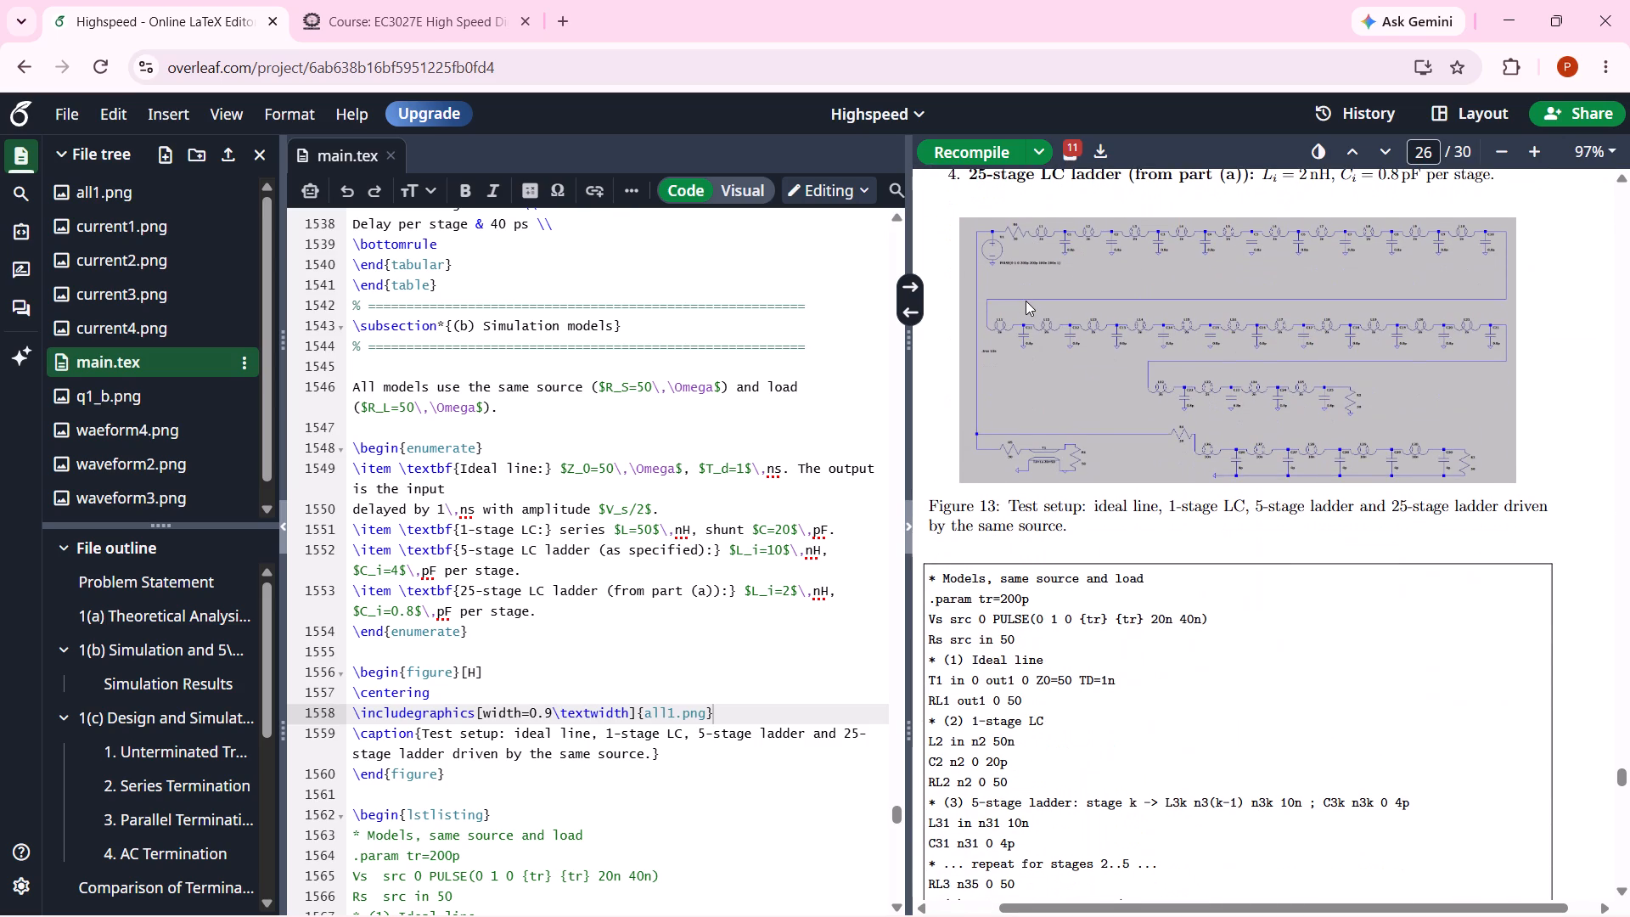
Delete the netlist code listing and the blank lines below the simulation models figure, and recompile the report.
scroll(1026, 301, "down", 1)
double_click(970, 479)
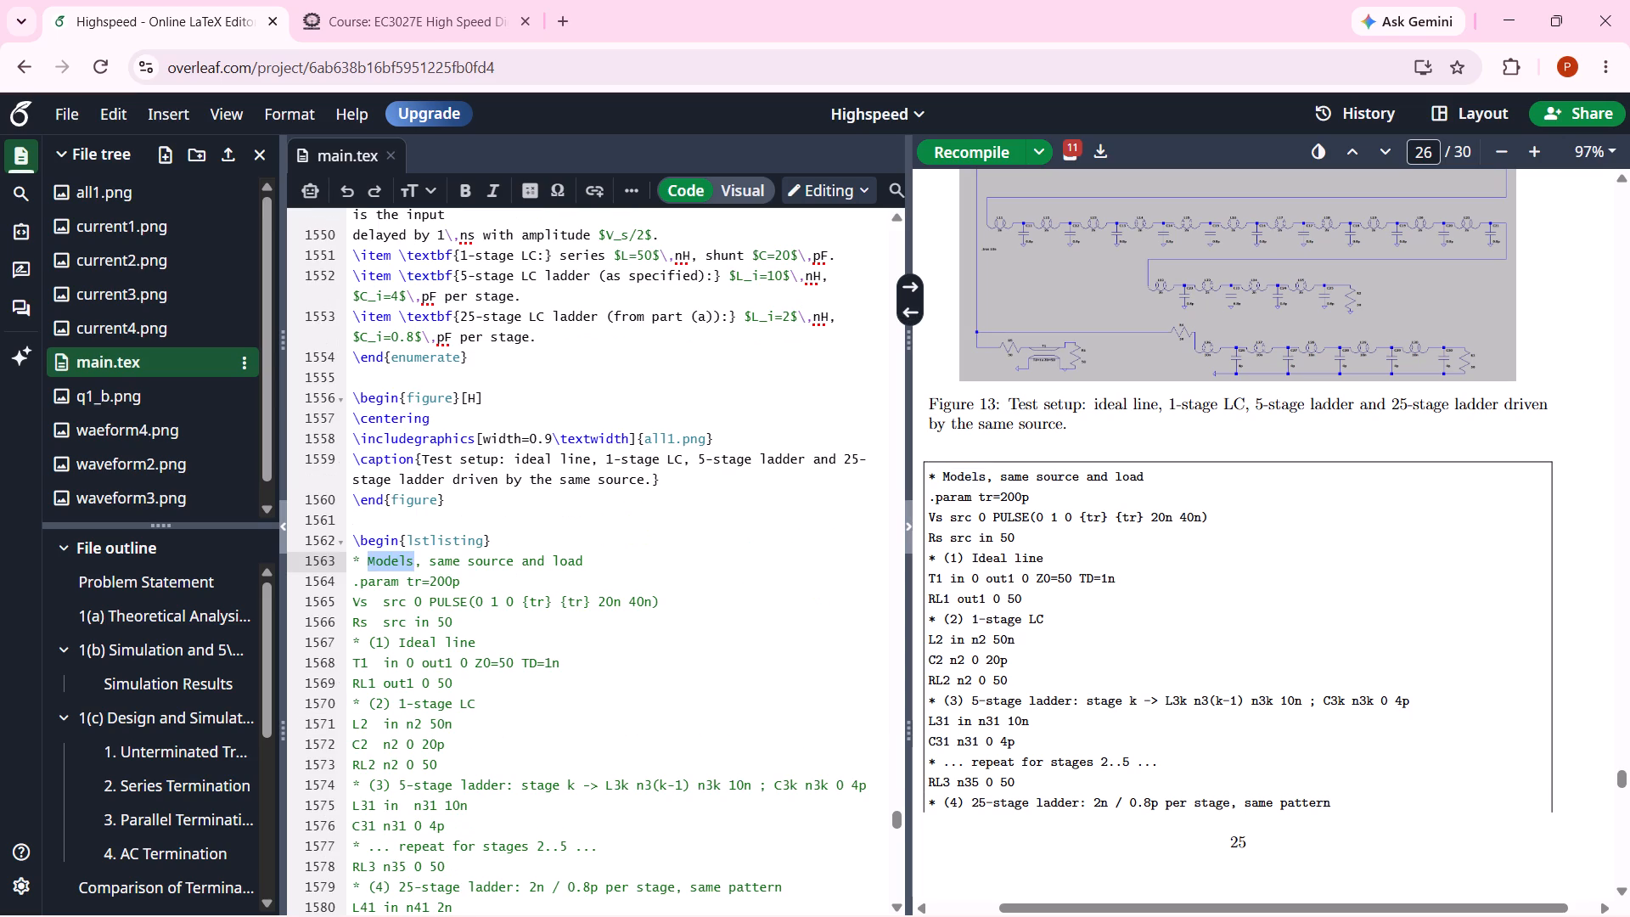
left_click_drag(353, 543, 550, 916)
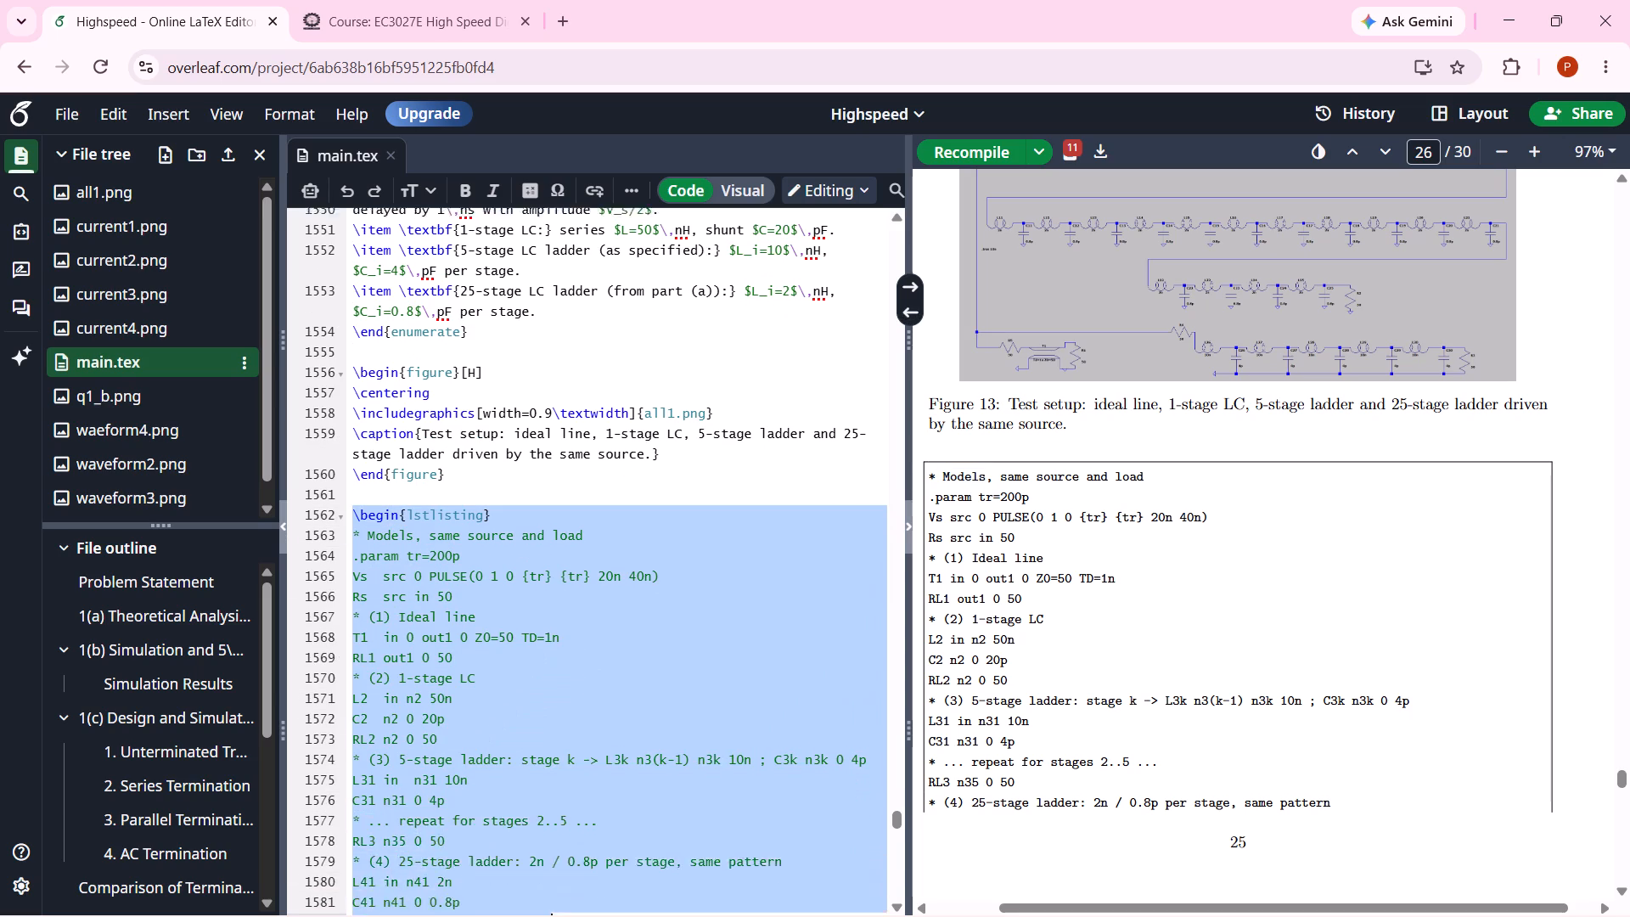
left_click_drag(550, 916, 571, 805)
key("BackSpace")
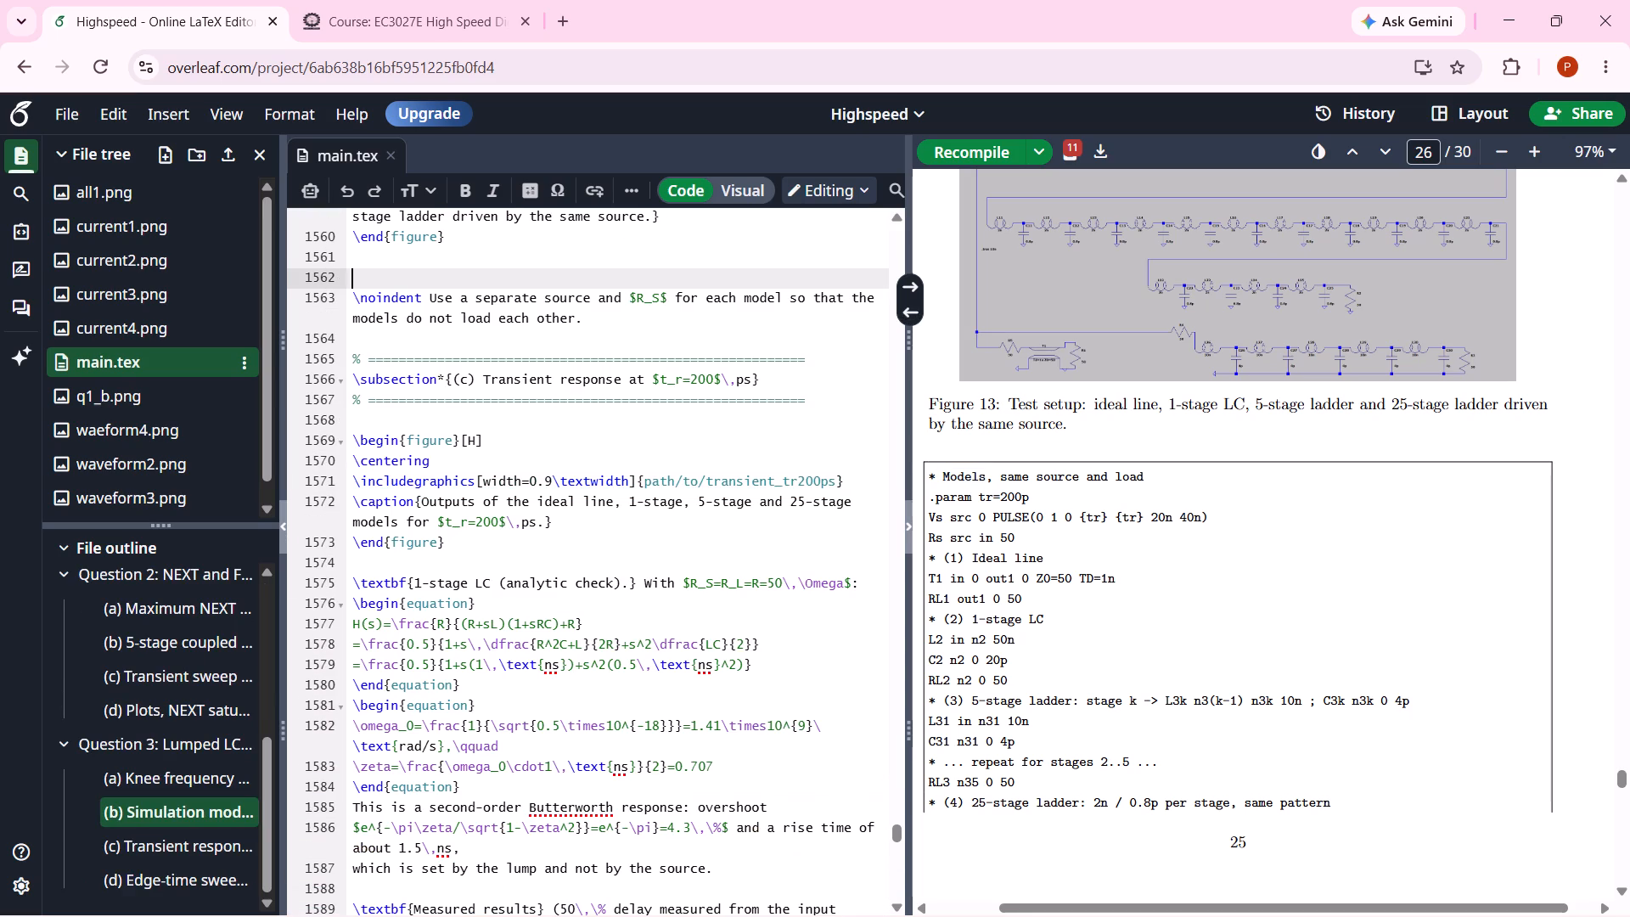
key("BackSpace")
key("BackSpace")
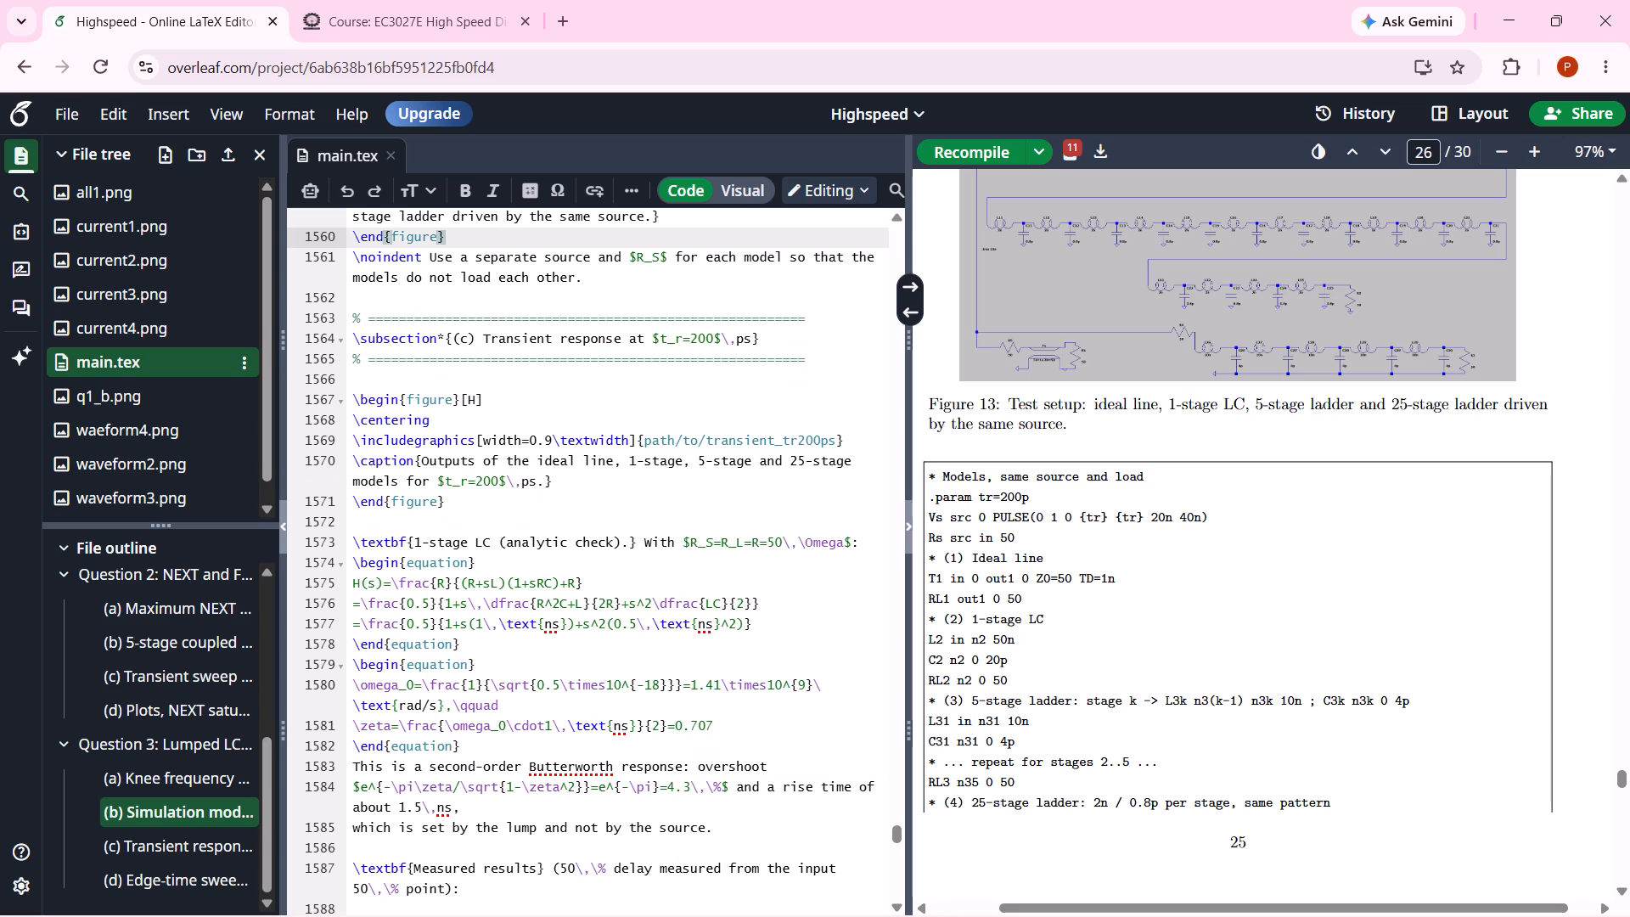
left_click(955, 151)
Review the recompiled Question 3 pages, from the lumped-or-distributed check in part (a) to the model comparison table in part (c).
scroll(1060, 389, "up", 4)
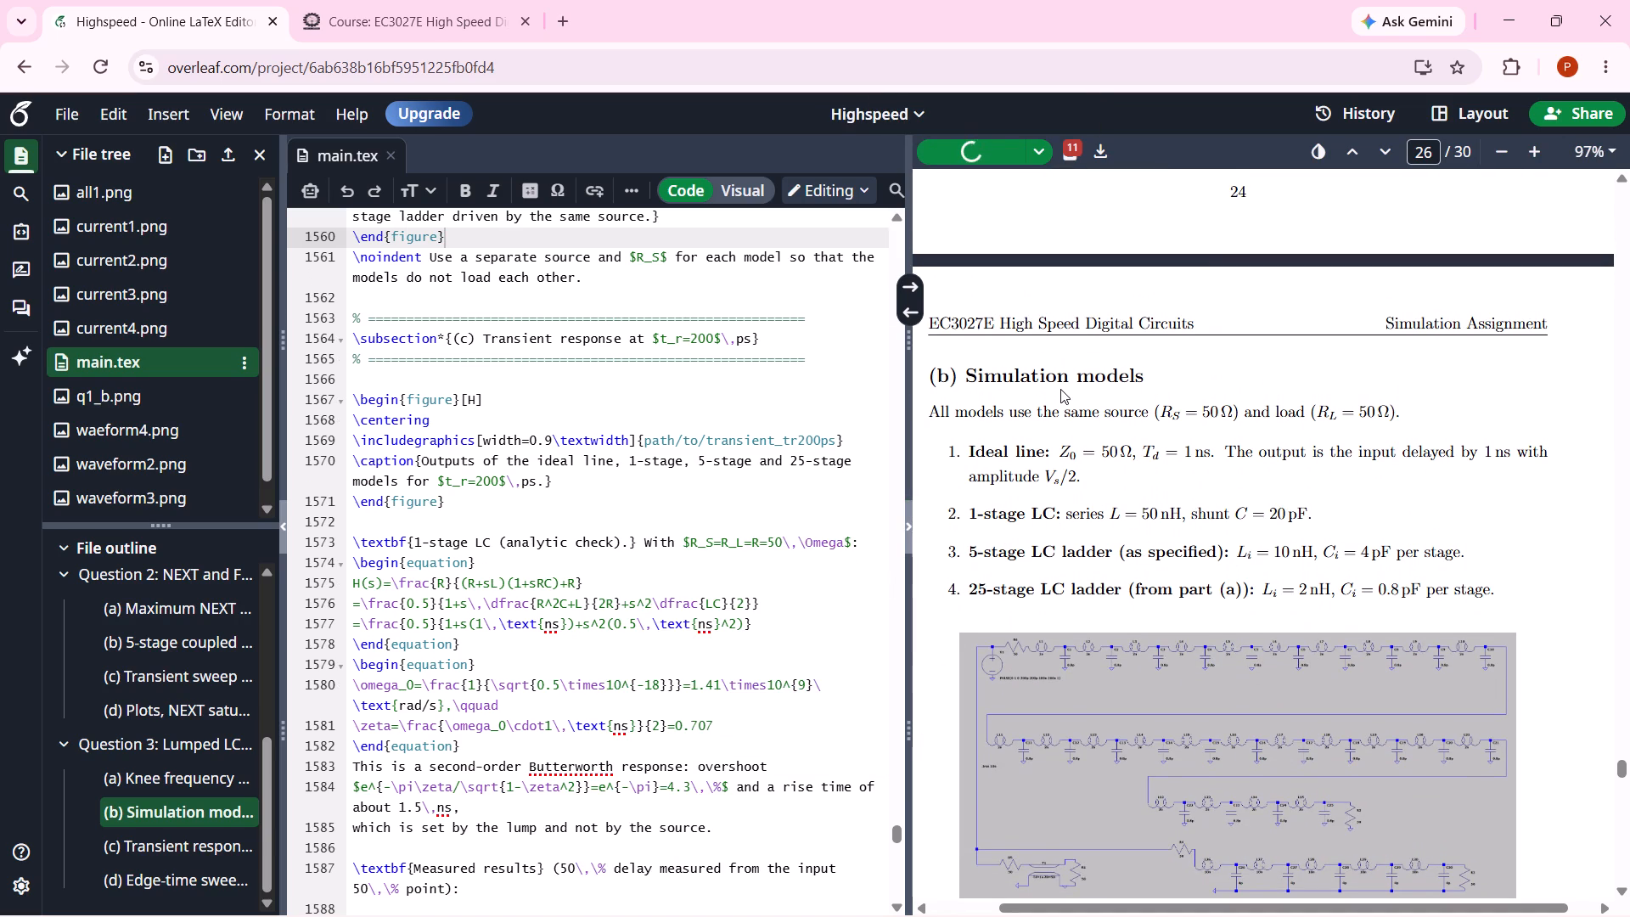
scroll(1060, 389, "up", 3)
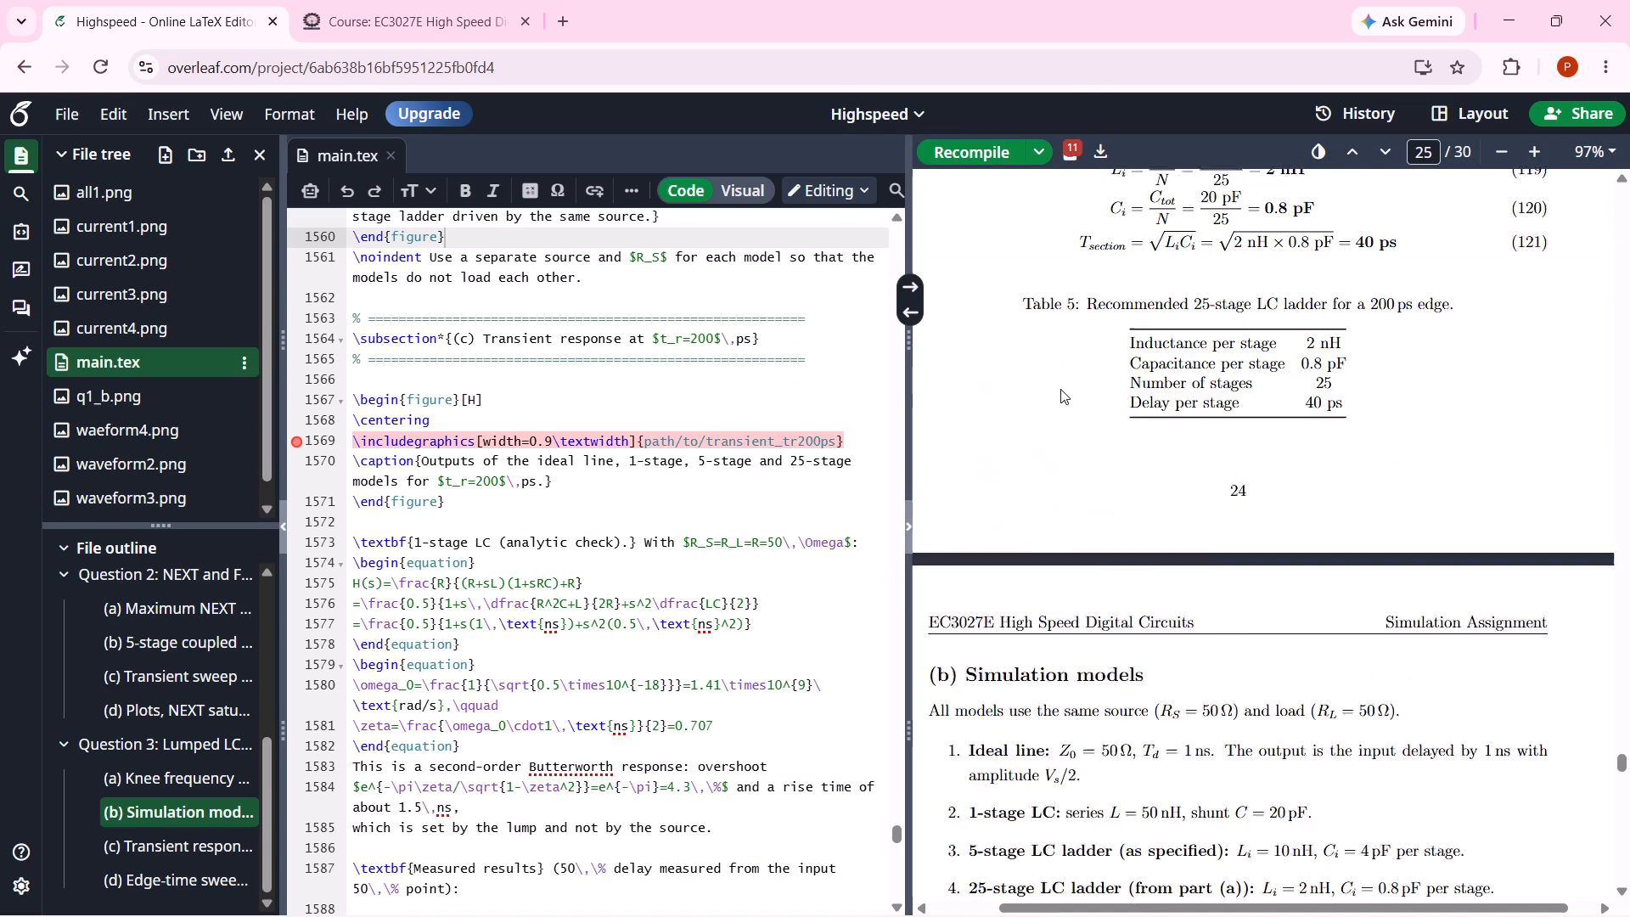
scroll(1060, 389, "up", 4)
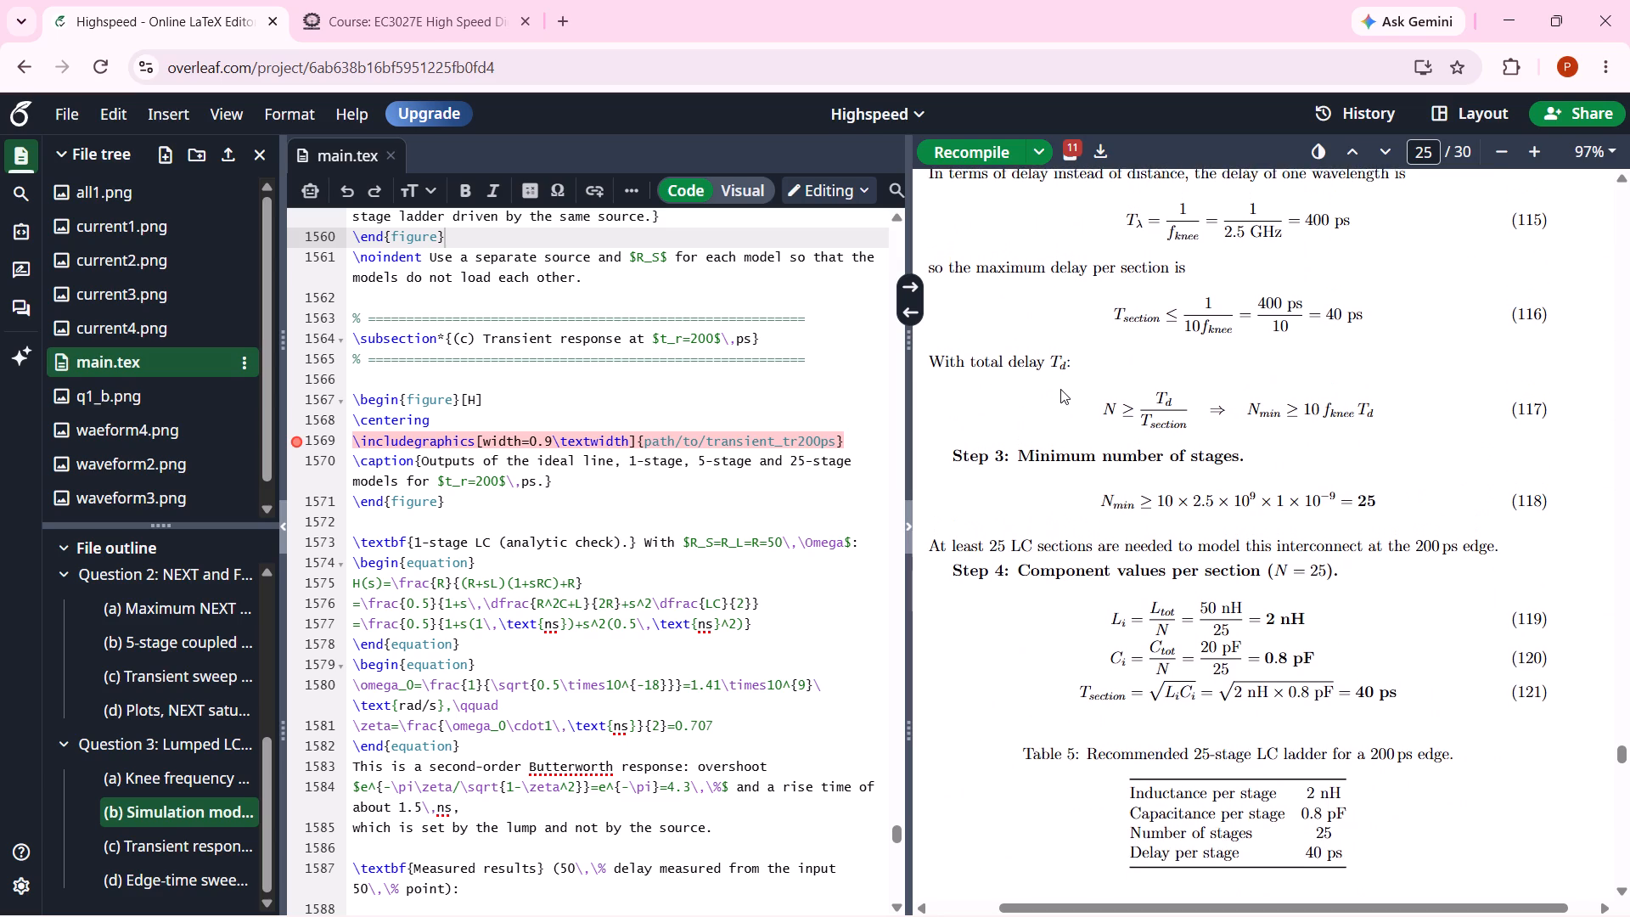
scroll(1060, 389, "up", 3)
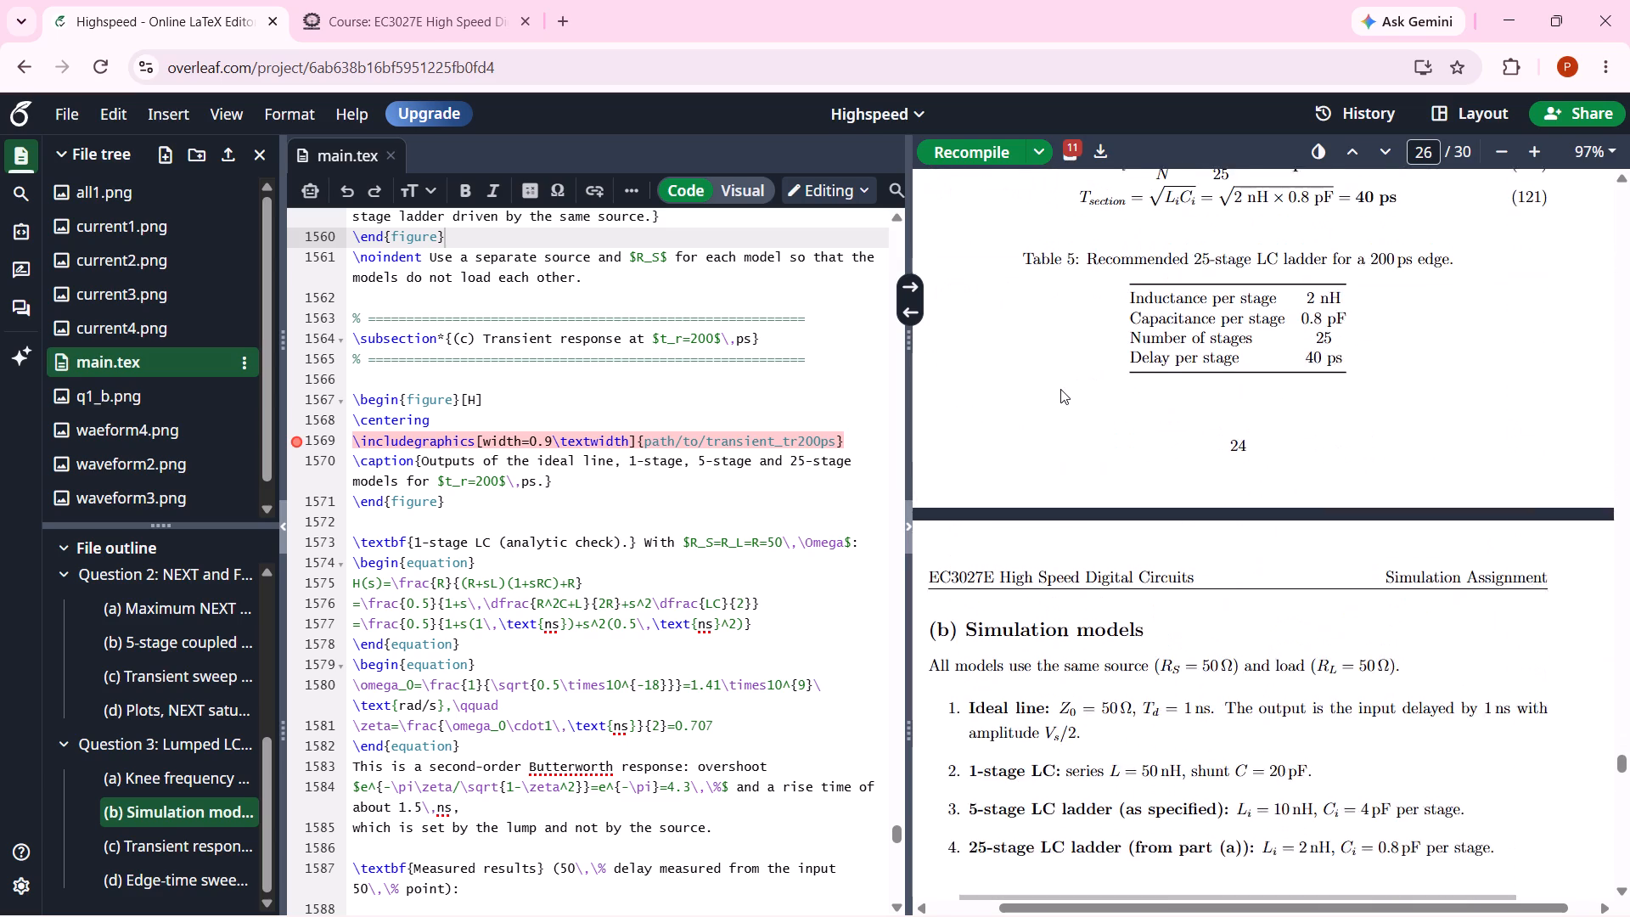
scroll(1060, 389, "up", 4)
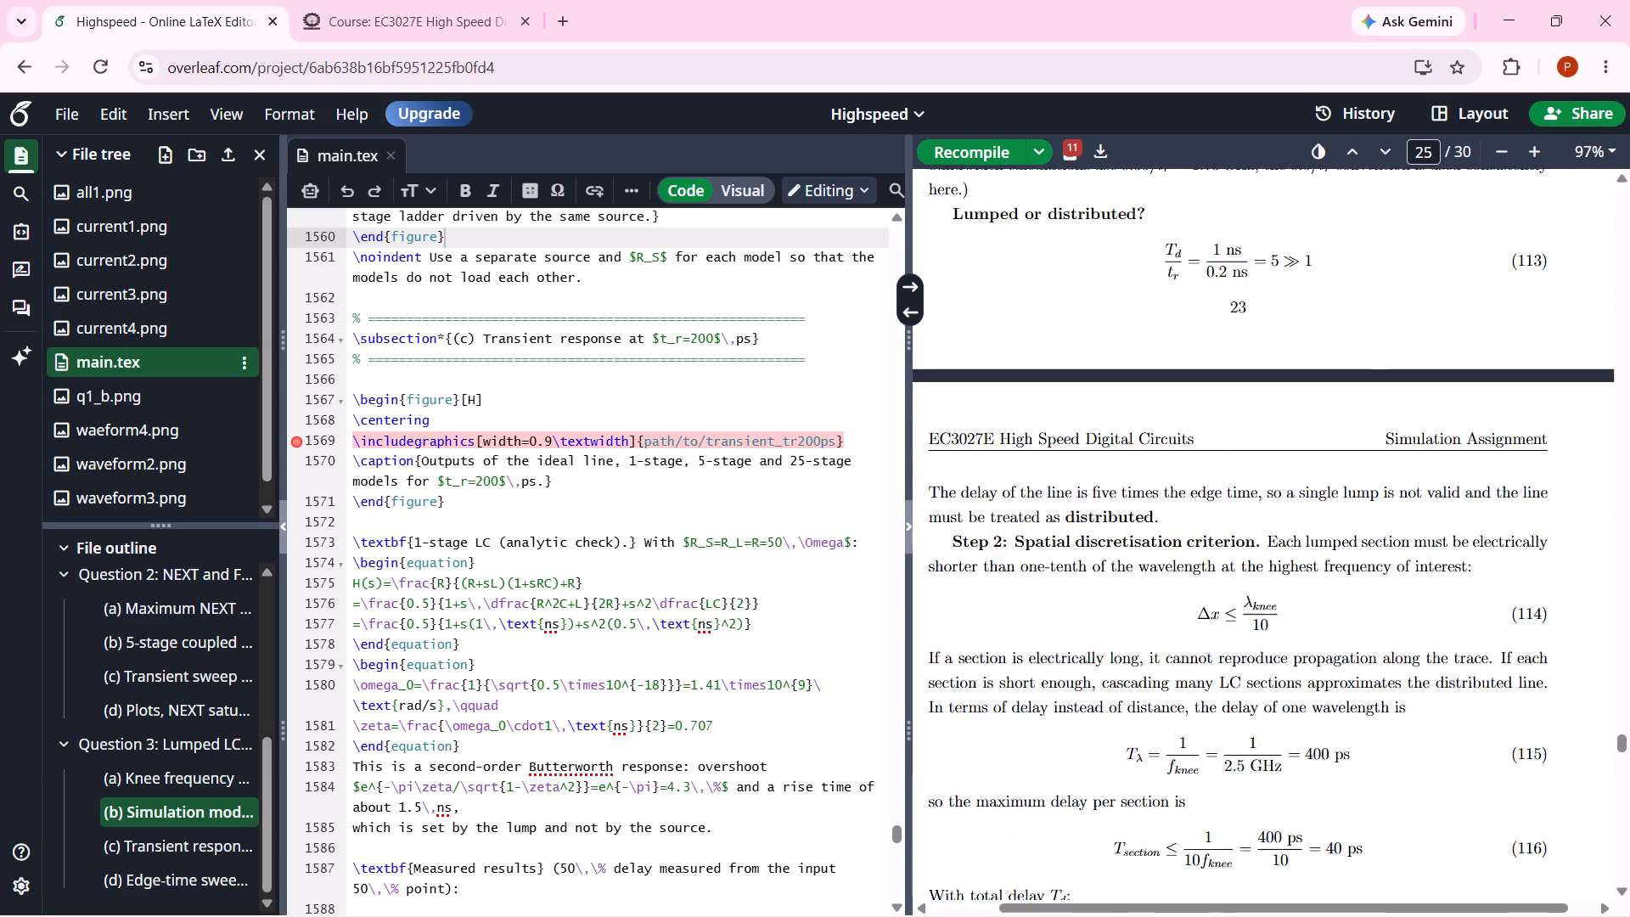
scroll(1060, 389, "up", 3)
scroll(1060, 389, "down", 6)
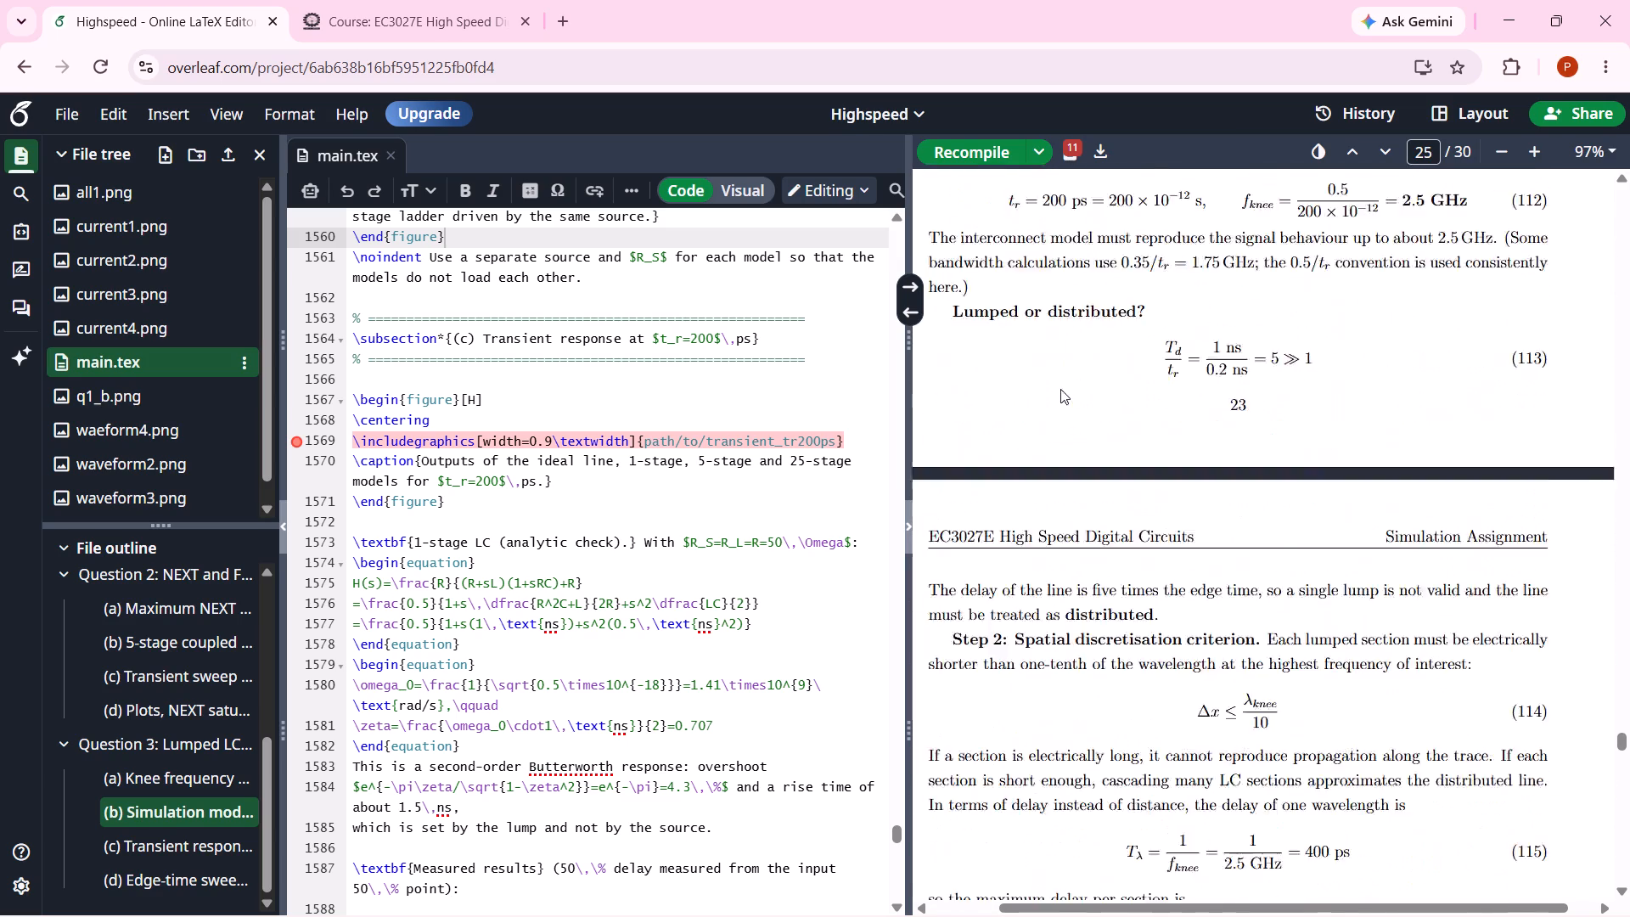
scroll(1060, 389, "down", 5)
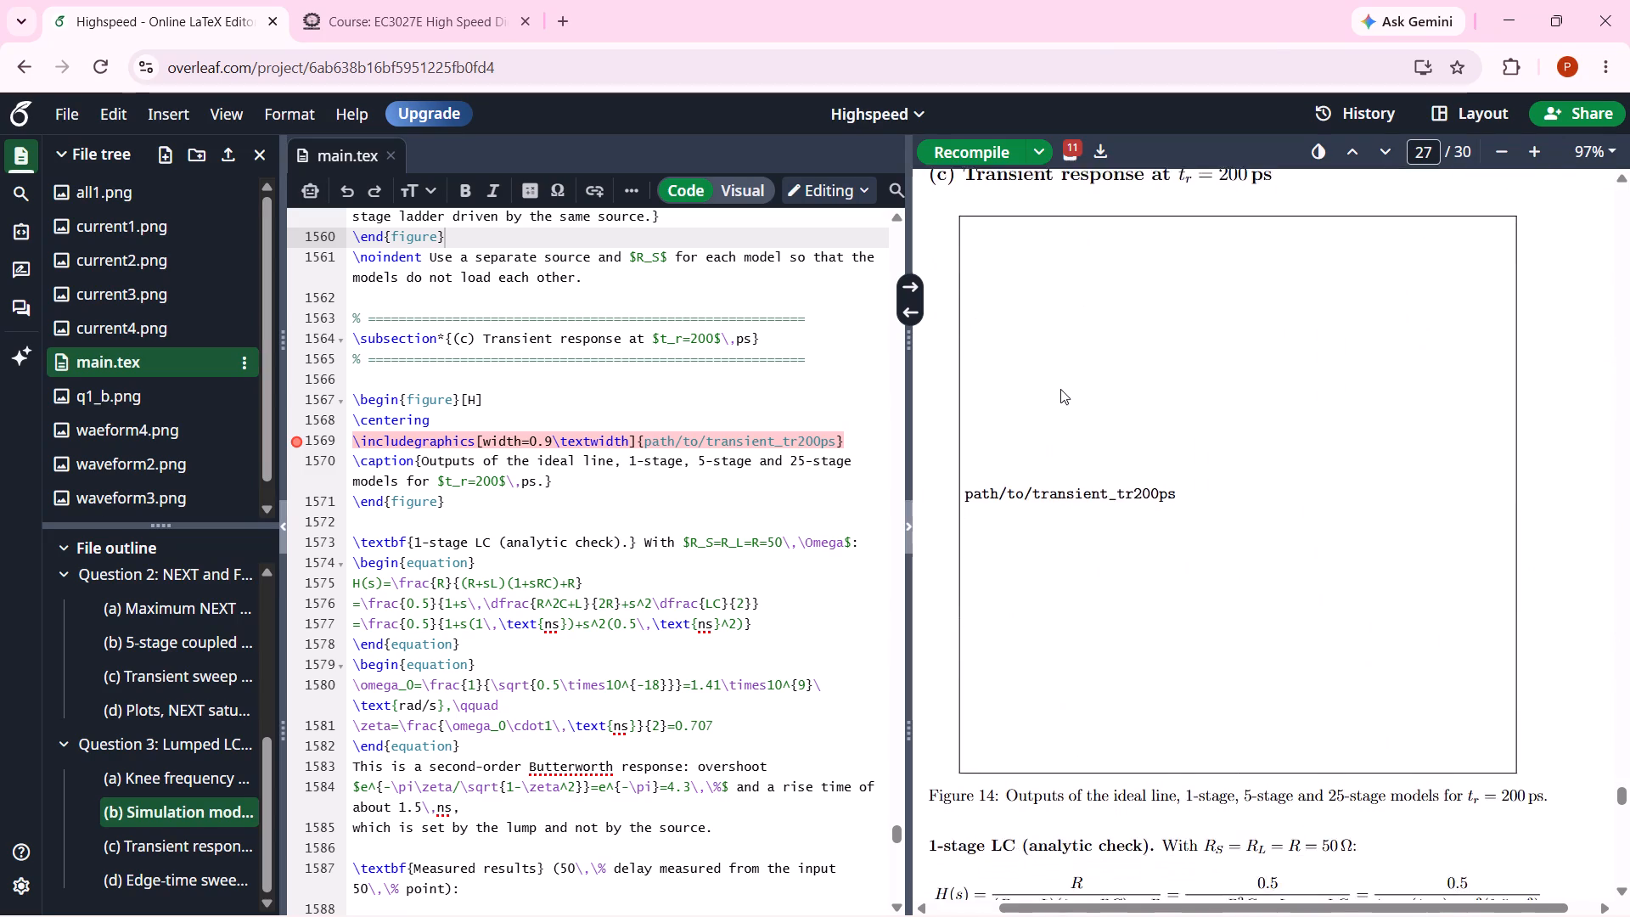
scroll(1060, 389, "up", 1)
scroll(1060, 389, "down", 3)
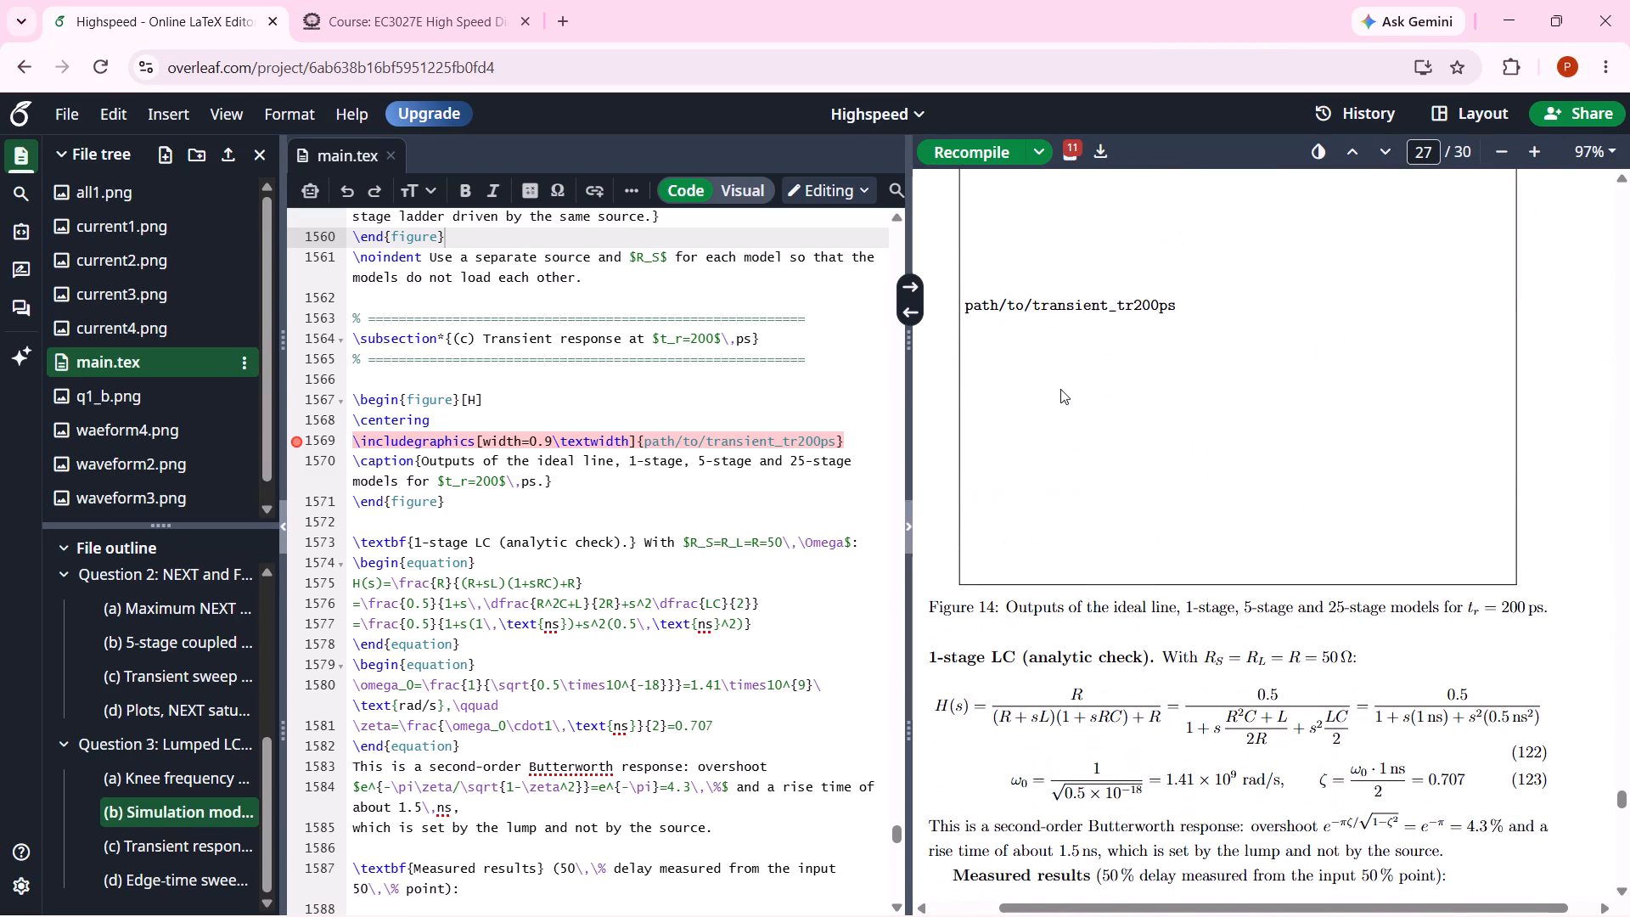
scroll(1060, 389, "down", 1)
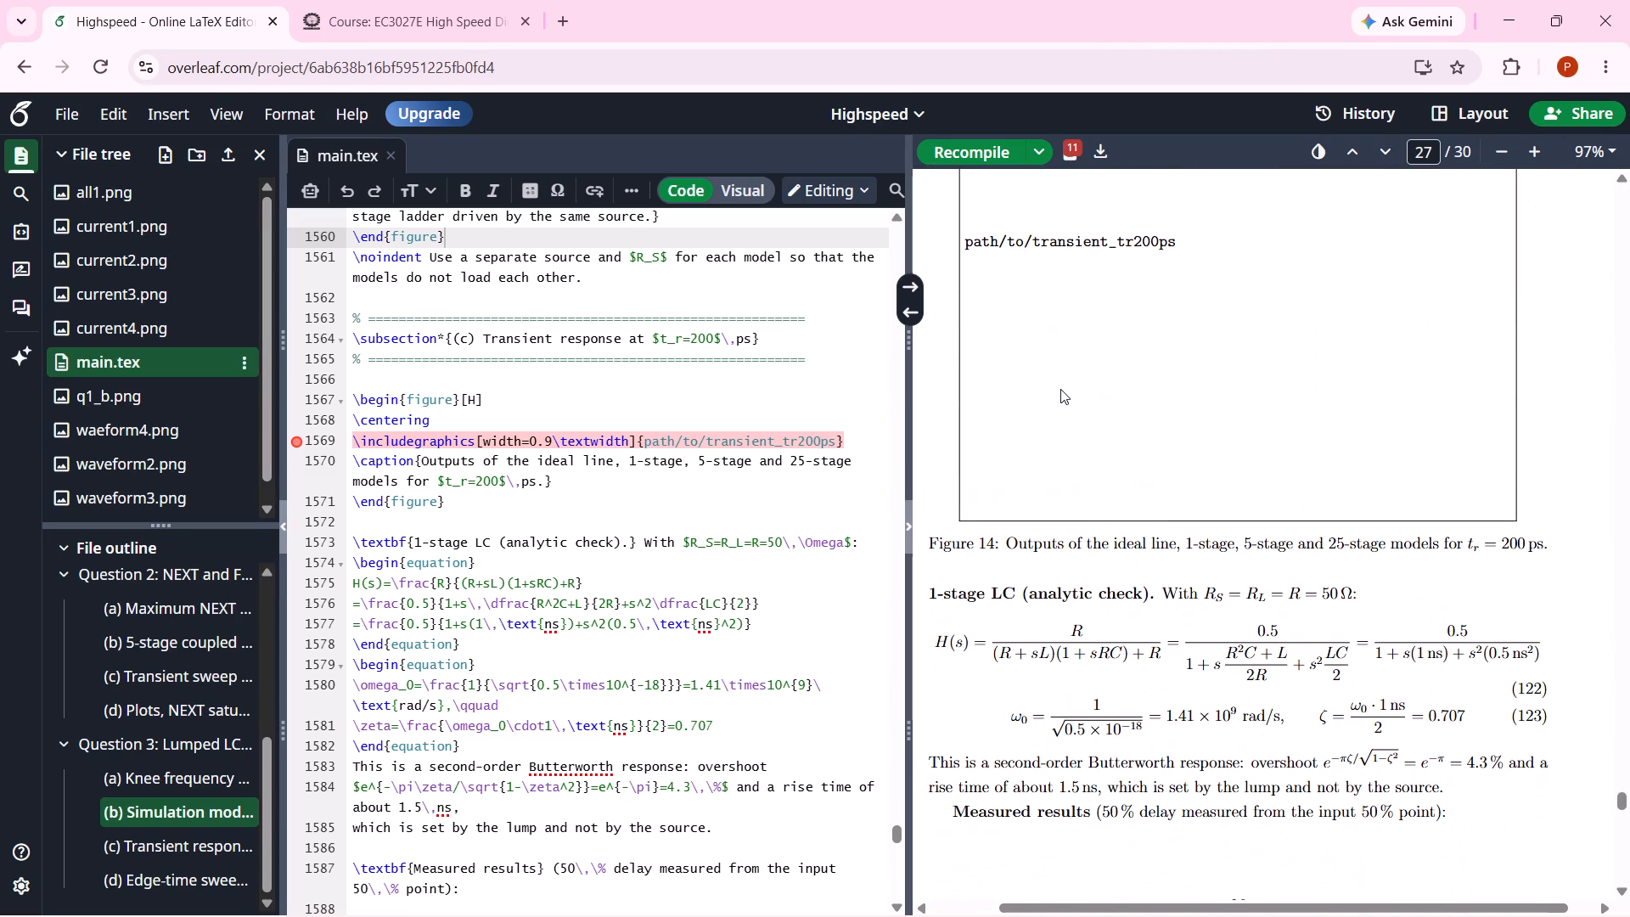
scroll(1060, 389, "down", 3)
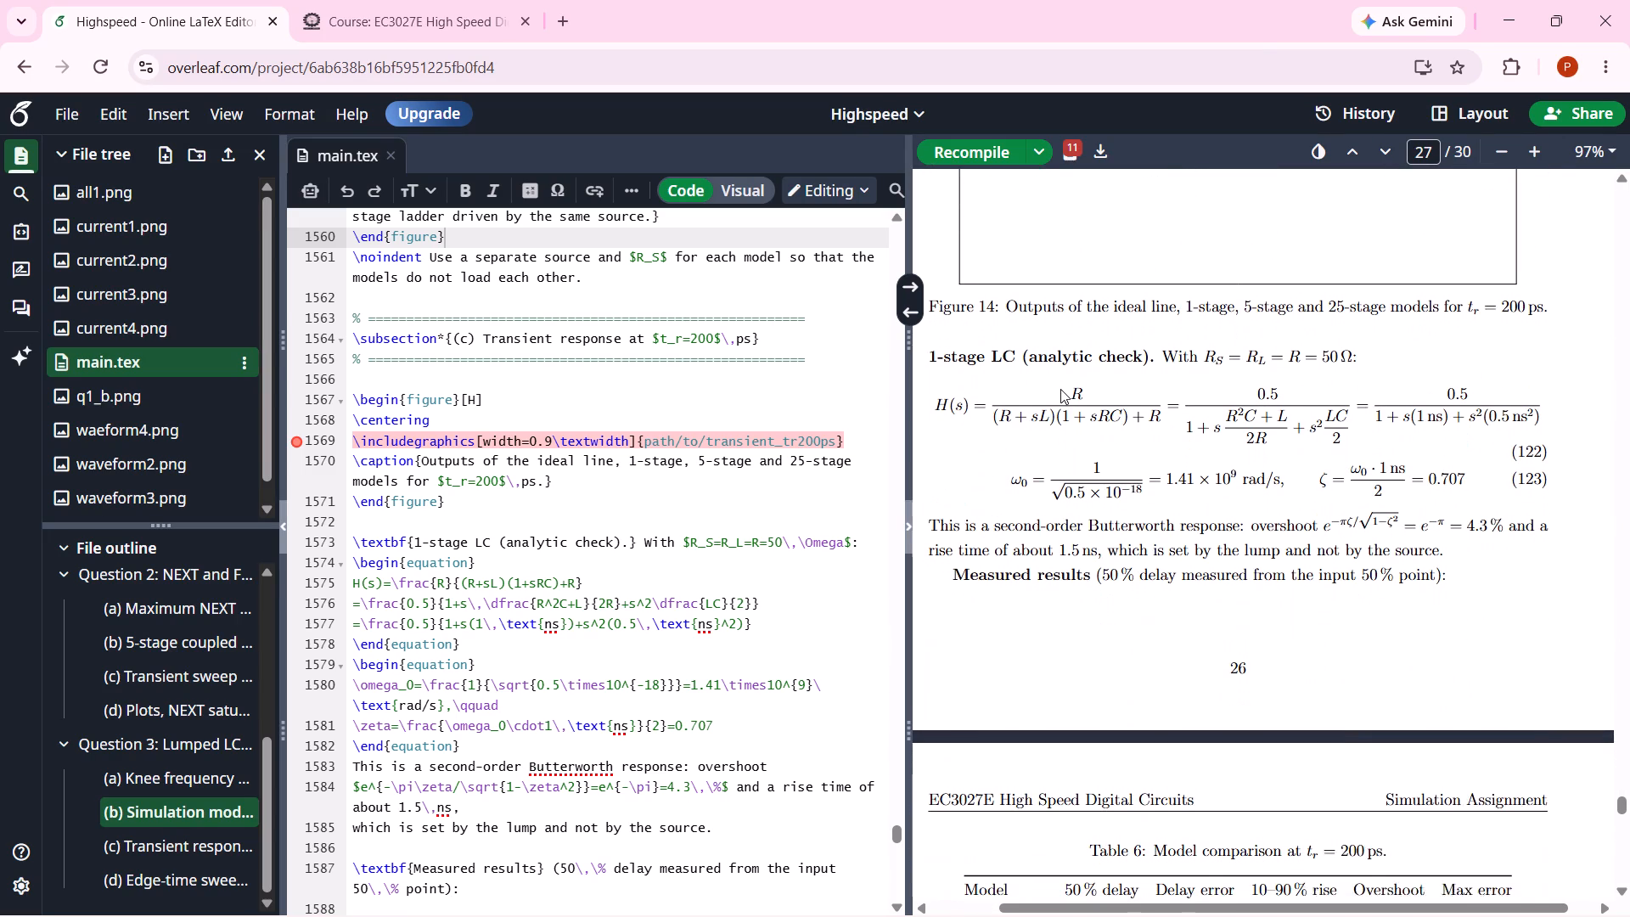
scroll(1060, 389, "down", 1)
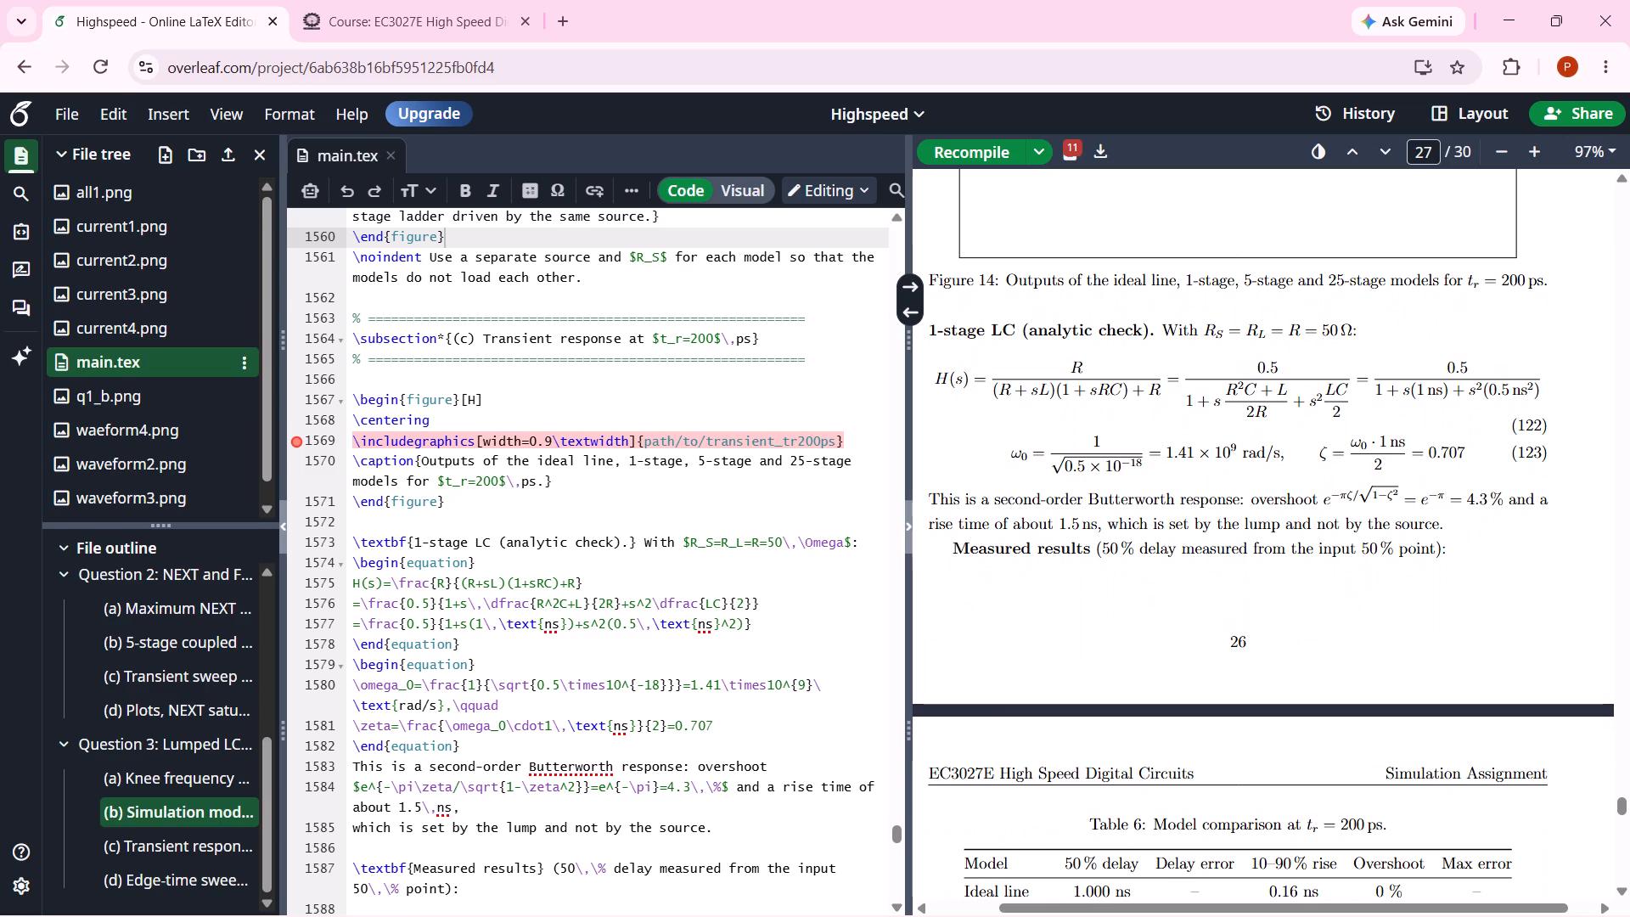
Review the rest of Question 3 in the compiled report, through part (d) and the conclusion, and compare it with Question 3 in SA1.pdf.
scroll(1060, 389, "down", 1)
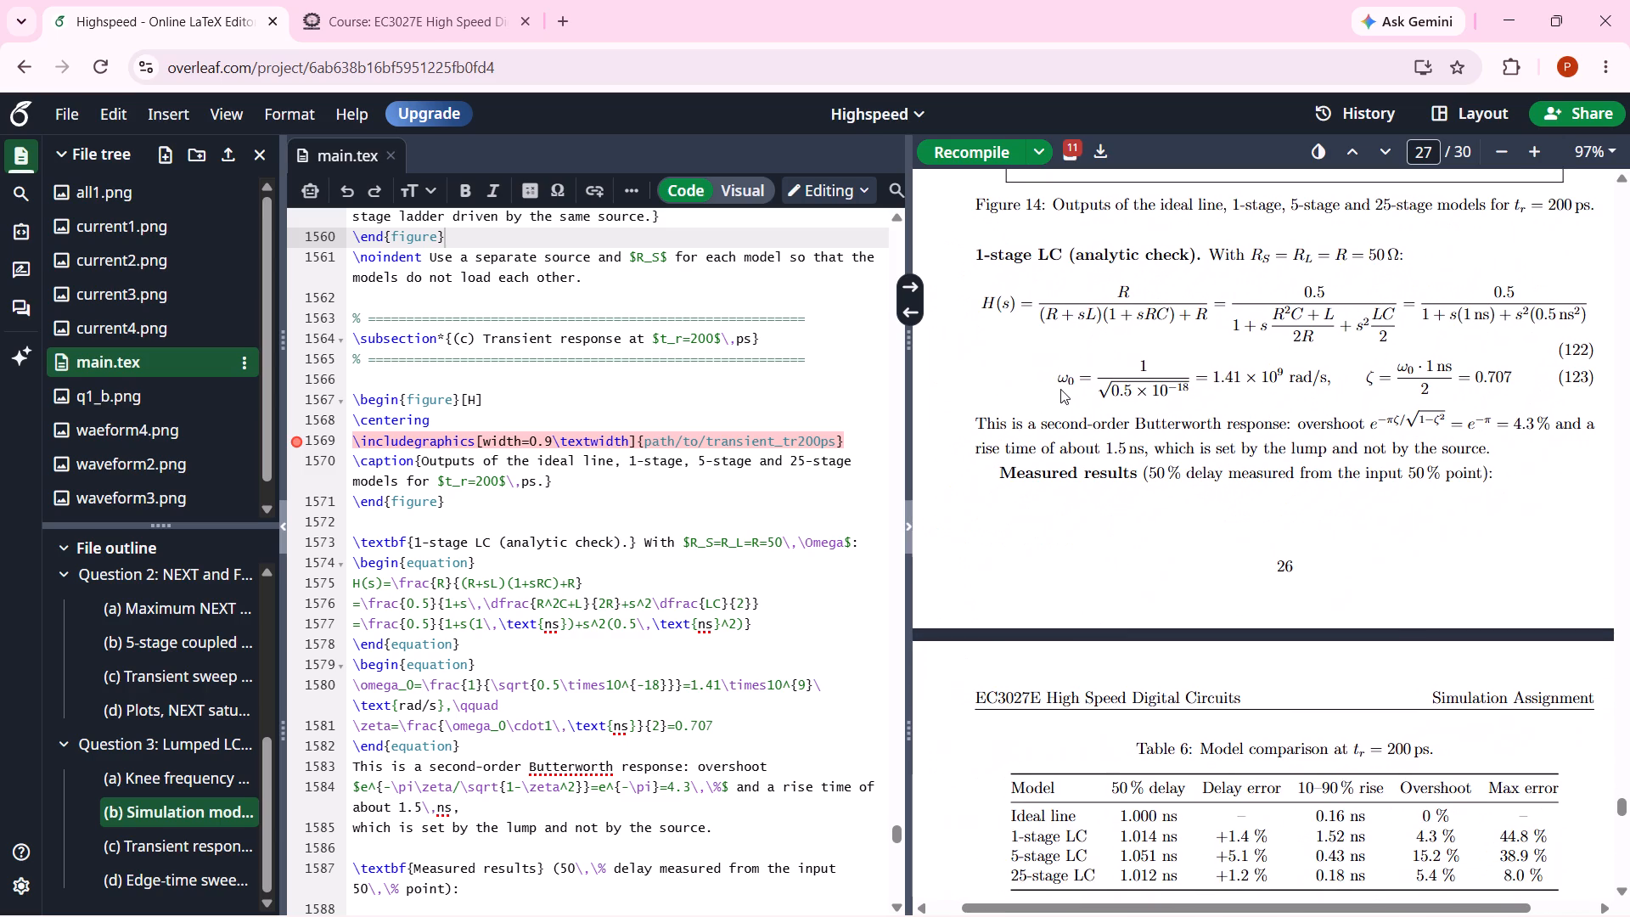
scroll(1060, 389, "down", 1)
scroll(1060, 389, "left", 1)
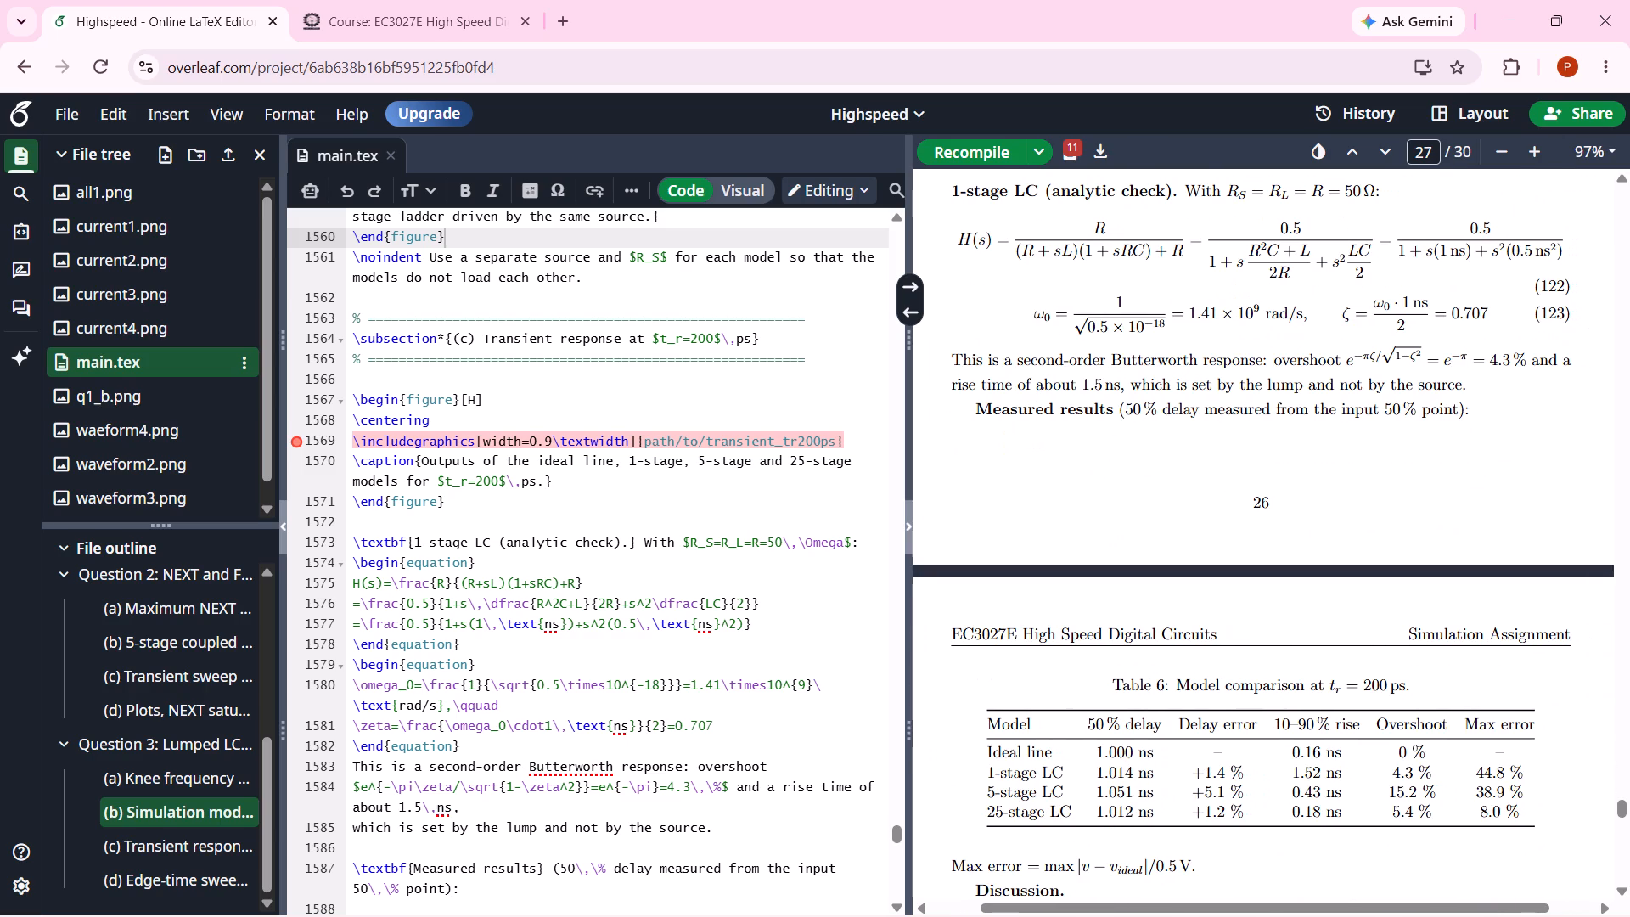
scroll(1145, 655, "down", 4)
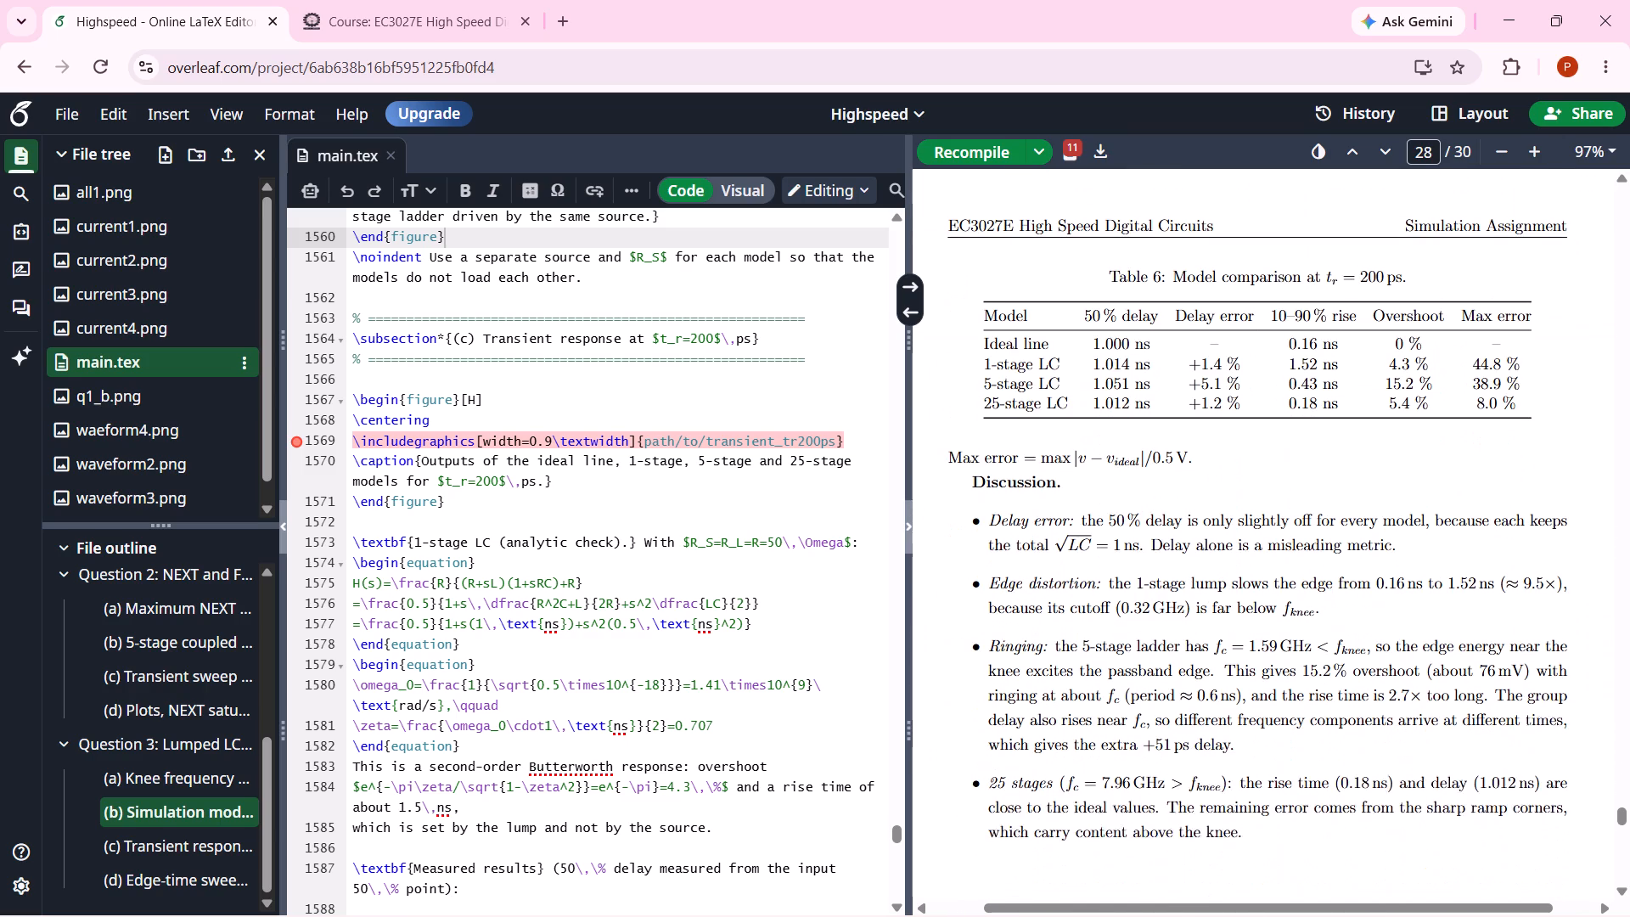
scroll(1145, 655, "down", 5)
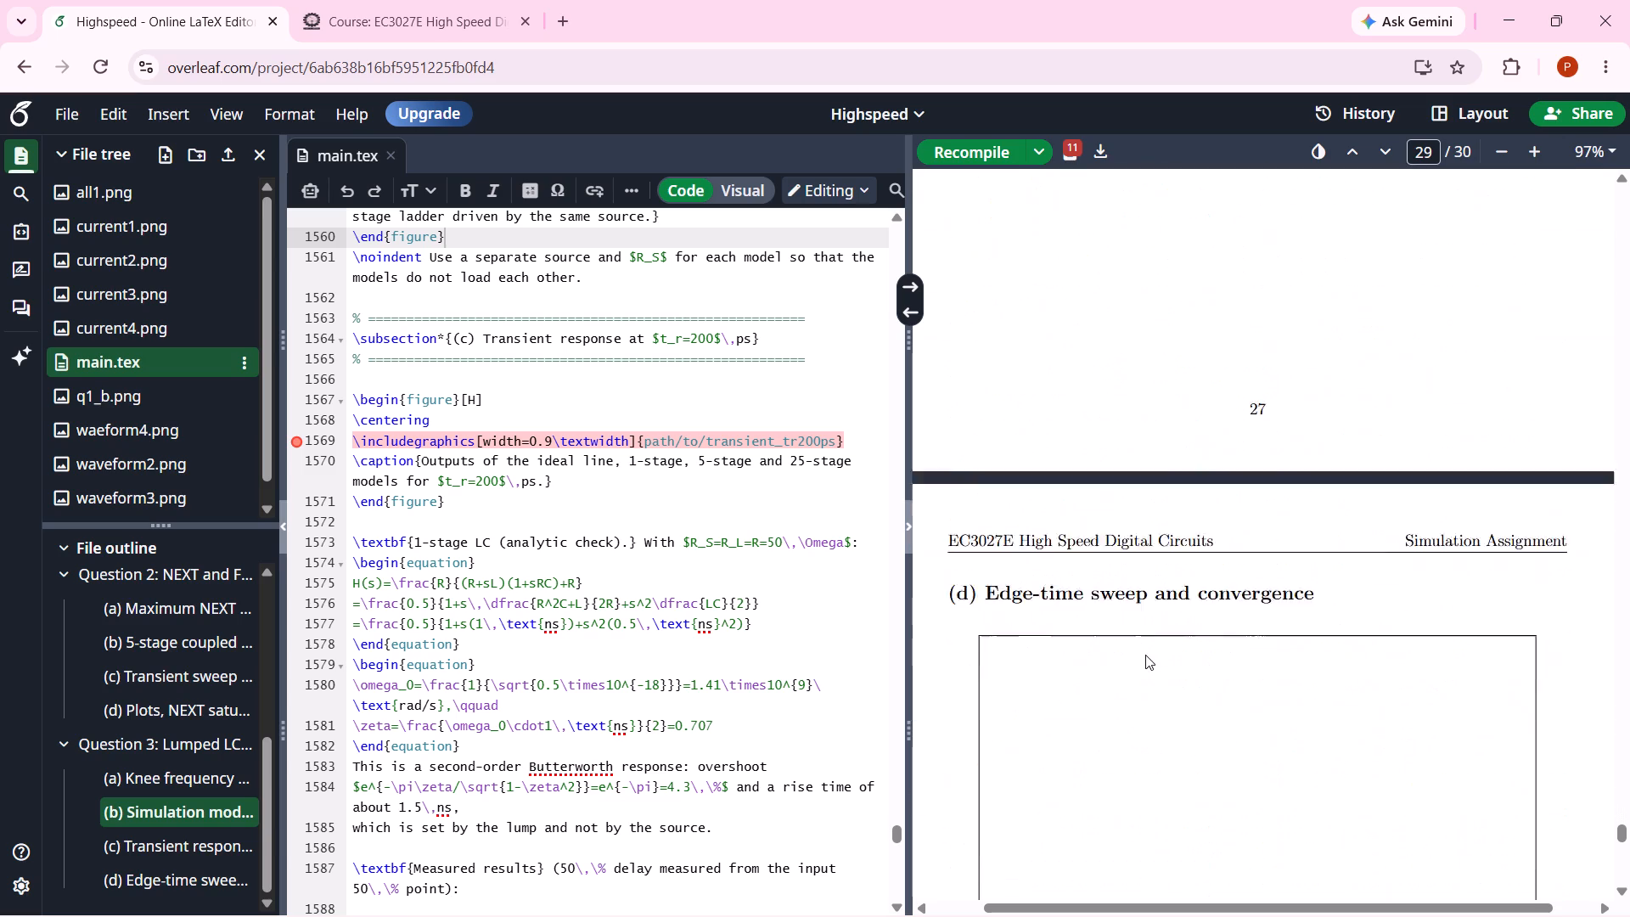
scroll(1145, 655, "down", 2)
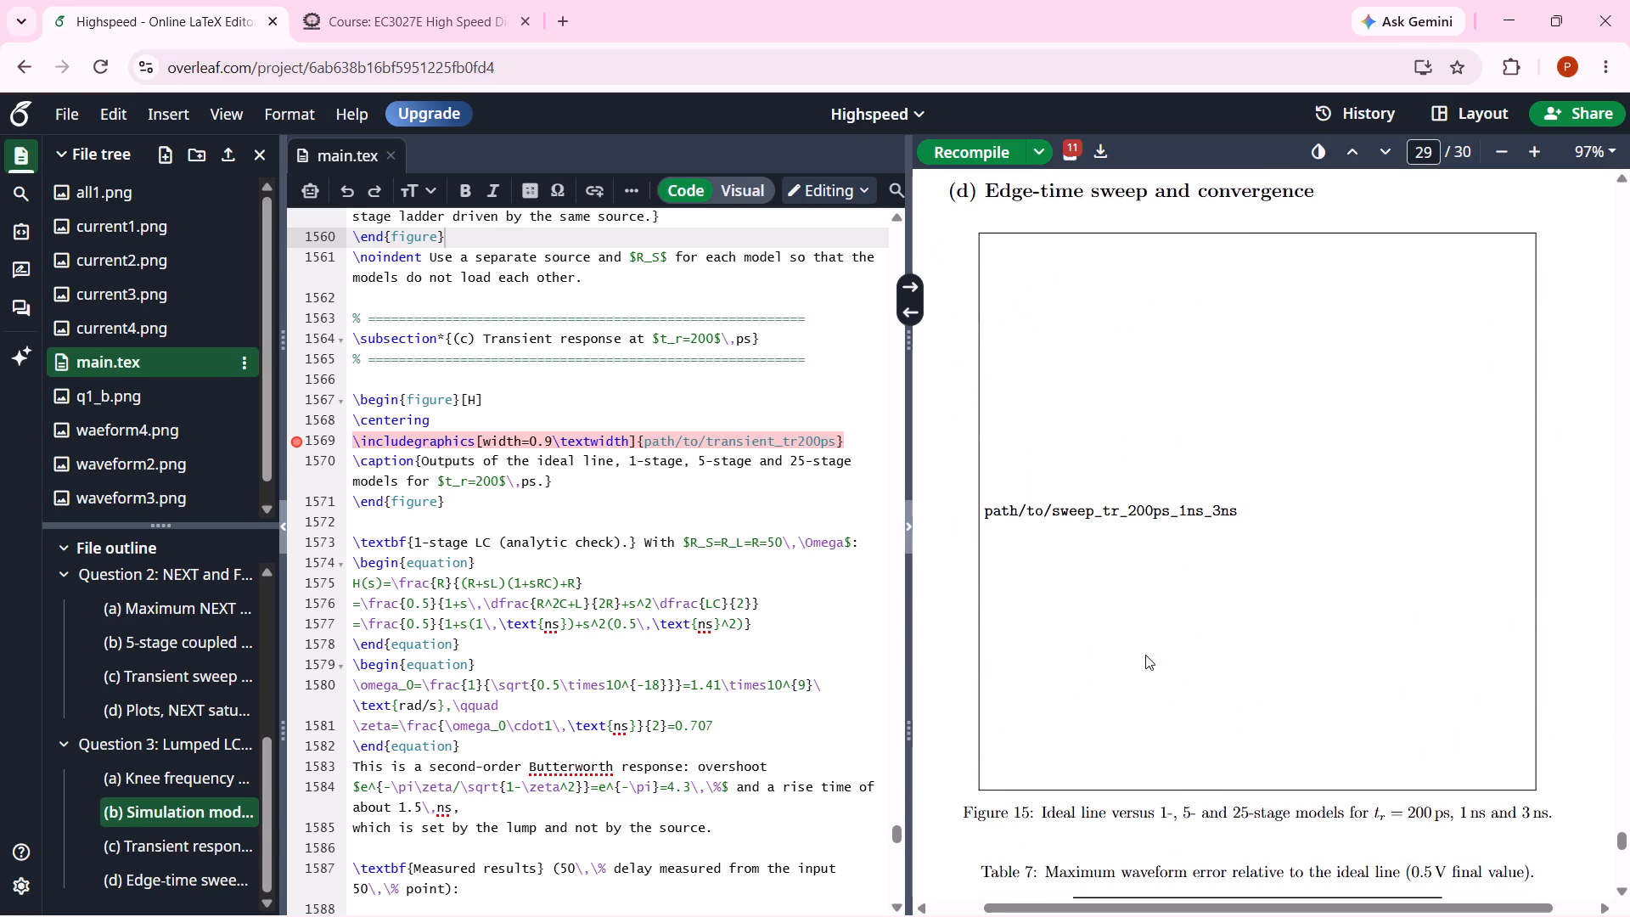
scroll(1145, 655, "down", 3)
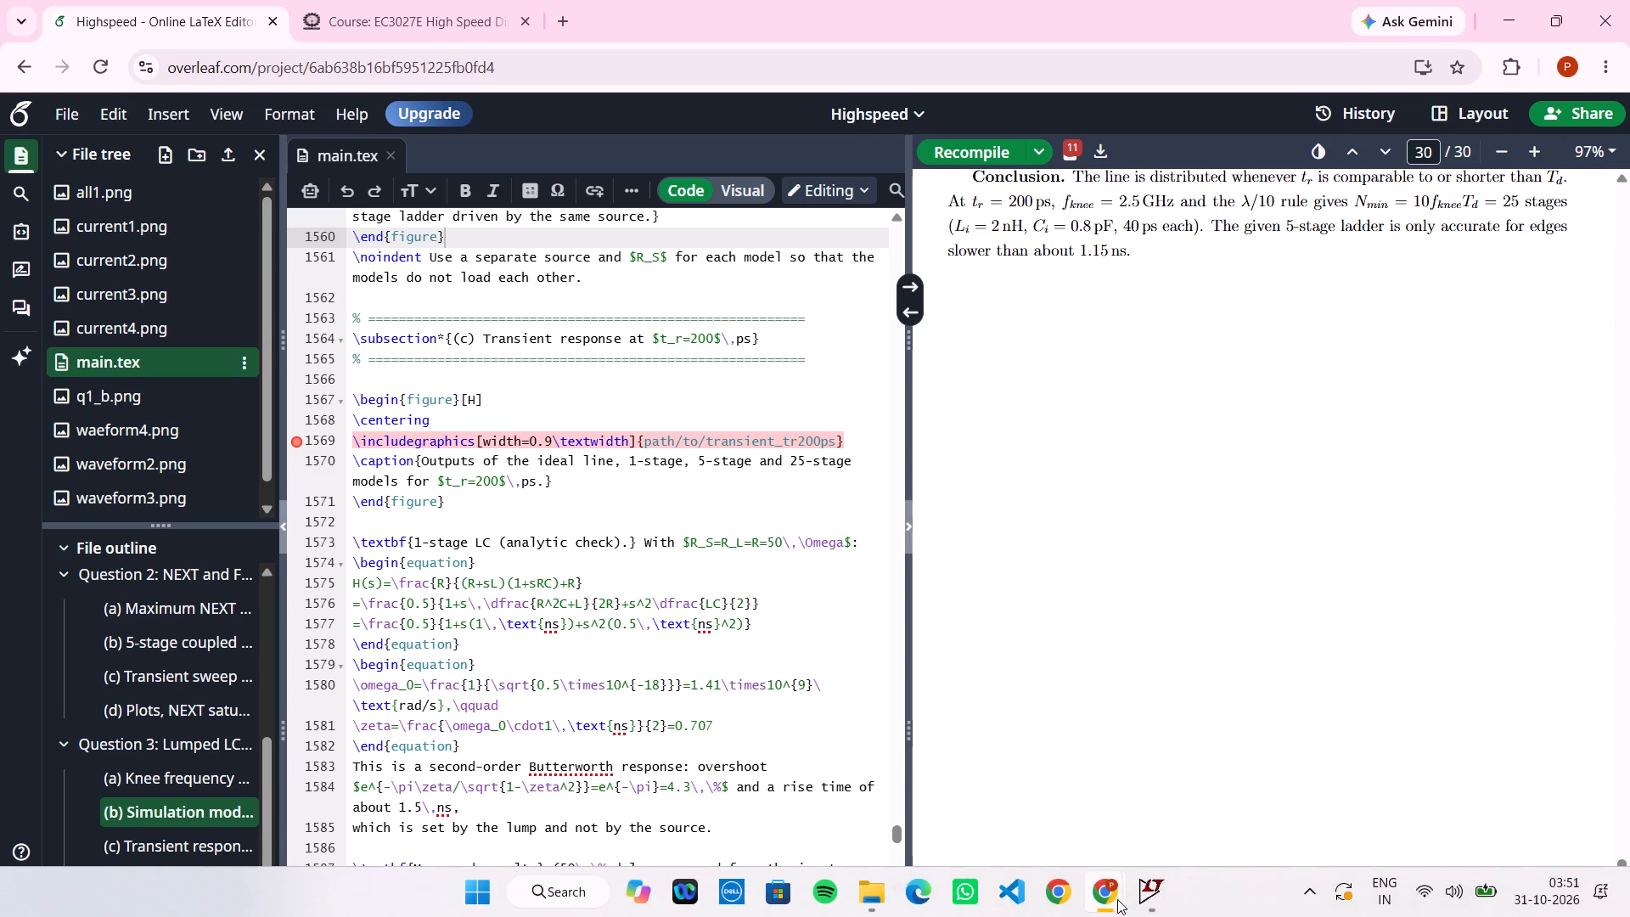
left_click(1191, 803)
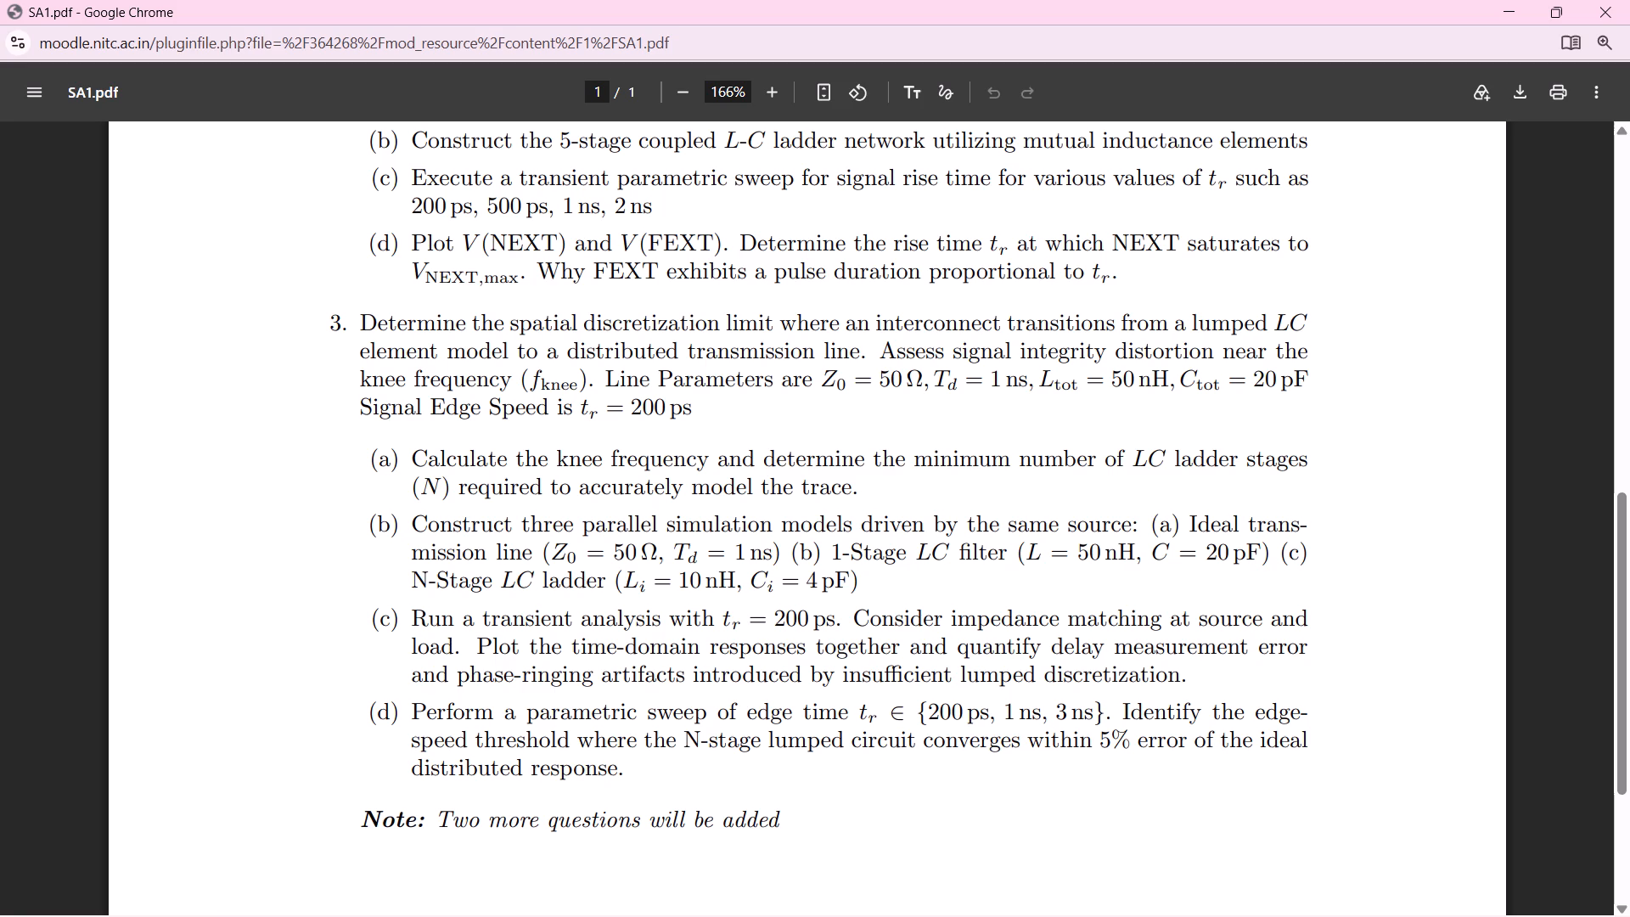
Switch to LTspice, run the q3 transient simulation, and plot the load voltages of the 25-stage ladder, the ideal line and the 5-stage ladder together.
left_click(1154, 901)
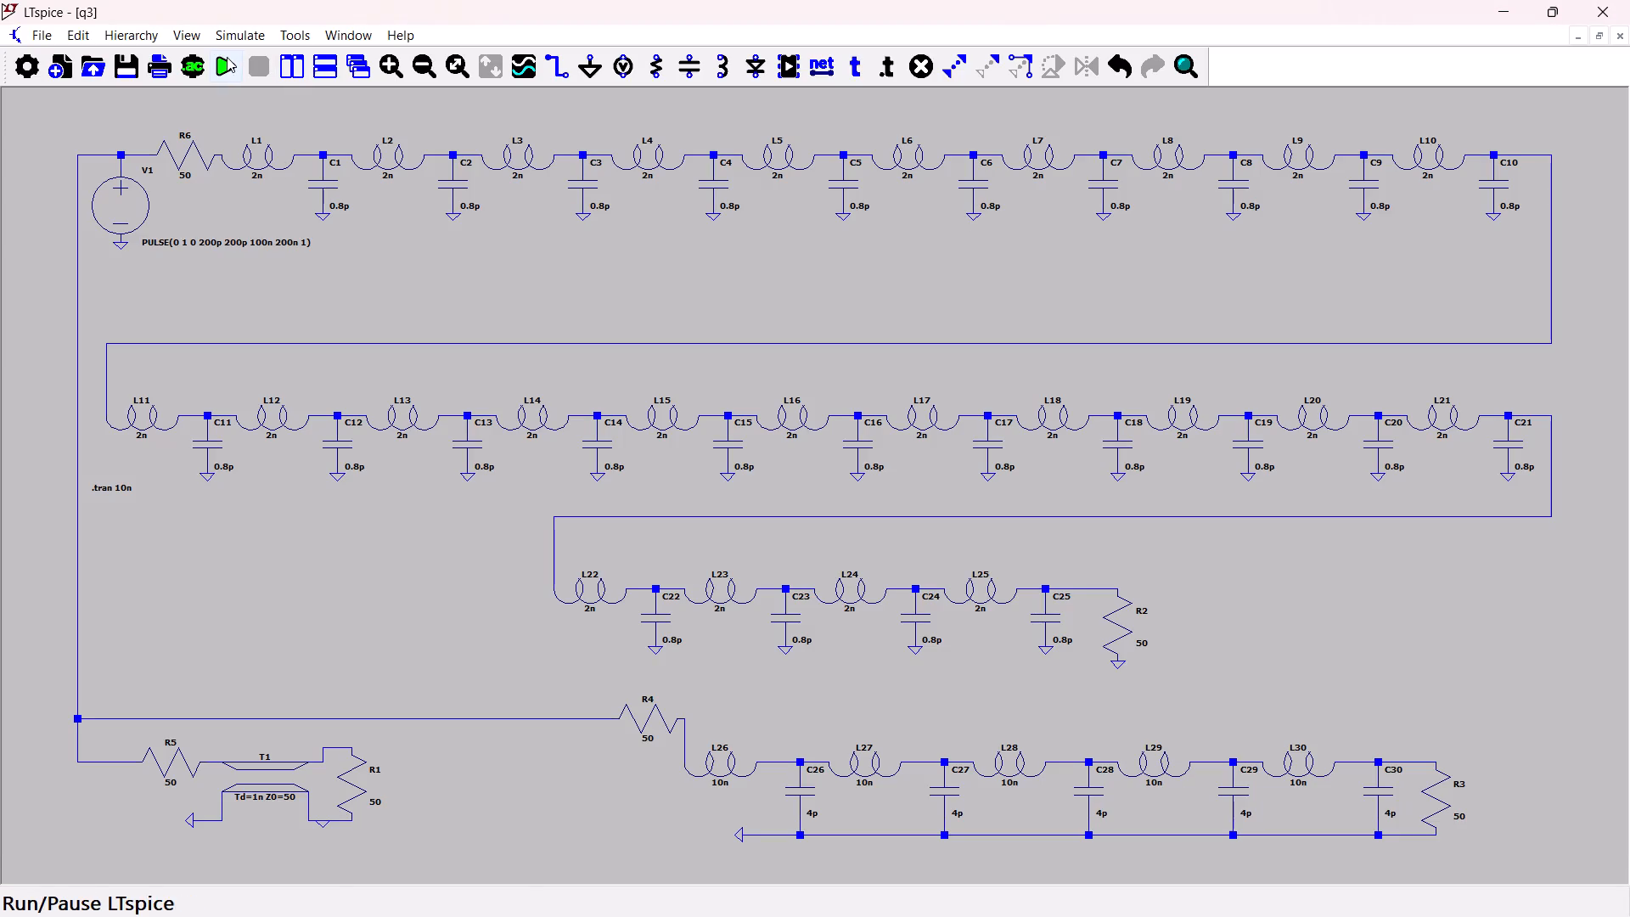
left_click(227, 57)
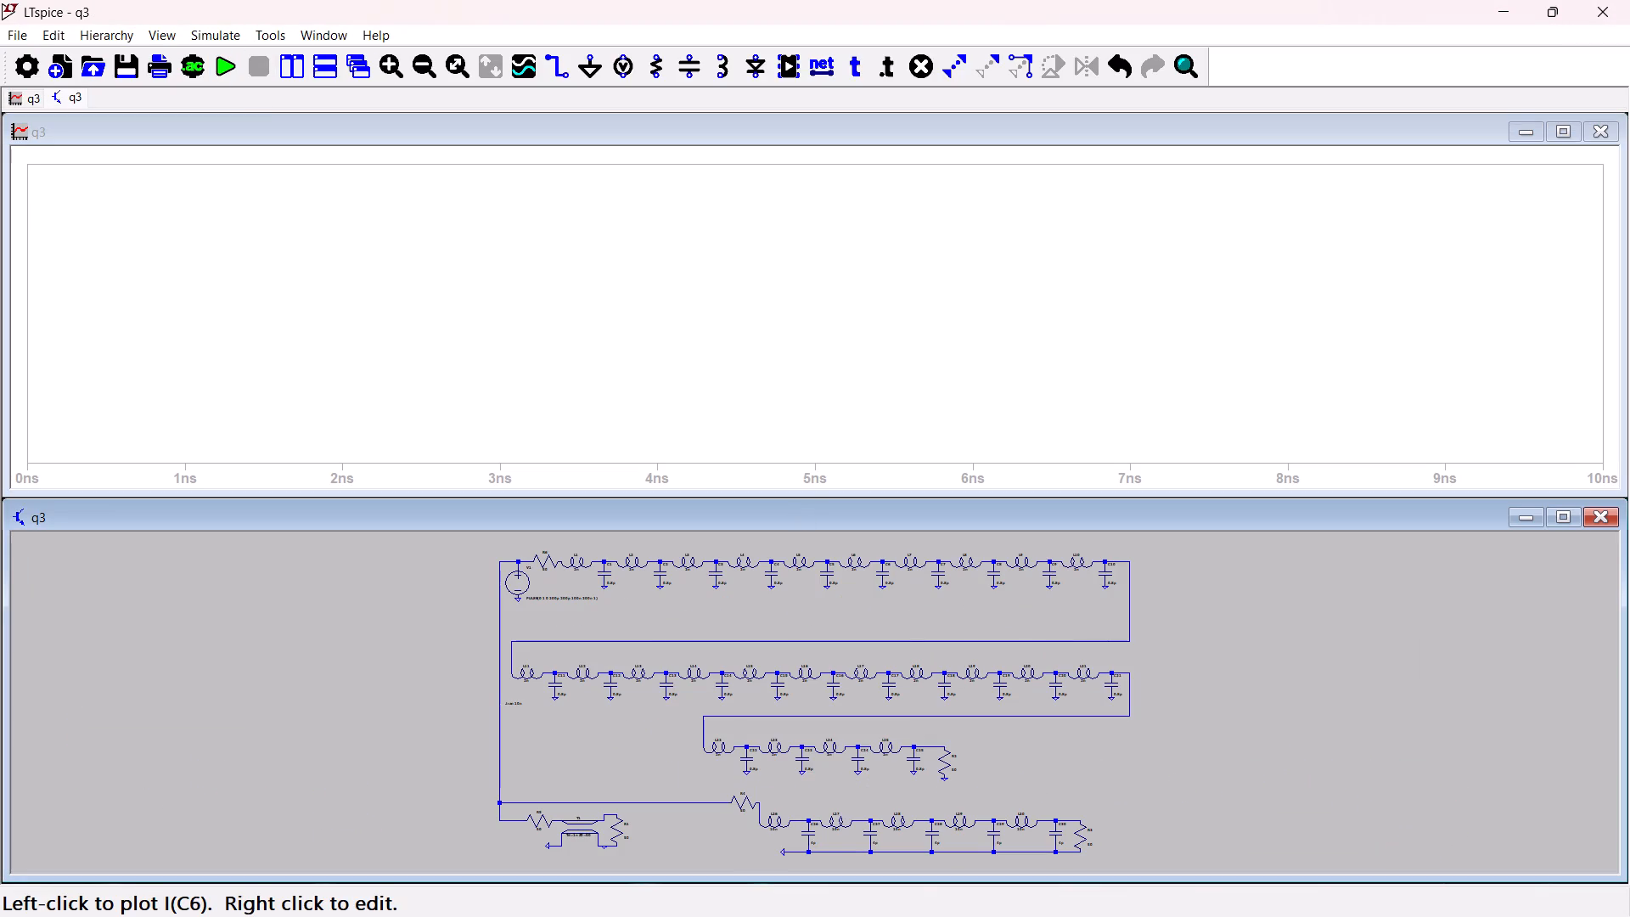
left_click(938, 747)
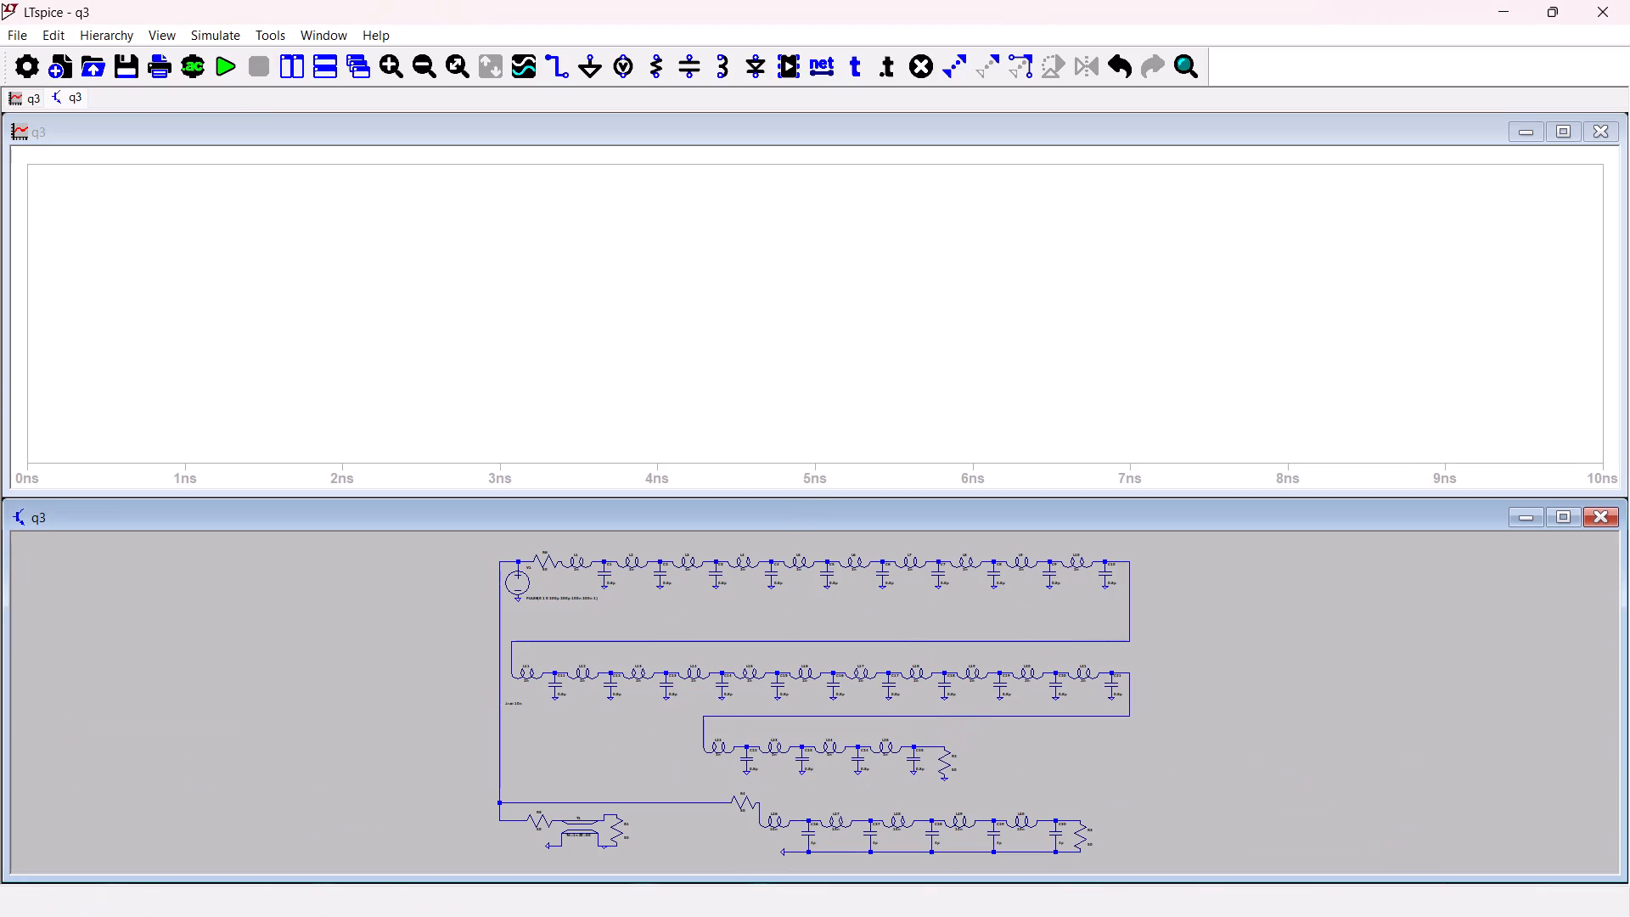
left_click(612, 814)
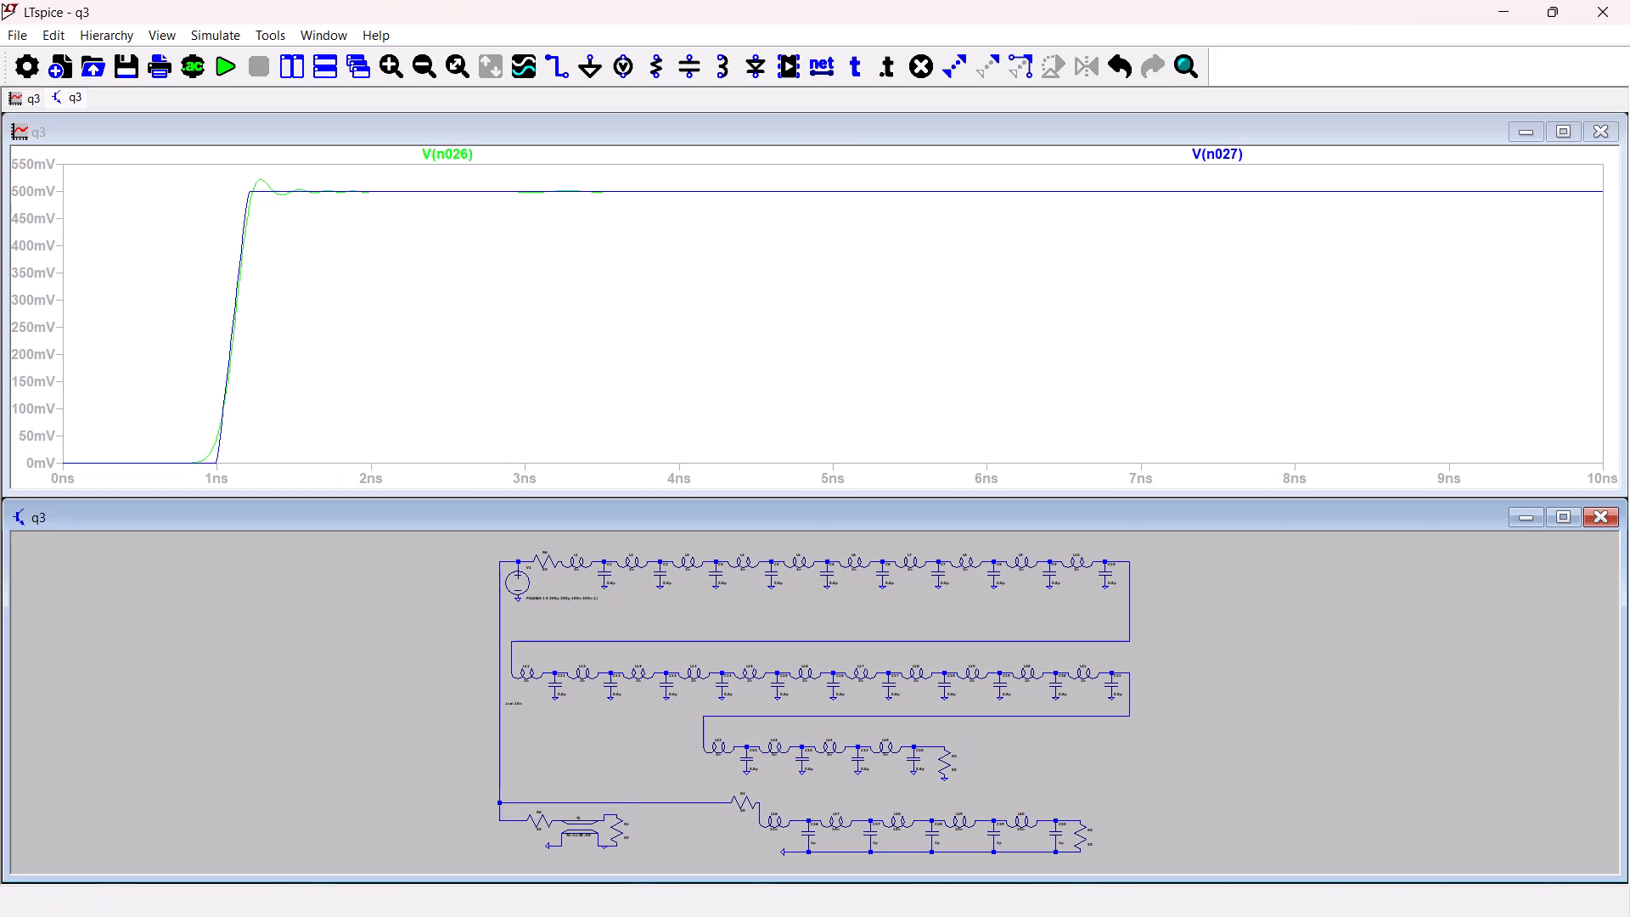
left_click(1076, 818)
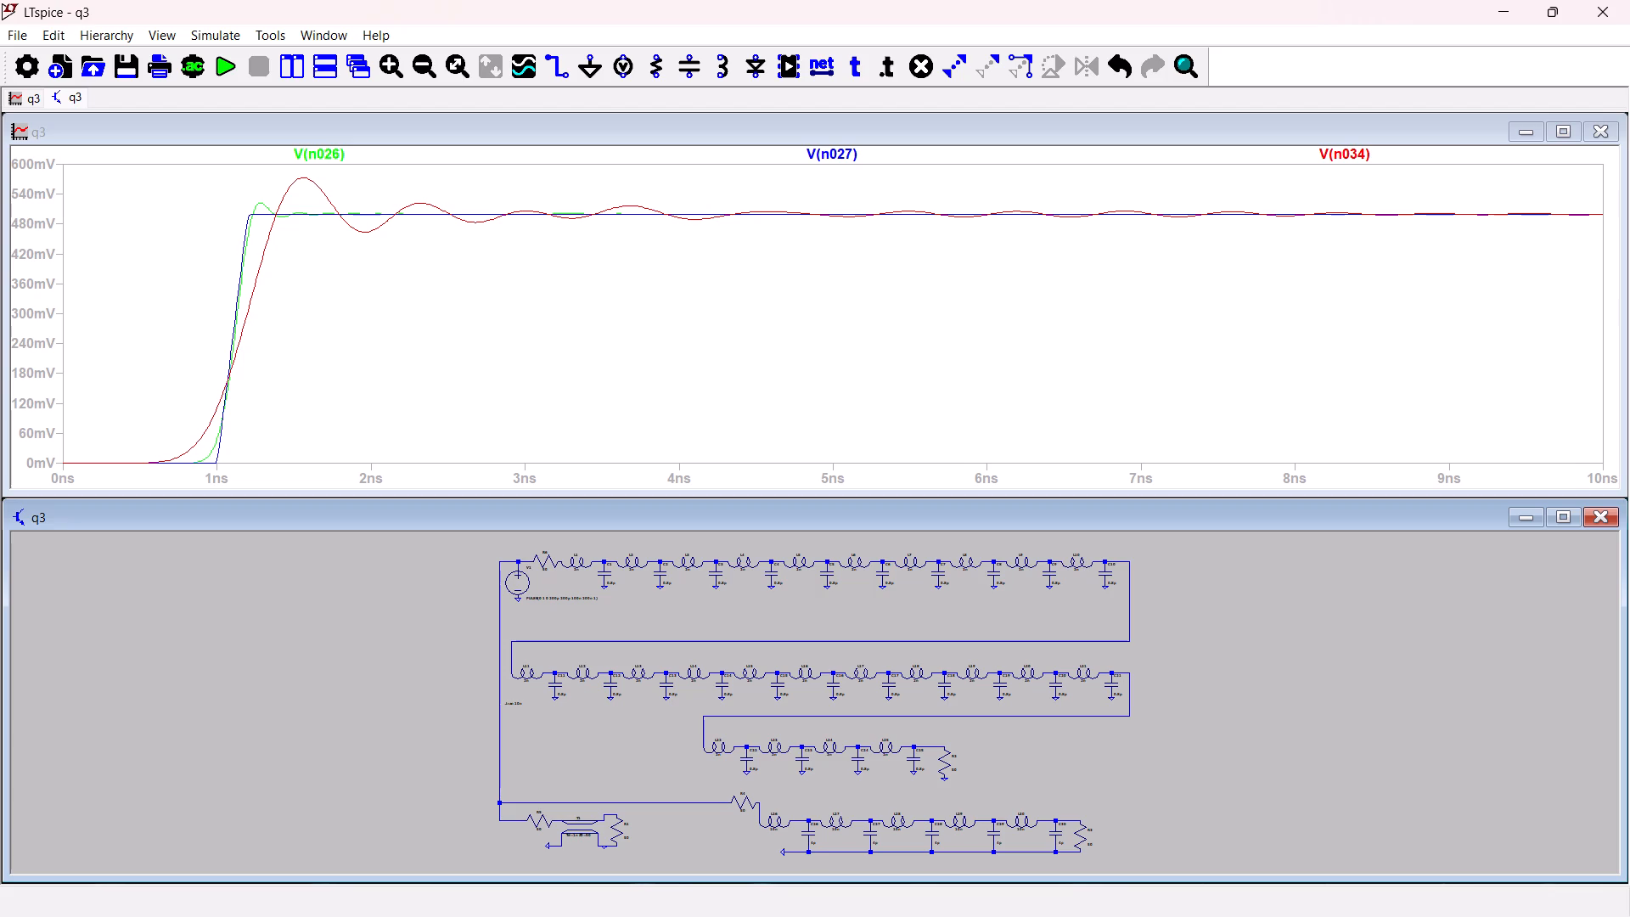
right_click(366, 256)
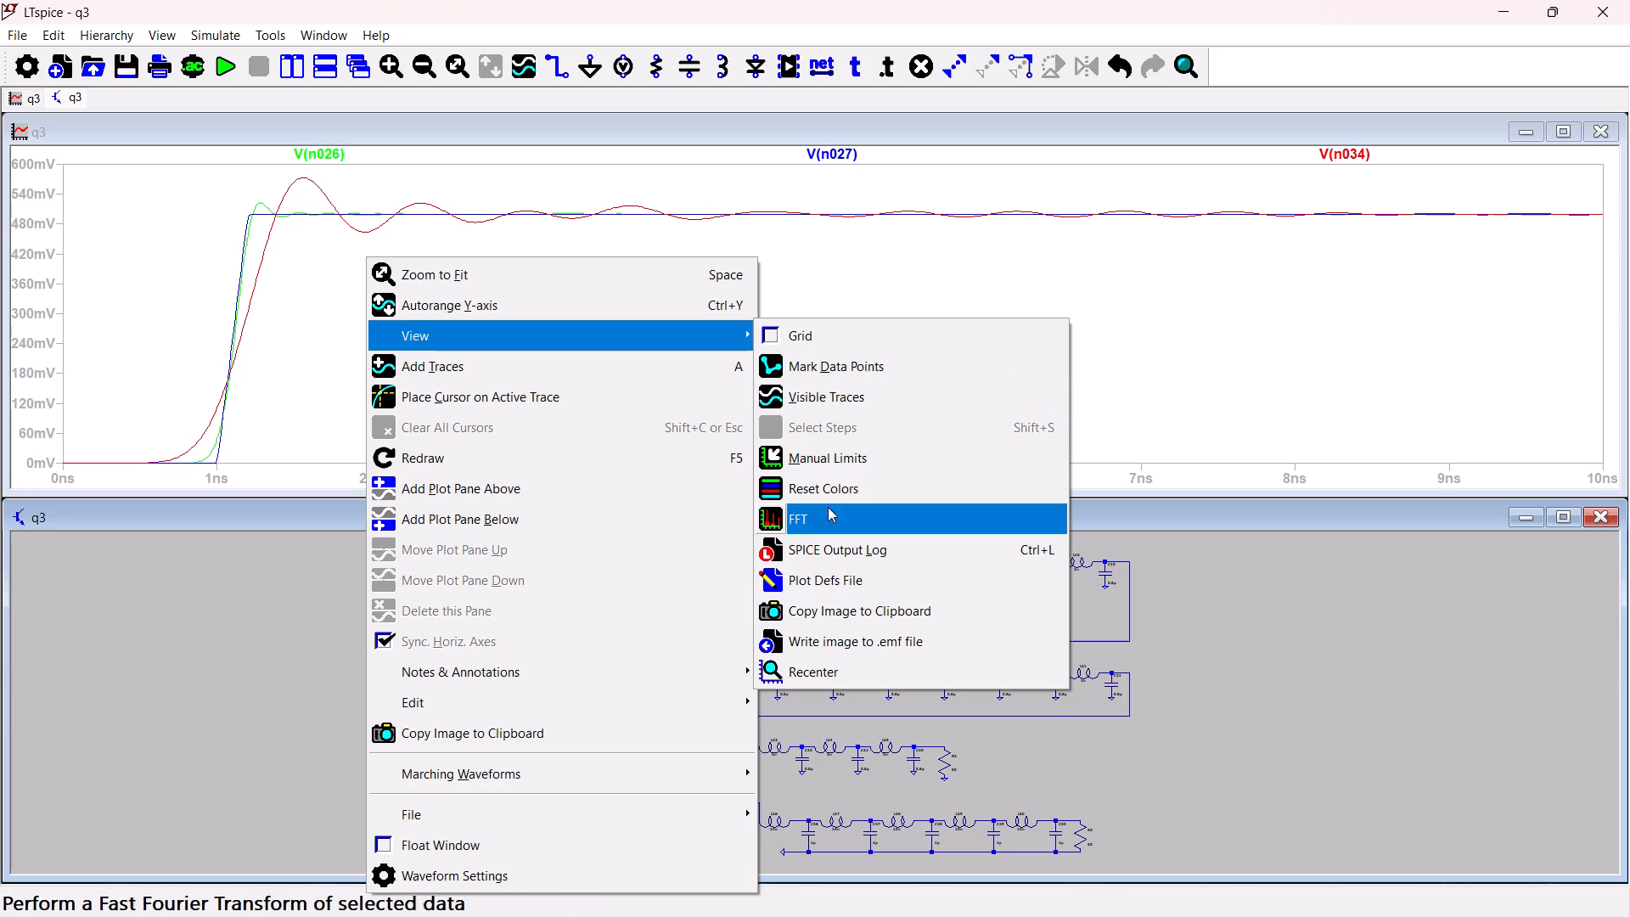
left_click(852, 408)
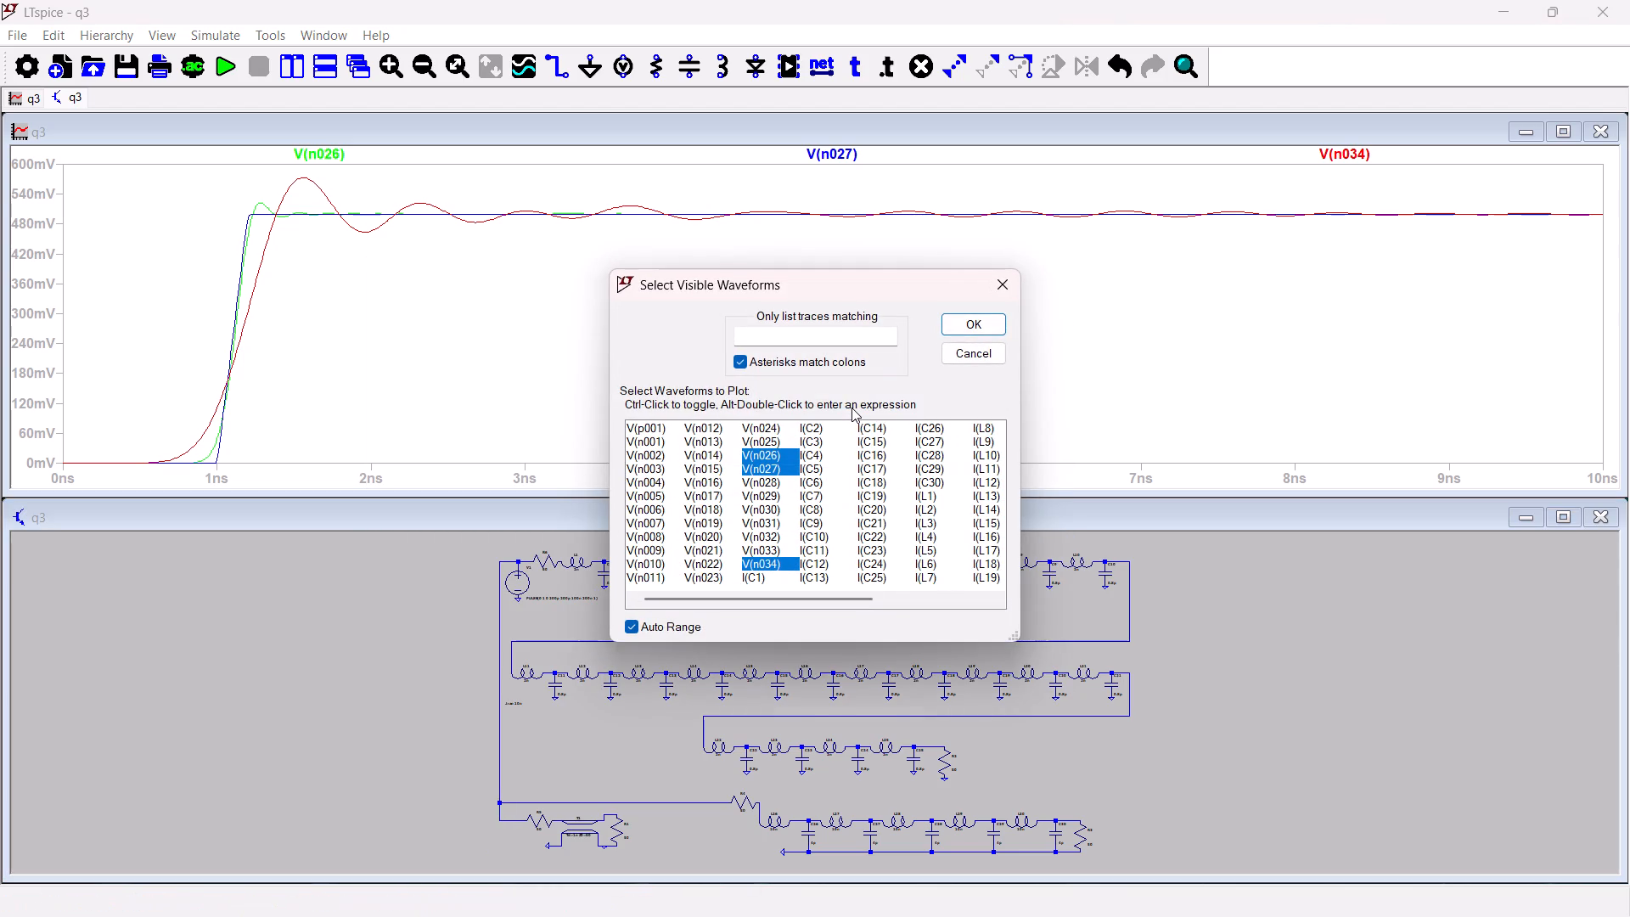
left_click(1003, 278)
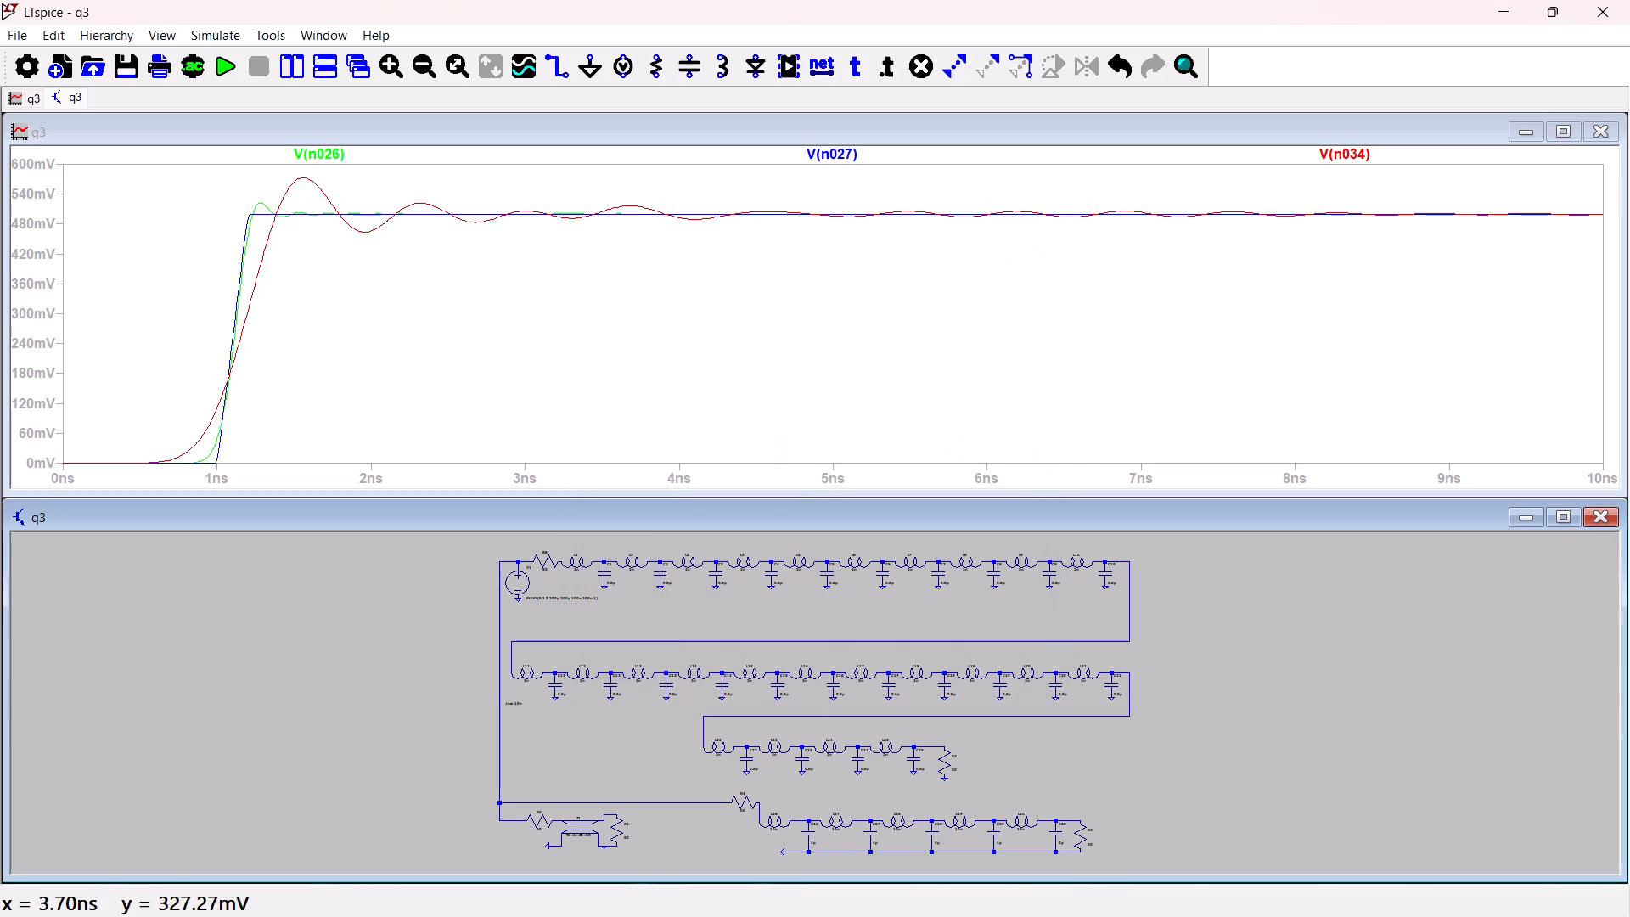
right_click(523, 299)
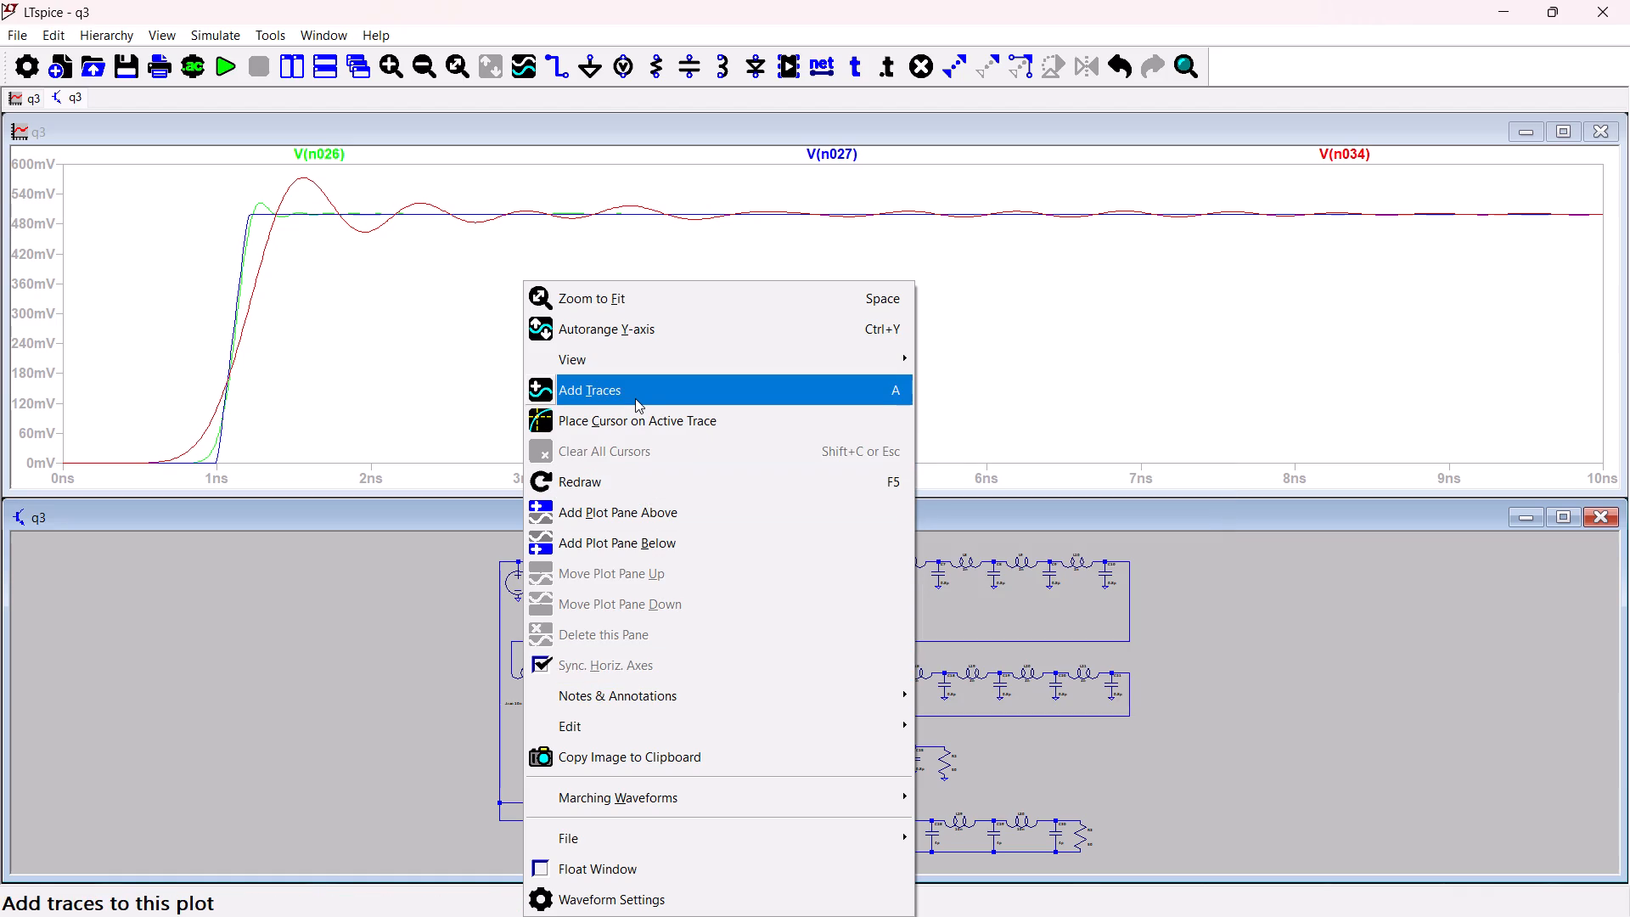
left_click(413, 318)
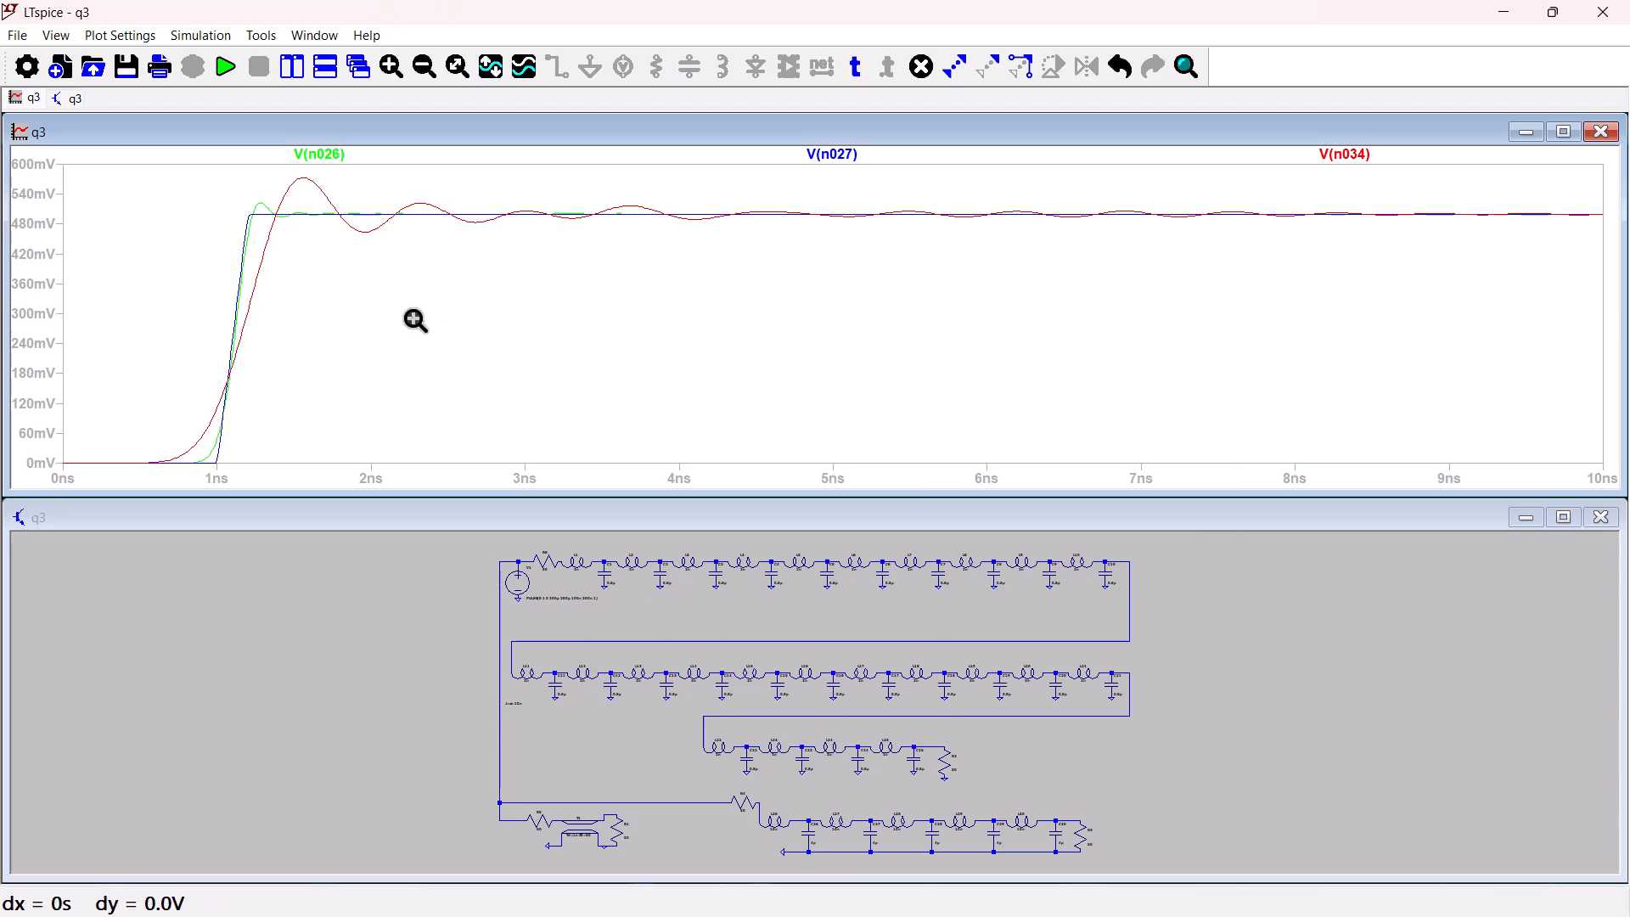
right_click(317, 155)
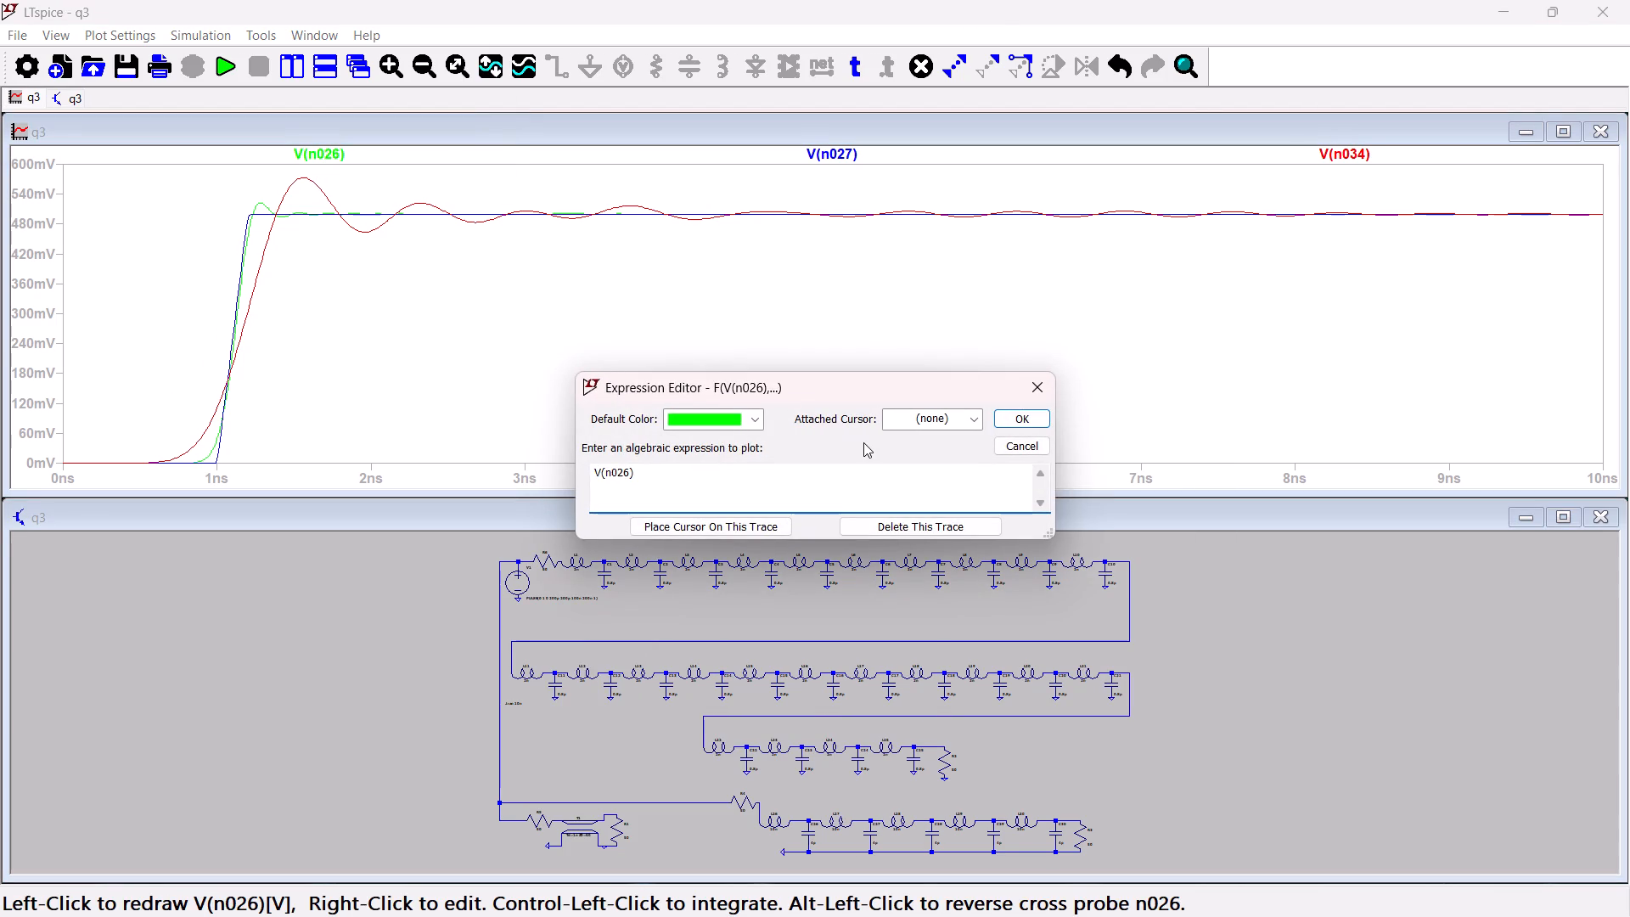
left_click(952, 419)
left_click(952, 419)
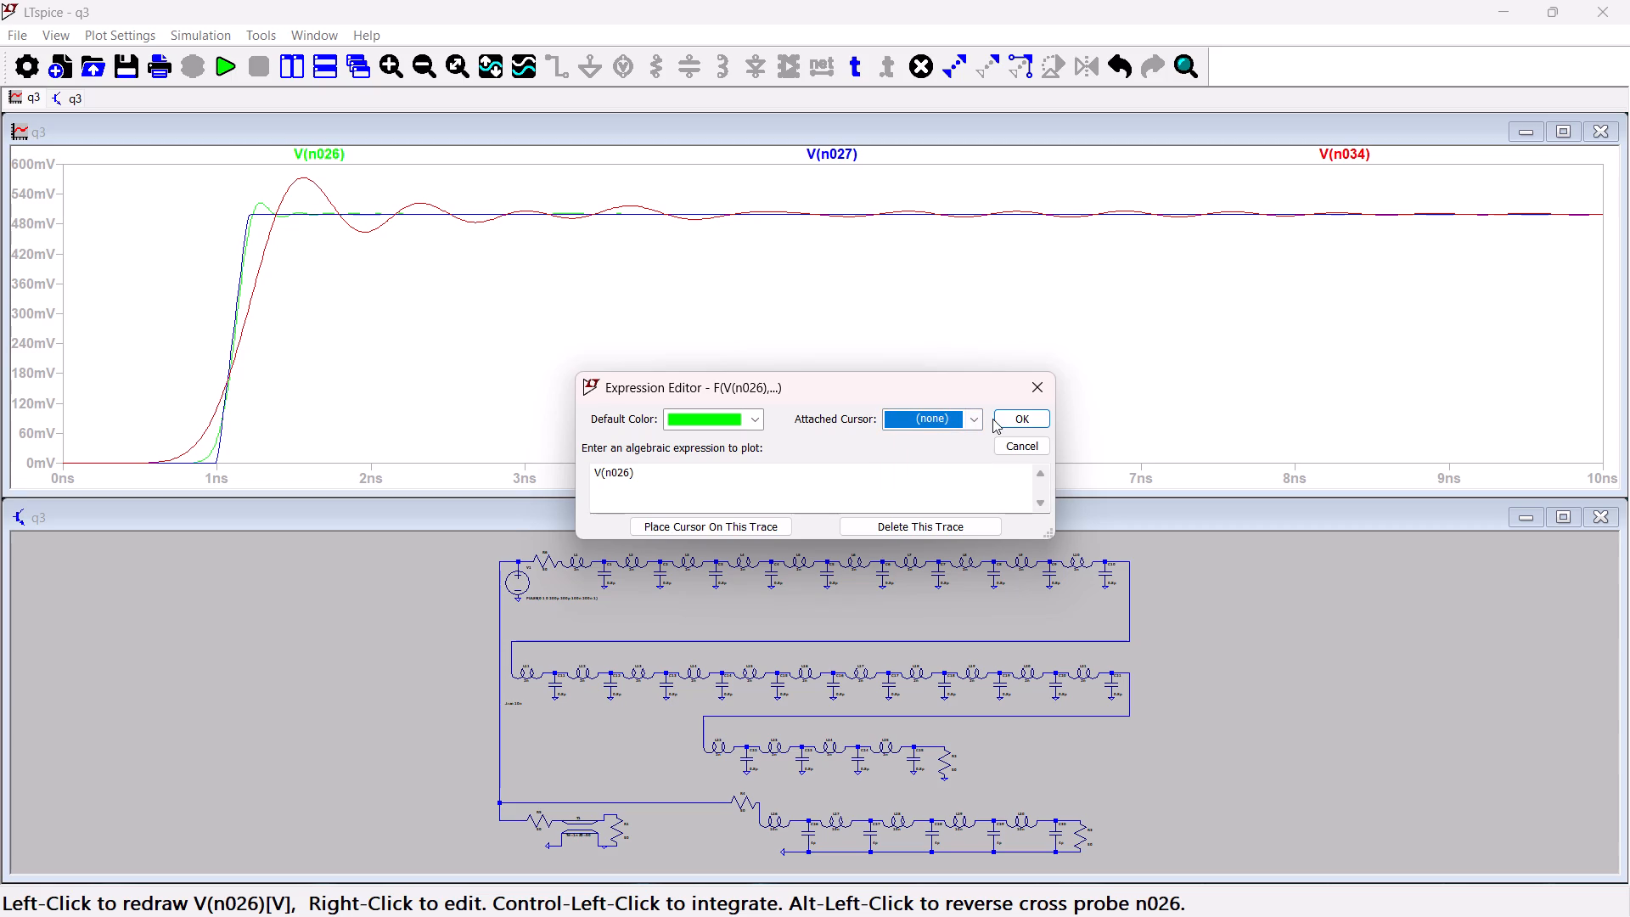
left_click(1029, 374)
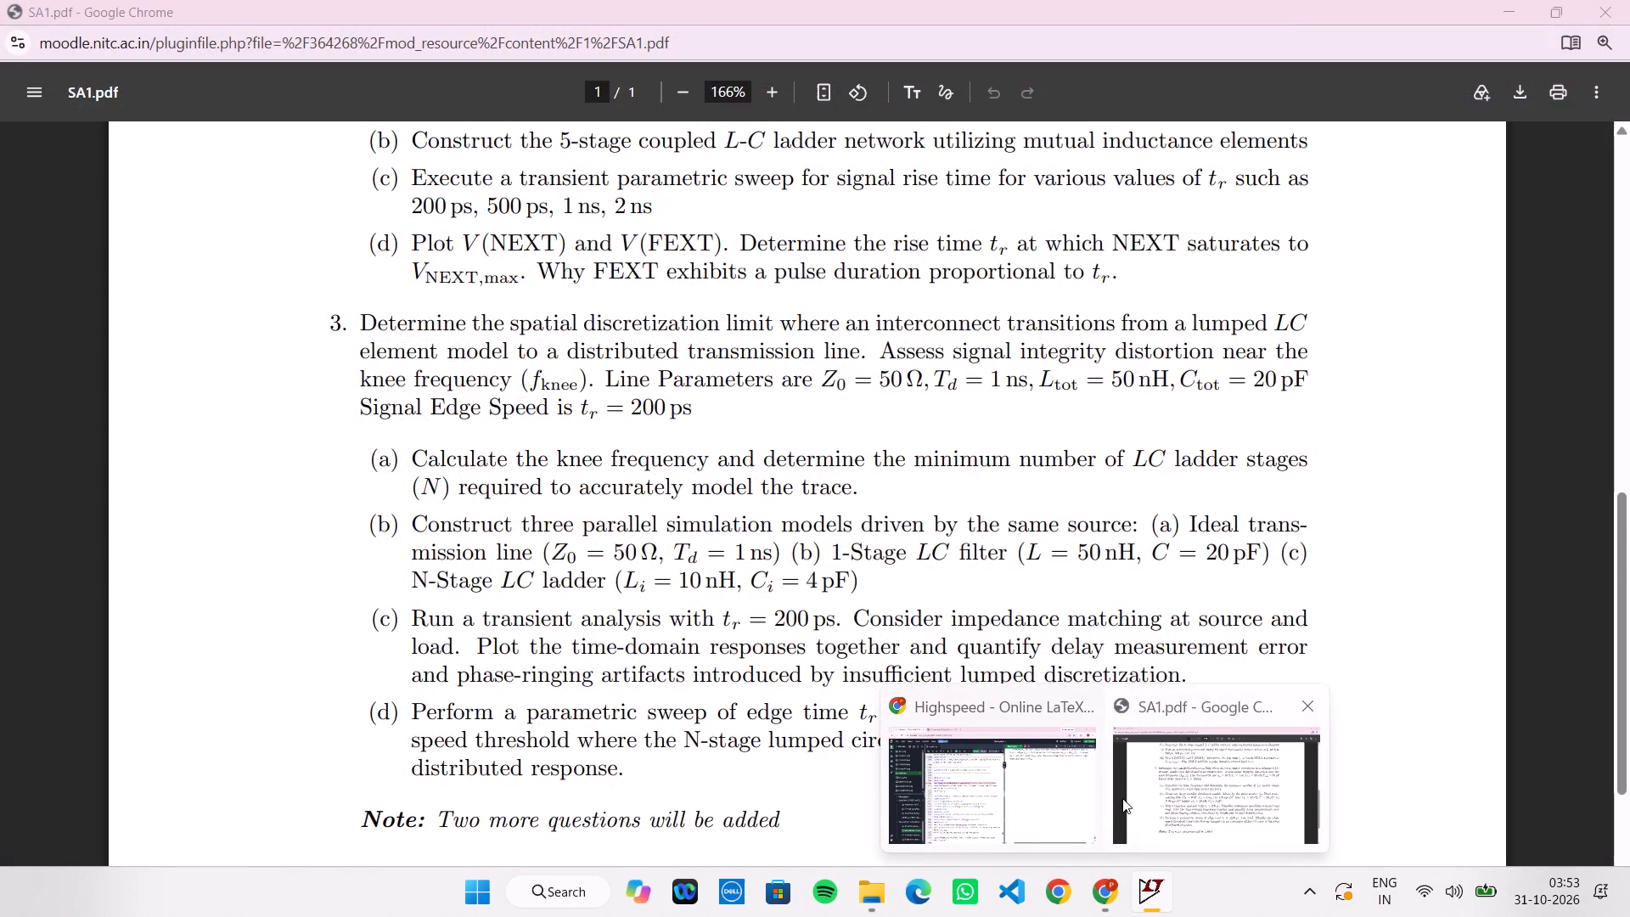
Switch back to the Overleaf report and reread part (c), checking the placeholder figure, the 1-stage LC analysis, Table 6 and the discussion.
left_click(1043, 790)
scroll(1078, 572, "up", 10)
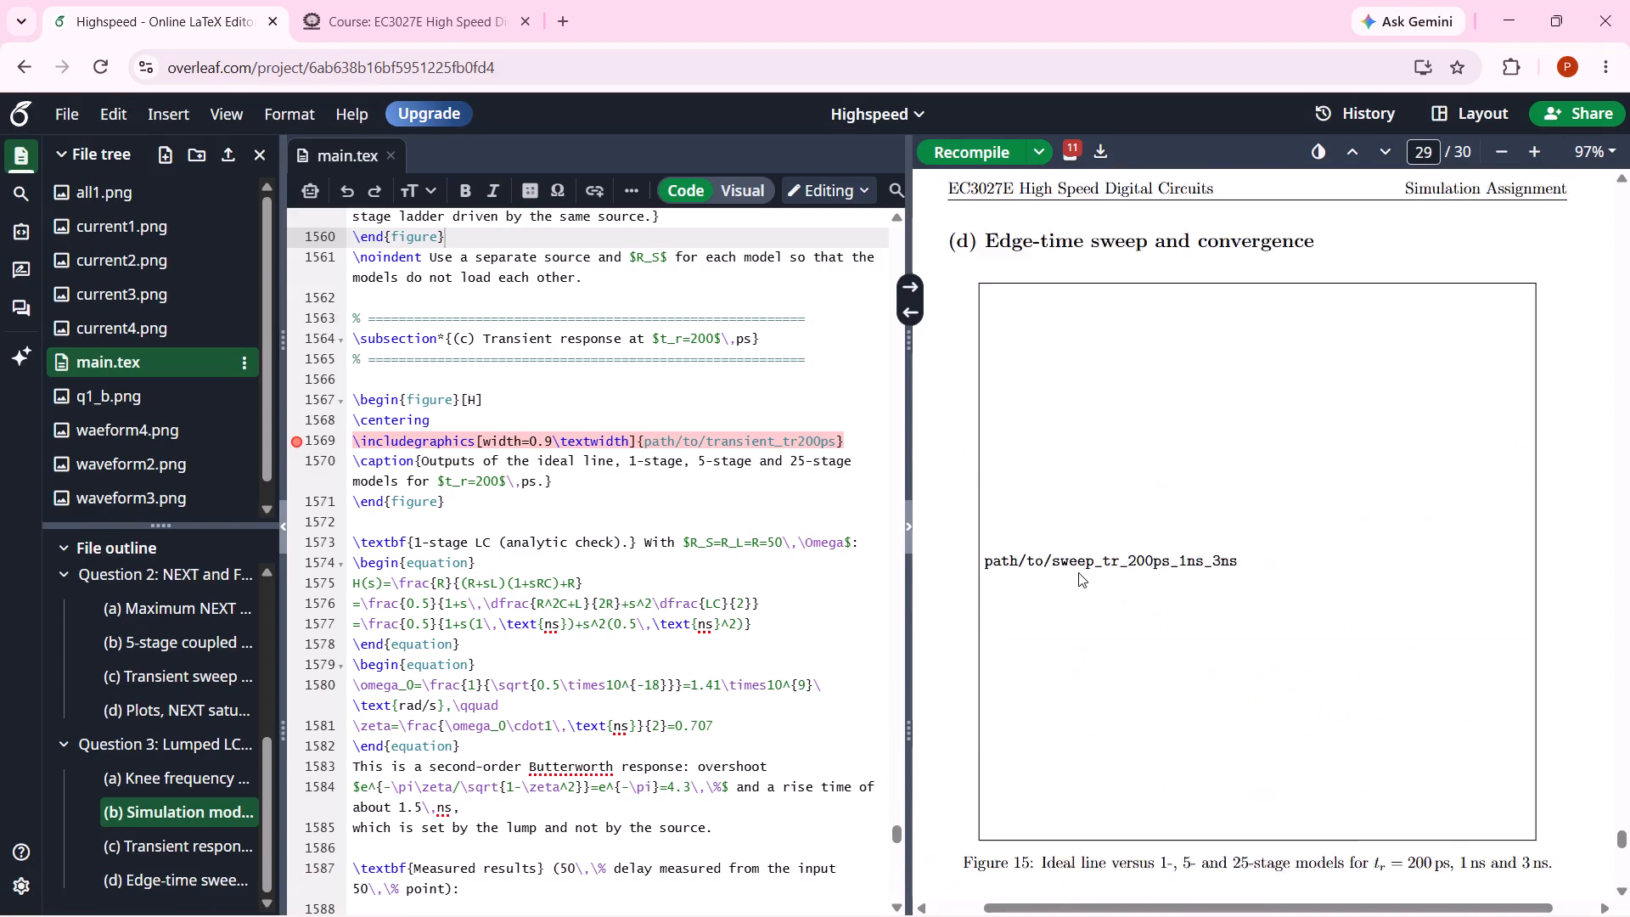
scroll(1078, 572, "up", 9)
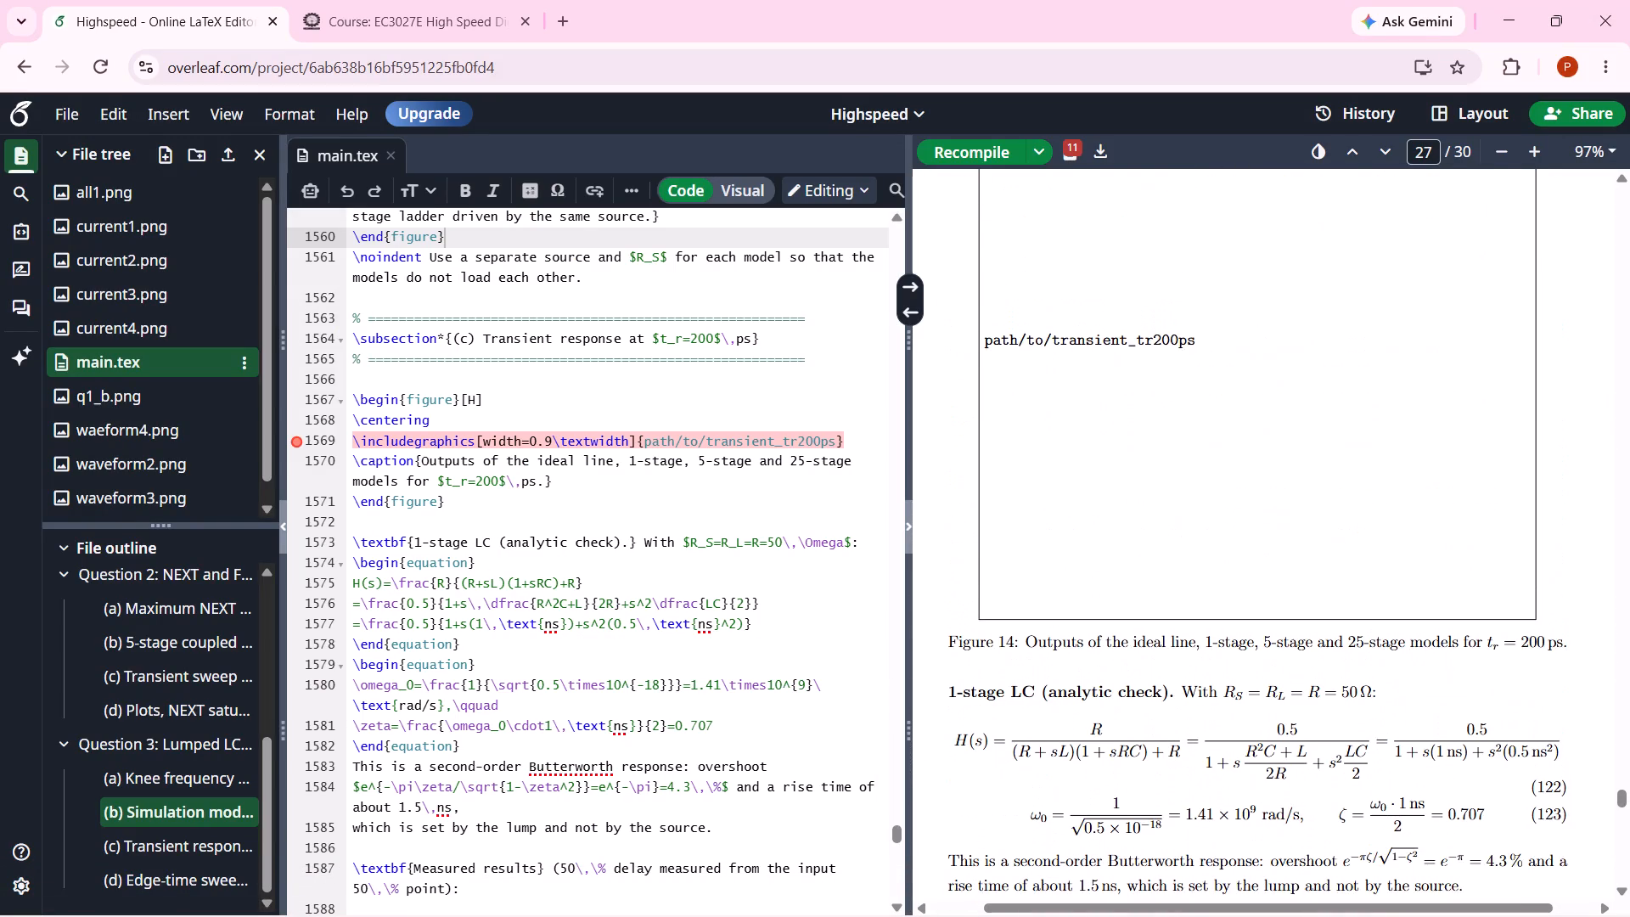
scroll(1078, 572, "up", 4)
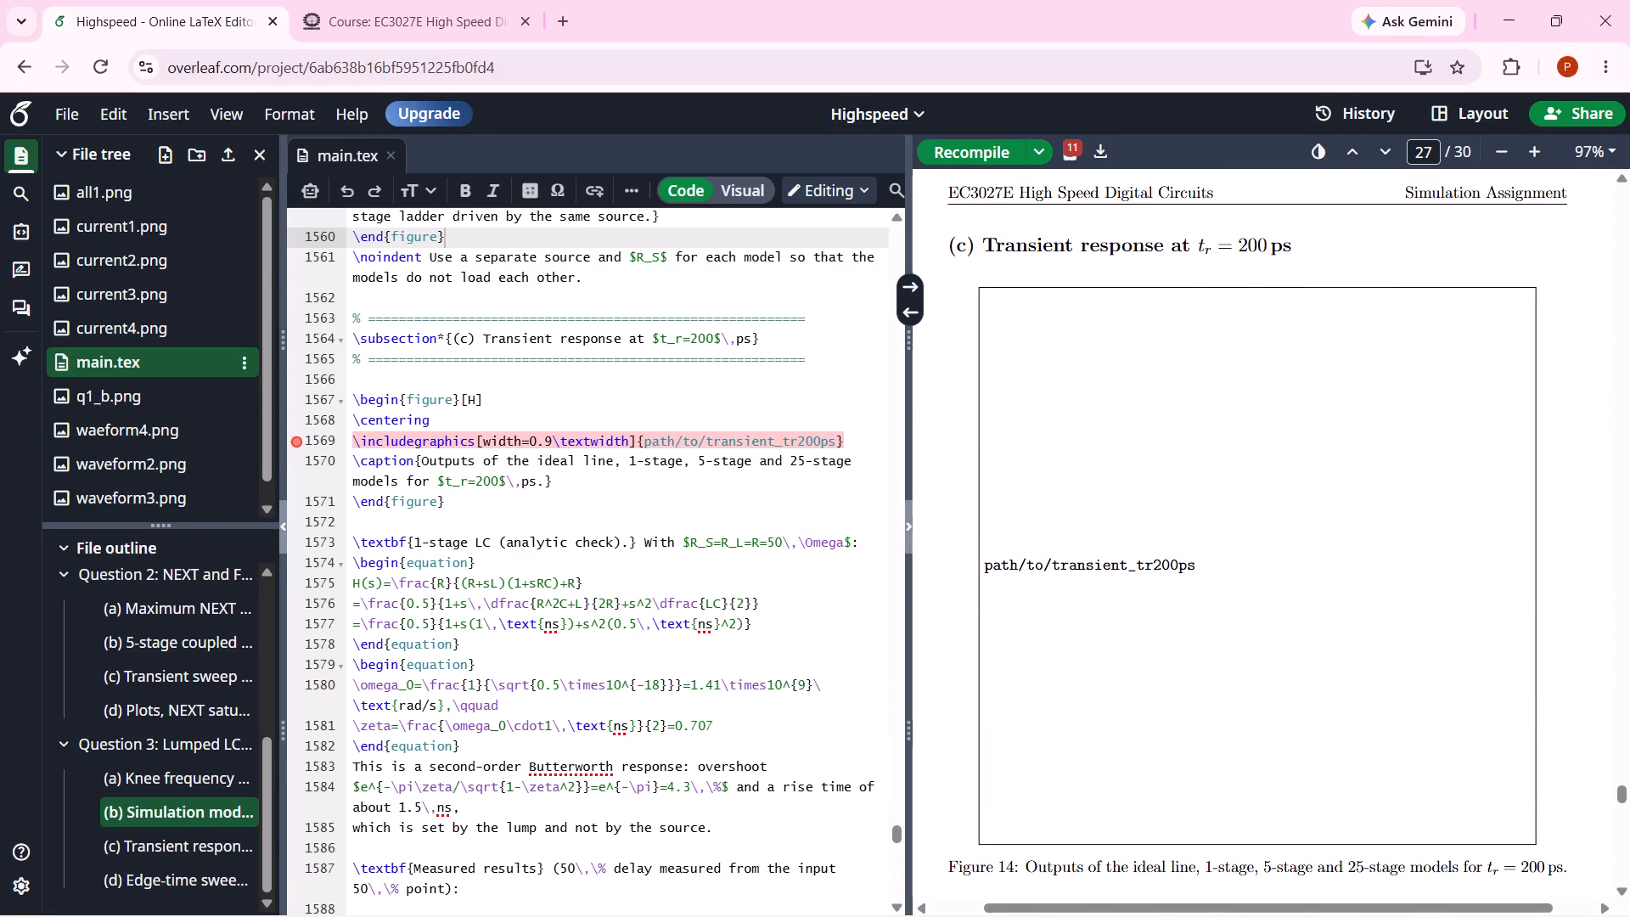
scroll(1078, 572, "down", 1)
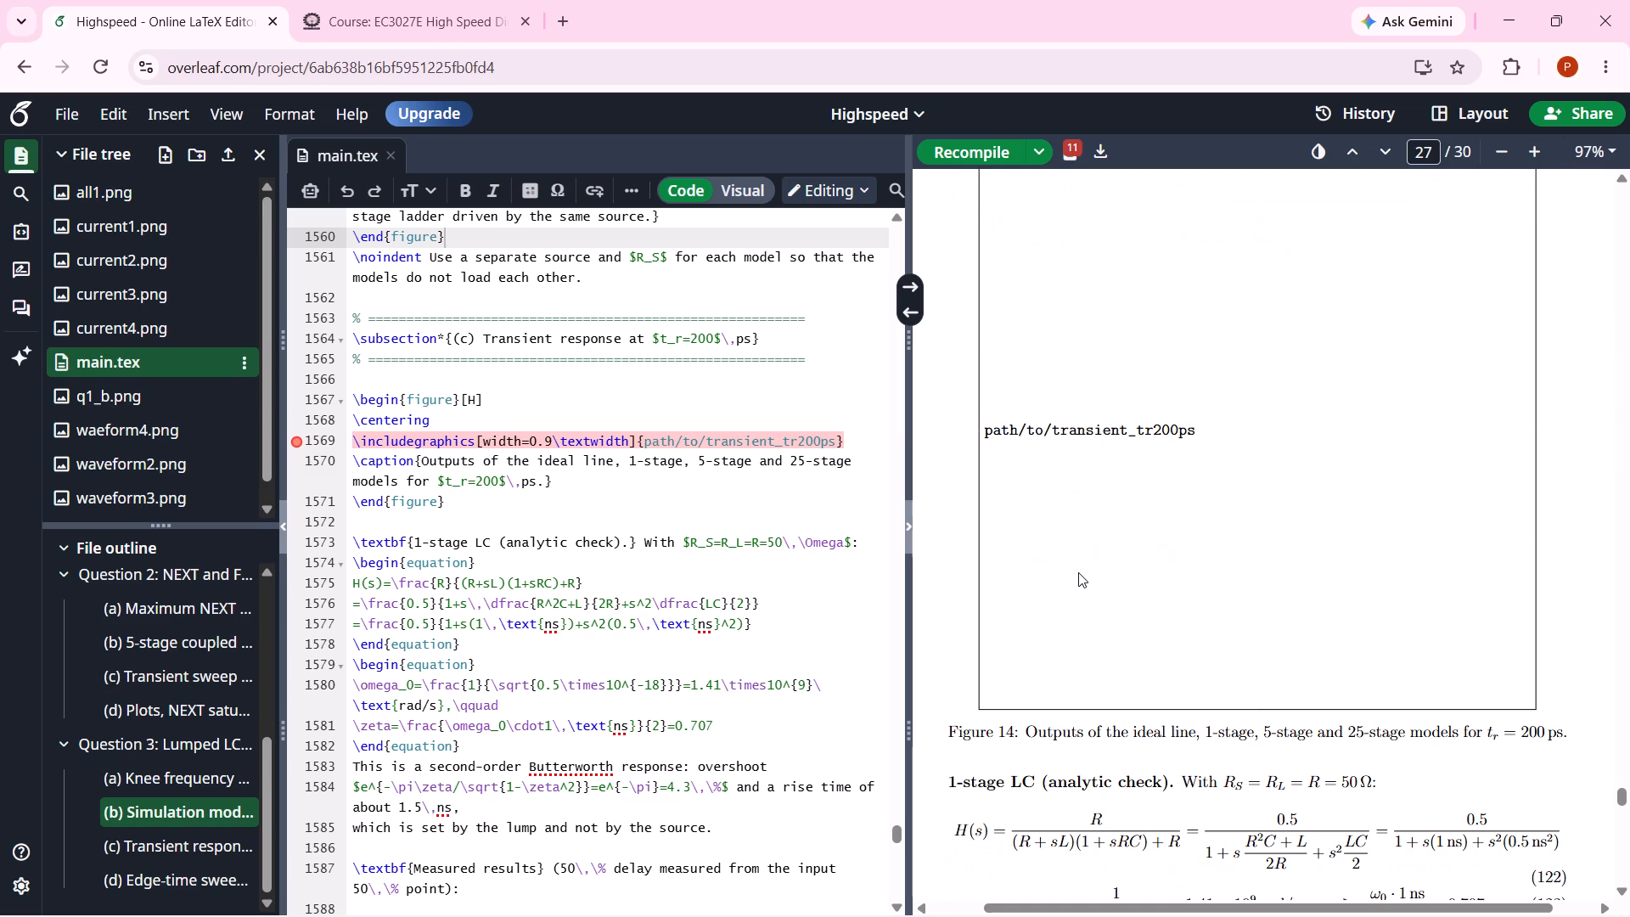
scroll(1078, 572, "down", 3)
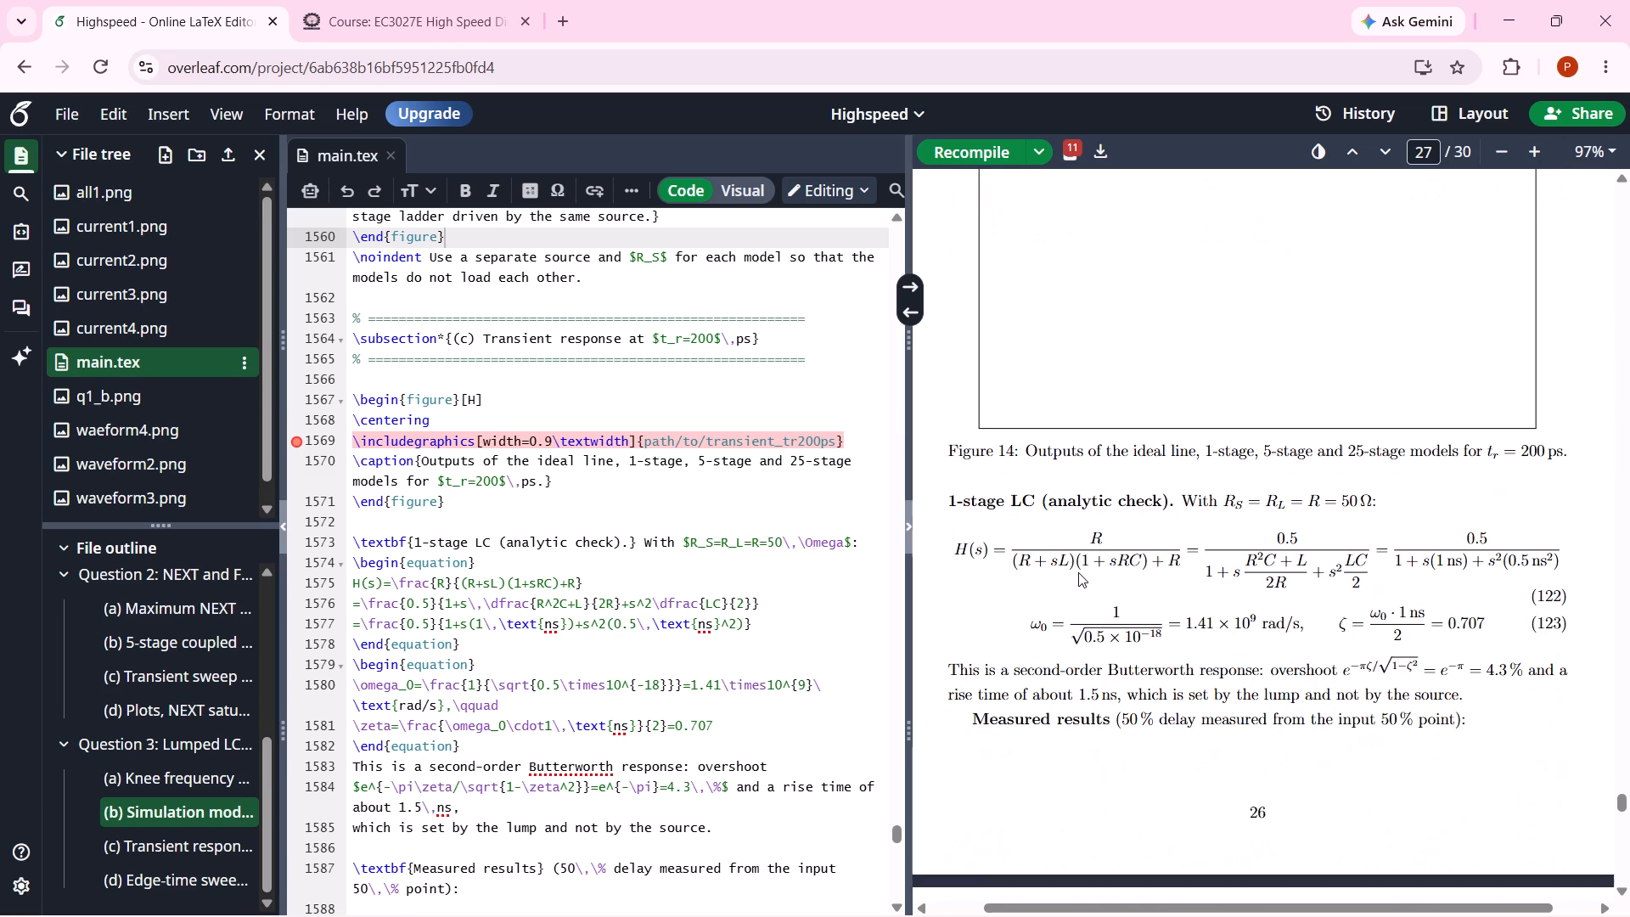
scroll(1078, 572, "down", 1)
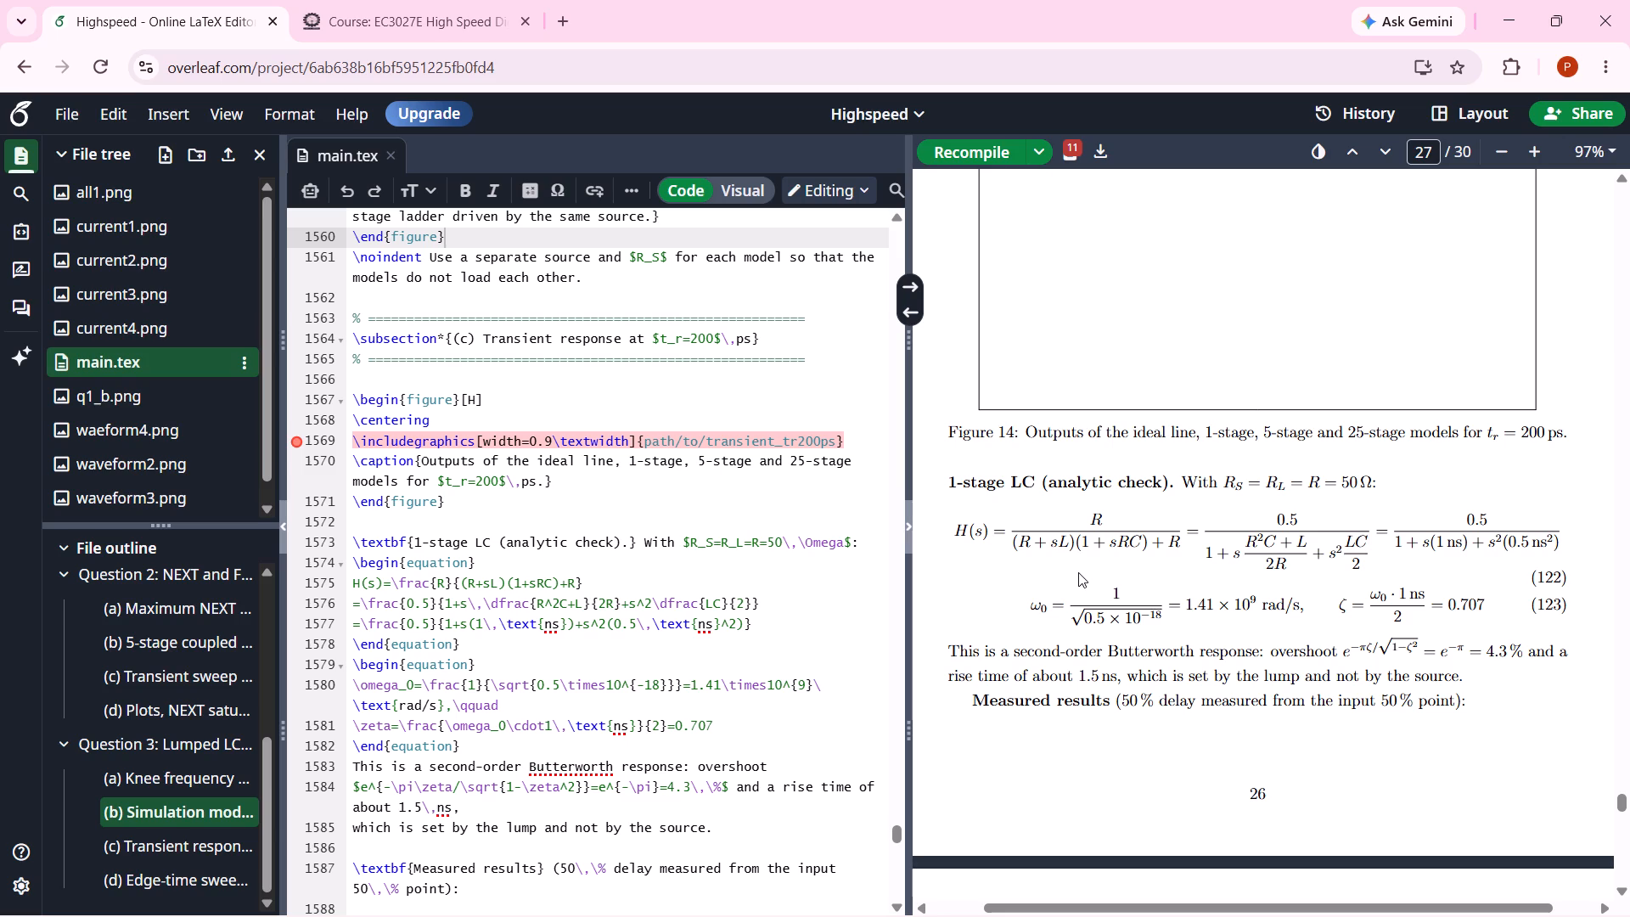
scroll(1078, 572, "down", 3)
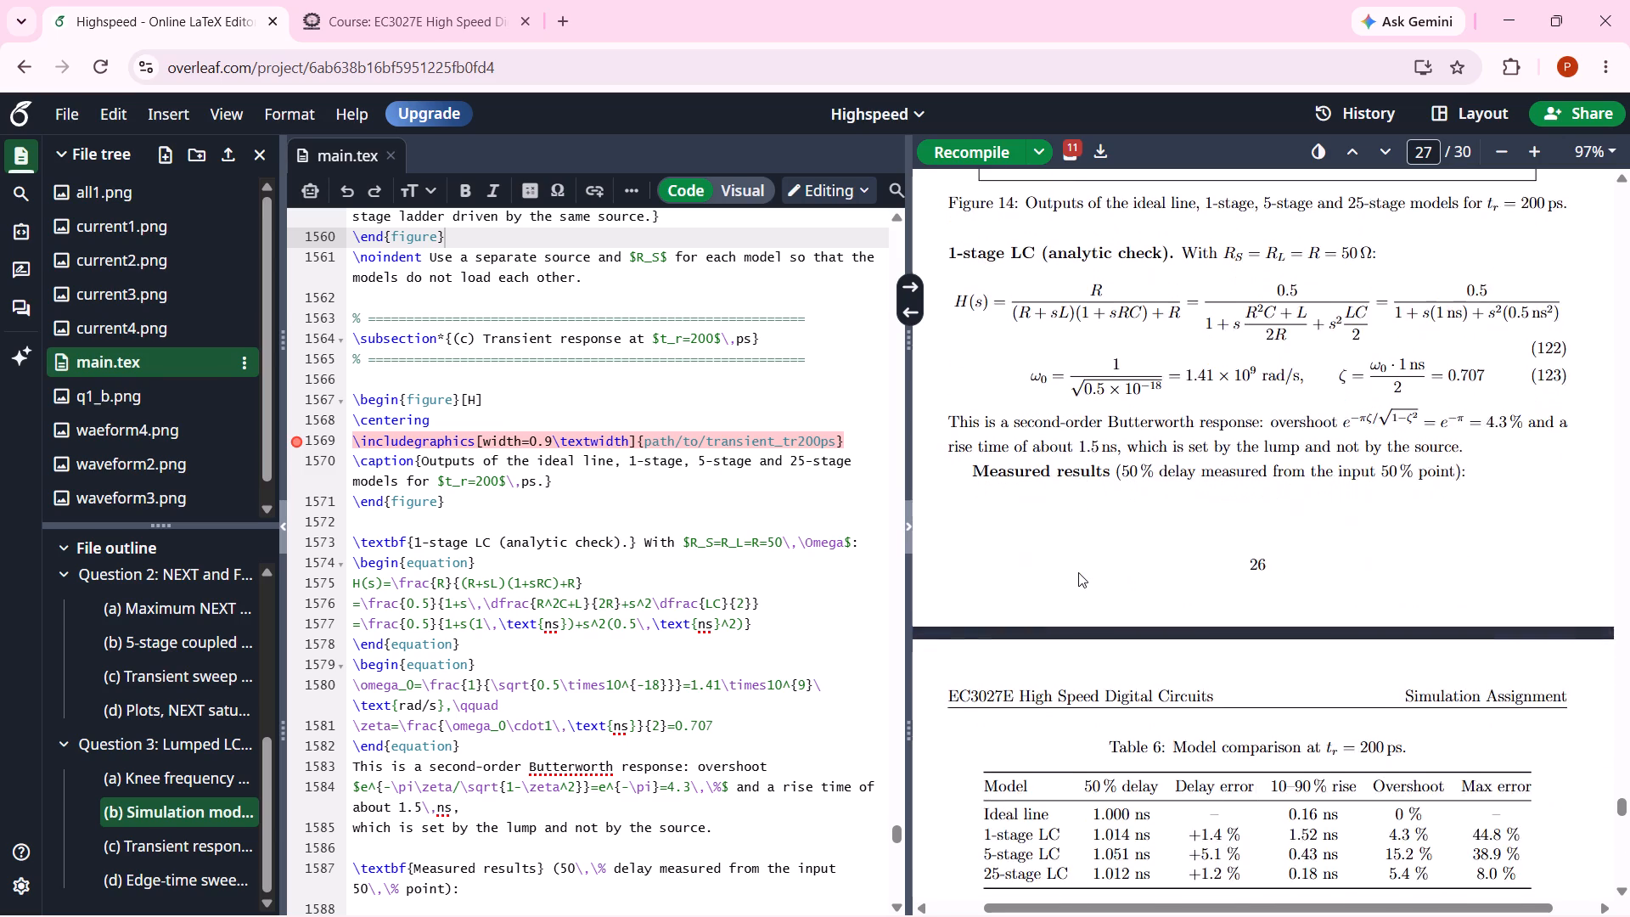
scroll(1078, 572, "down", 1)
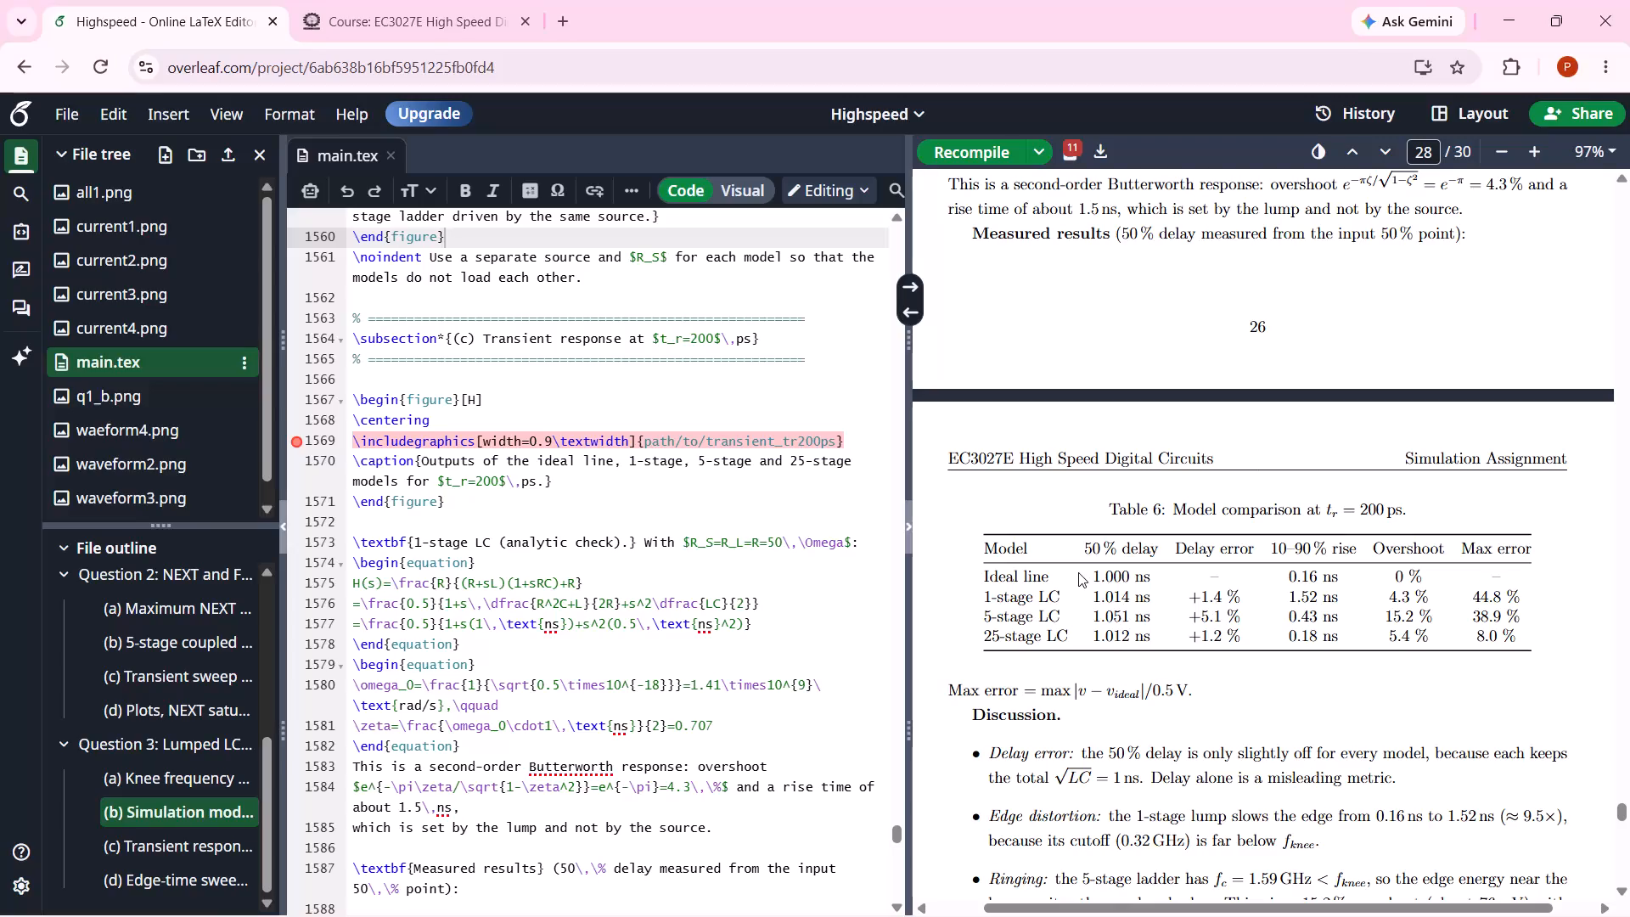
scroll(1078, 572, "down", 1)
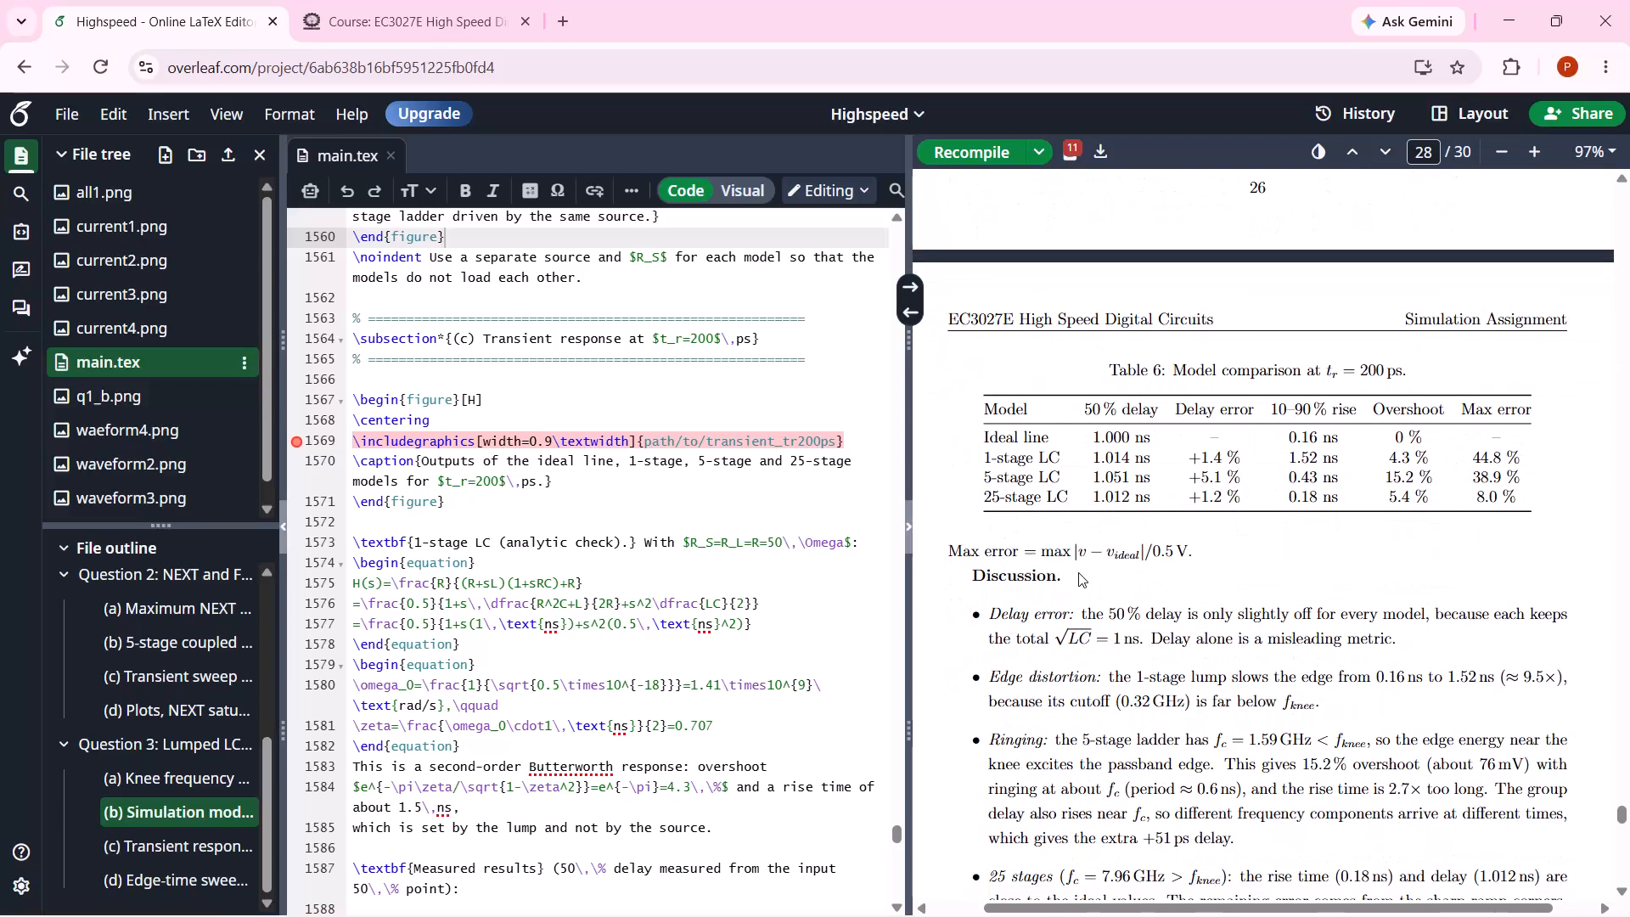
scroll(1078, 572, "down", 2)
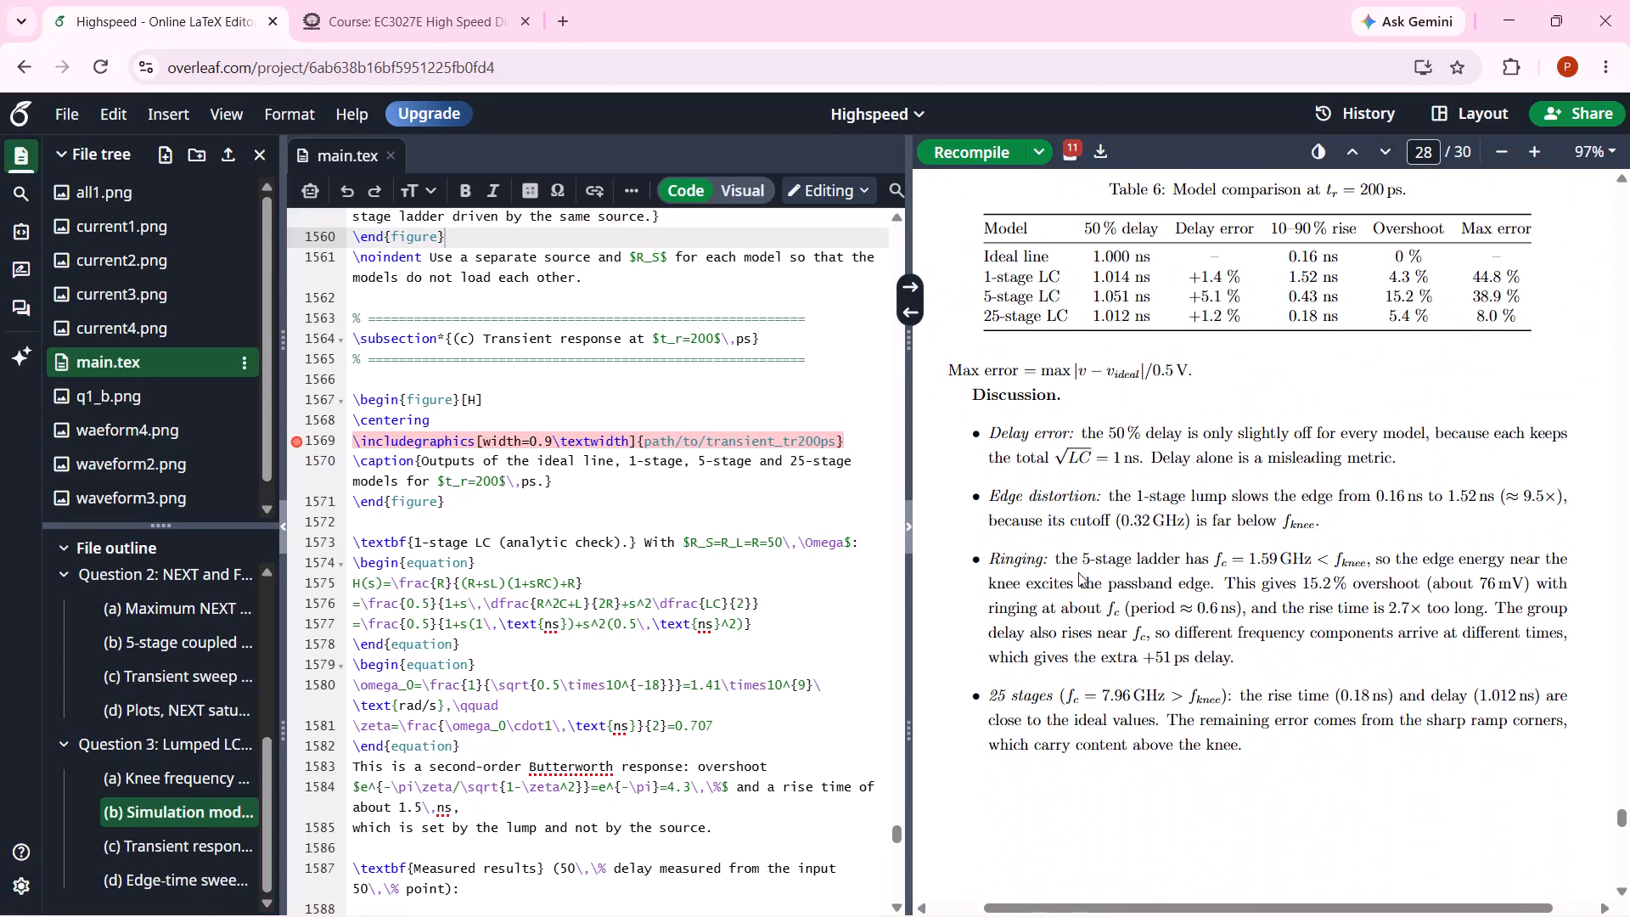
scroll(1078, 572, "down", 4)
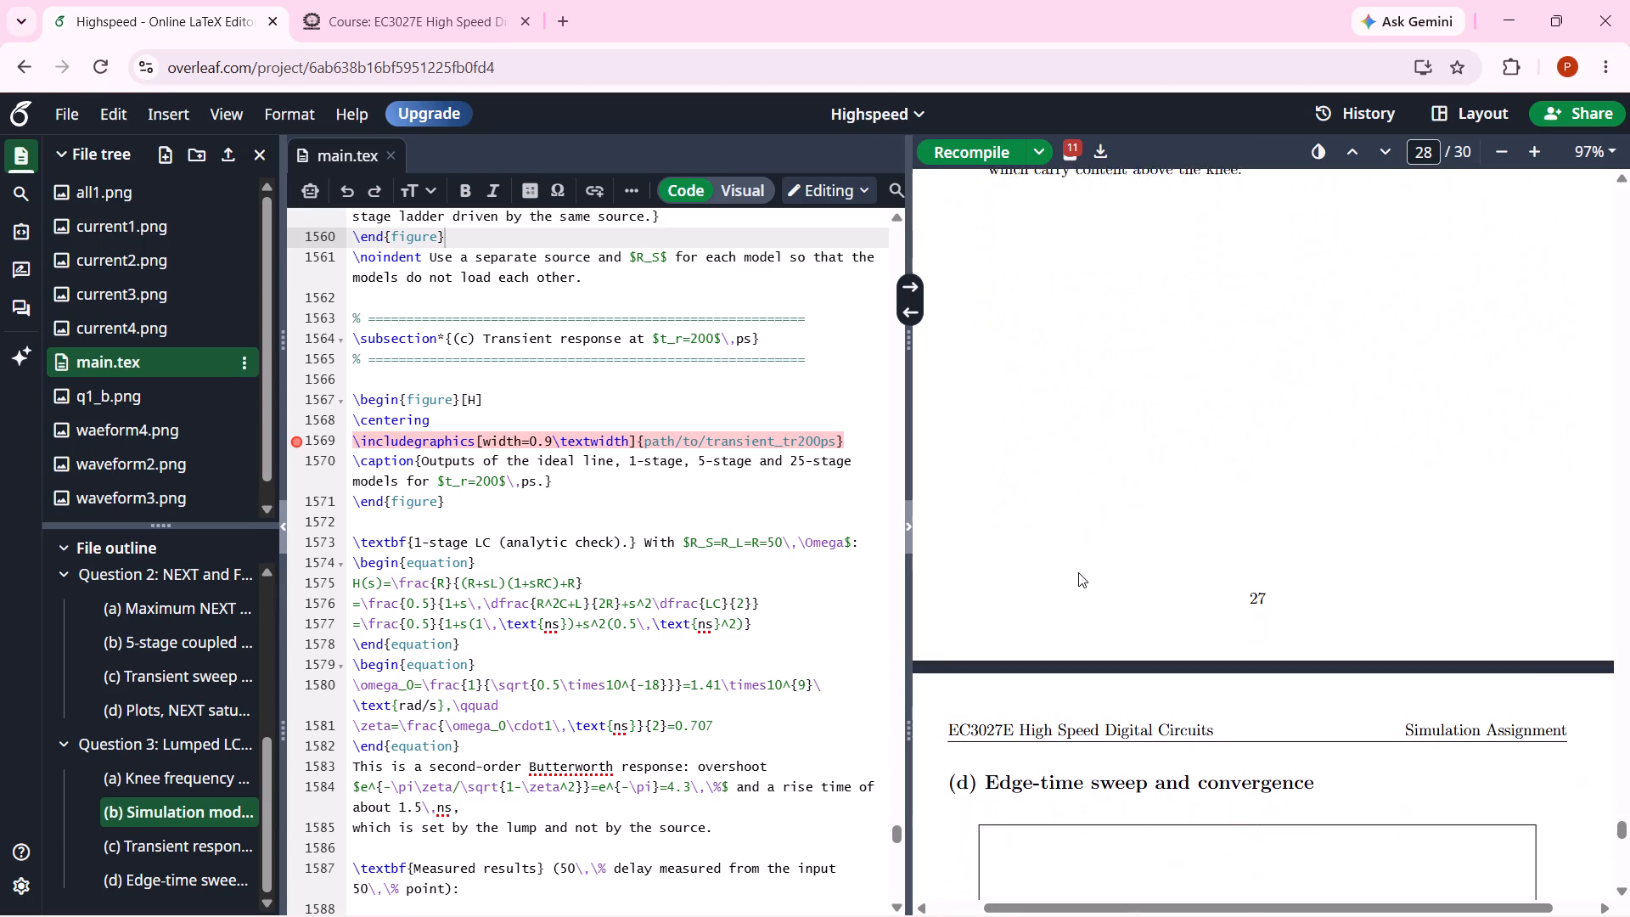
scroll(1078, 572, "down", 1)
scroll(1078, 572, "up", 8)
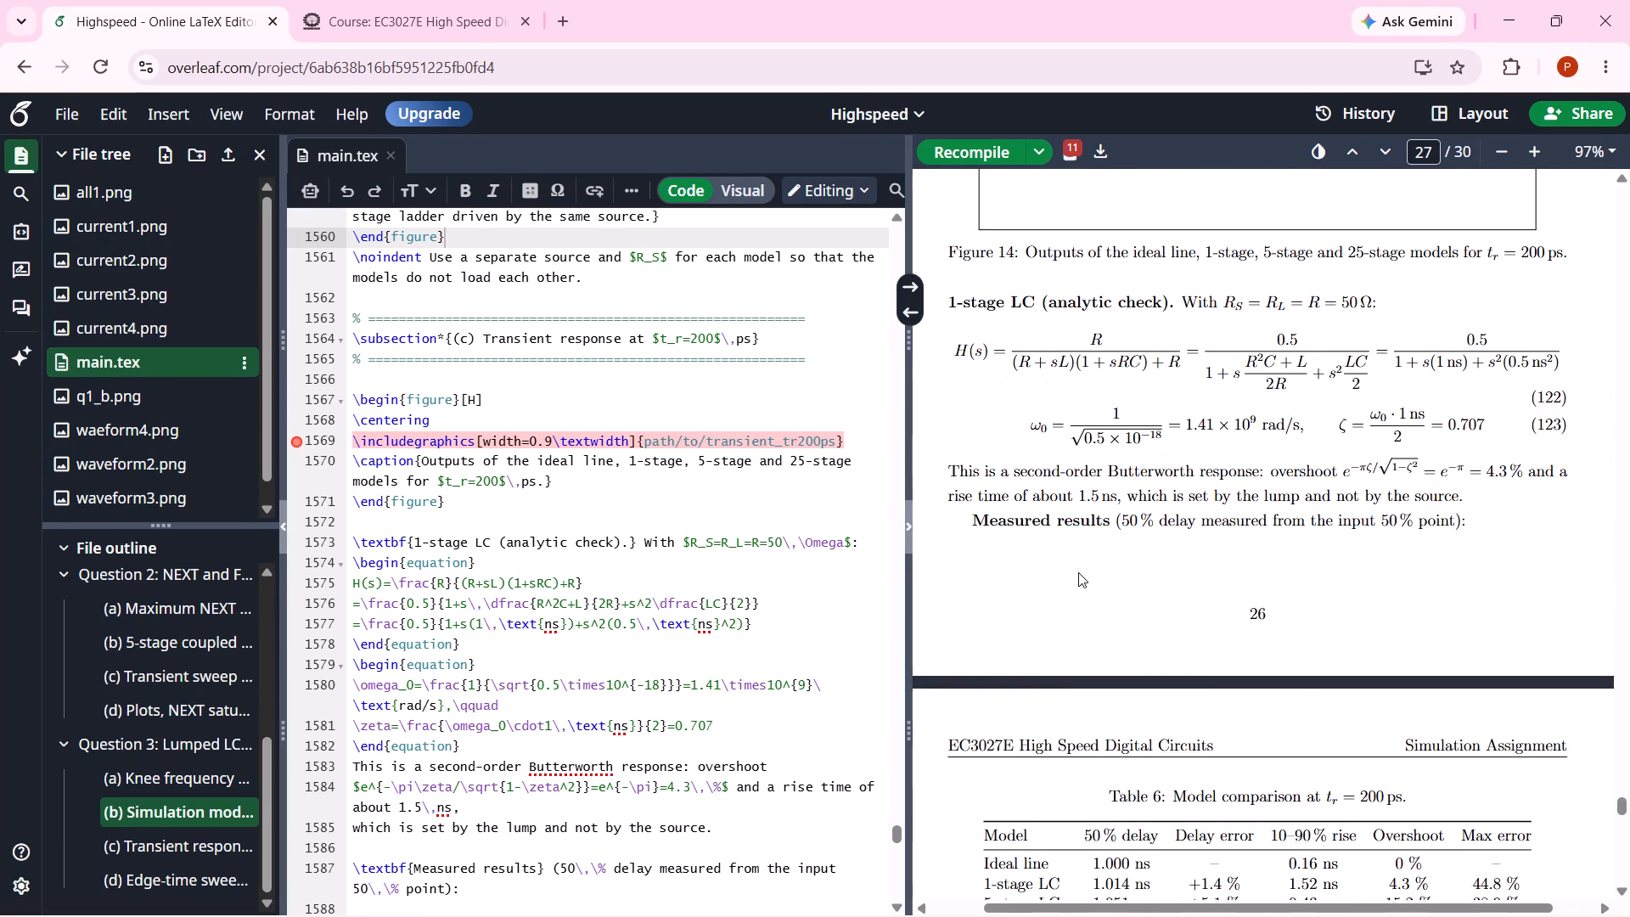
scroll(1078, 572, "up", 2)
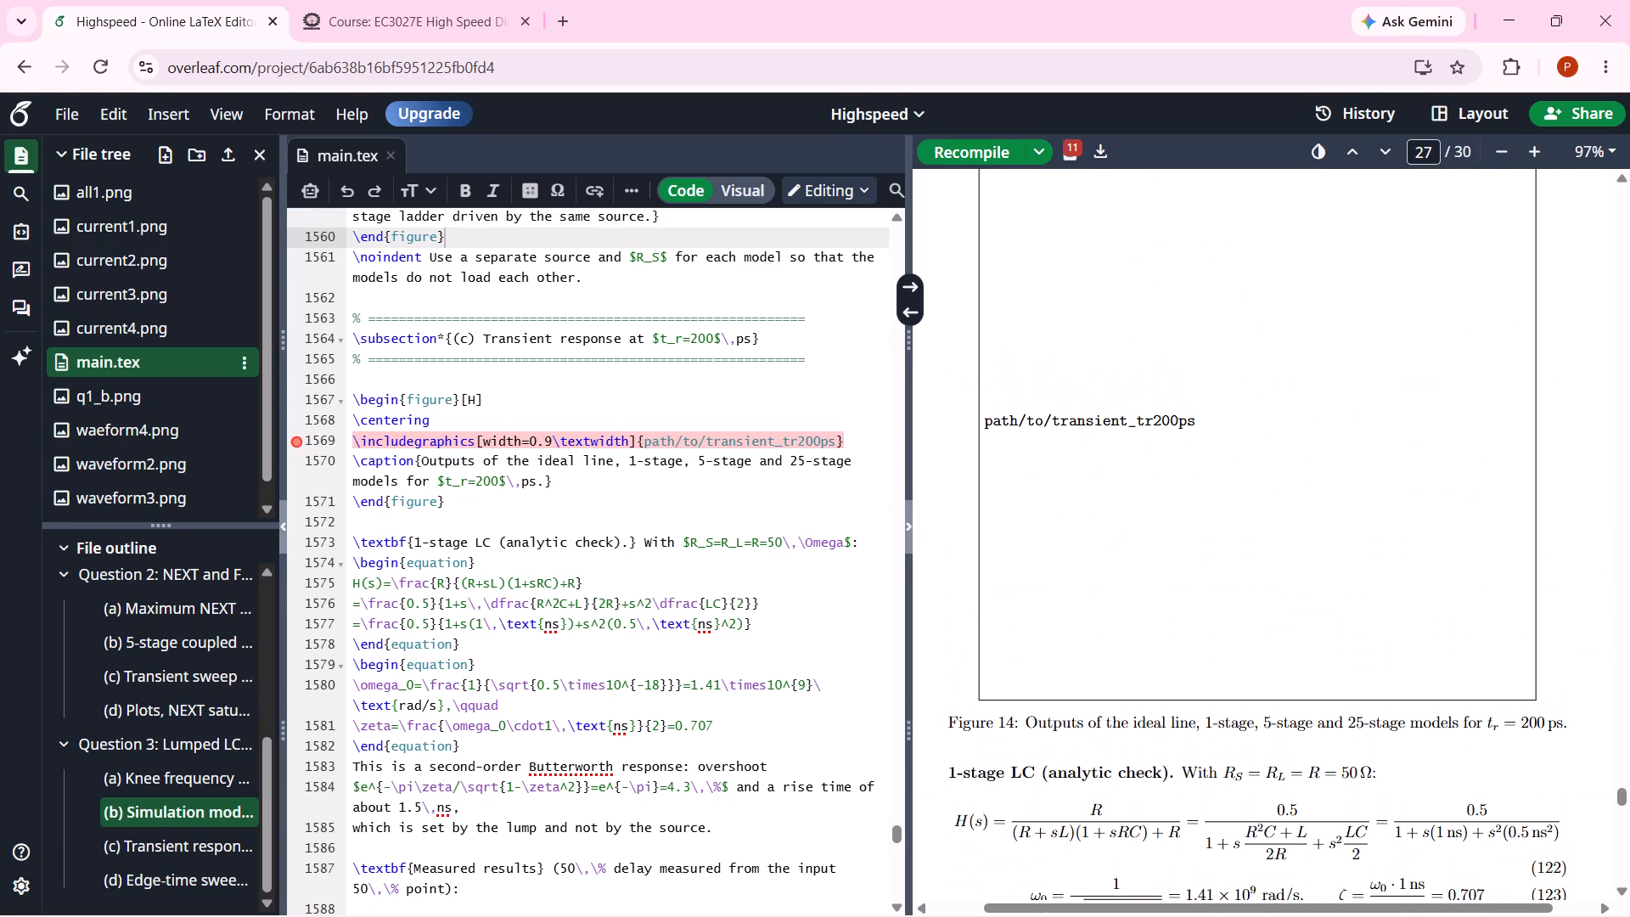
Locate the source line of the transient_tr200ps placeholder figure and switch to the q3 window in LTspice.
double_click(1021, 417)
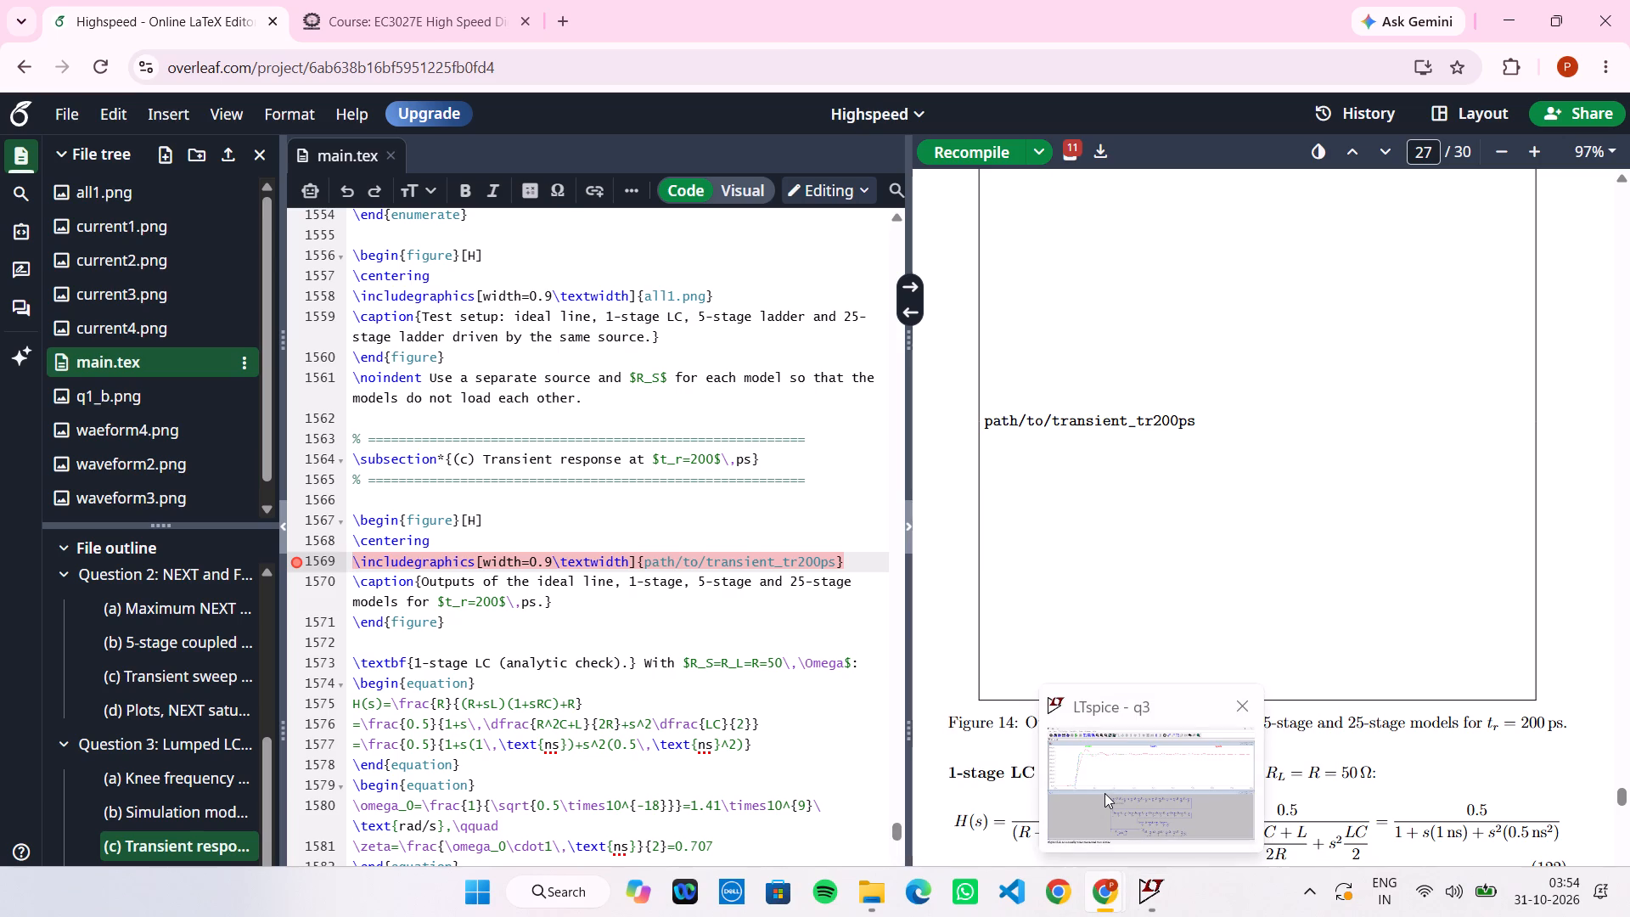
left_click(1104, 793)
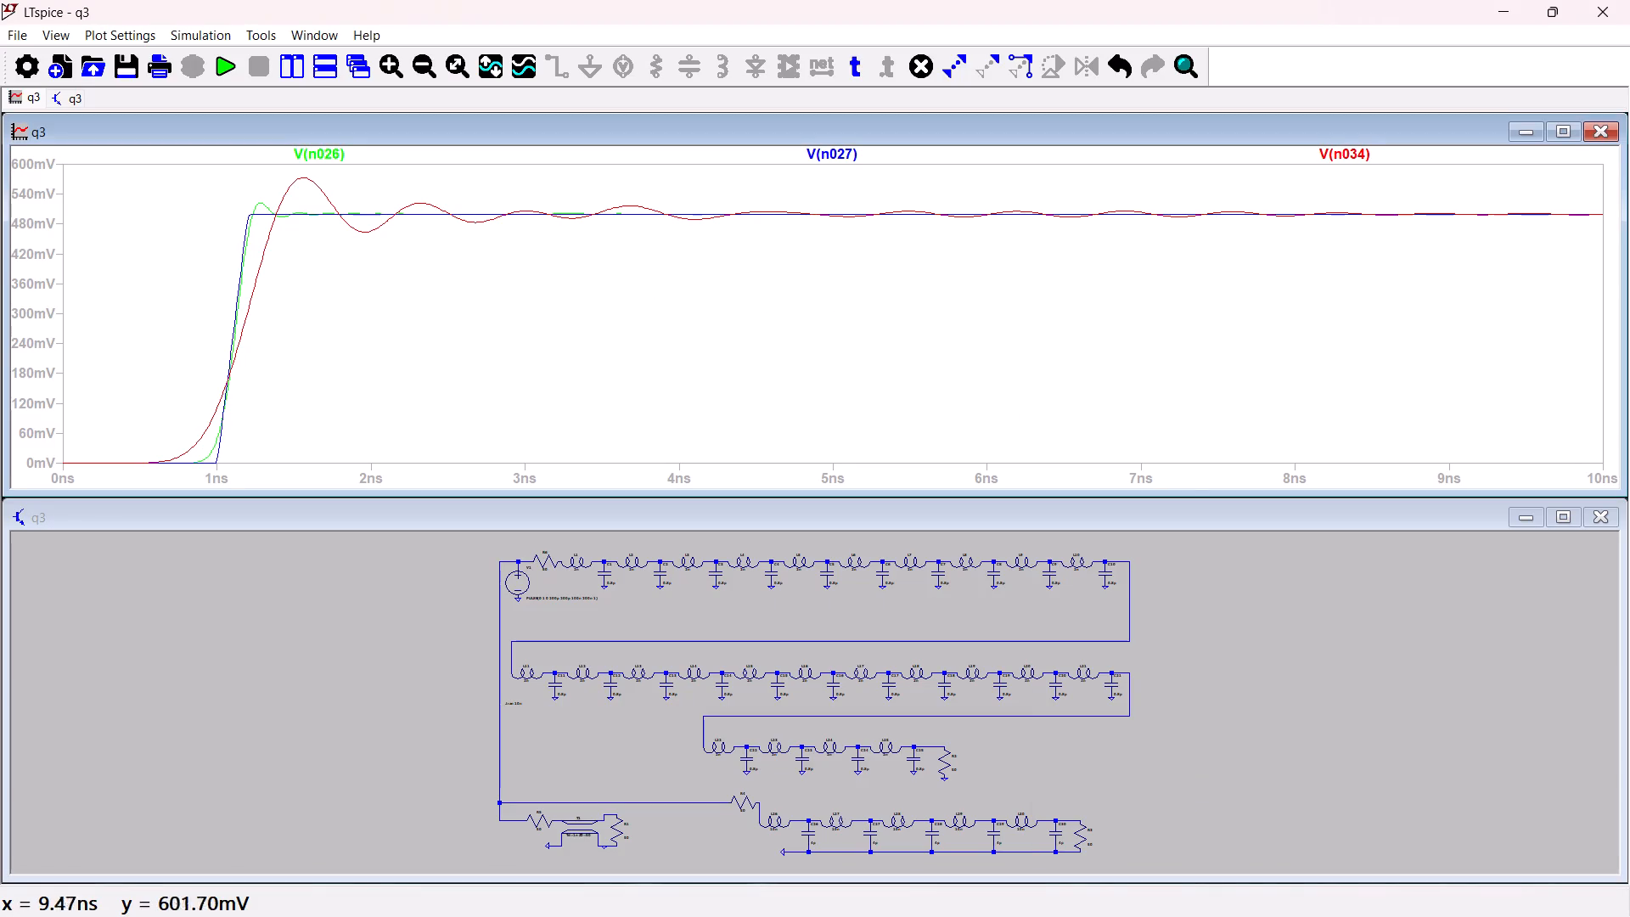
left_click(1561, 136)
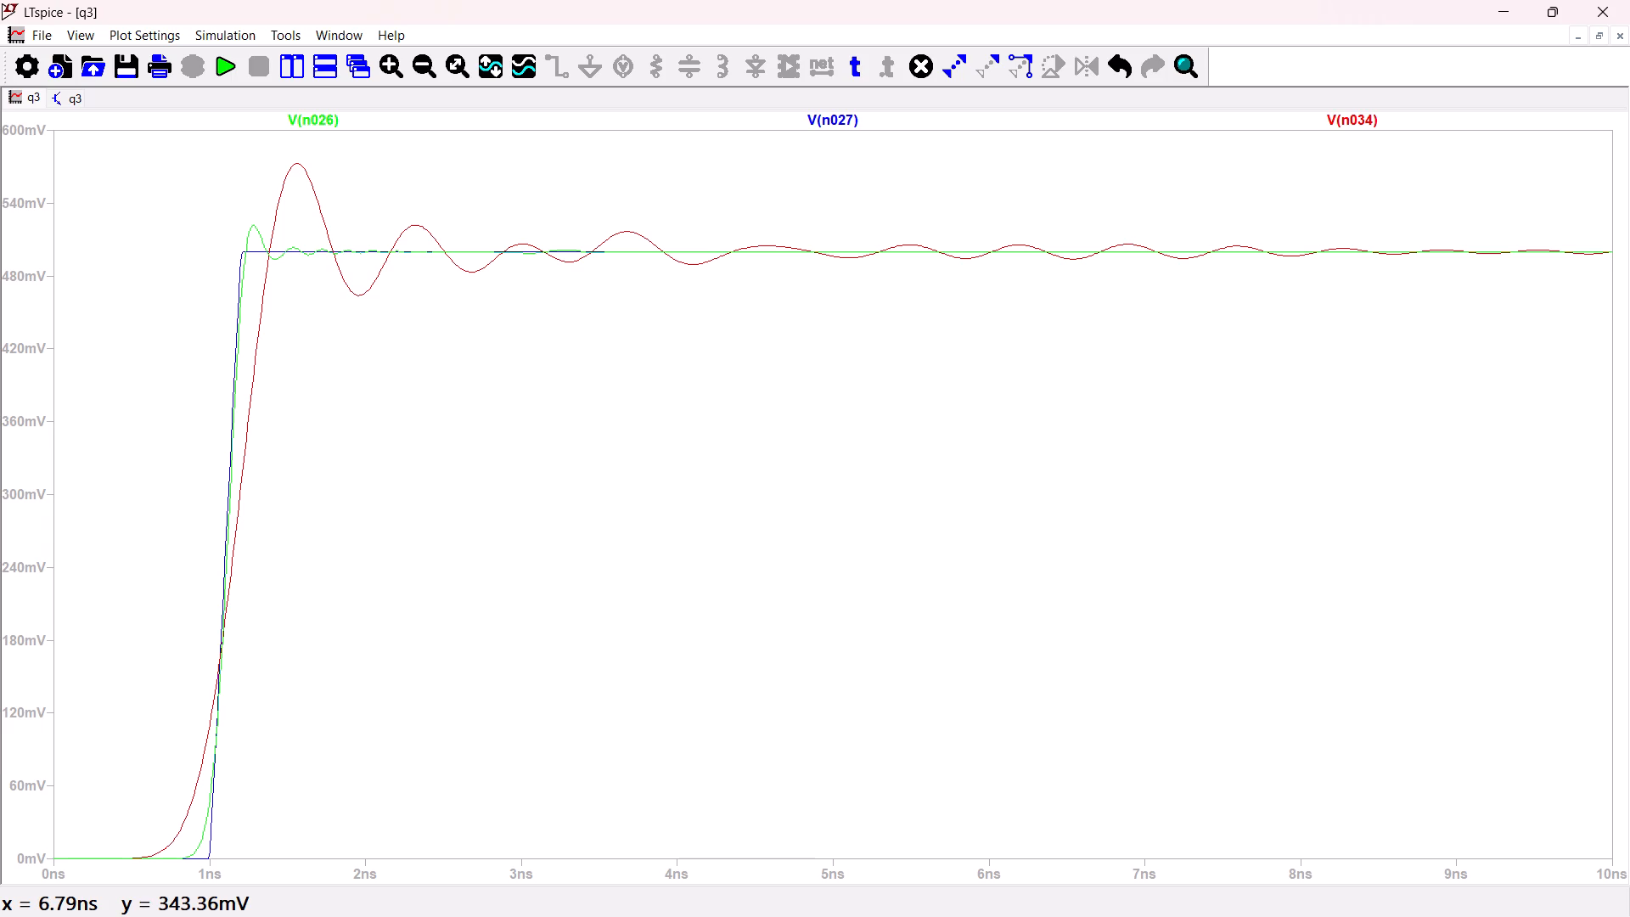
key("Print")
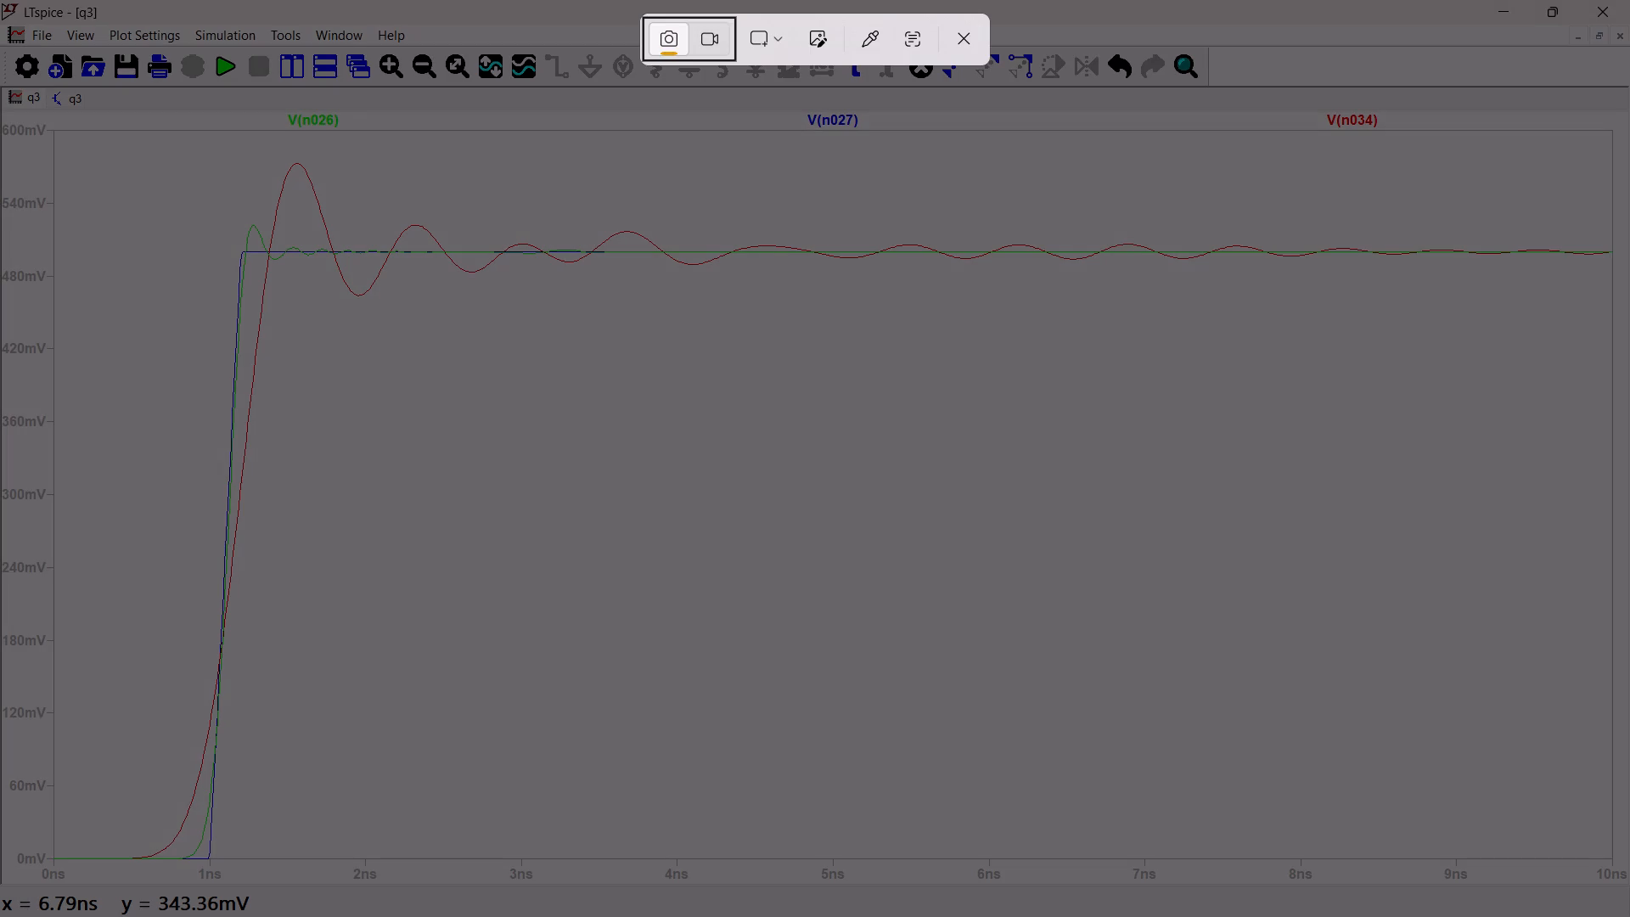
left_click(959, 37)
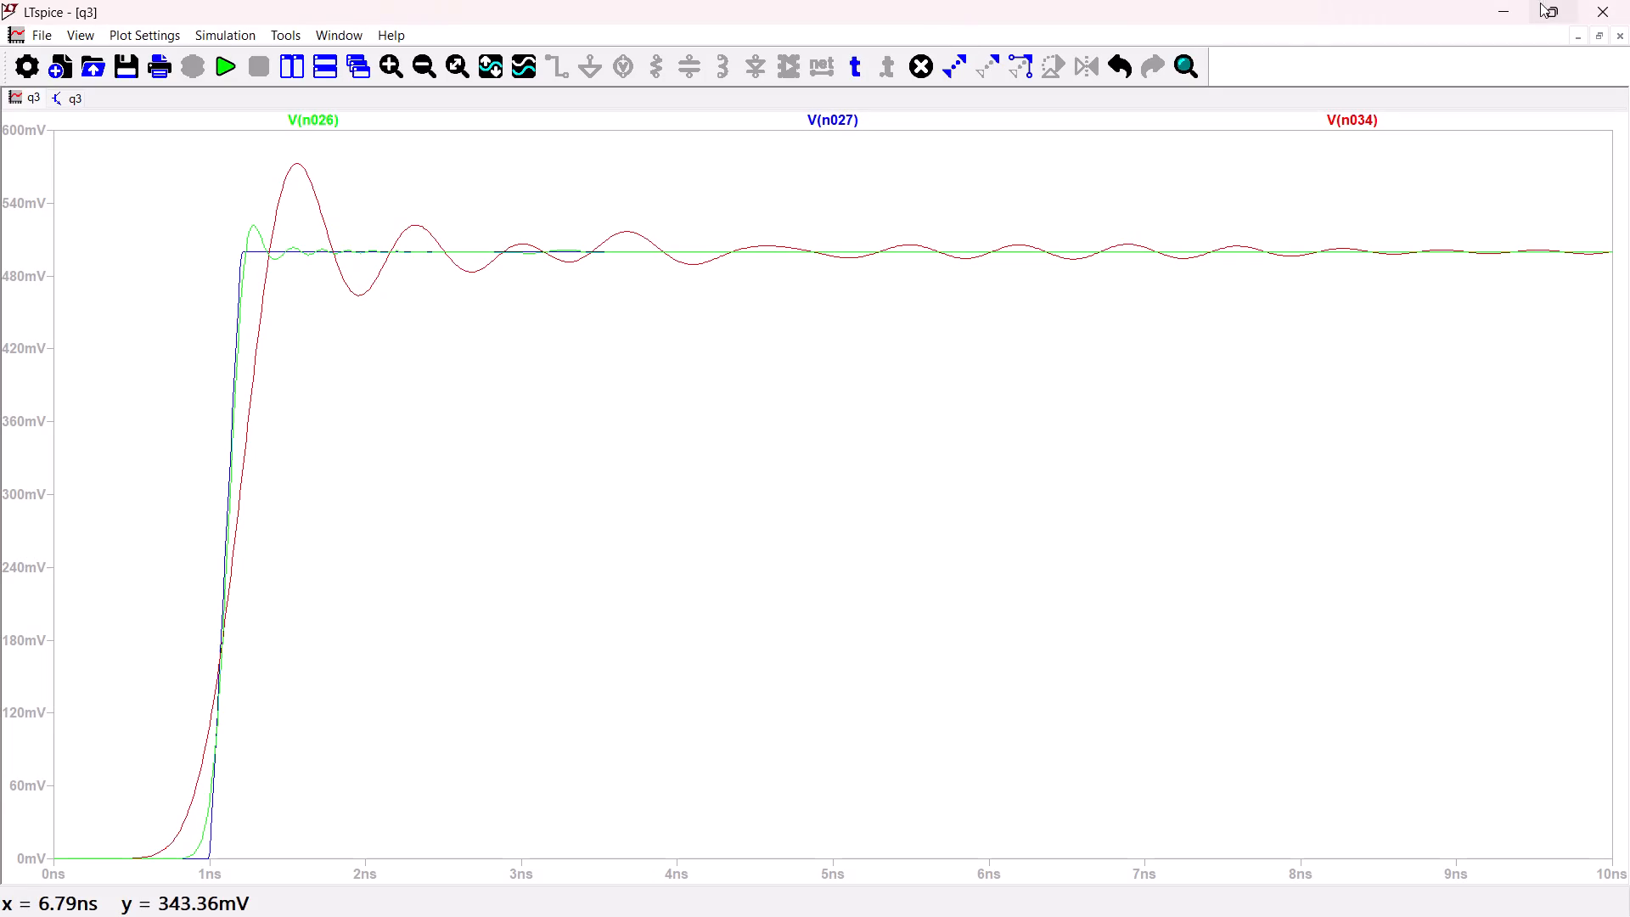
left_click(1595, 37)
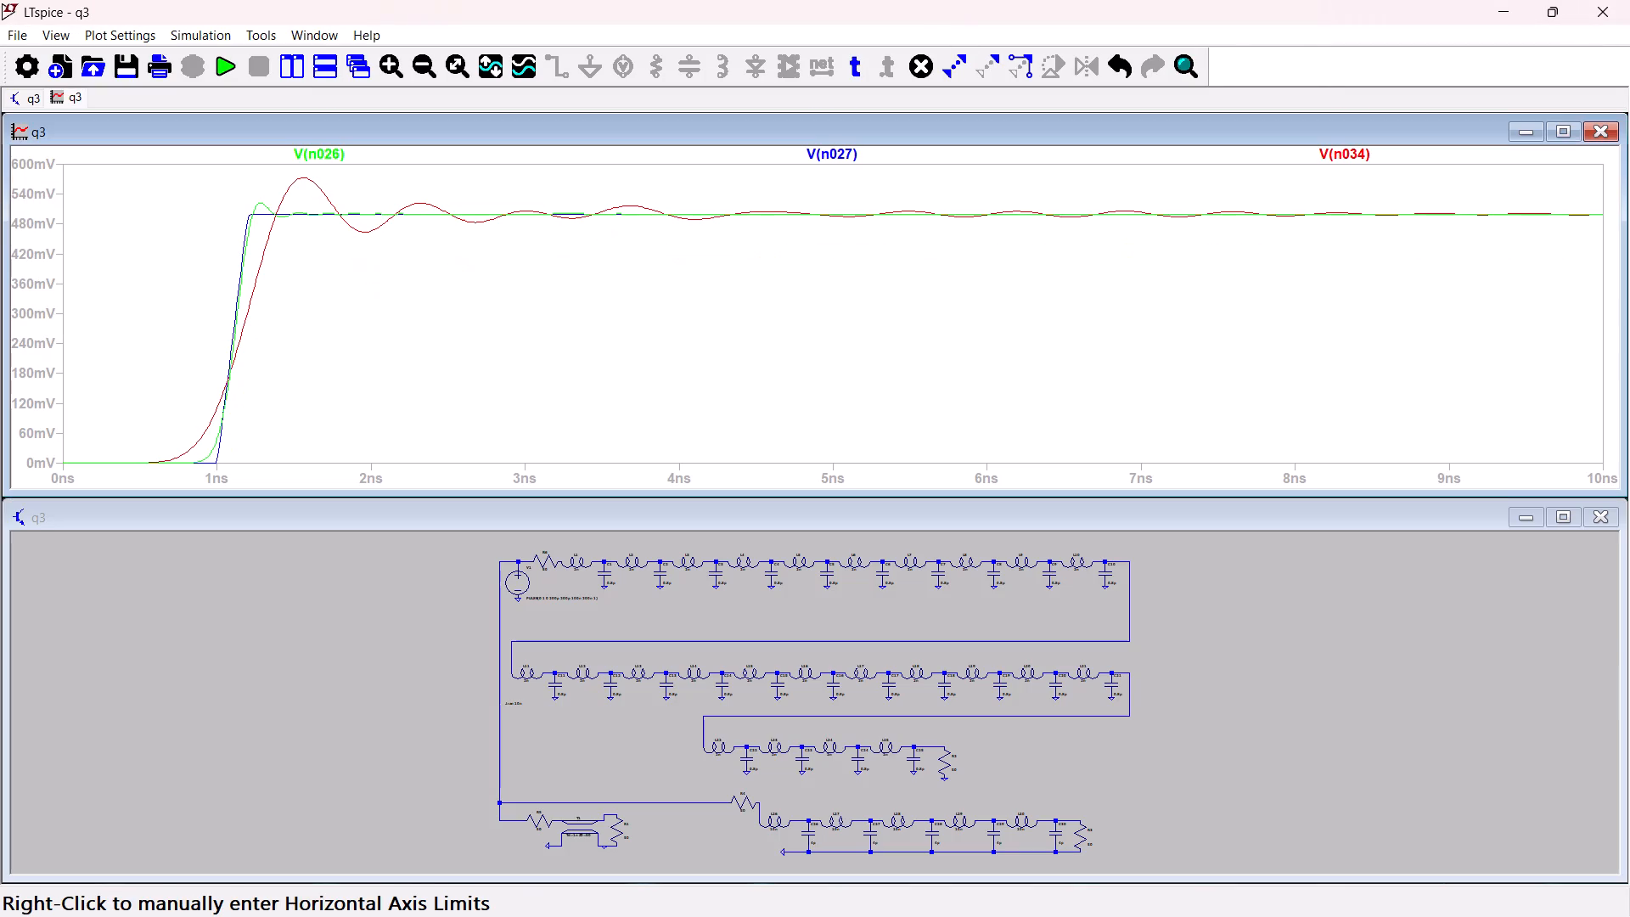
Close the q3 waveform plot and label the 25-stage ladder's load node at R2 as output port out25.
left_click(1604, 133)
left_click(1566, 482)
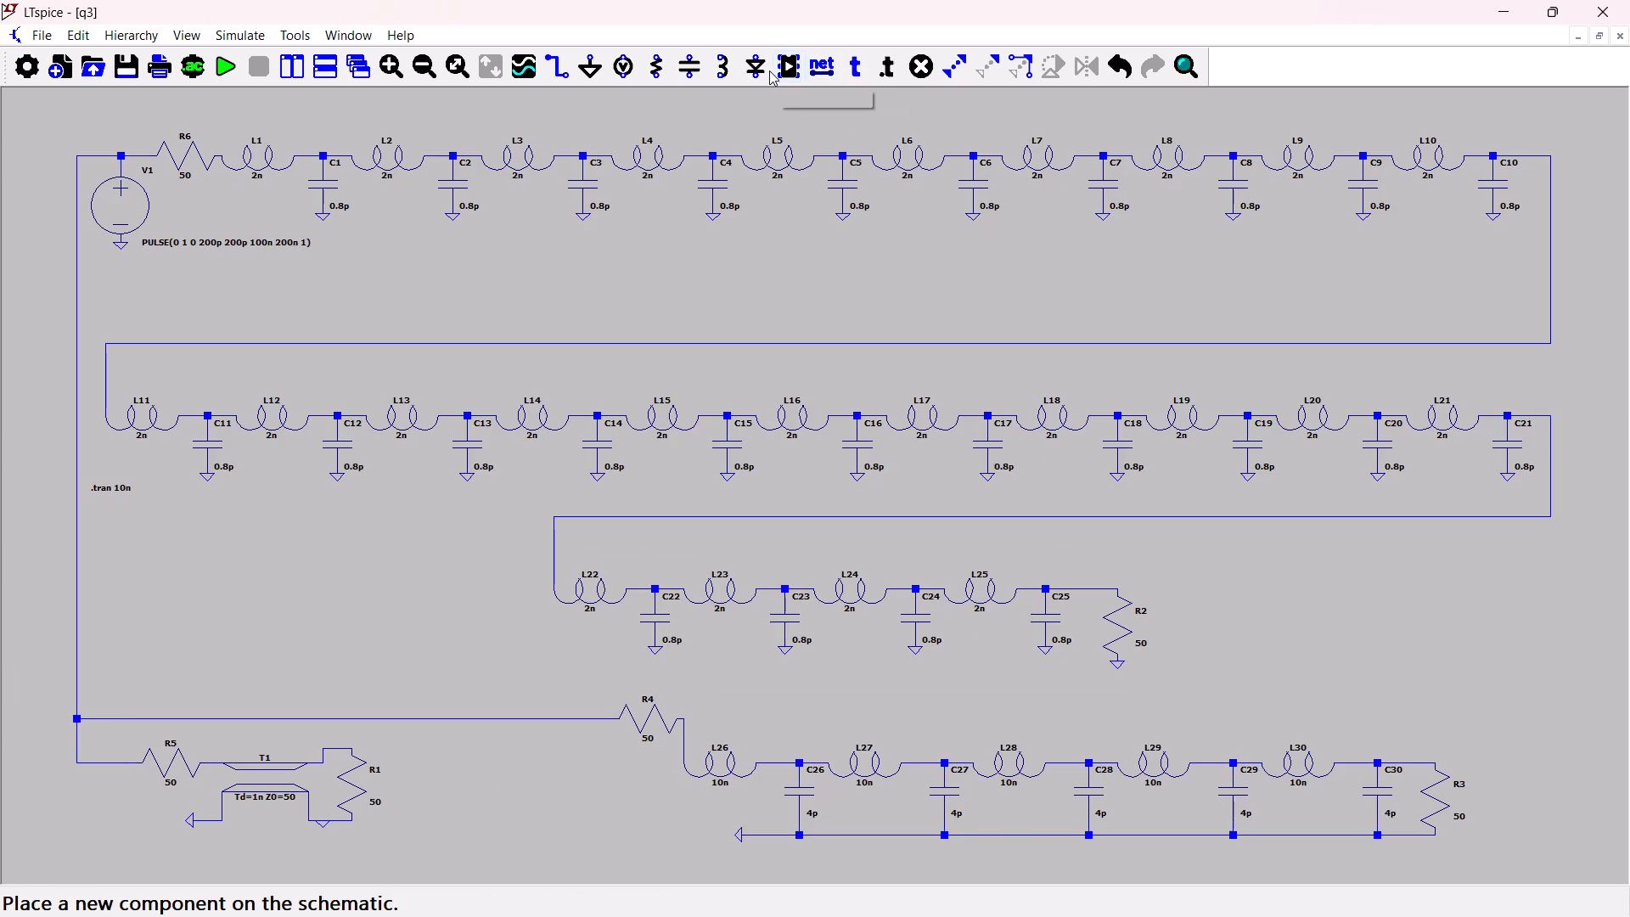
left_click(825, 65)
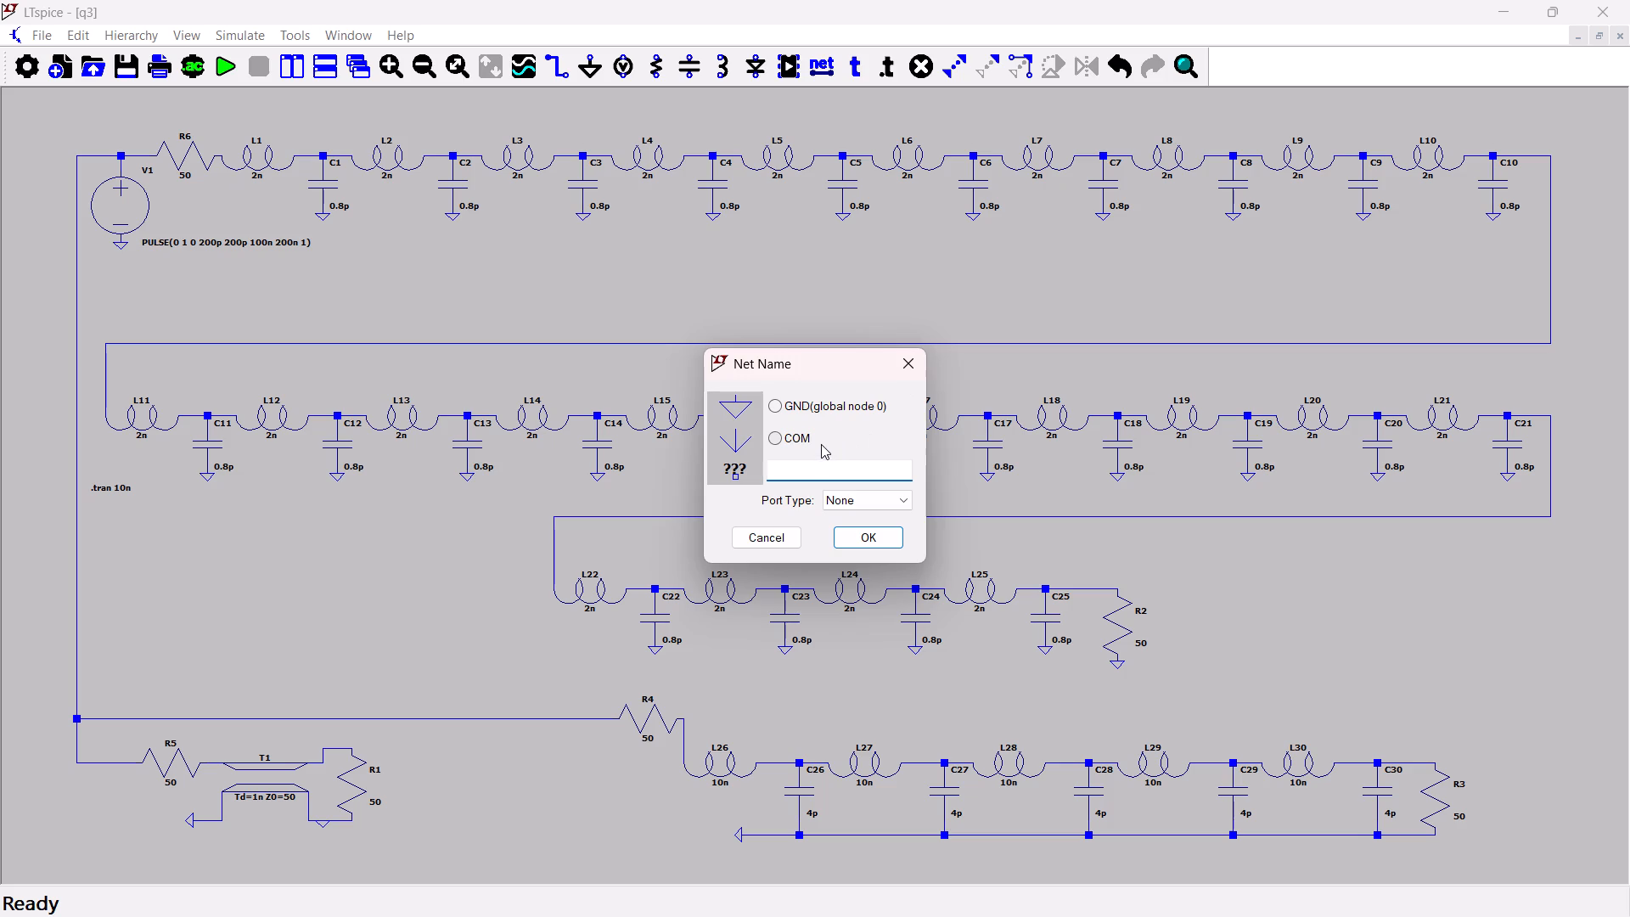
left_click(845, 498)
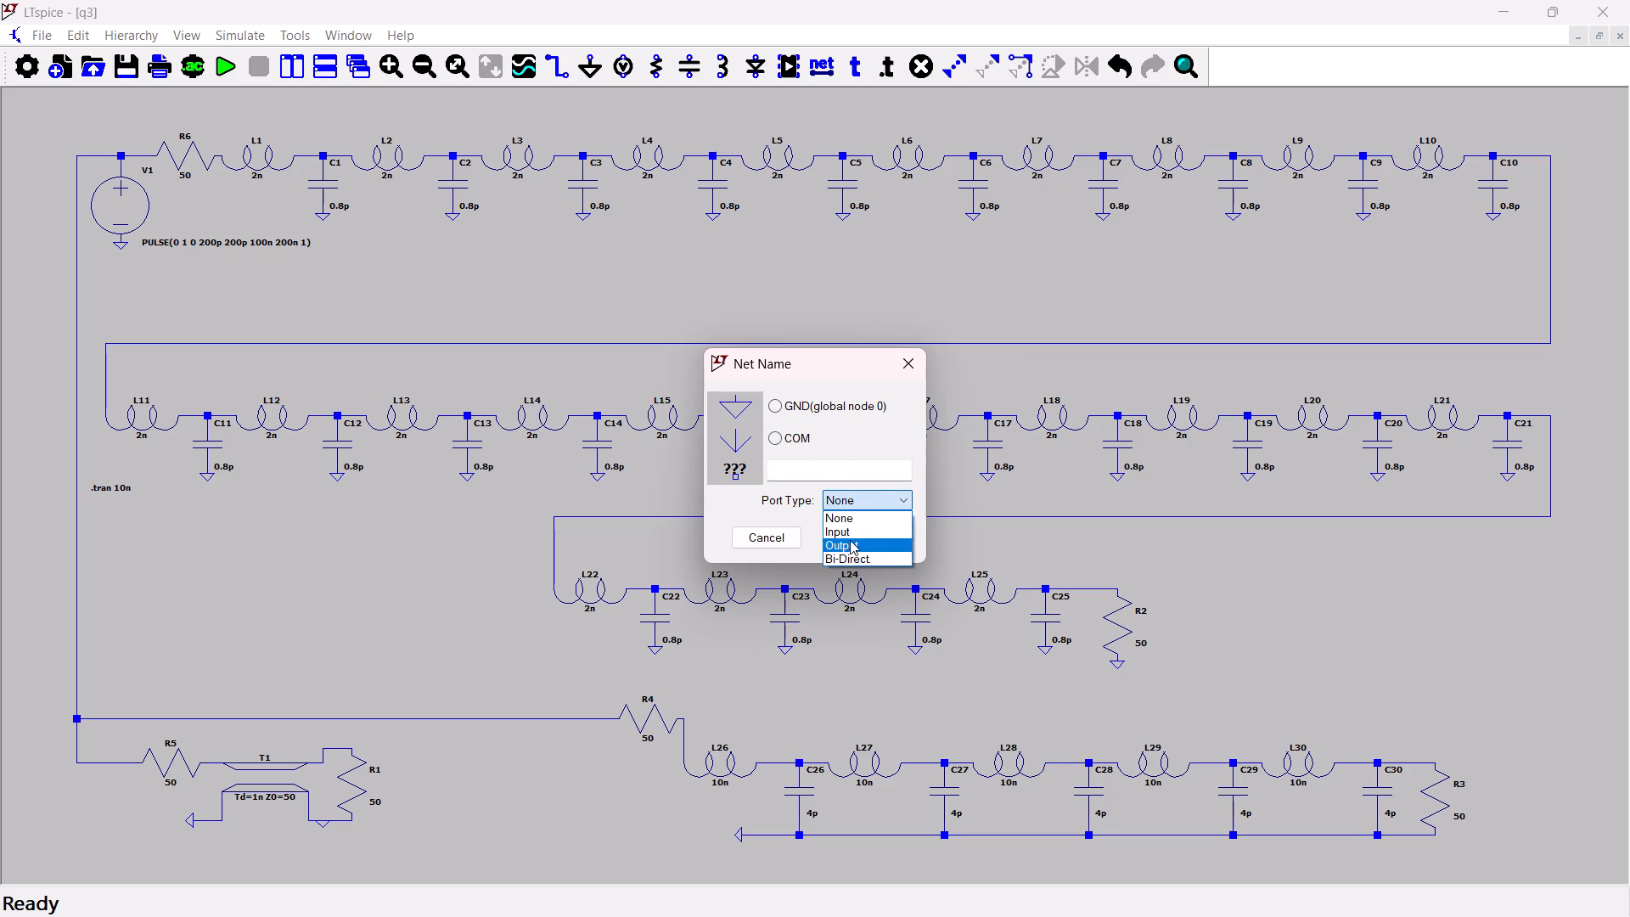
left_click(850, 540)
left_click(817, 461)
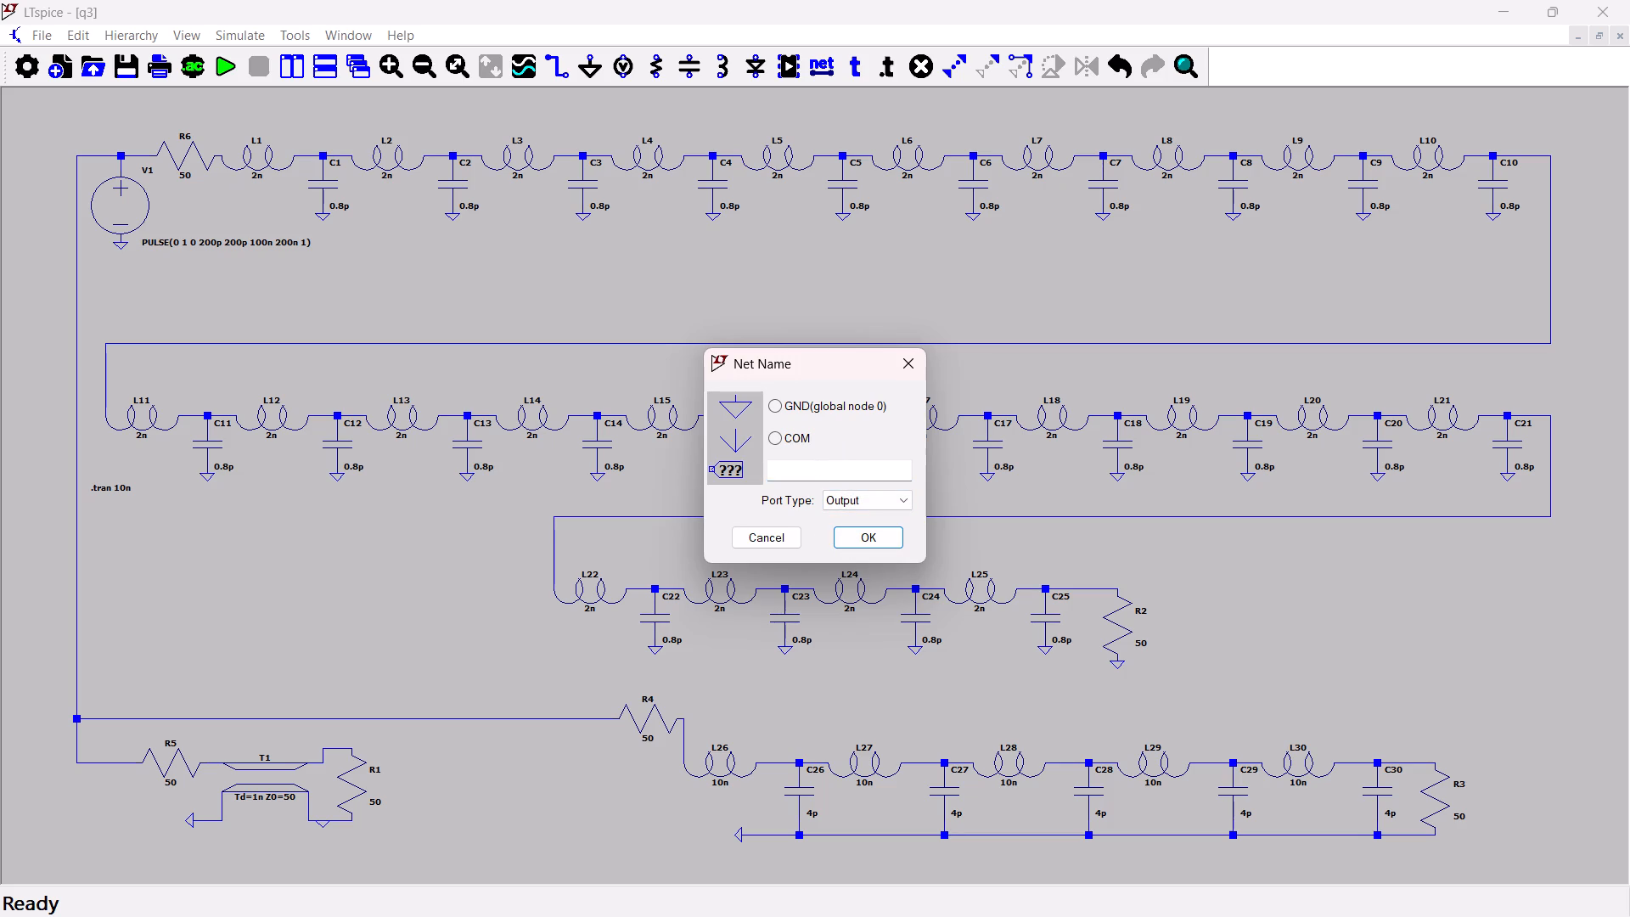
key("2")
key("5")
key("BackSpace")
key("BackSpace")
type("out")
type("25")
key("Return")
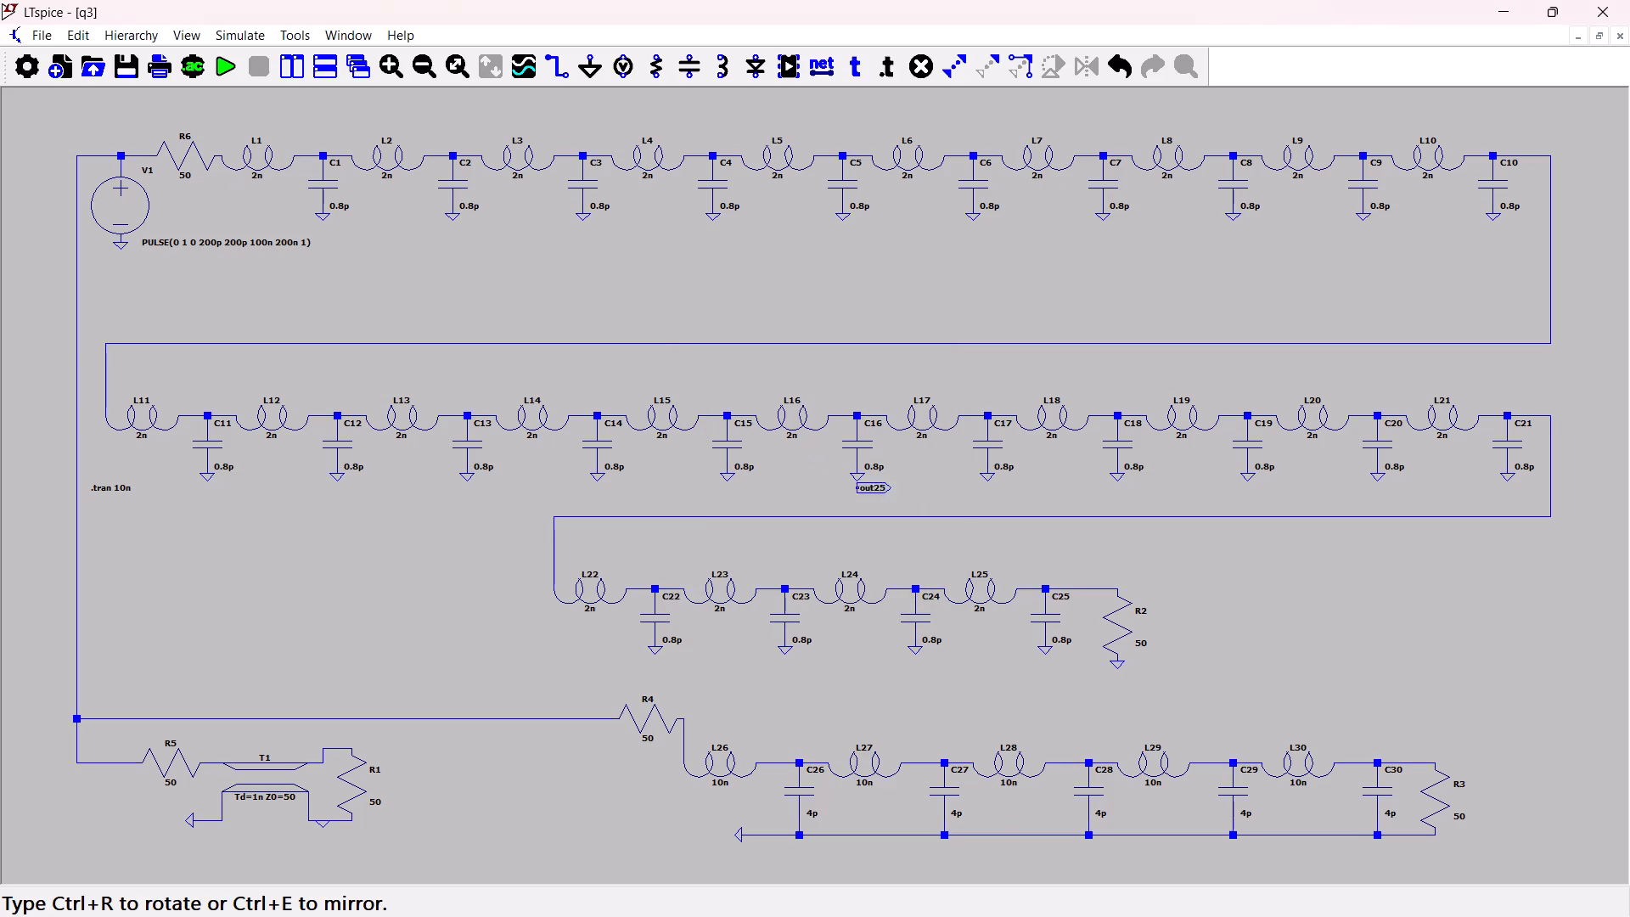
left_click(1117, 588)
key("Escape")
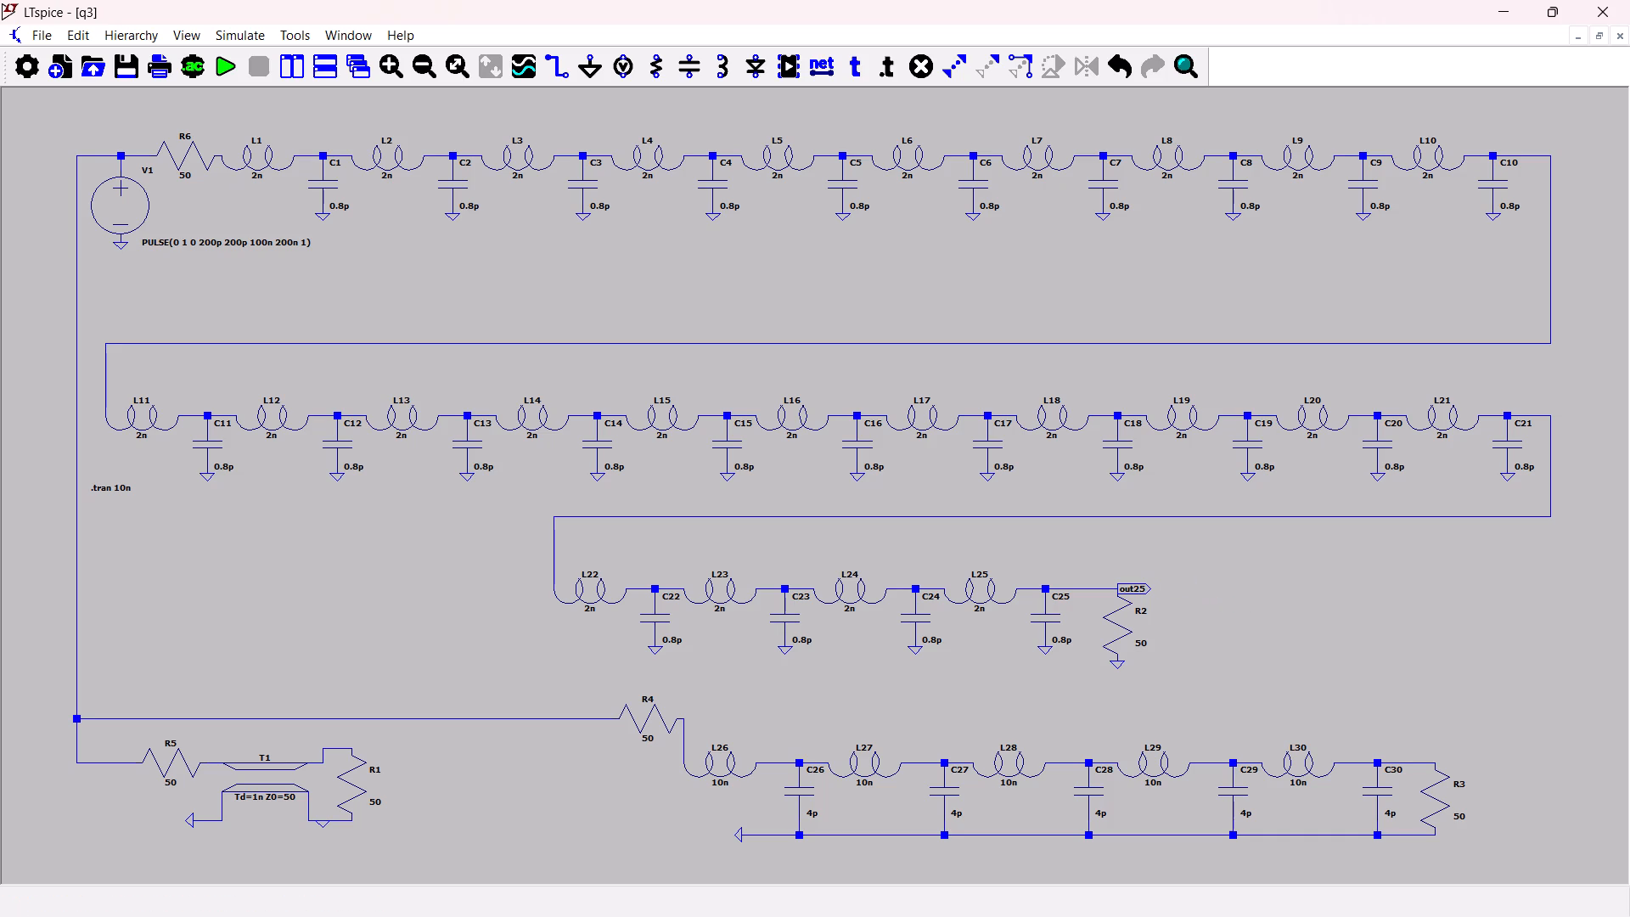
Label the ideal transmission line's load node at R1 as output port out_ideal.
left_click_drag(1214, 607, 1205, 586)
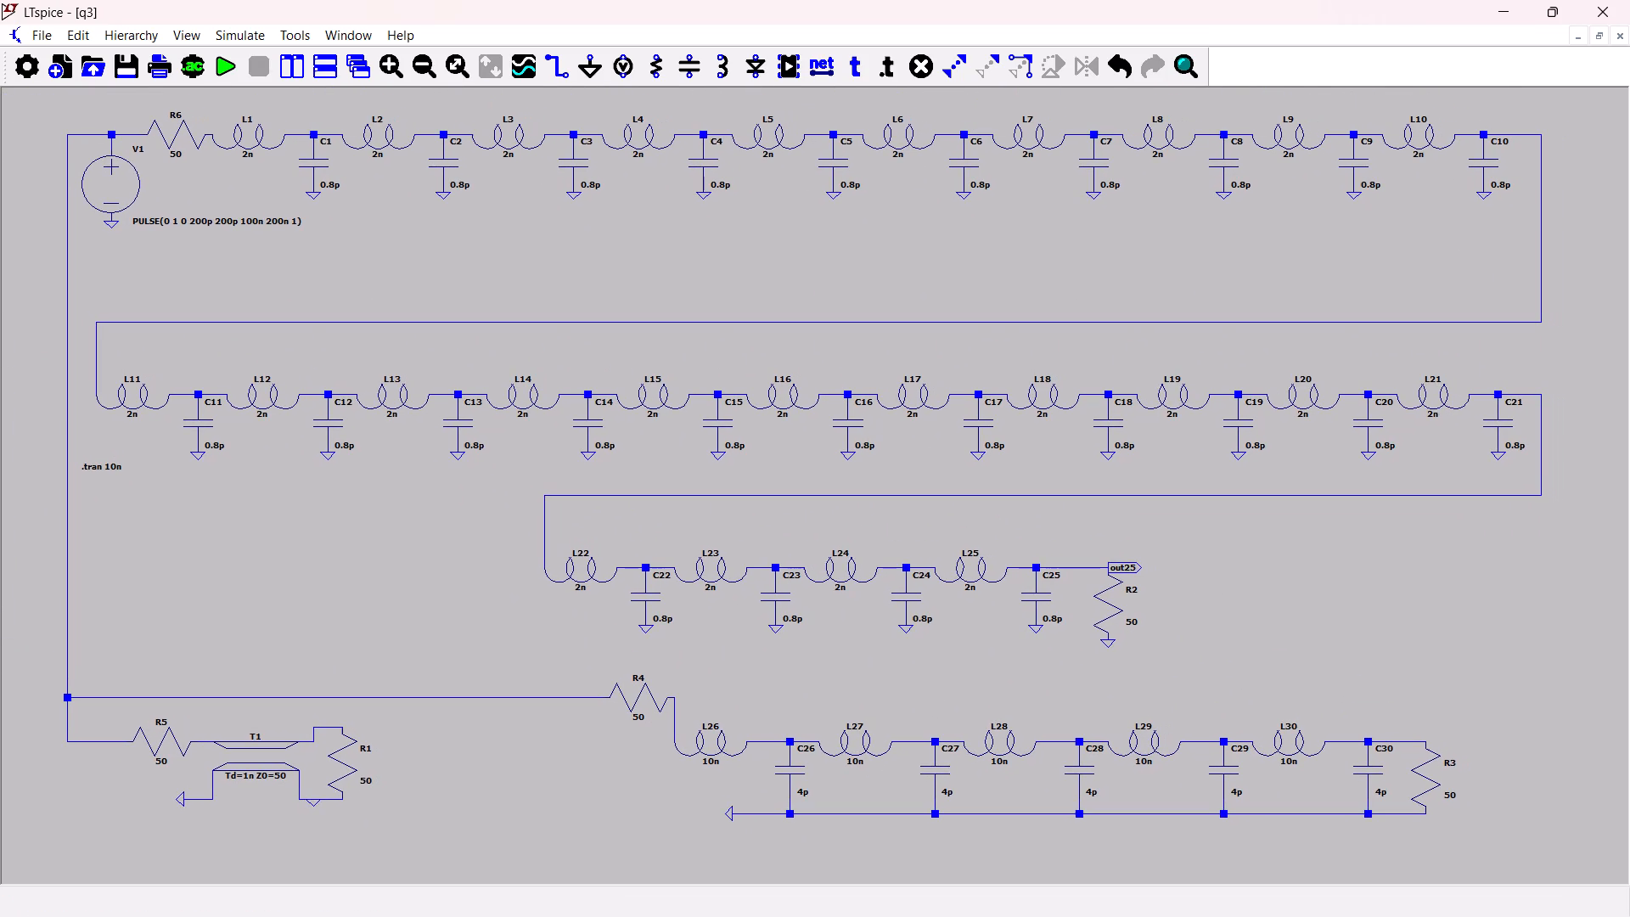
left_click_drag(1205, 586, 1204, 586)
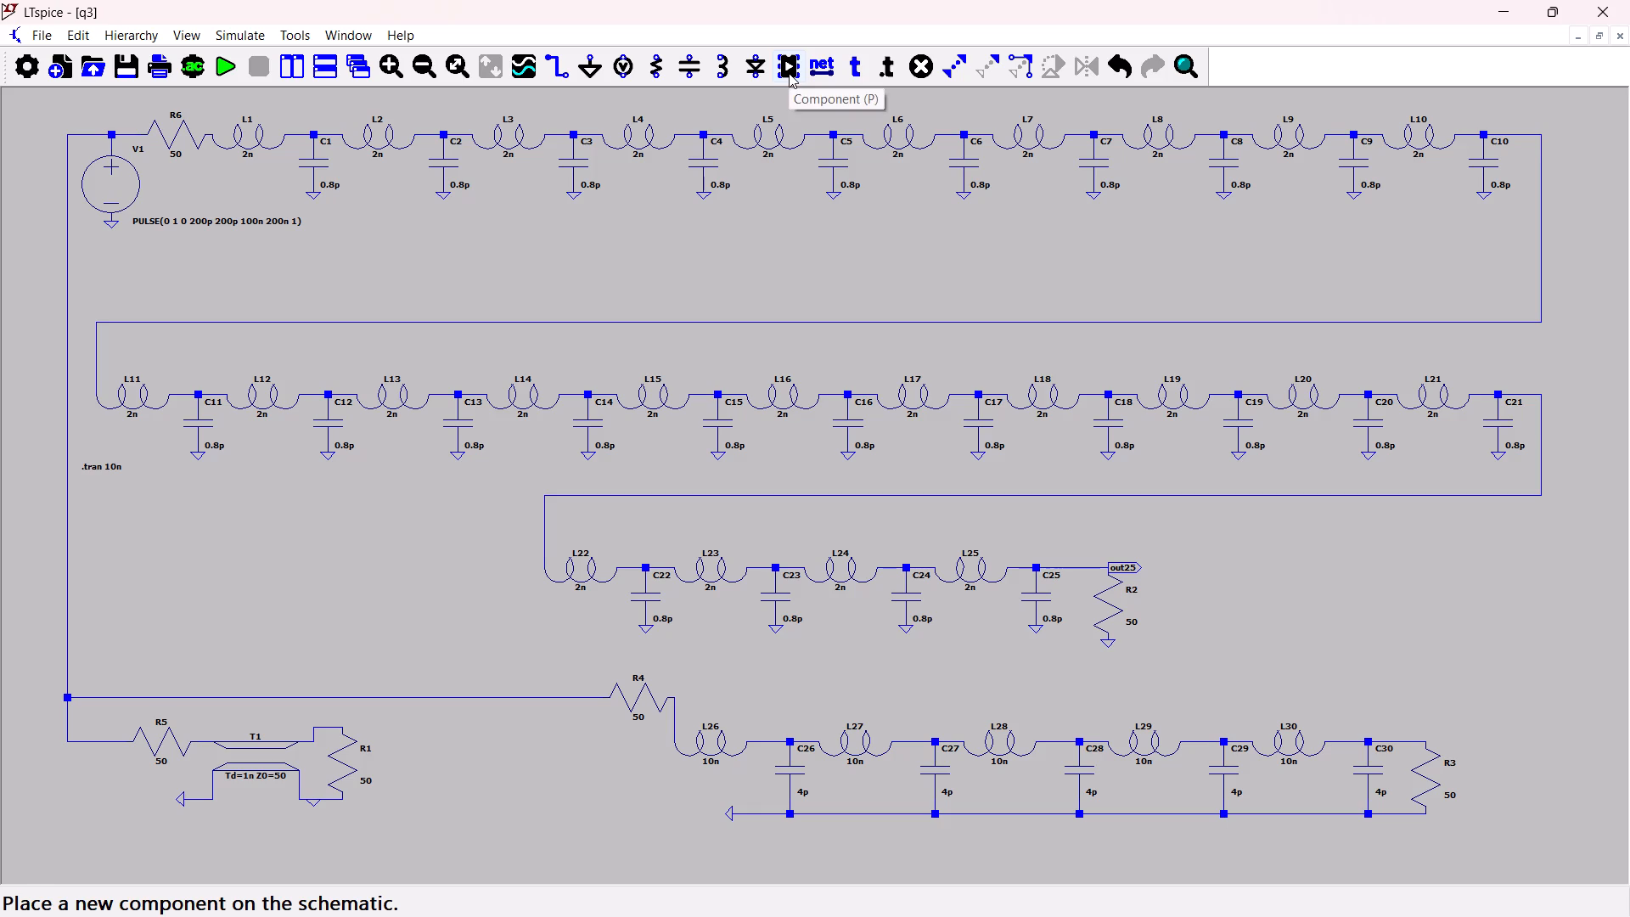
left_click(832, 73)
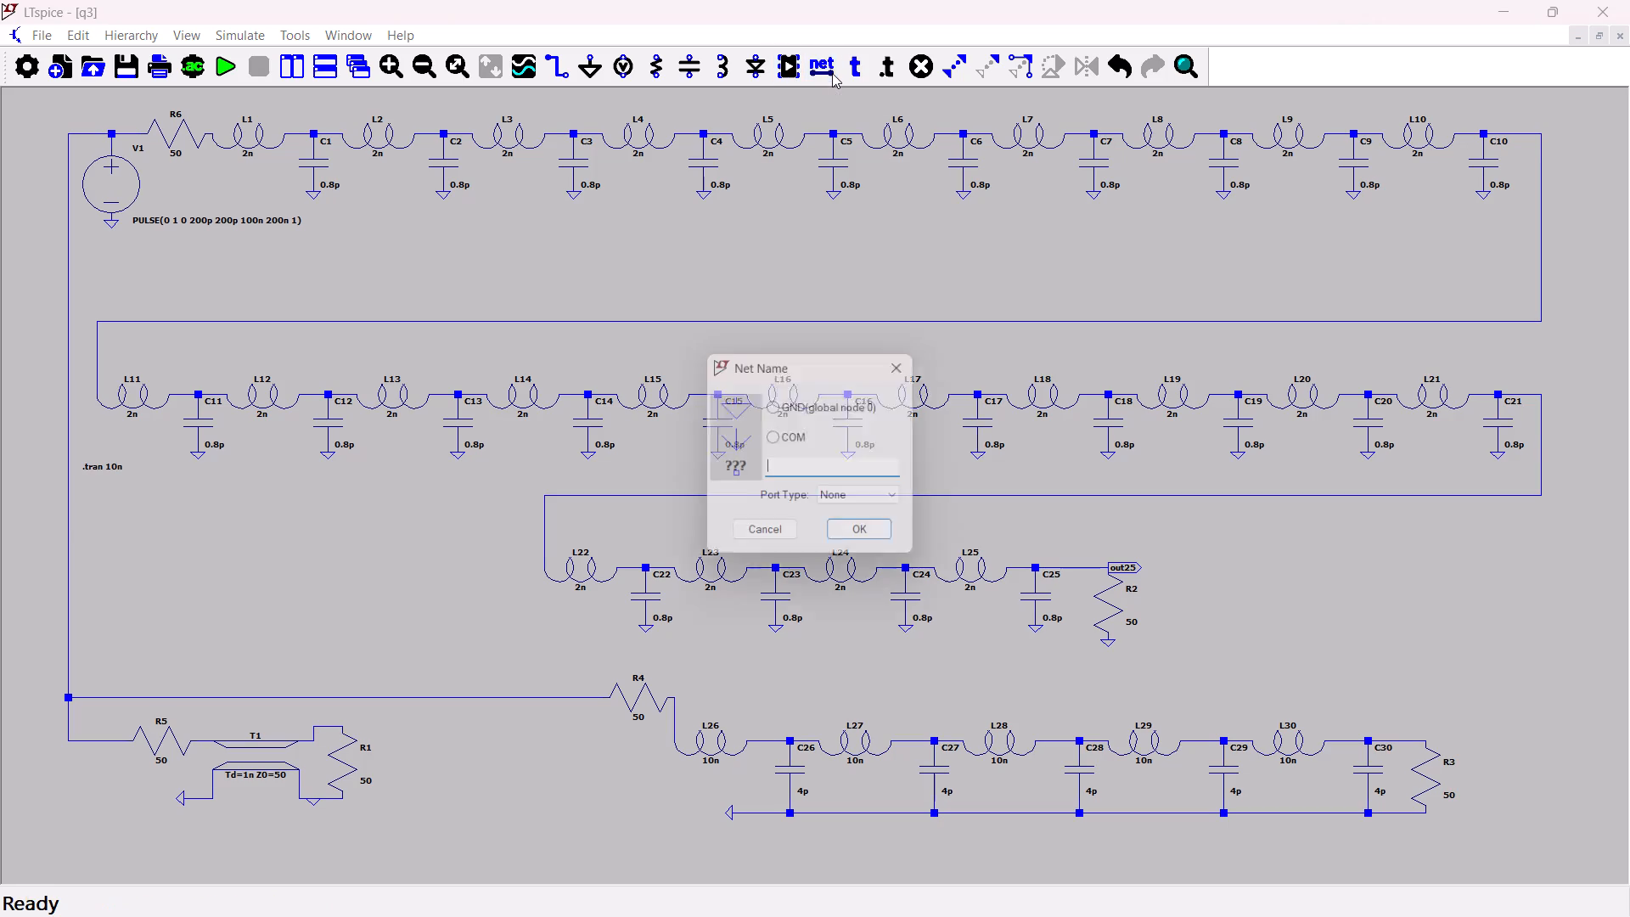
left_click(853, 497)
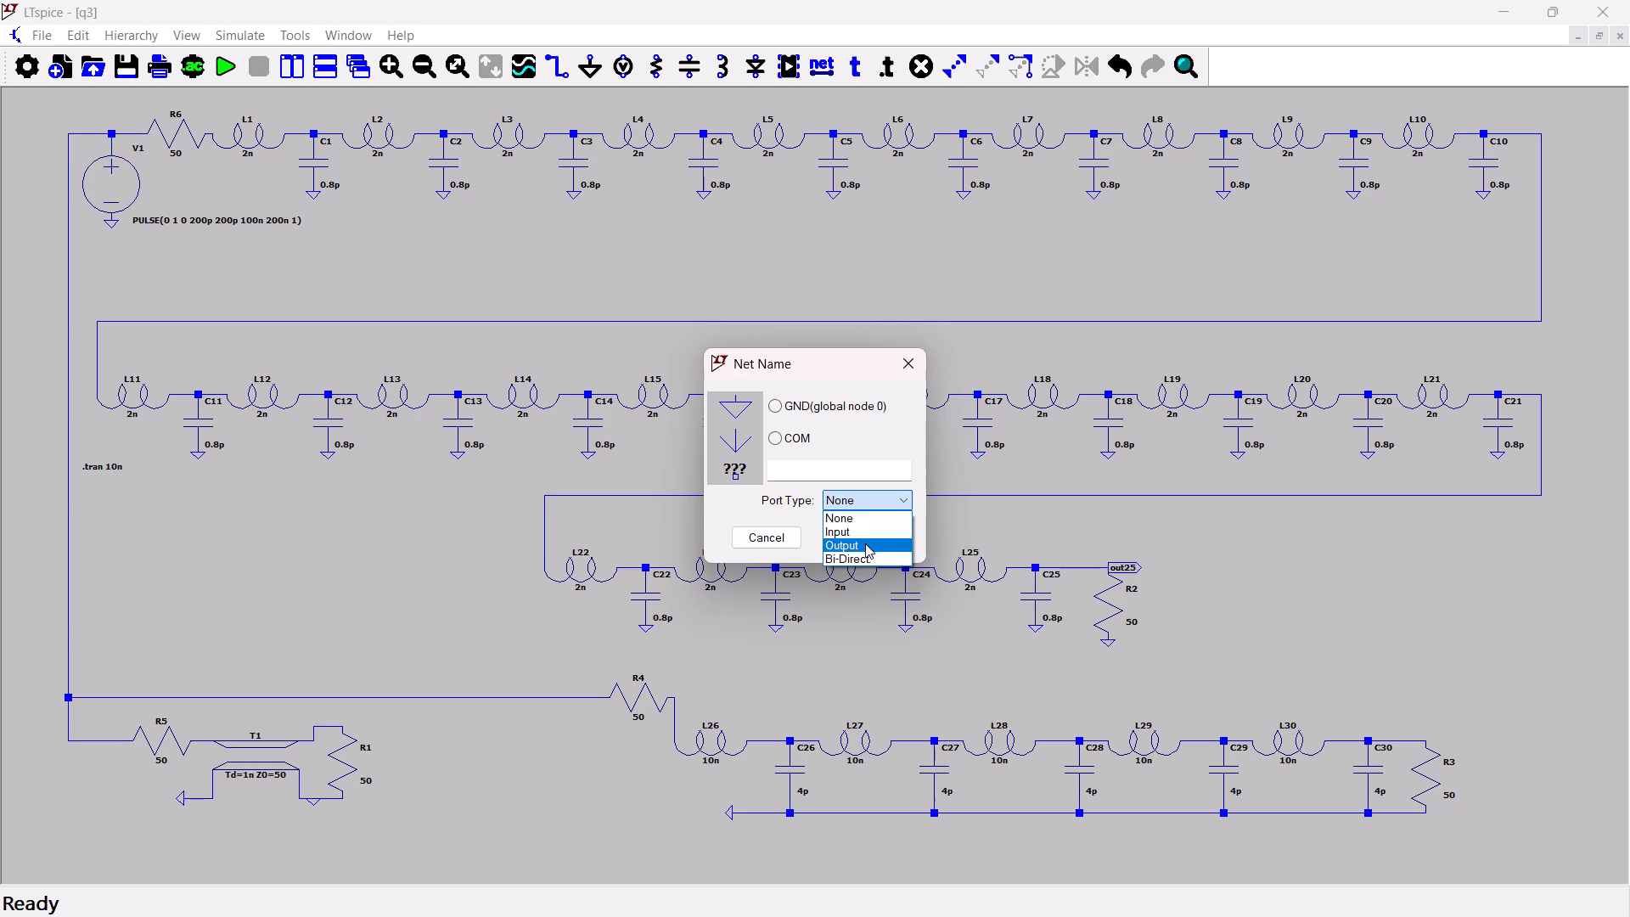
left_click(865, 543)
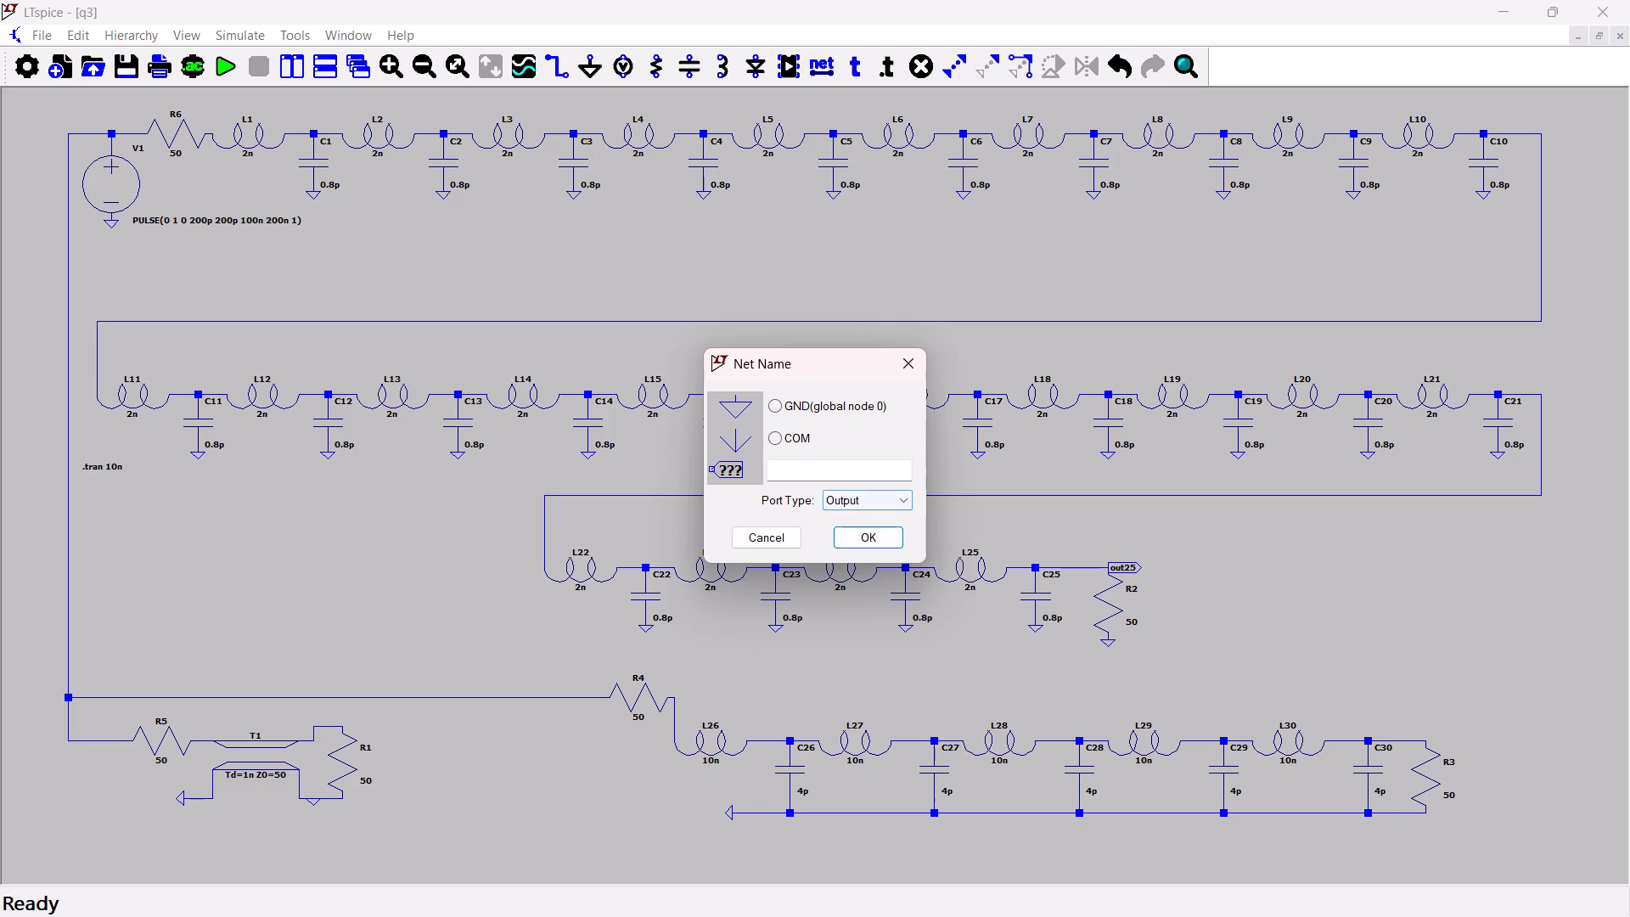
left_click(818, 472)
type("out")
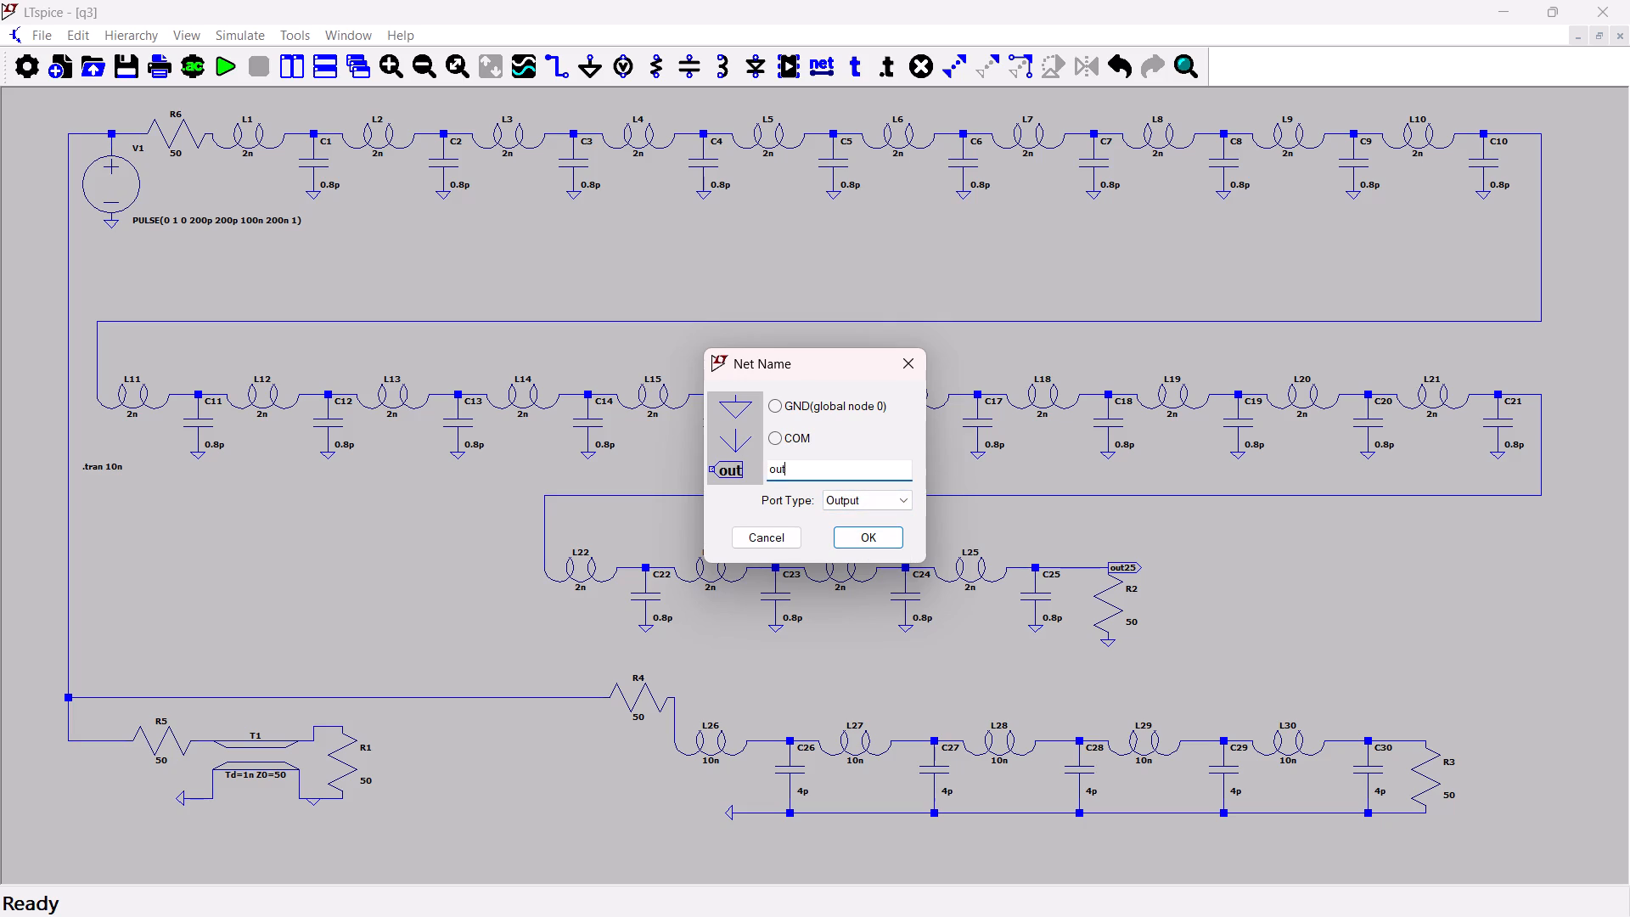
key("shift+underscore")
type("ideal")
key("Return")
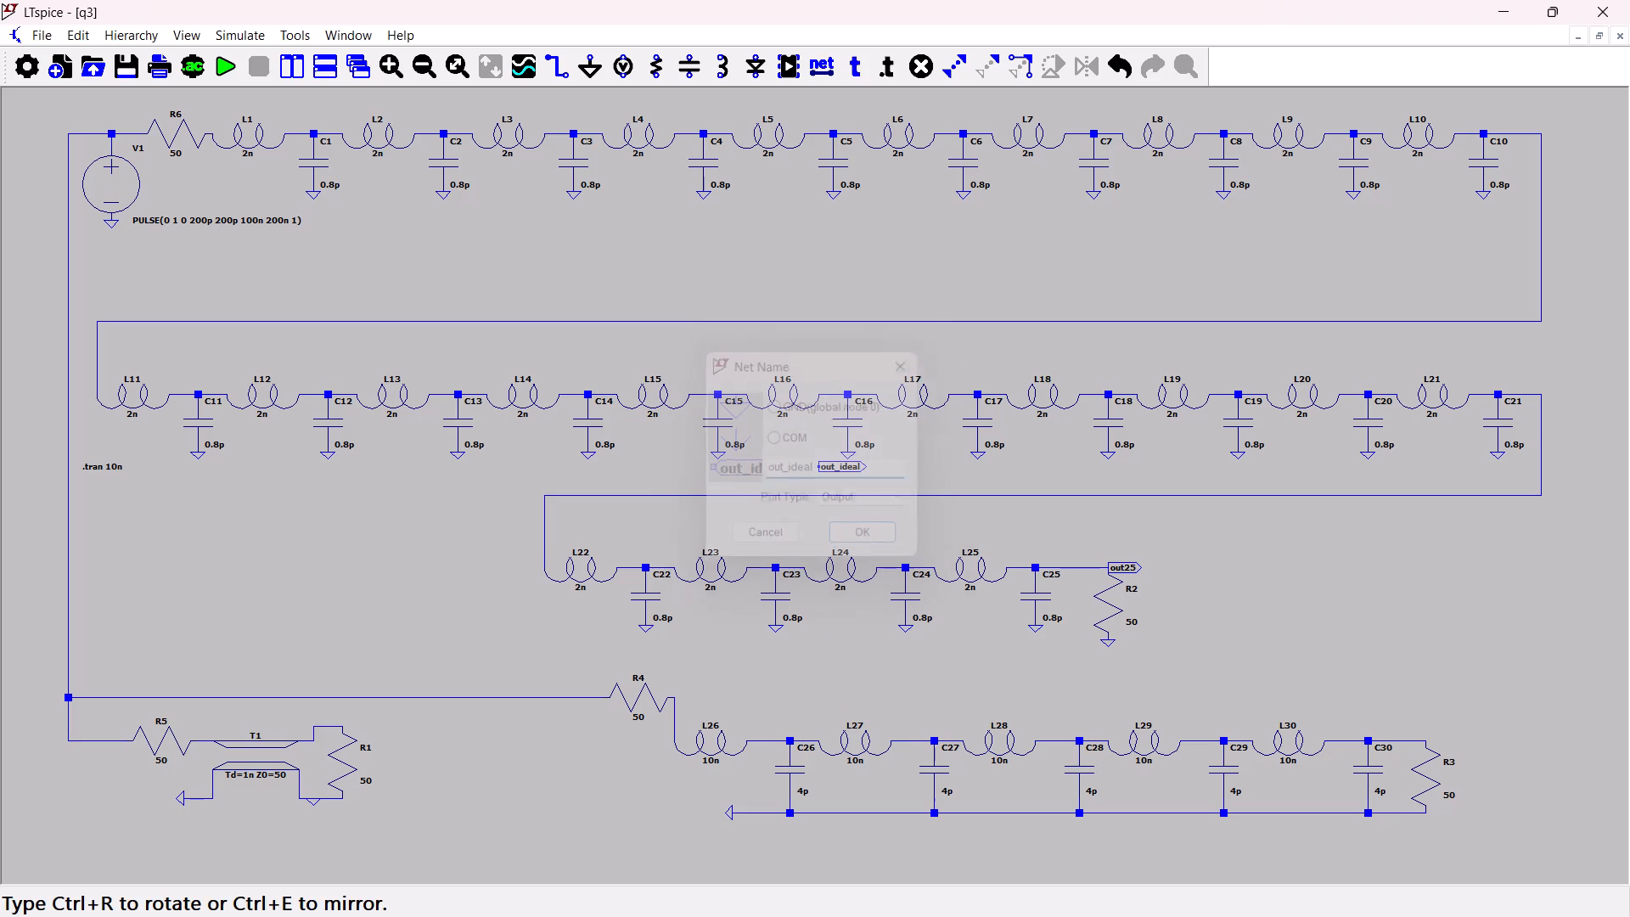
left_click(335, 721)
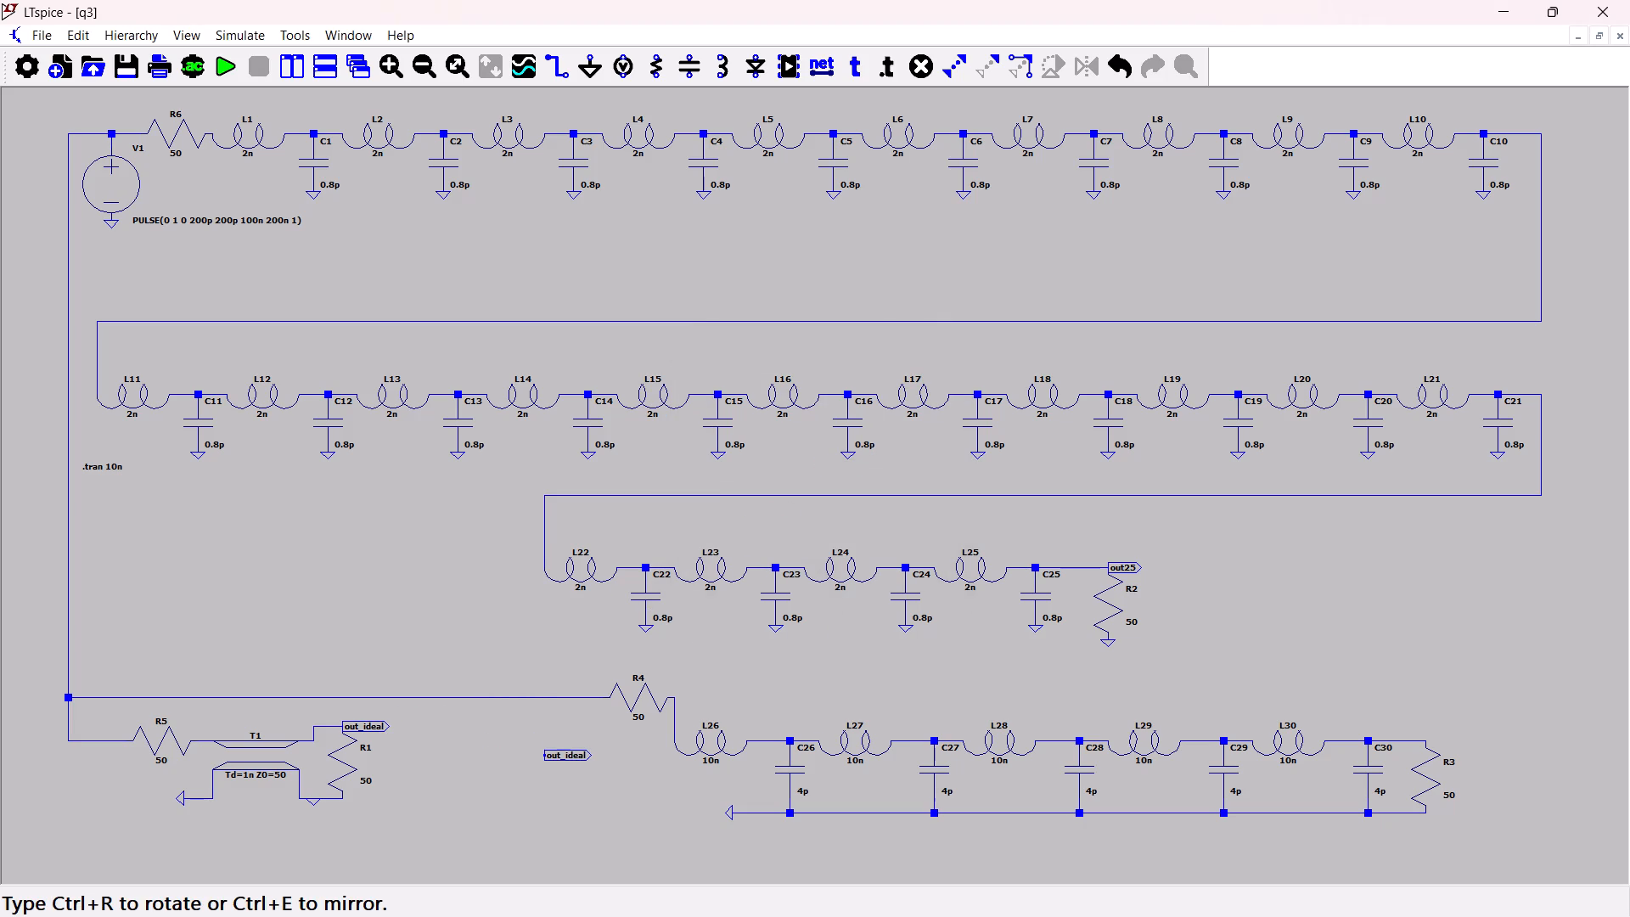
key("Escape")
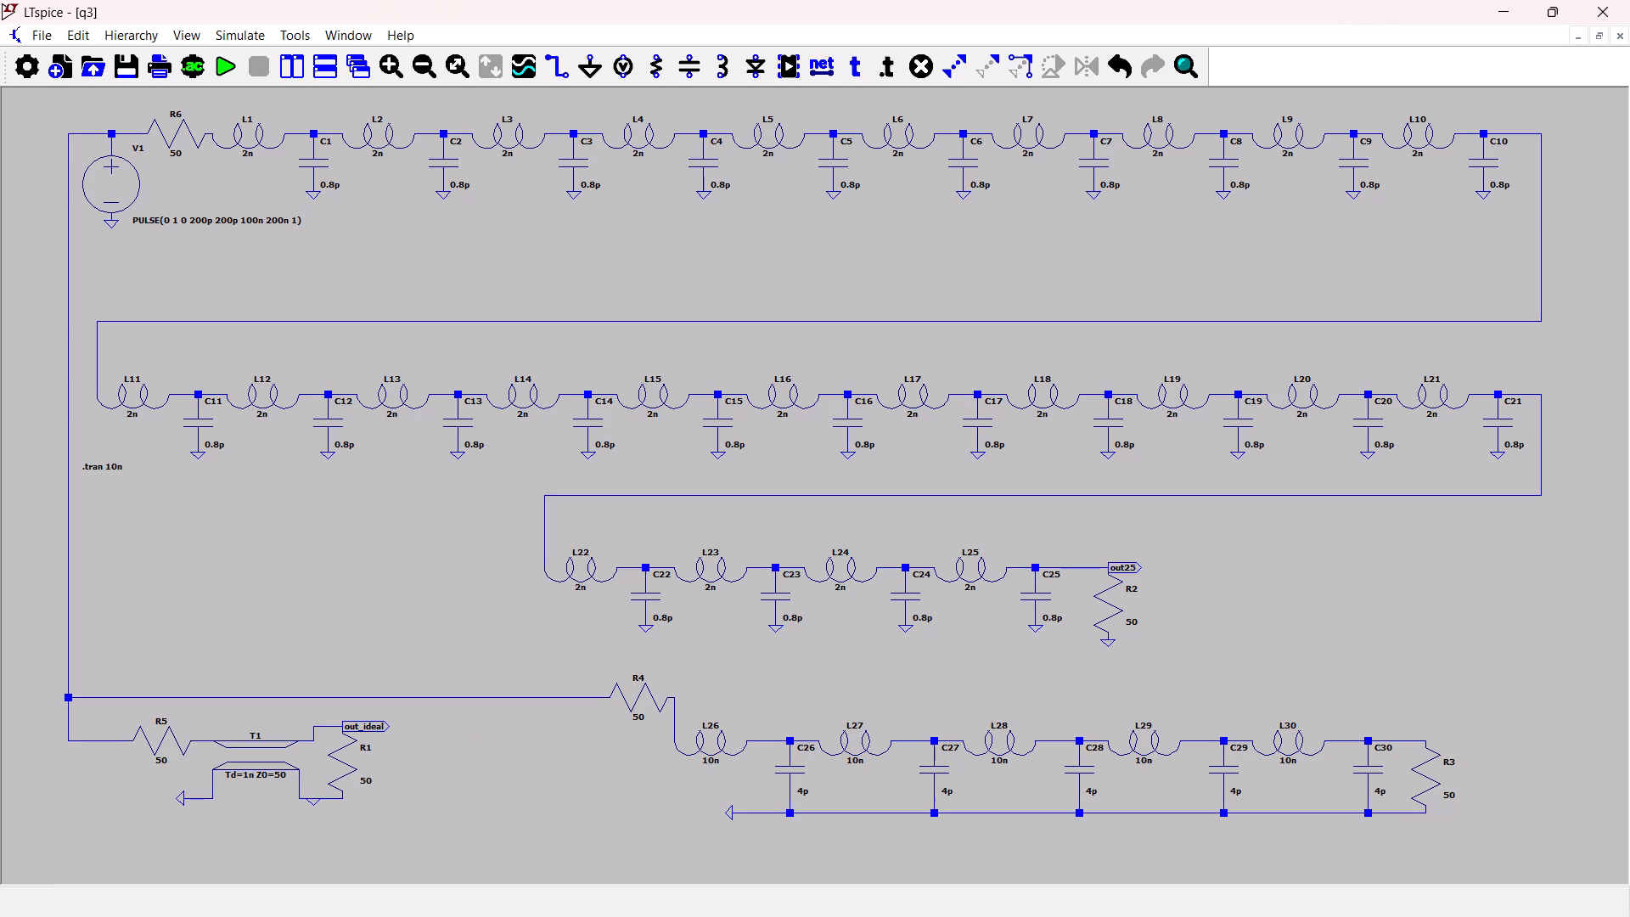
key("l")
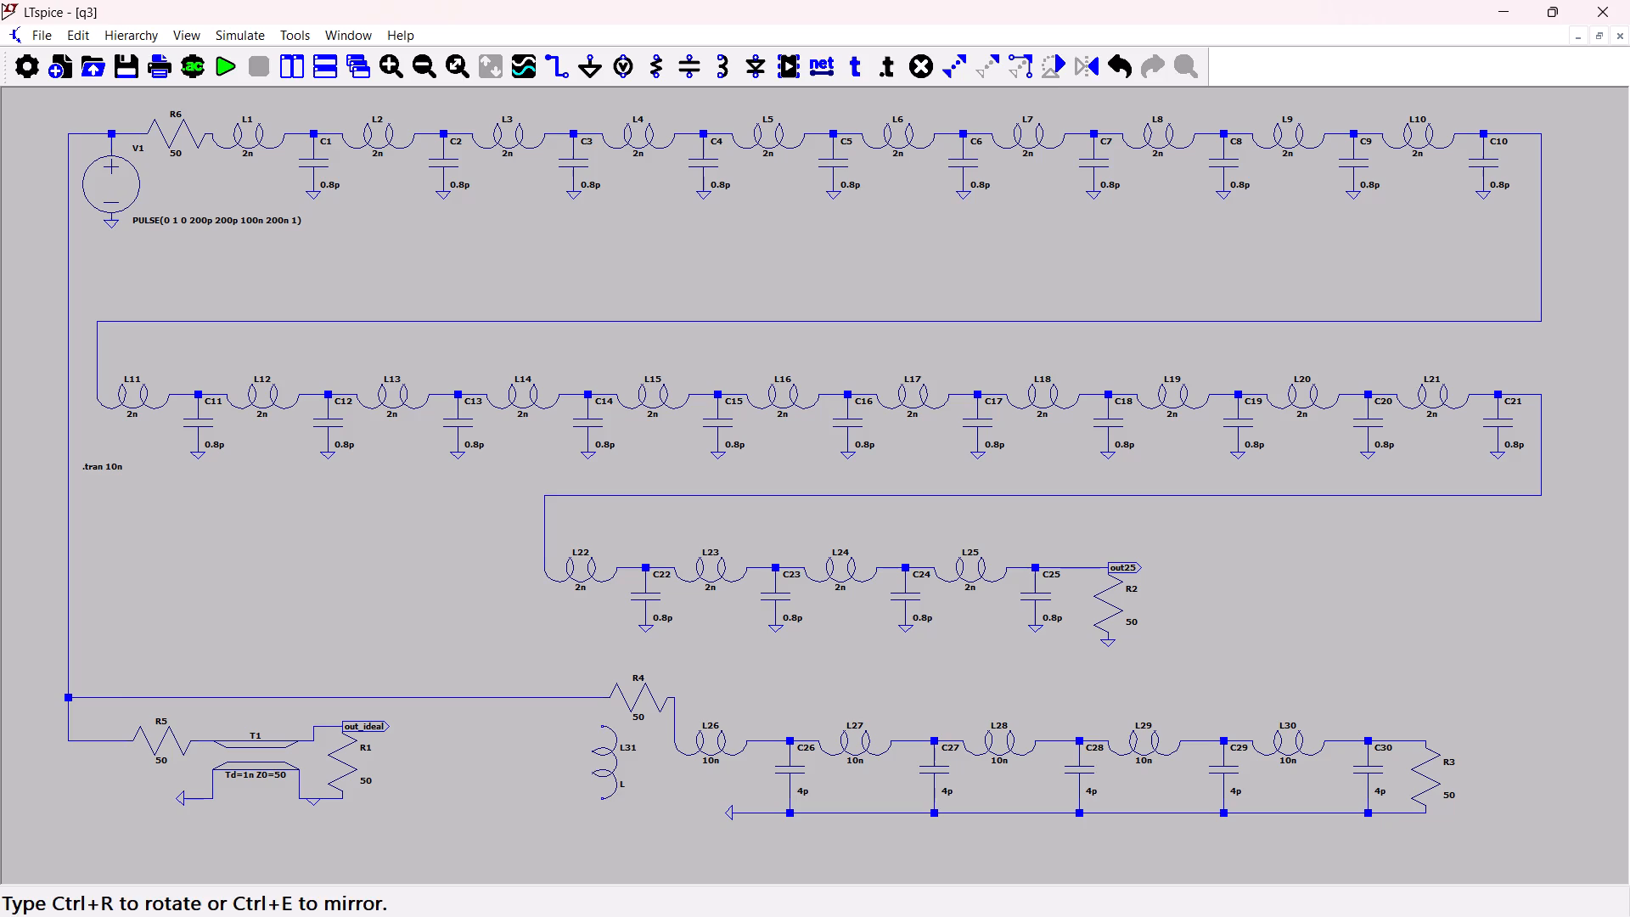
key("Escape")
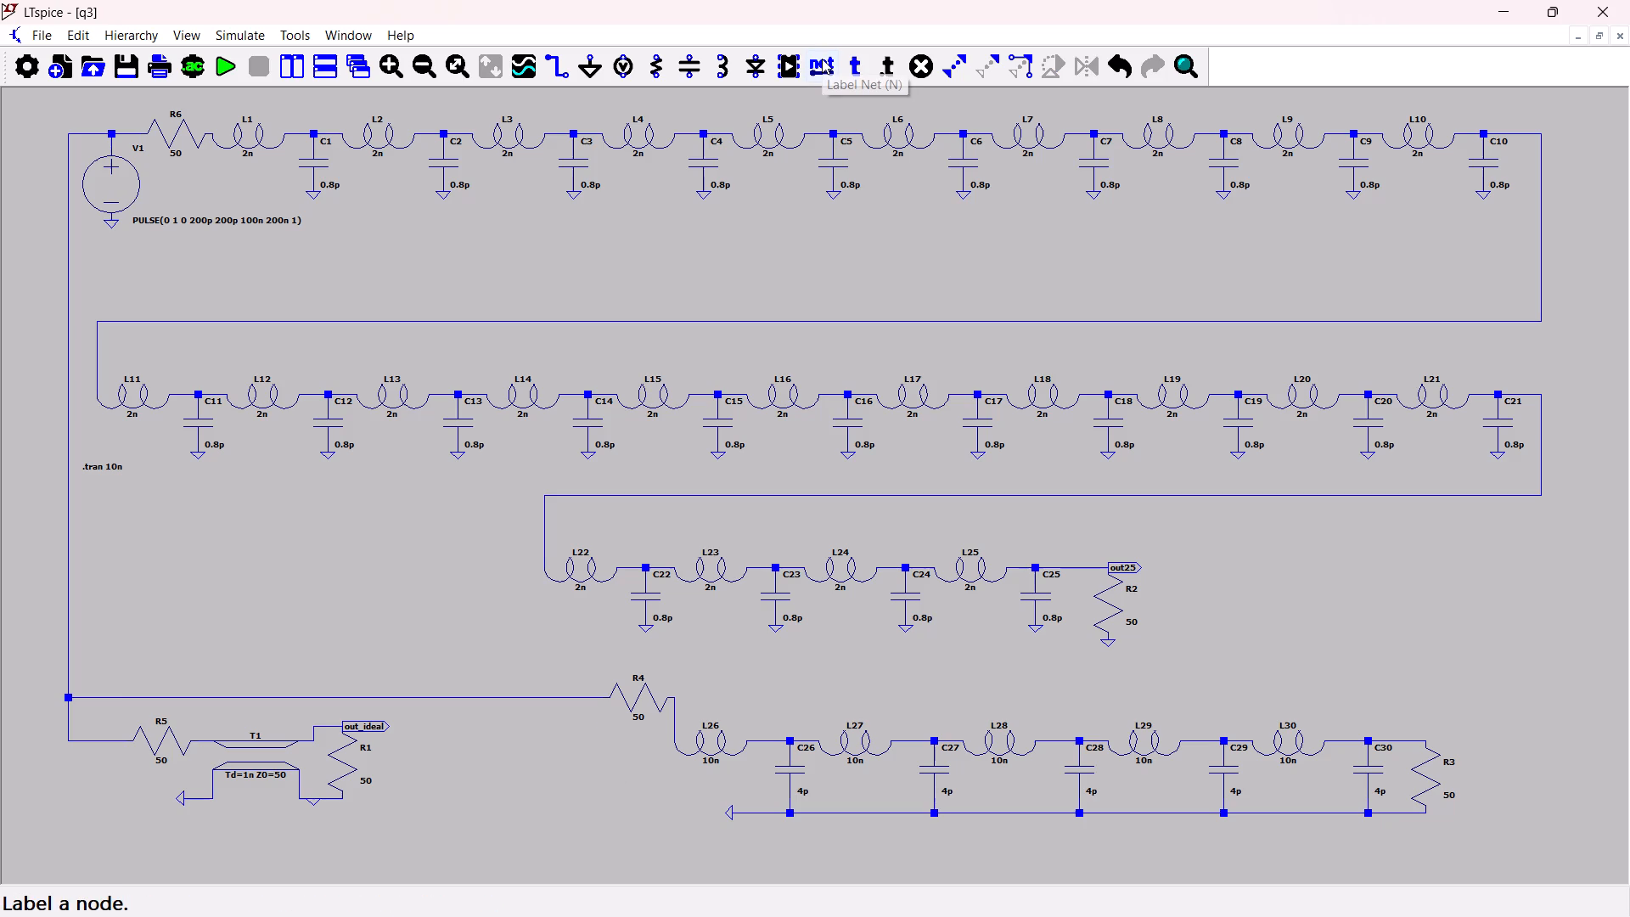
Label the 5-stage ladder's load node at R3 as output port out5.
left_click(822, 59)
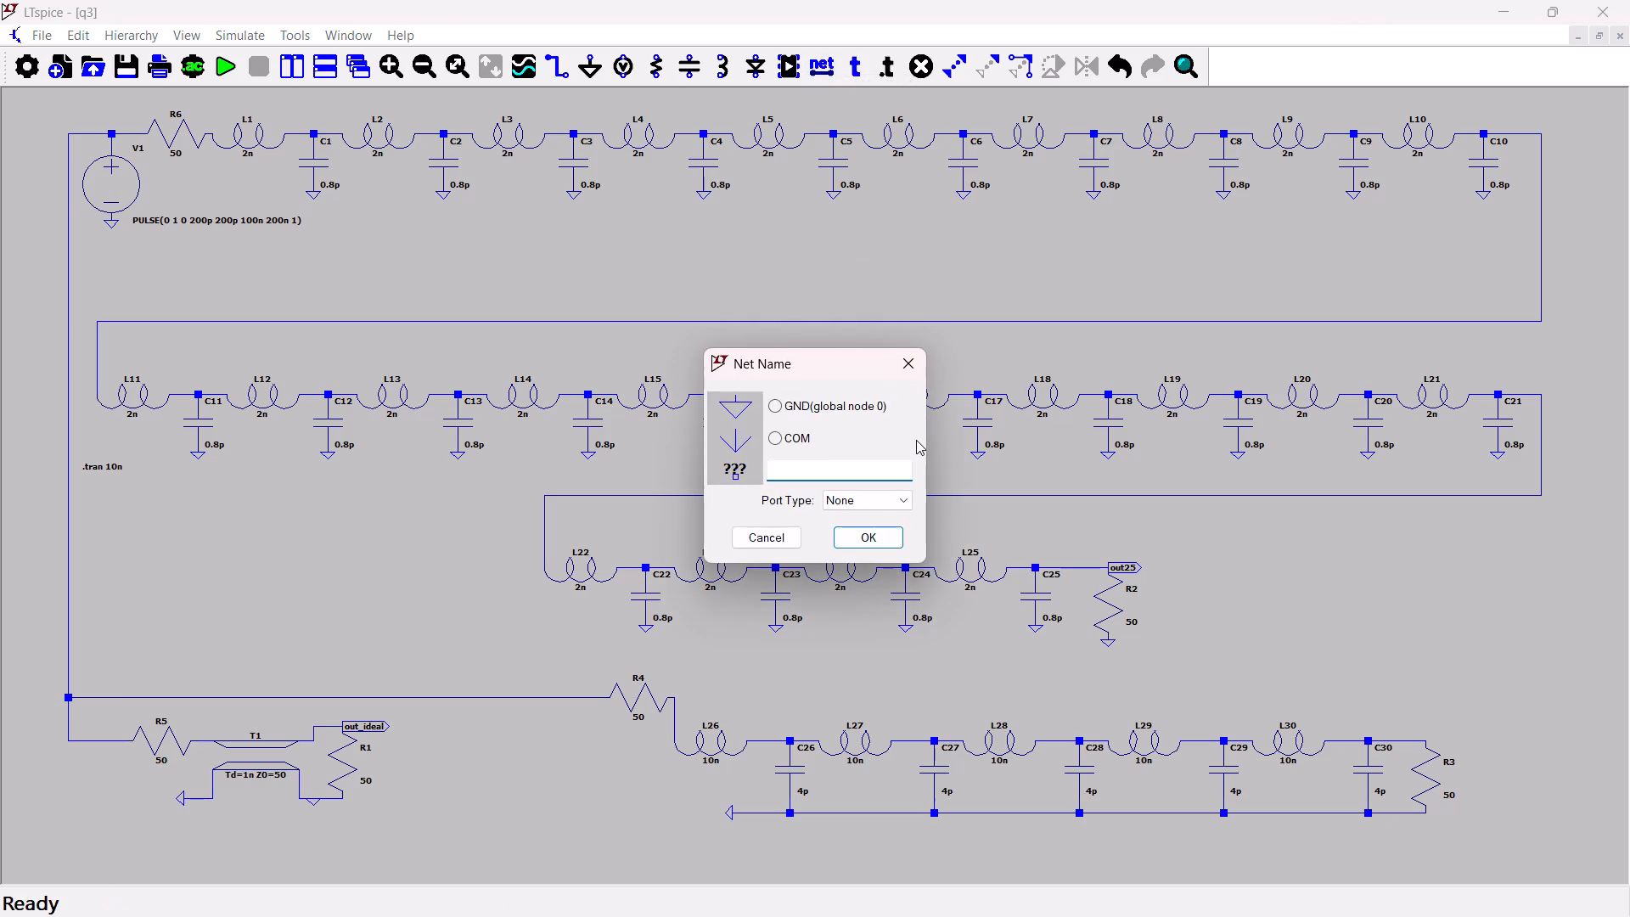
left_click(882, 501)
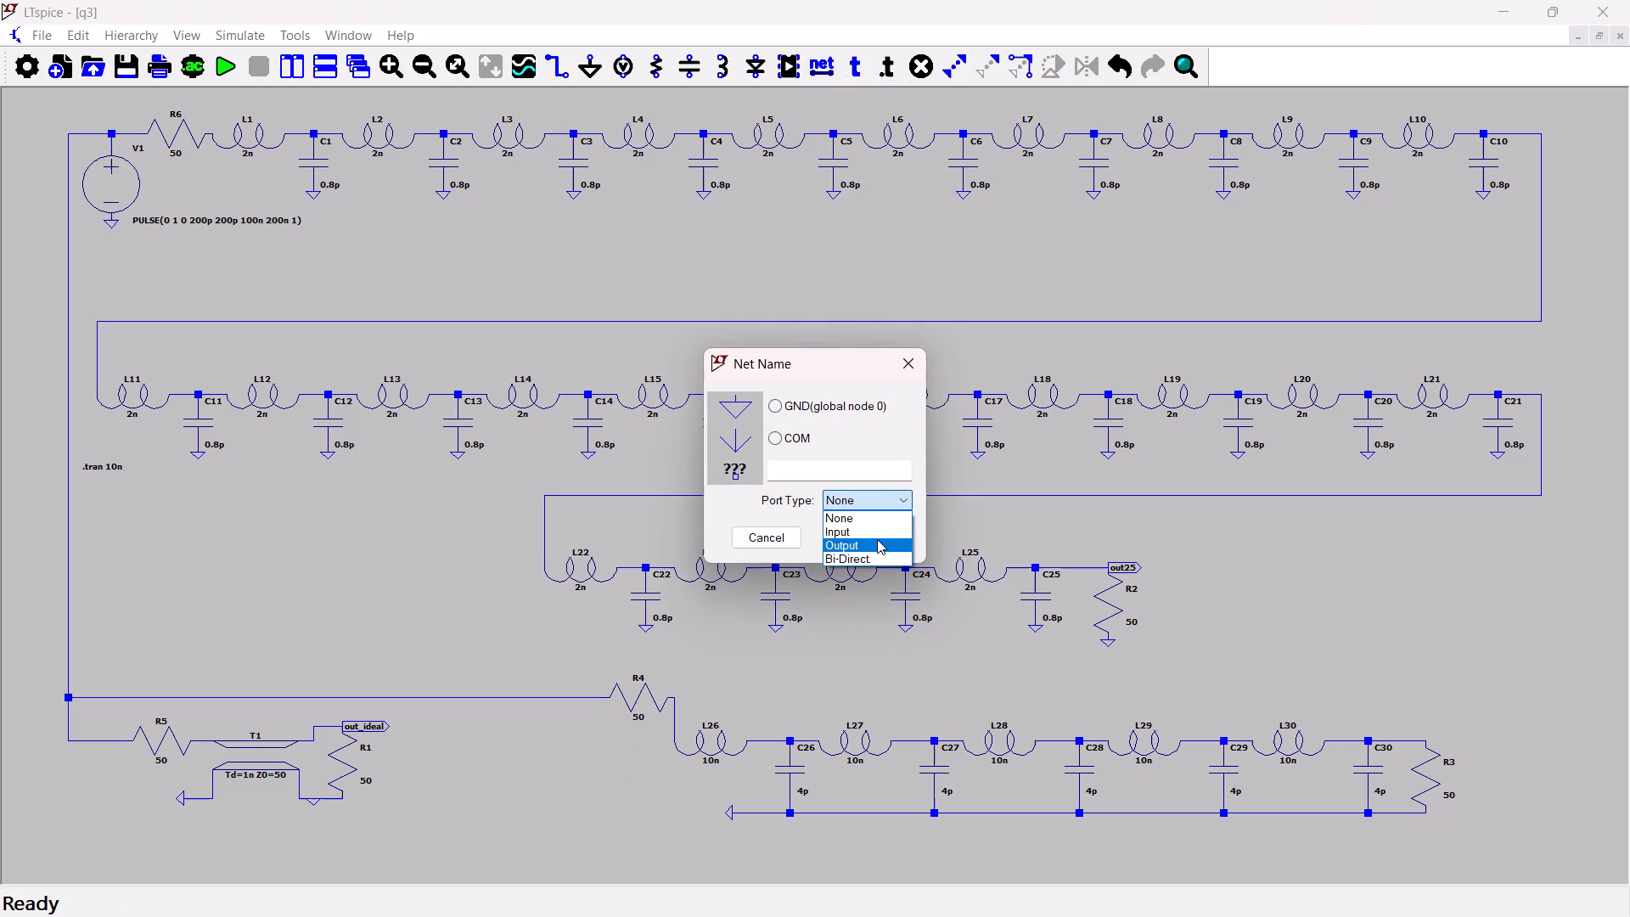
left_click(877, 539)
left_click(859, 476)
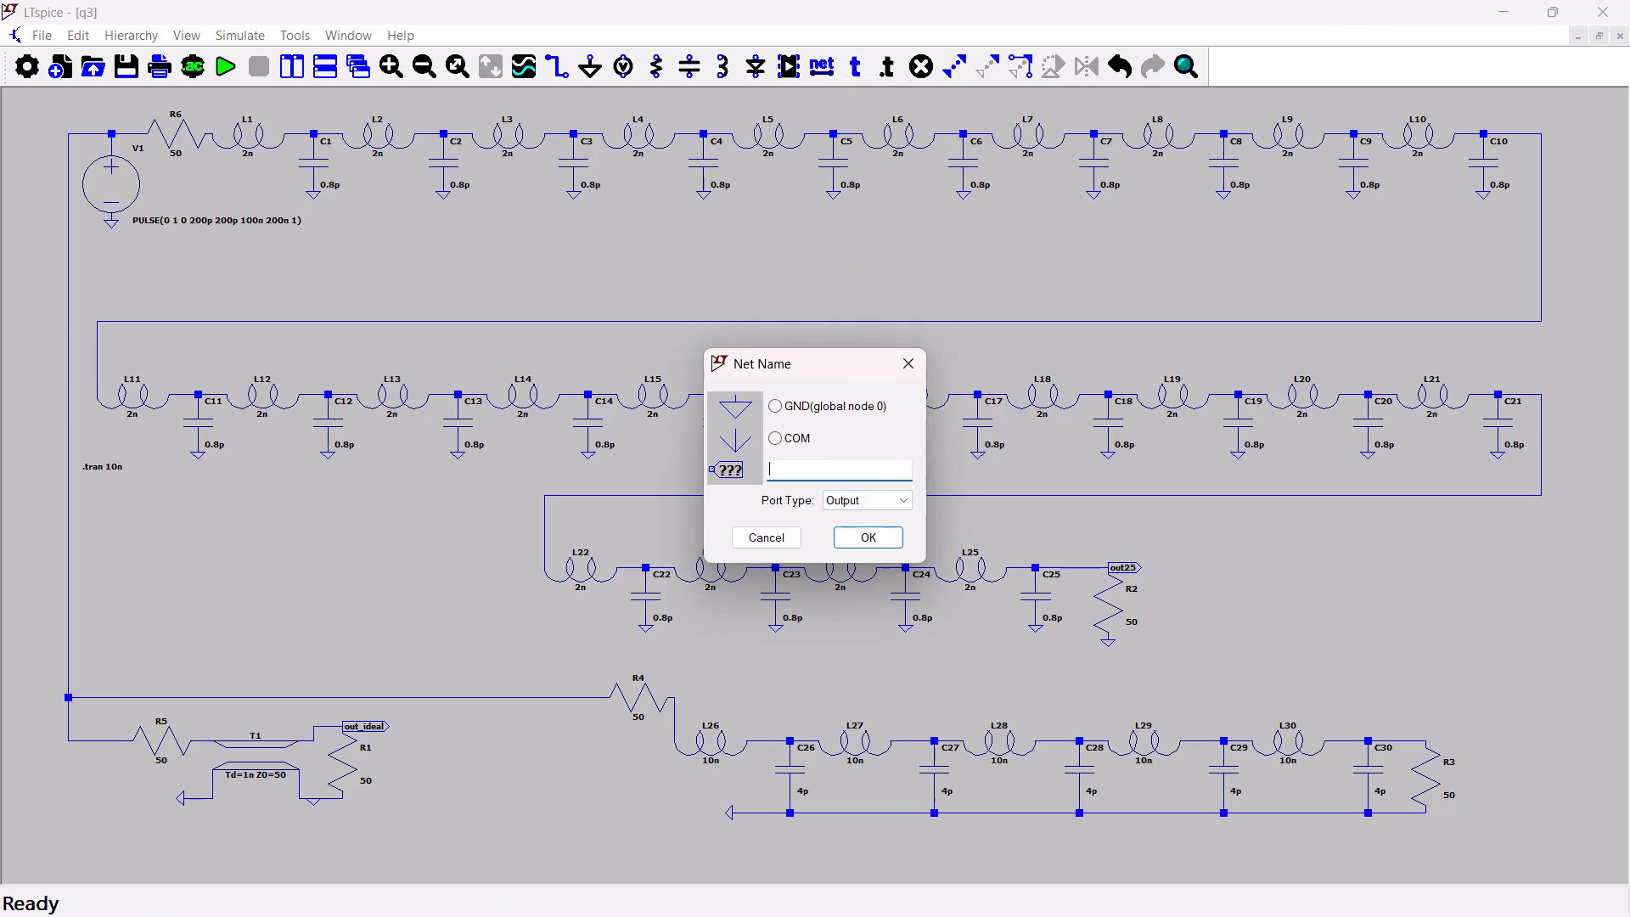
type("out")
key("5")
key("Return")
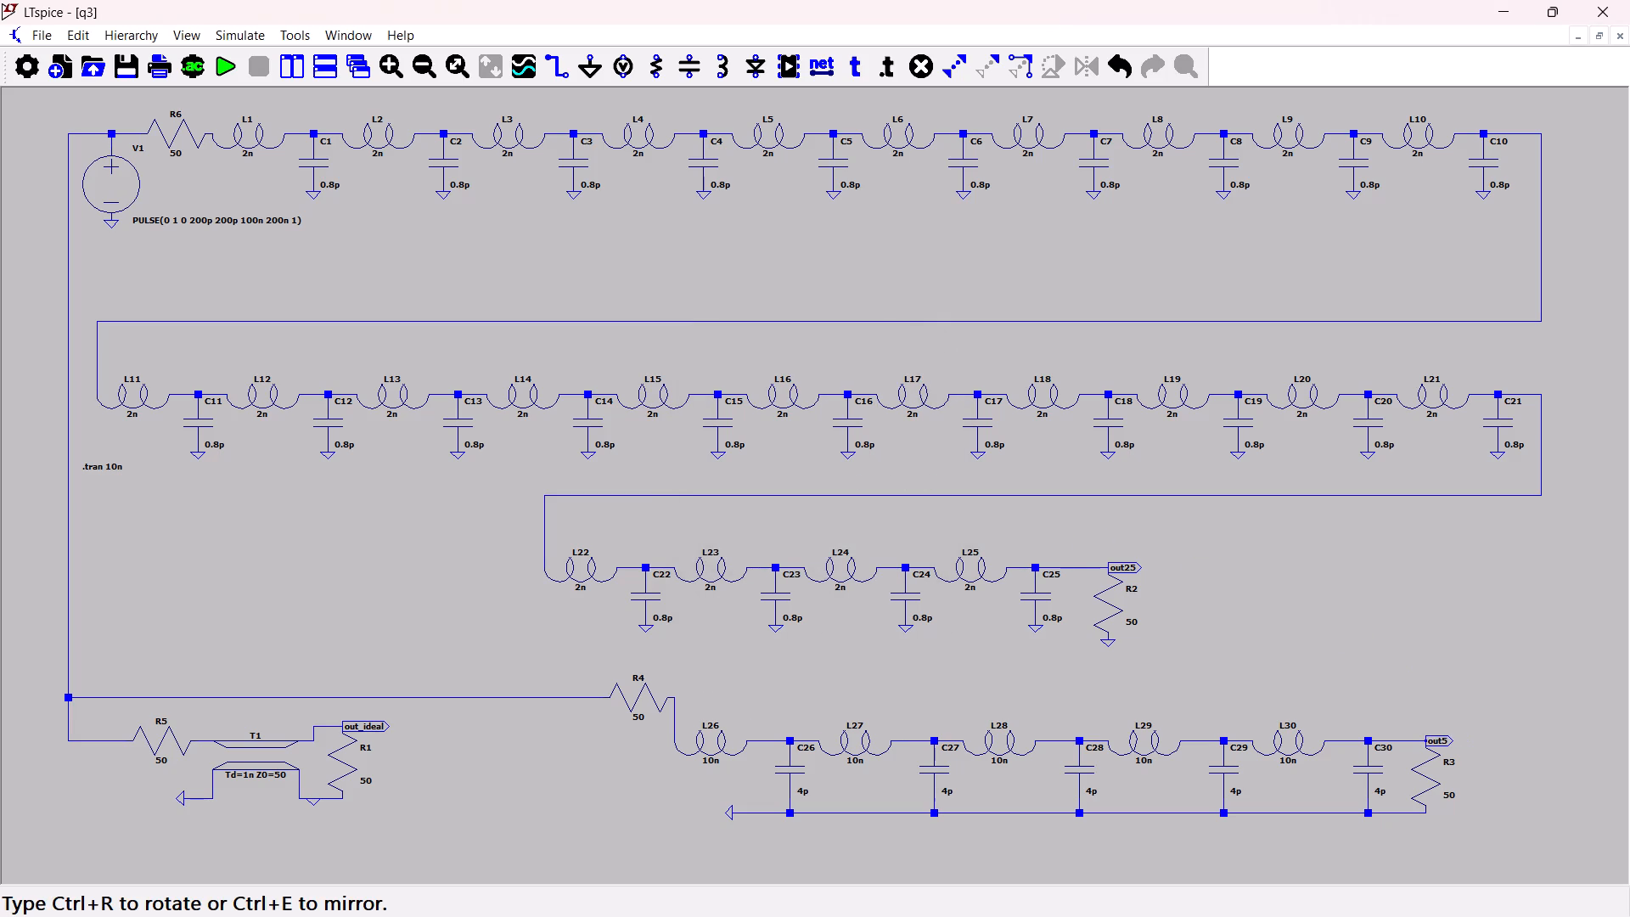
left_click(1425, 741)
key("Escape")
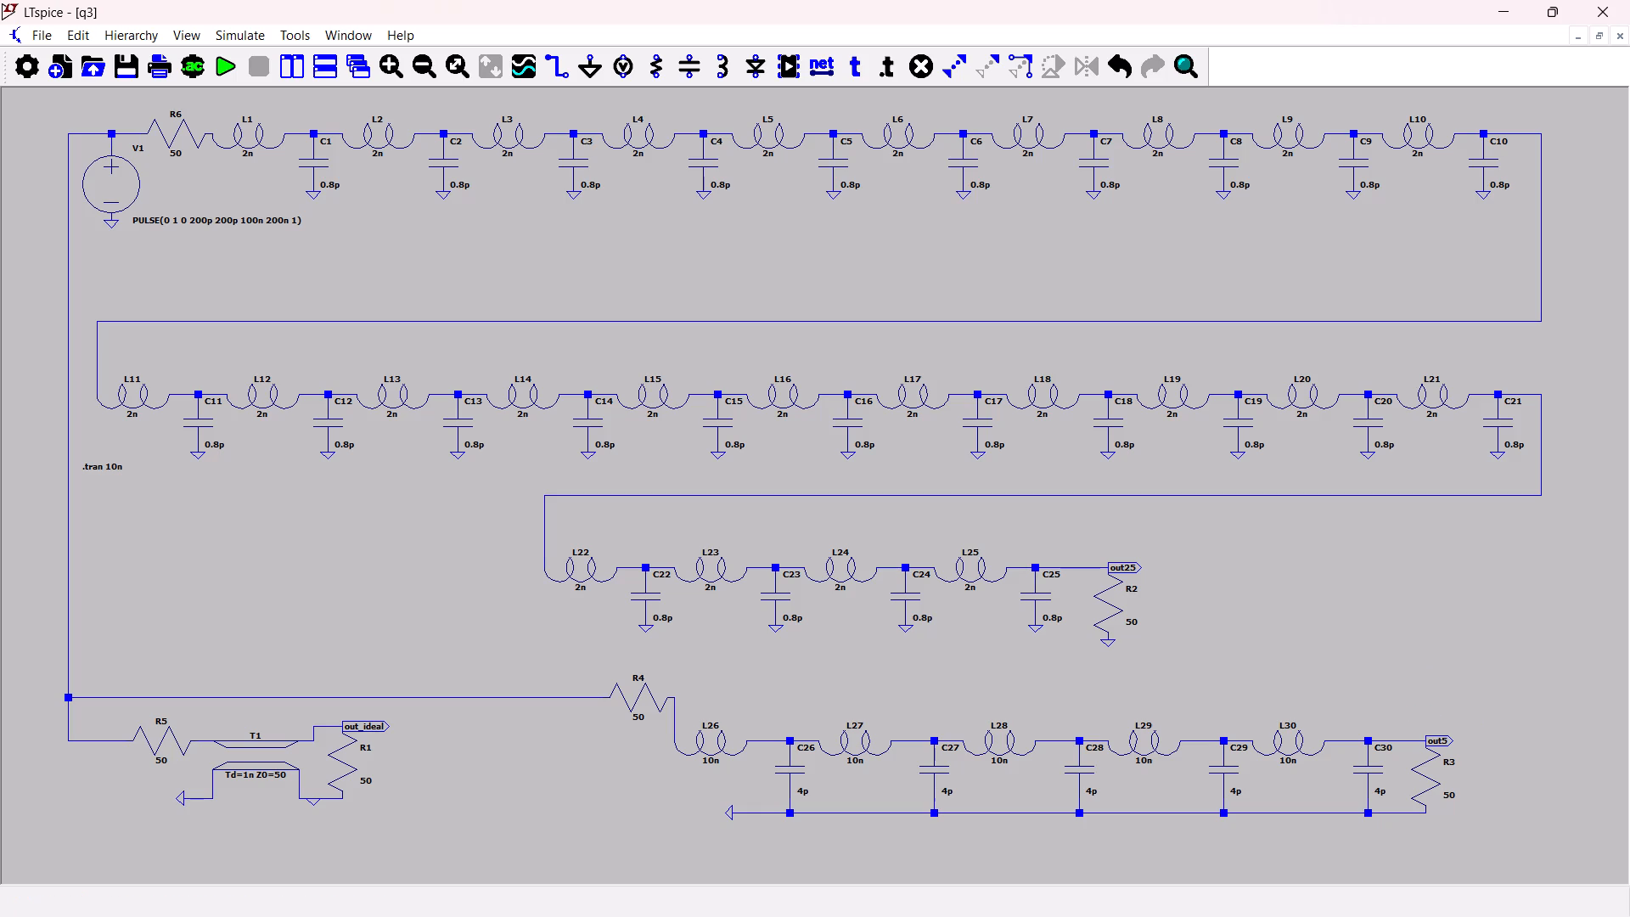
Run the q3 transient simulation and plot V(out25), V(out_ideal) and V(out5) together in a maximized waveform window.
left_click(237, 67)
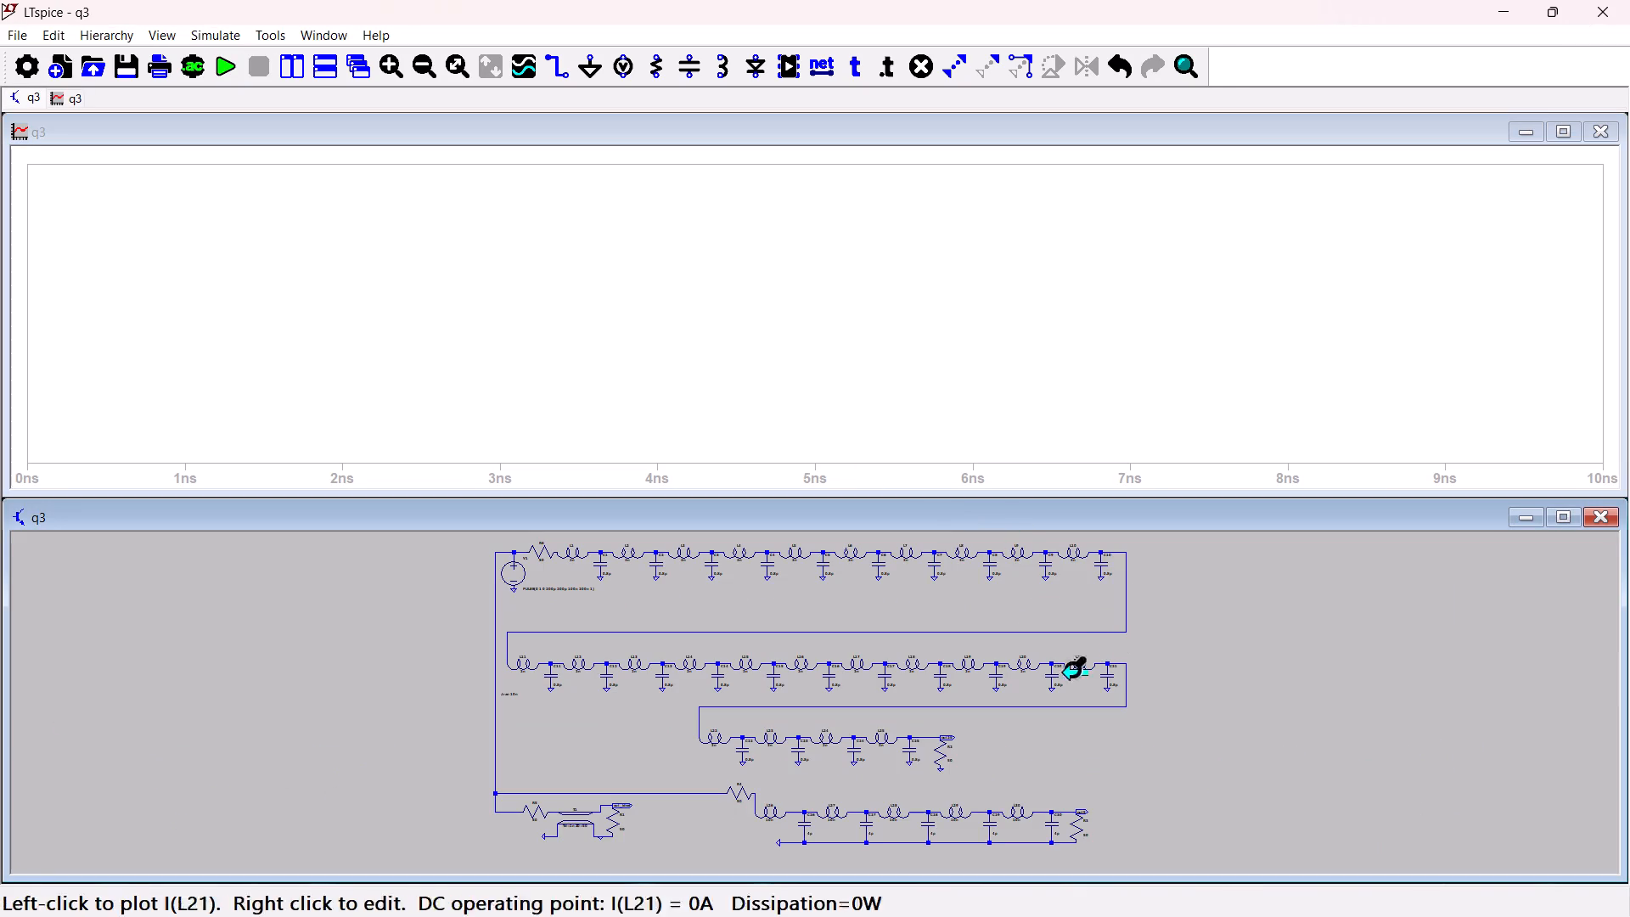
left_click(936, 736)
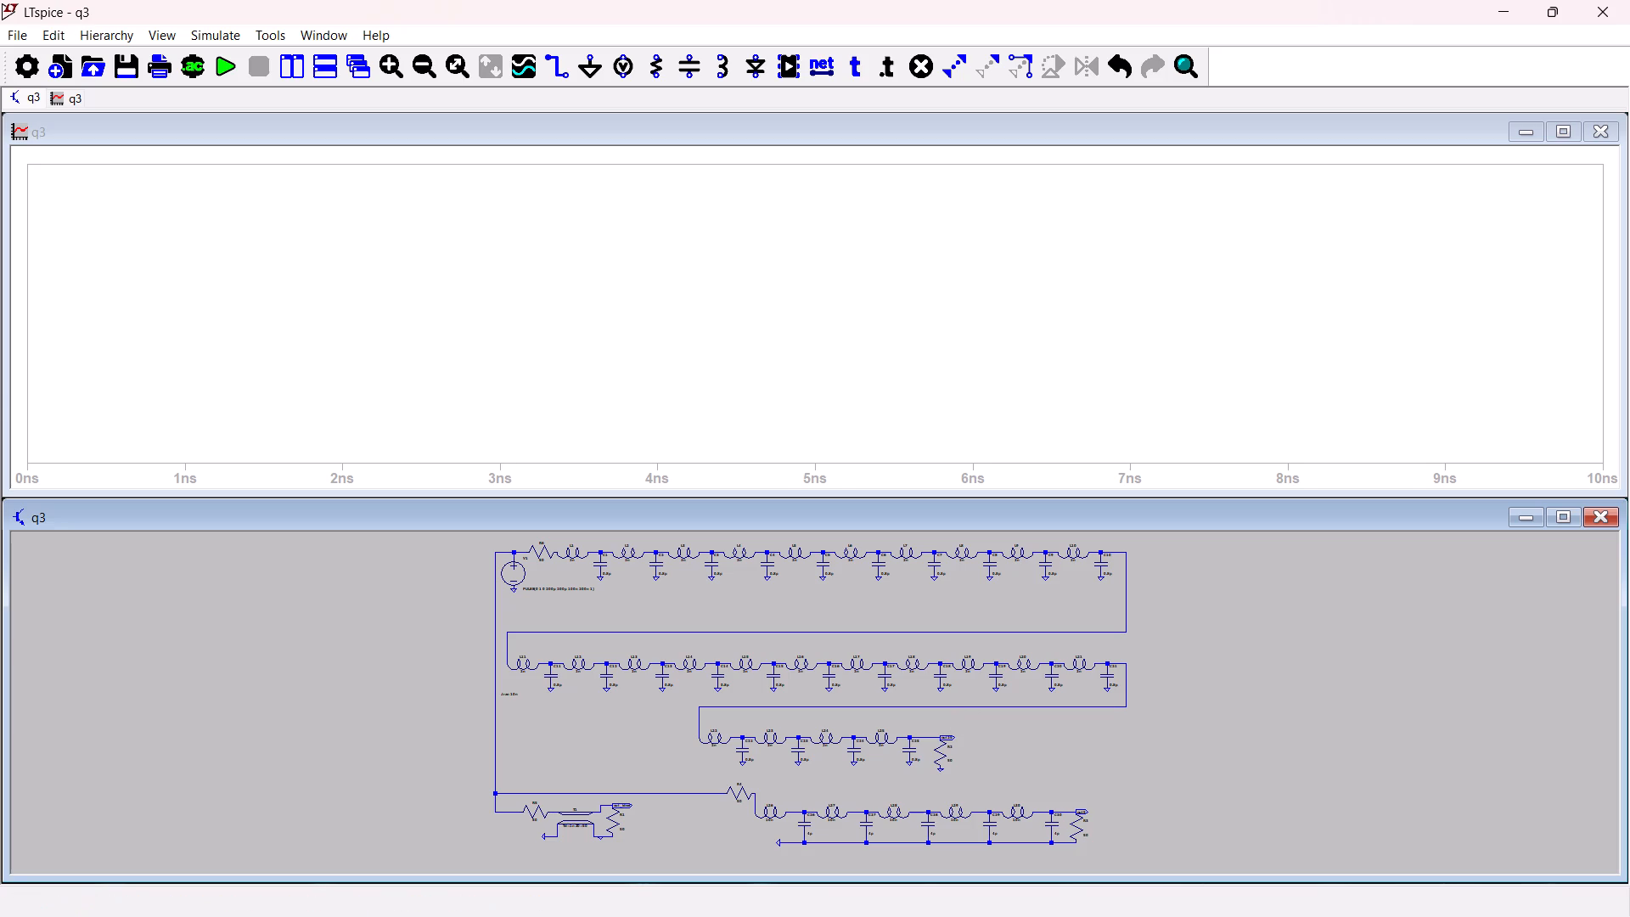
left_click(609, 806)
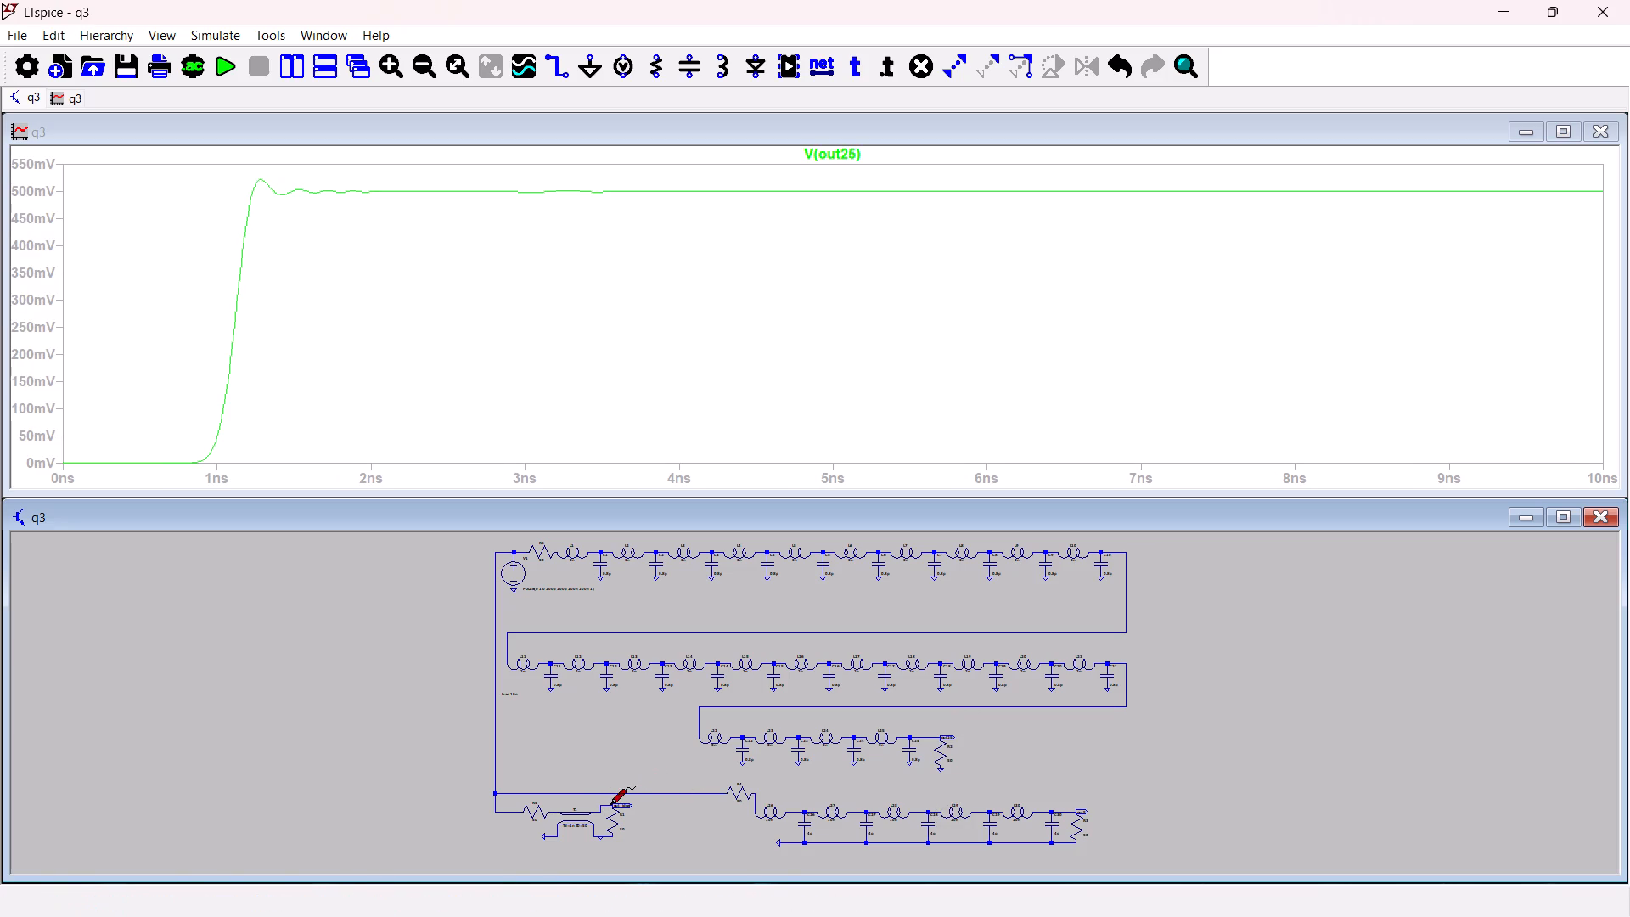
left_click(1069, 810)
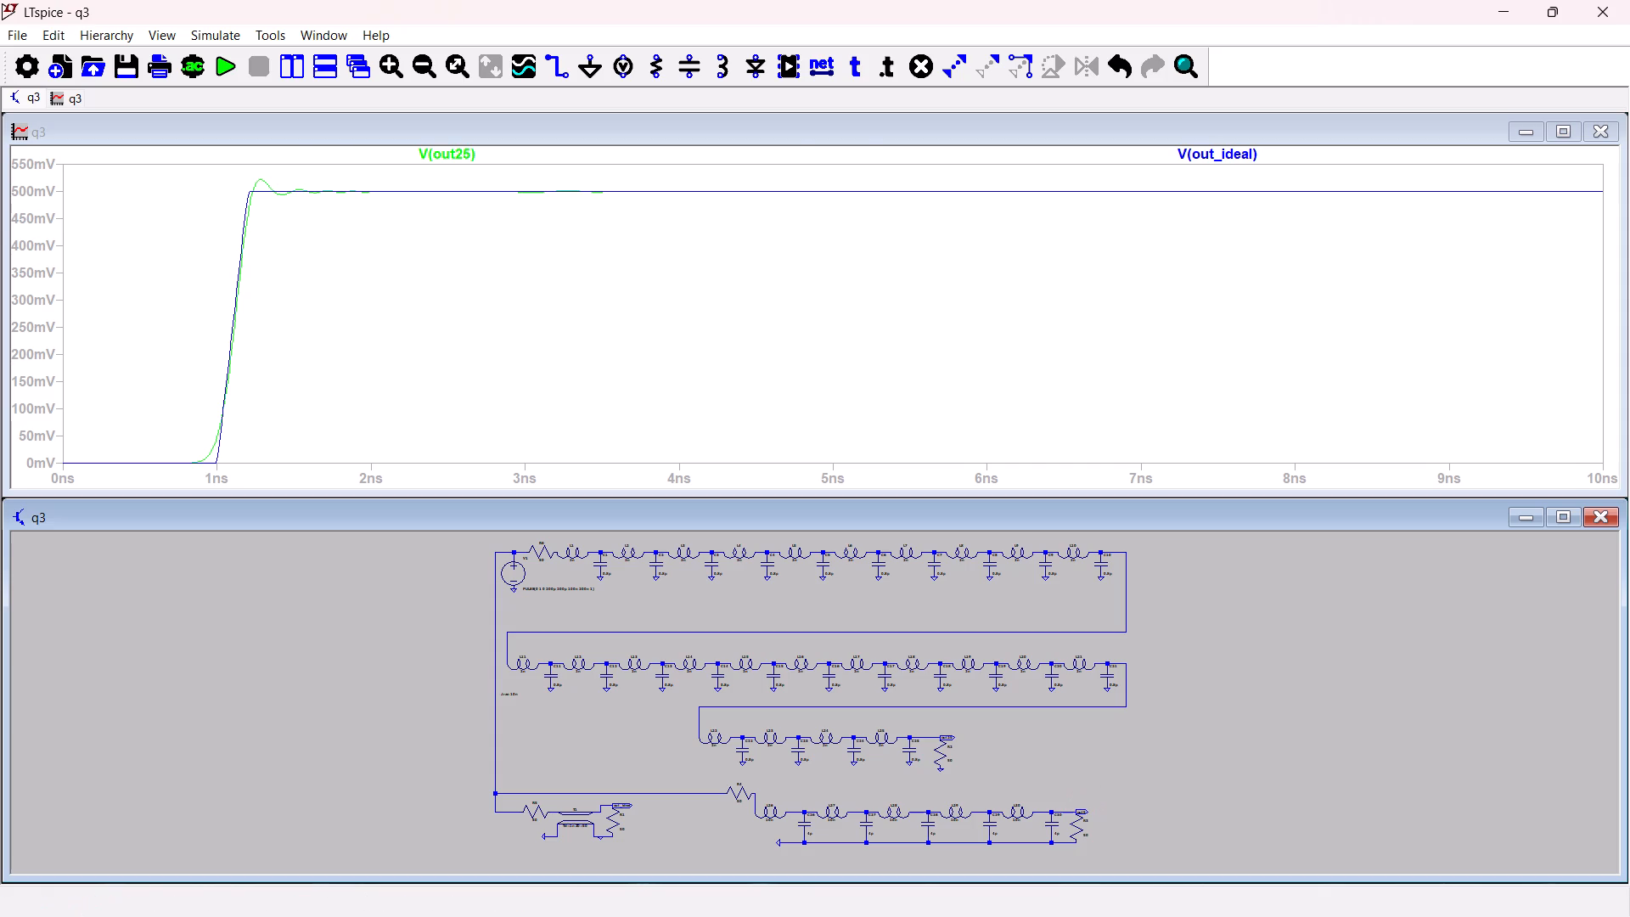
left_click(1565, 136)
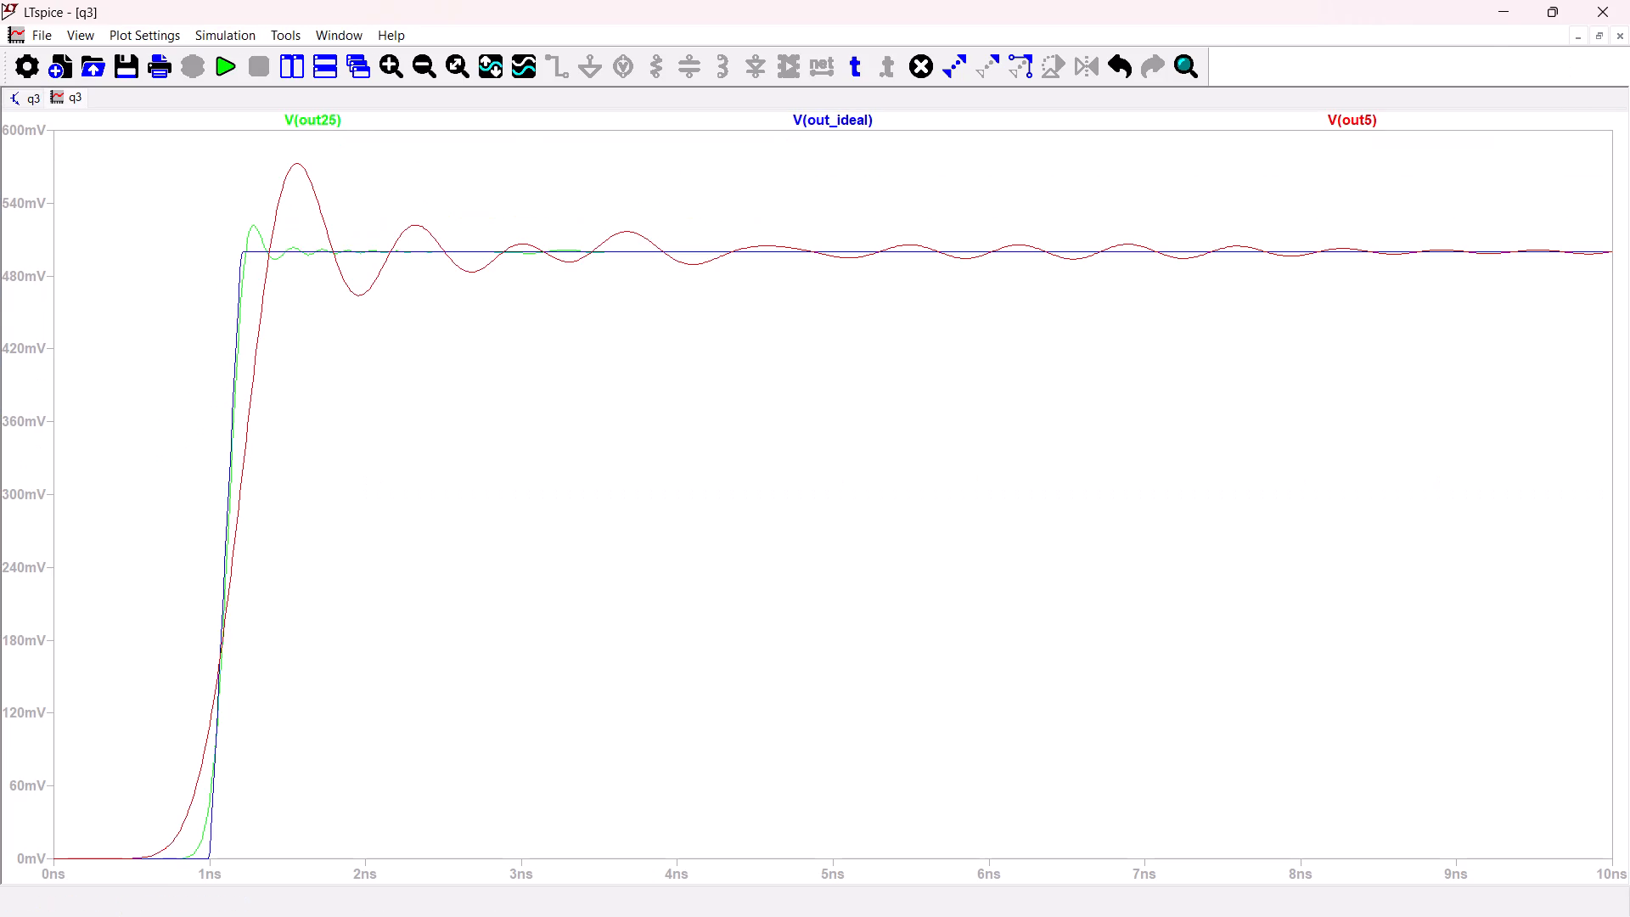
Capture a screenshot of the whole waveform plot, including its trace labels and axes.
key("Print")
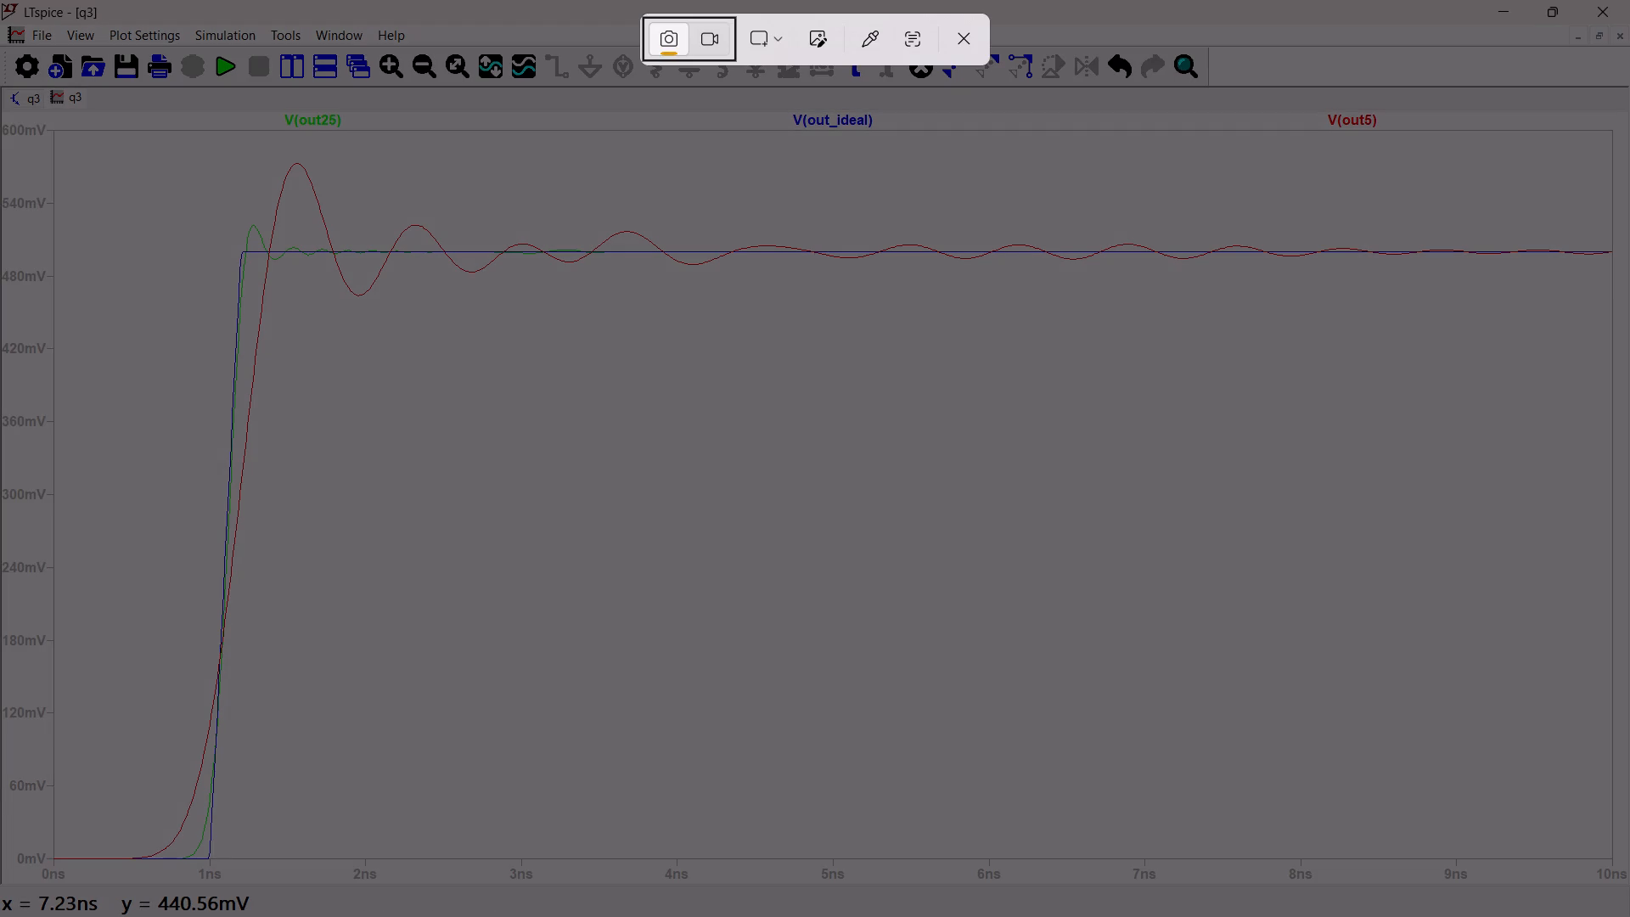
left_click_drag(0, 86, 1103, 504)
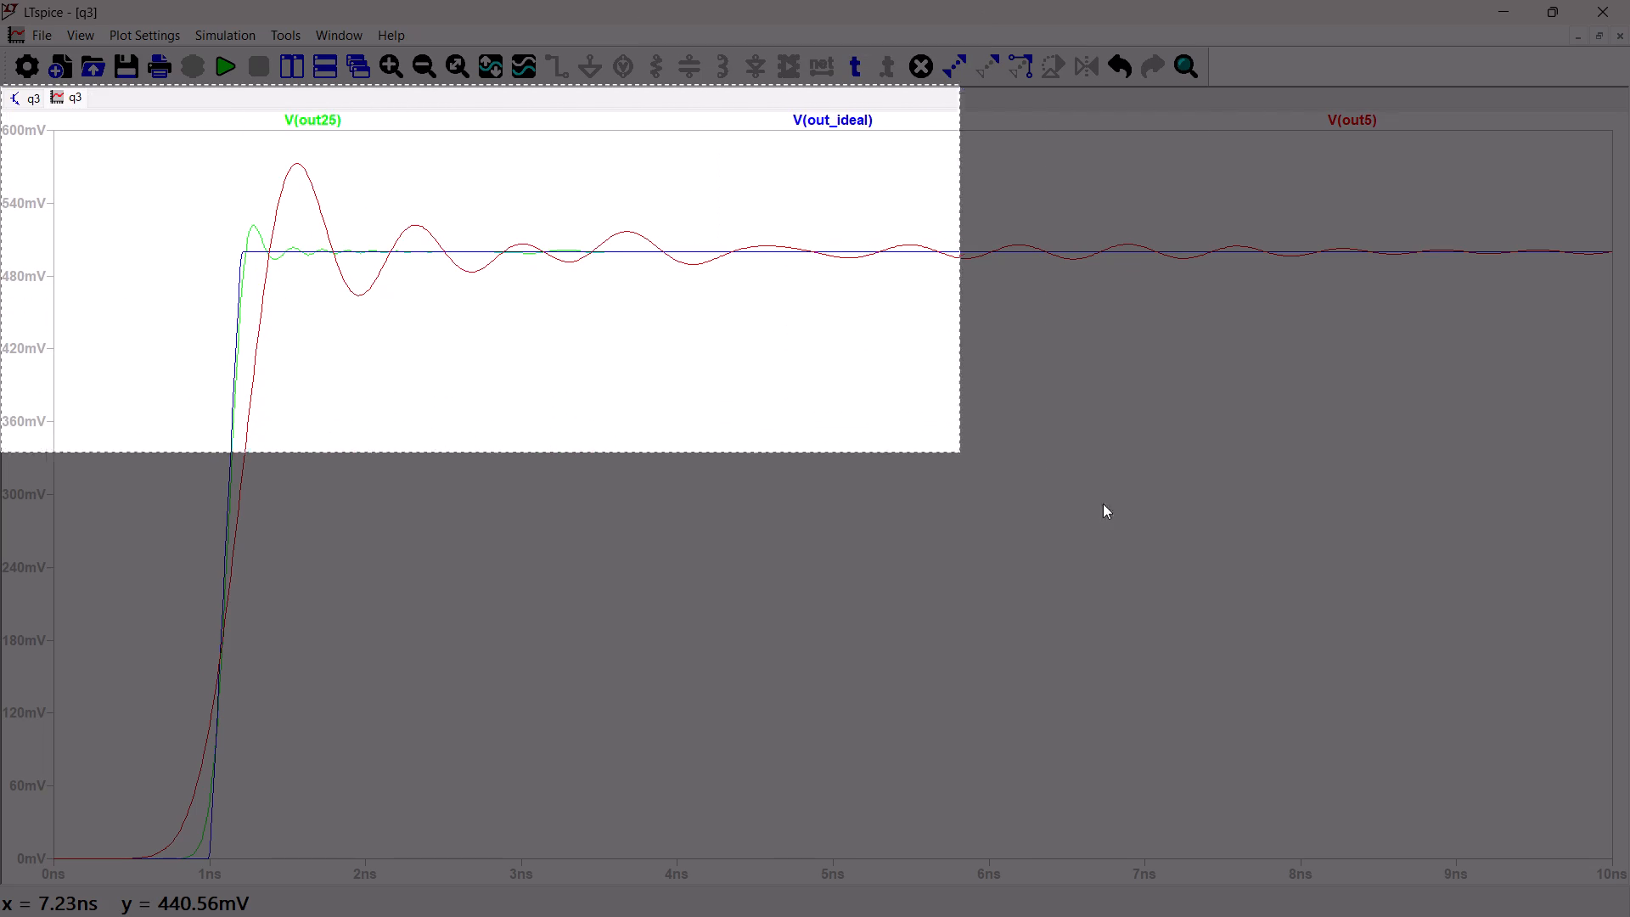
left_click_drag(1103, 504, 1629, 899)
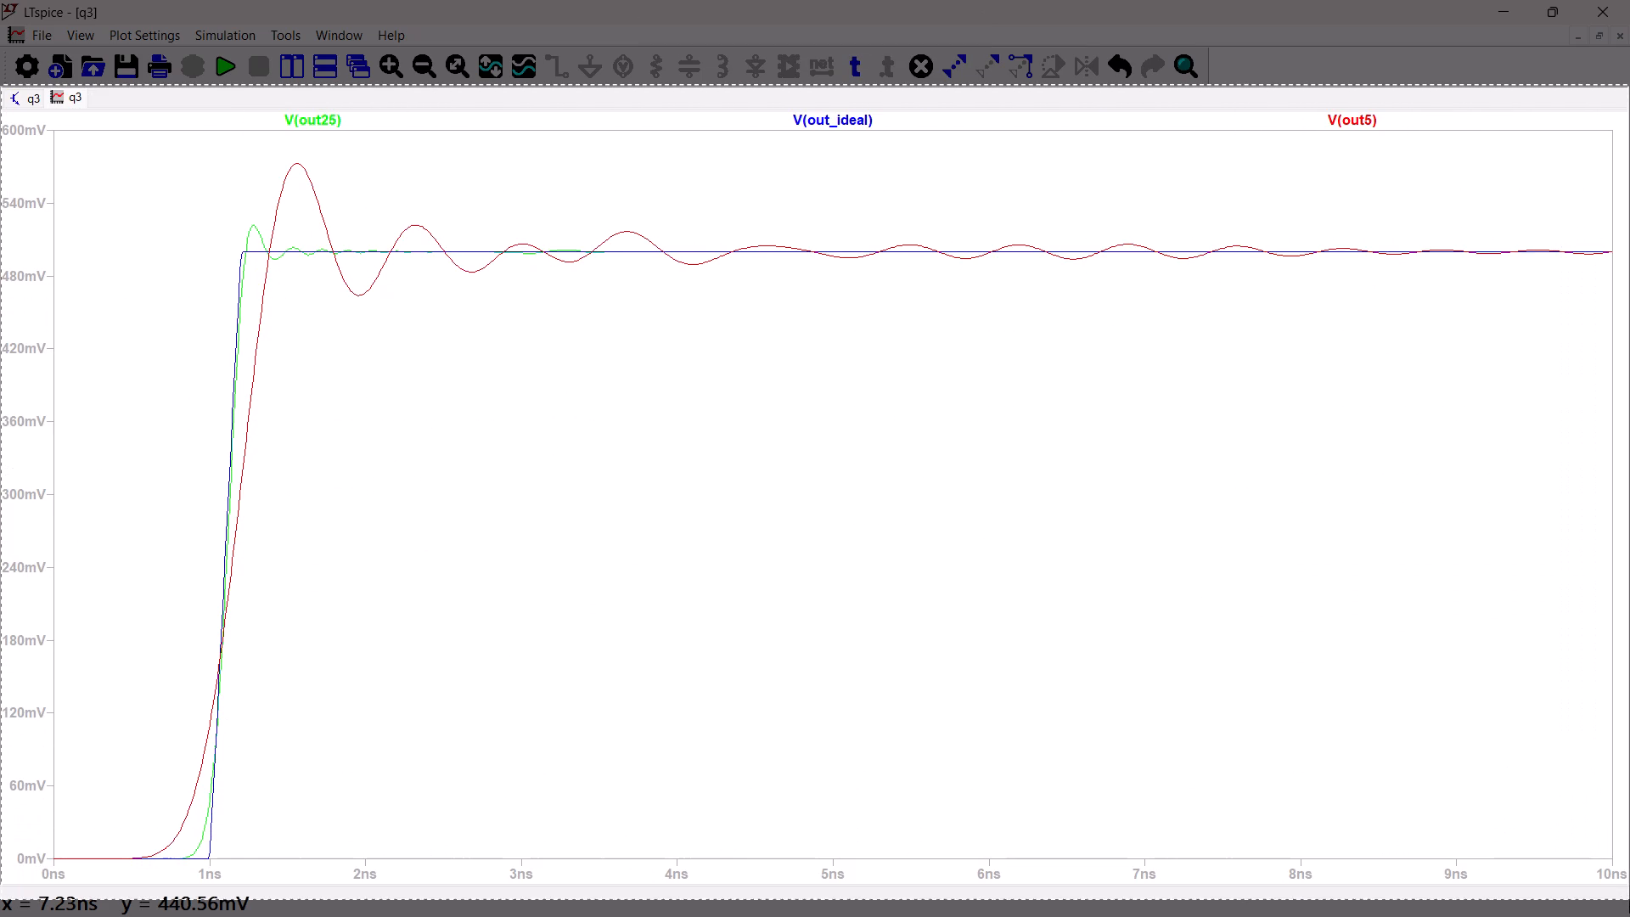
left_click_drag(1629, 899, 1629, 887)
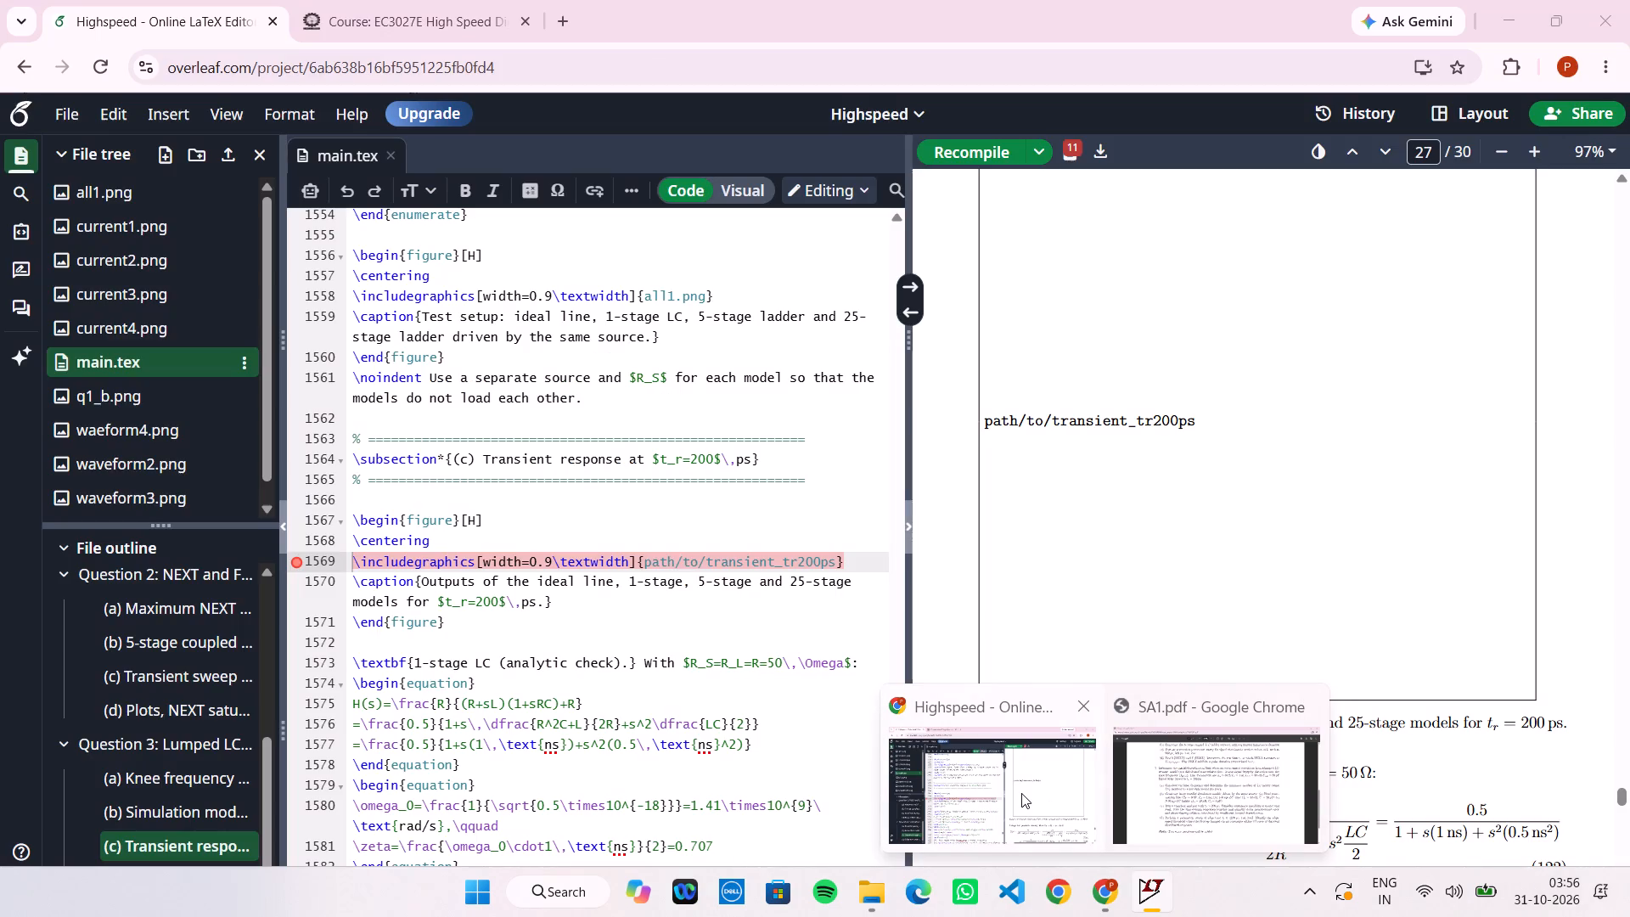
Switch to File Explorer and move the new waveform screenshot from the Gallery into the q3 results folder.
left_click(1021, 793)
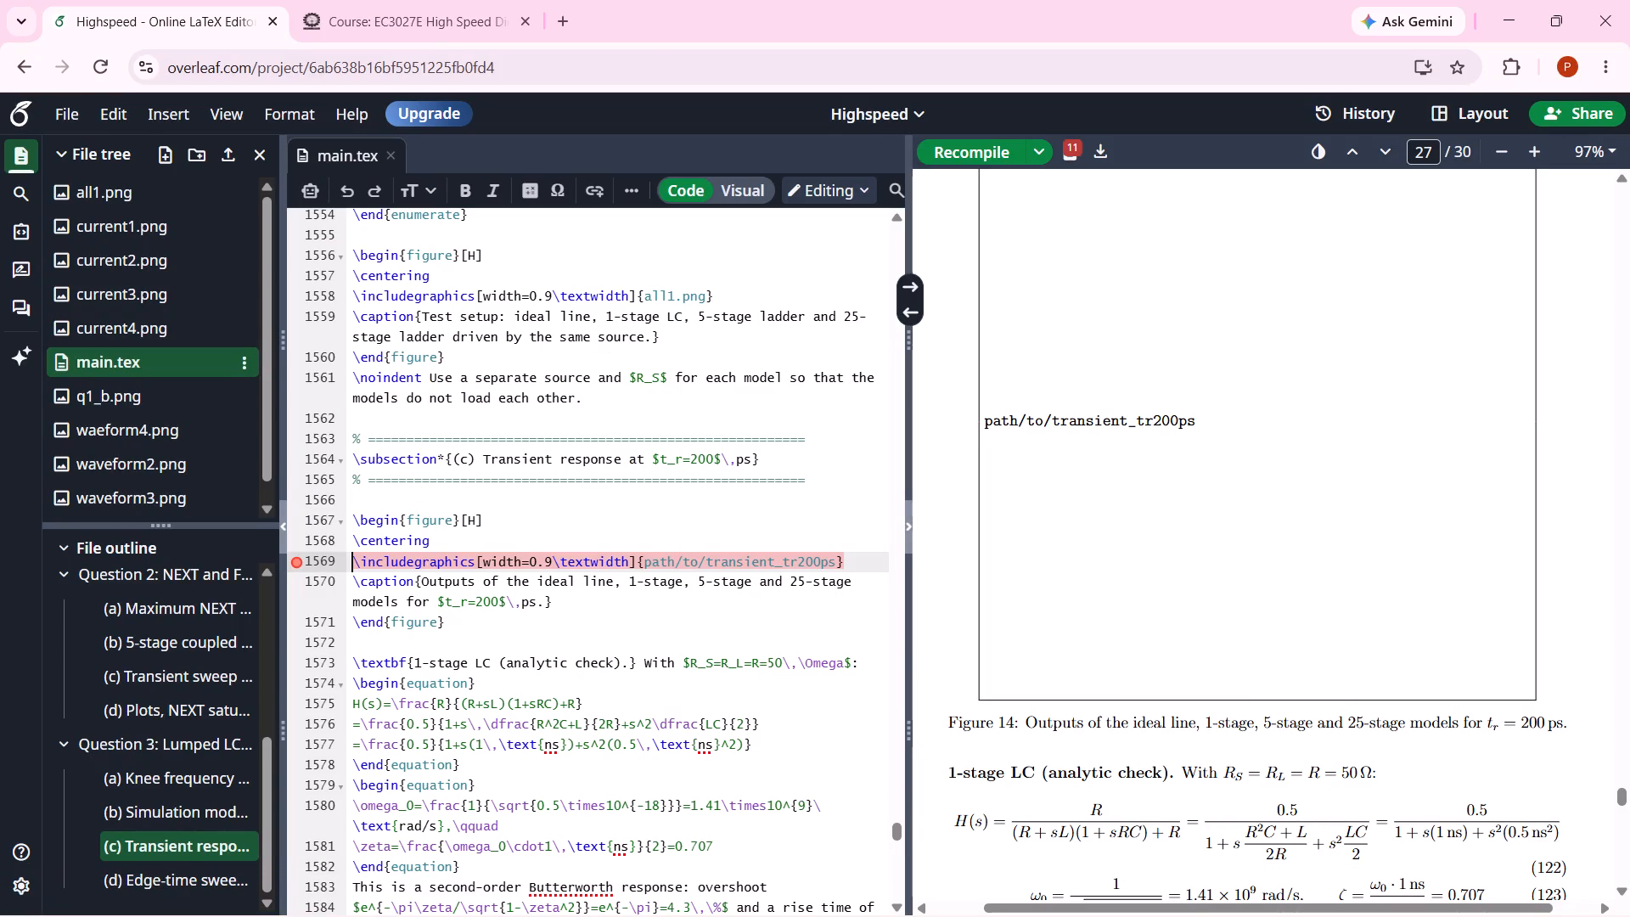
left_click(873, 908)
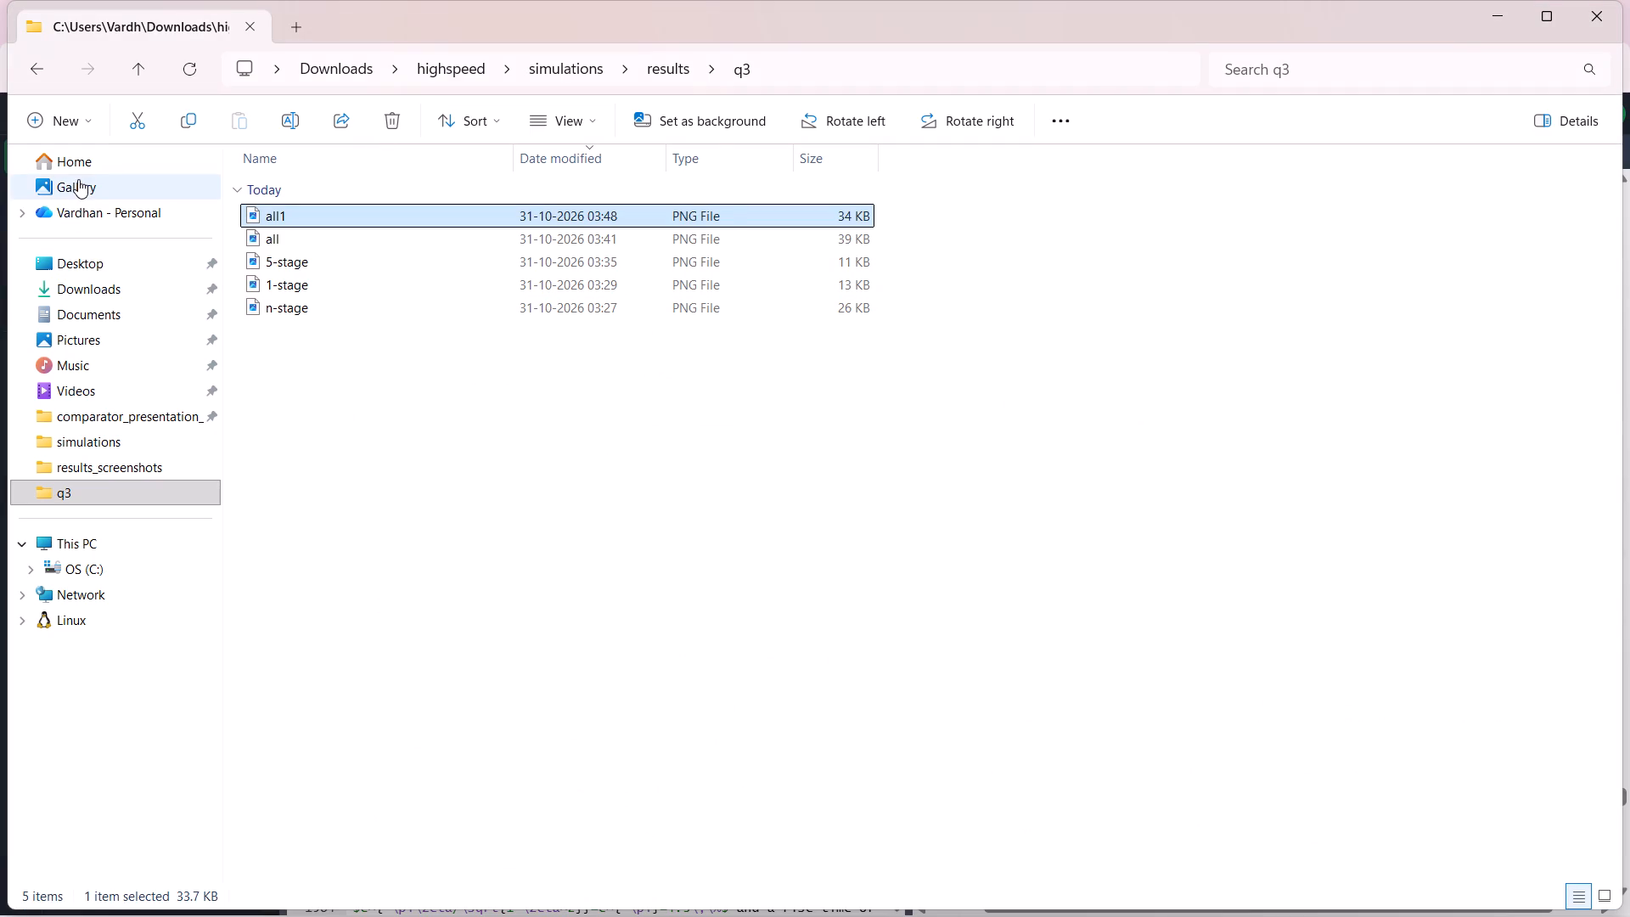
left_click(78, 179)
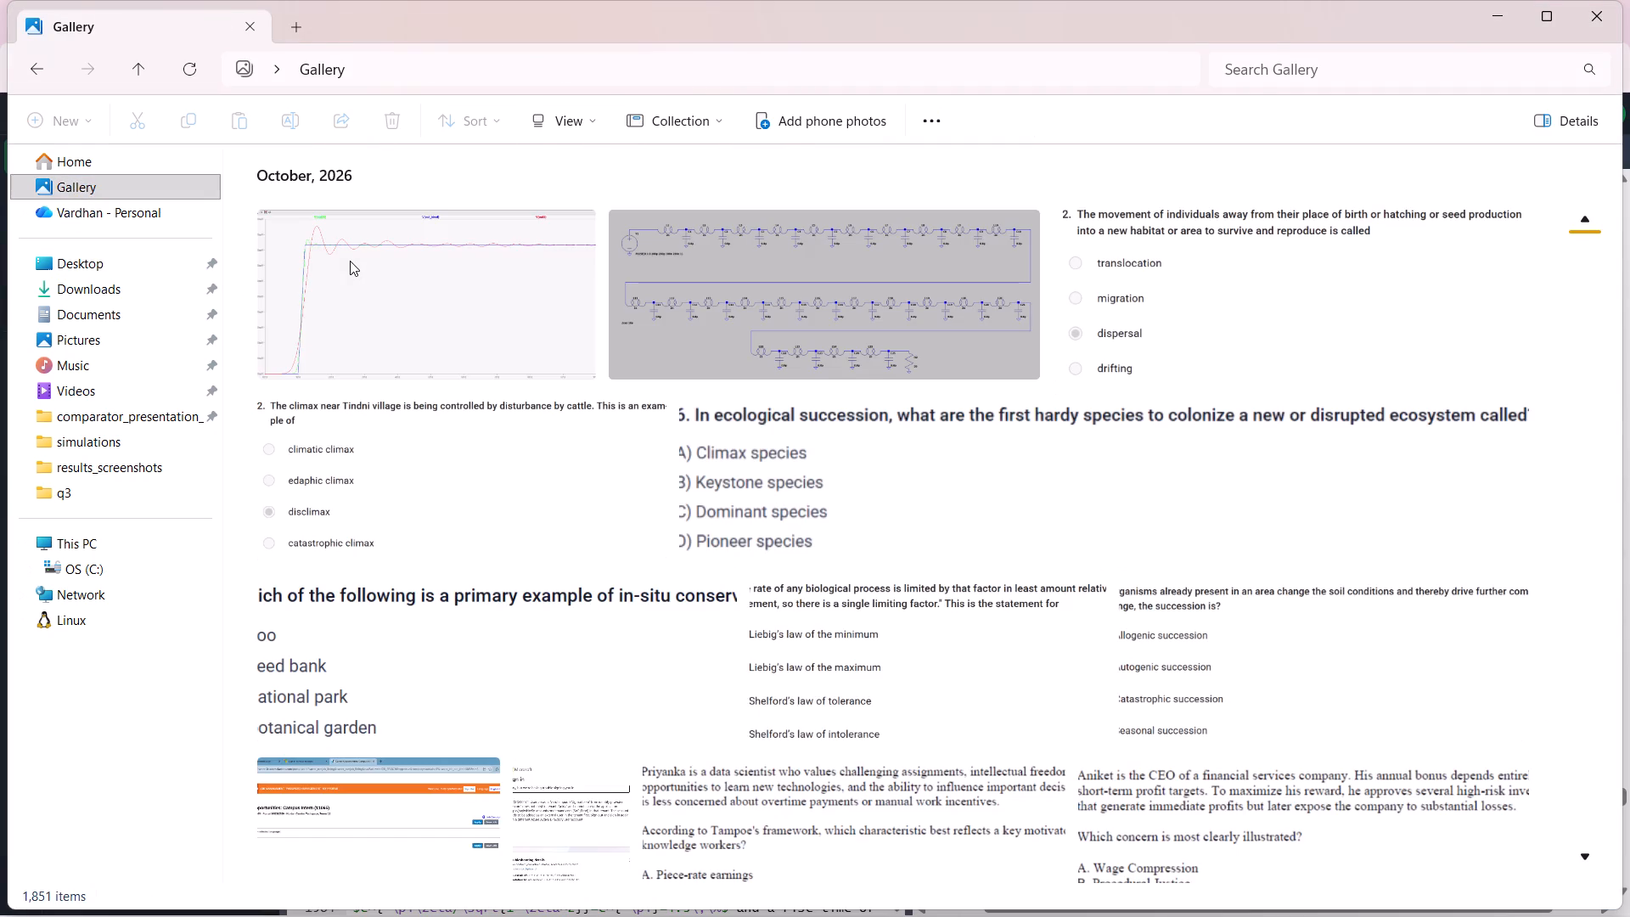
left_click(350, 261)
key("ctrl+x")
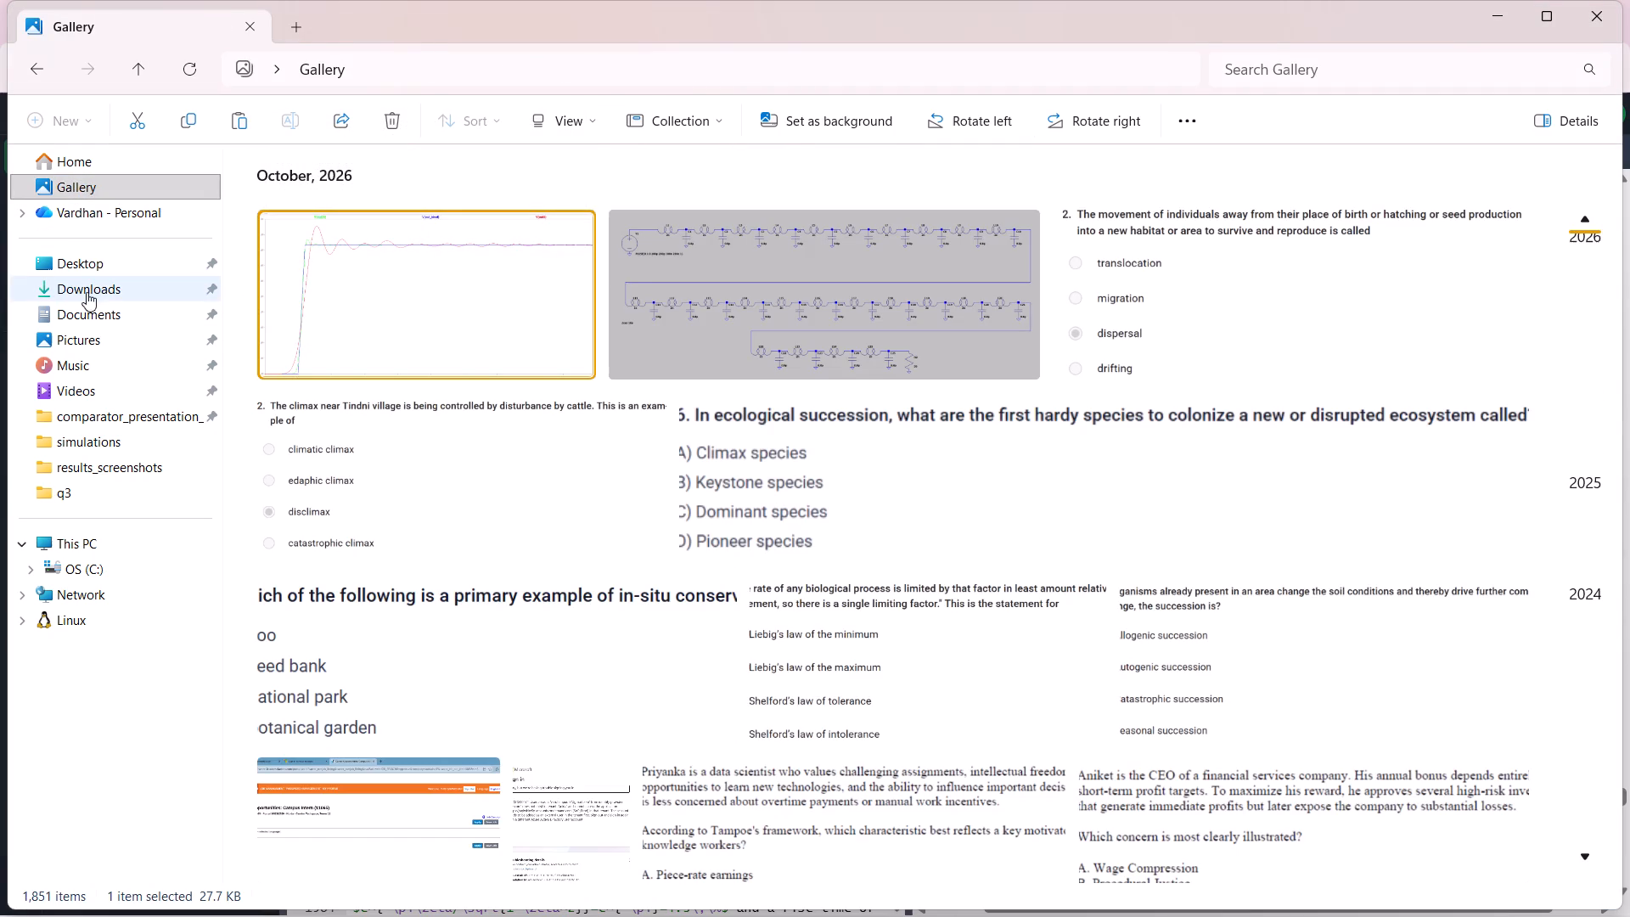
left_click(109, 461)
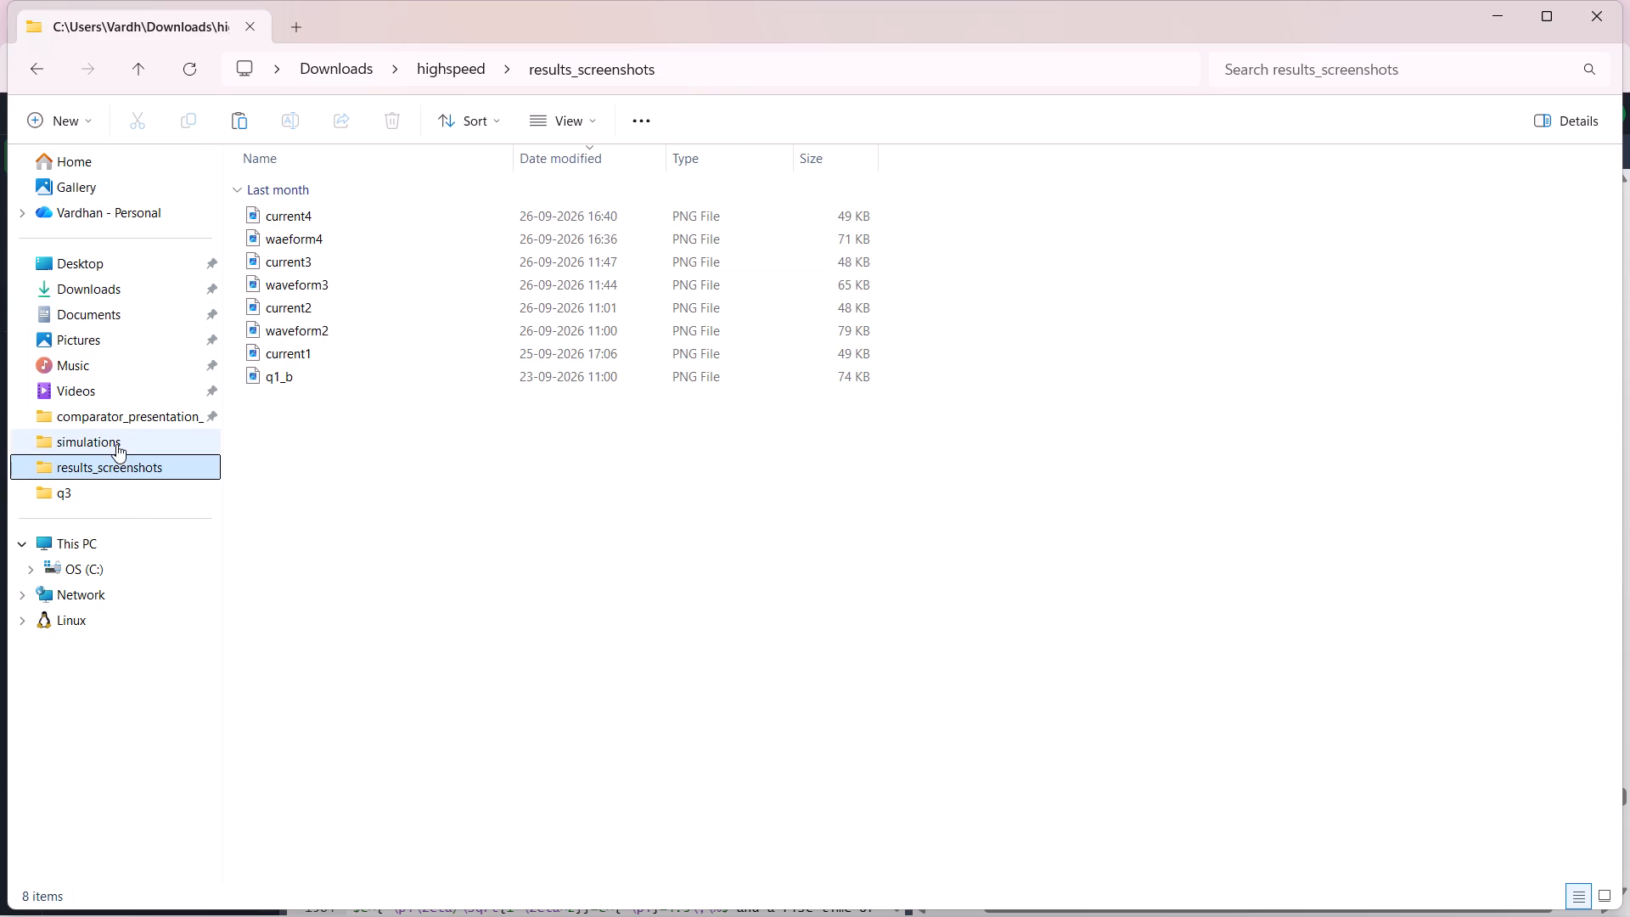
left_click(116, 487)
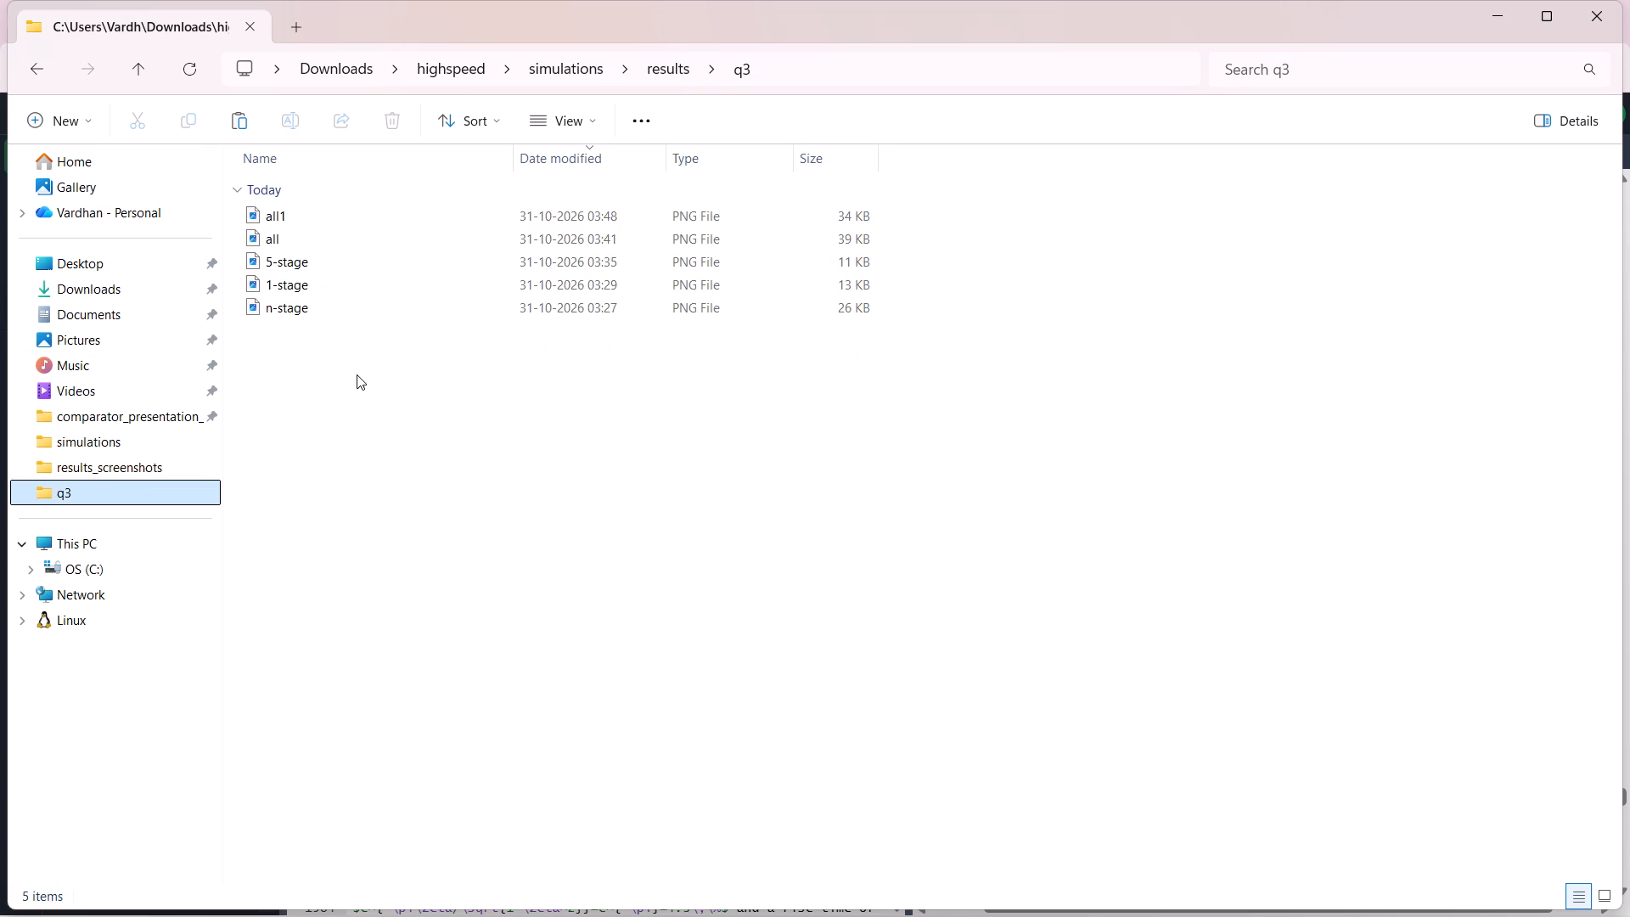
key("ctrl+v")
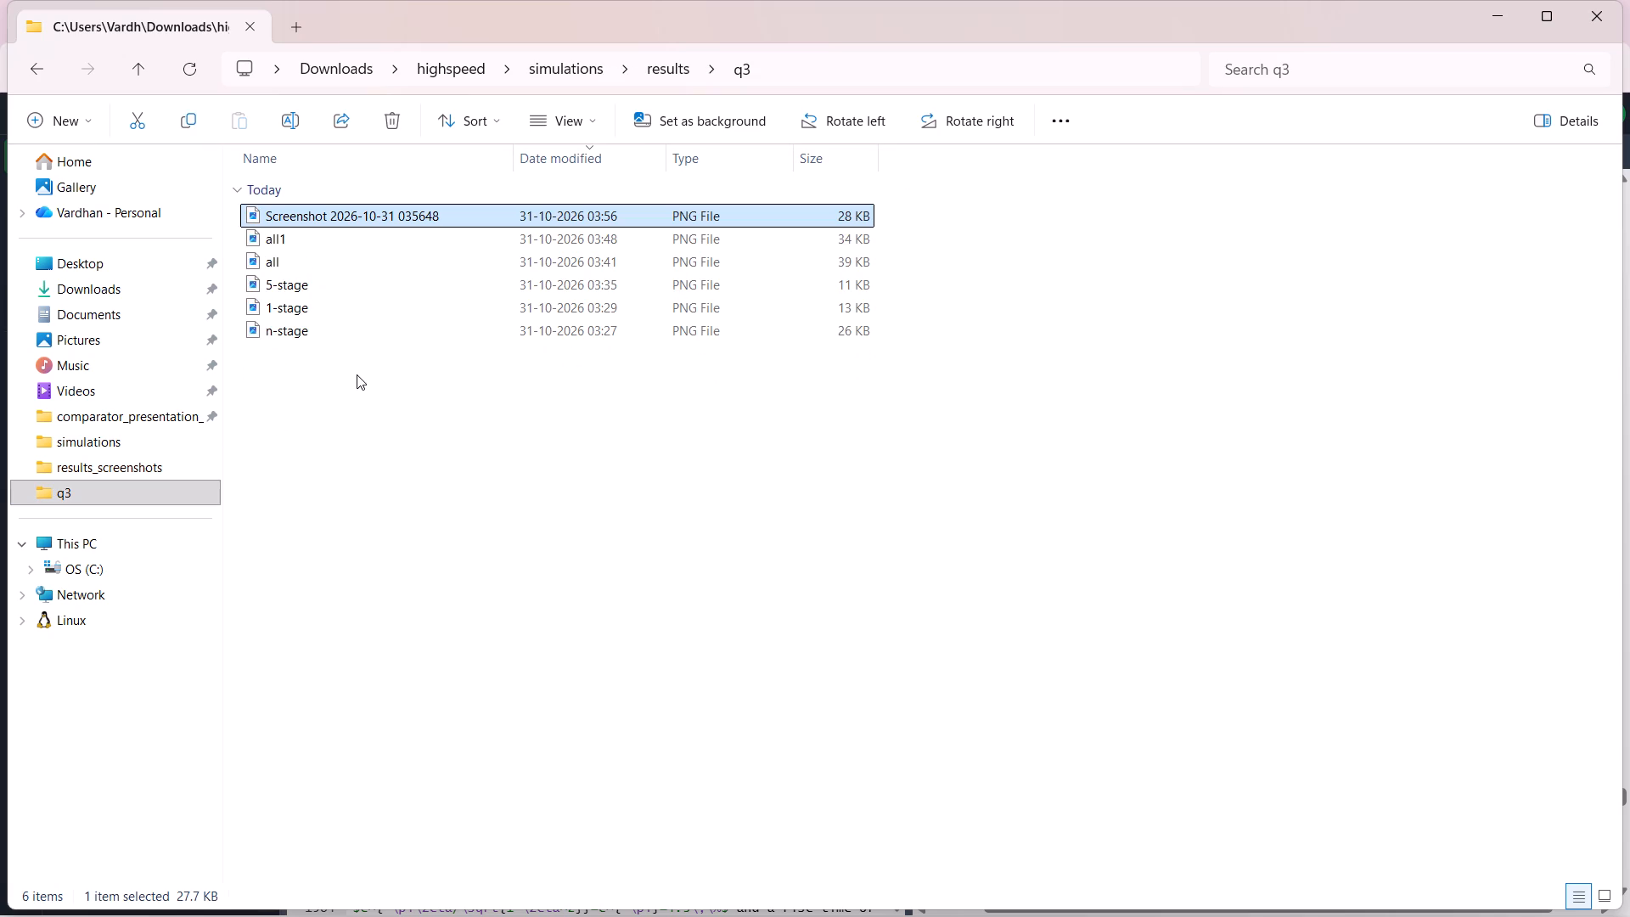
Rename the moved screenshot as out.
right_click(361, 205)
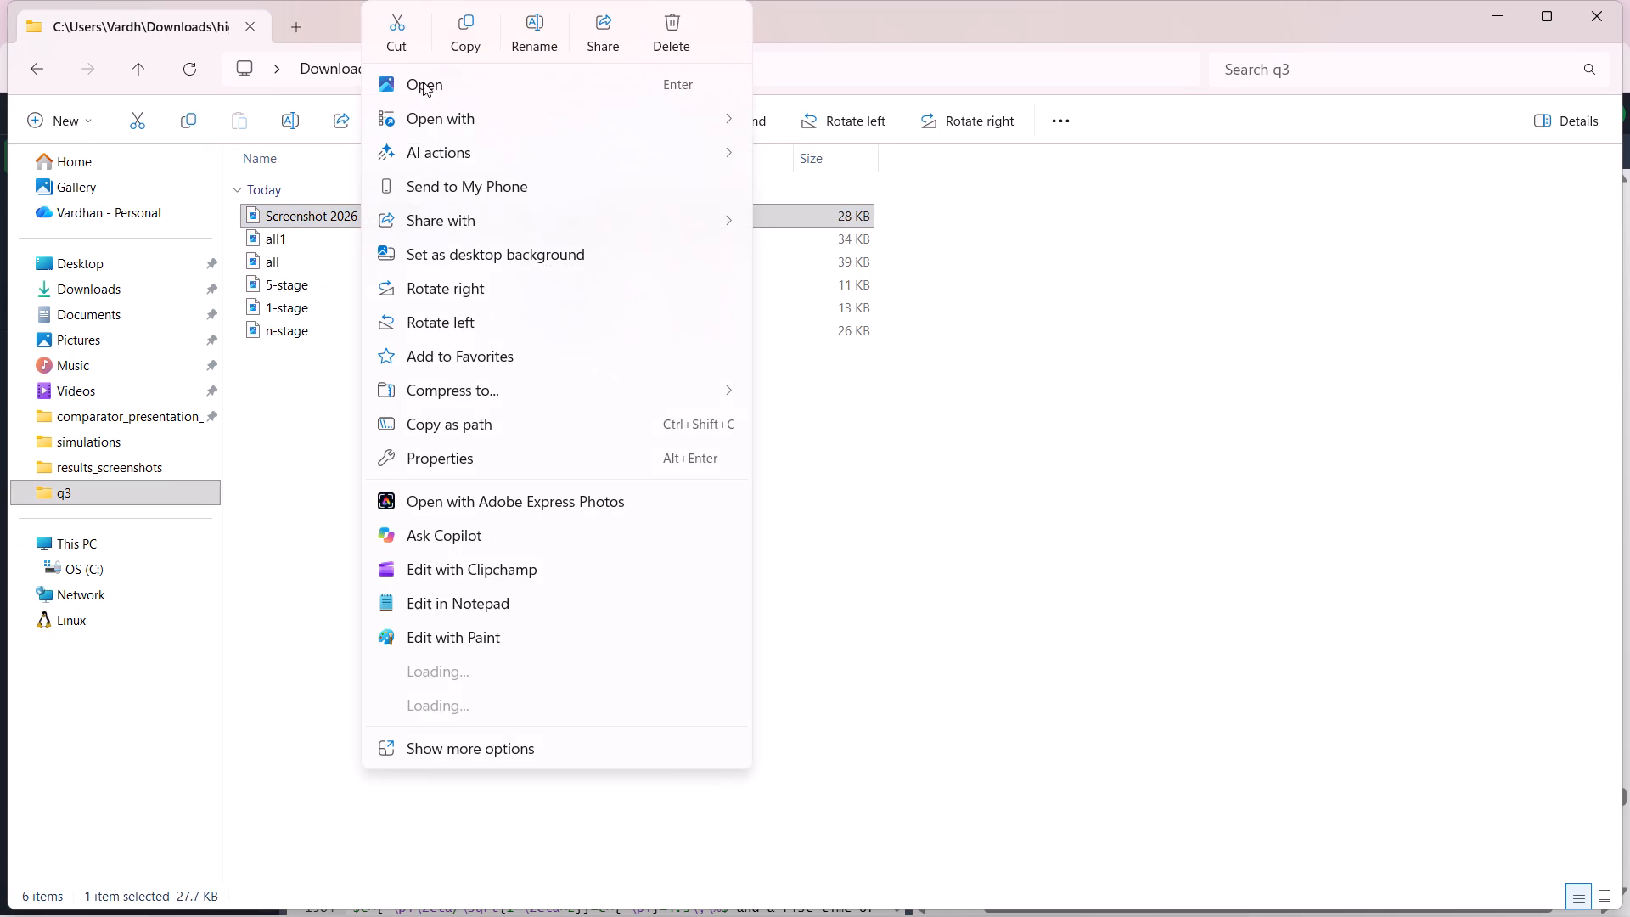
left_click(554, 27)
key("BackSpace")
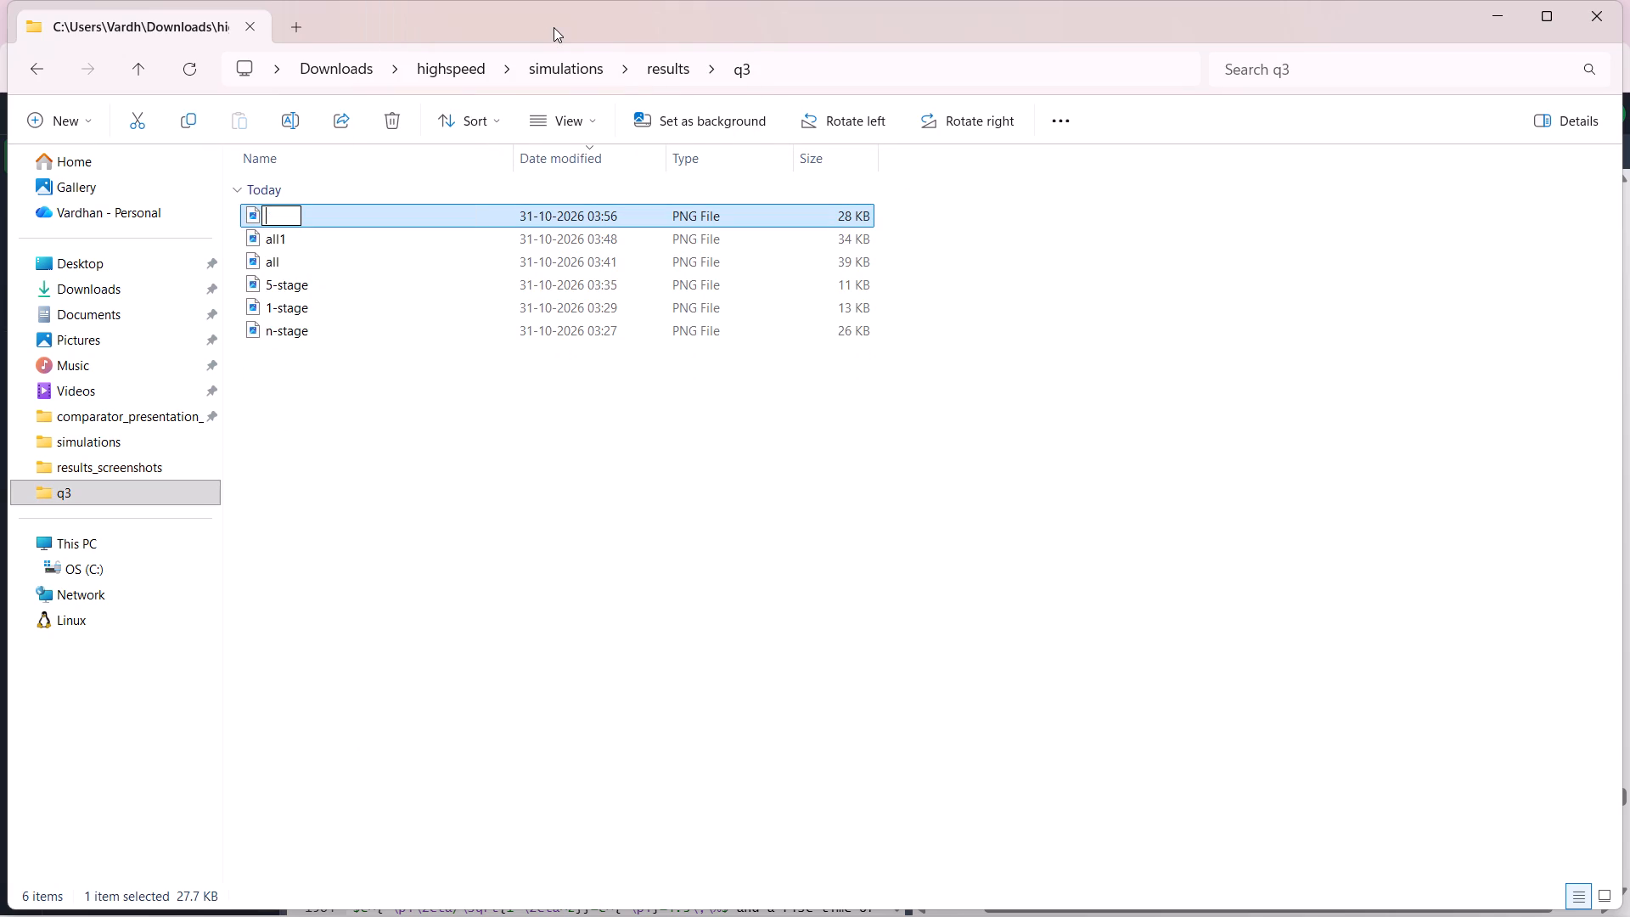
type("out")
key("Return")
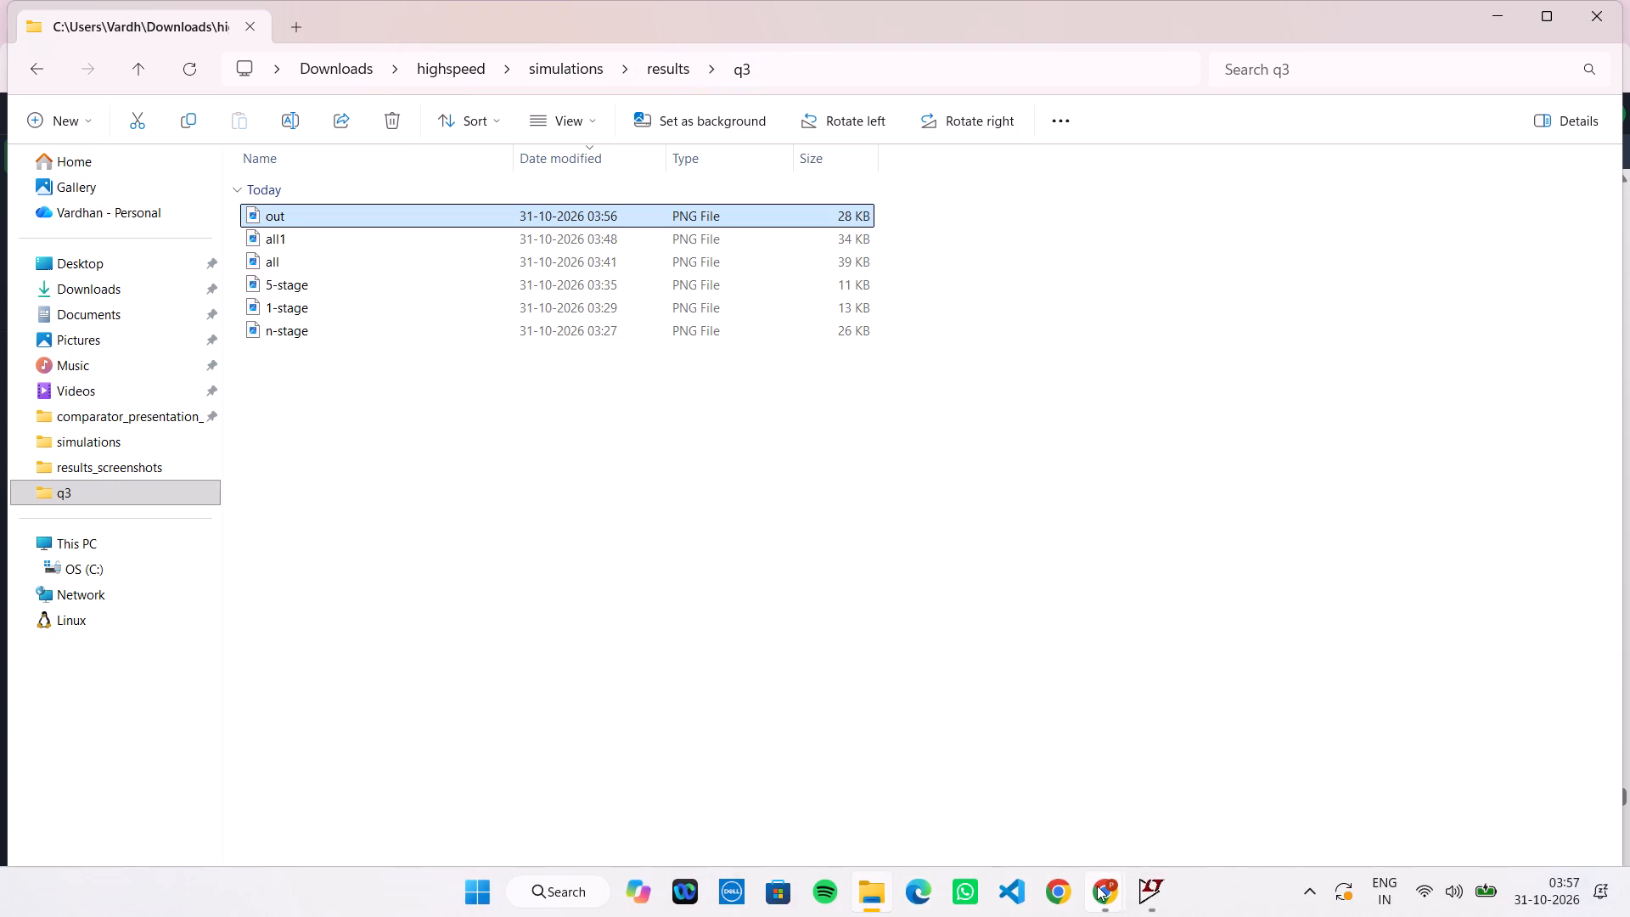
Switch to the Overleaf project in Chrome and upload out.png from the q3 folder.
left_click(1052, 813)
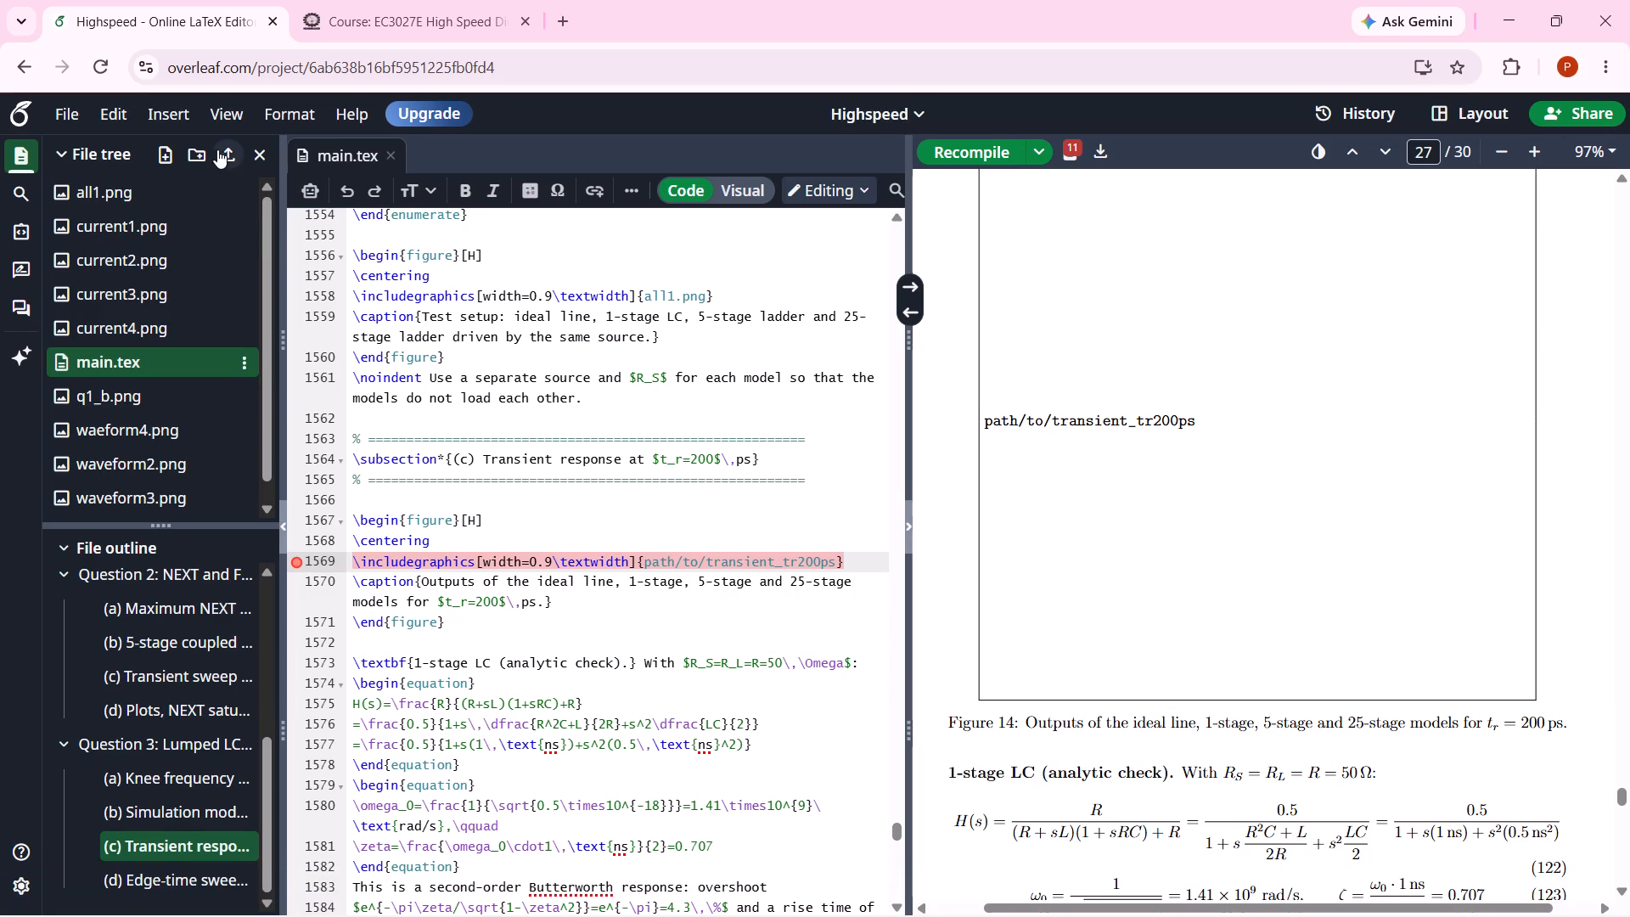
left_click(228, 149)
left_click(824, 408)
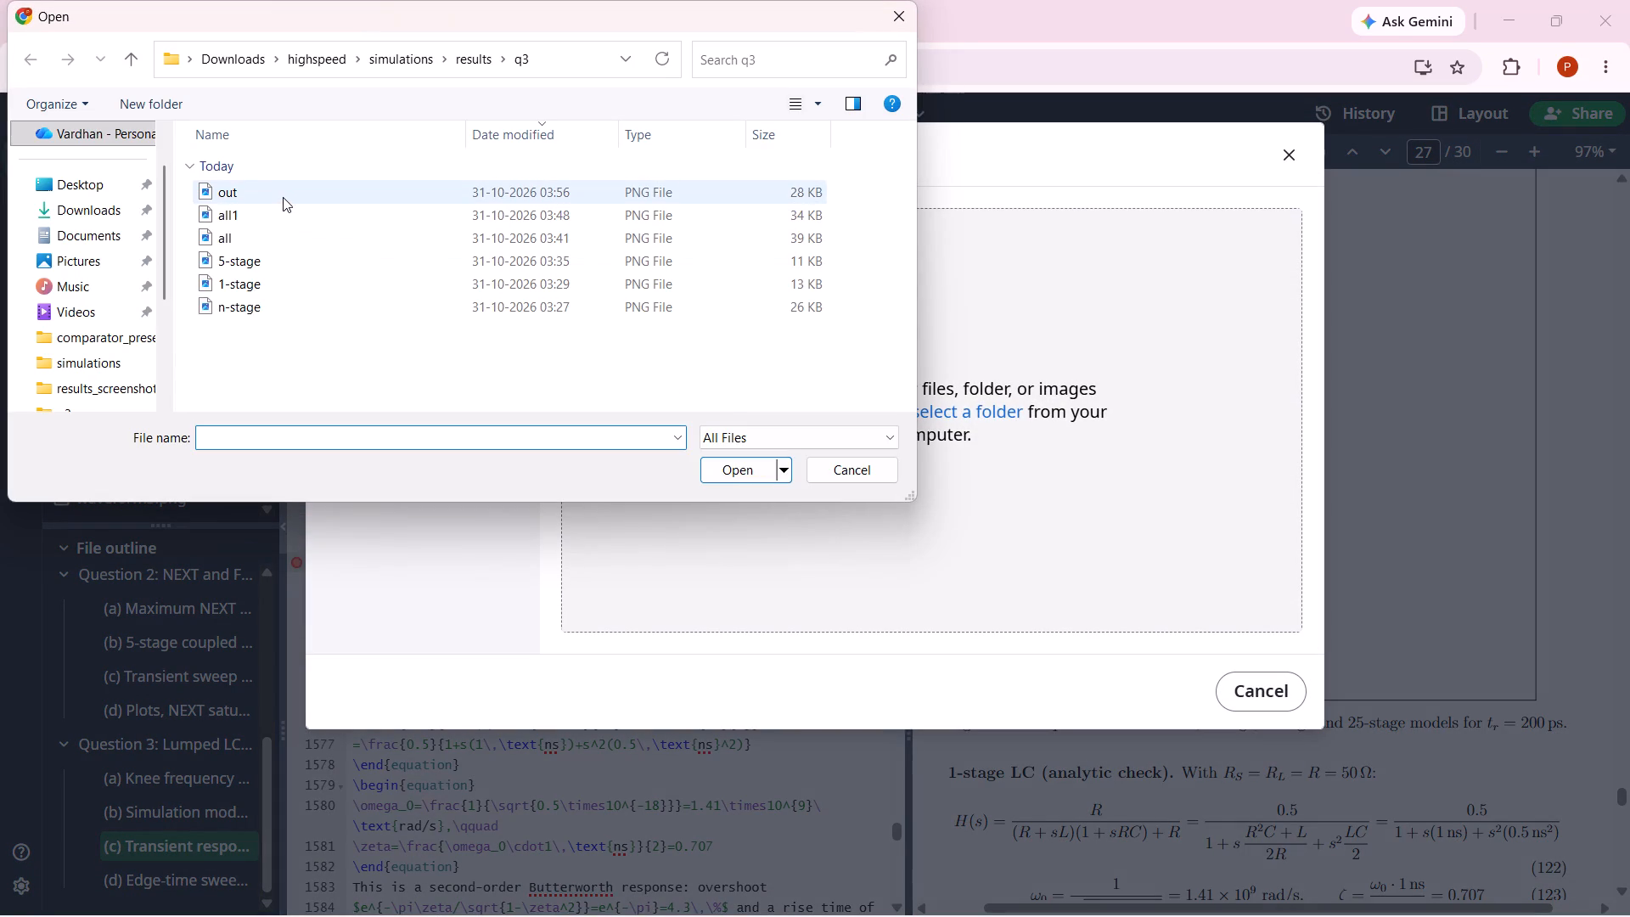
double_click(283, 197)
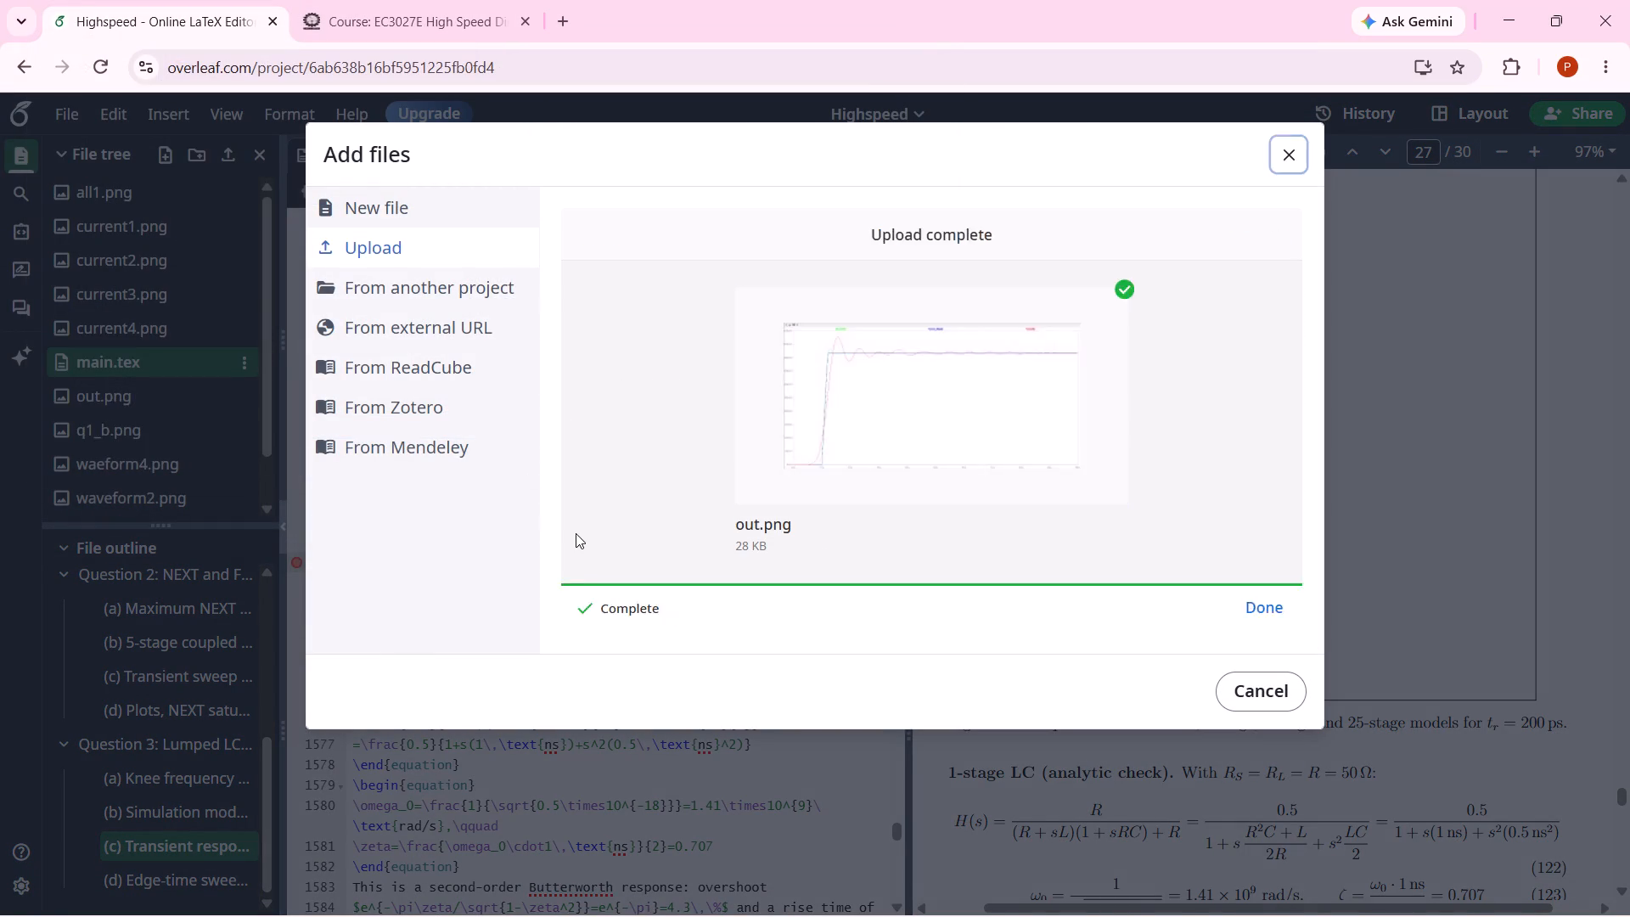
Replace the path/to/transient_tr200ps placeholder in section (c)'s figure with out.png.
left_click(834, 562)
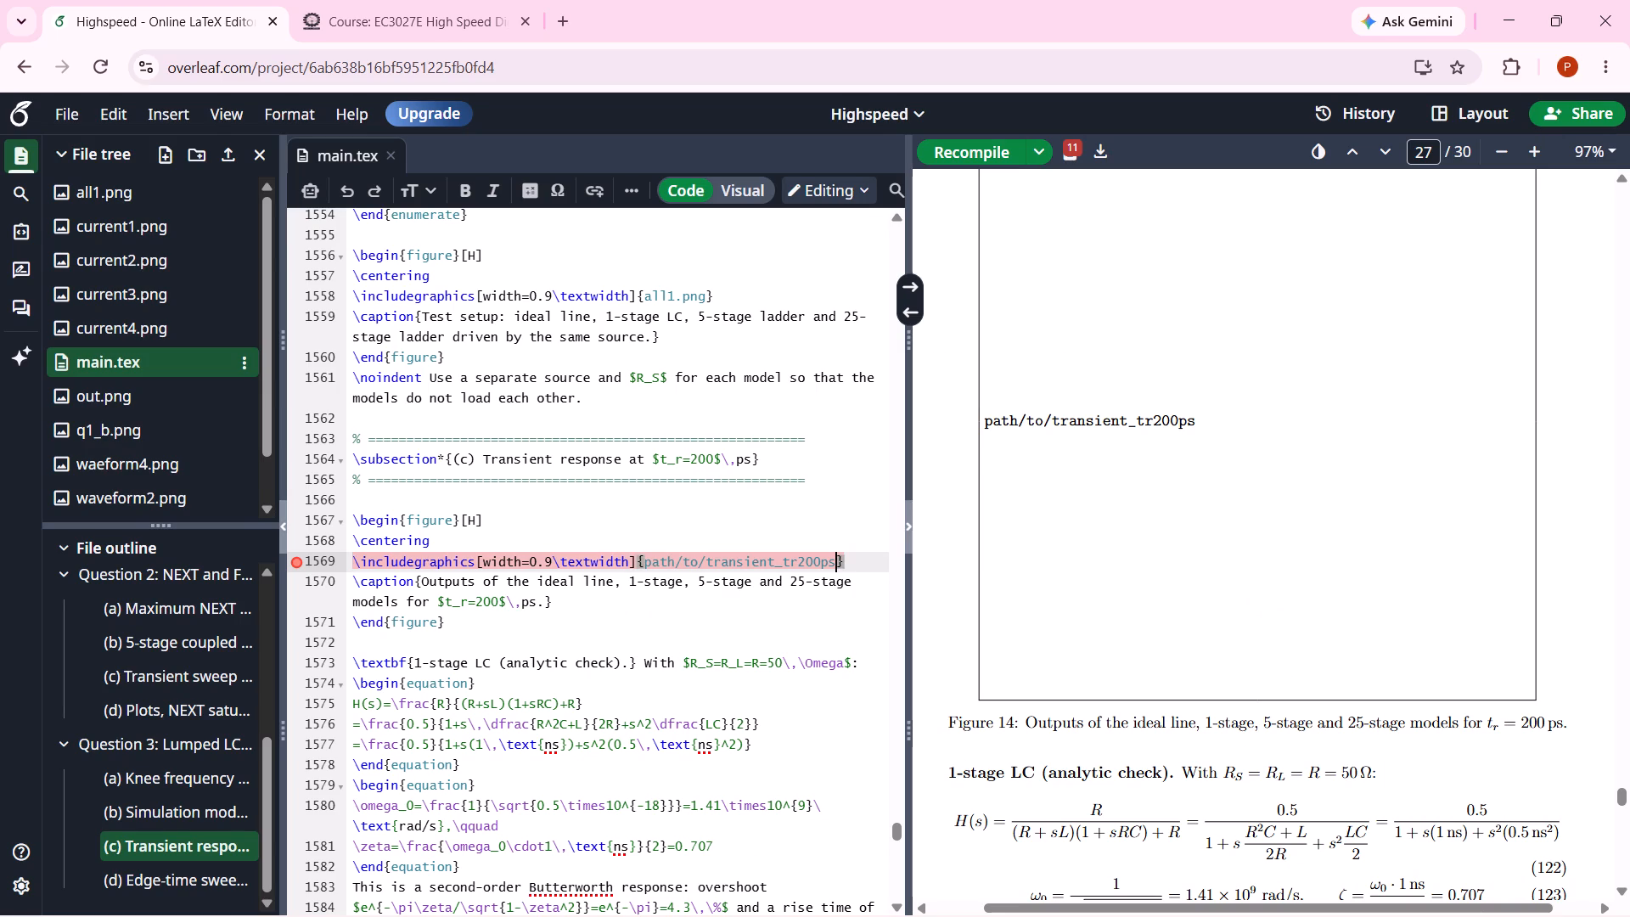
key("BackSpace")
key("BackSpace")
key("BackSpace")
key("BackSpace")
key("BackSpace")
key("BackSpace")
key("BackSpace")
key("BackSpace")
key("BackSpace")
key("BackSpace")
key("BackSpace")
key("BackSpace")
key("BackSpace")
key("BackSpace")
key("BackSpace")
key("BackSpace")
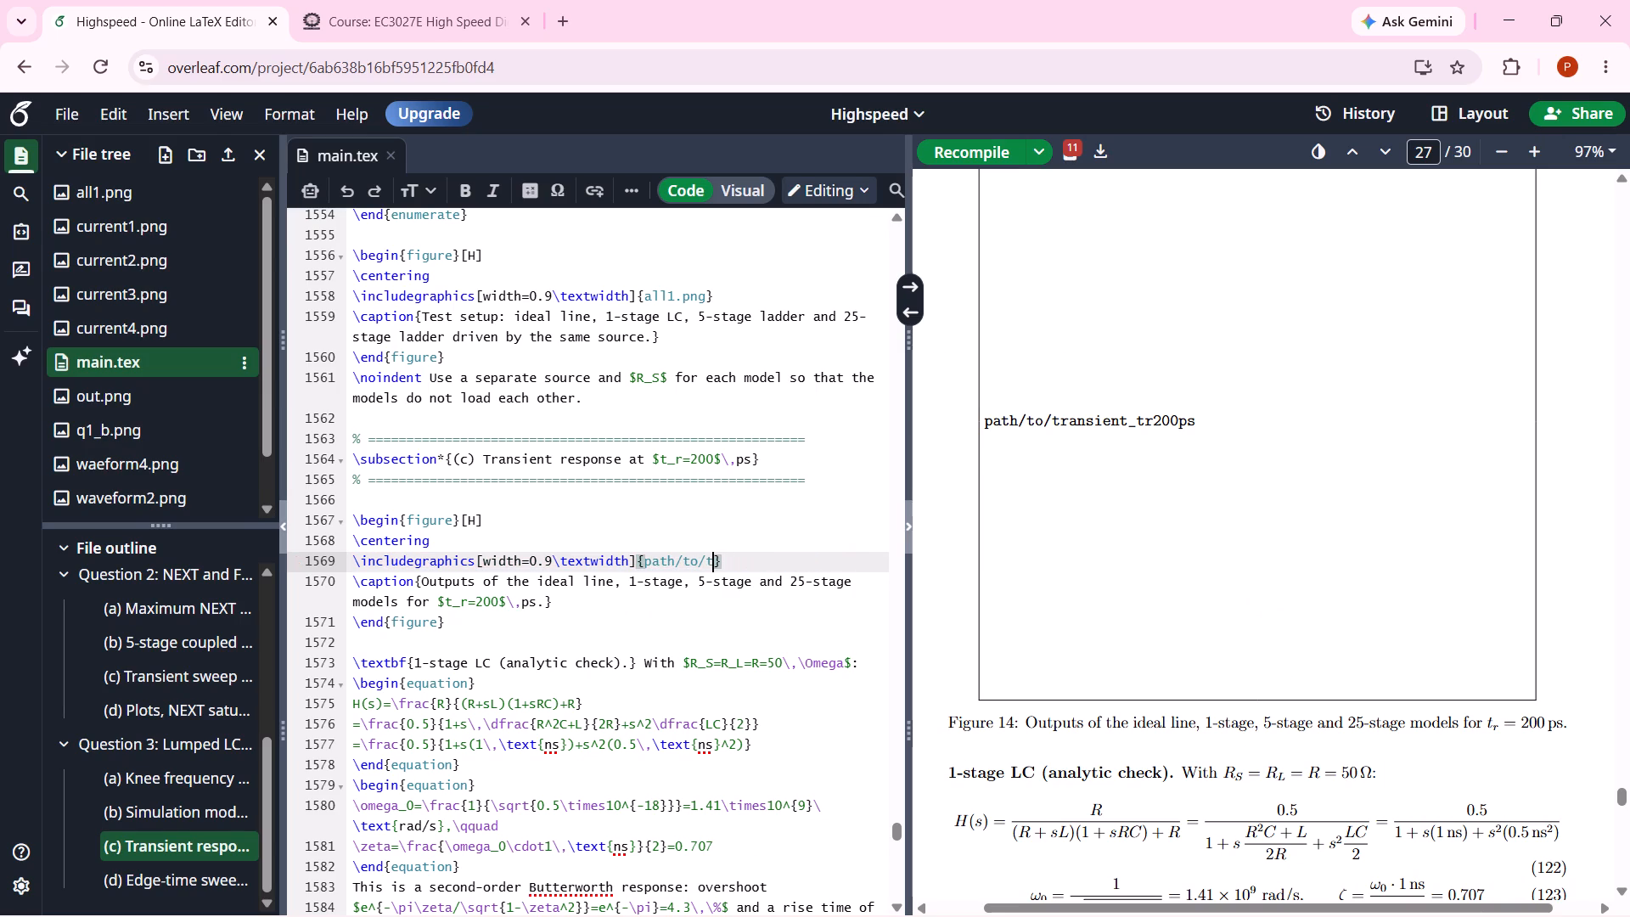
key("BackSpace")
key("BackSpace")
key("BackSpace")
key("BackSpace")
key("BackSpace")
key("BackSpace")
key("BackSpace")
key("BackSpace")
key("BackSpace")
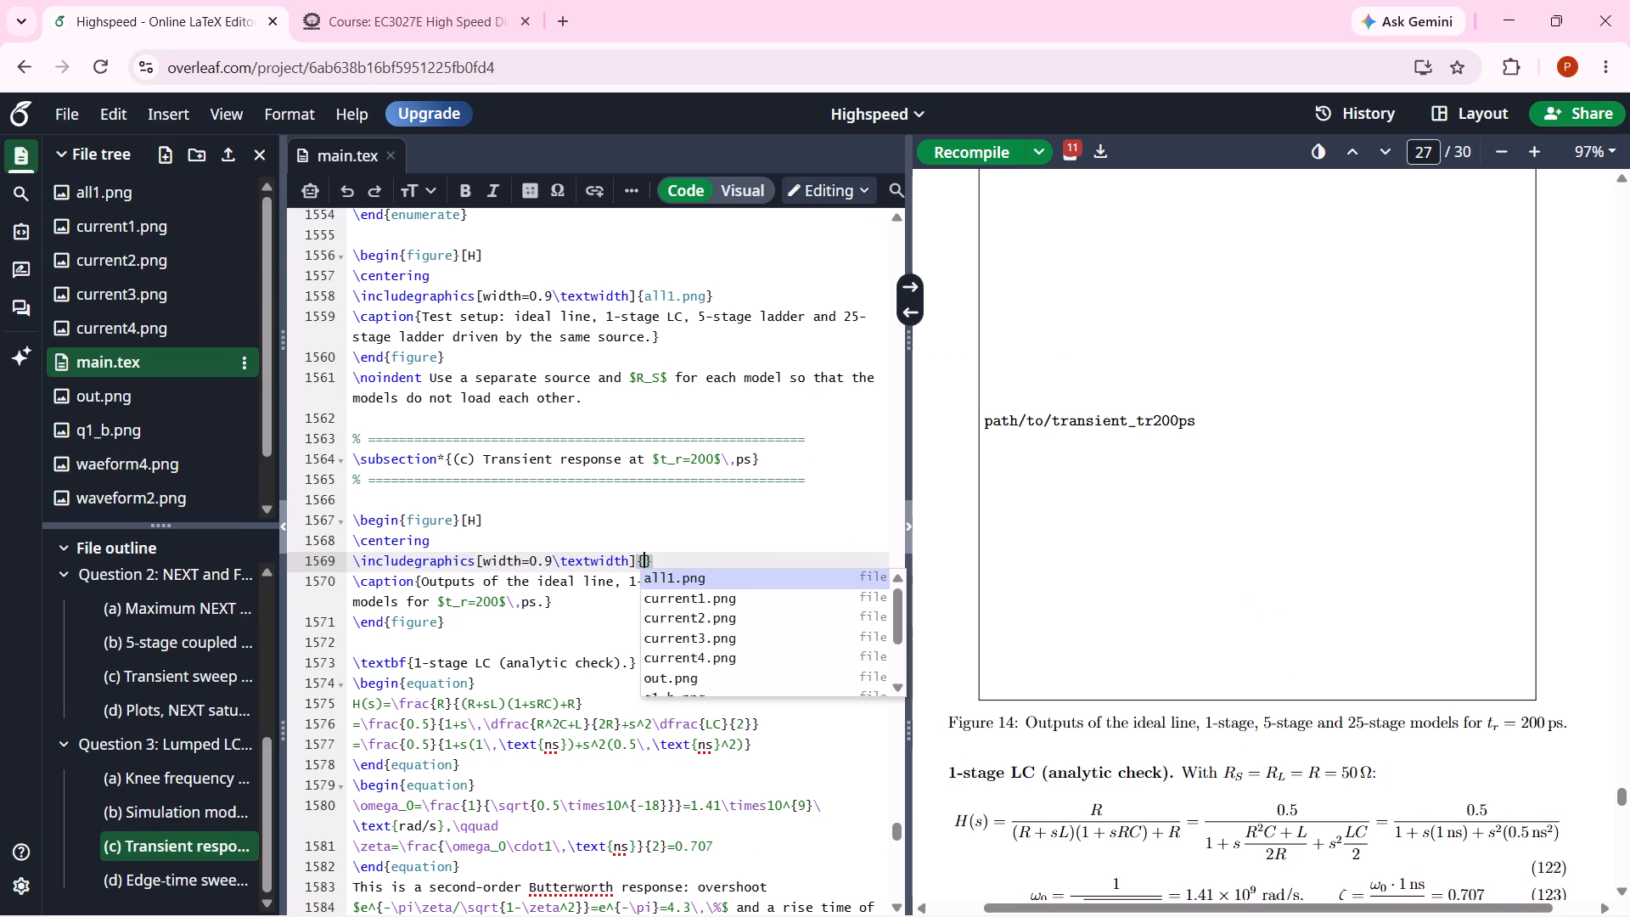
type("ou")
key("Return")
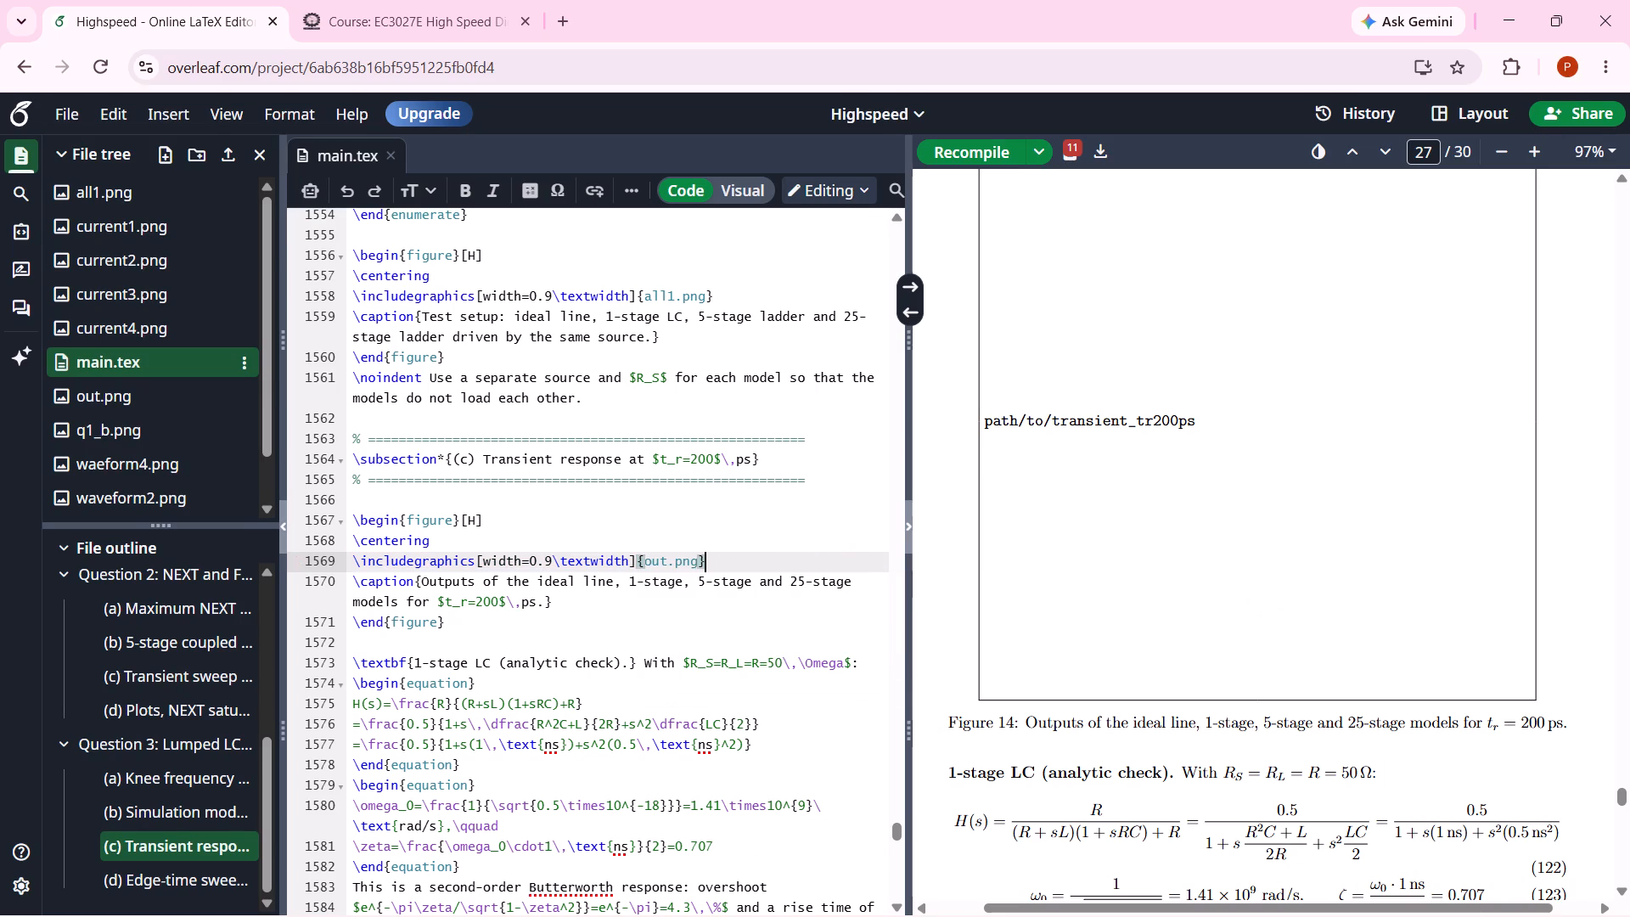
Recompile the report and check the section (c) waveform figure and the section (b) test setup figure in the PDF.
left_click(942, 146)
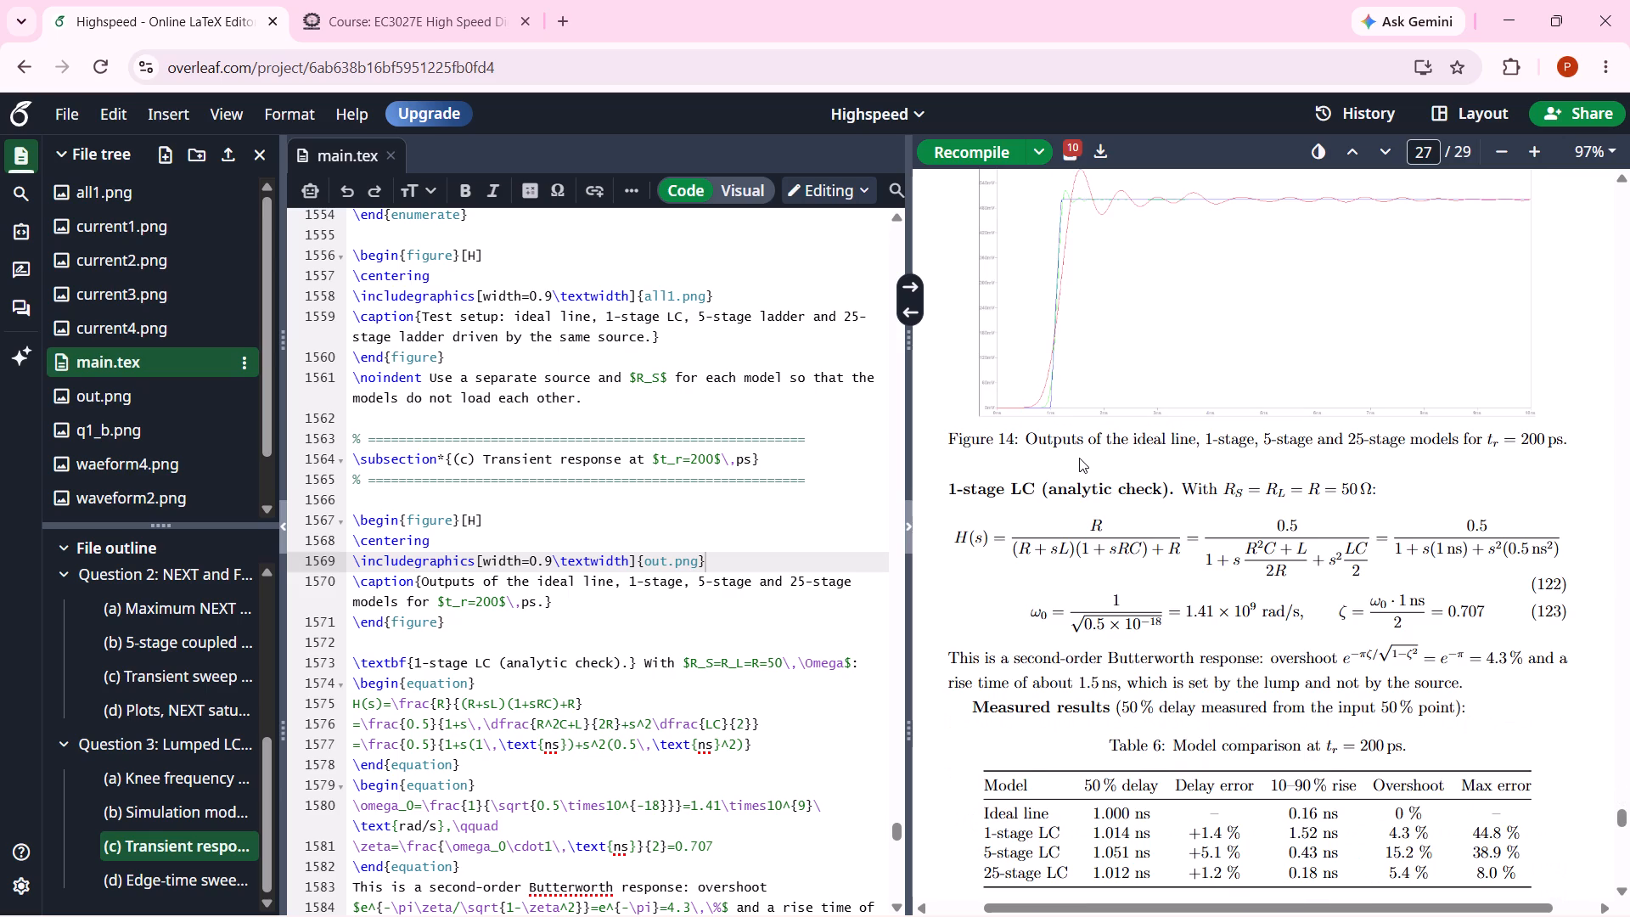
scroll(1079, 458, "up", 7)
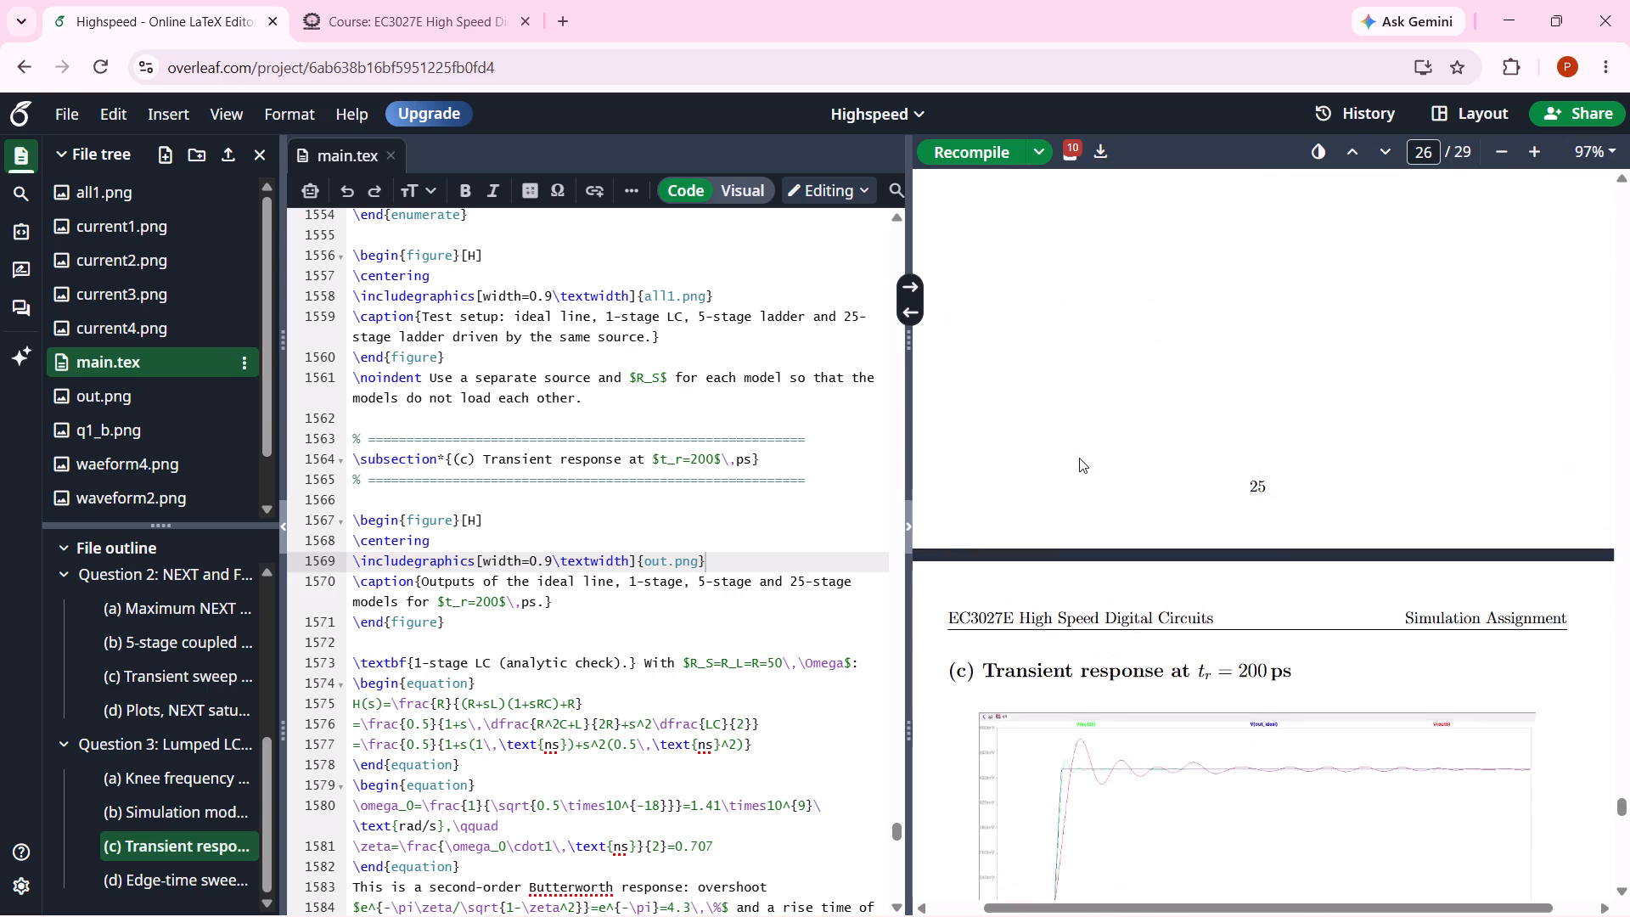
scroll(1079, 458, "up", 4)
scroll(1079, 458, "down", 2)
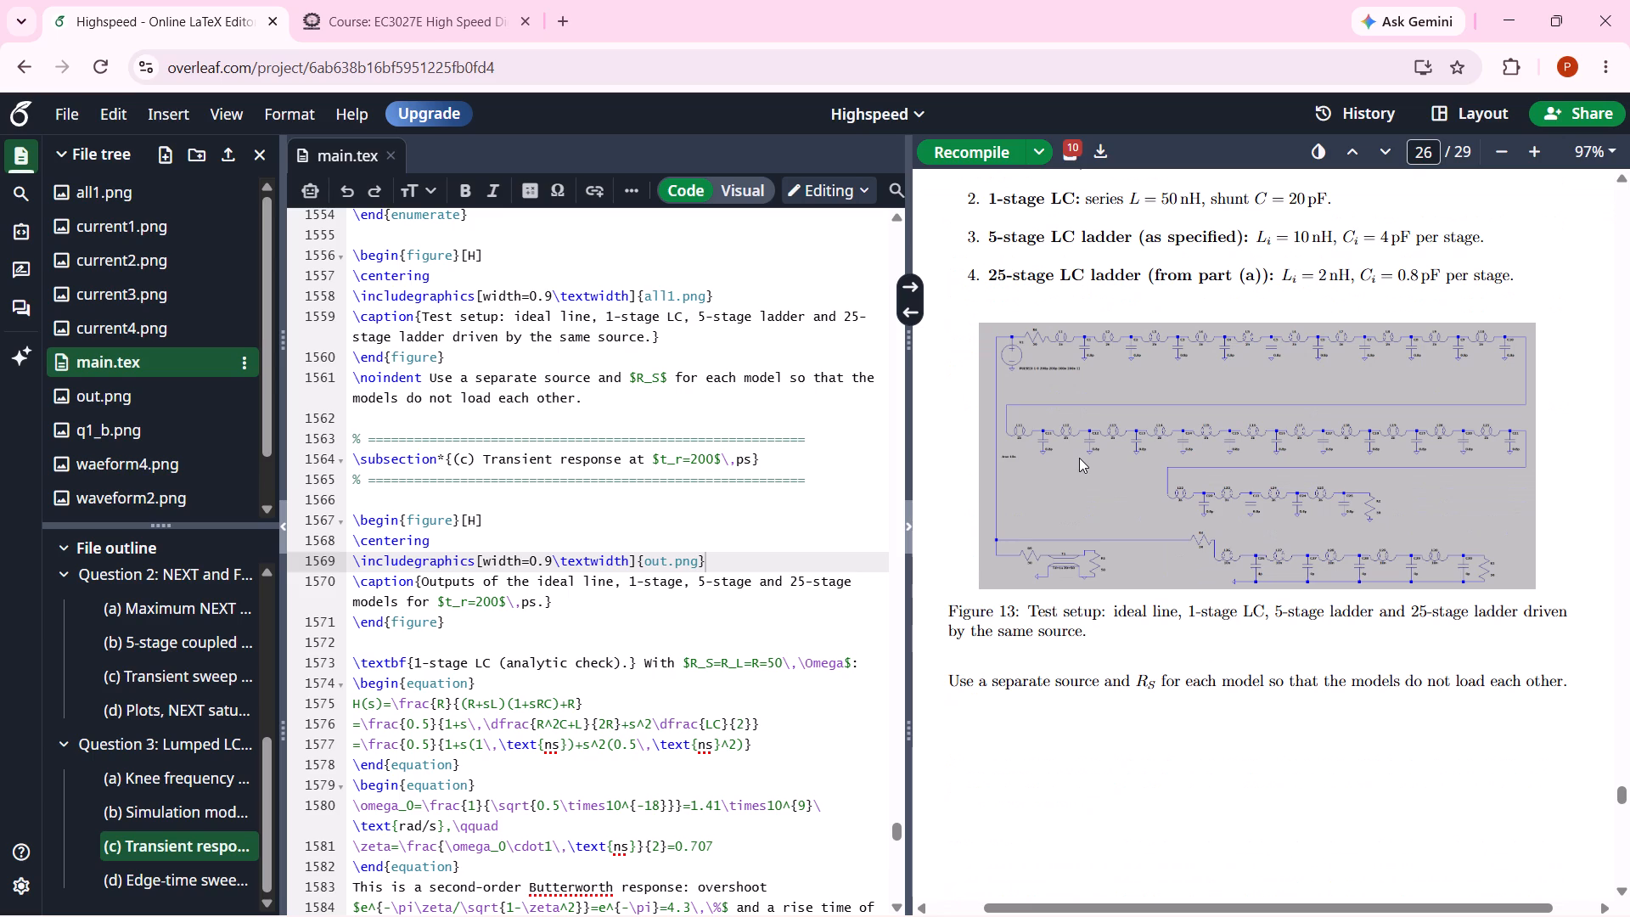
scroll(1059, 554, "up", 1)
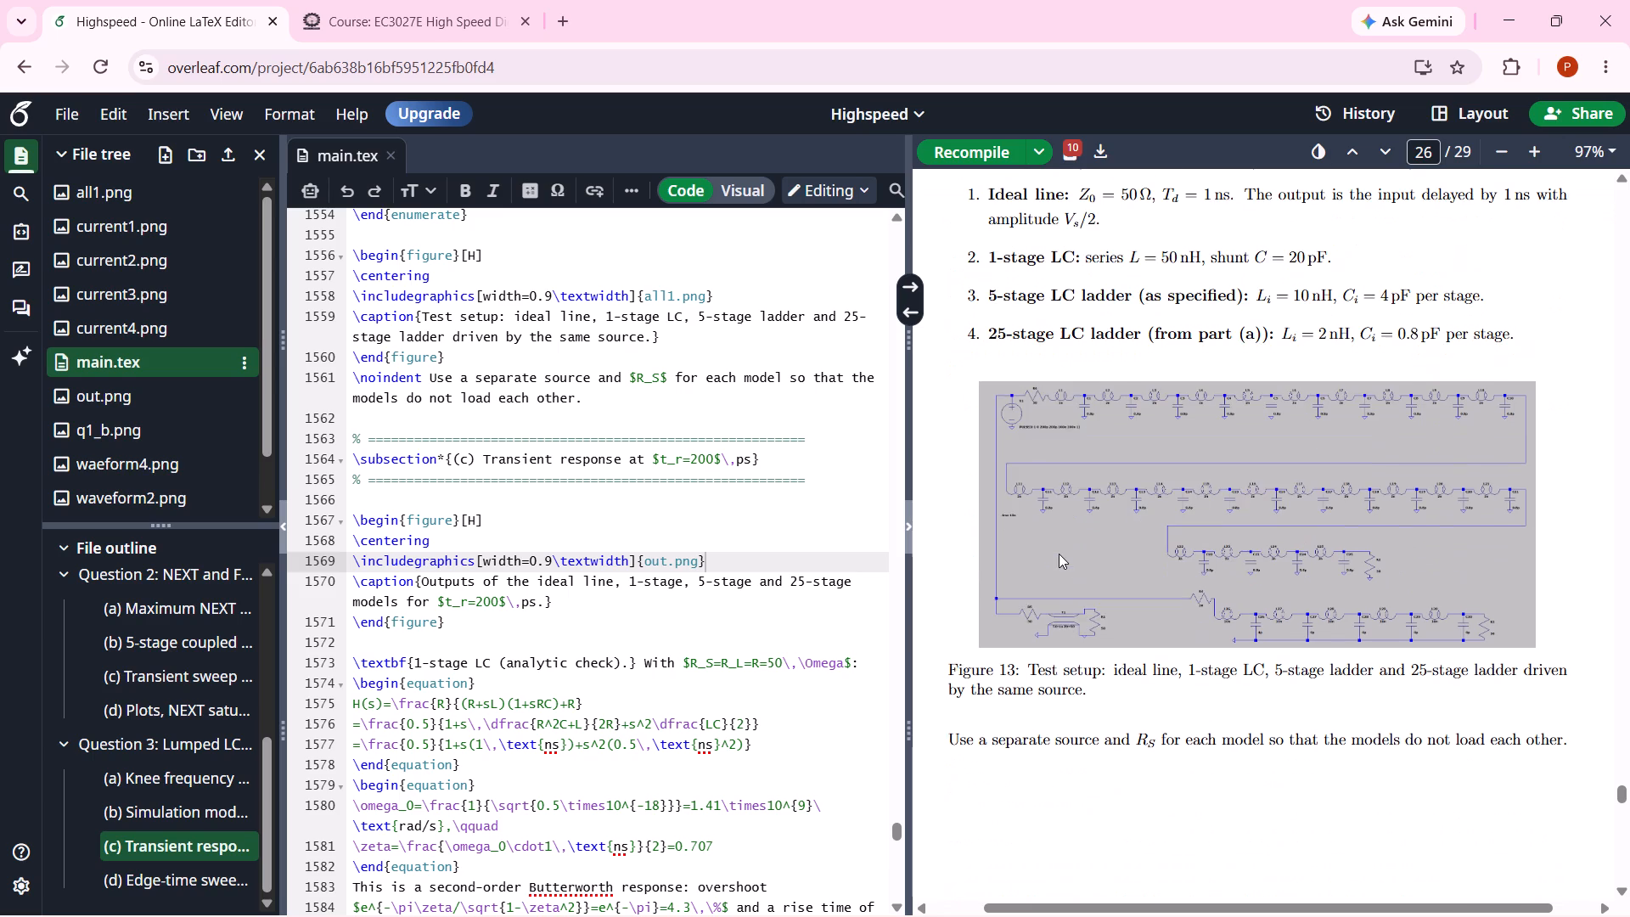
scroll(1059, 554, "up", 1)
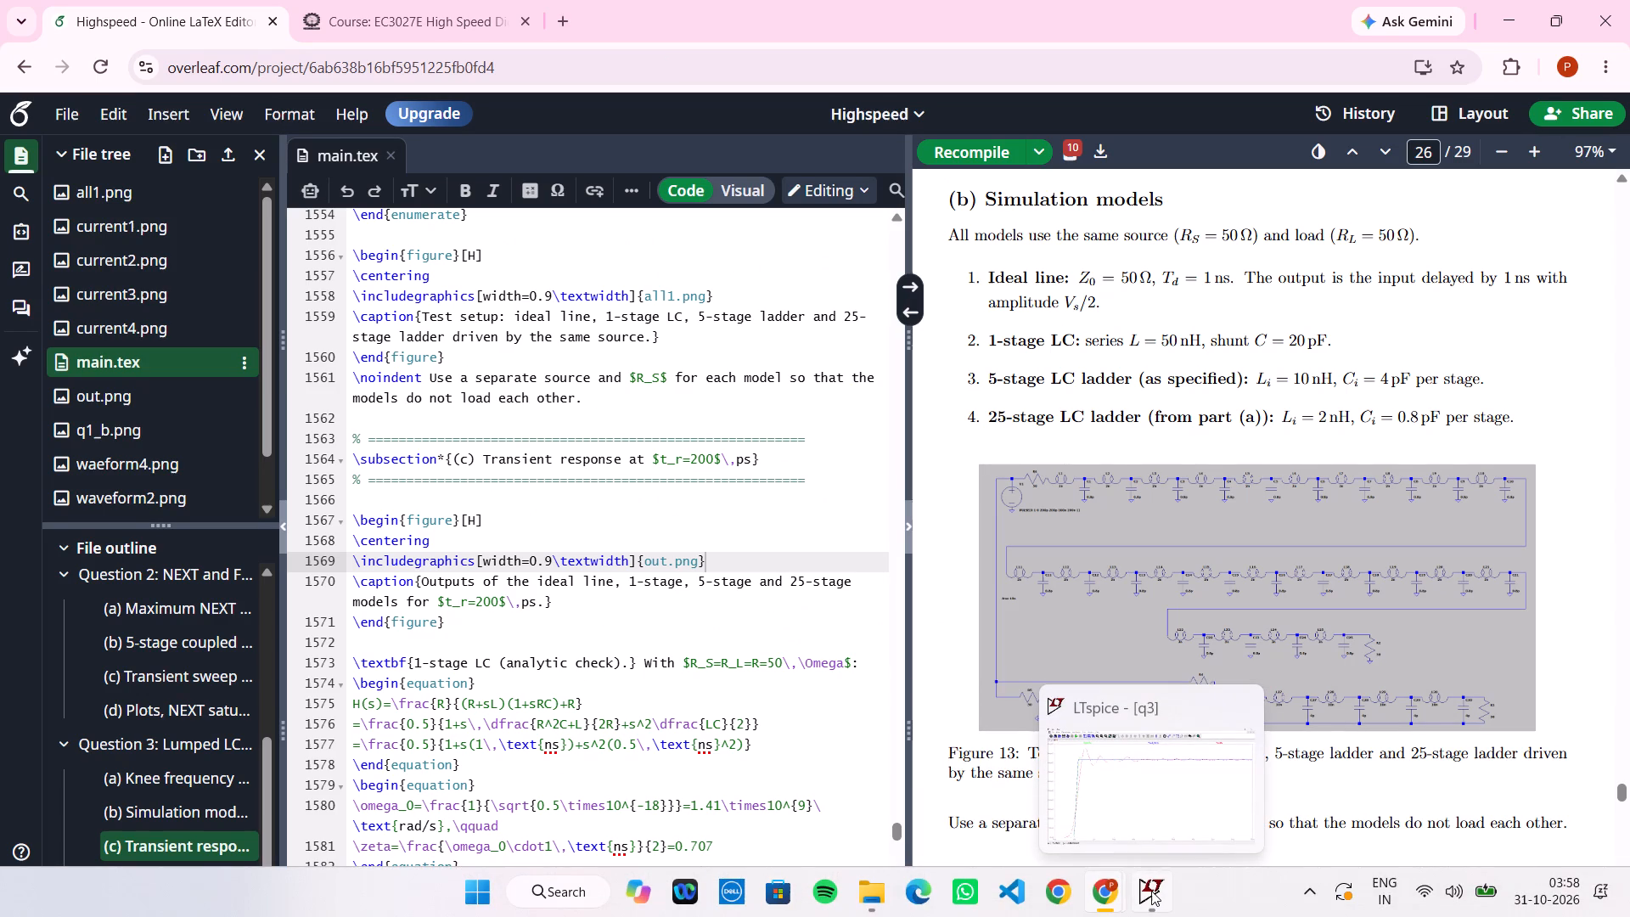
Switch to LTspice, close the q3 waveform plot and maximize the schematic.
left_click(1151, 891)
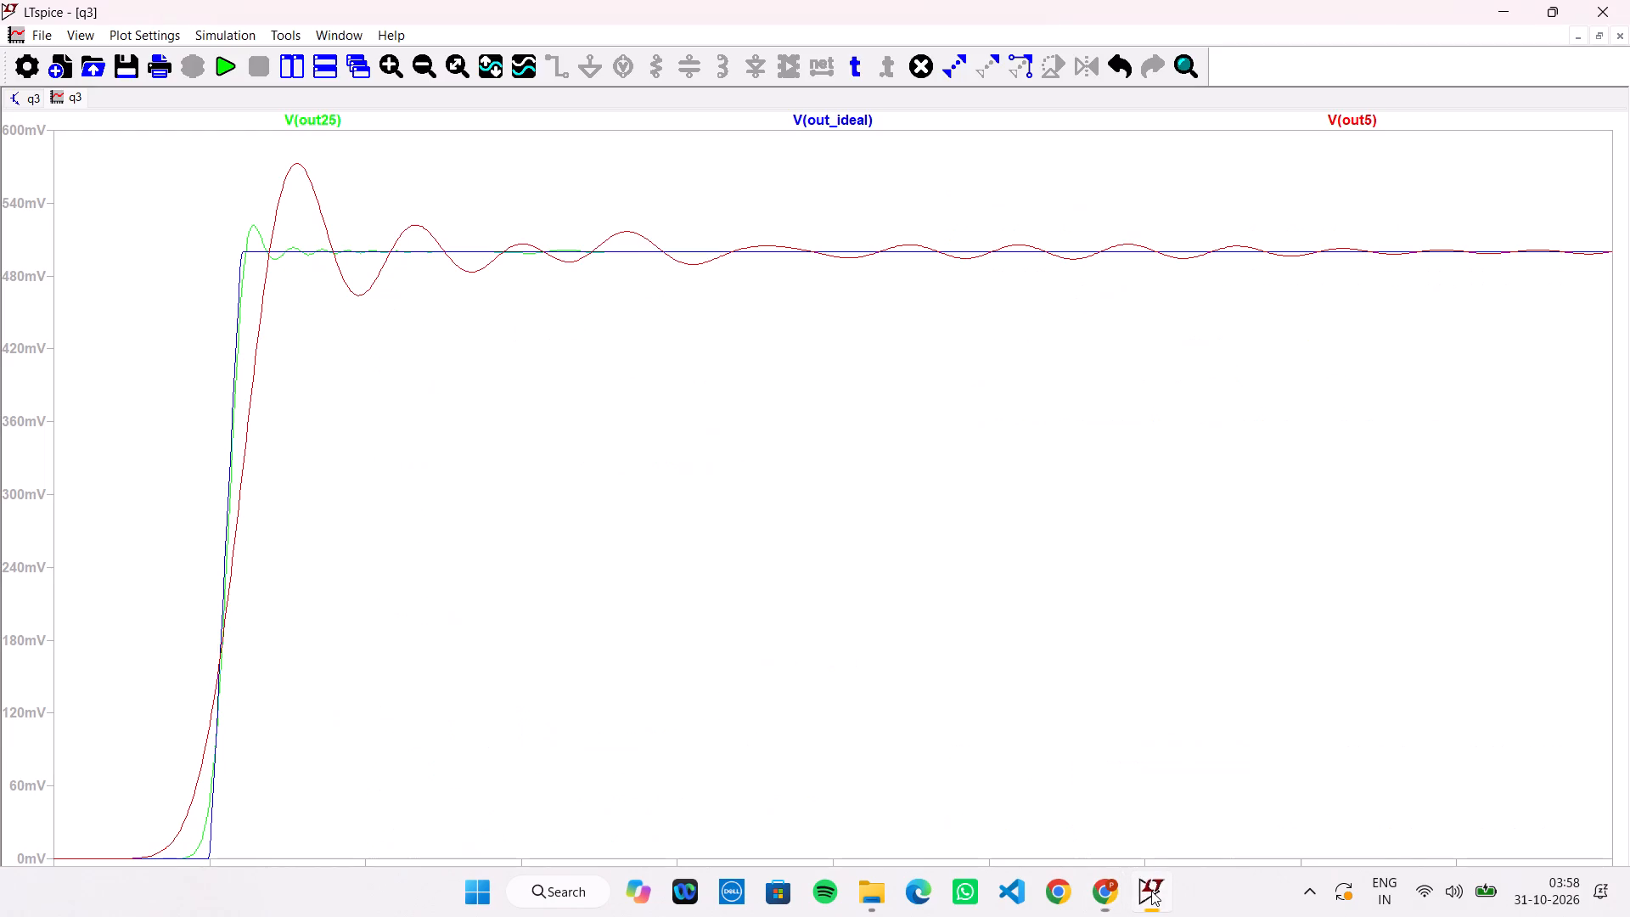
left_click(1601, 34)
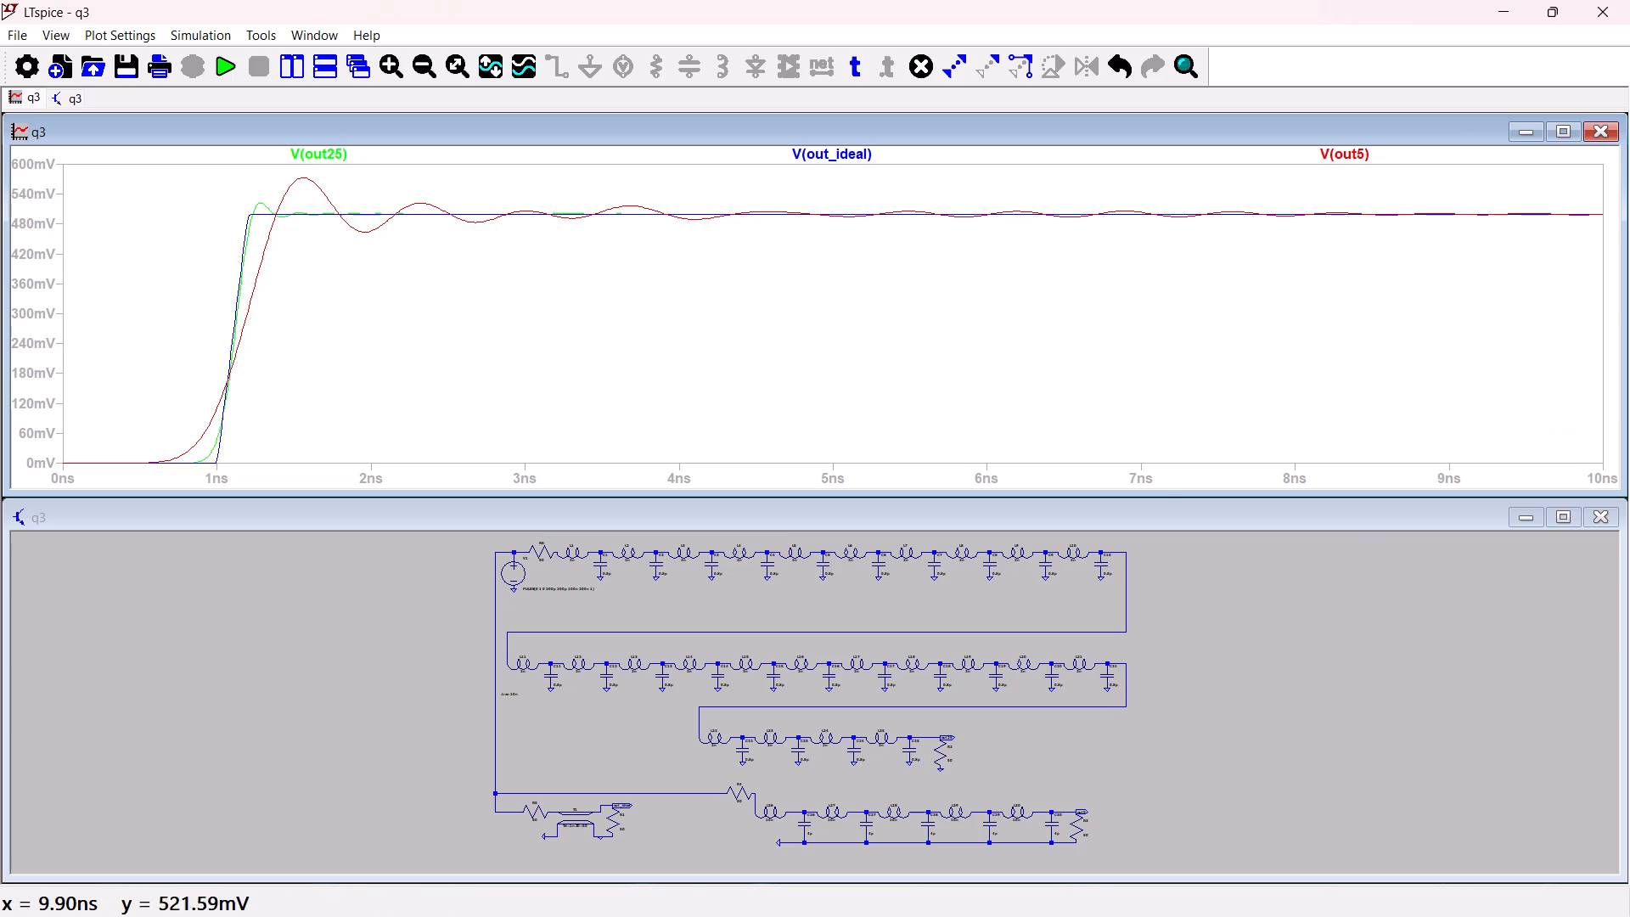
left_click(1599, 136)
left_click(1567, 490)
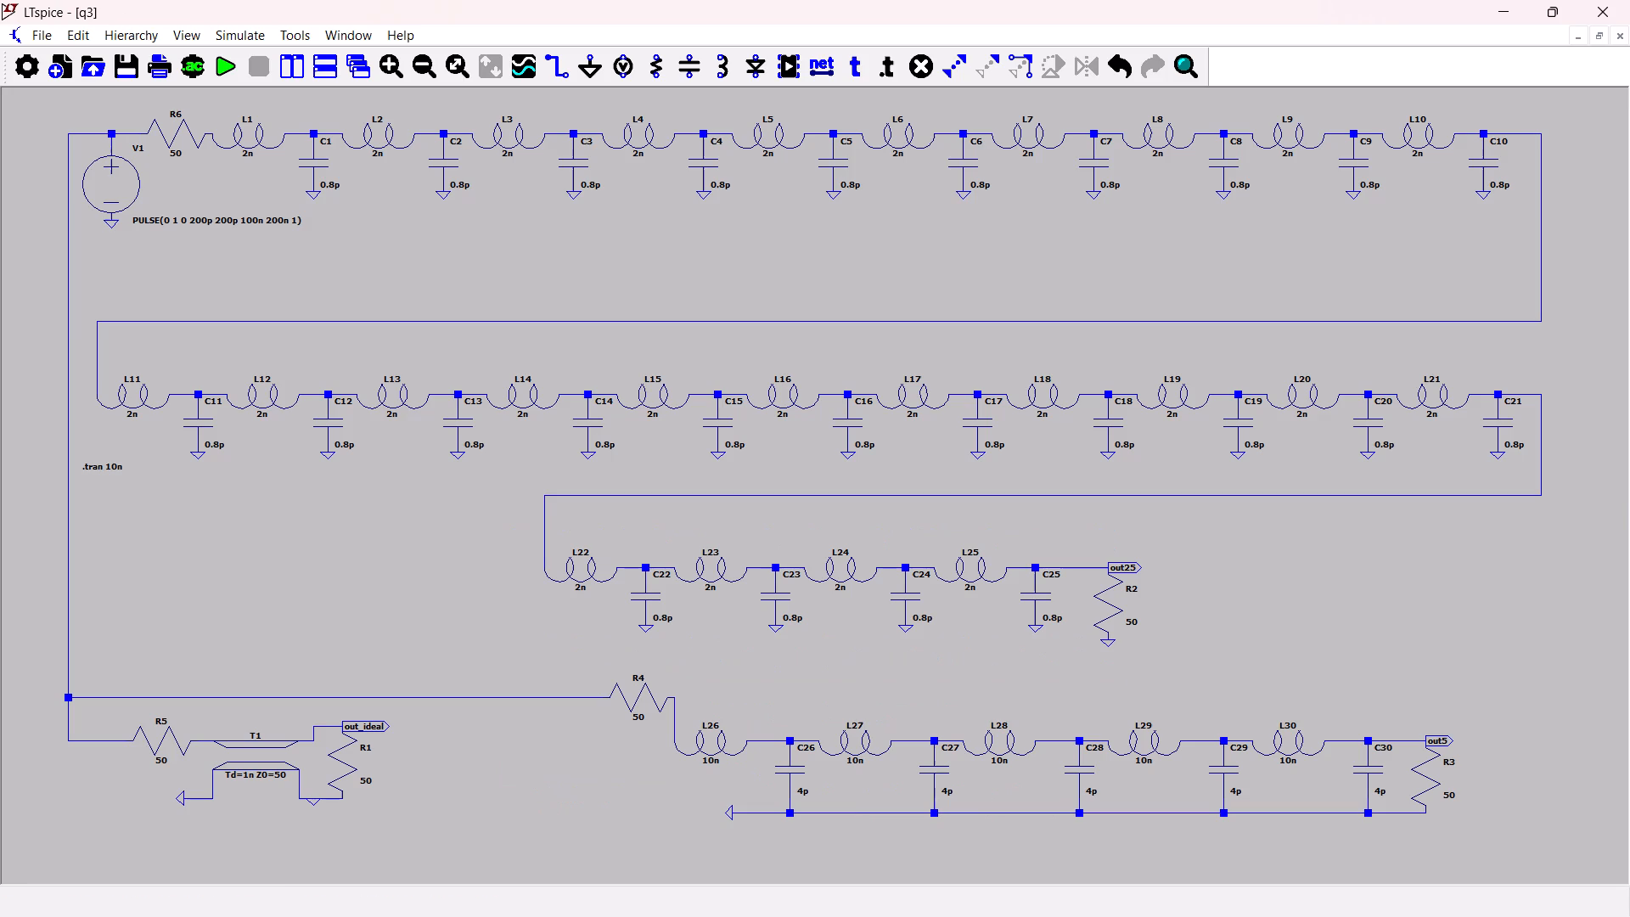
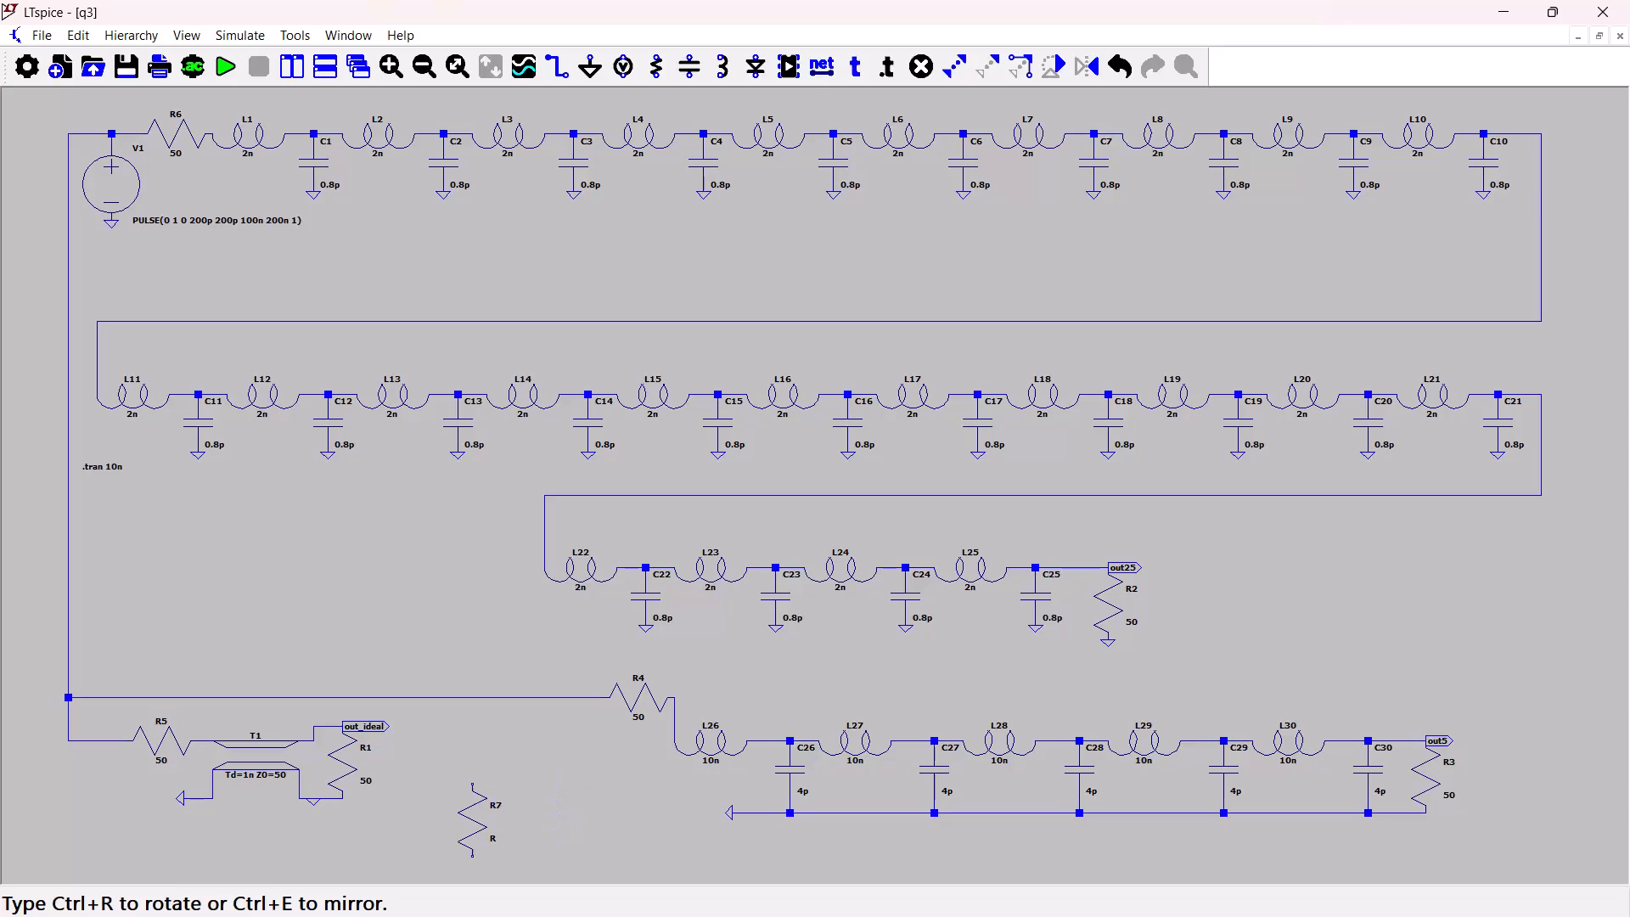
Place a horizontal series resistor and a horizontal inductor end to end in the empty area beyond the out25 load resistor.
key("ctrl+r")
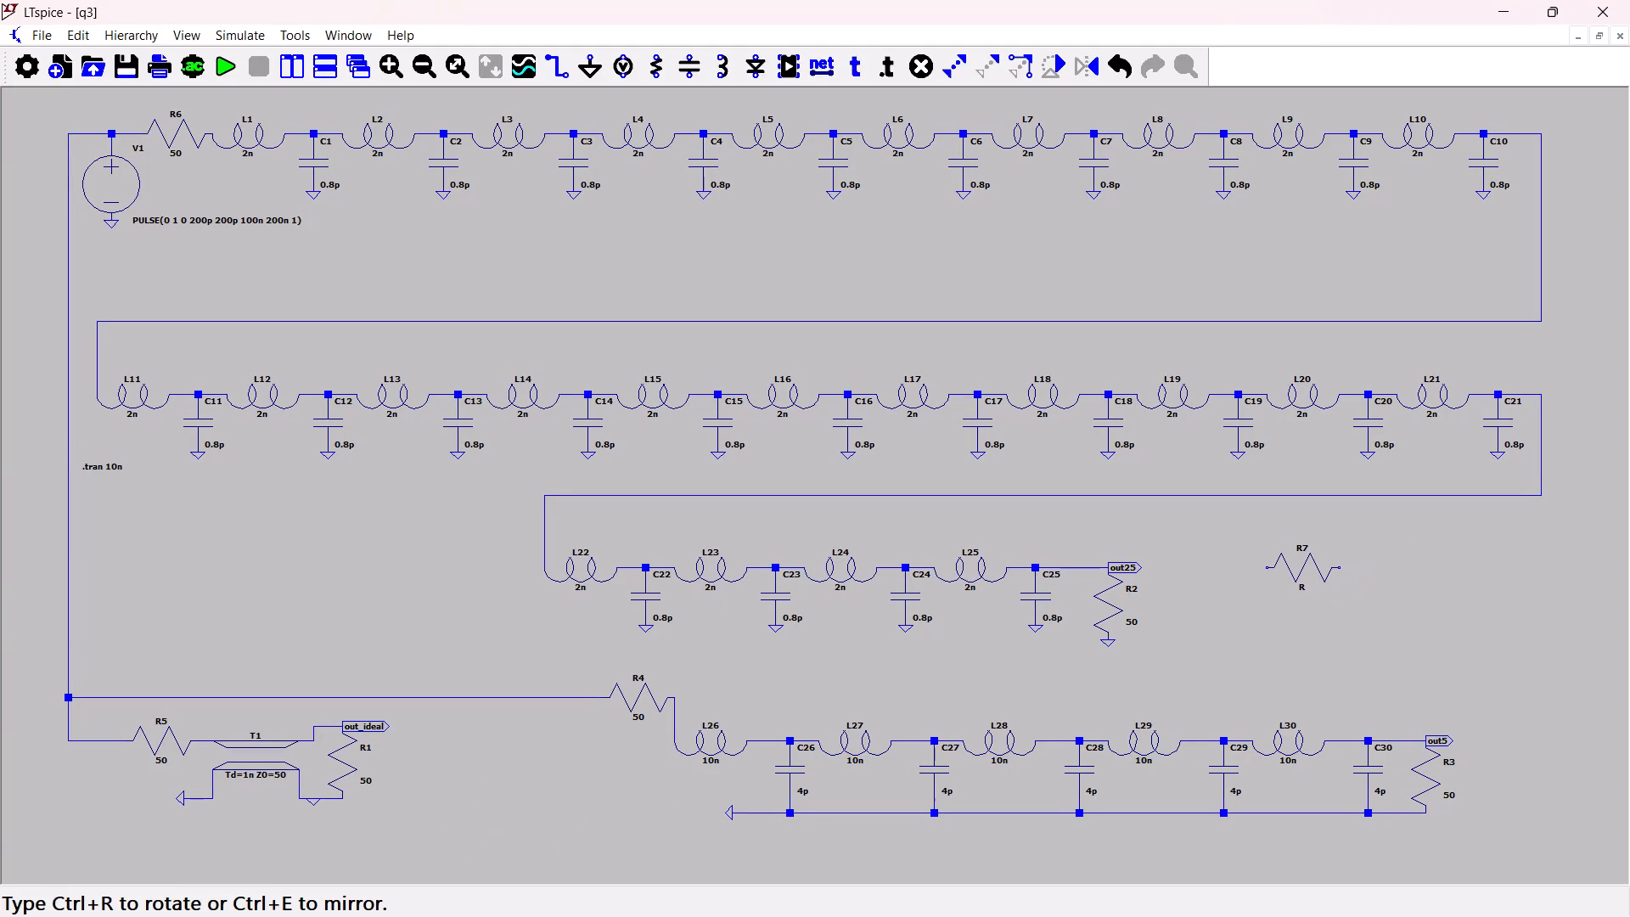
left_click(1310, 573)
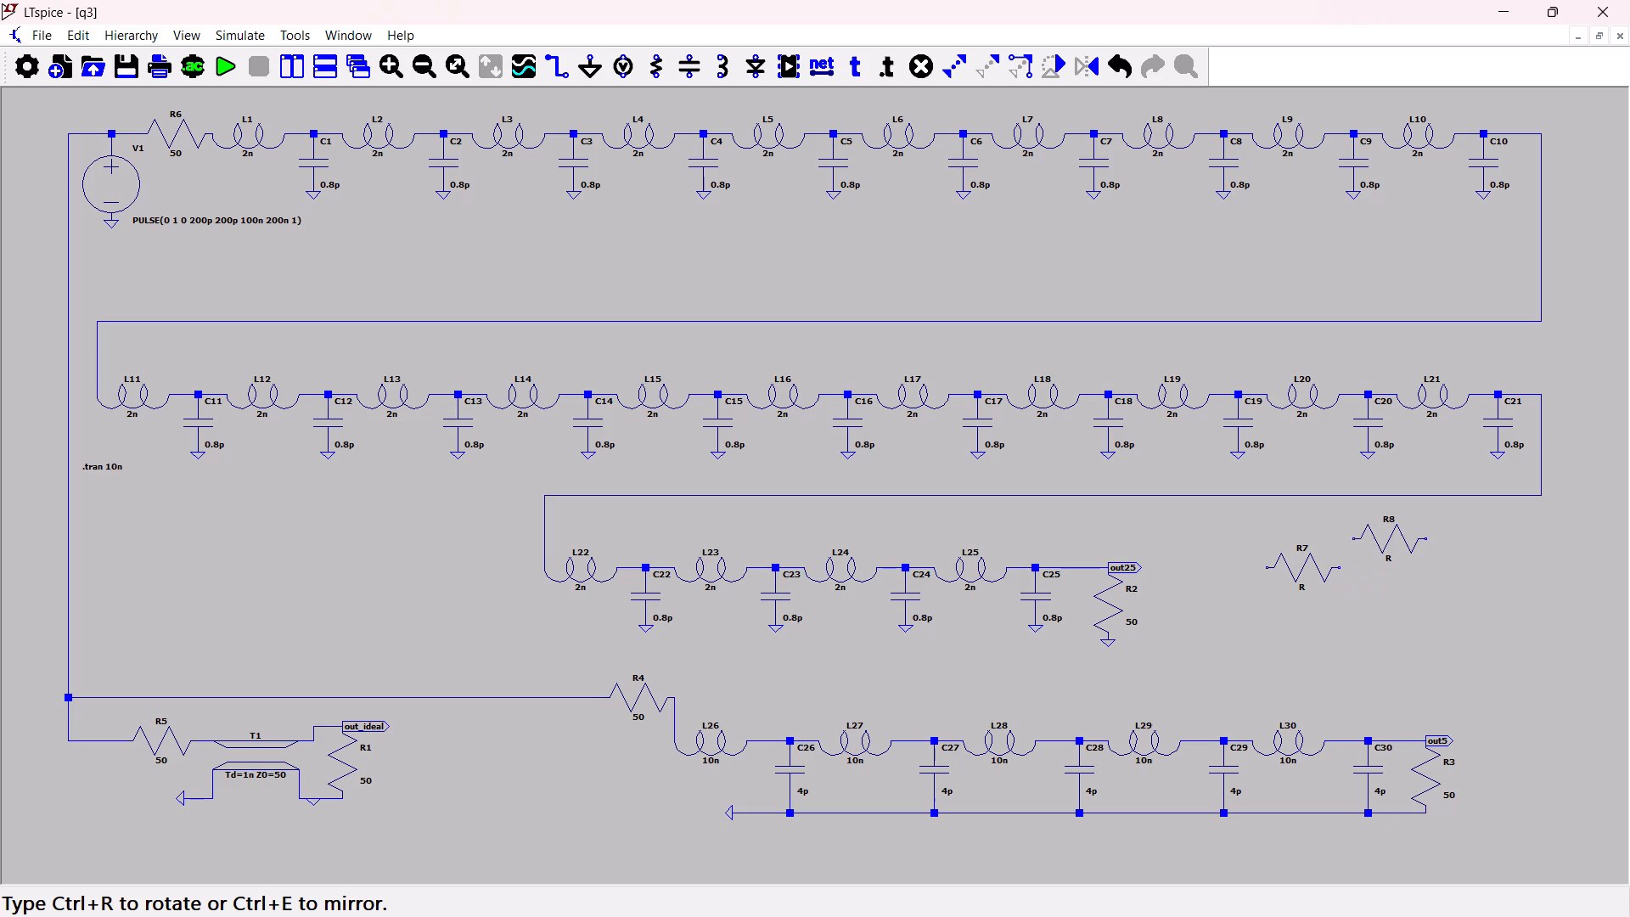
key("Escape")
key("l")
key("ctrl+r")
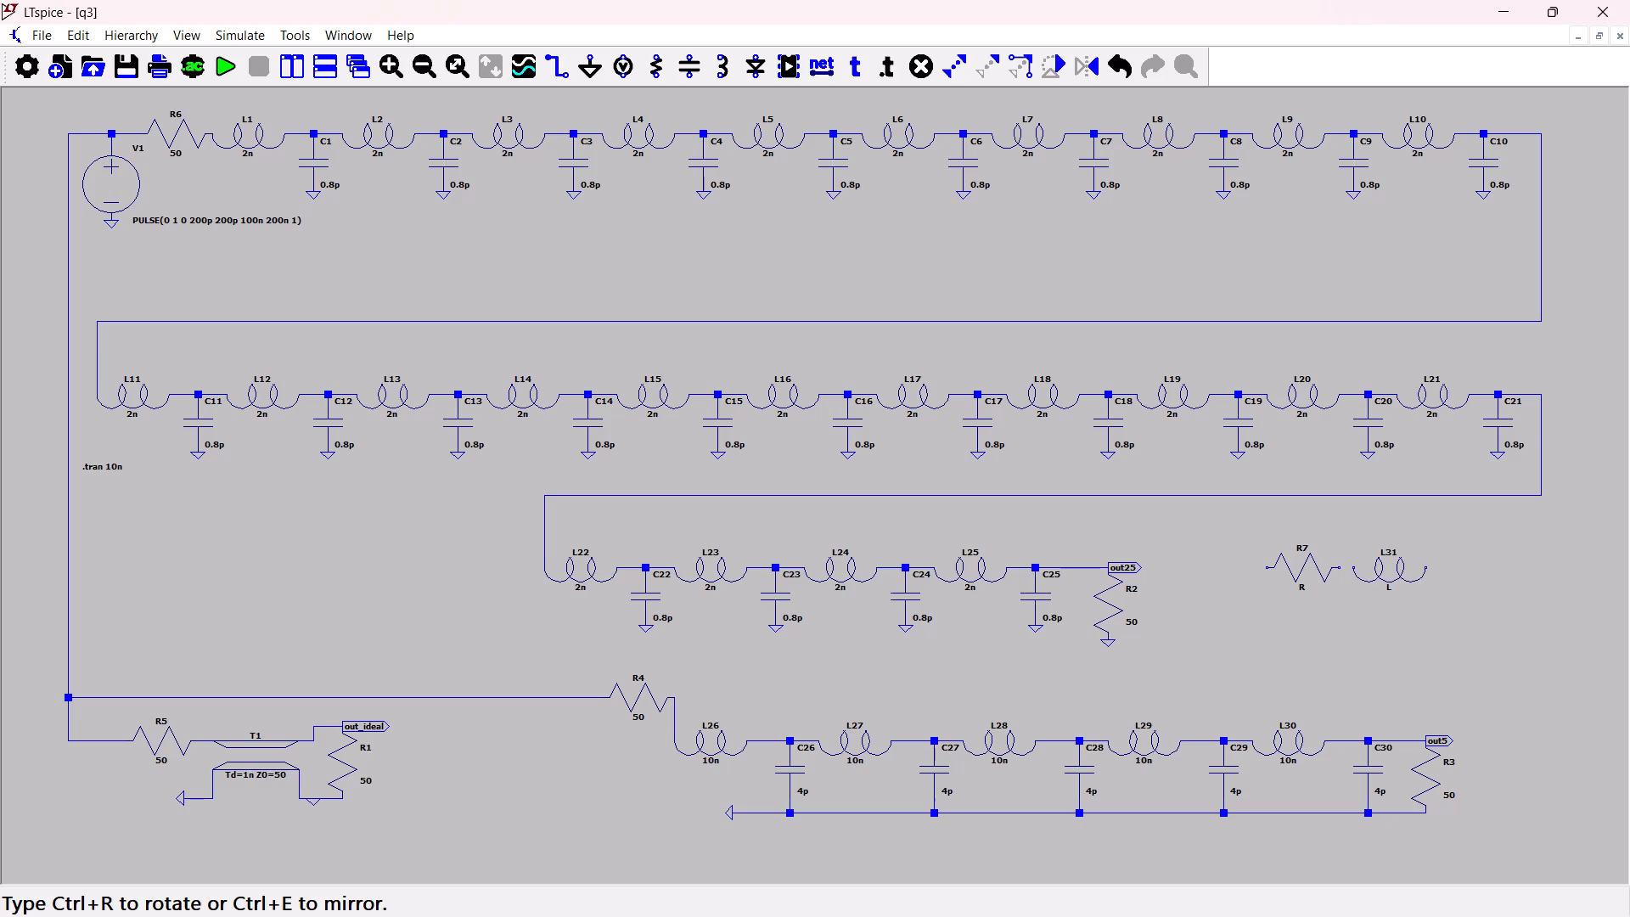
left_click(1385, 563)
key("Escape")
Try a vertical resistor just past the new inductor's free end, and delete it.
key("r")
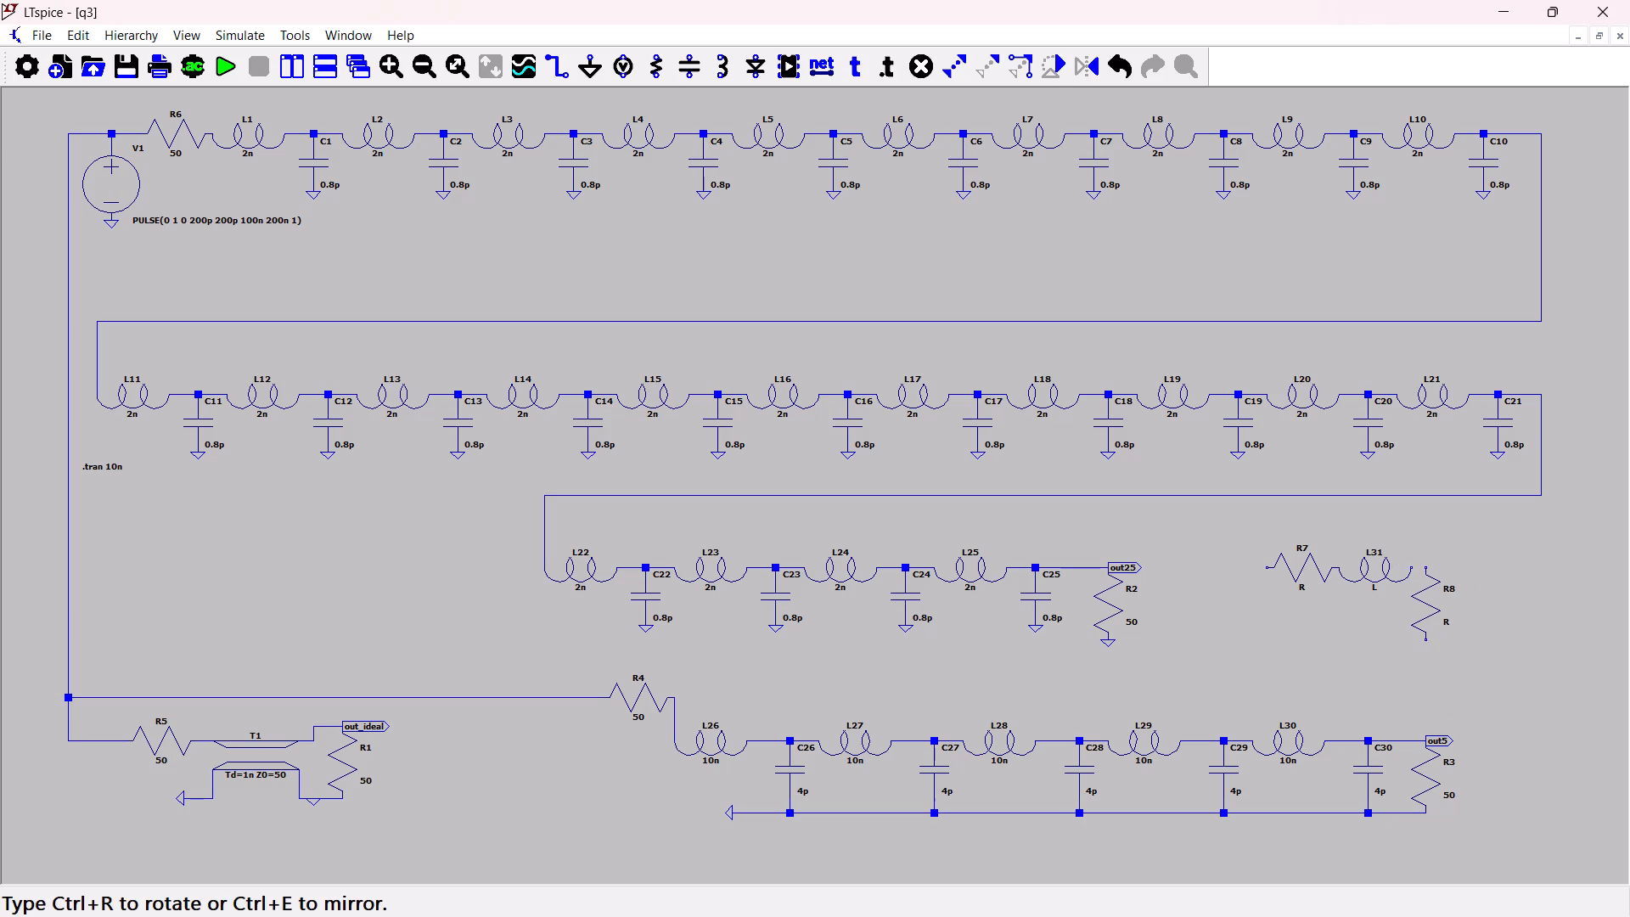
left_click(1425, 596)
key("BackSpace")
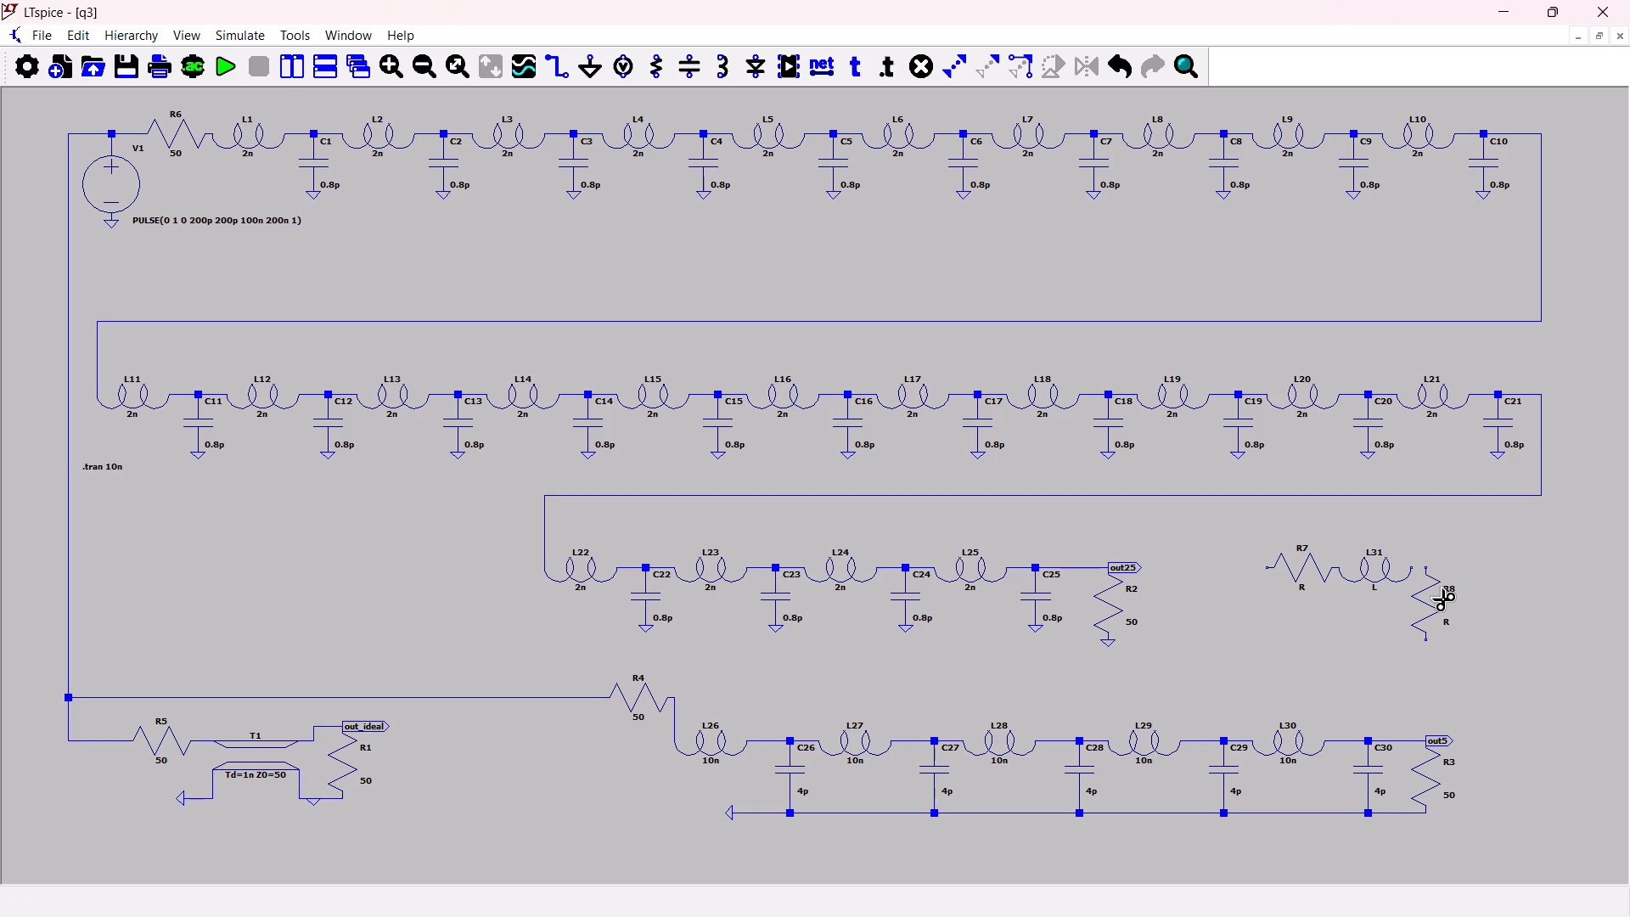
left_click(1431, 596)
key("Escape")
Place a vertical capacitor just past the new inductor and a vertical load resistor beside the capacitor.
key("c")
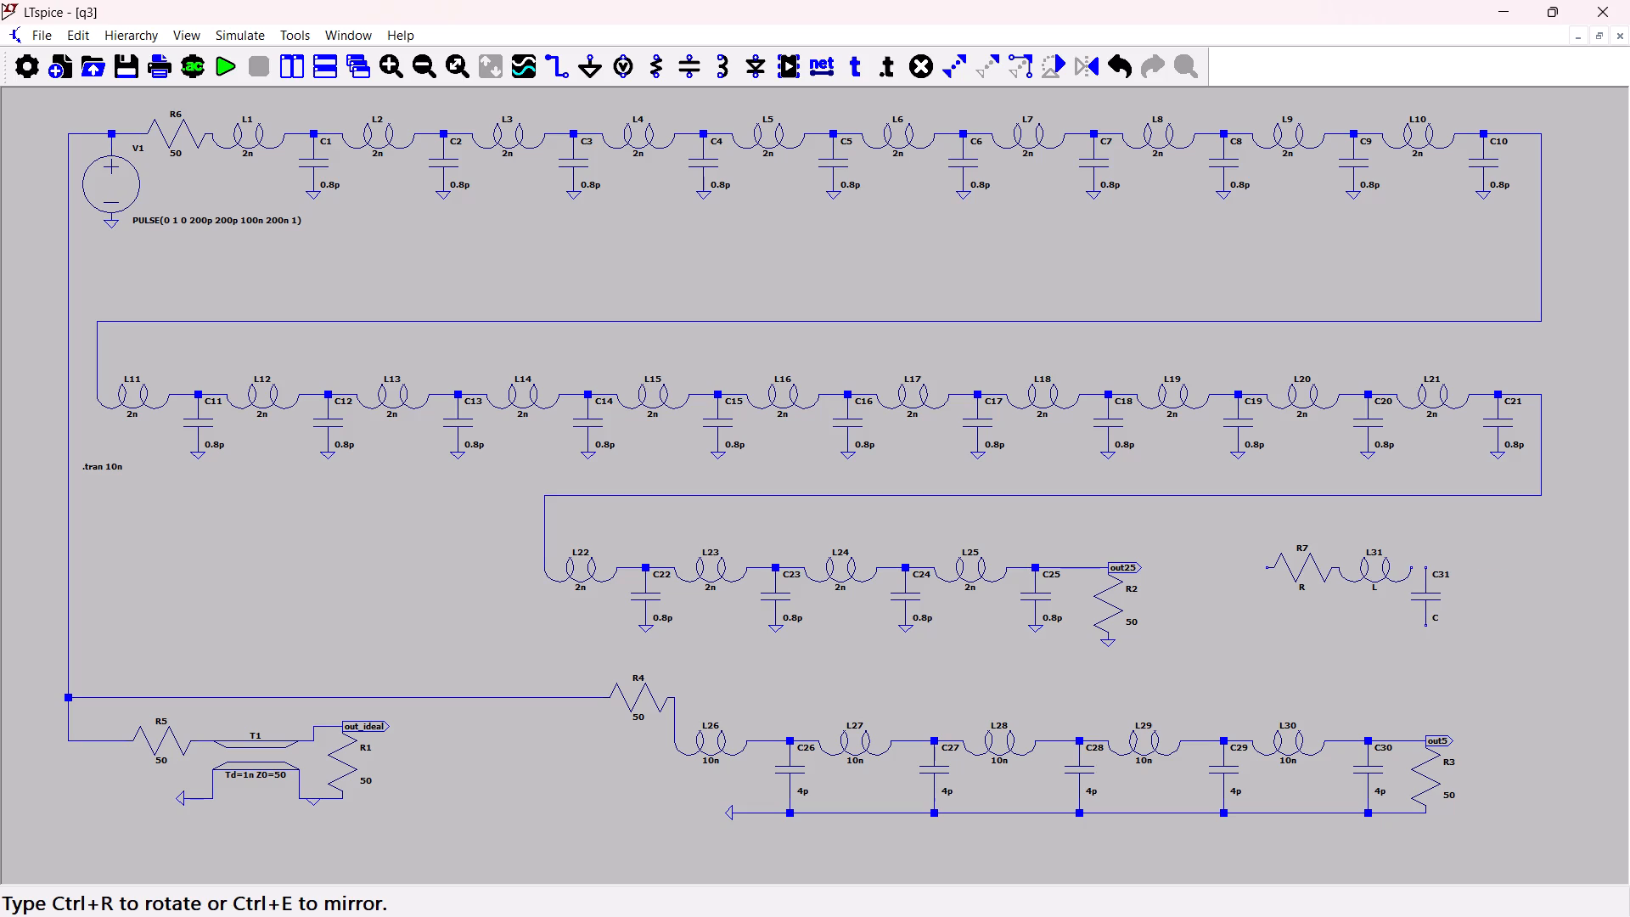
left_click(1423, 599)
key("Escape")
key("r")
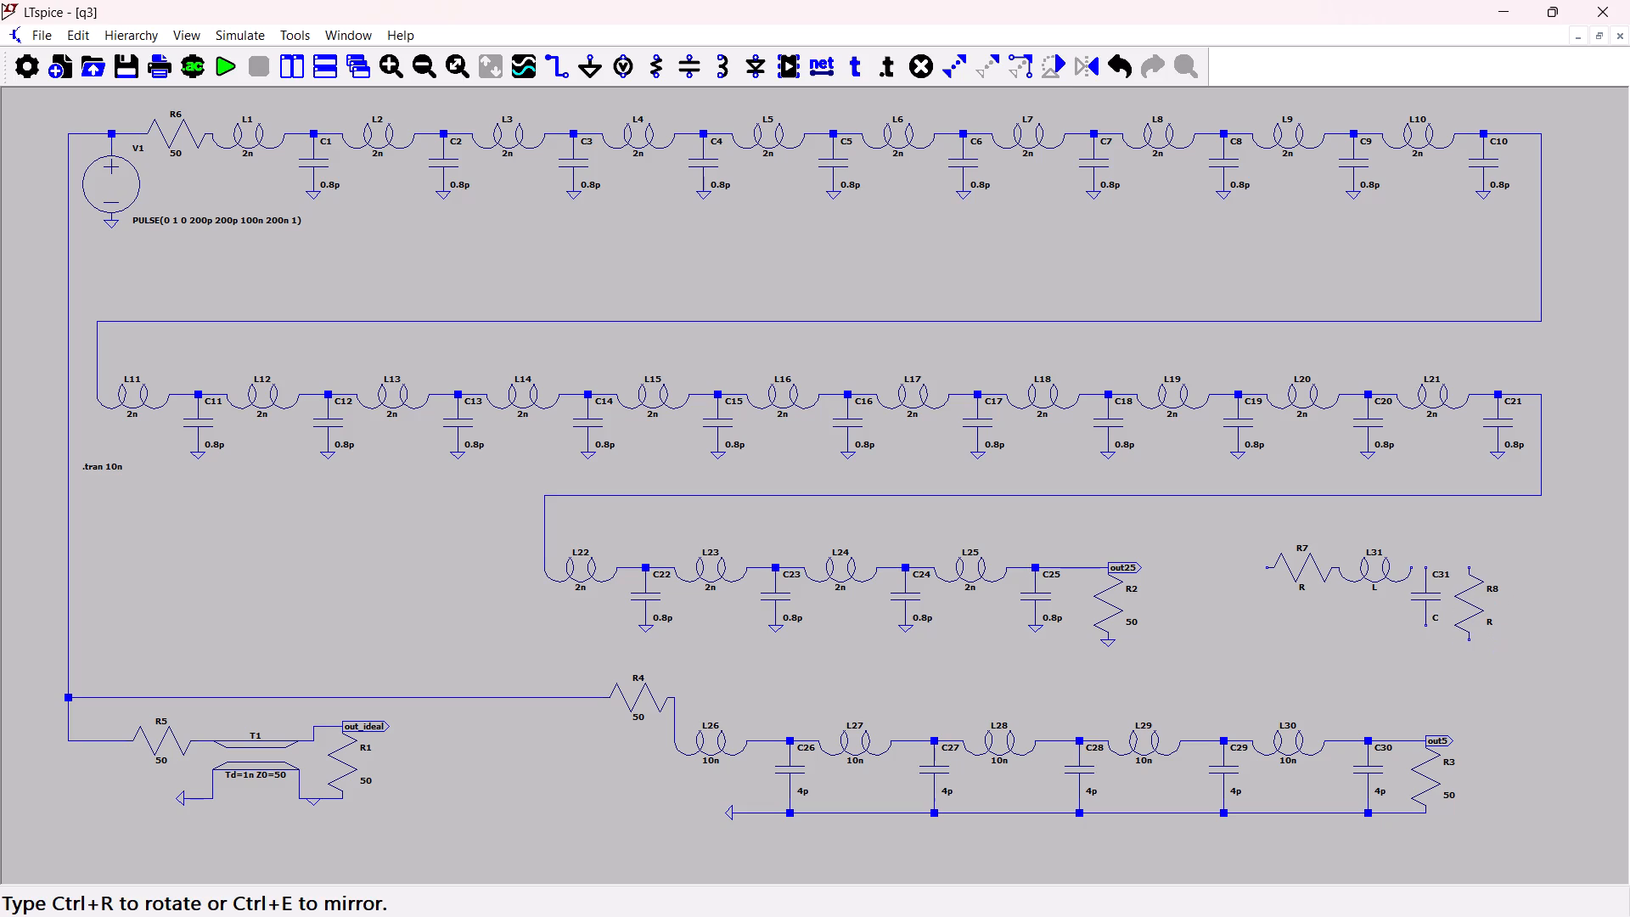
left_click(1473, 596)
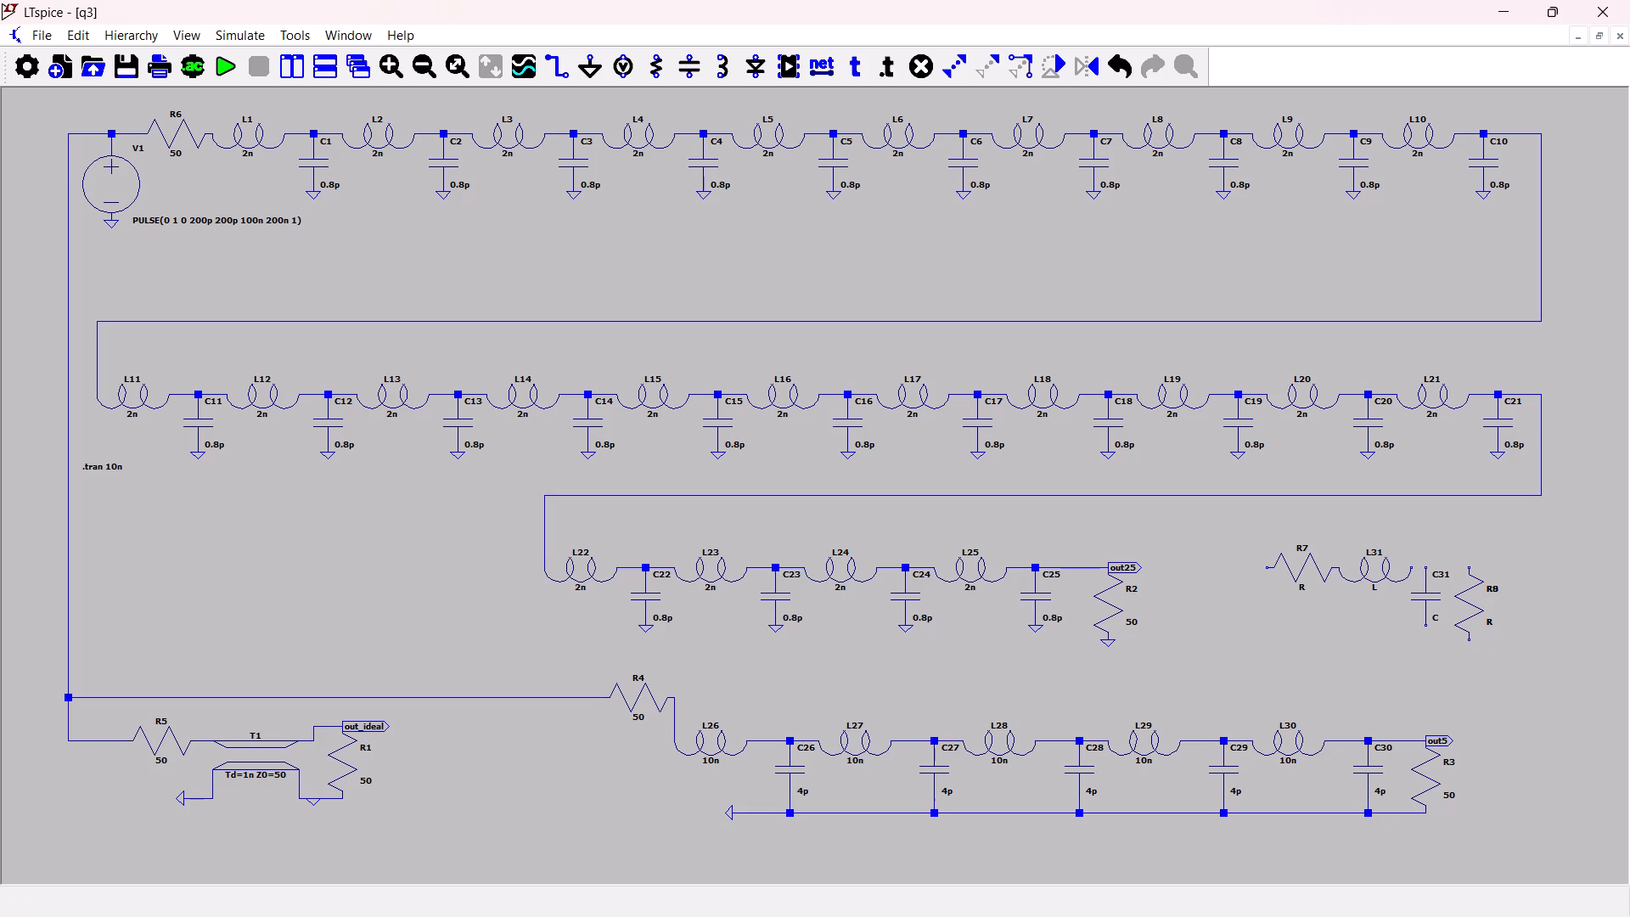
key("Escape")
Wire the new inductor's output to the tops of the capacitor and load resistor, and join their lower ends.
key("w")
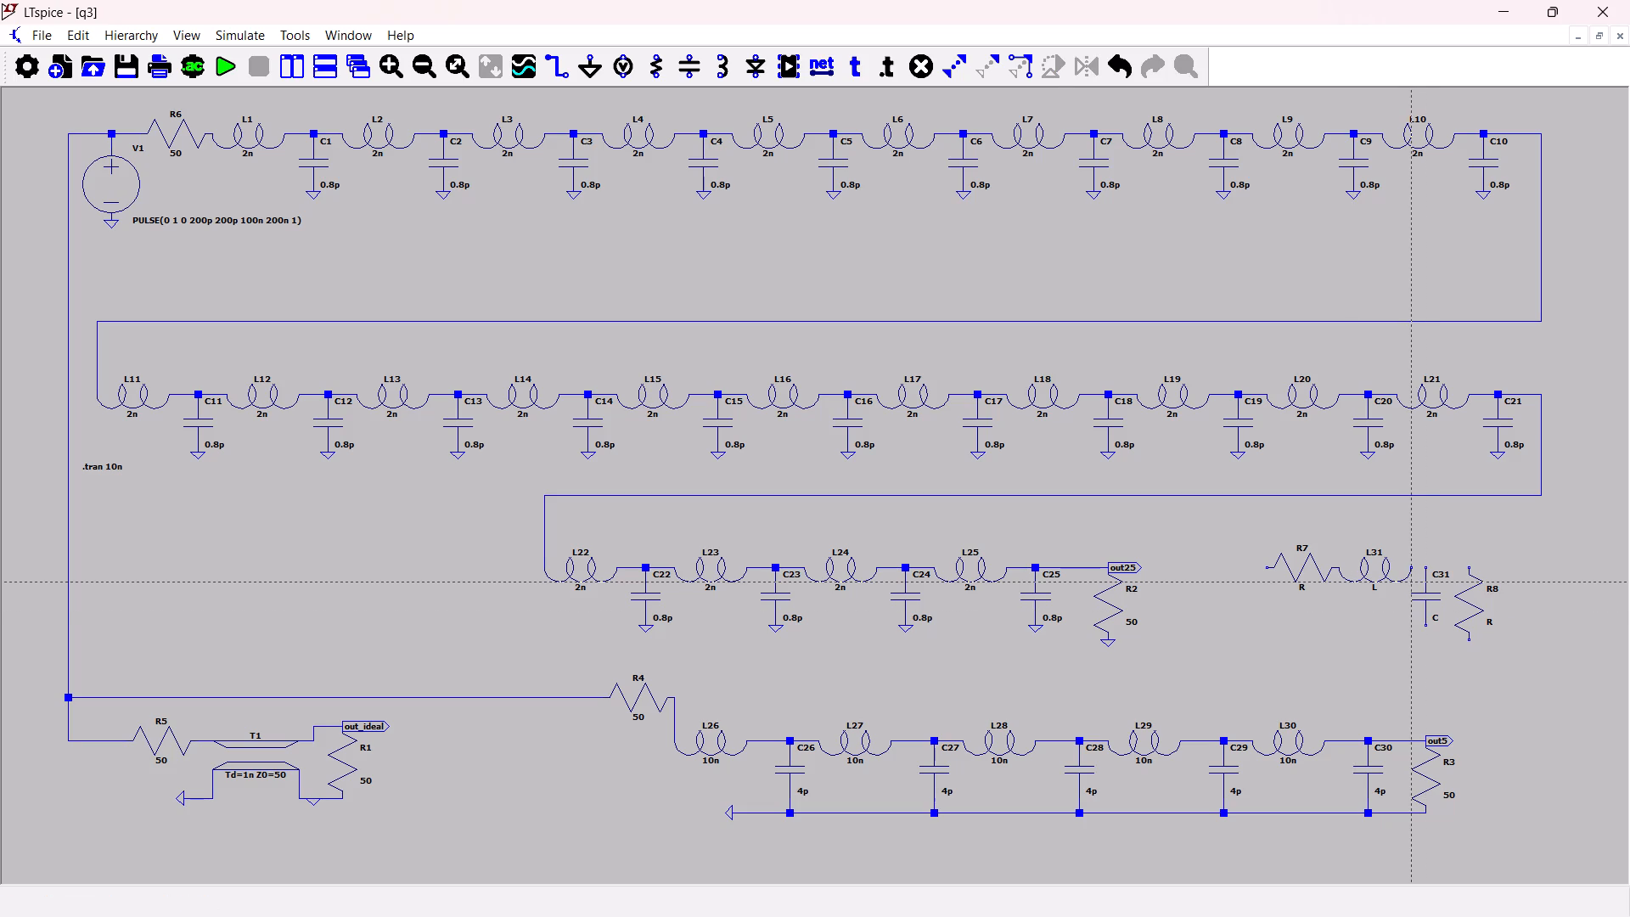
left_click(1408, 571)
left_click(1427, 568)
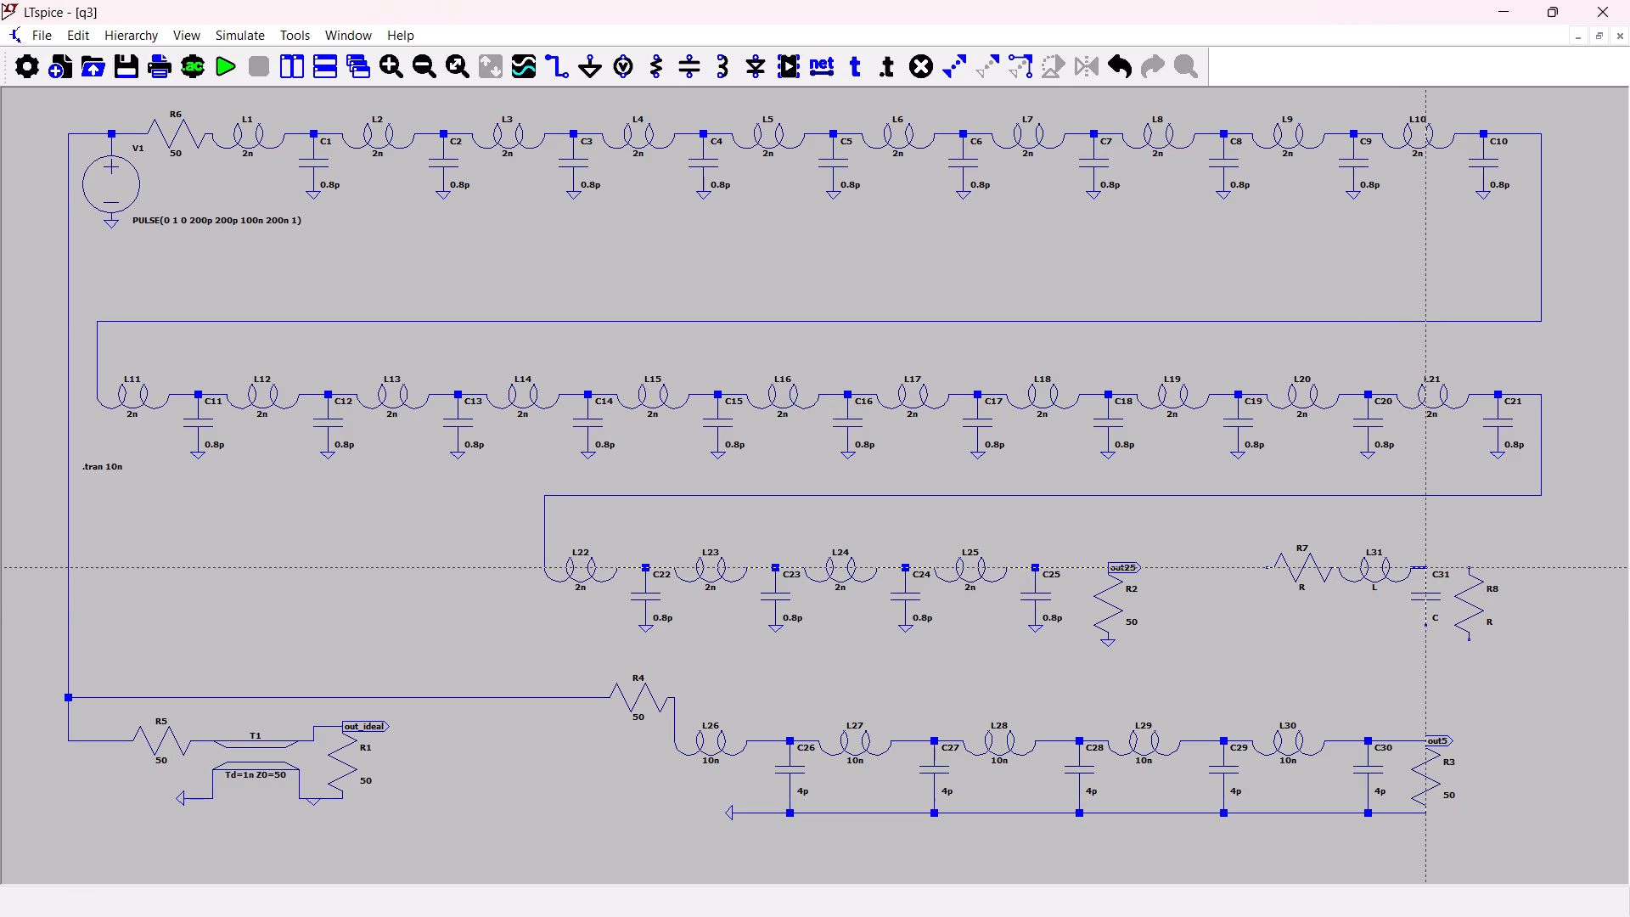
left_click(1424, 569)
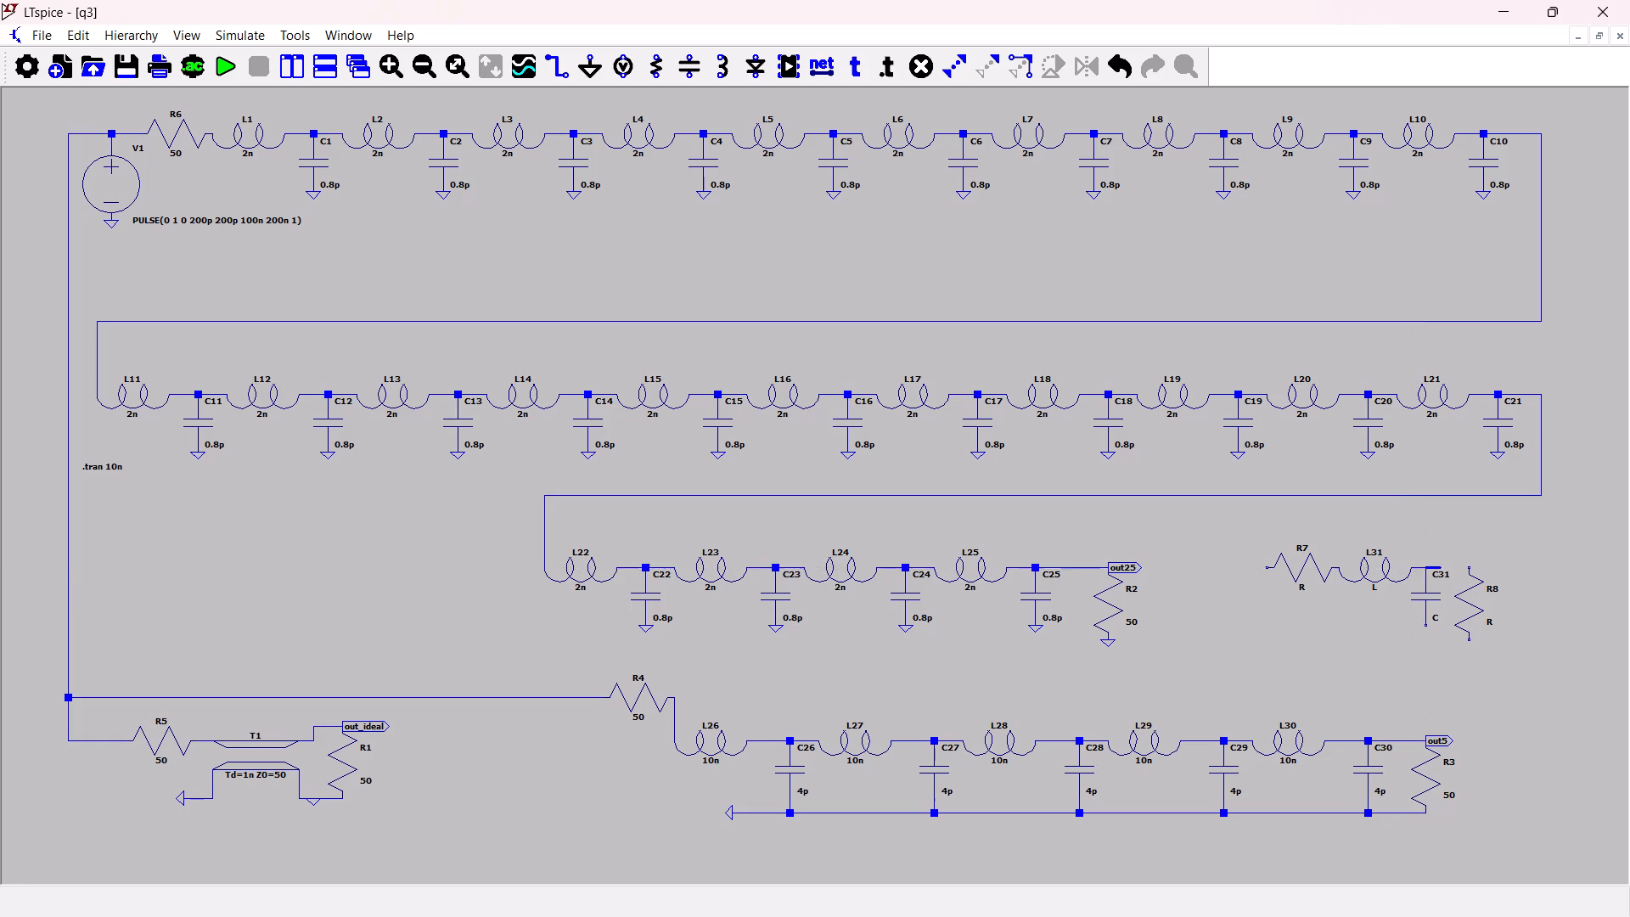
left_click(1475, 569)
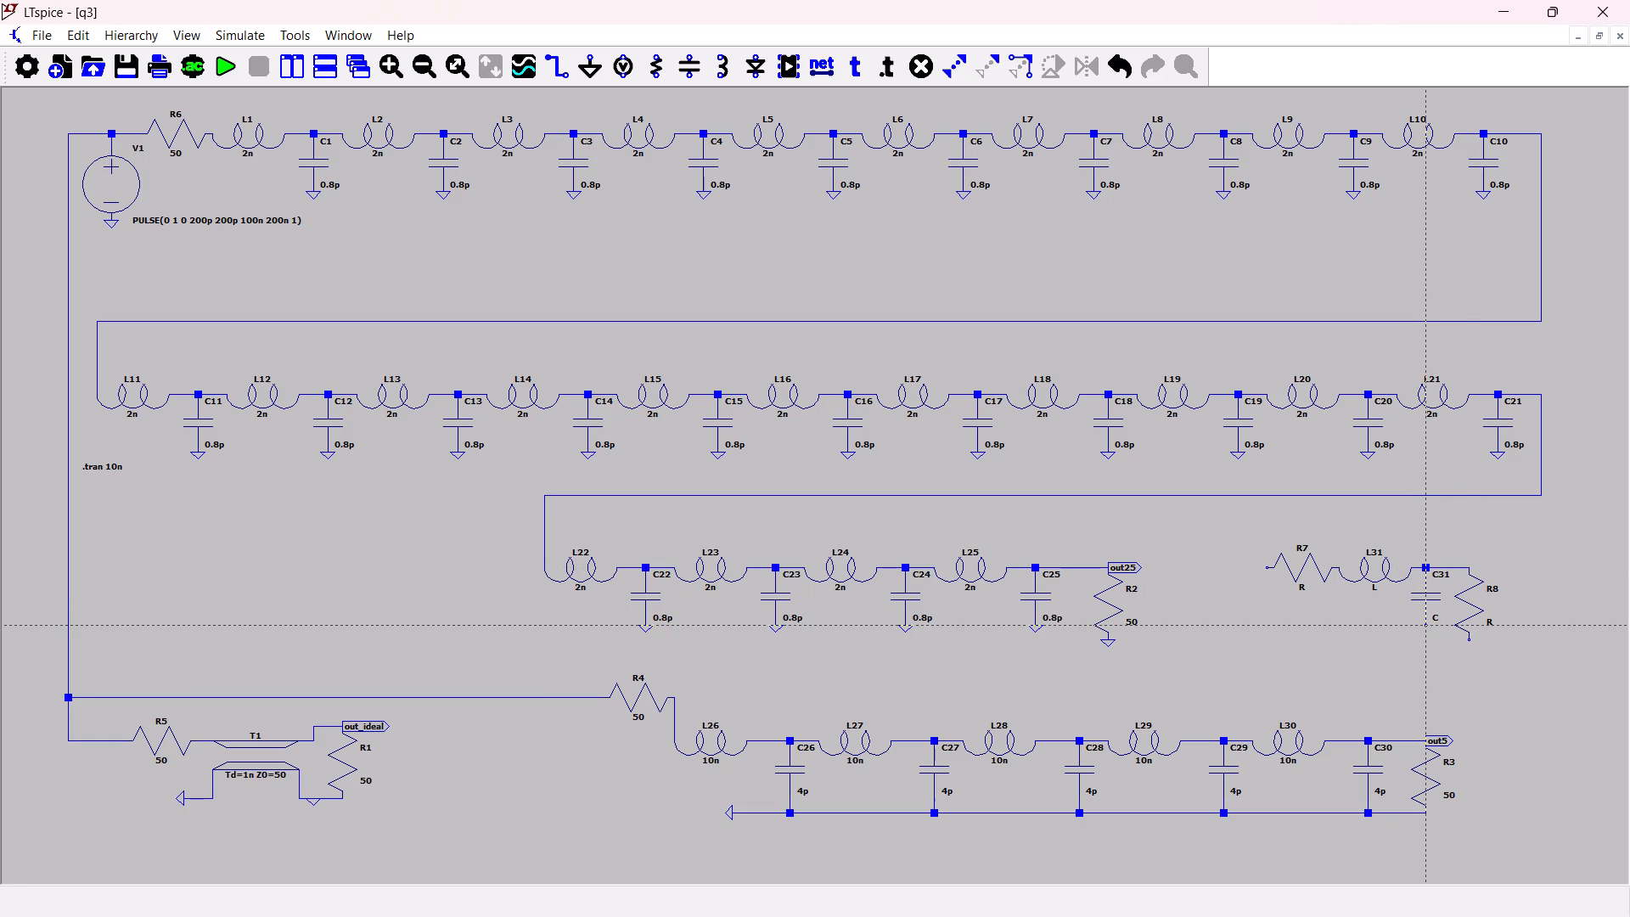
left_click(1429, 627)
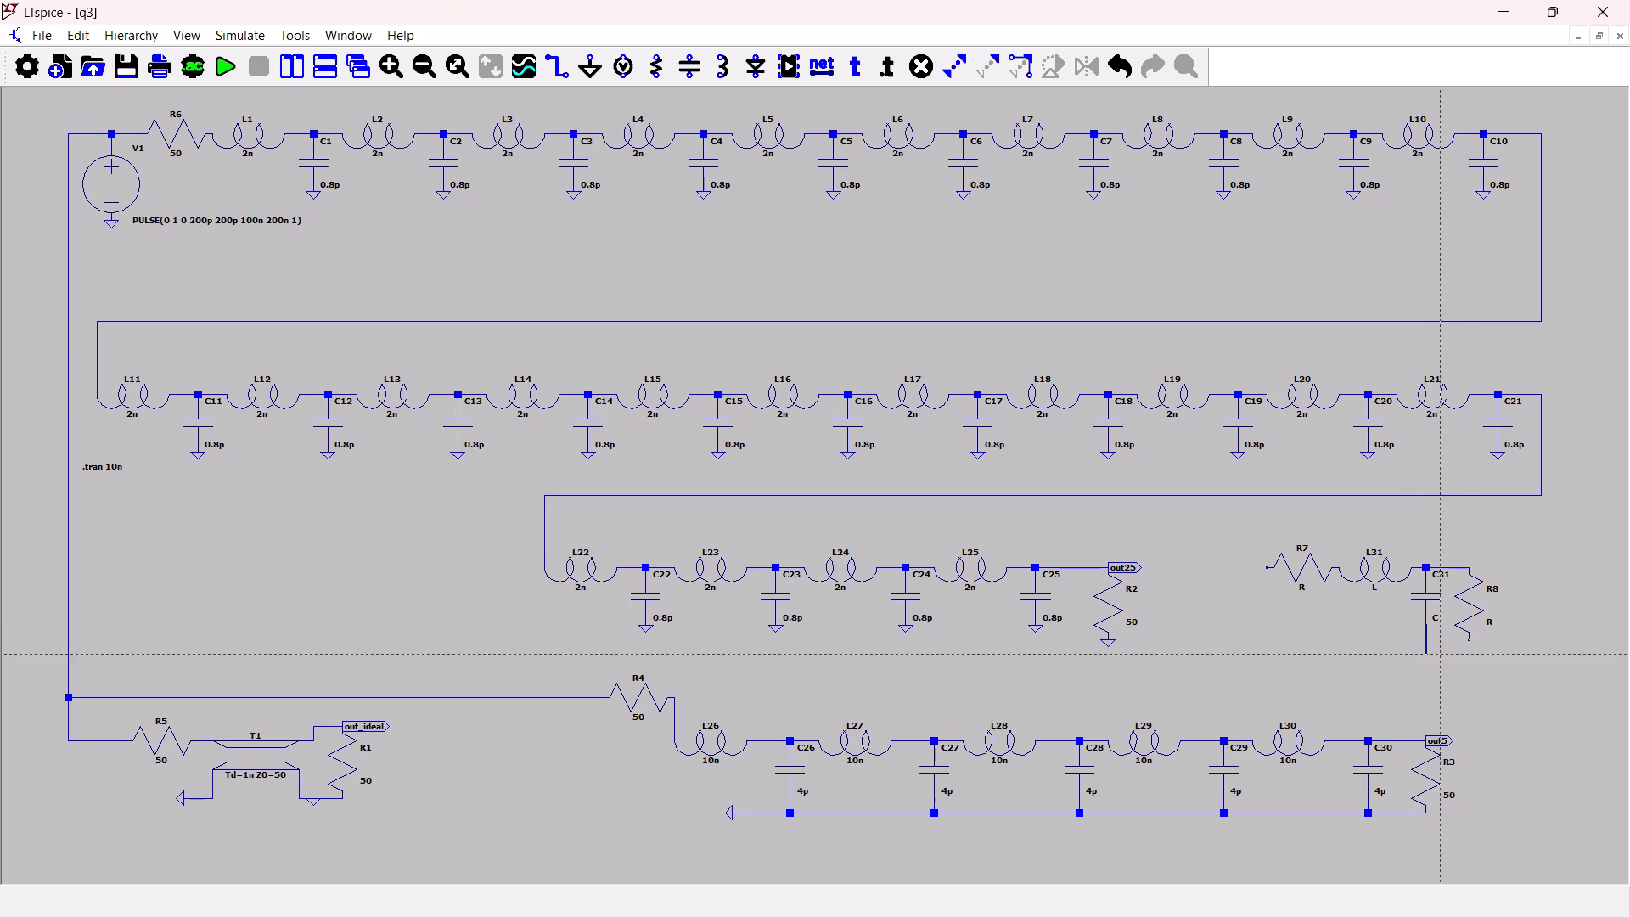
left_click(1434, 639)
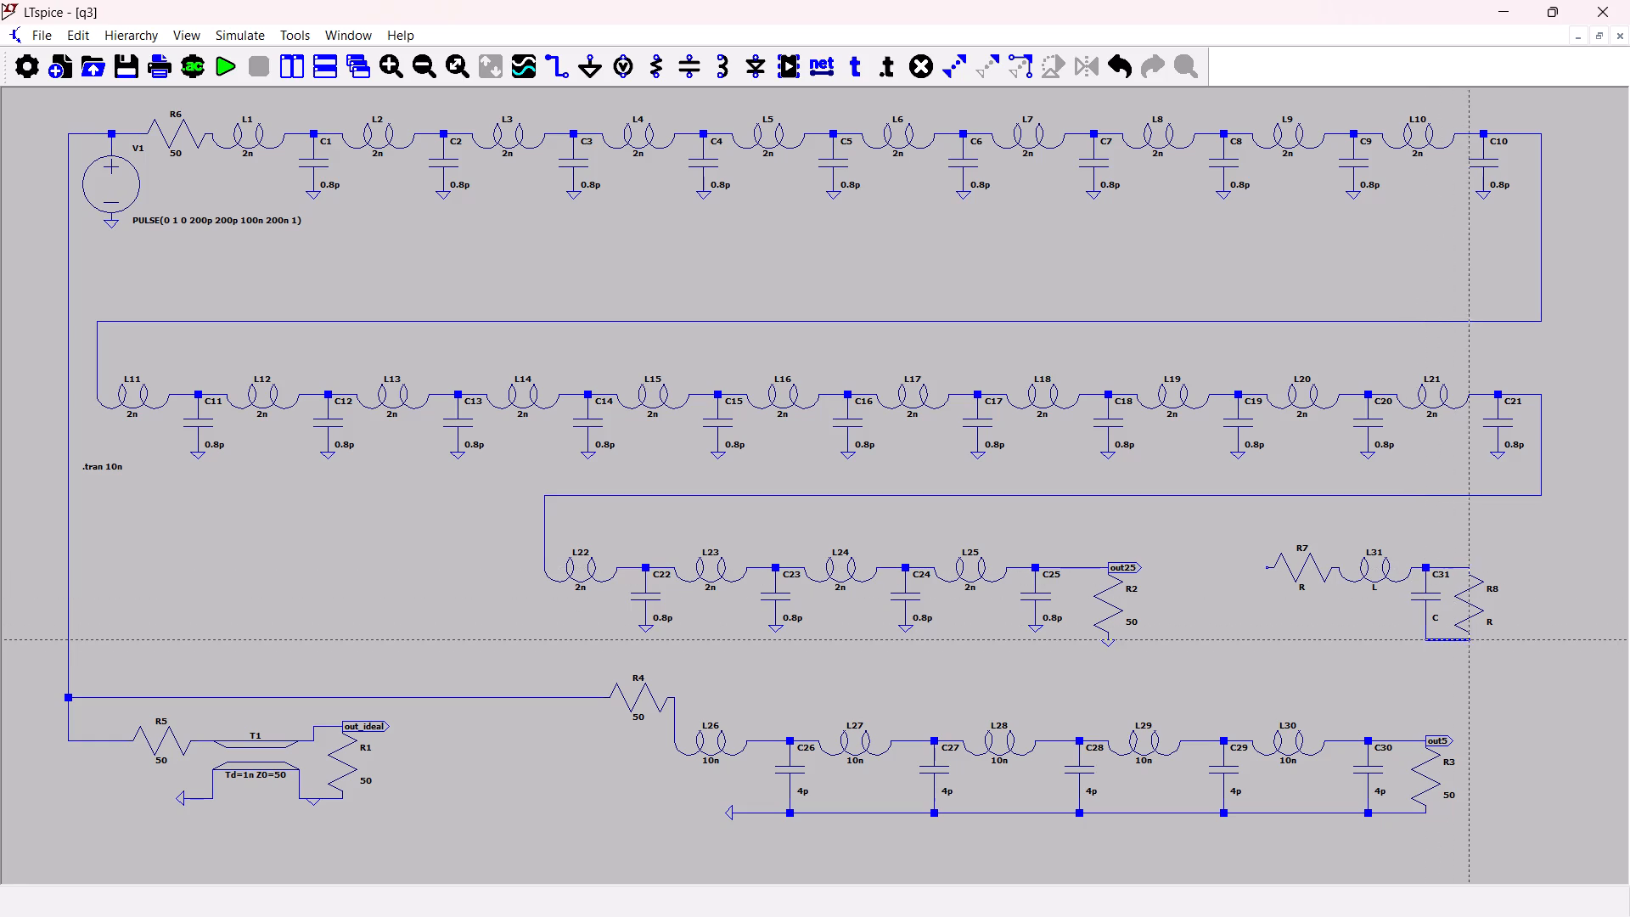
left_click(1467, 639)
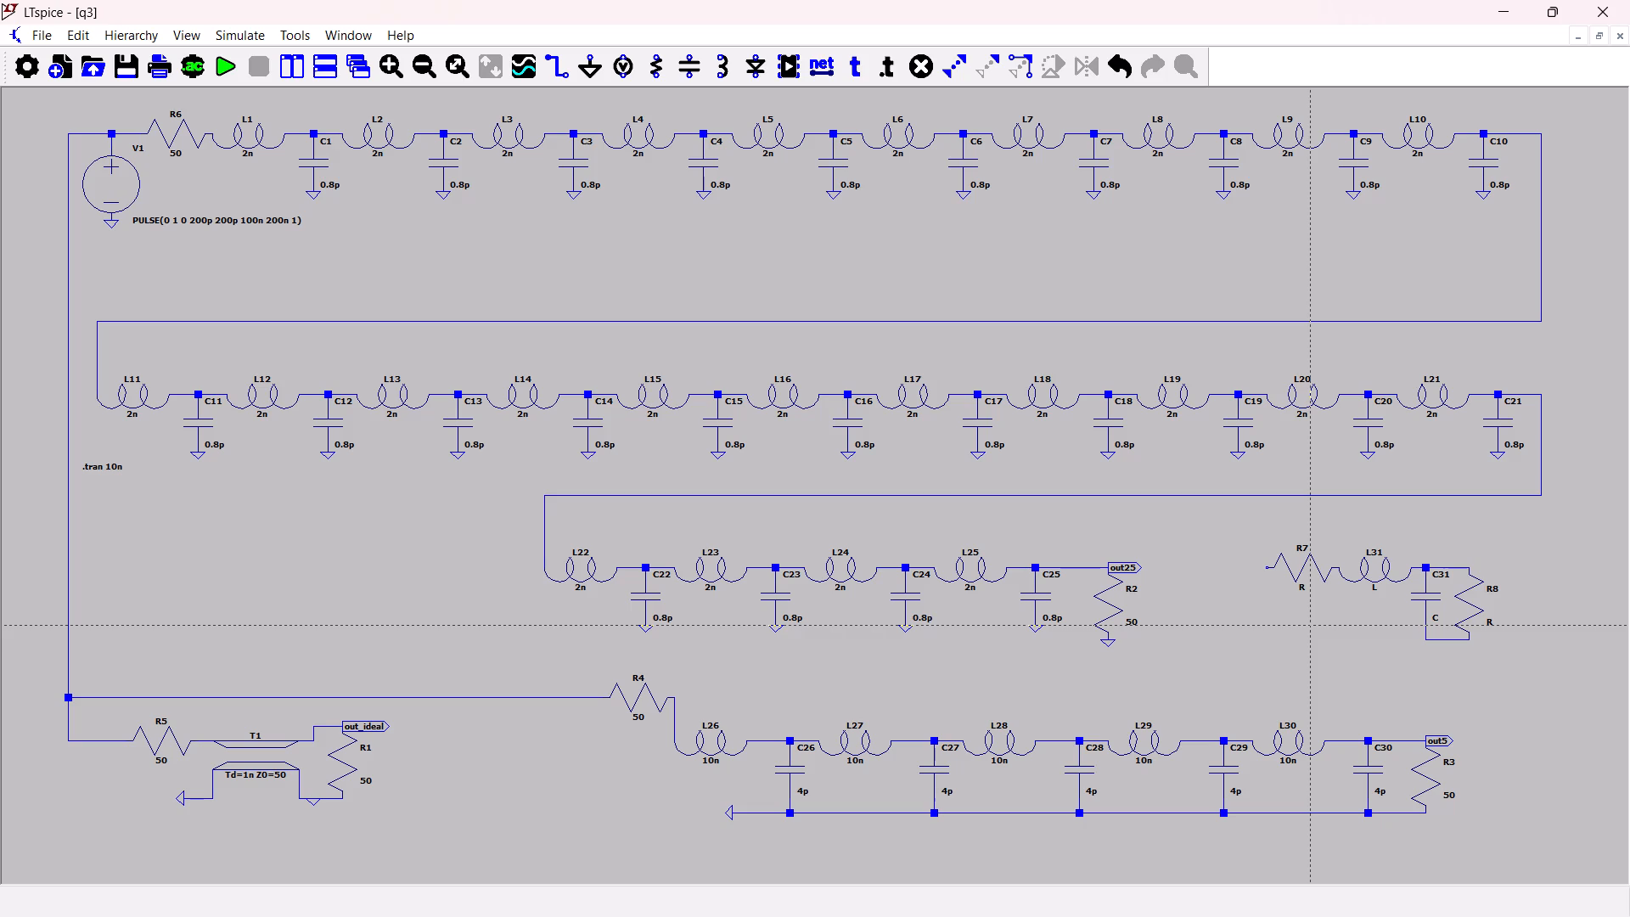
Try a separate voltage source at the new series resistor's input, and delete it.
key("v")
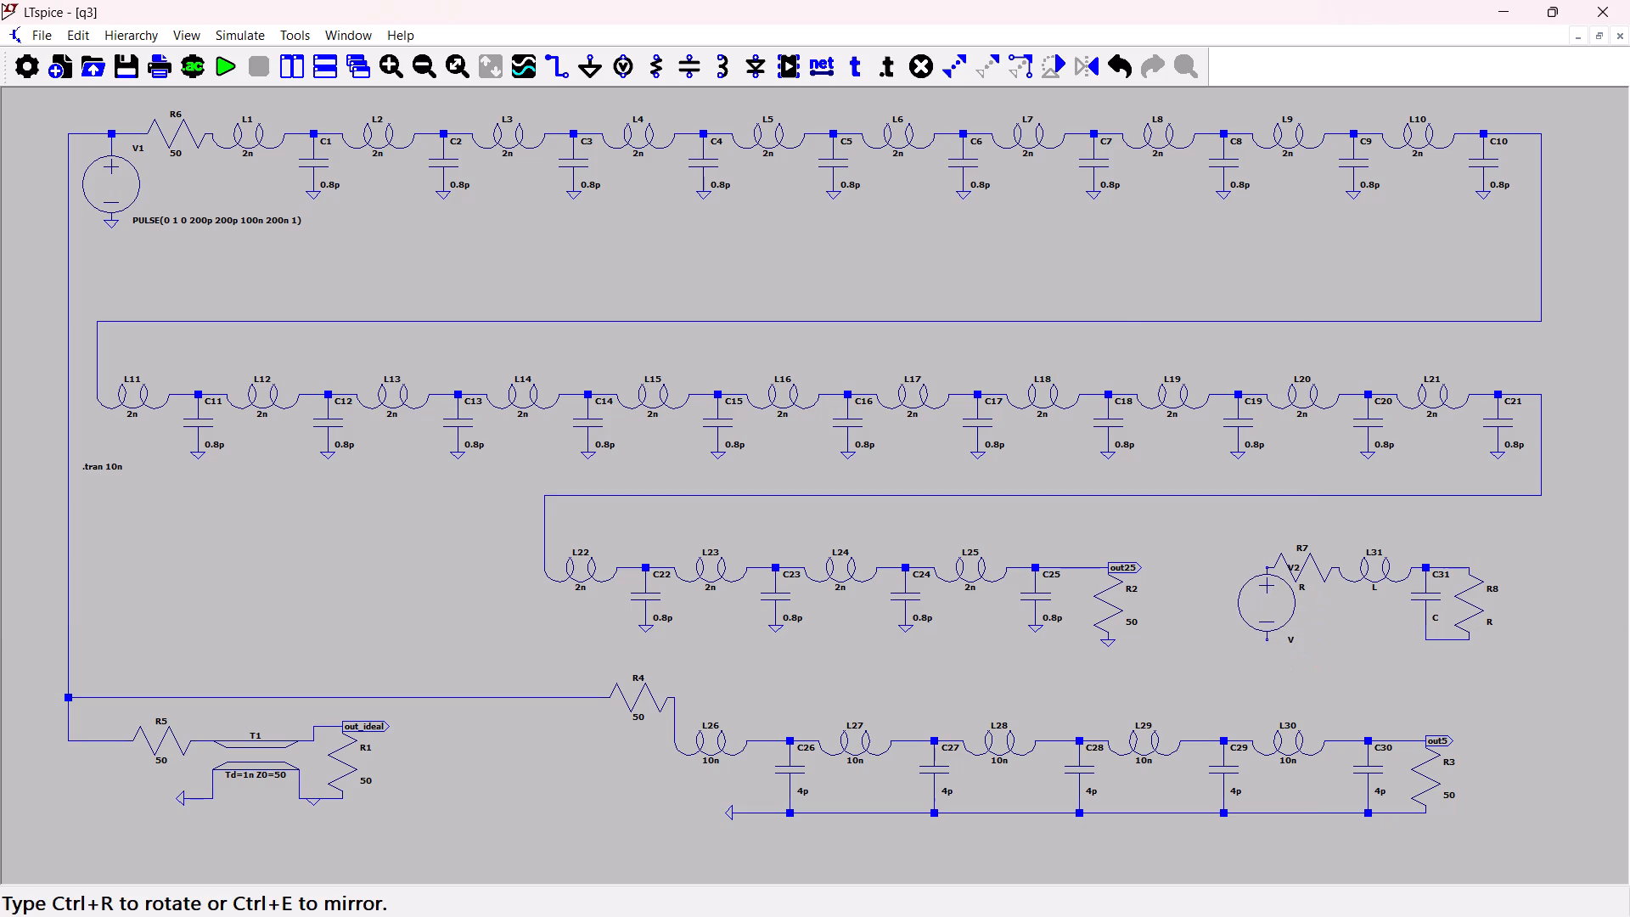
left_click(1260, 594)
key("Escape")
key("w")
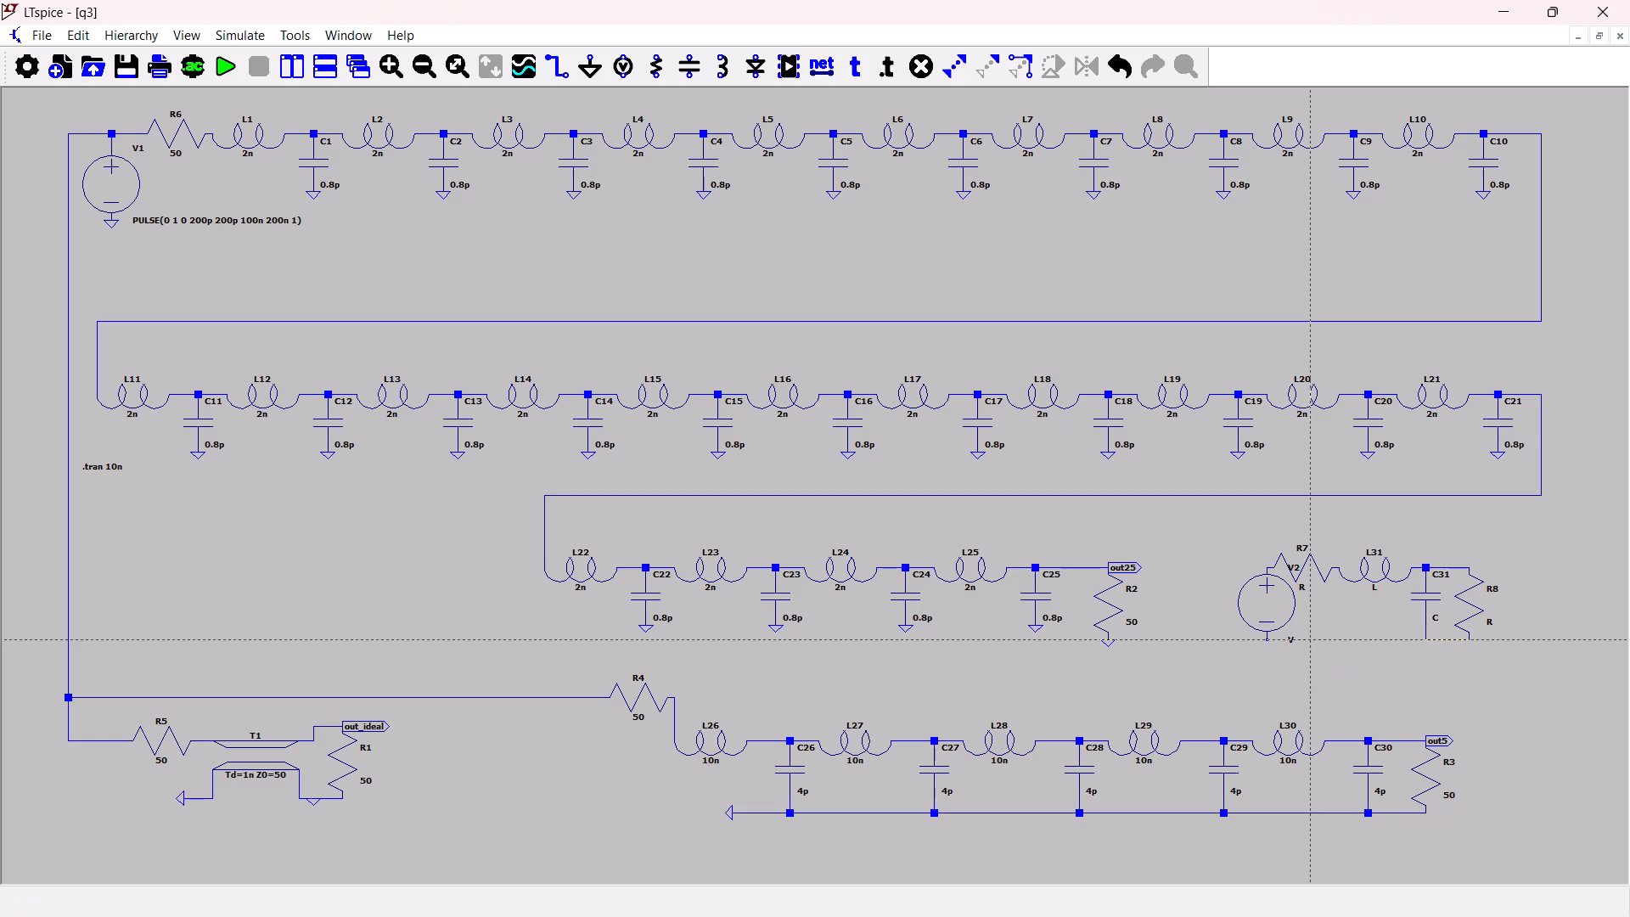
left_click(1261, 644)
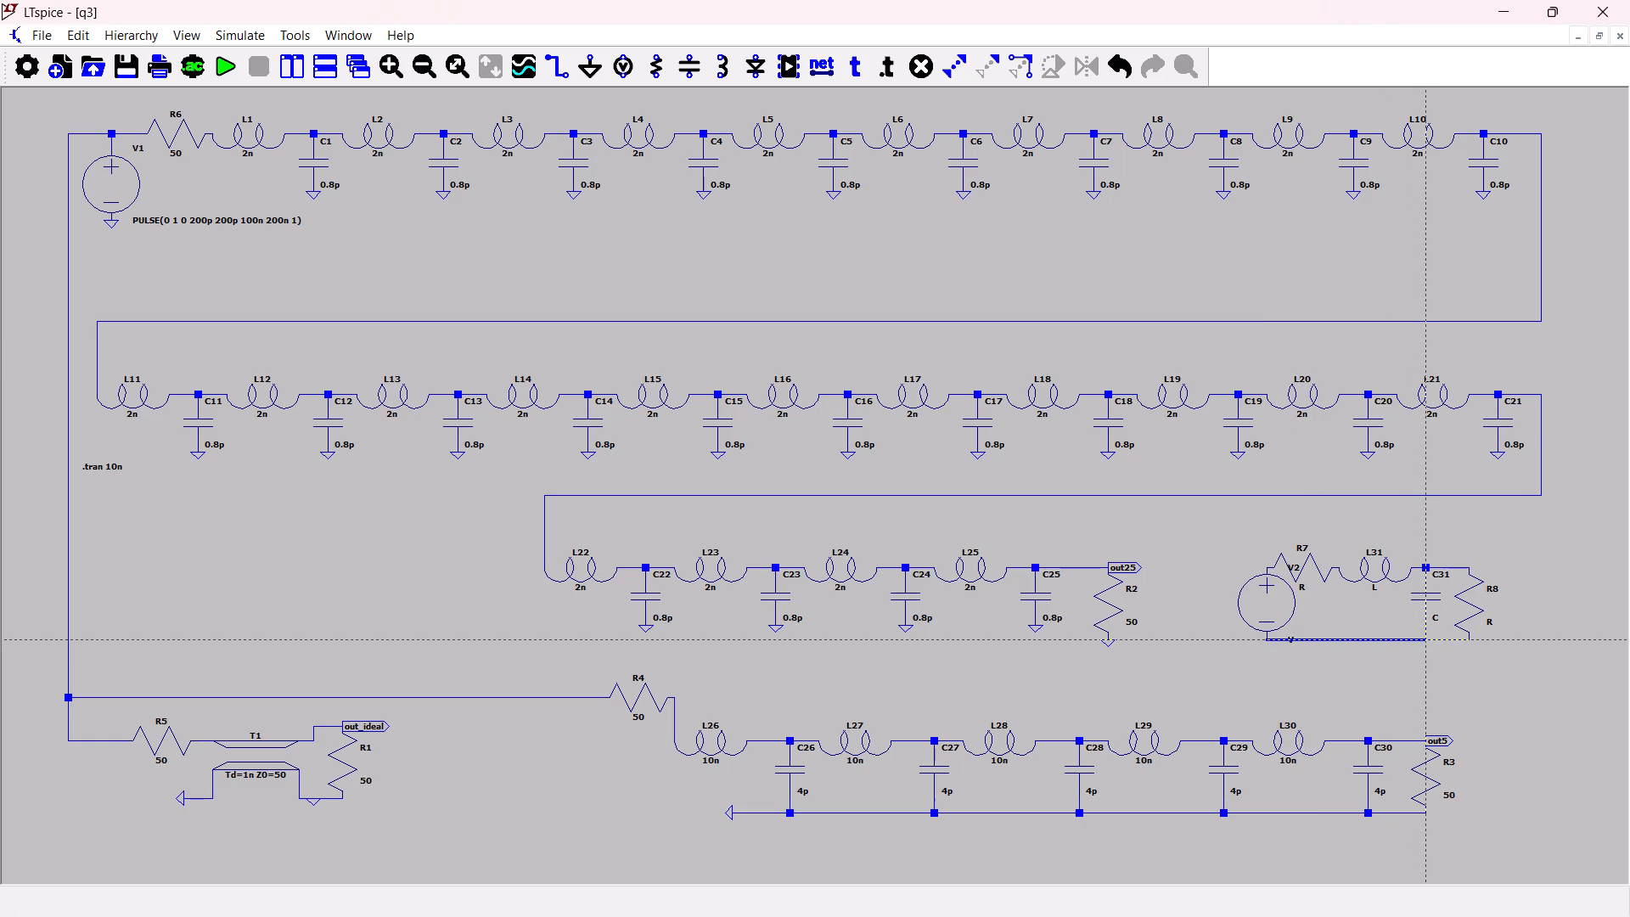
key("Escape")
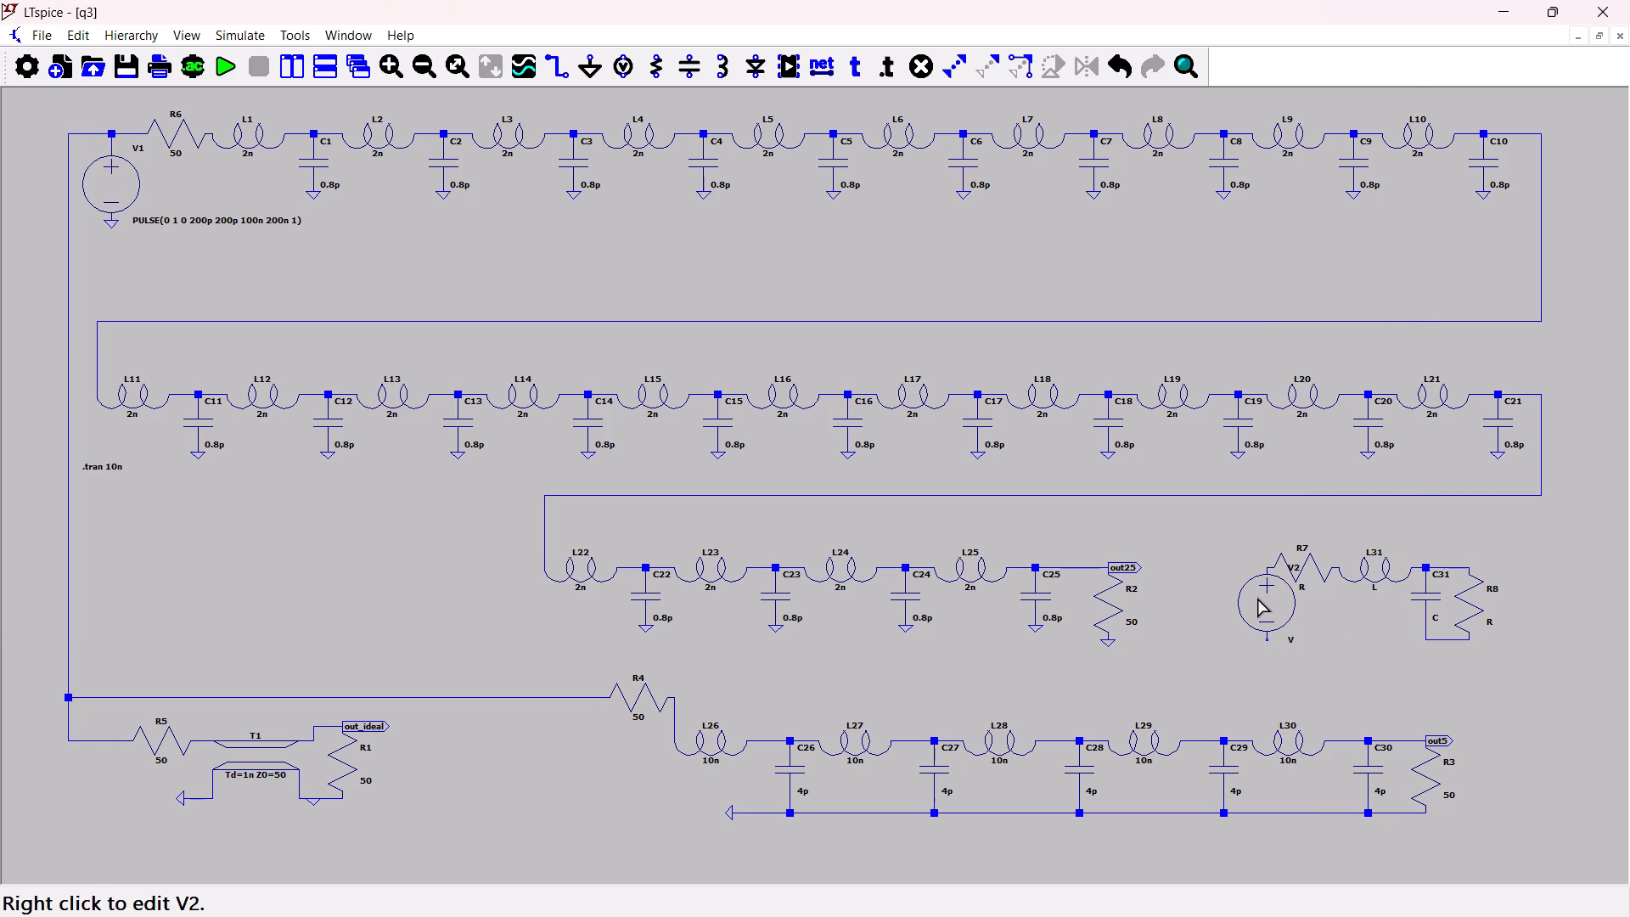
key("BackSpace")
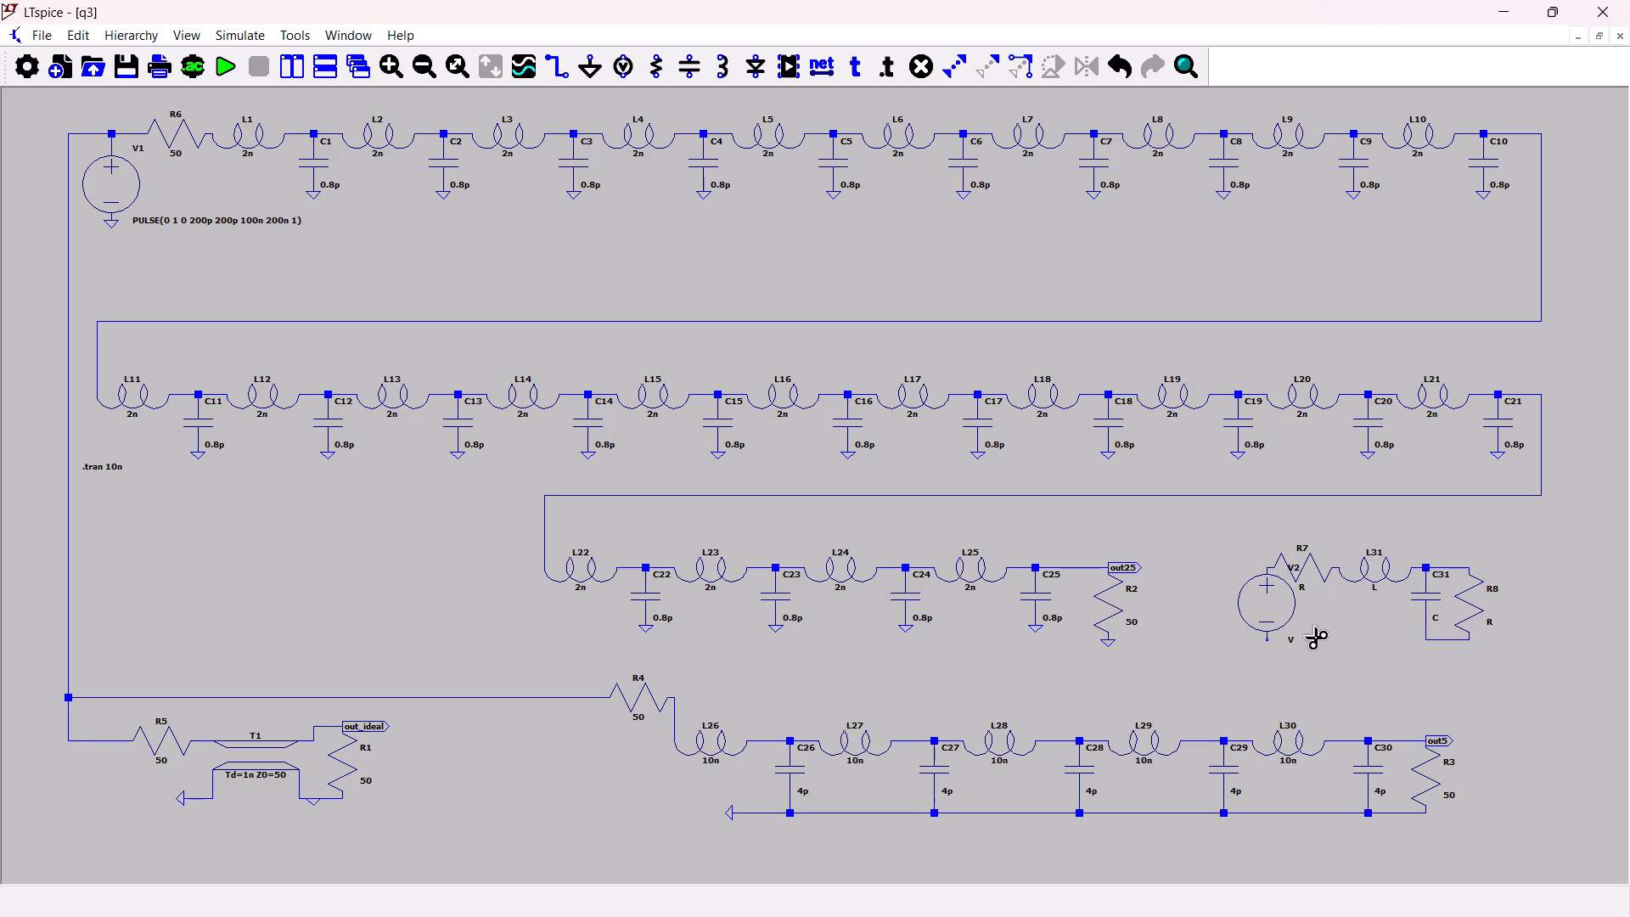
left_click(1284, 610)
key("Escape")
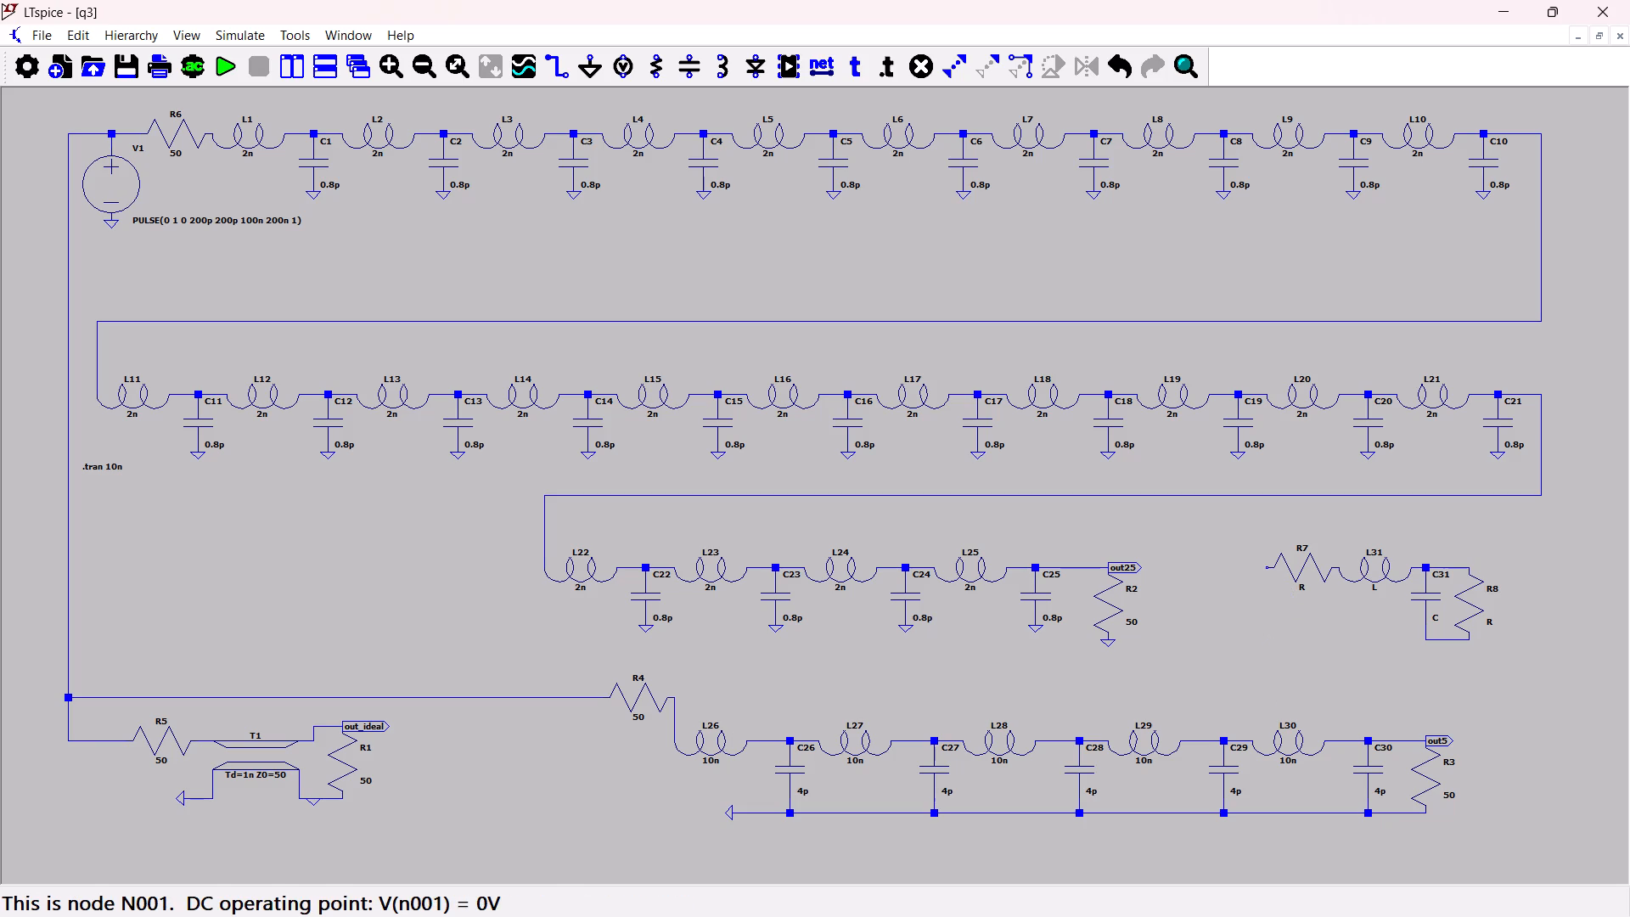
Wire the shared V1 source line just before R4 to the input of the new section's series resistor.
key("w")
left_click(552, 699)
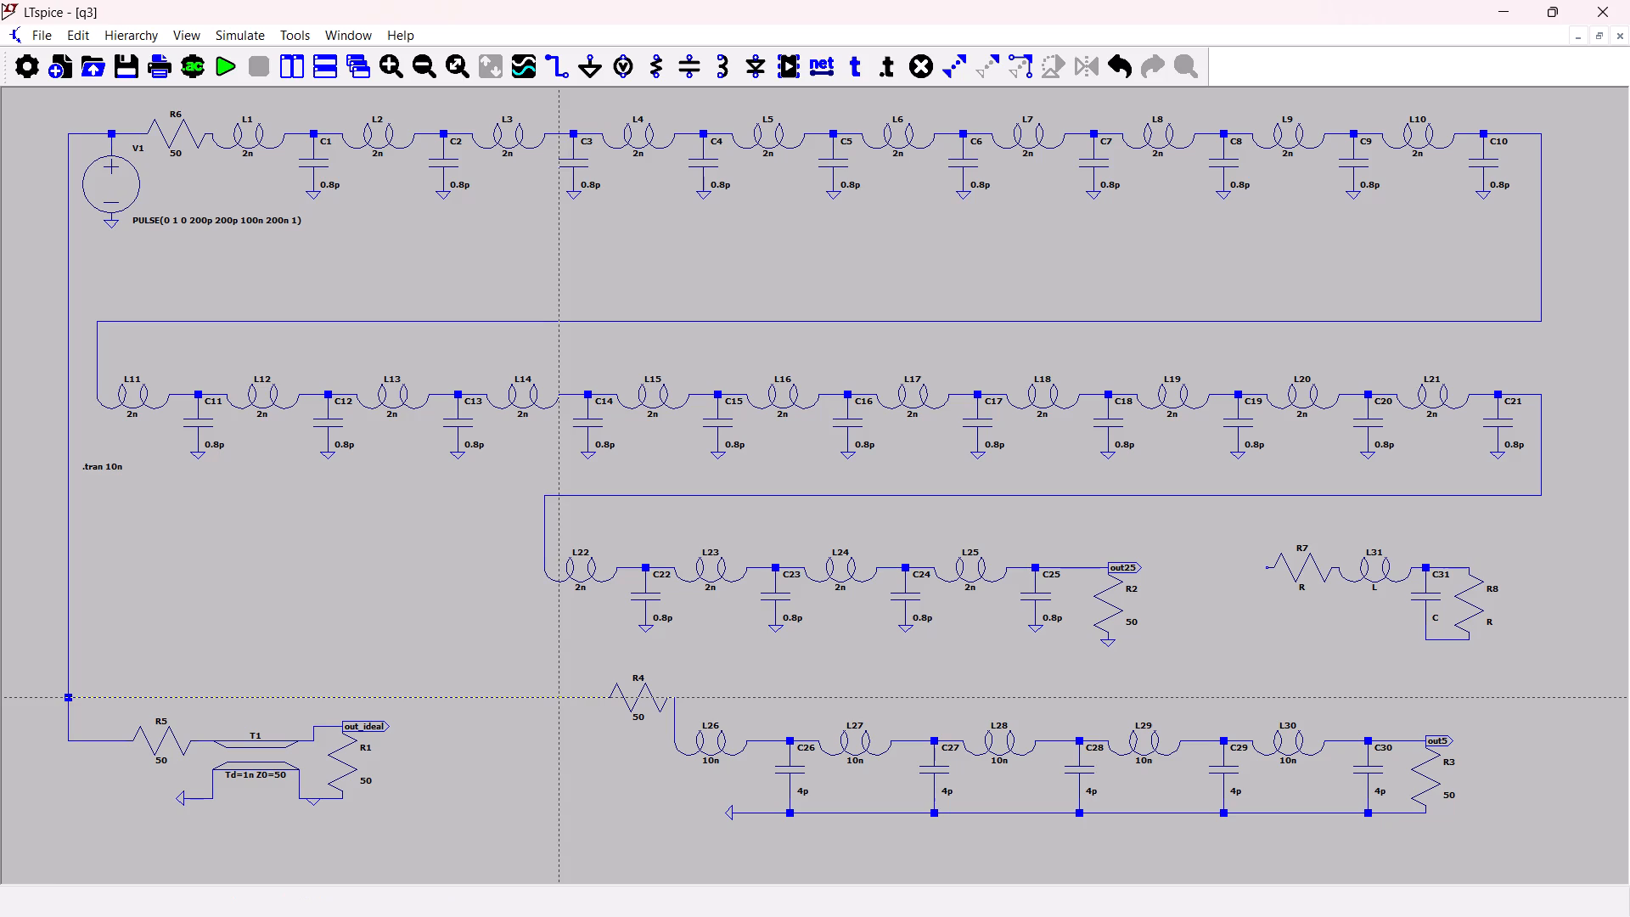
left_click(570, 649)
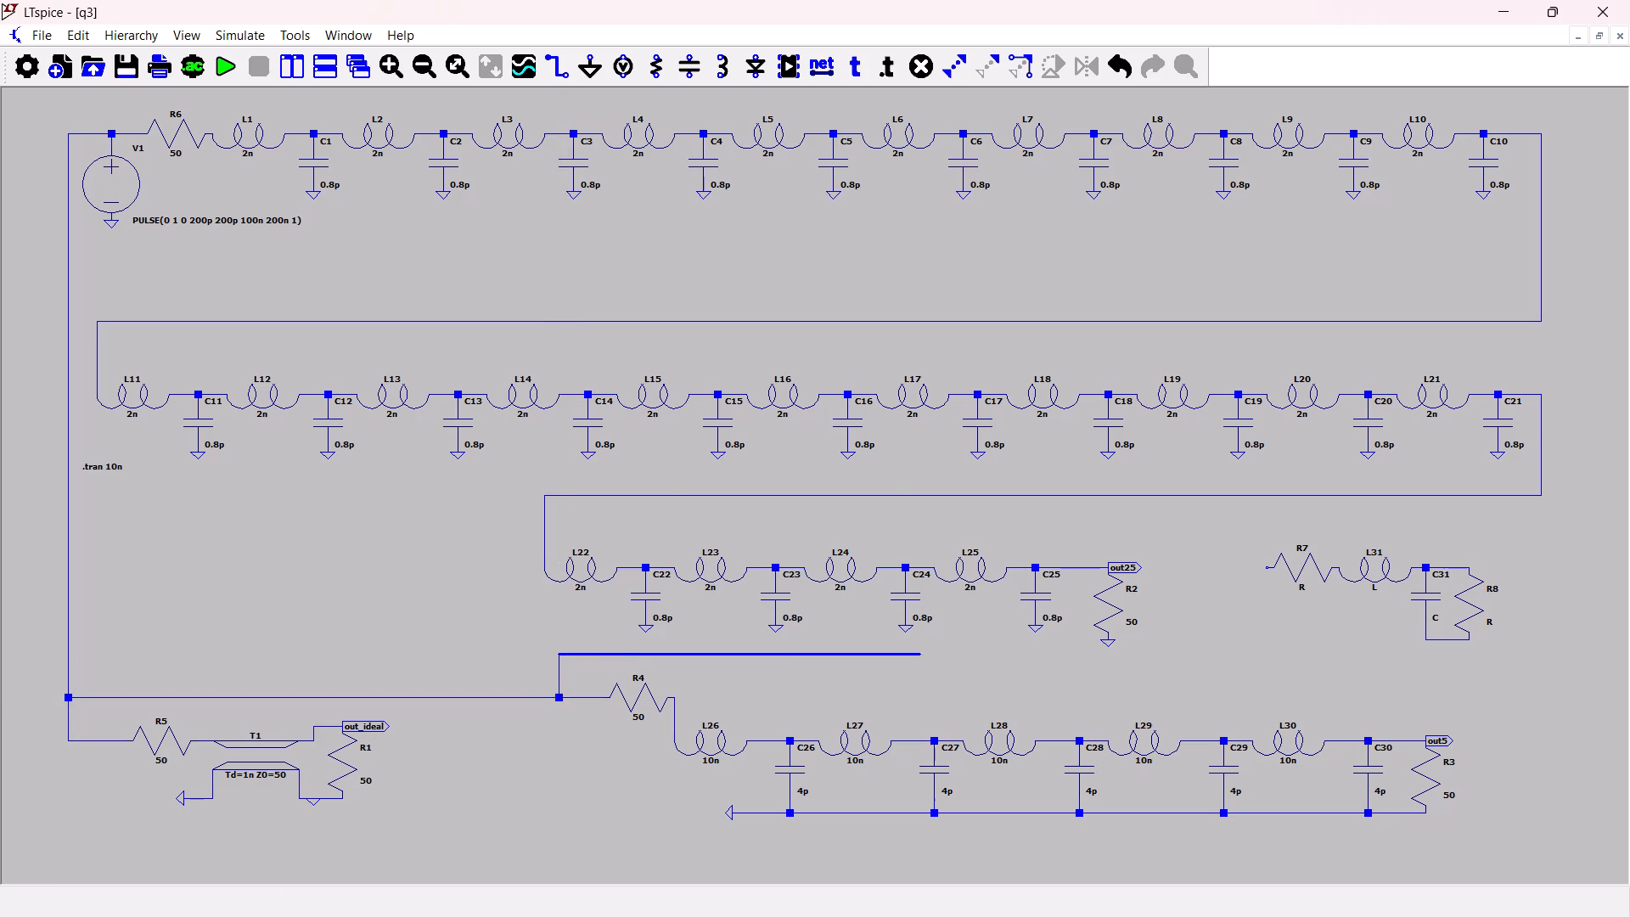
left_click(1269, 705)
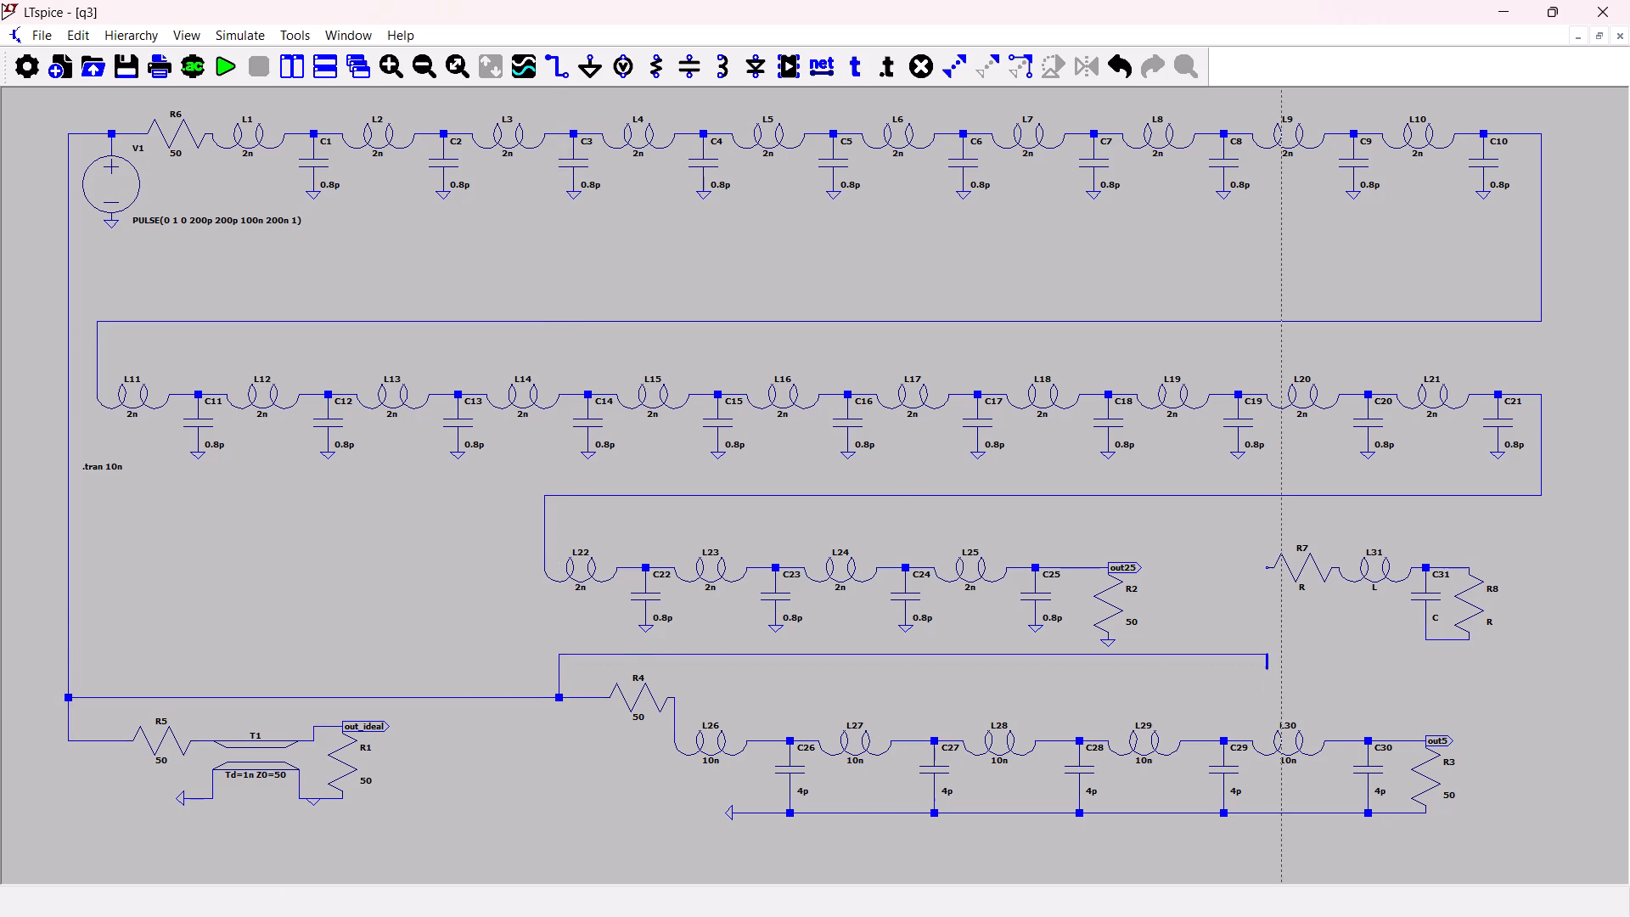
left_click(1280, 565)
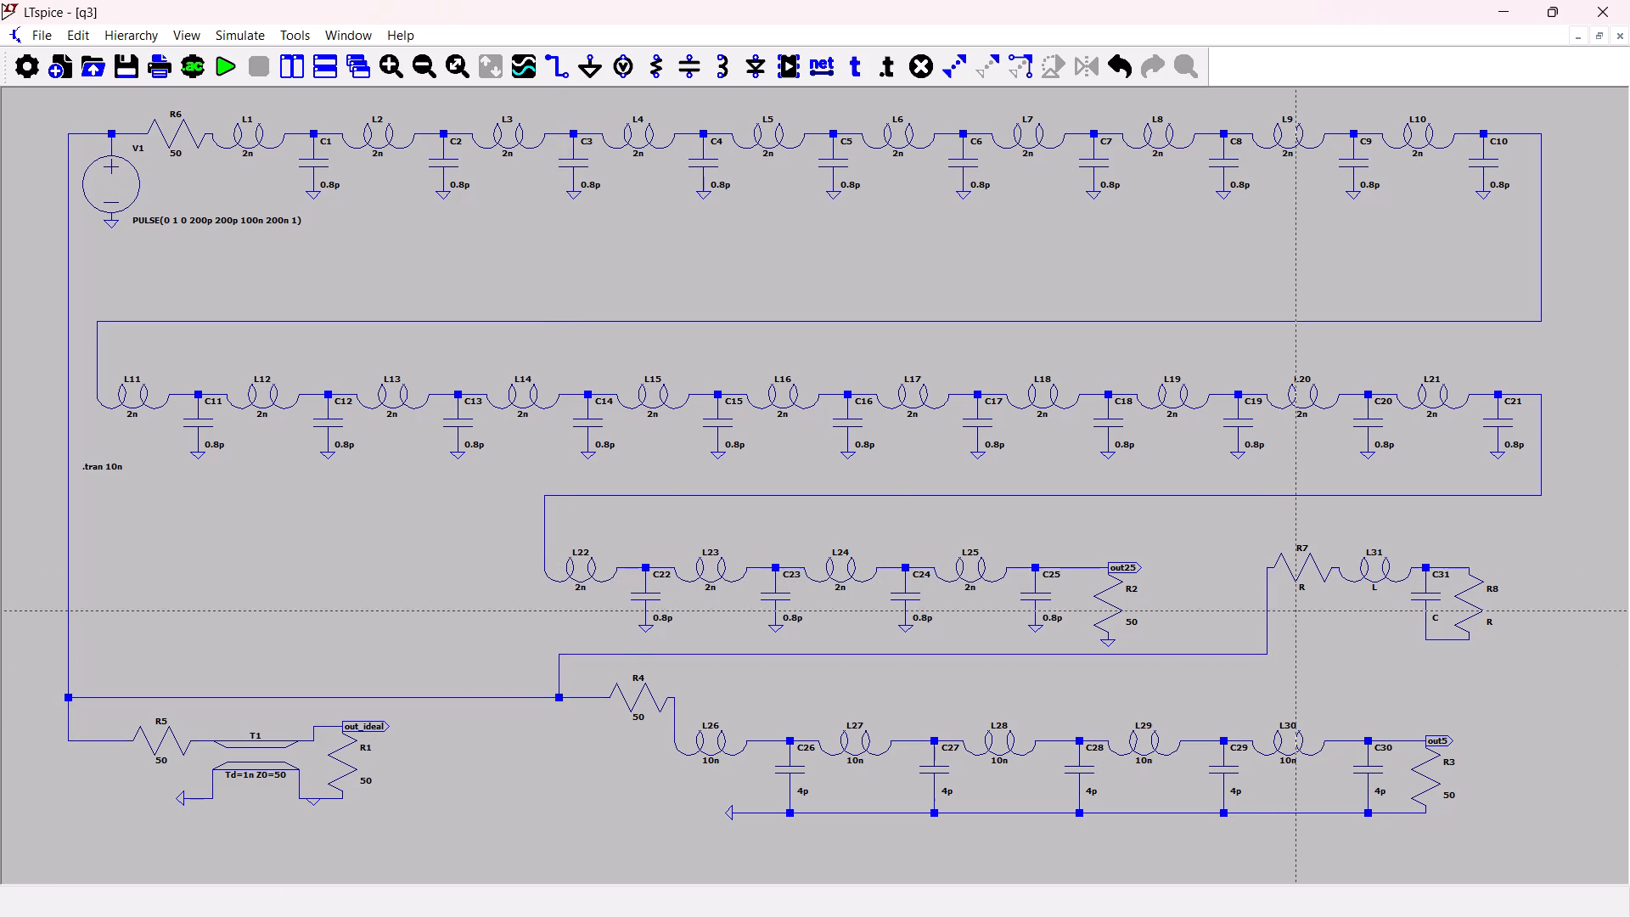
key("Escape")
Set the new section's series resistor R7 to 50 and inductor L31 to 50n.
right_click(1303, 563)
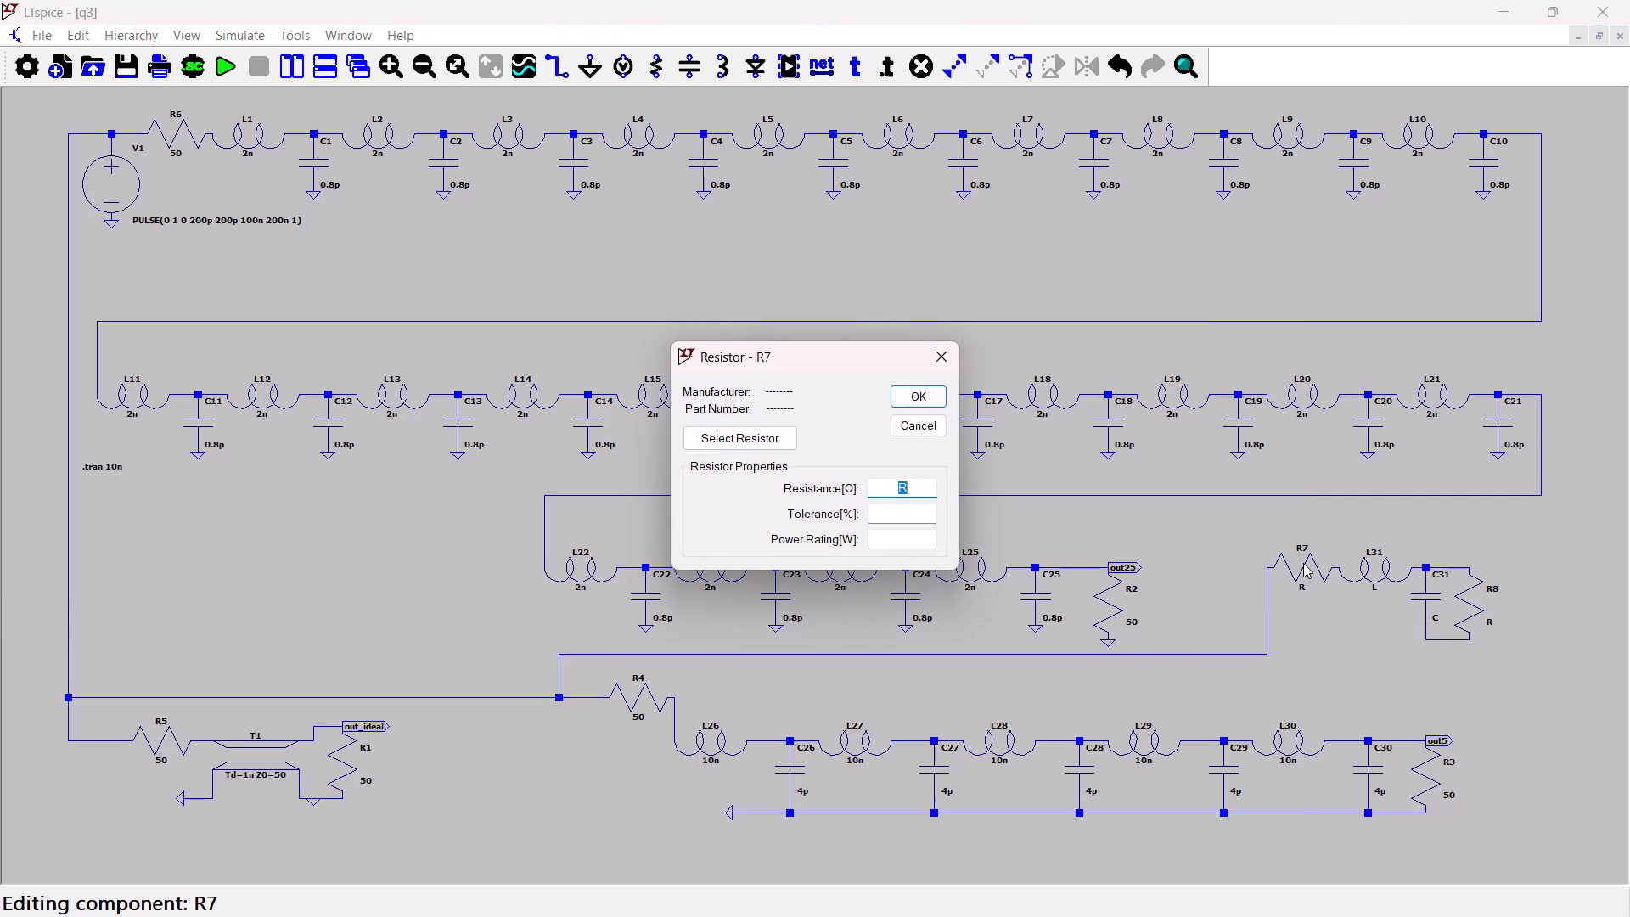
key("BackSpace")
type("50")
key("Return")
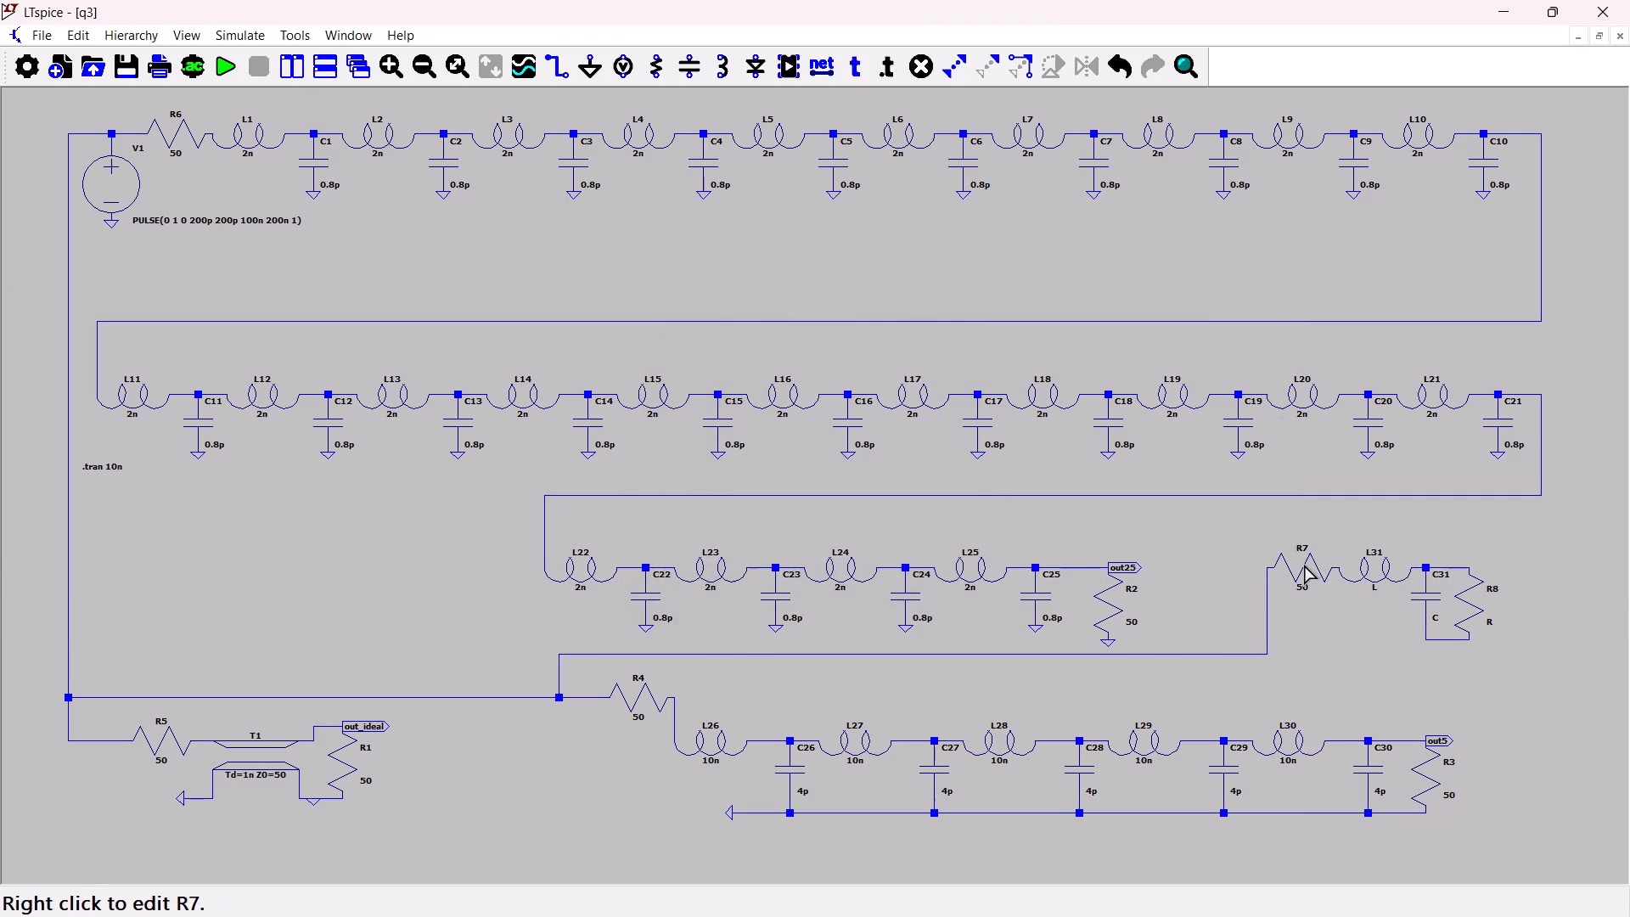
right_click(1361, 577)
key("BackSpace")
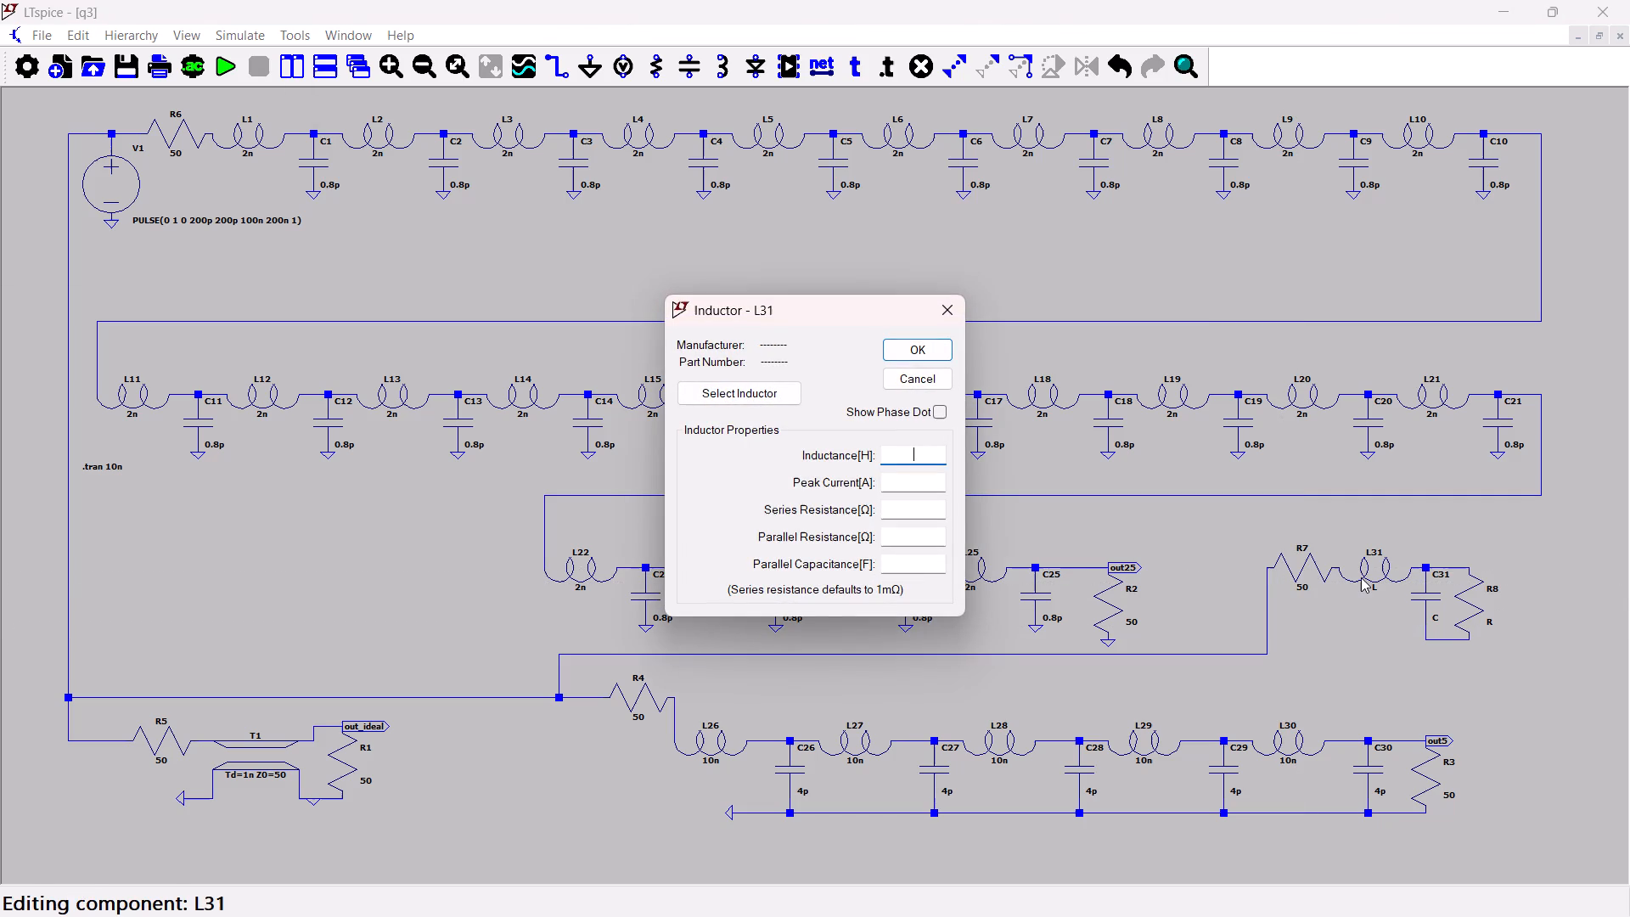
type("50")
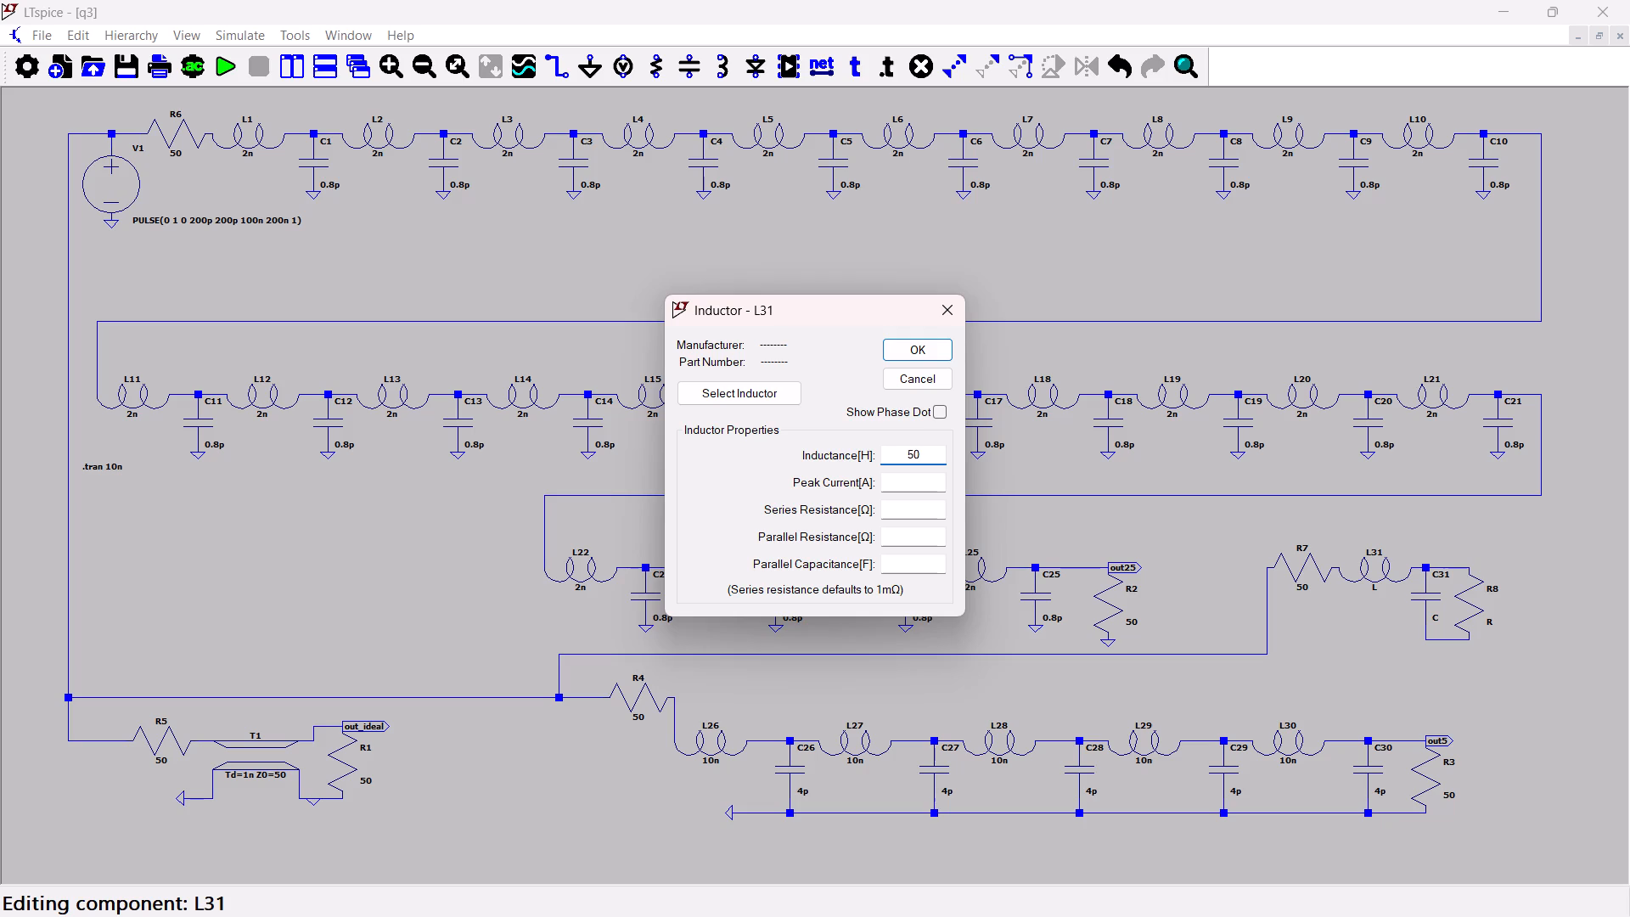
key("n")
key("Return")
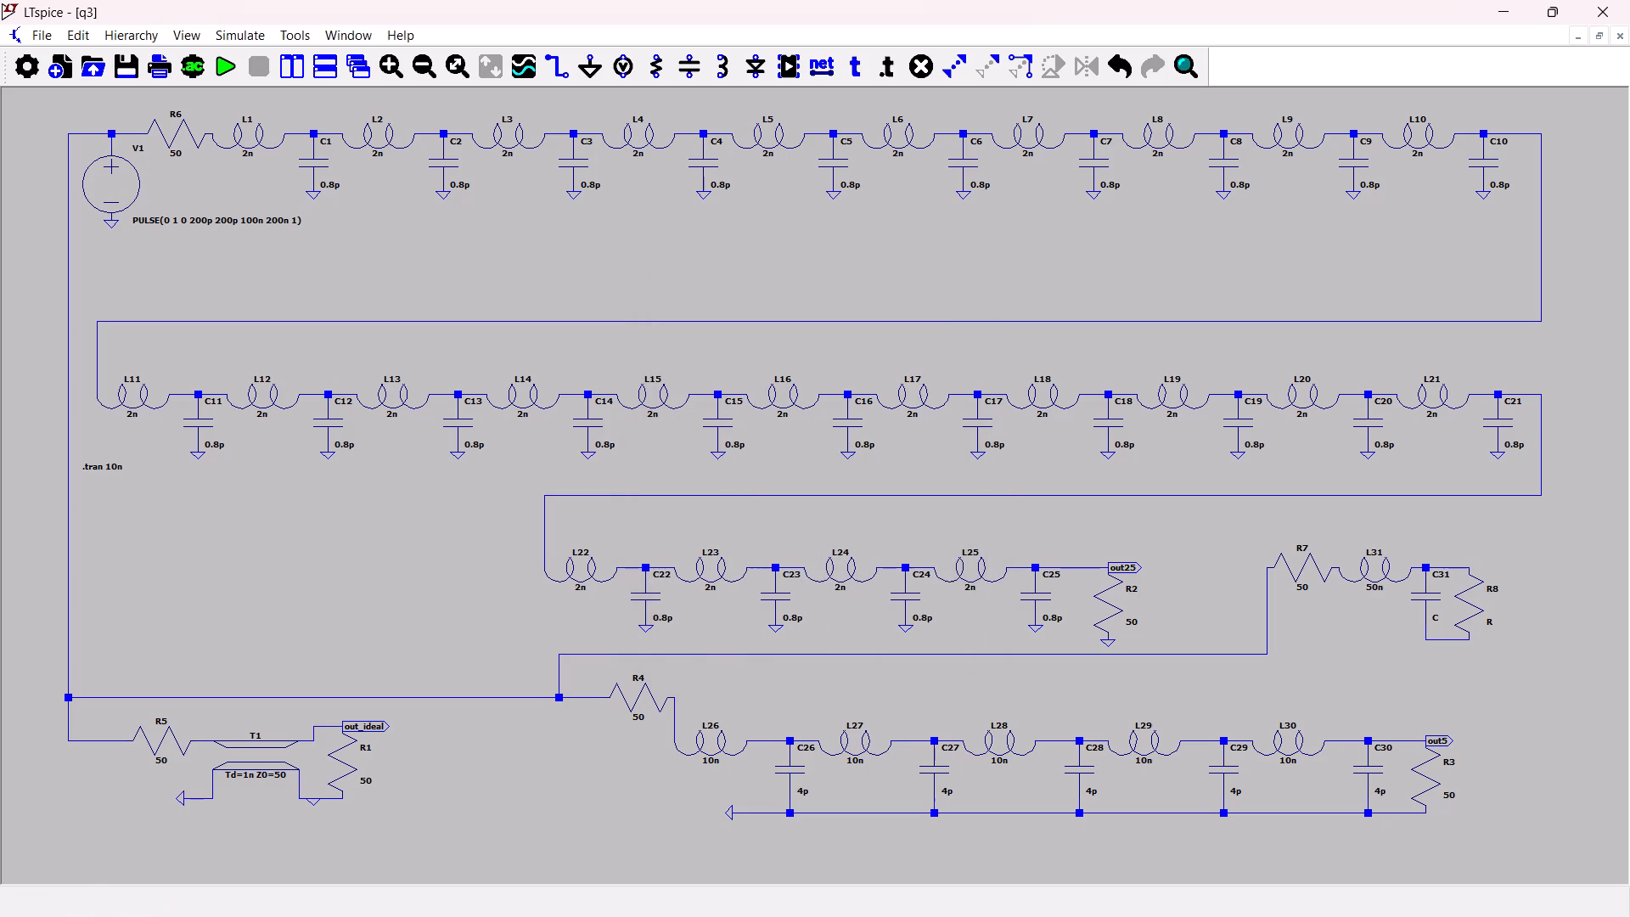
Set the new section's capacitor C31 to 20p and load resistor R8 to 50.
right_click(1416, 595)
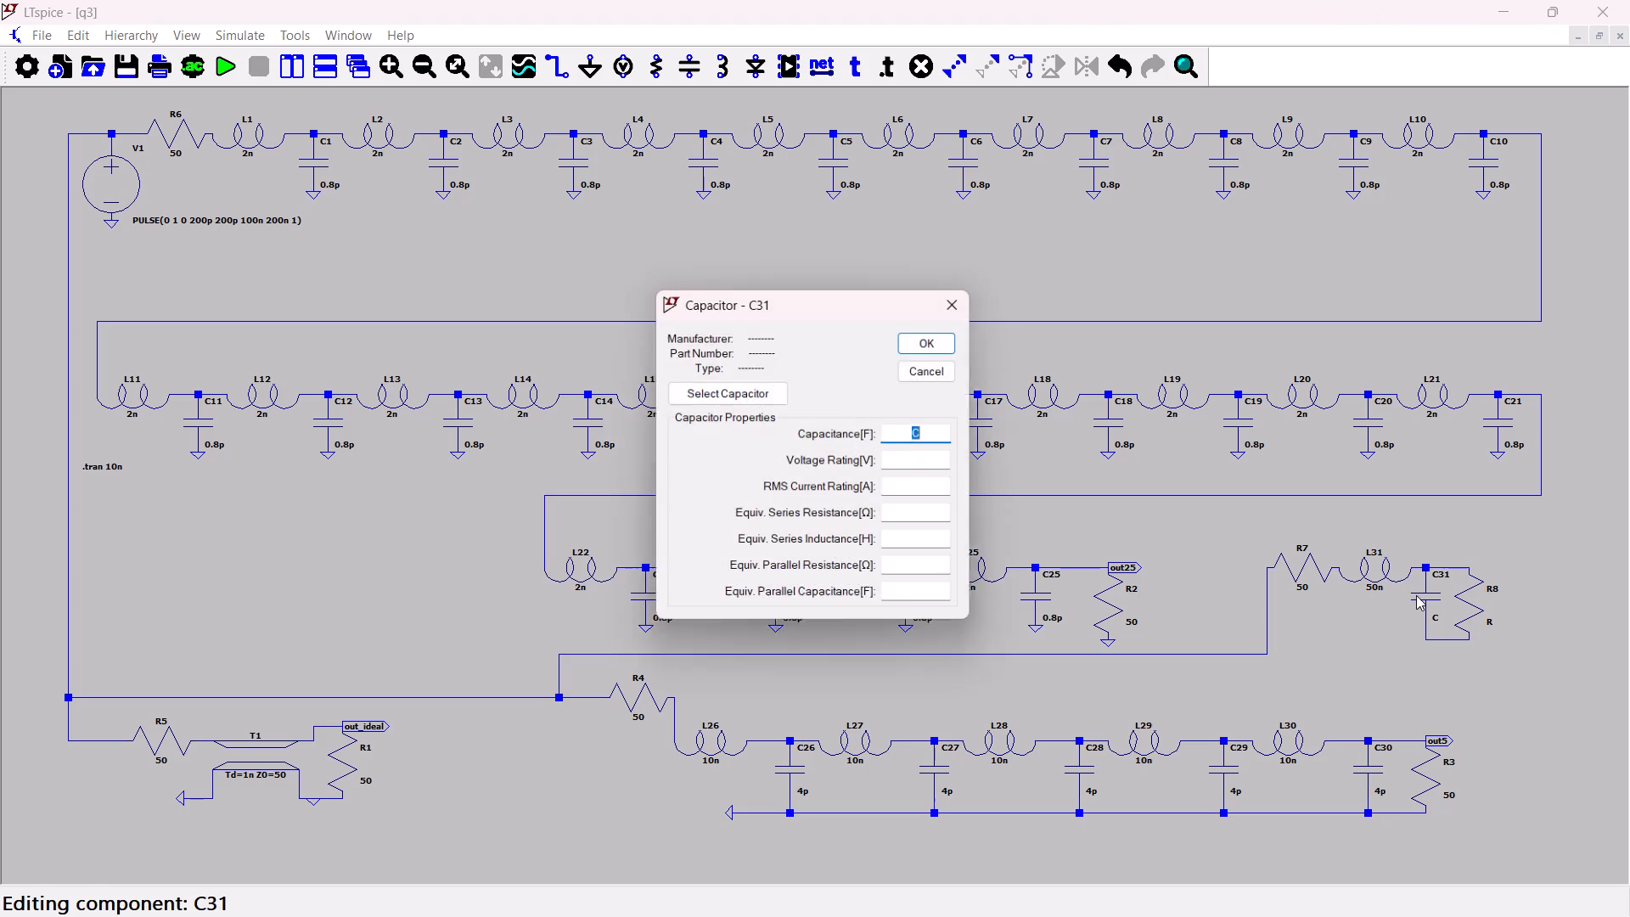
key("BackSpace")
type("20")
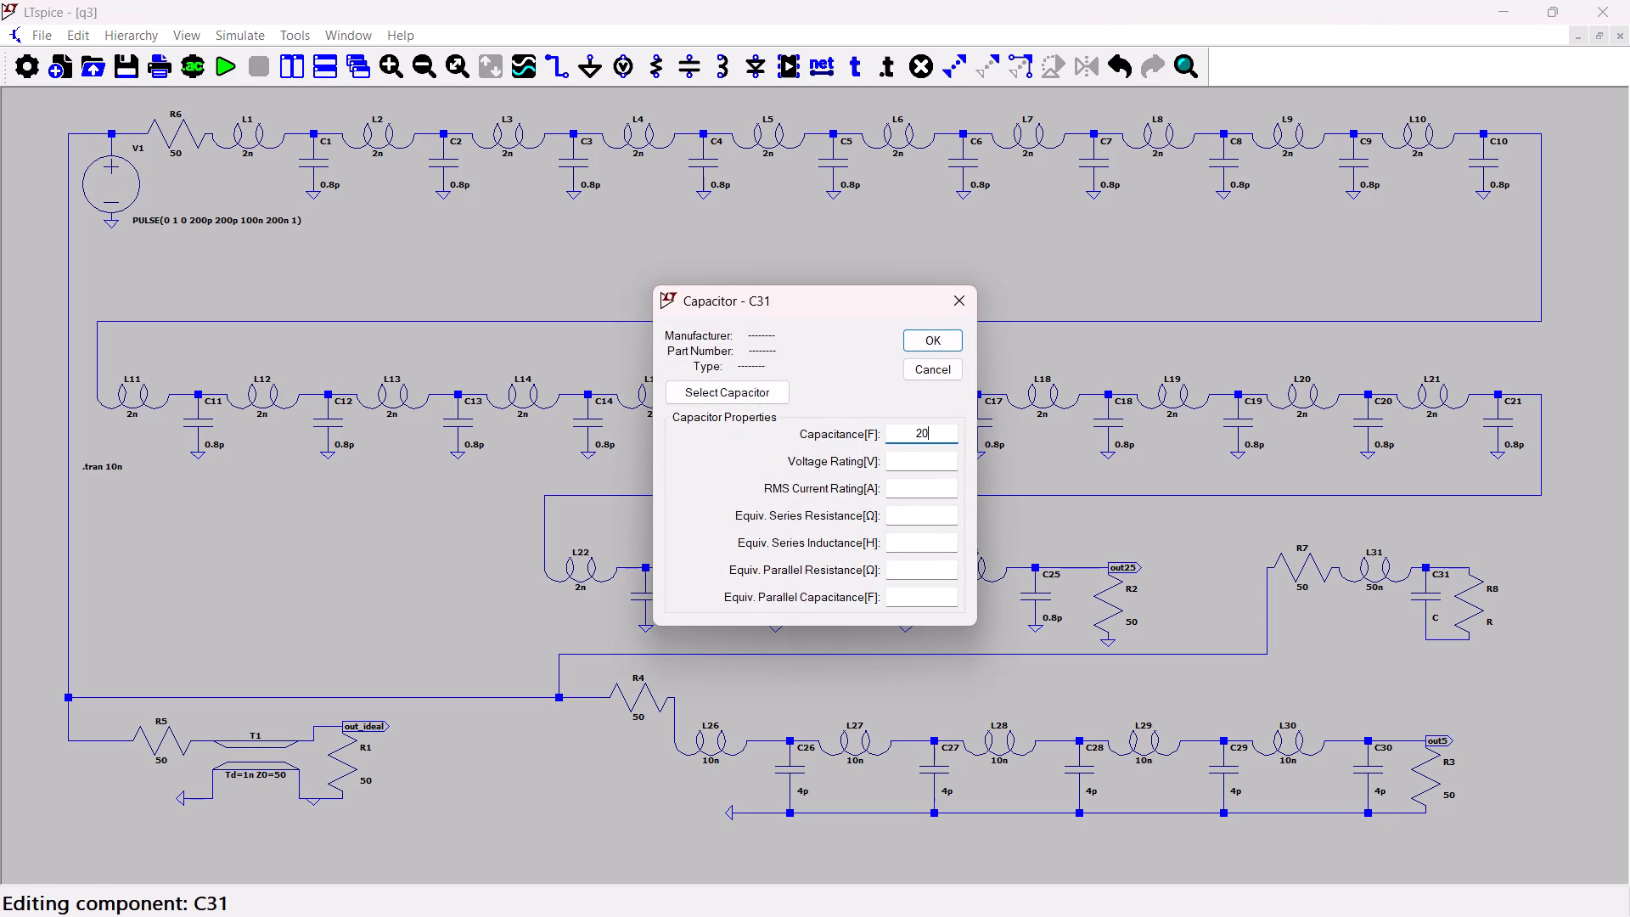
key("p")
key("Return")
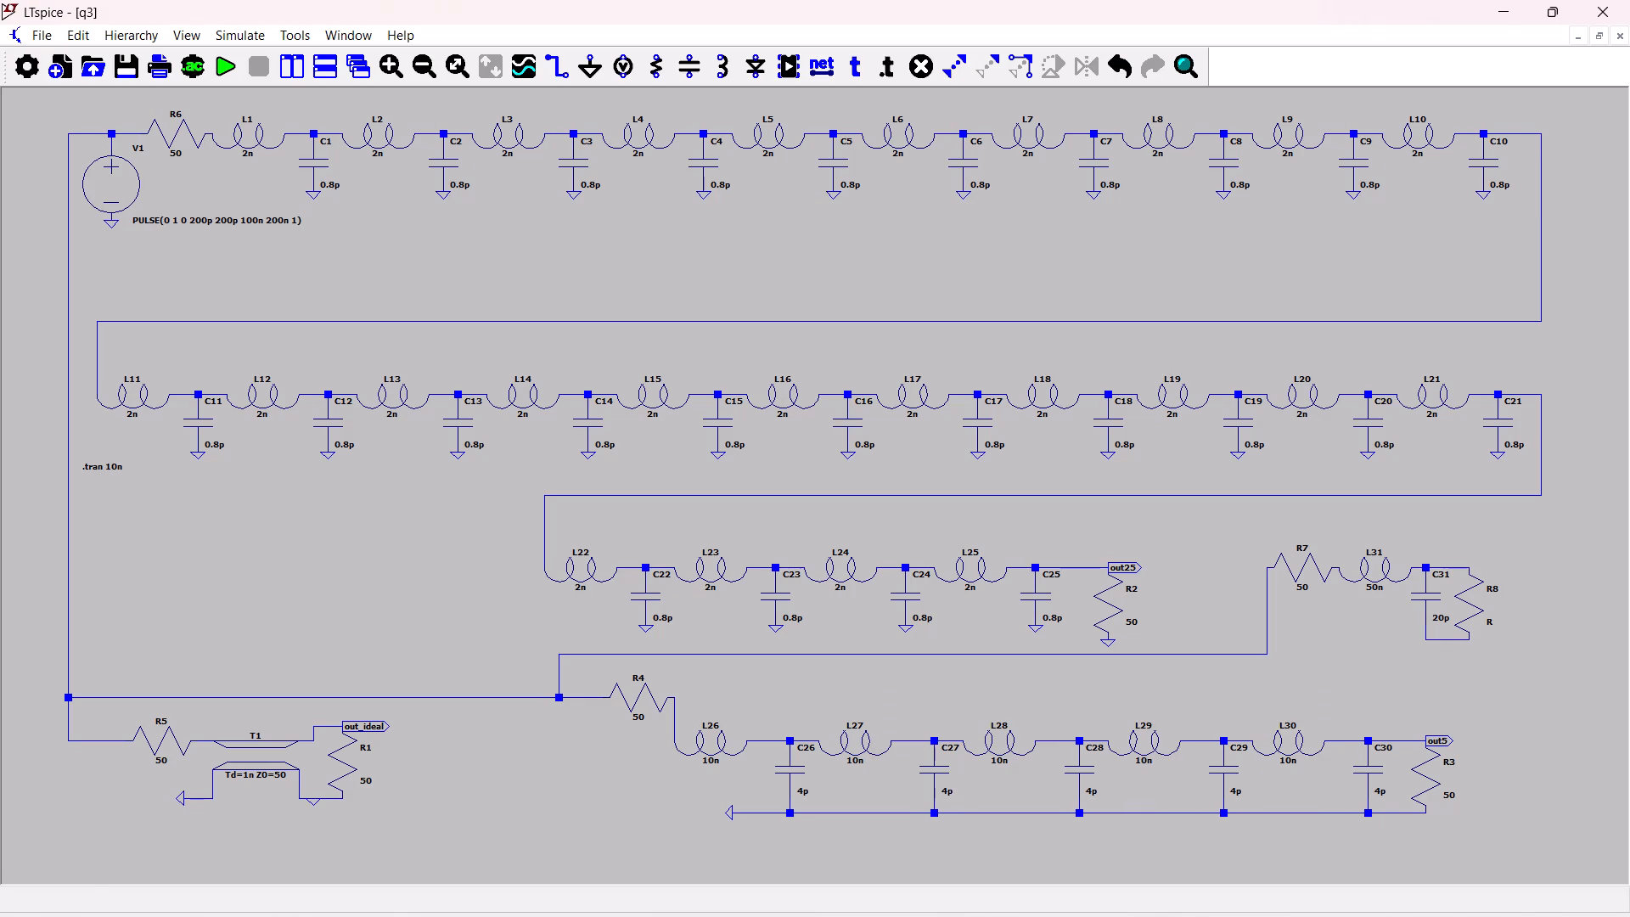
right_click(1469, 605)
key("BackSpace")
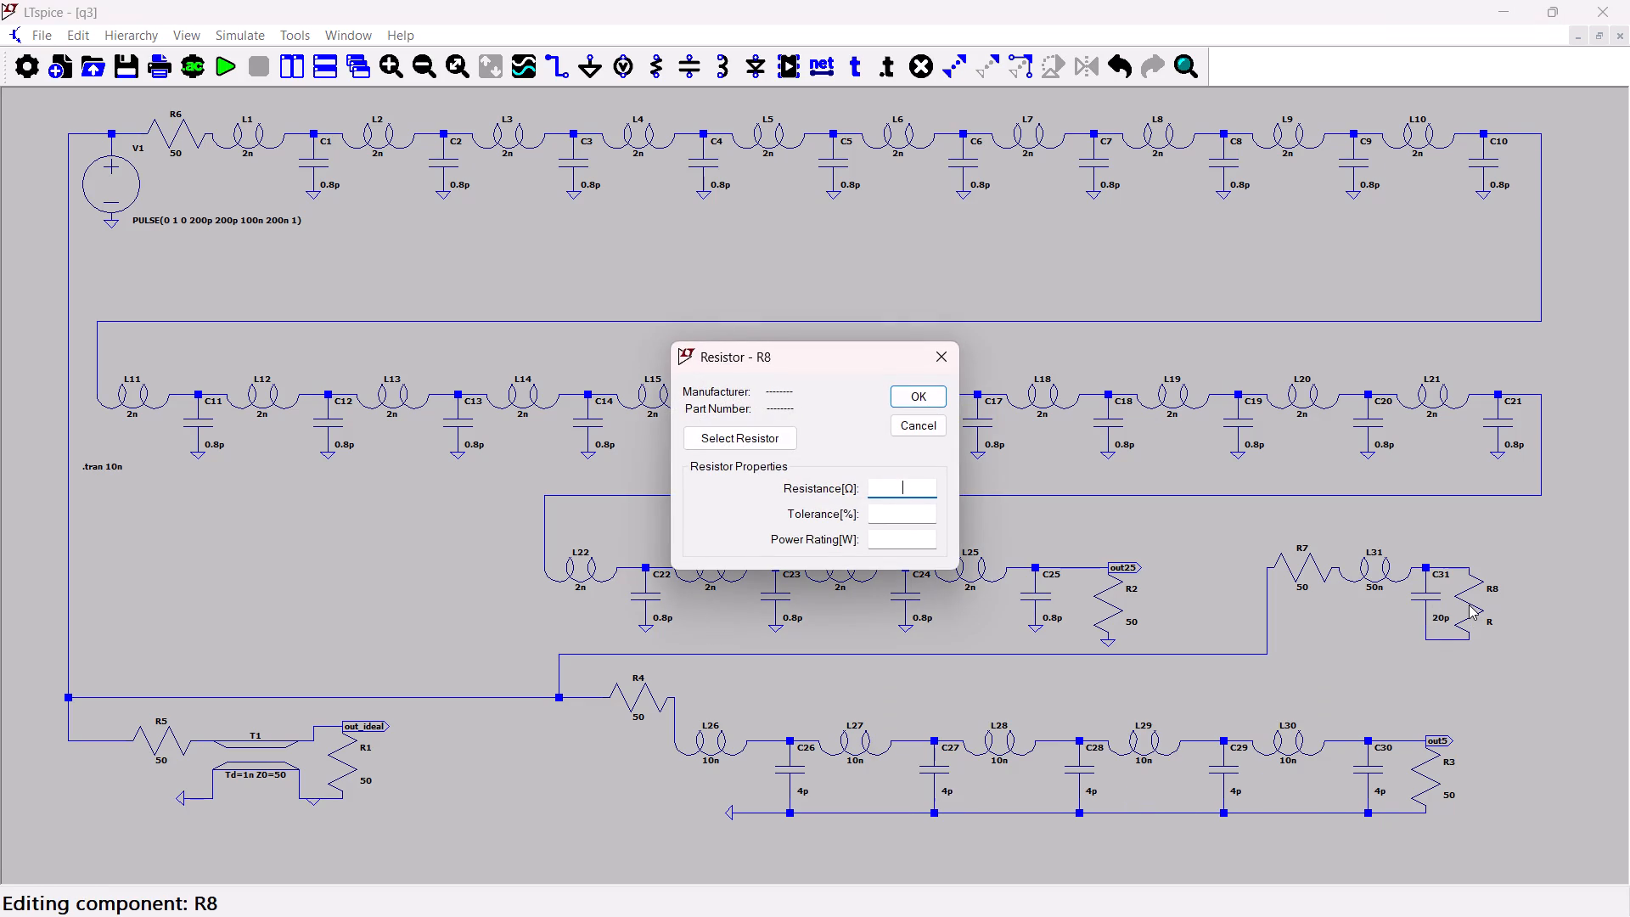
type("50")
key("Return")
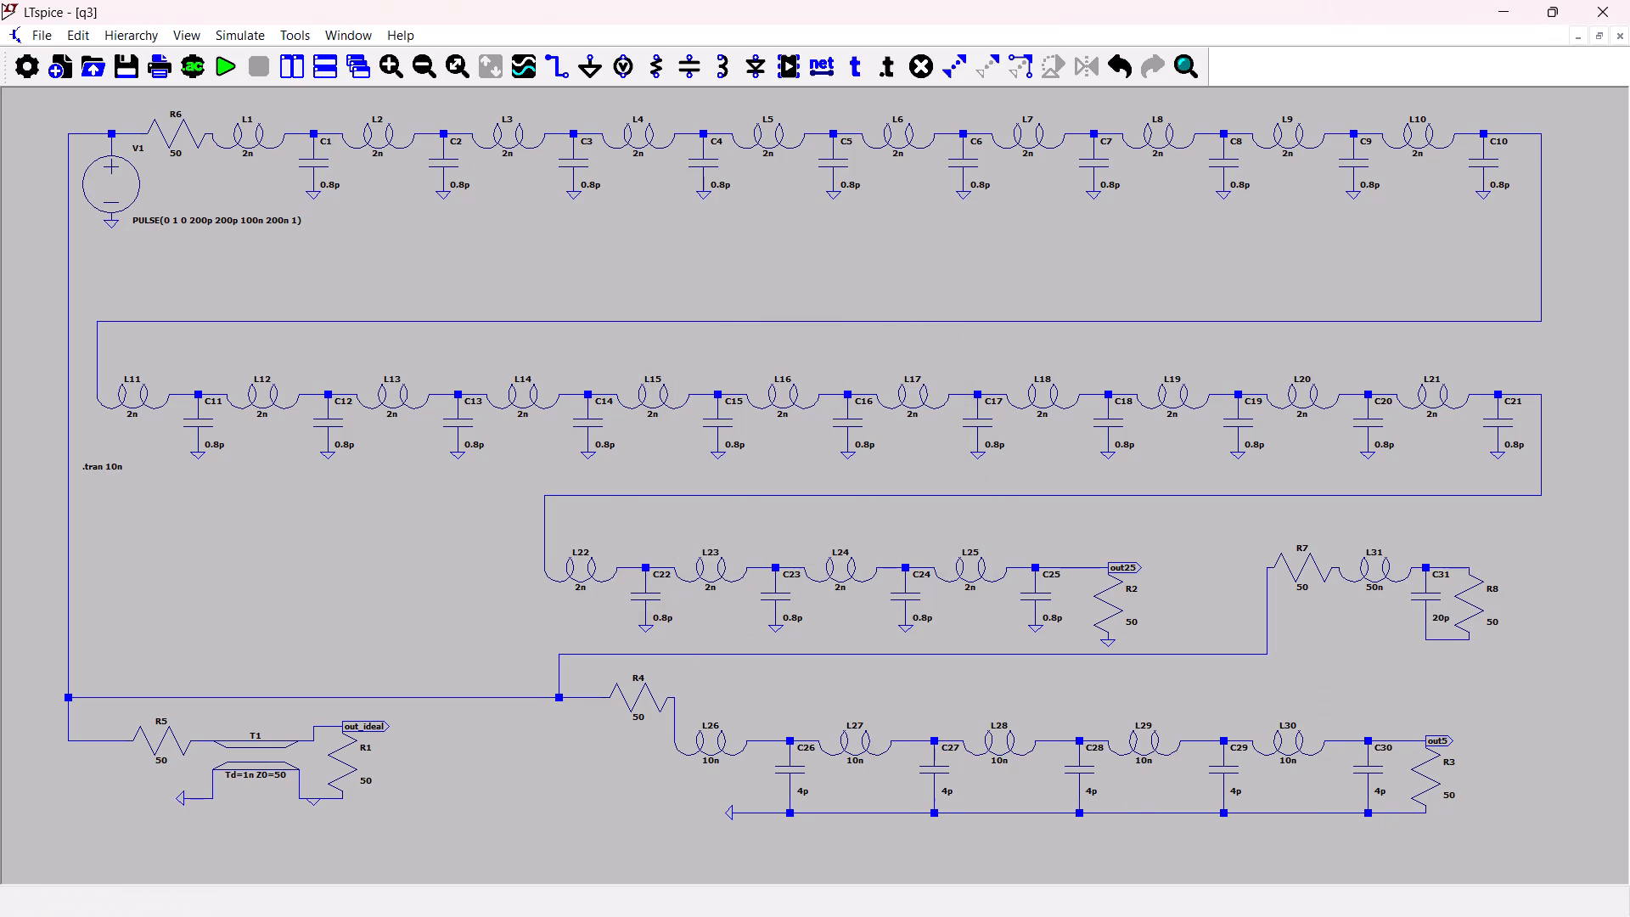
Place a ground on the wire joining the lower ends of C31 and R8.
key("g")
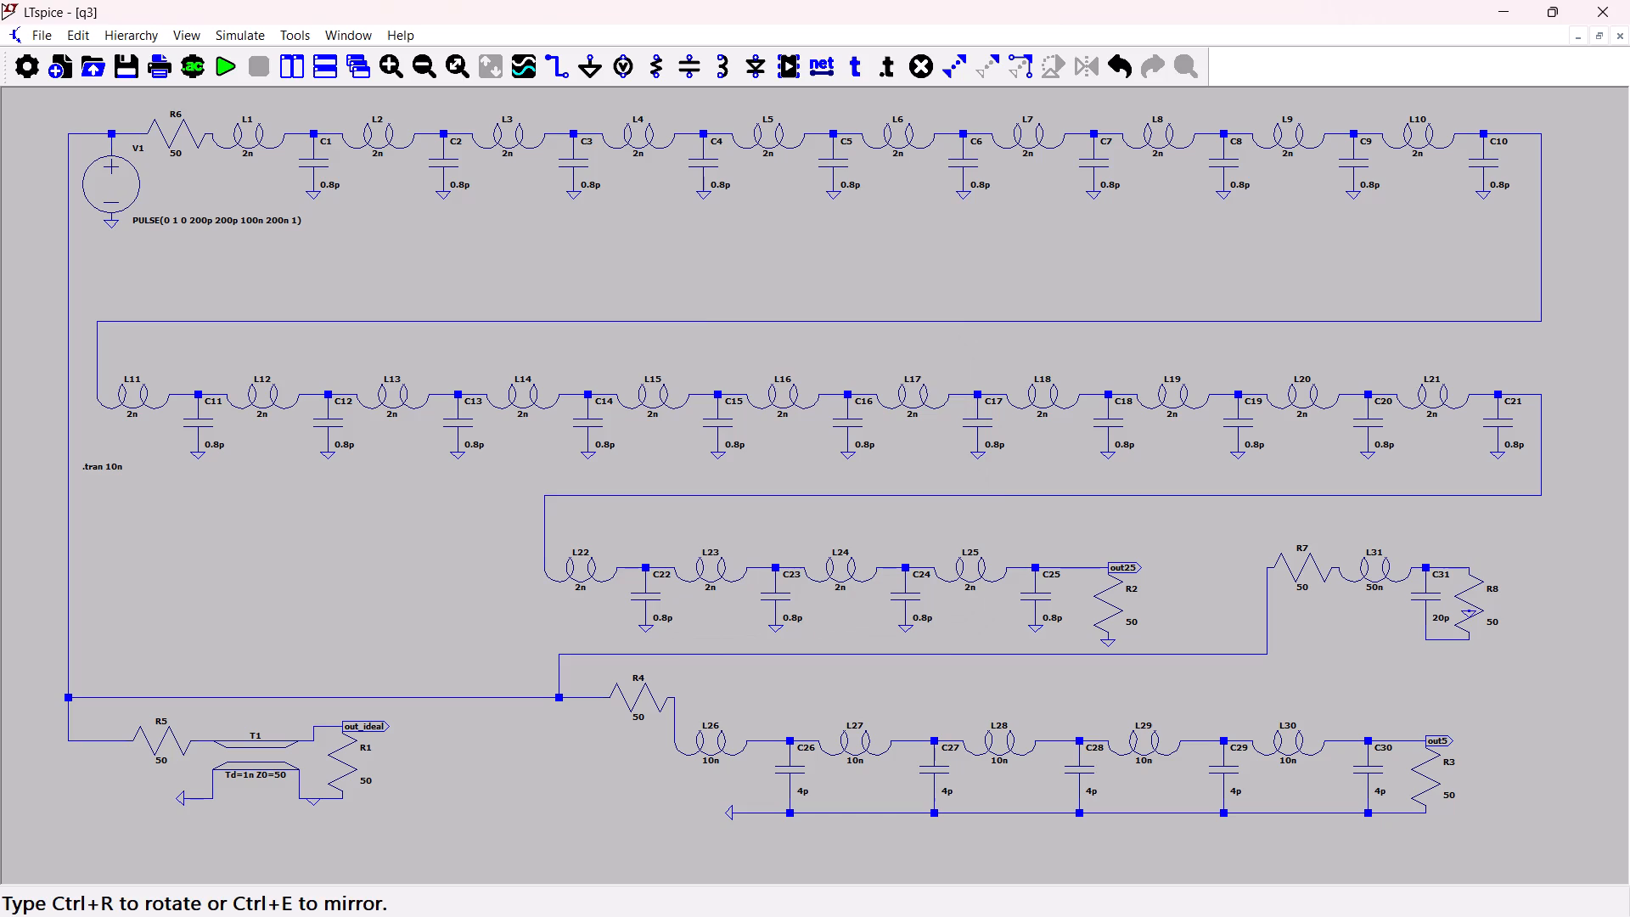
right_click(1446, 644)
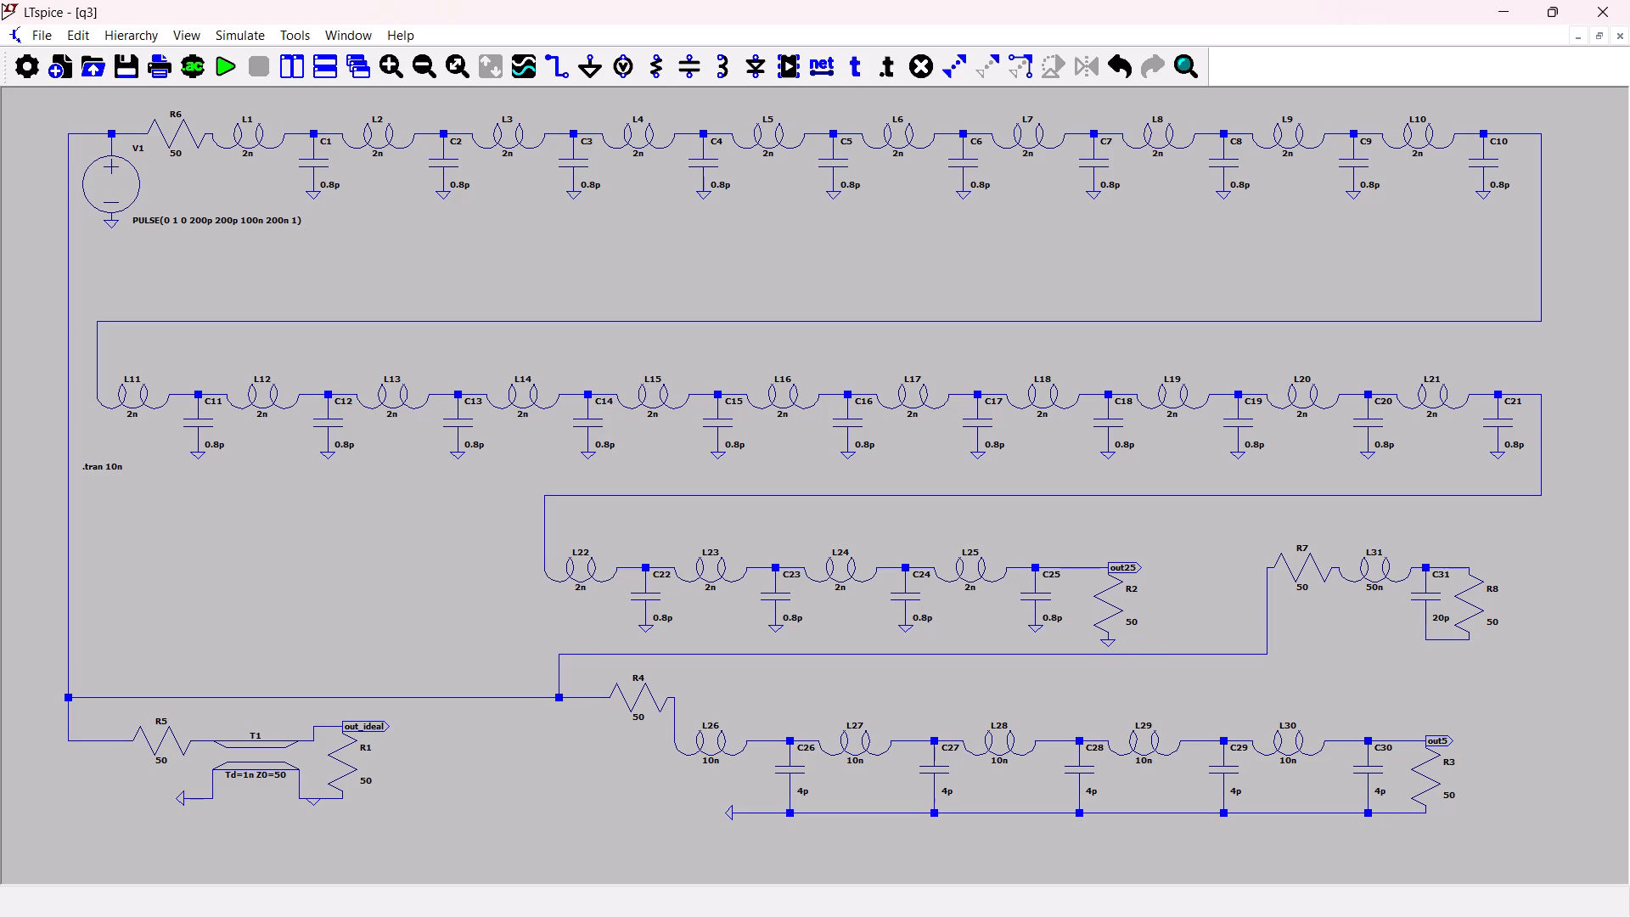
key("g")
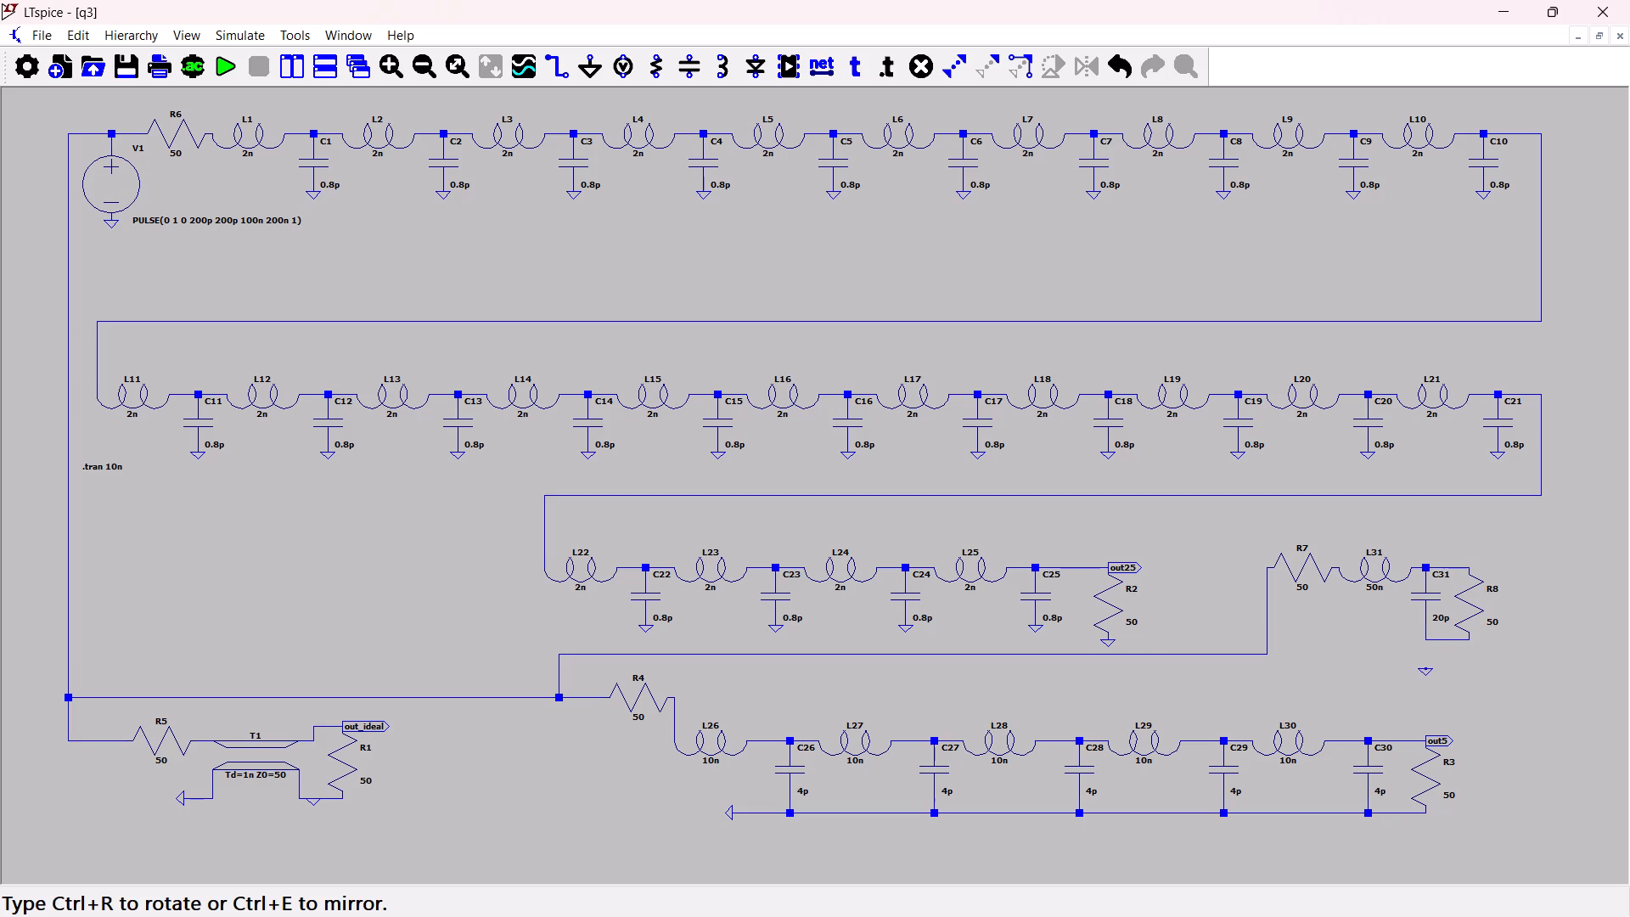
left_click(1447, 640)
key("Escape")
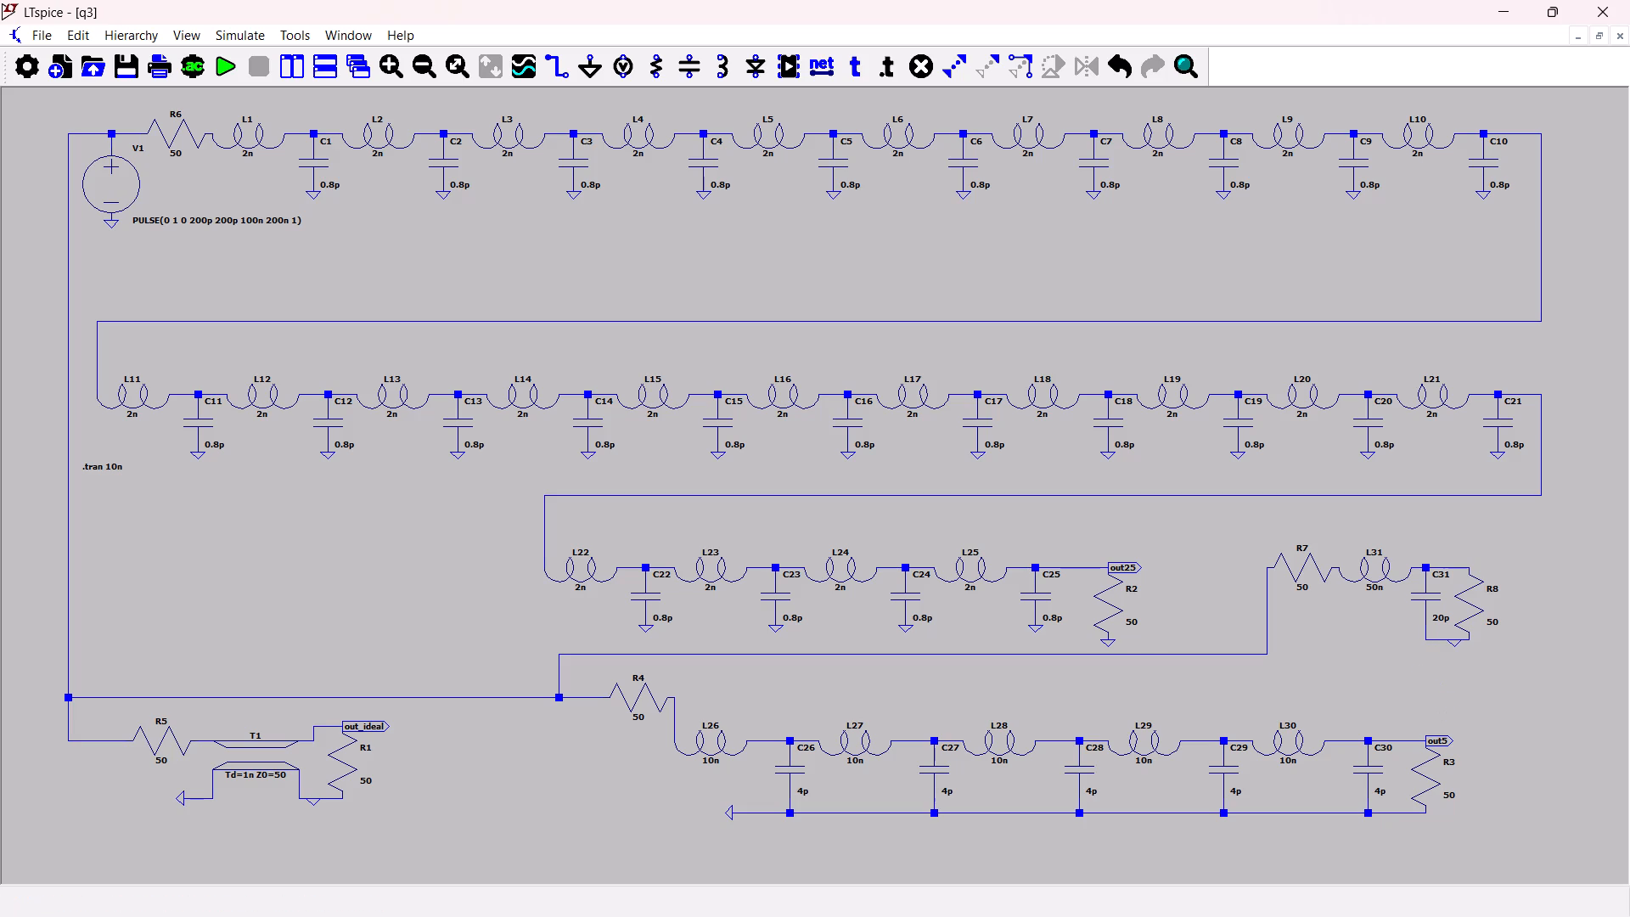
Add an output-type net label named out1 at the top of load resistor R8.
key("n")
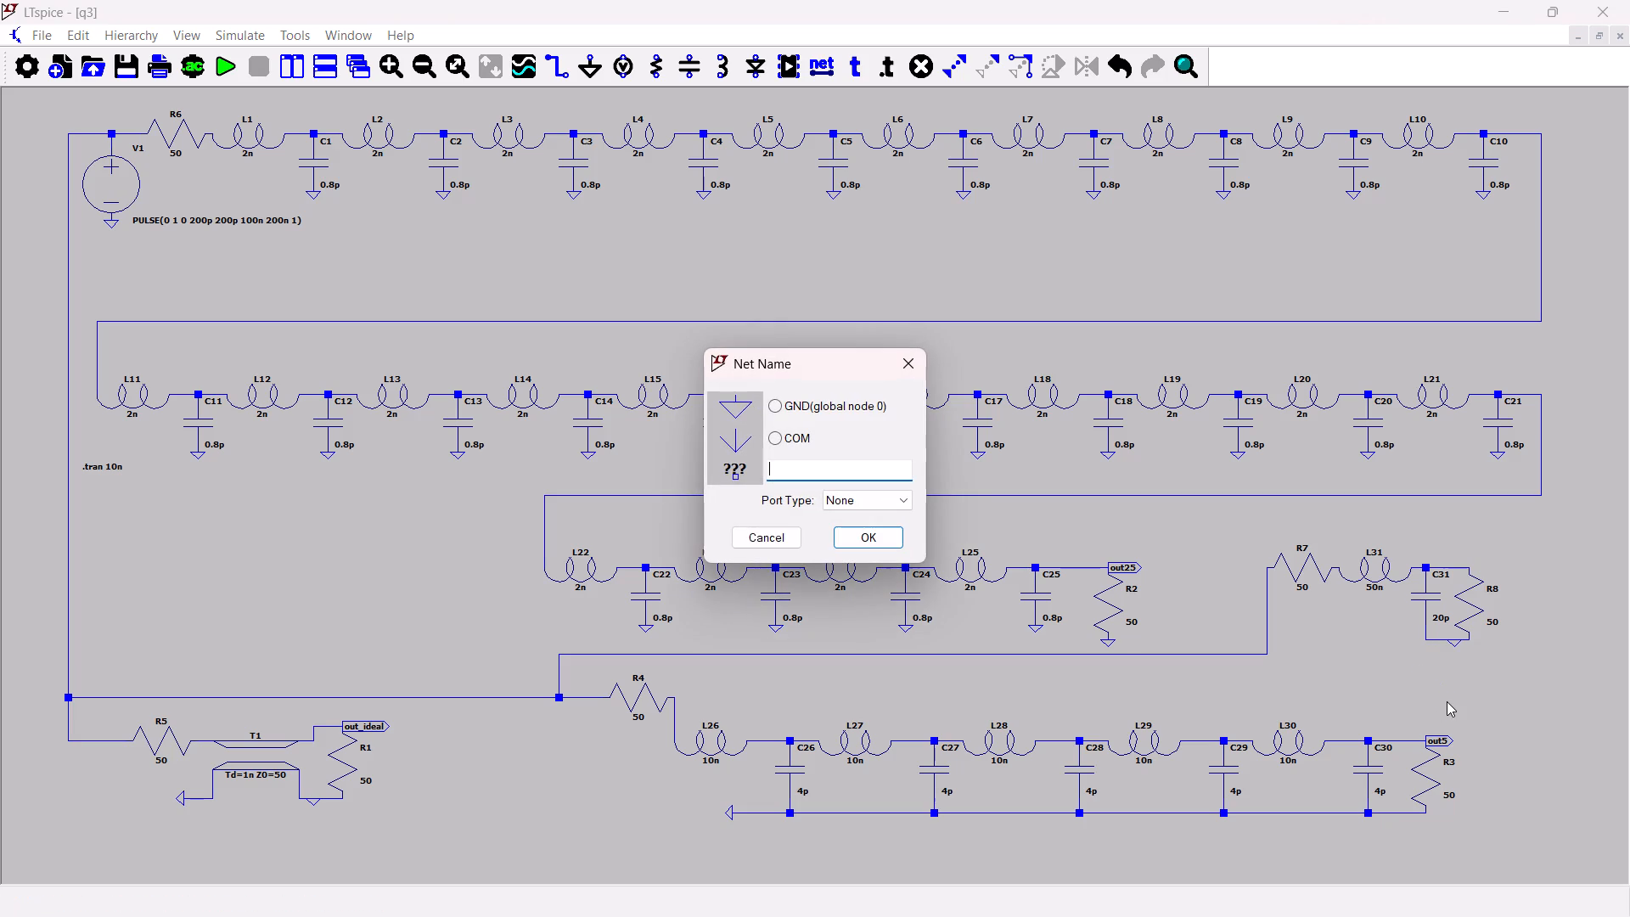
left_click(886, 508)
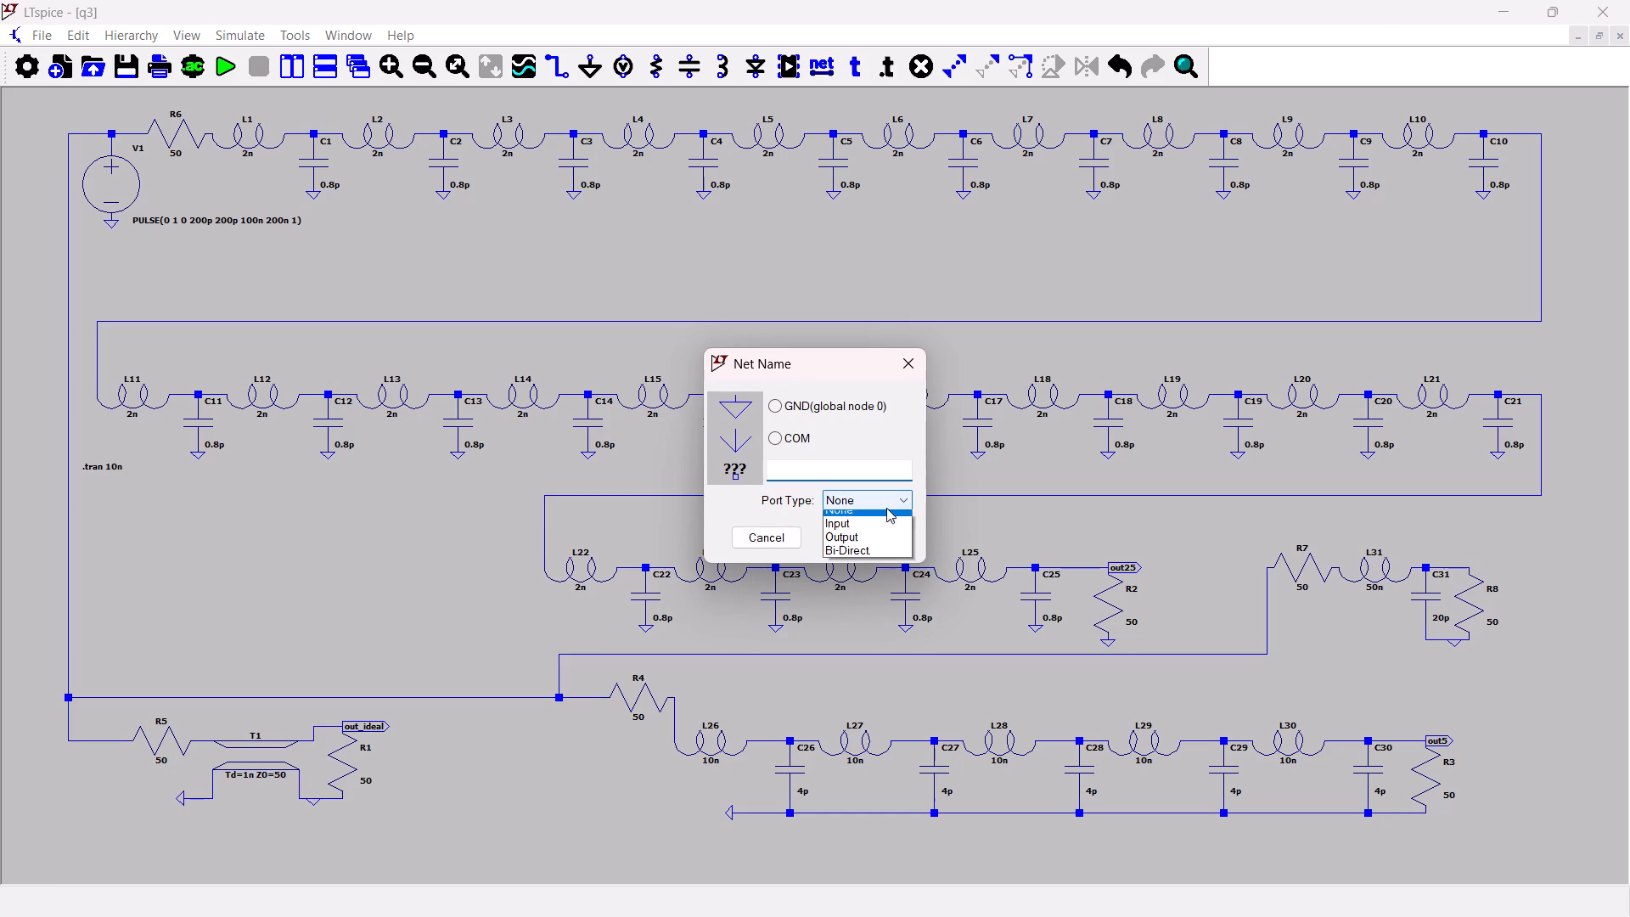
left_click(876, 538)
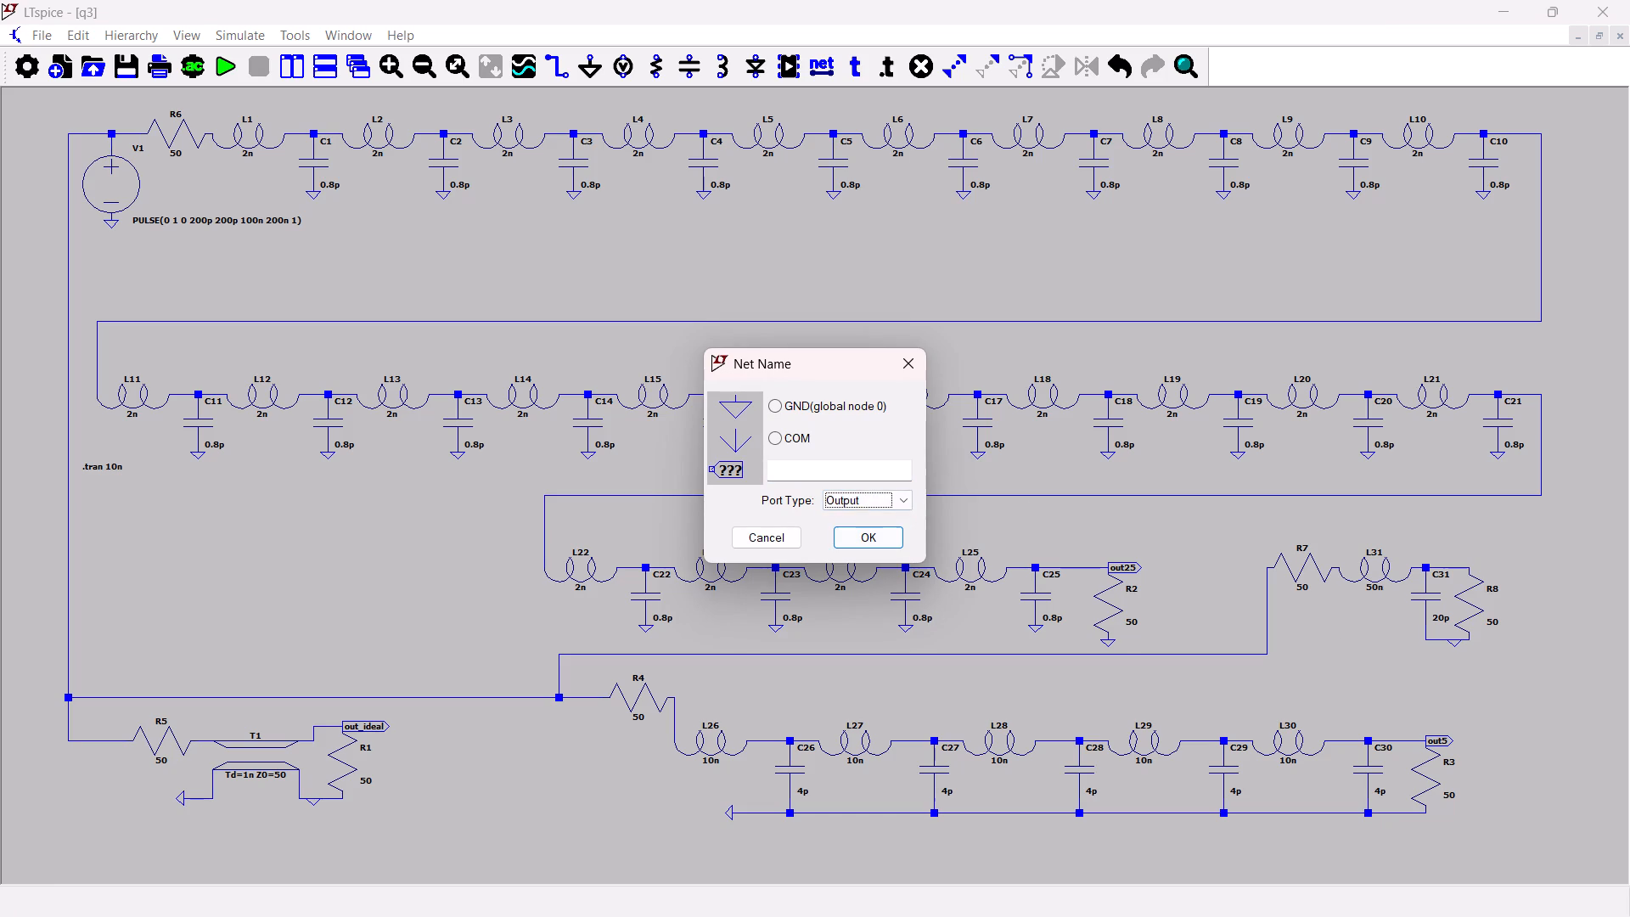
left_click(834, 469)
type("out1")
key("Return")
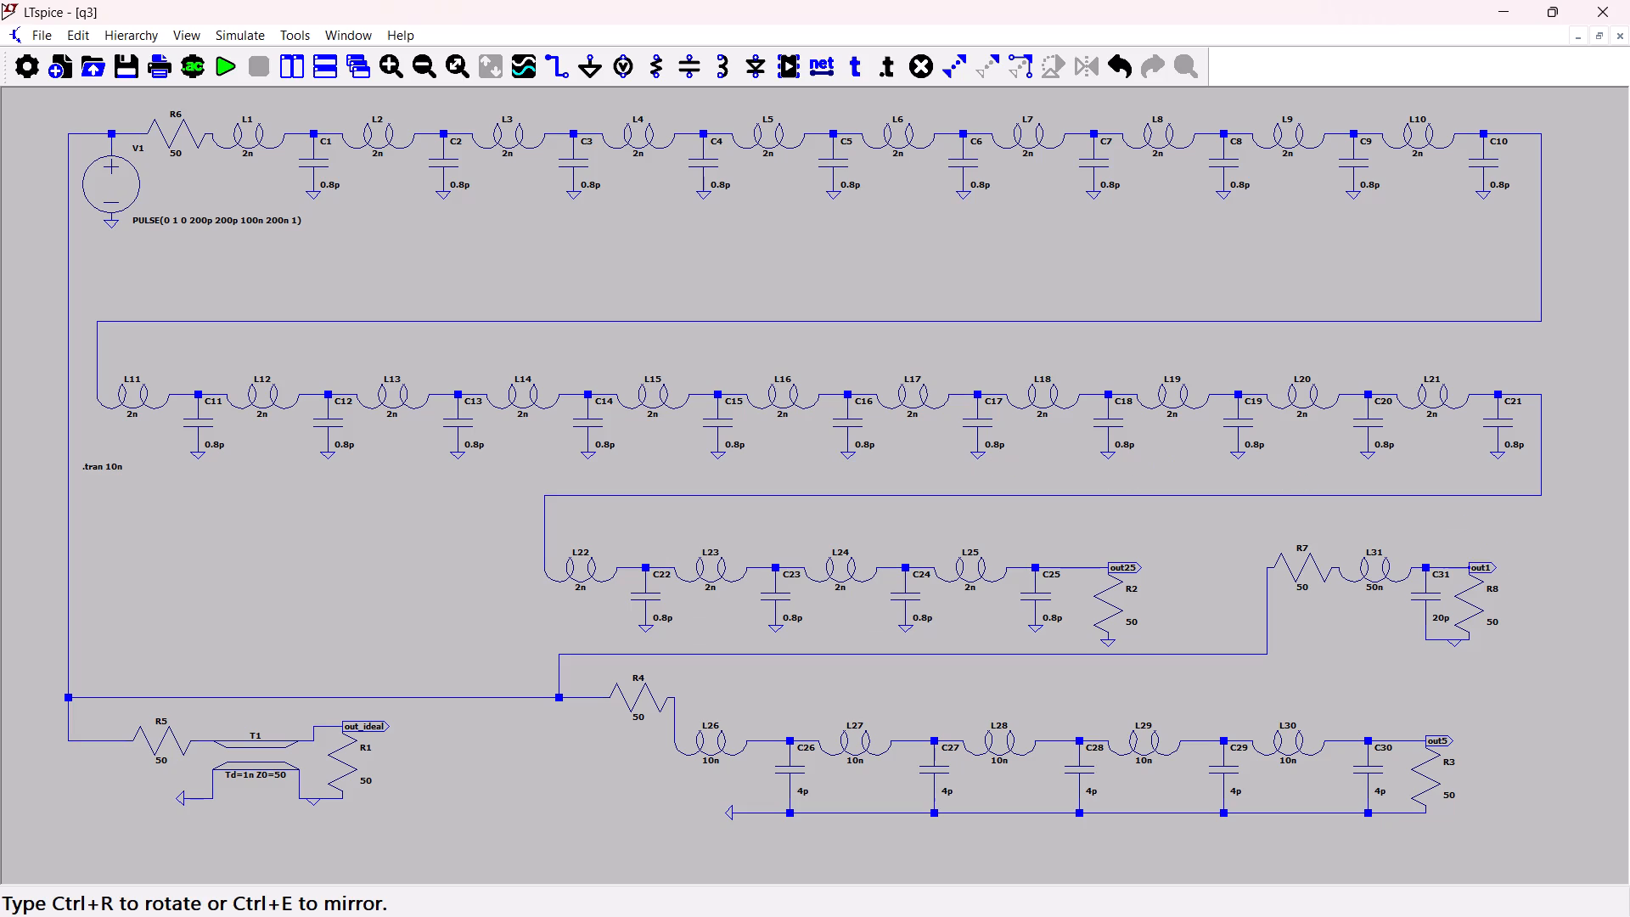
left_click(1471, 566)
key("Escape")
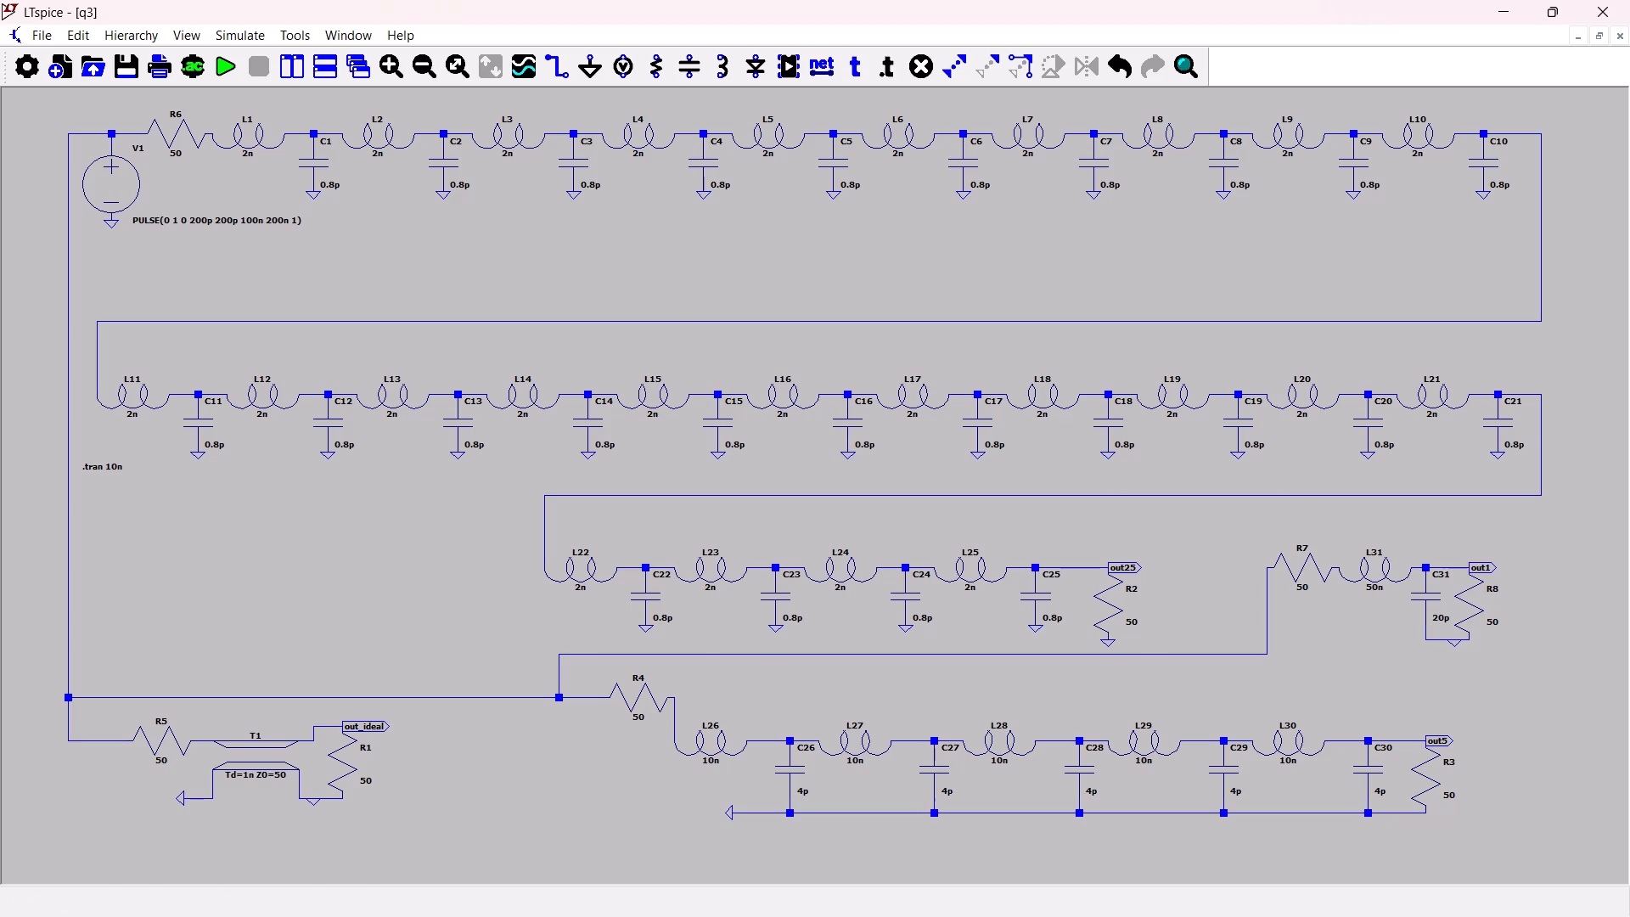
Capture a rectangular screenshot of the whole schematic, from V1 down to the out5 section.
key("Print")
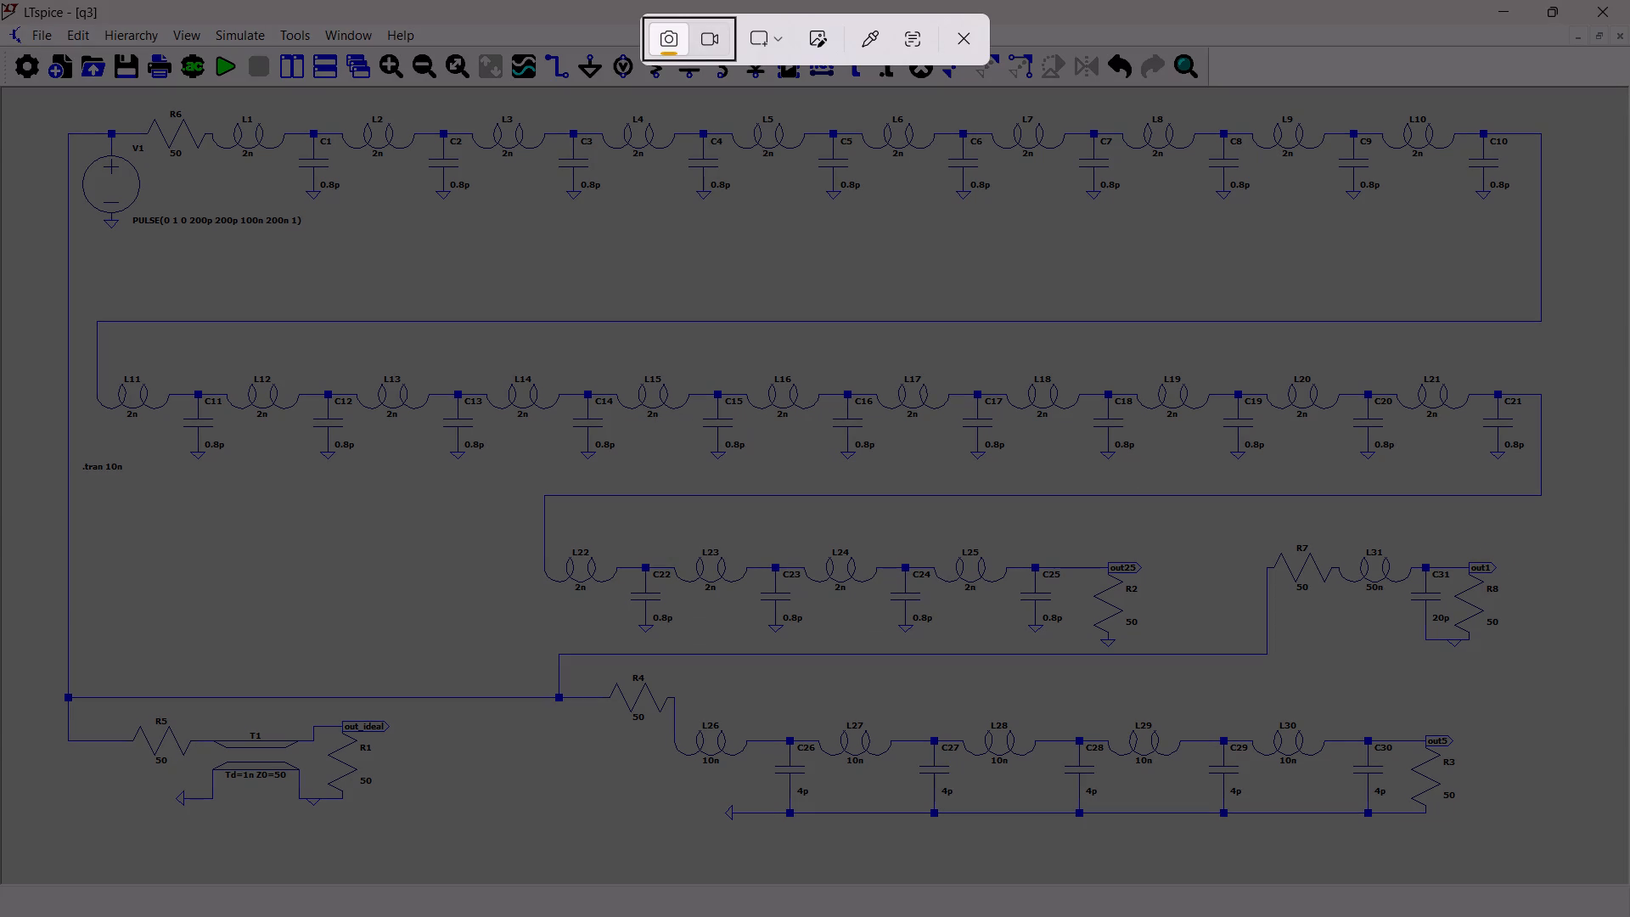
left_click_drag(1, 98, 859, 287)
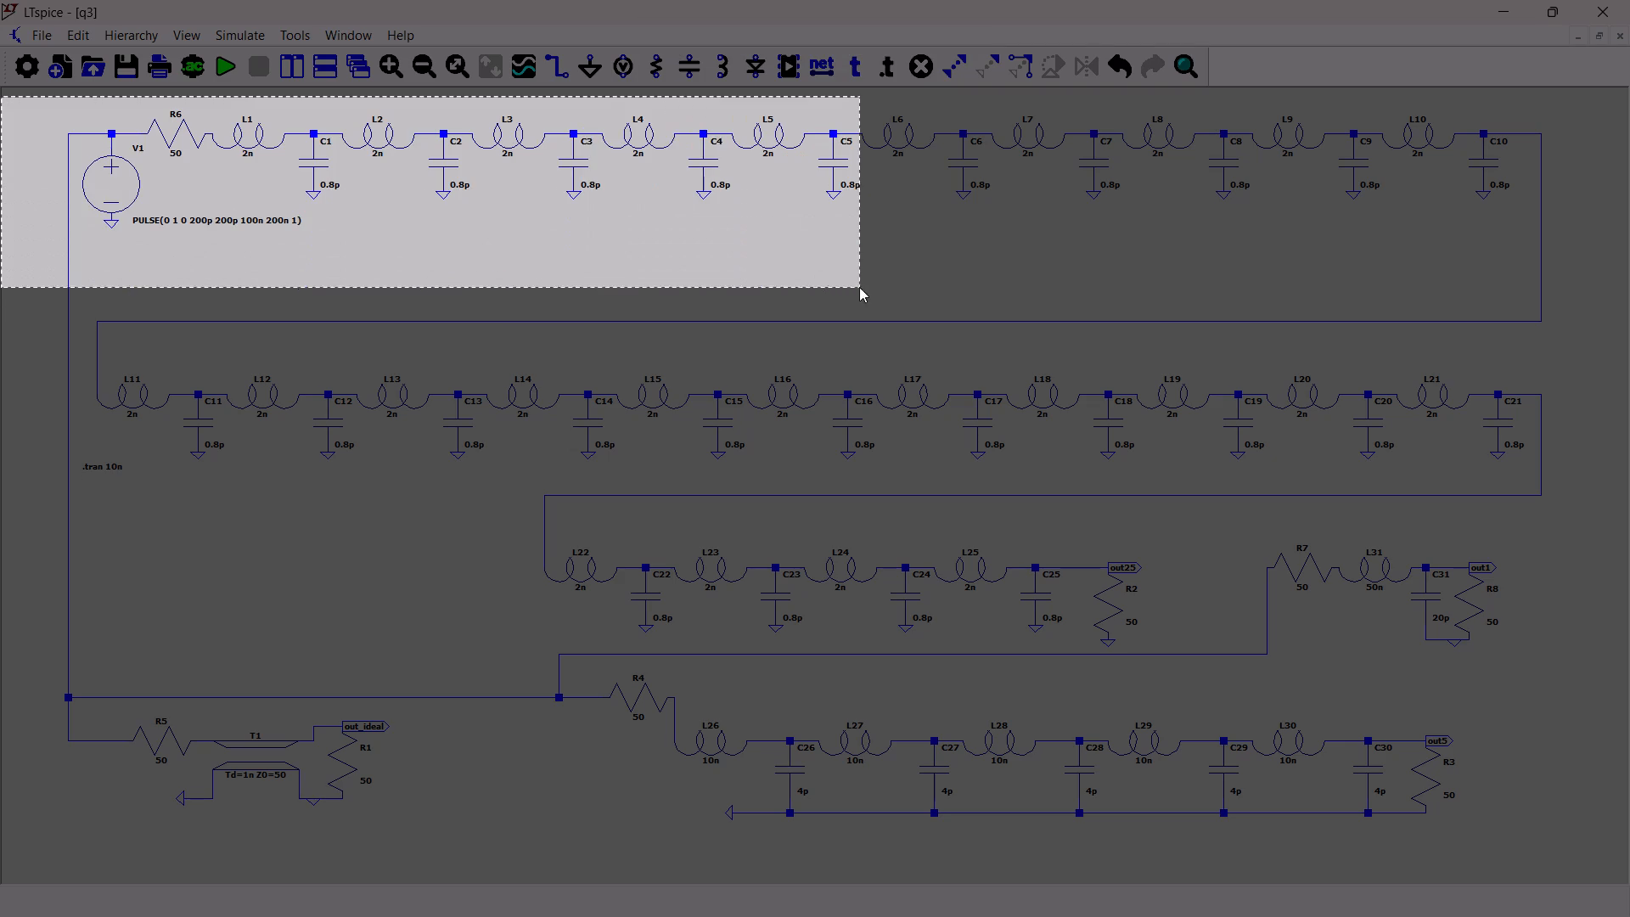
left_click_drag(859, 287, 1581, 837)
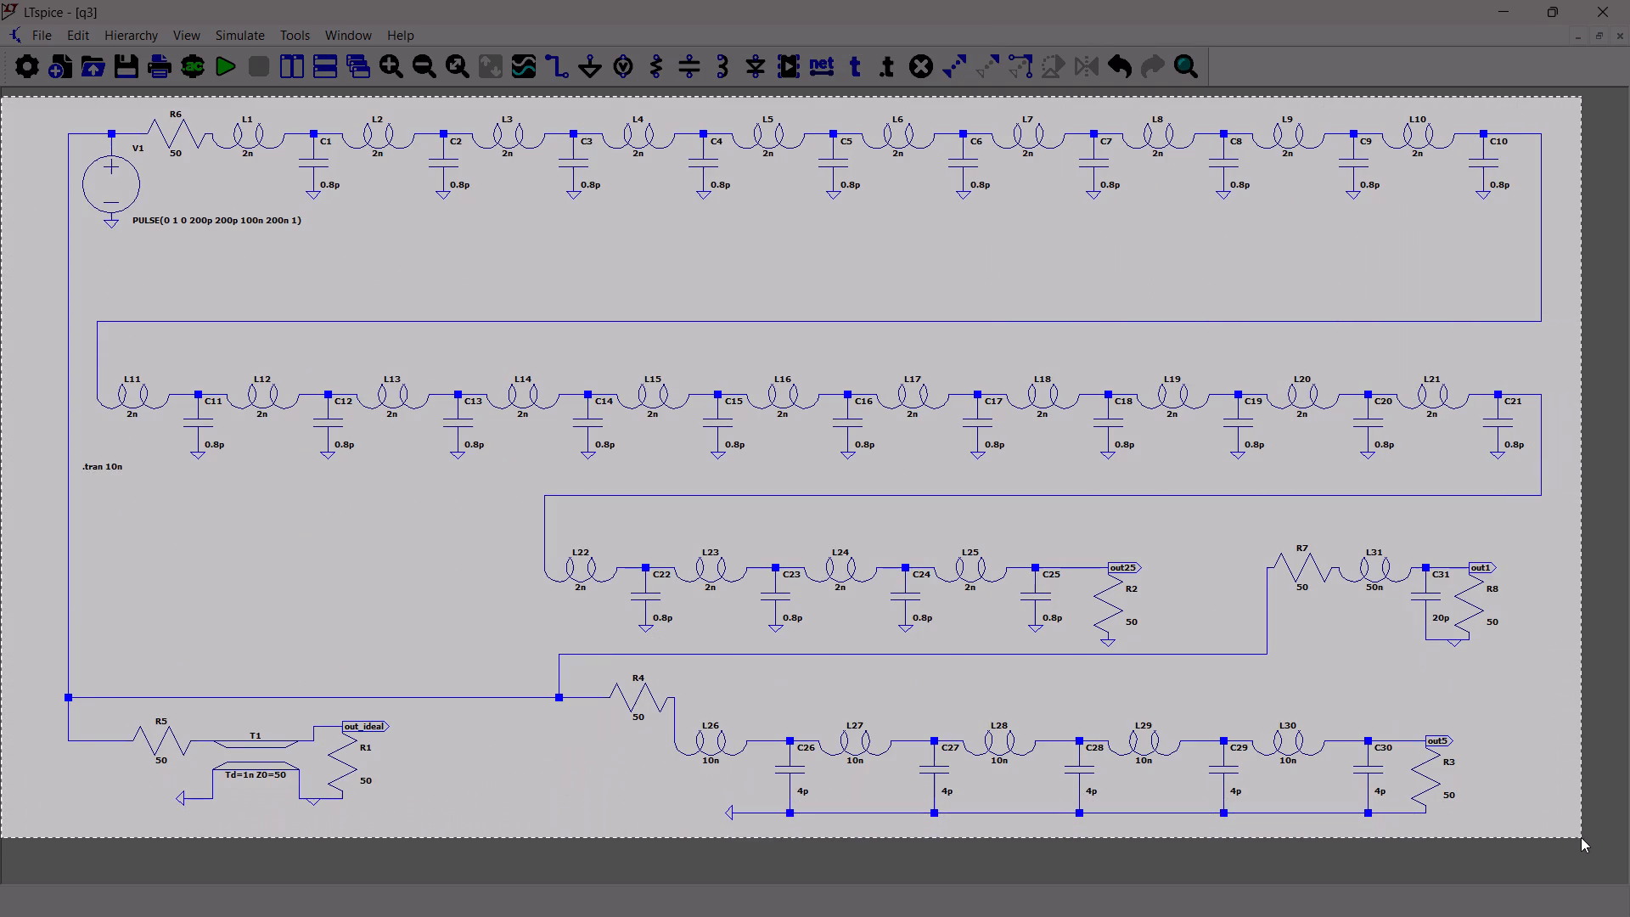
left_click_drag(1581, 837, 1588, 856)
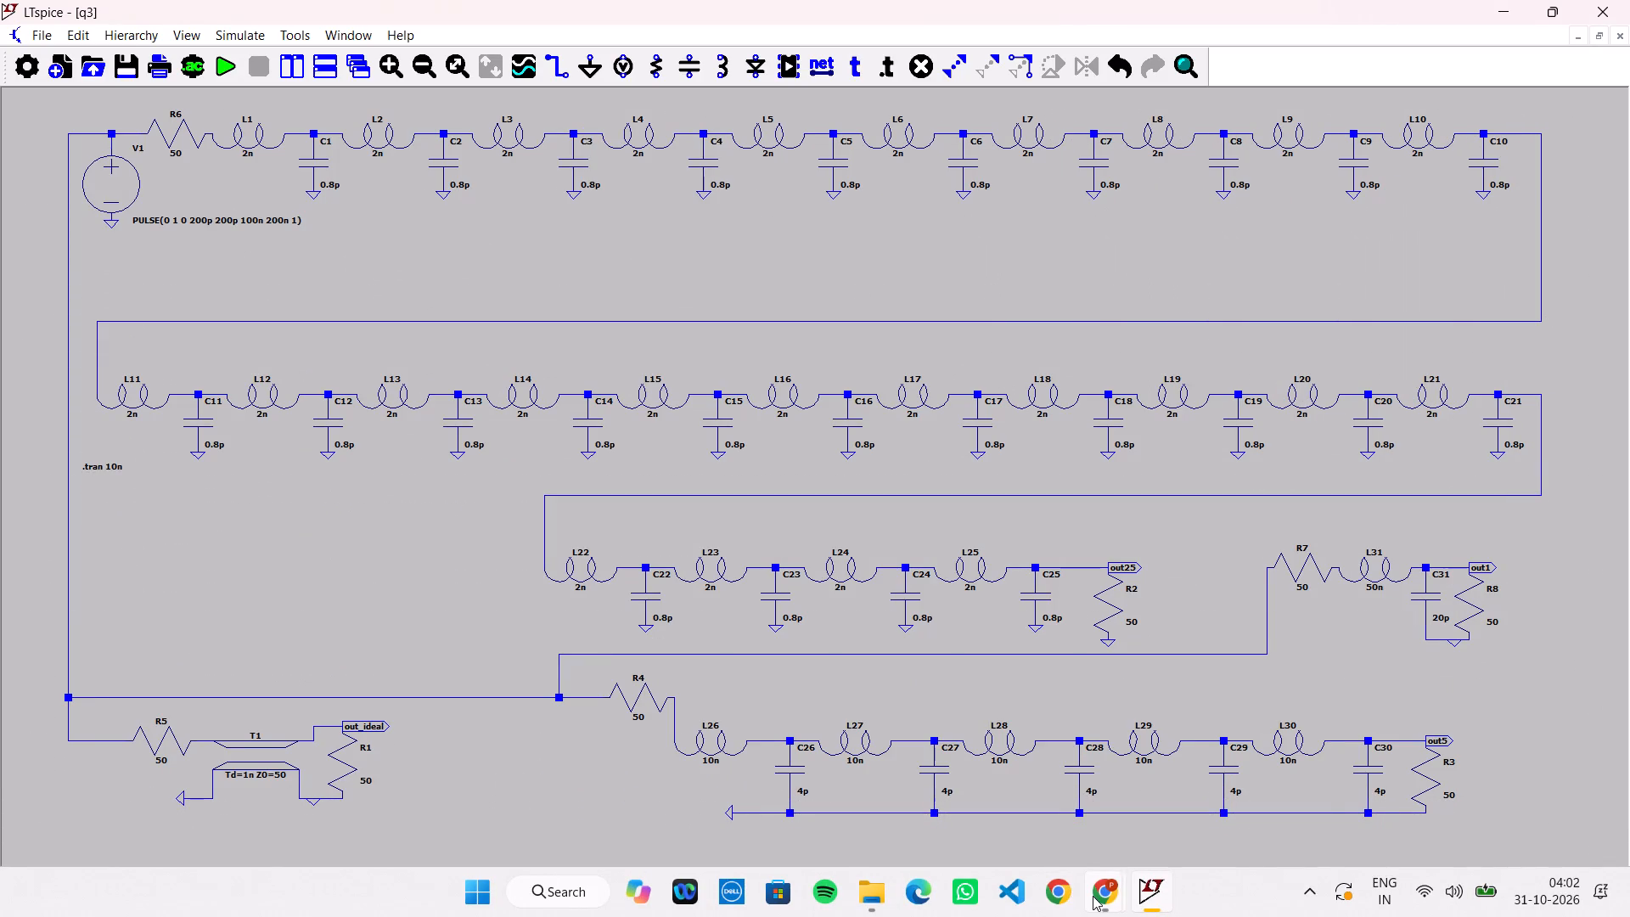
In File Explorer, move the newest schematic screenshot from the Gallery into the q3 results folder.
left_click(865, 899)
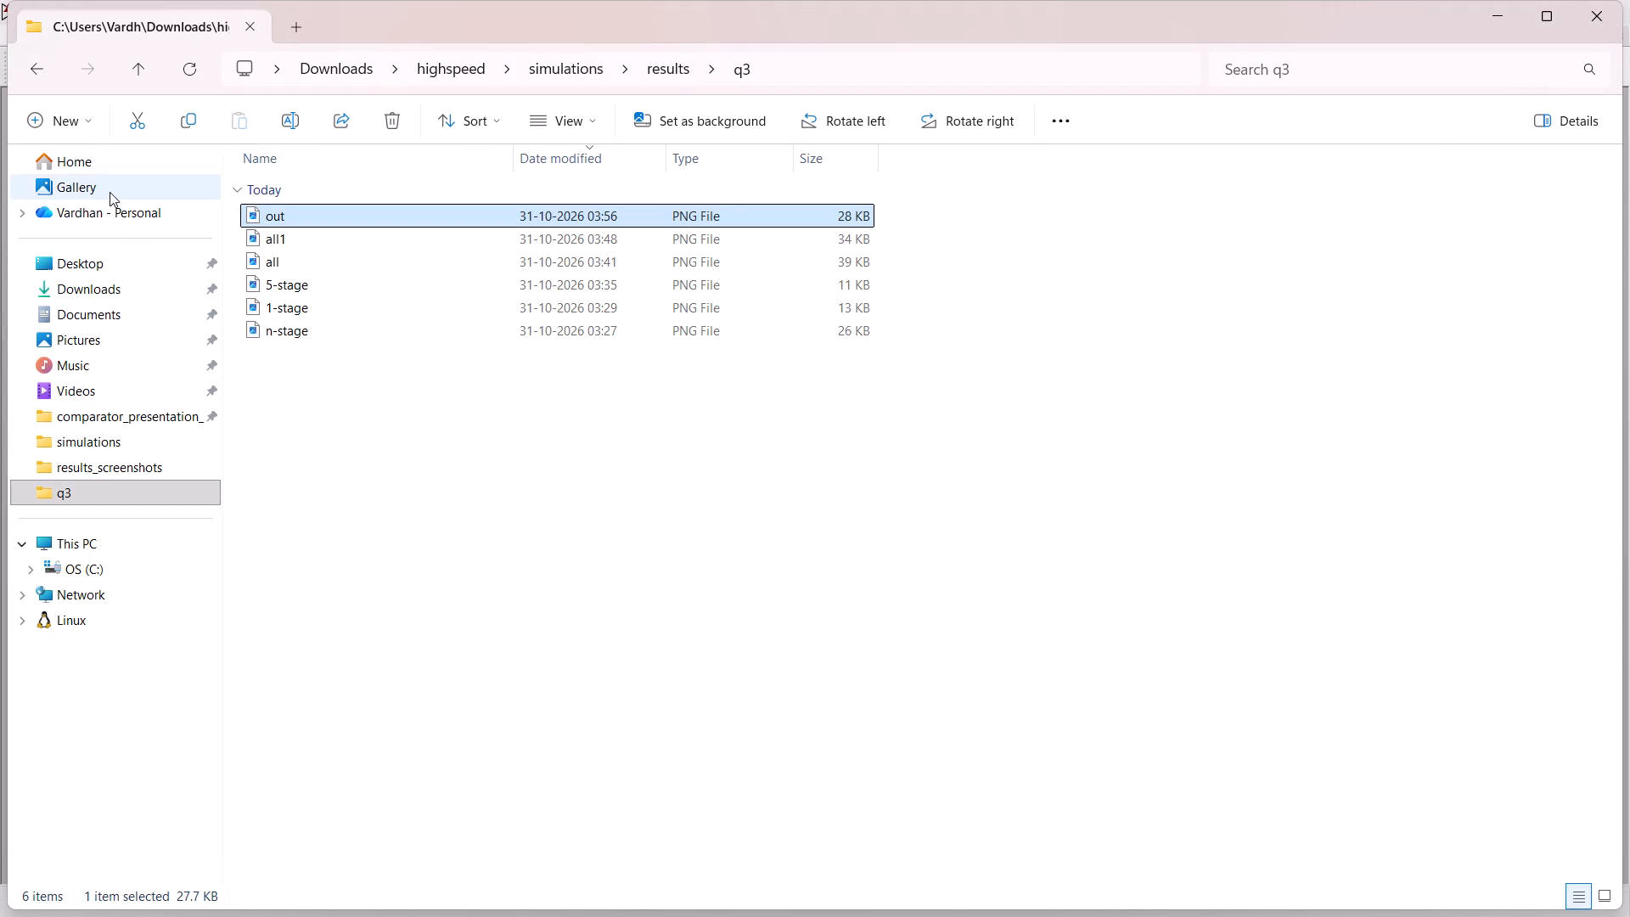
double_click(110, 192)
left_click(409, 282)
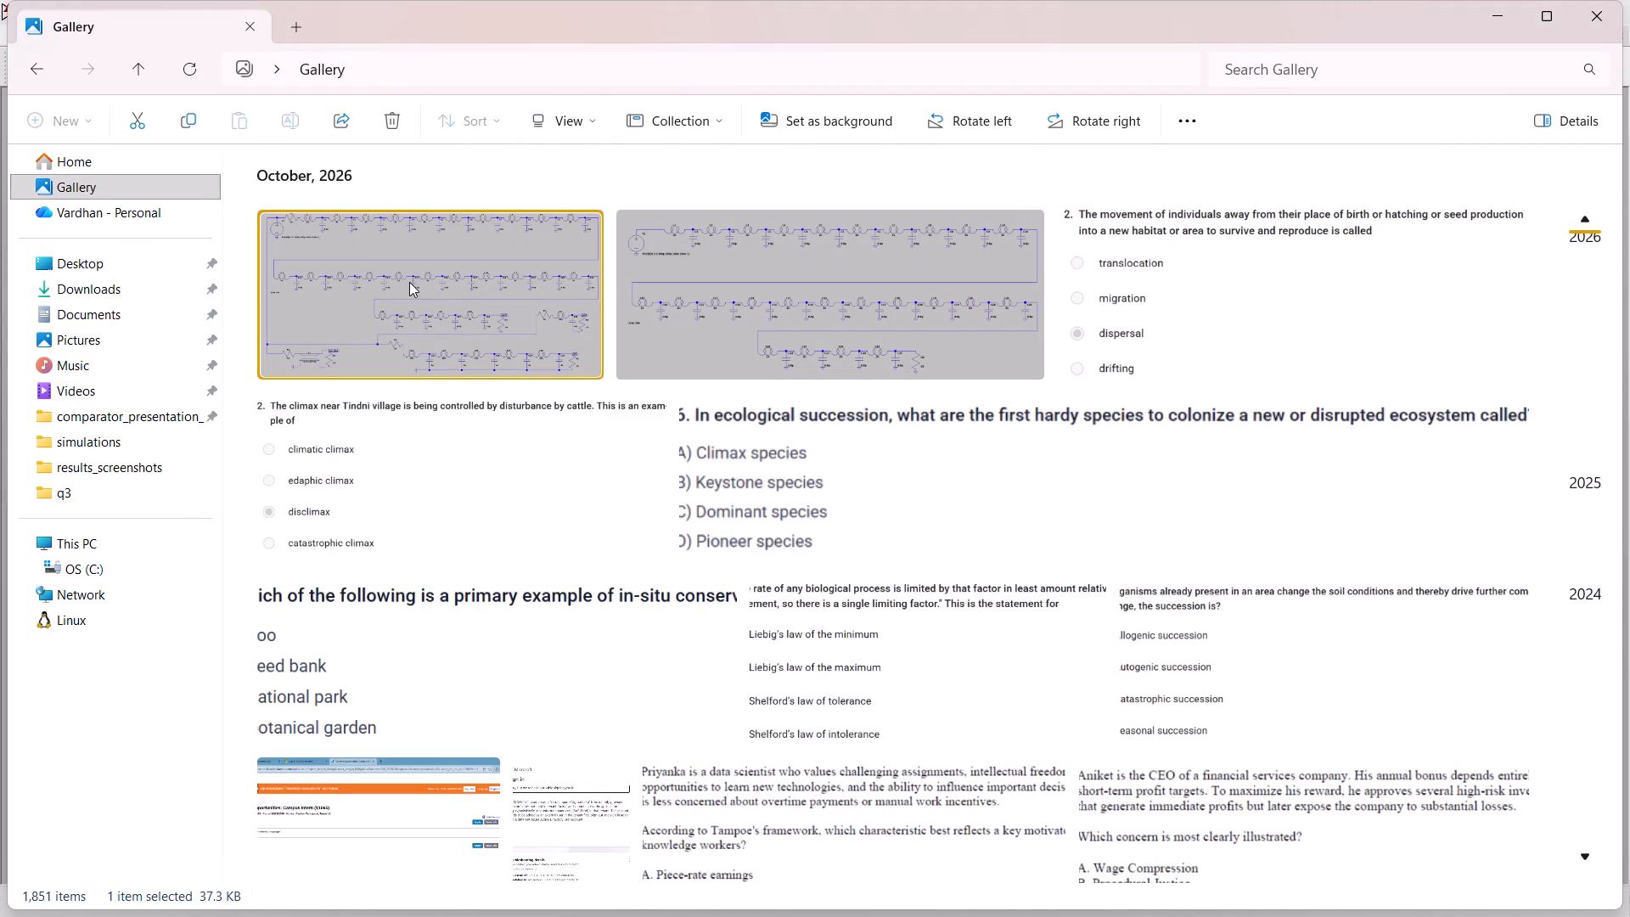
left_click(408, 311)
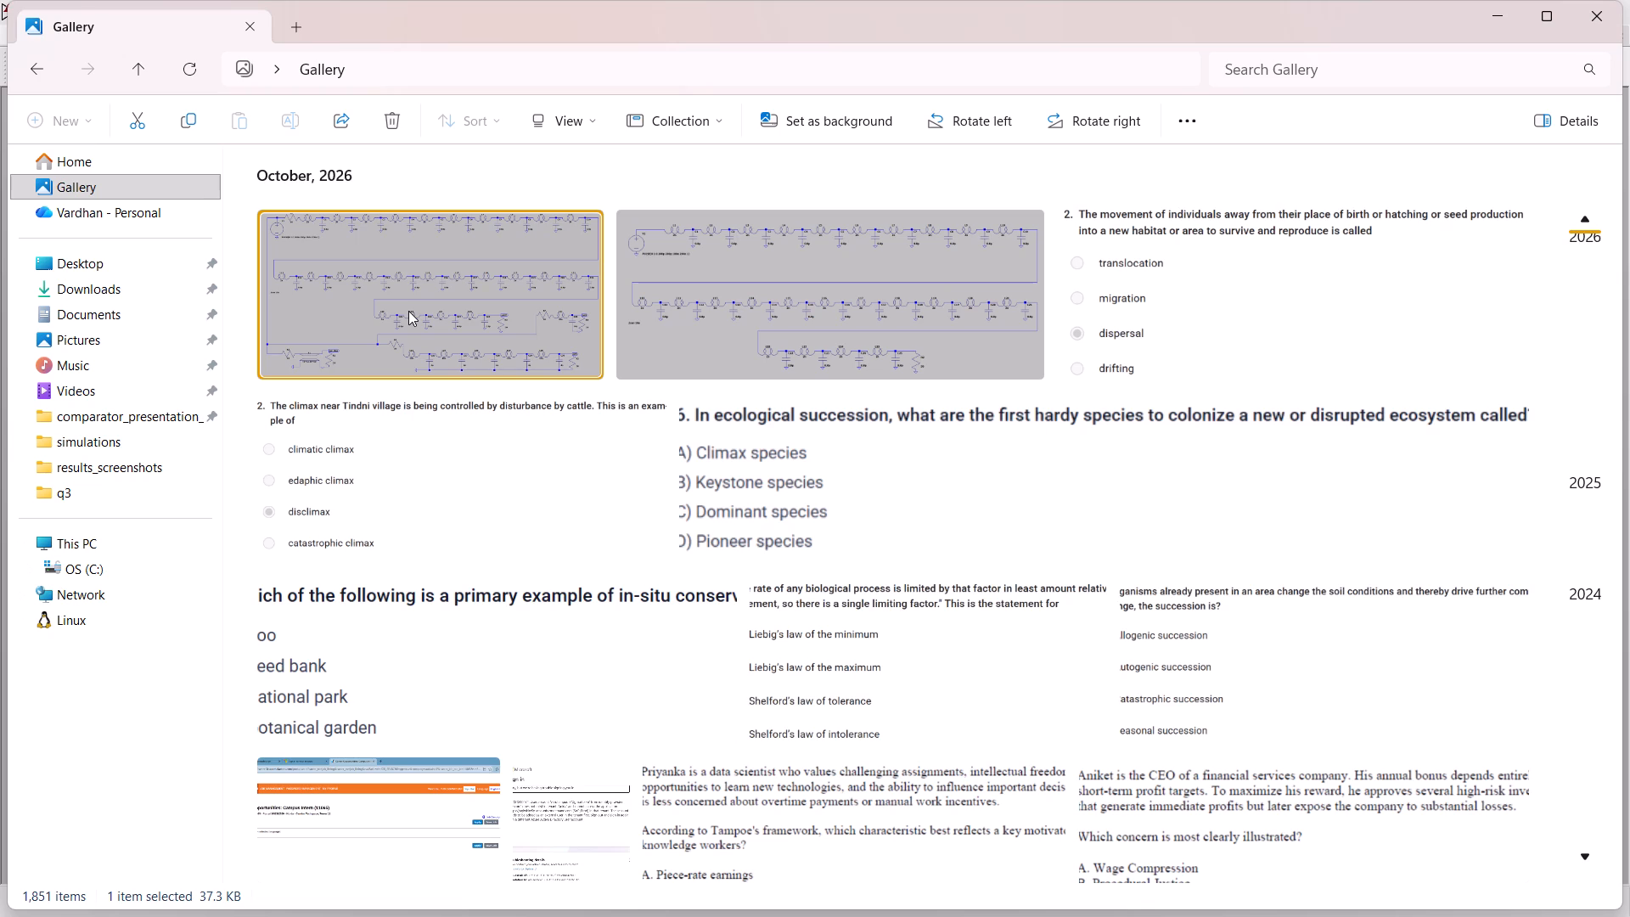
right_click(408, 311)
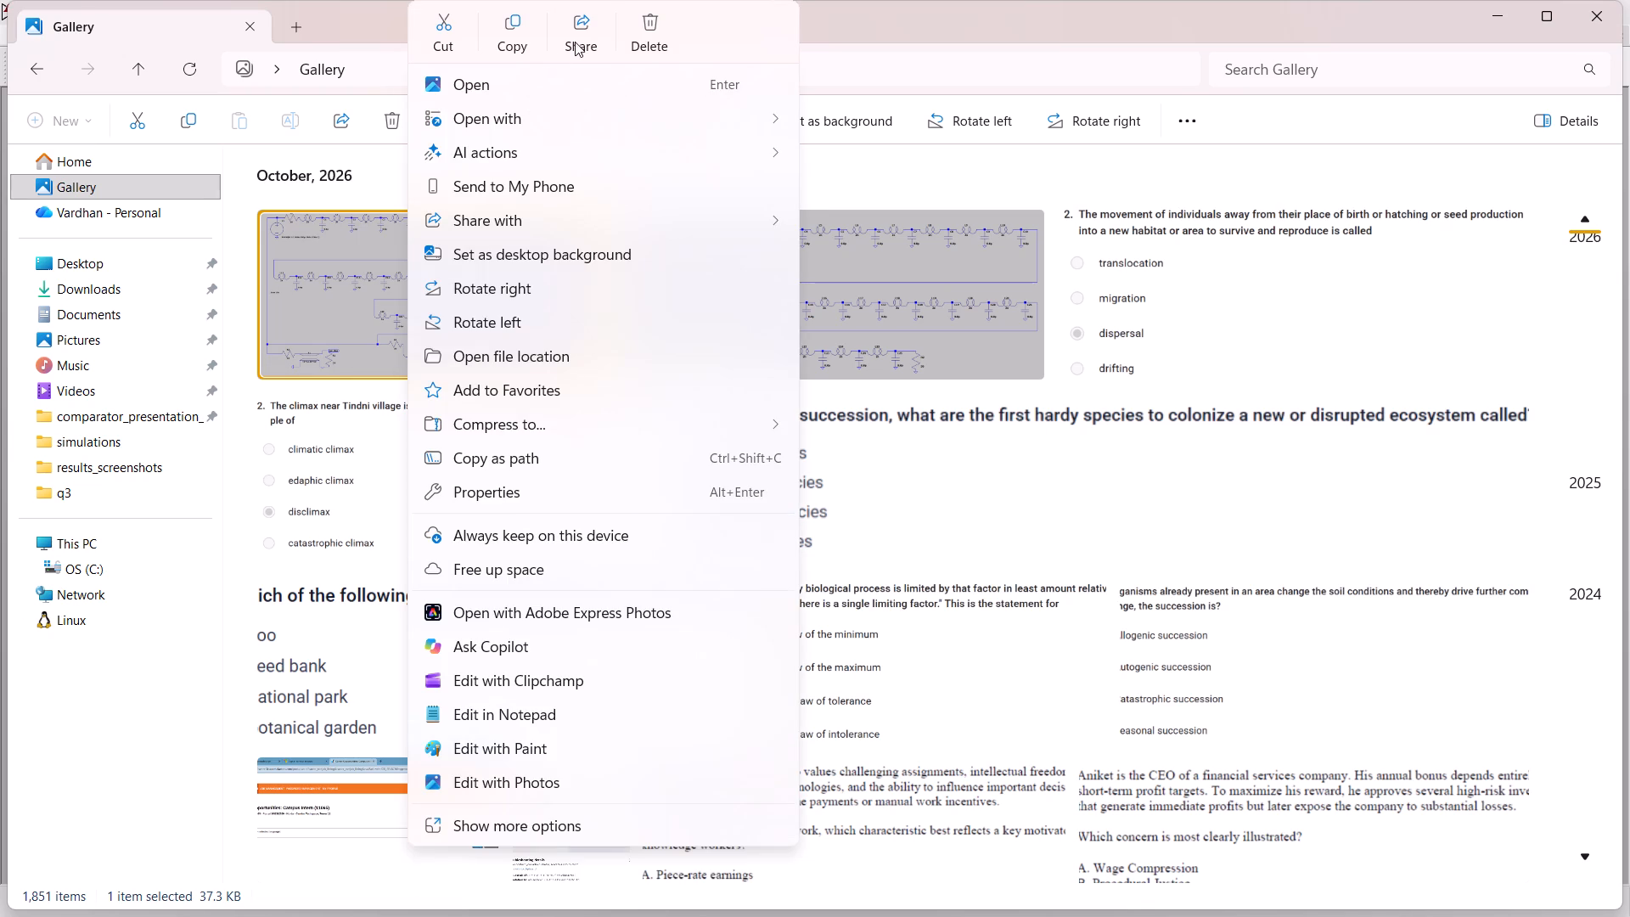
left_click(364, 273)
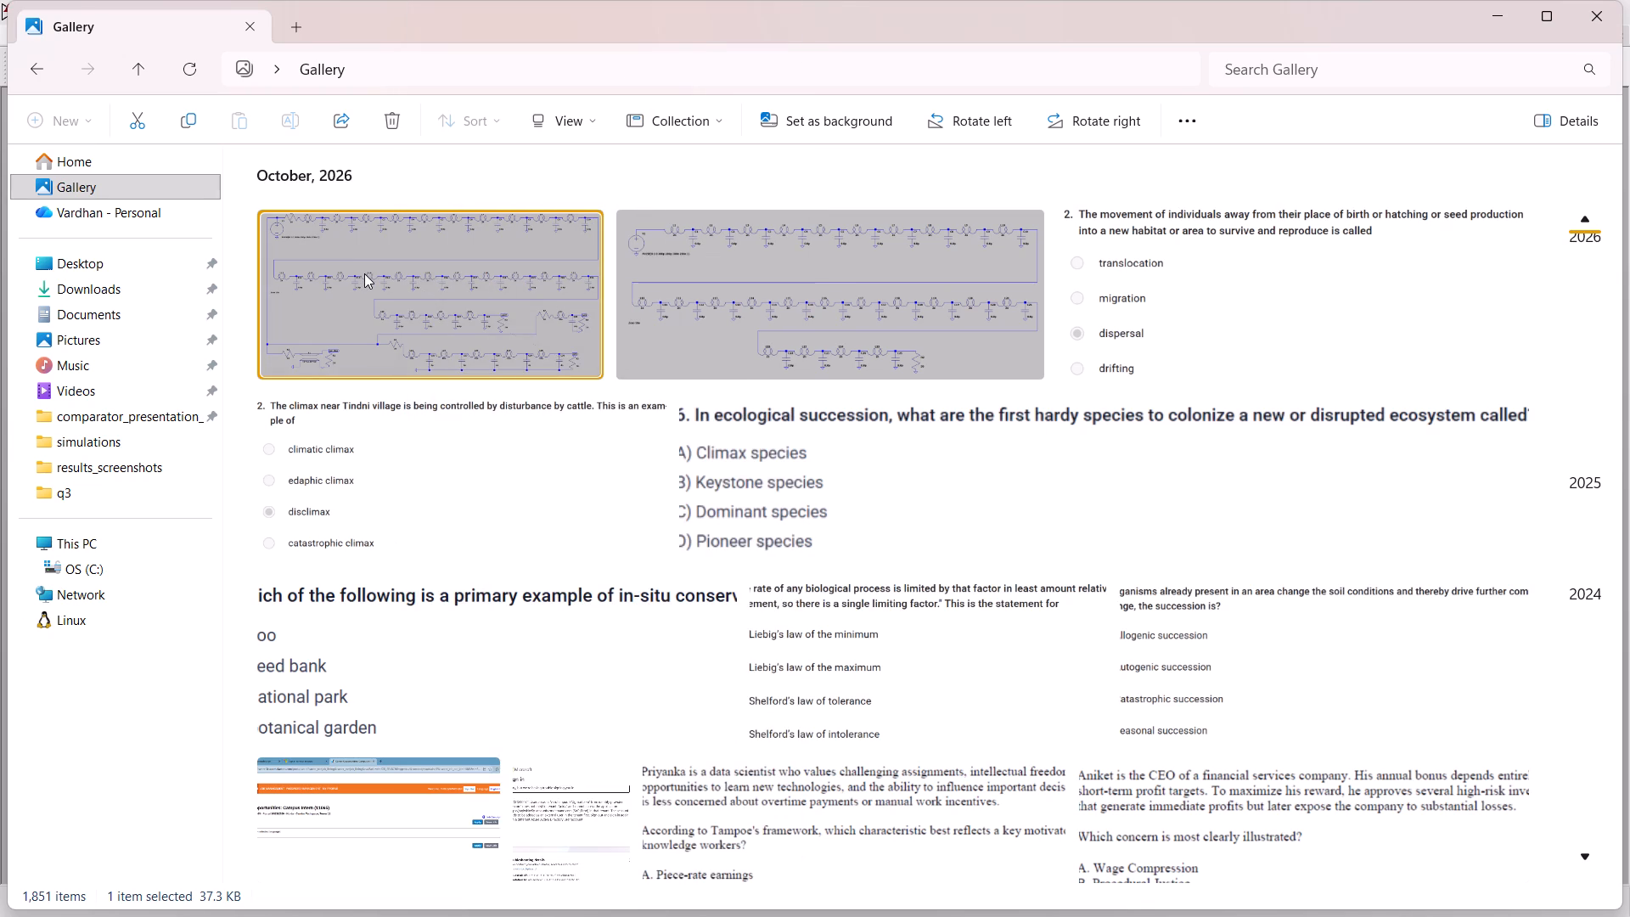
key("ctrl+x")
left_click(94, 498)
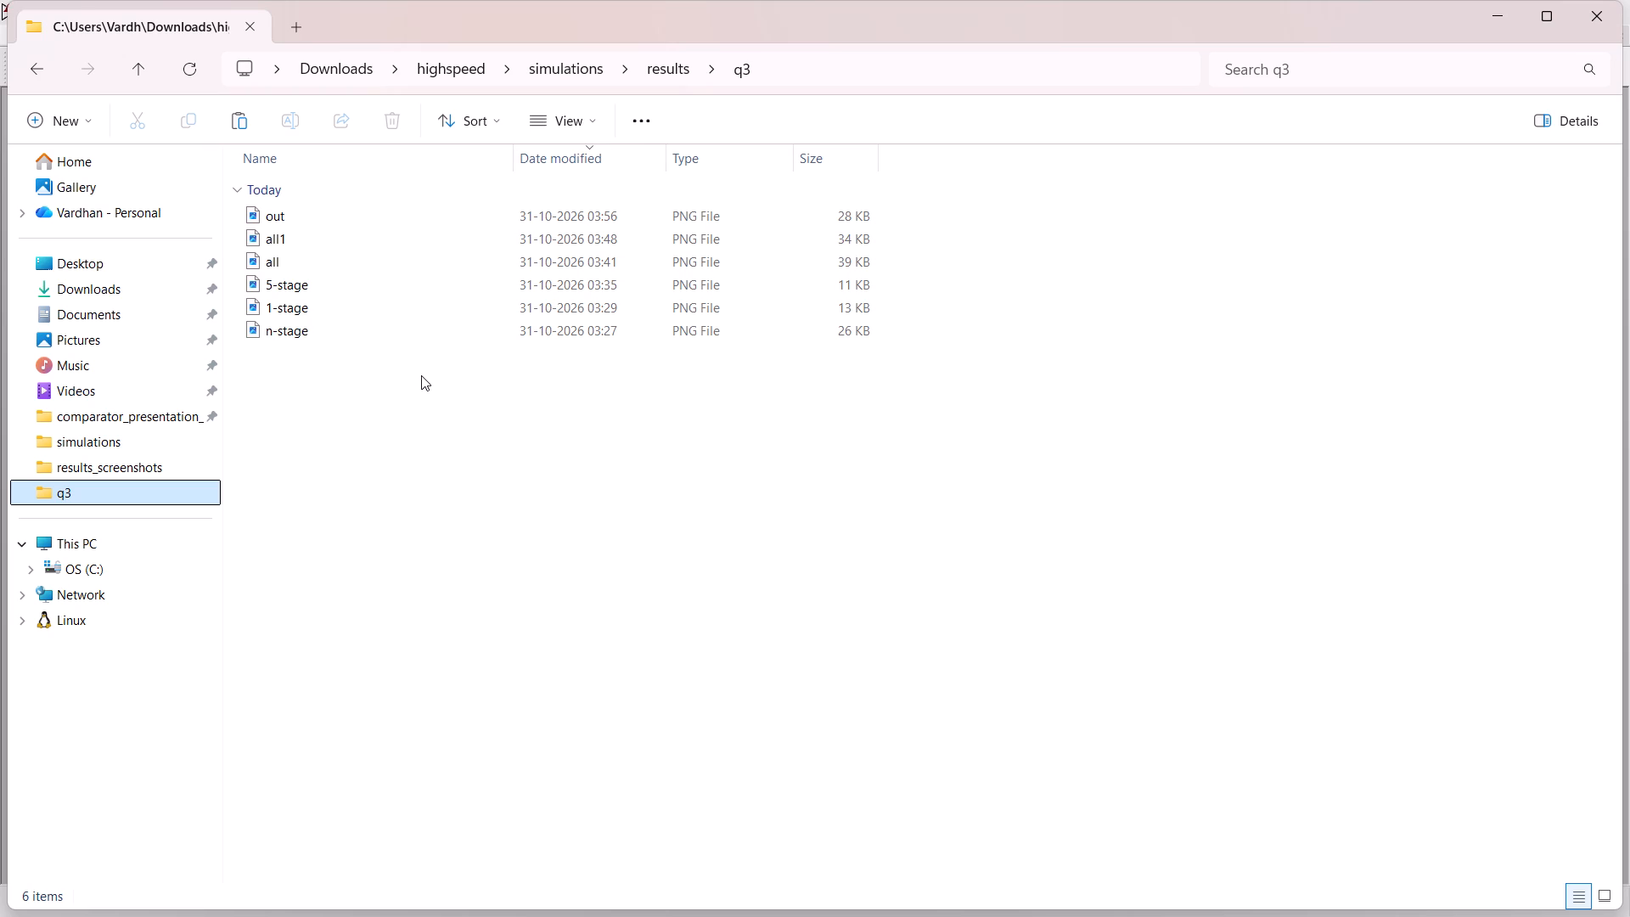
key("ctrl+v")
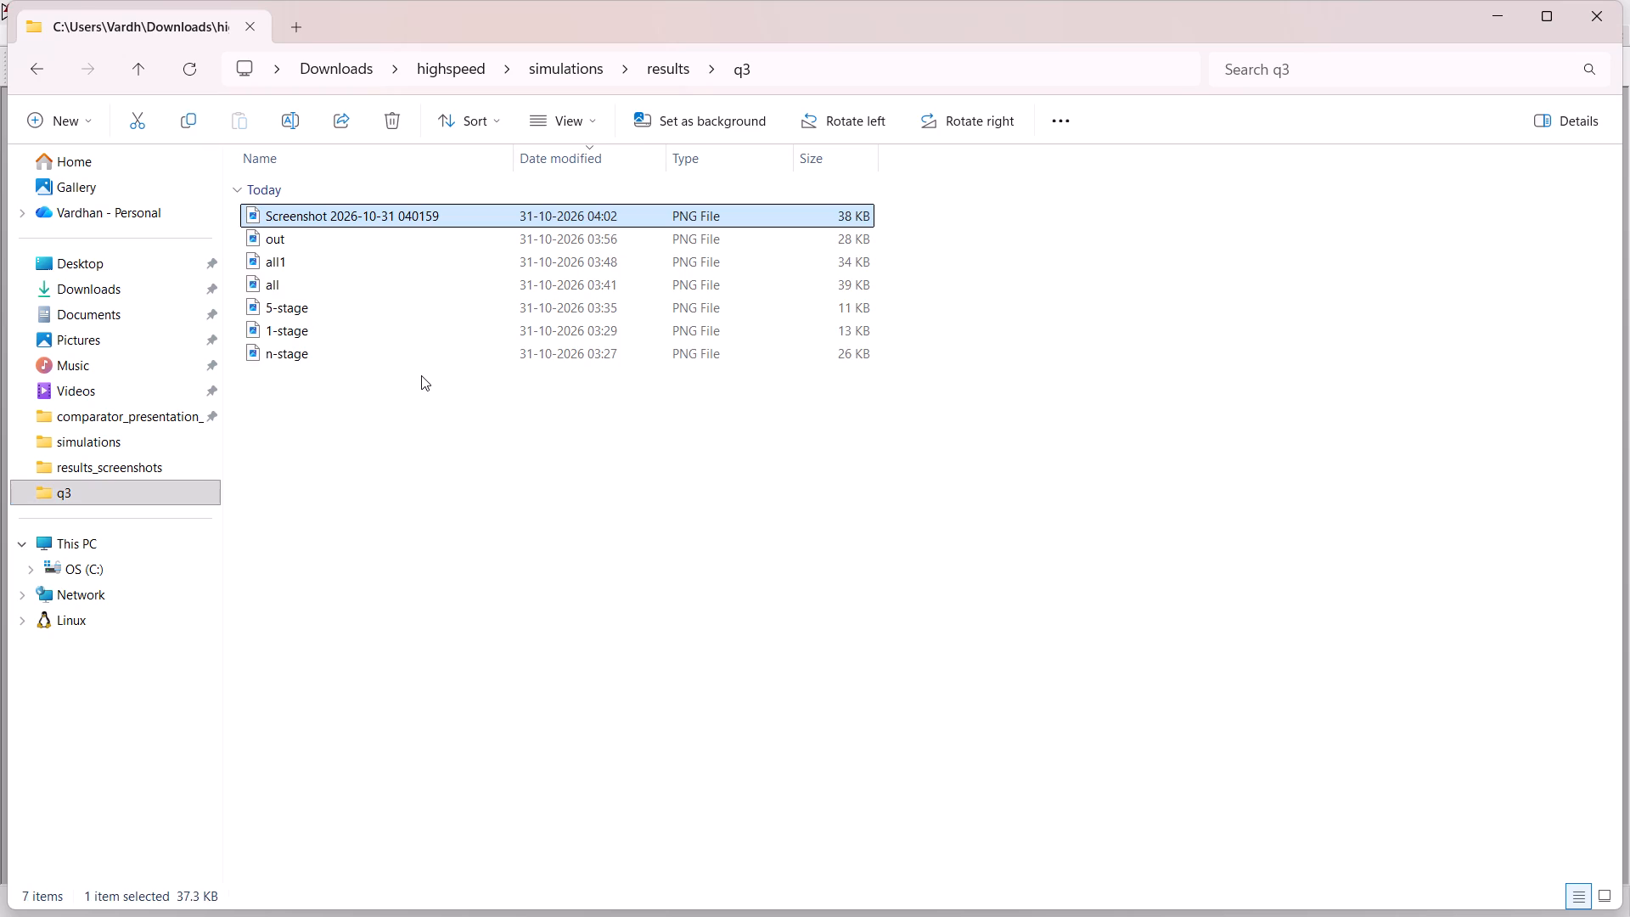
Rename the newly moved schematic screenshot in the q3 folder as all2.
left_click(396, 217)
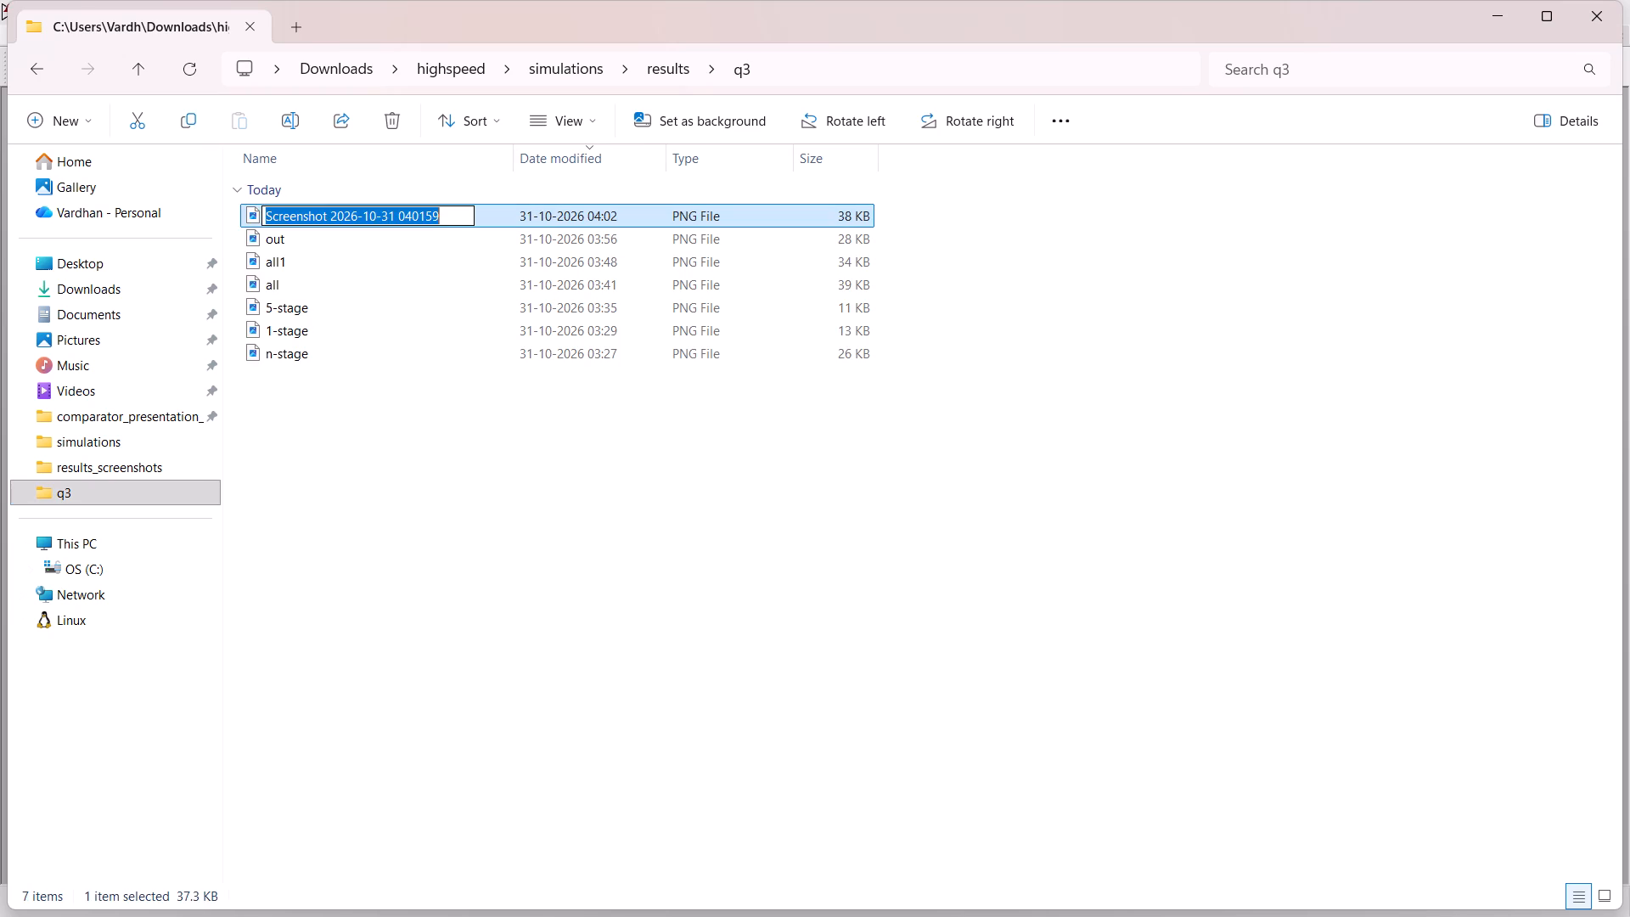
left_click(396, 217)
left_click(453, 214)
key("BackSpace")
key("BackSpace")
key("BackSpace")
key("BackSpace")
key("BackSpace")
key("BackSpace")
key("BackSpace")
key("BackSpace")
key("BackSpace")
key("BackSpace")
key("BackSpace")
key("BackSpace")
key("BackSpace")
key("BackSpace")
key("BackSpace")
key("BackSpace")
key("BackSpace")
key("BackSpace")
key("BackSpace")
key("BackSpace")
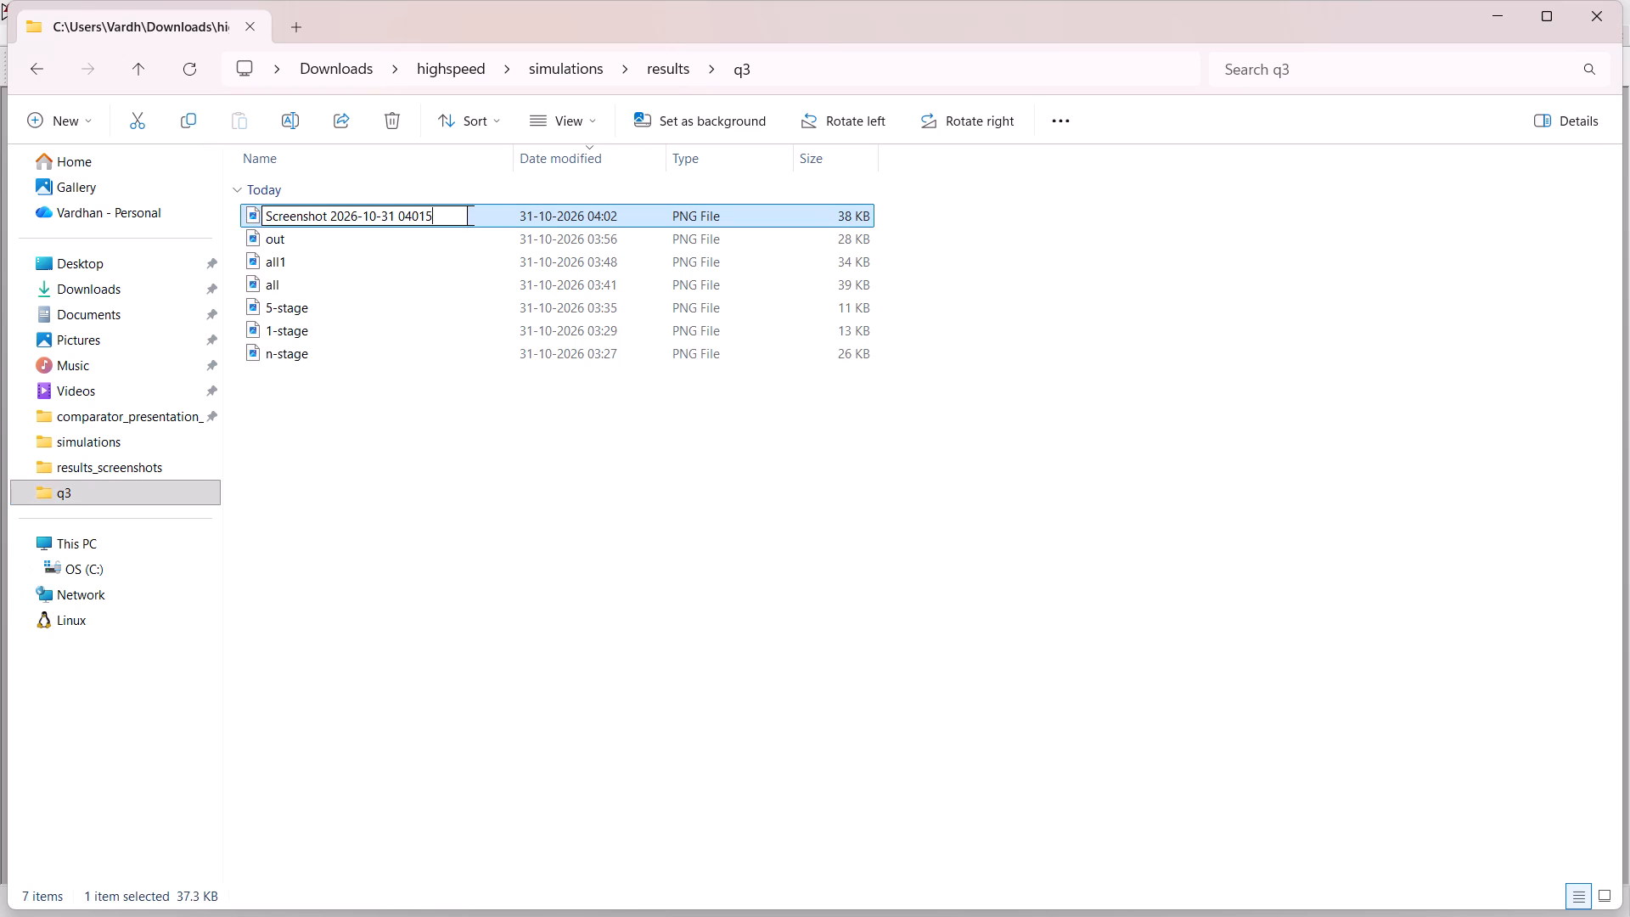
type("all")
key("2")
key("Return")
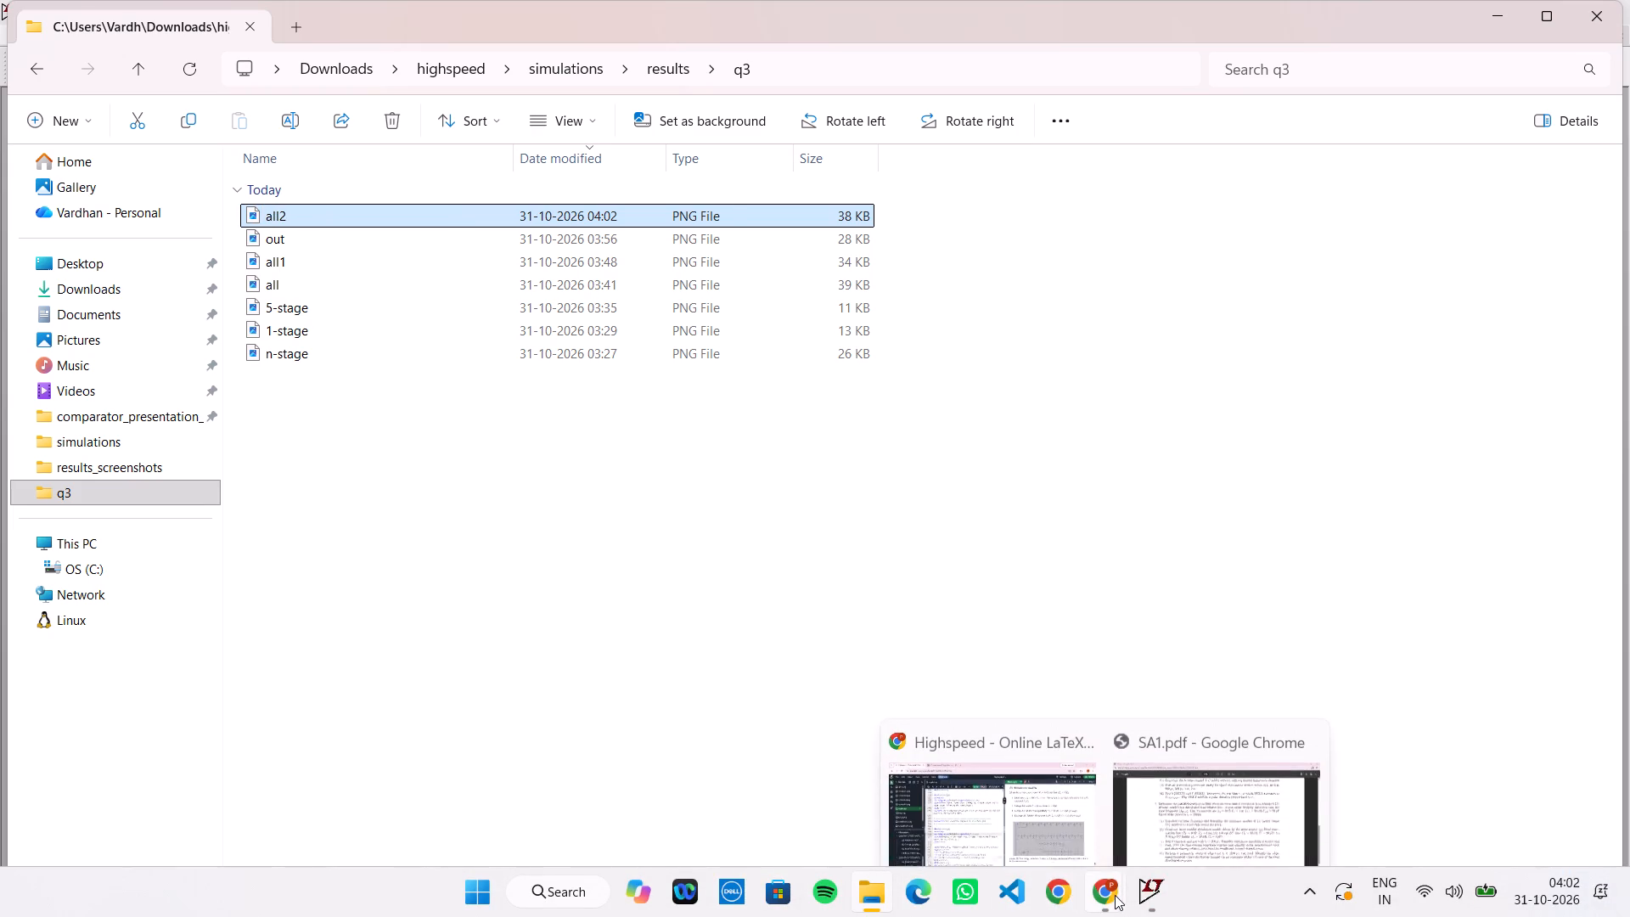
Switch to the Highspeed project in Overleaf and permanently delete all1.png from the project files.
left_click(1003, 756)
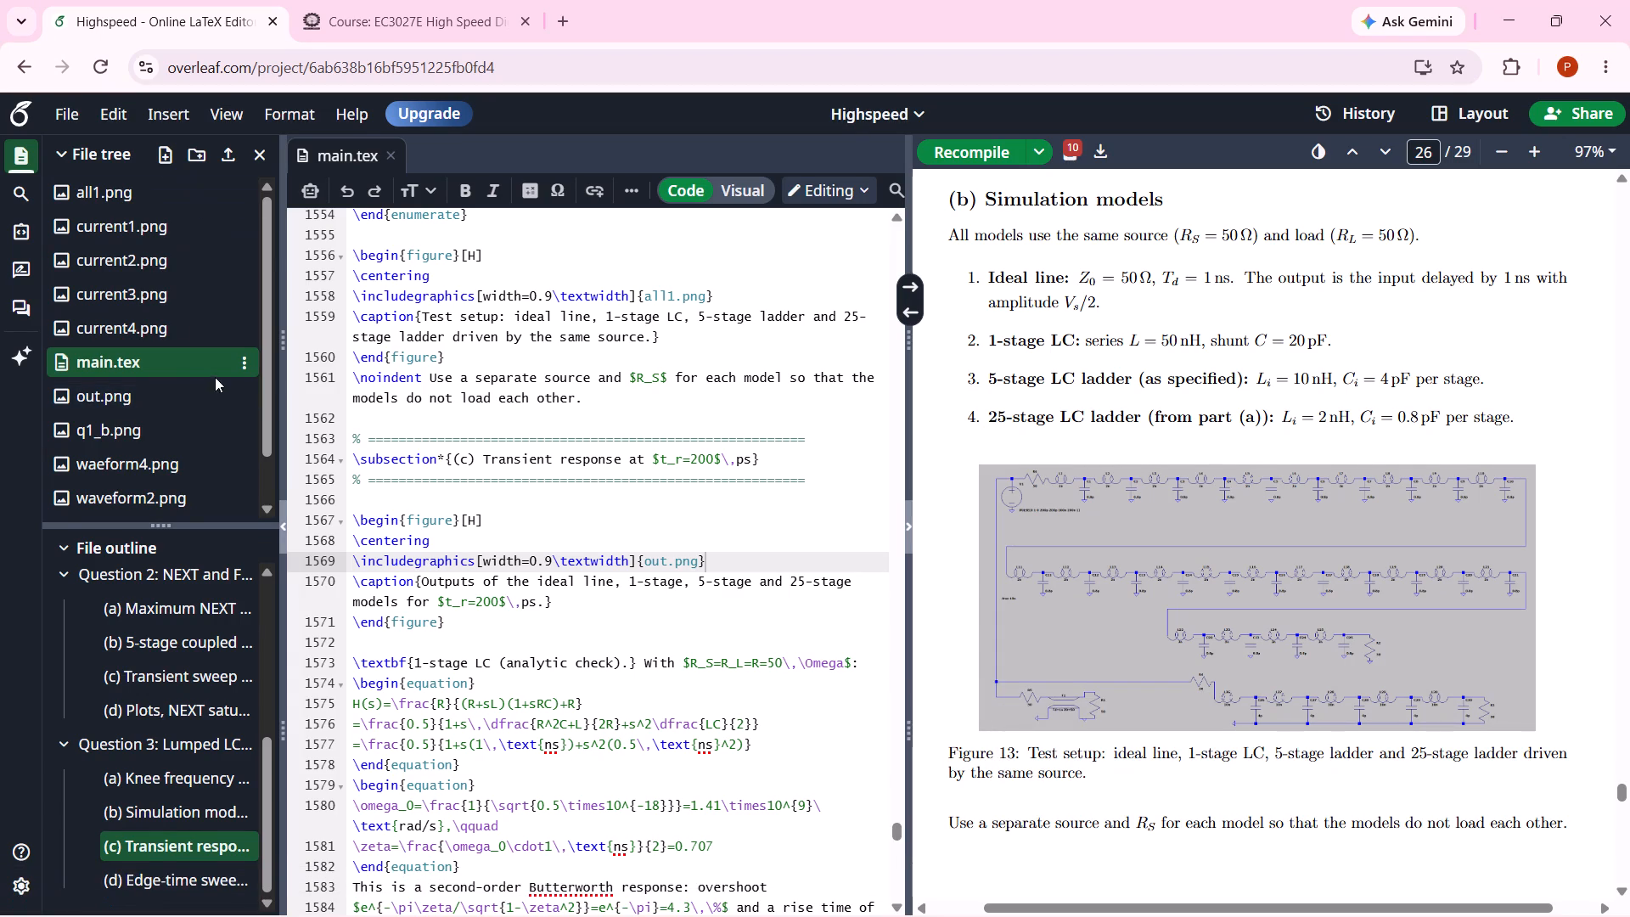
left_click(153, 183)
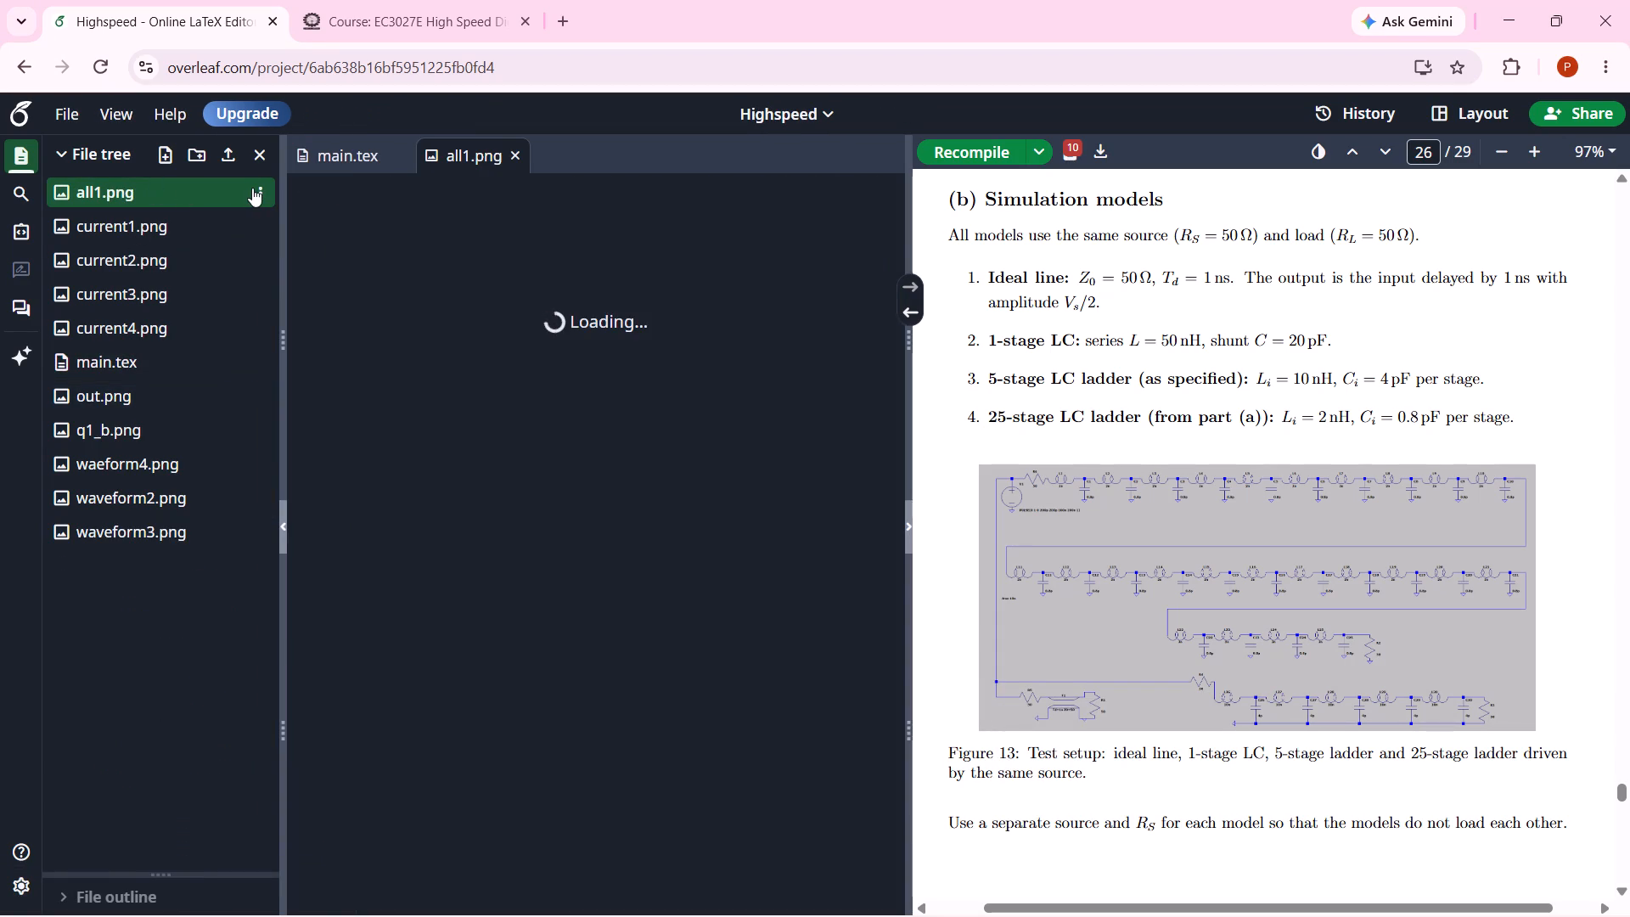
left_click(252, 188)
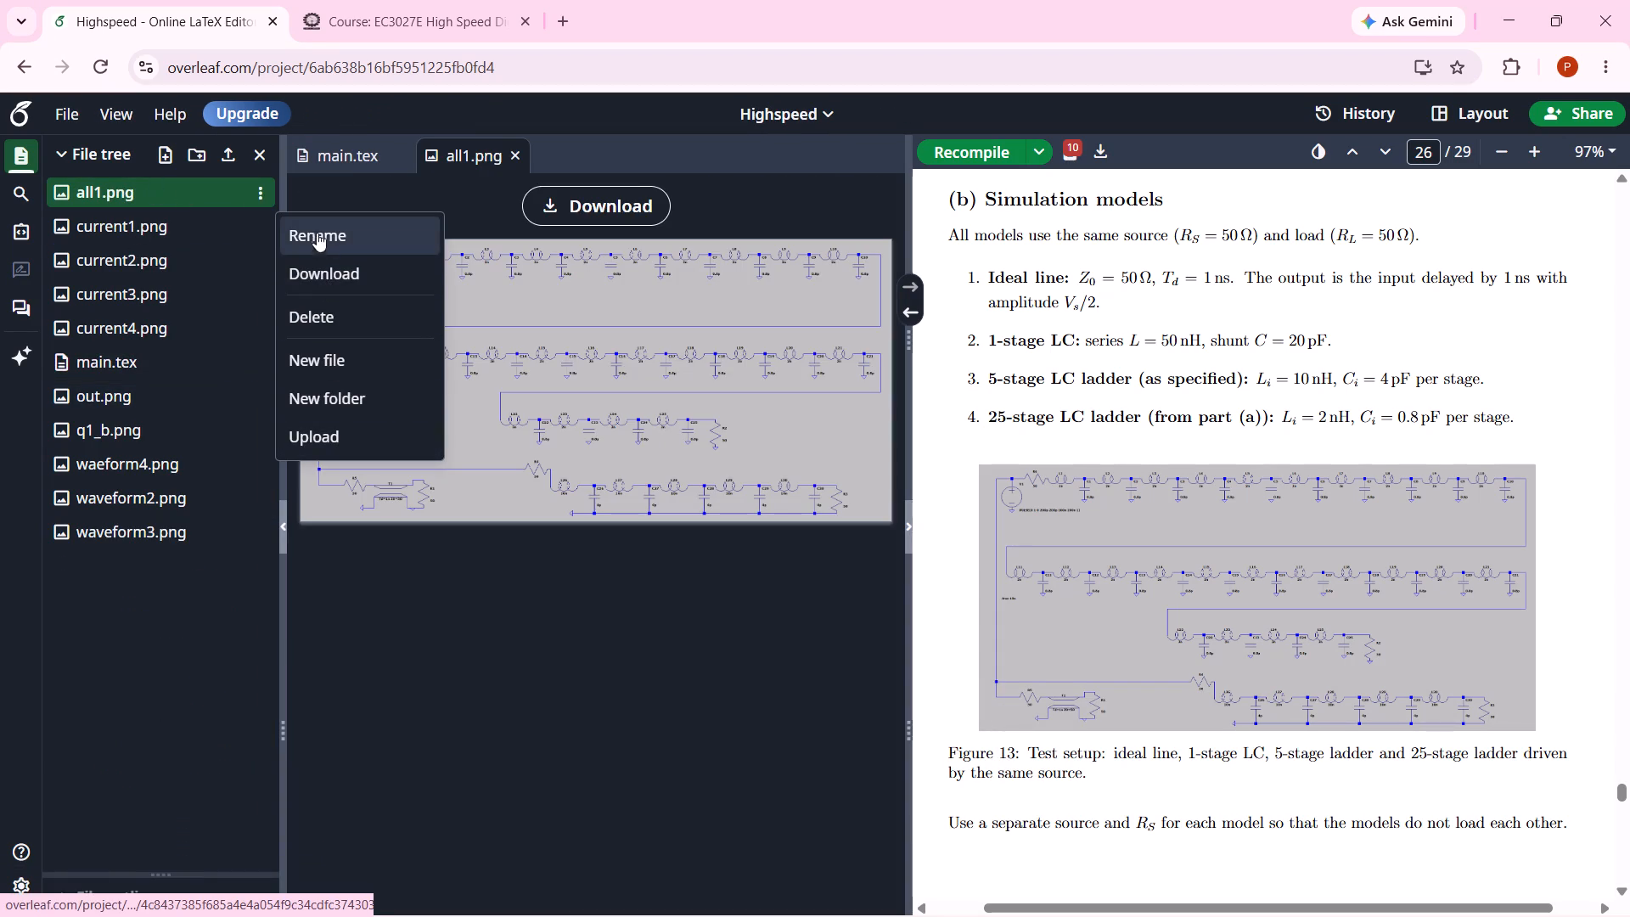
left_click(328, 320)
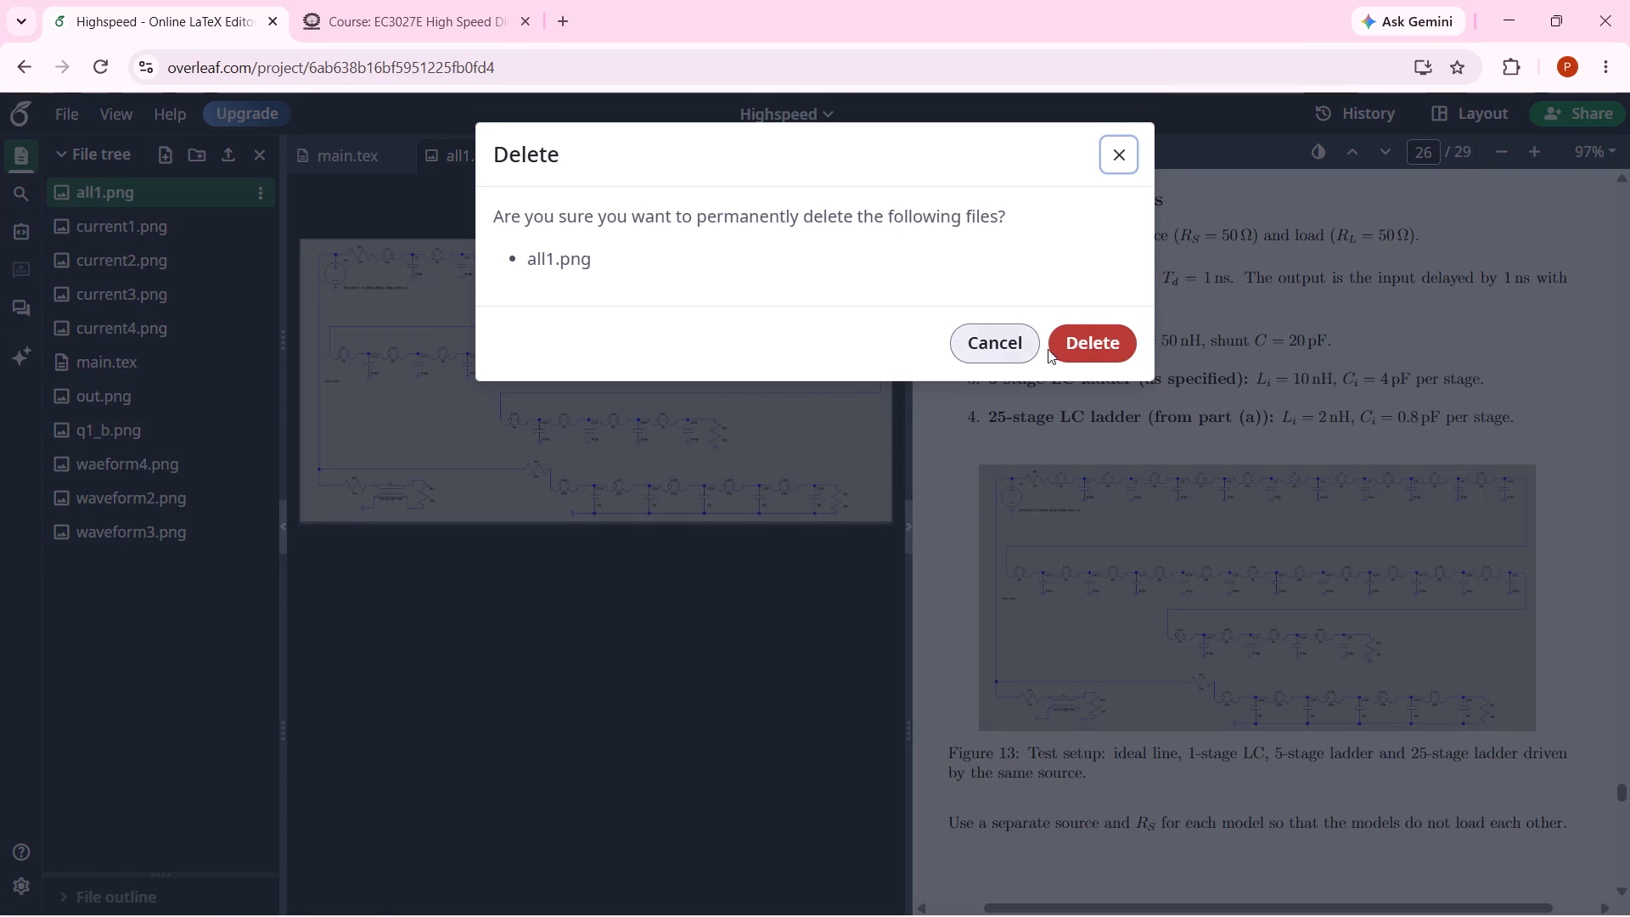
left_click(1088, 349)
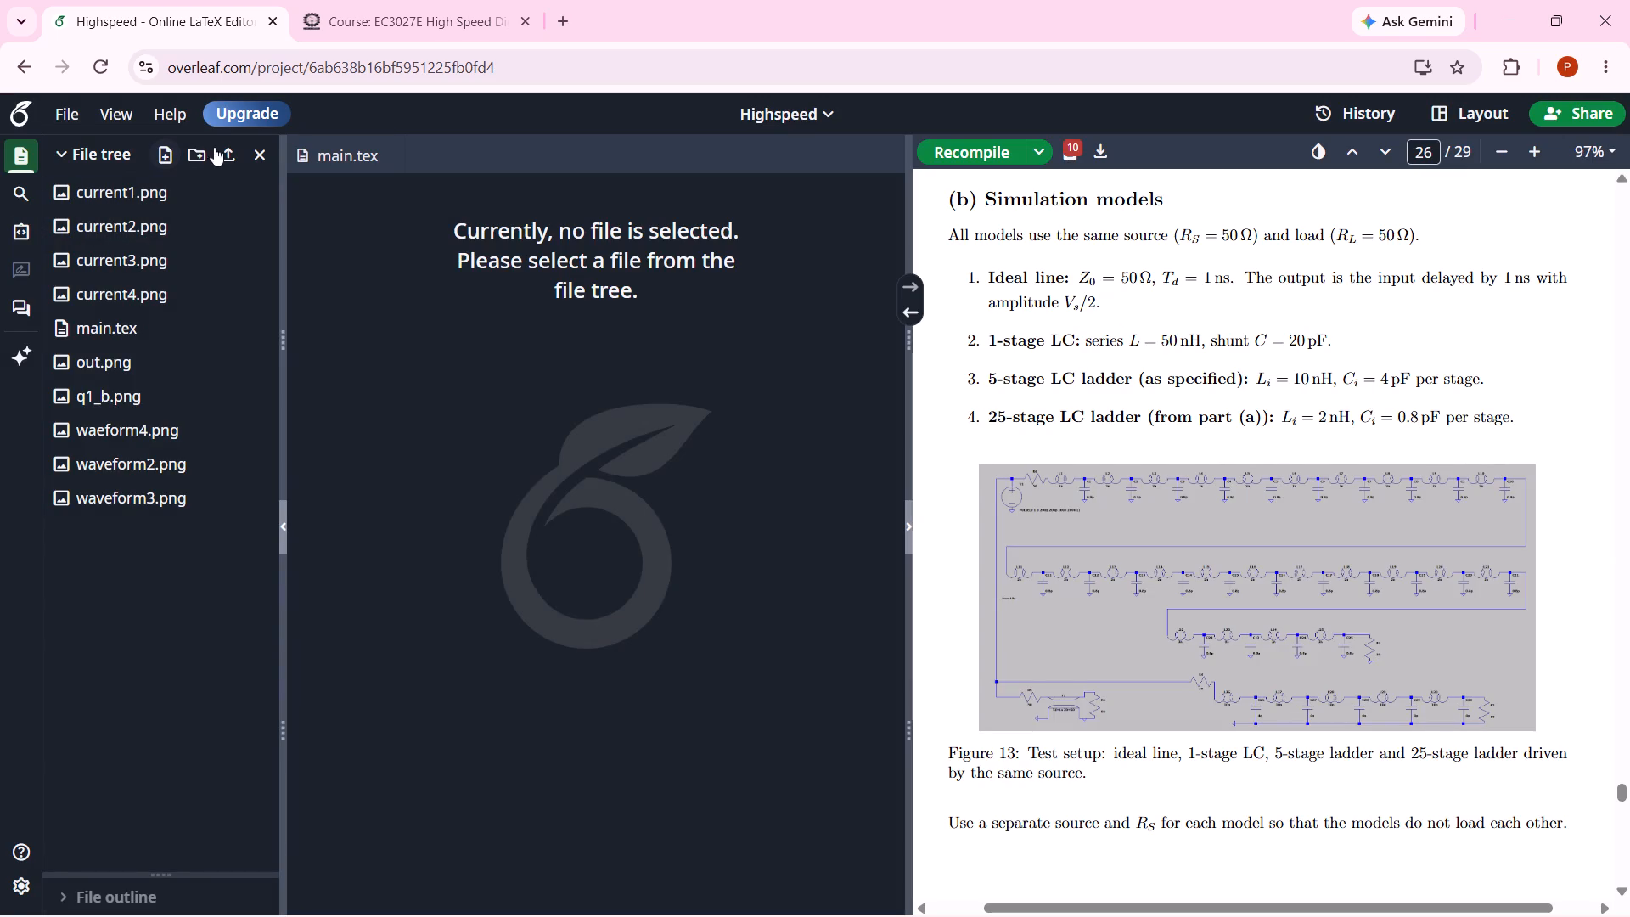
Upload all2.png from the q3 results folder to the Overleaf project.
left_click(222, 152)
left_click(868, 418)
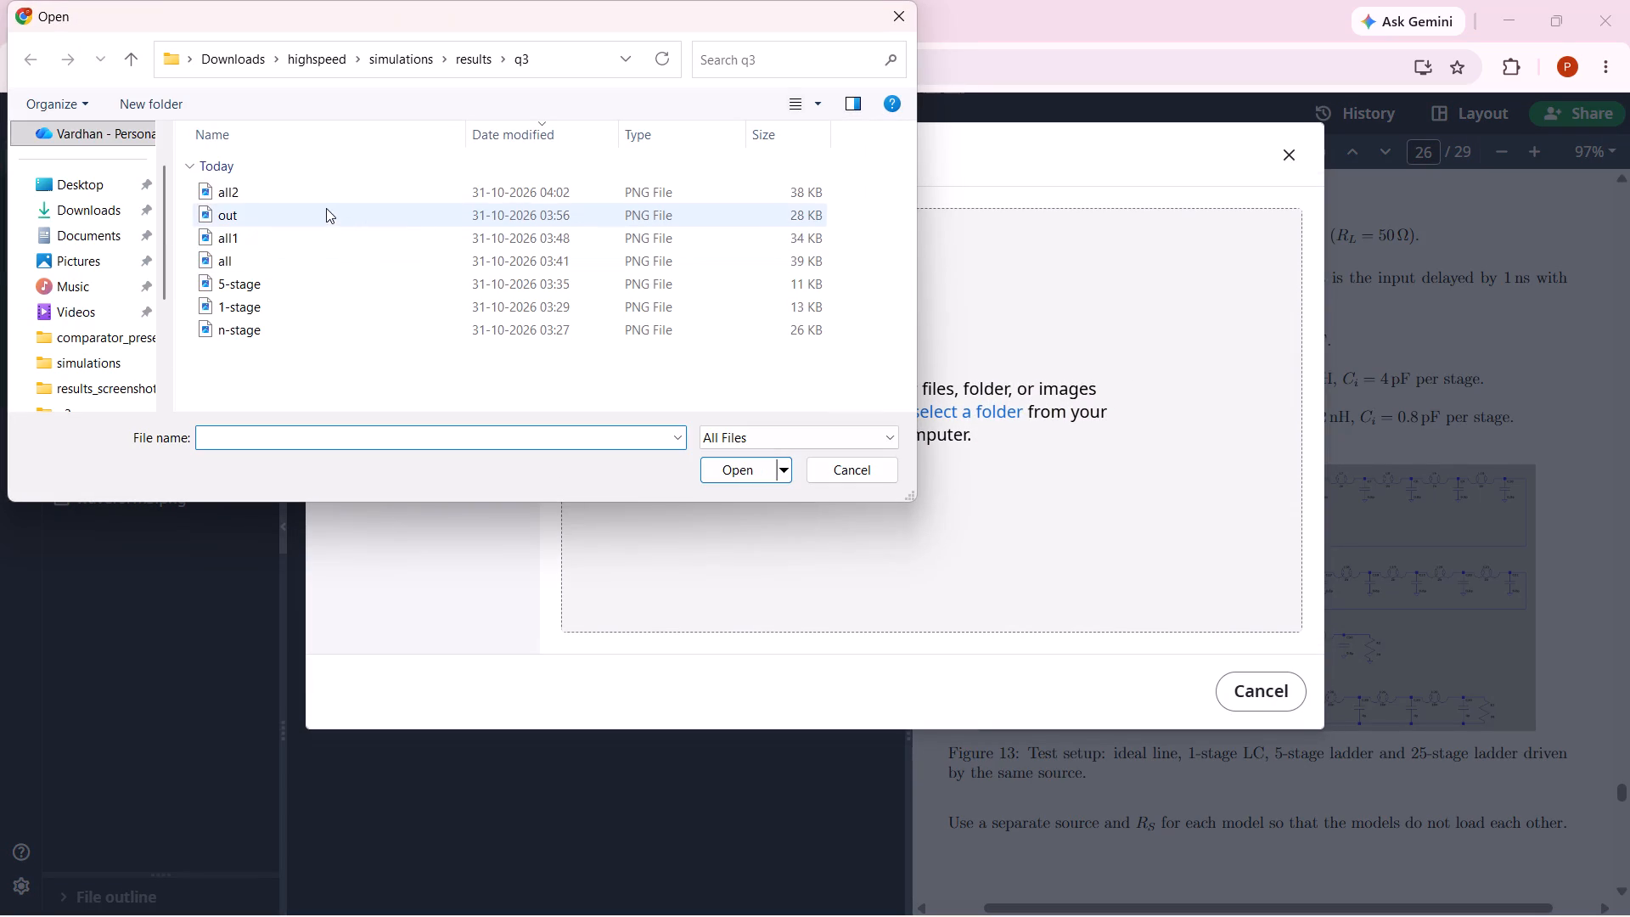
double_click(323, 196)
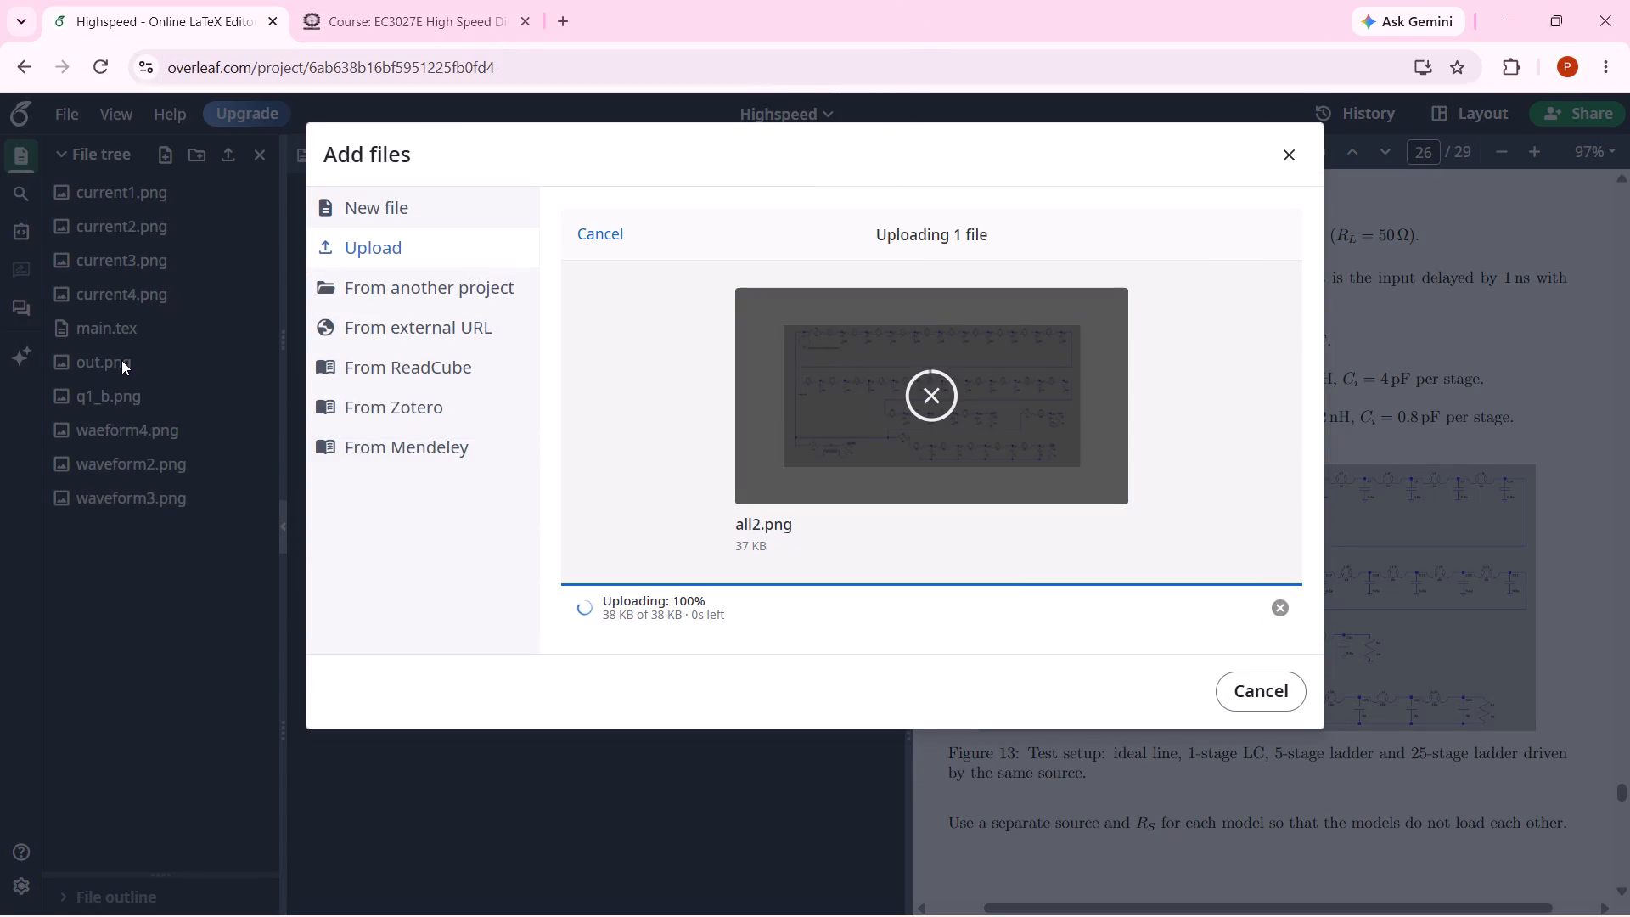
In main.tex, change the test setup figure's image to all2.png, recompile, and check the updated figure in the PDF.
left_click(122, 363)
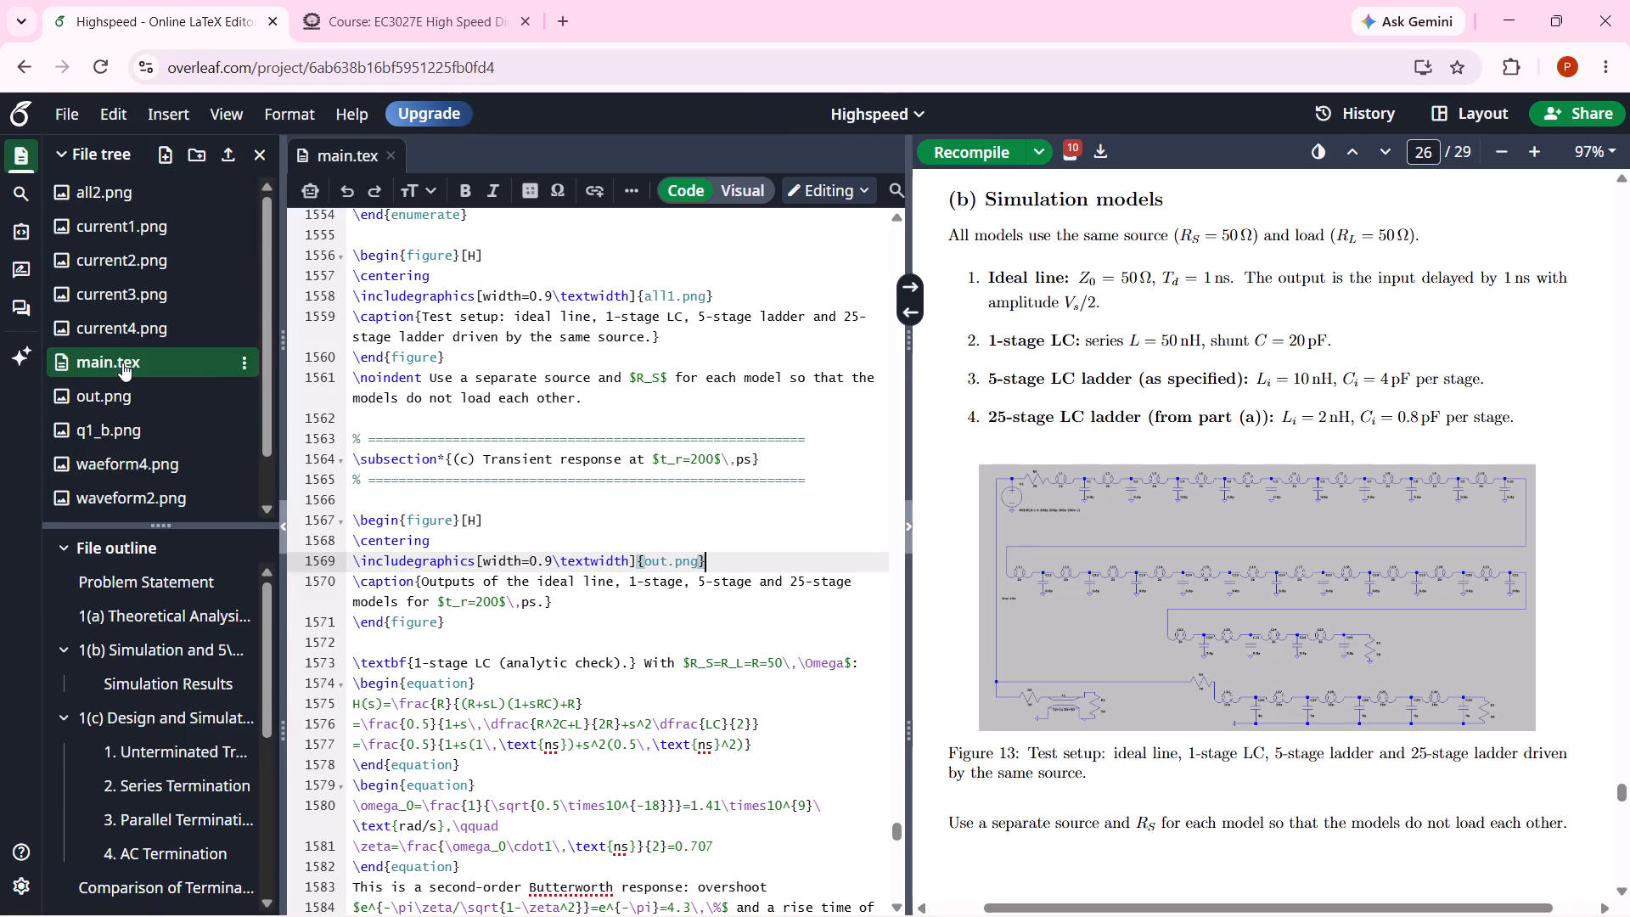
left_click(668, 562)
scroll(682, 475, "up", 1)
left_click(679, 359)
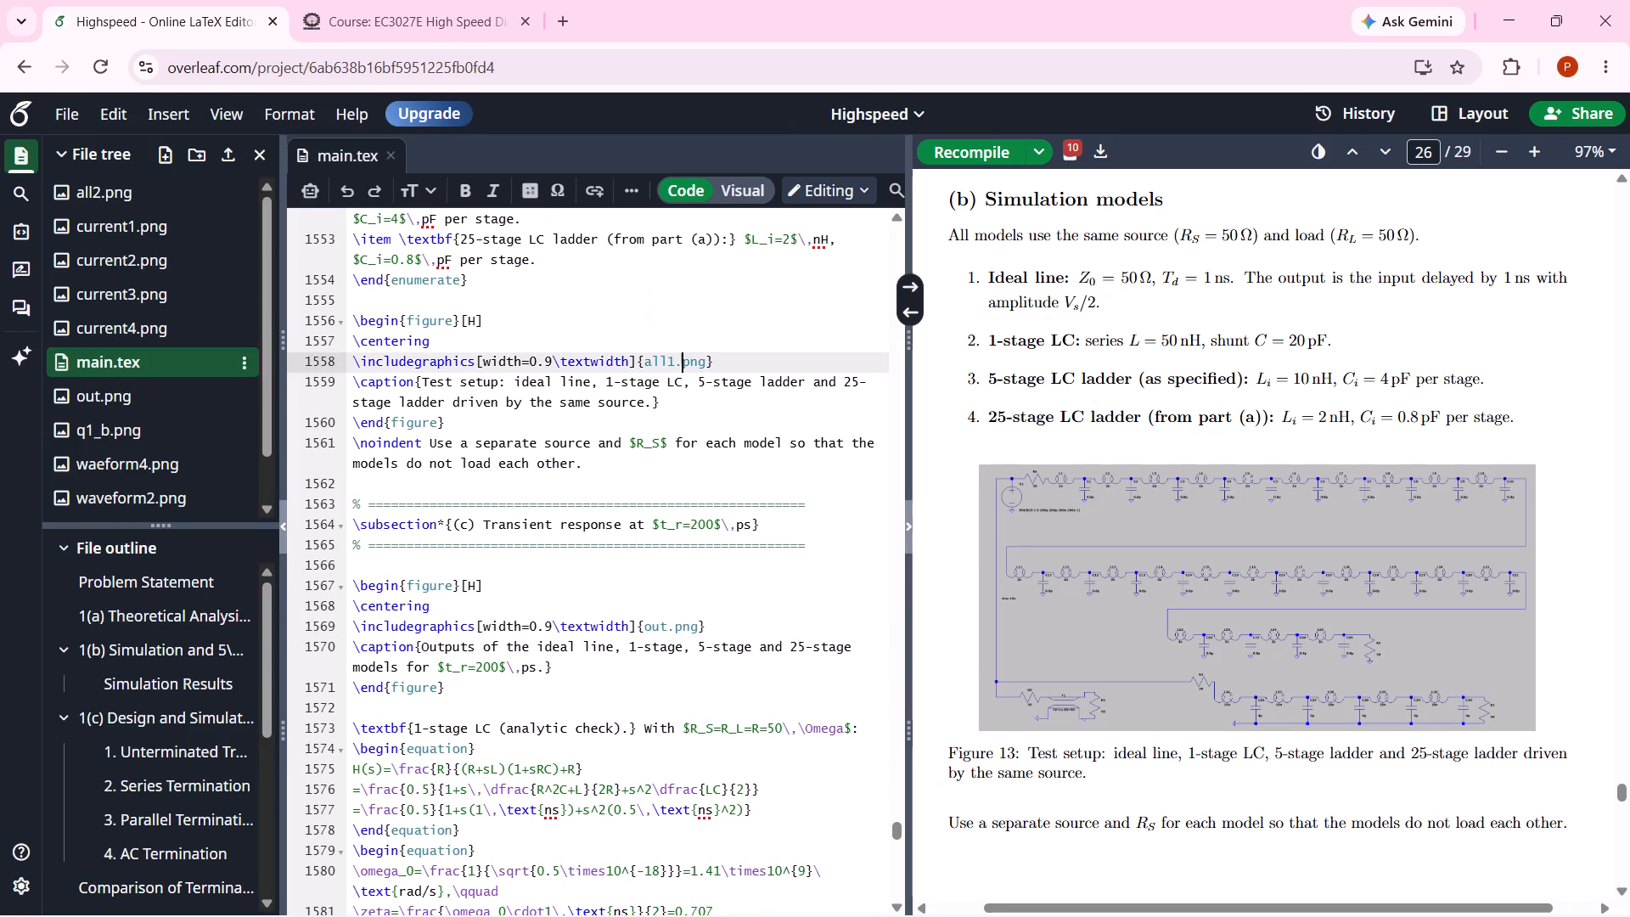
key("Left")
key("BackSpace")
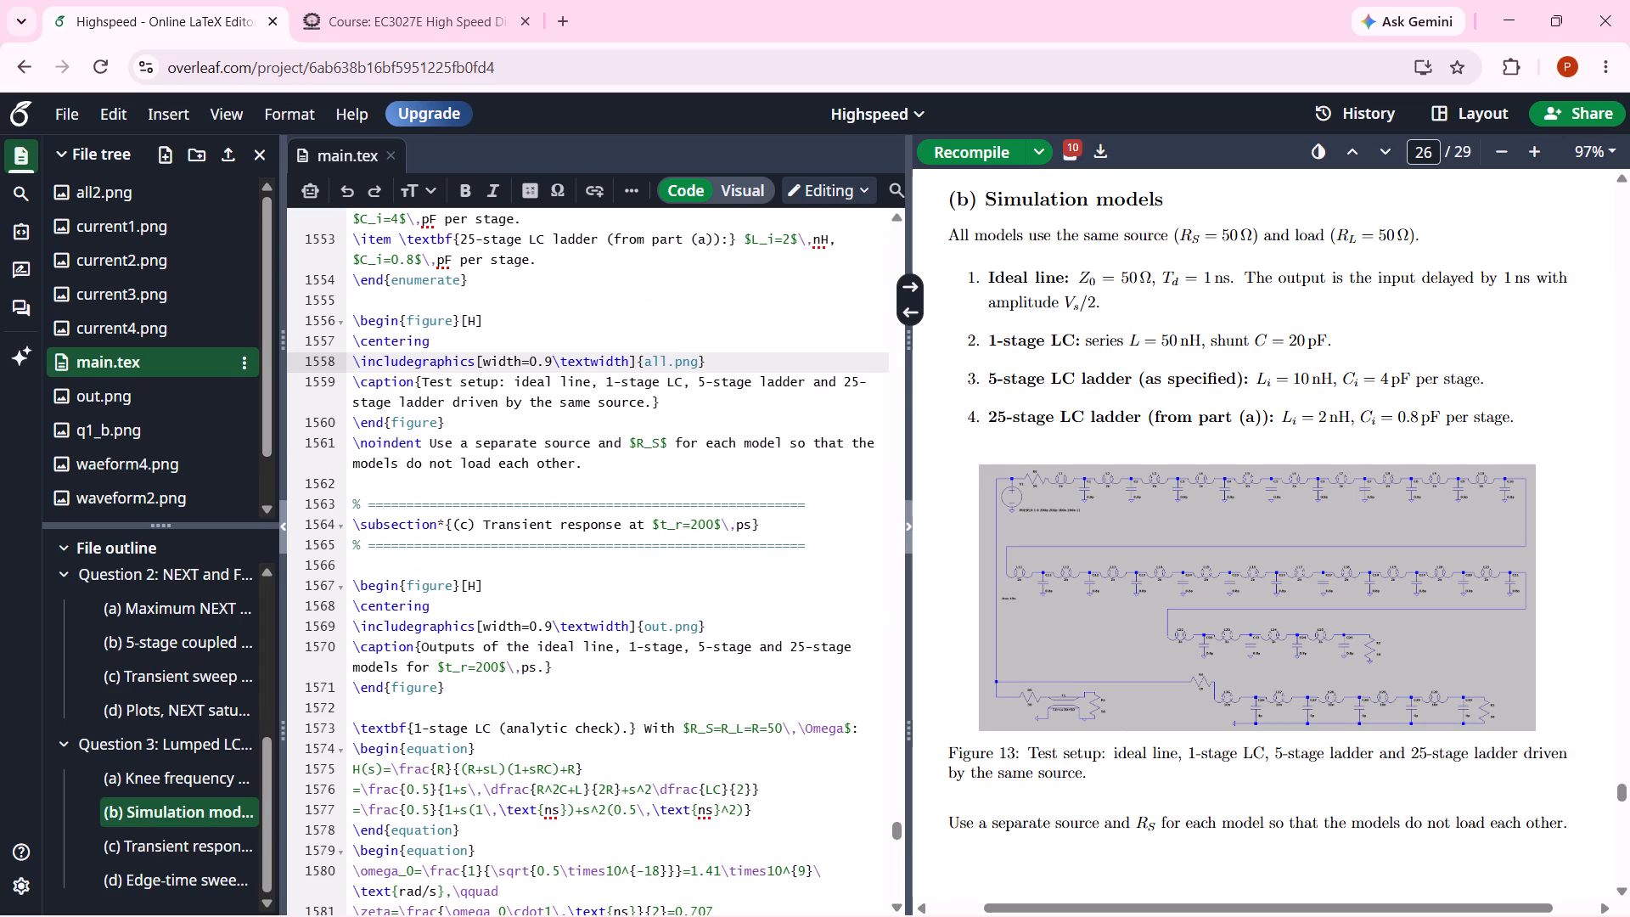
key("2")
key("Return")
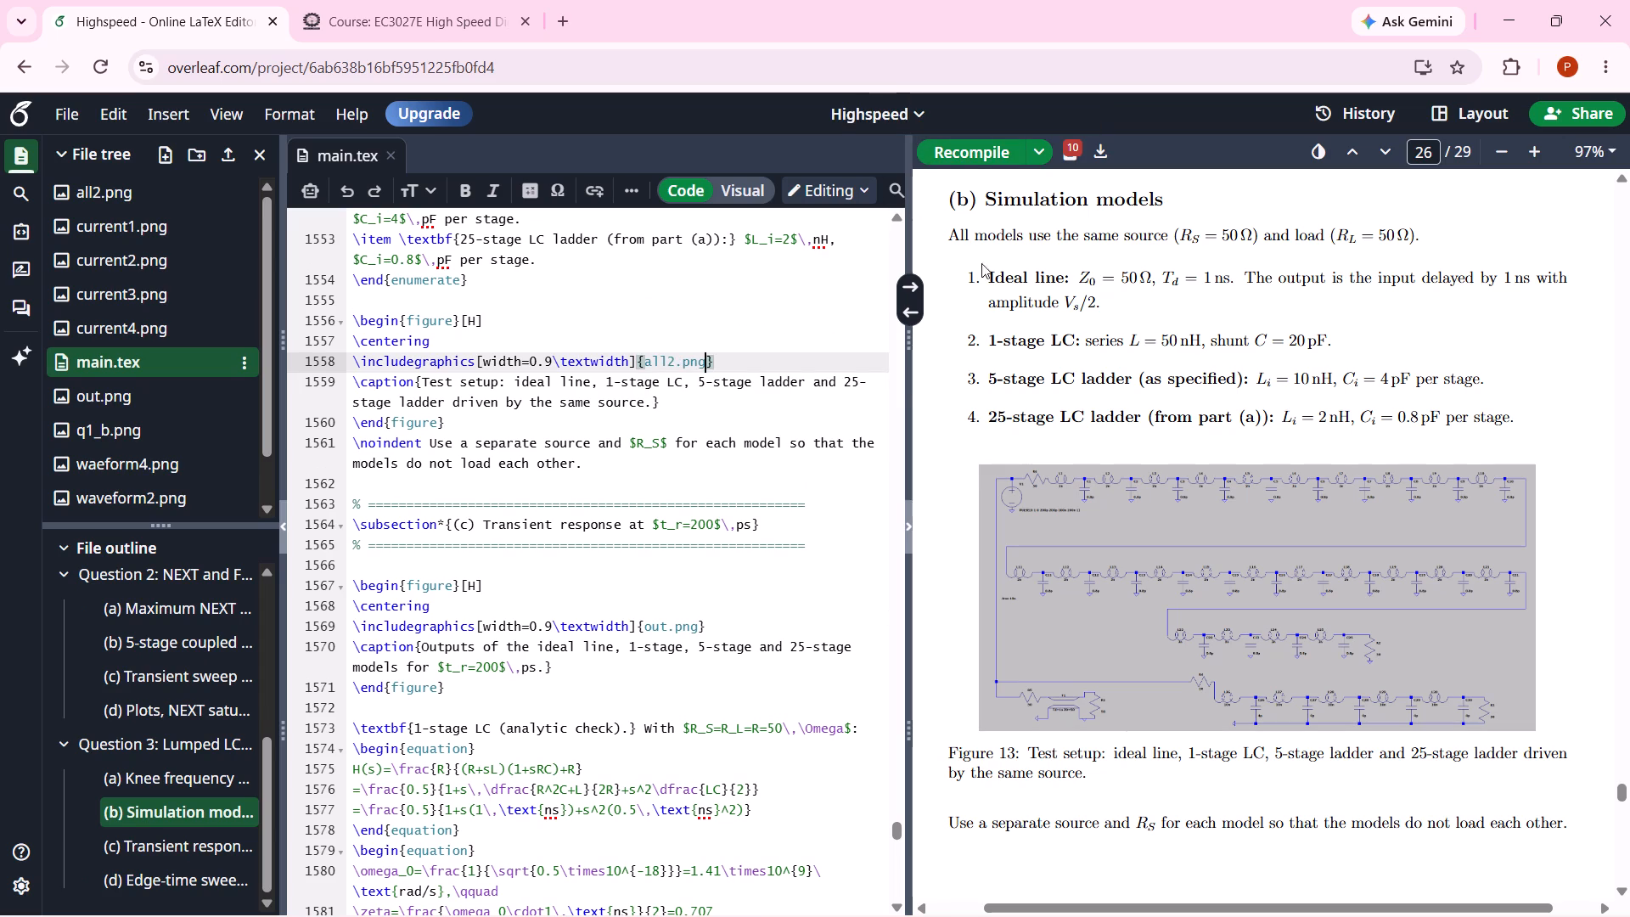
left_click(969, 160)
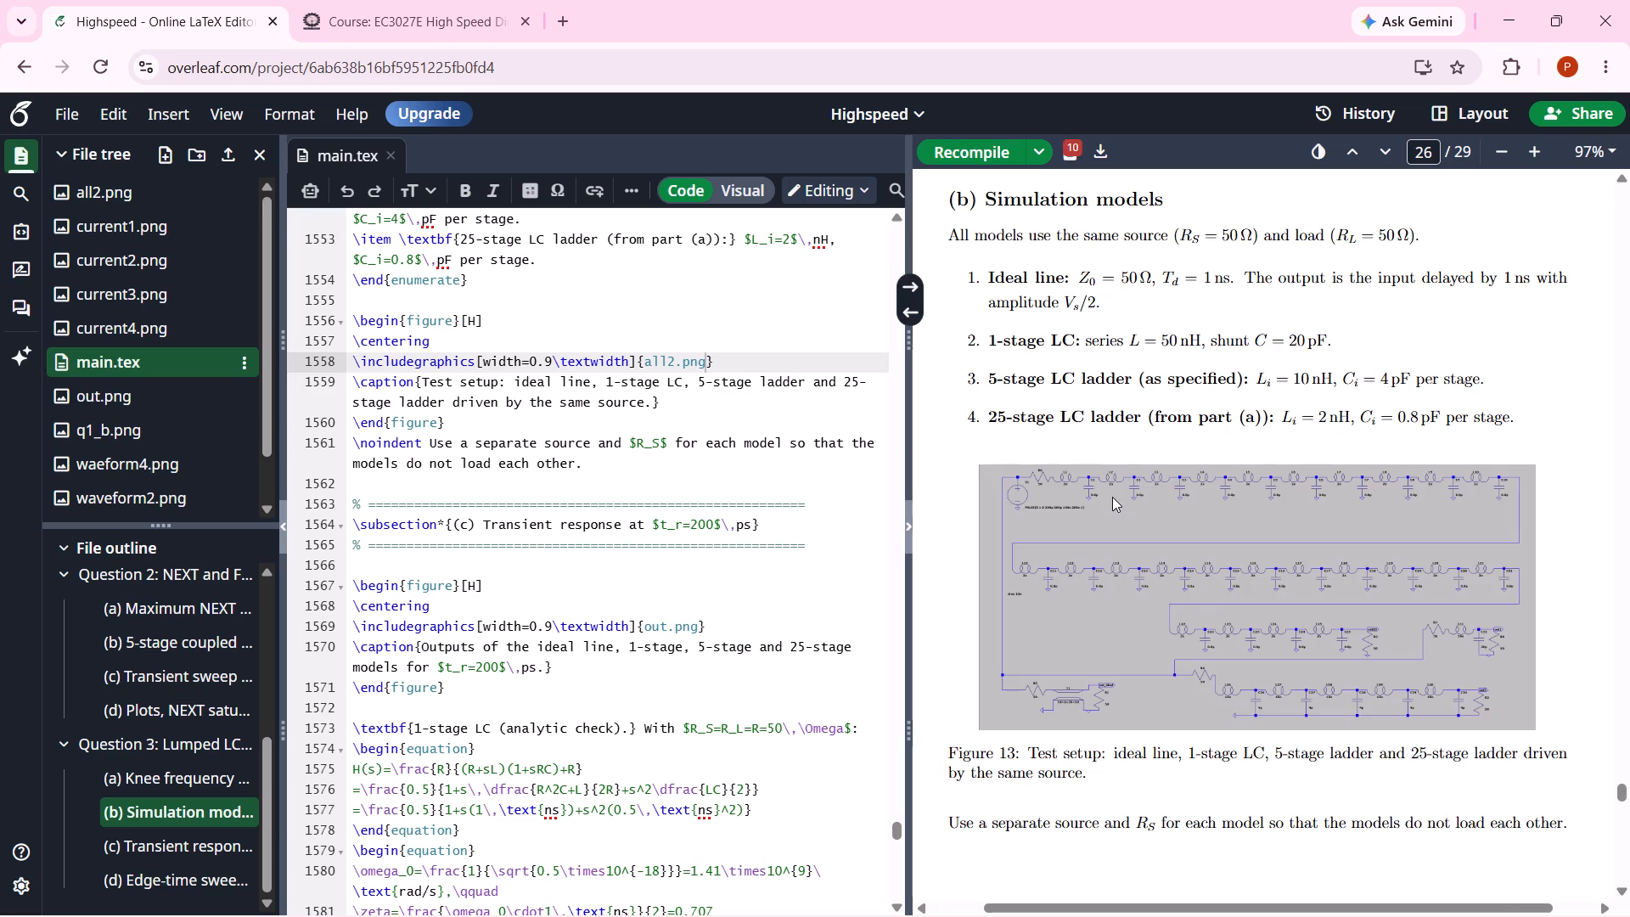
scroll(1112, 497, "down", 7)
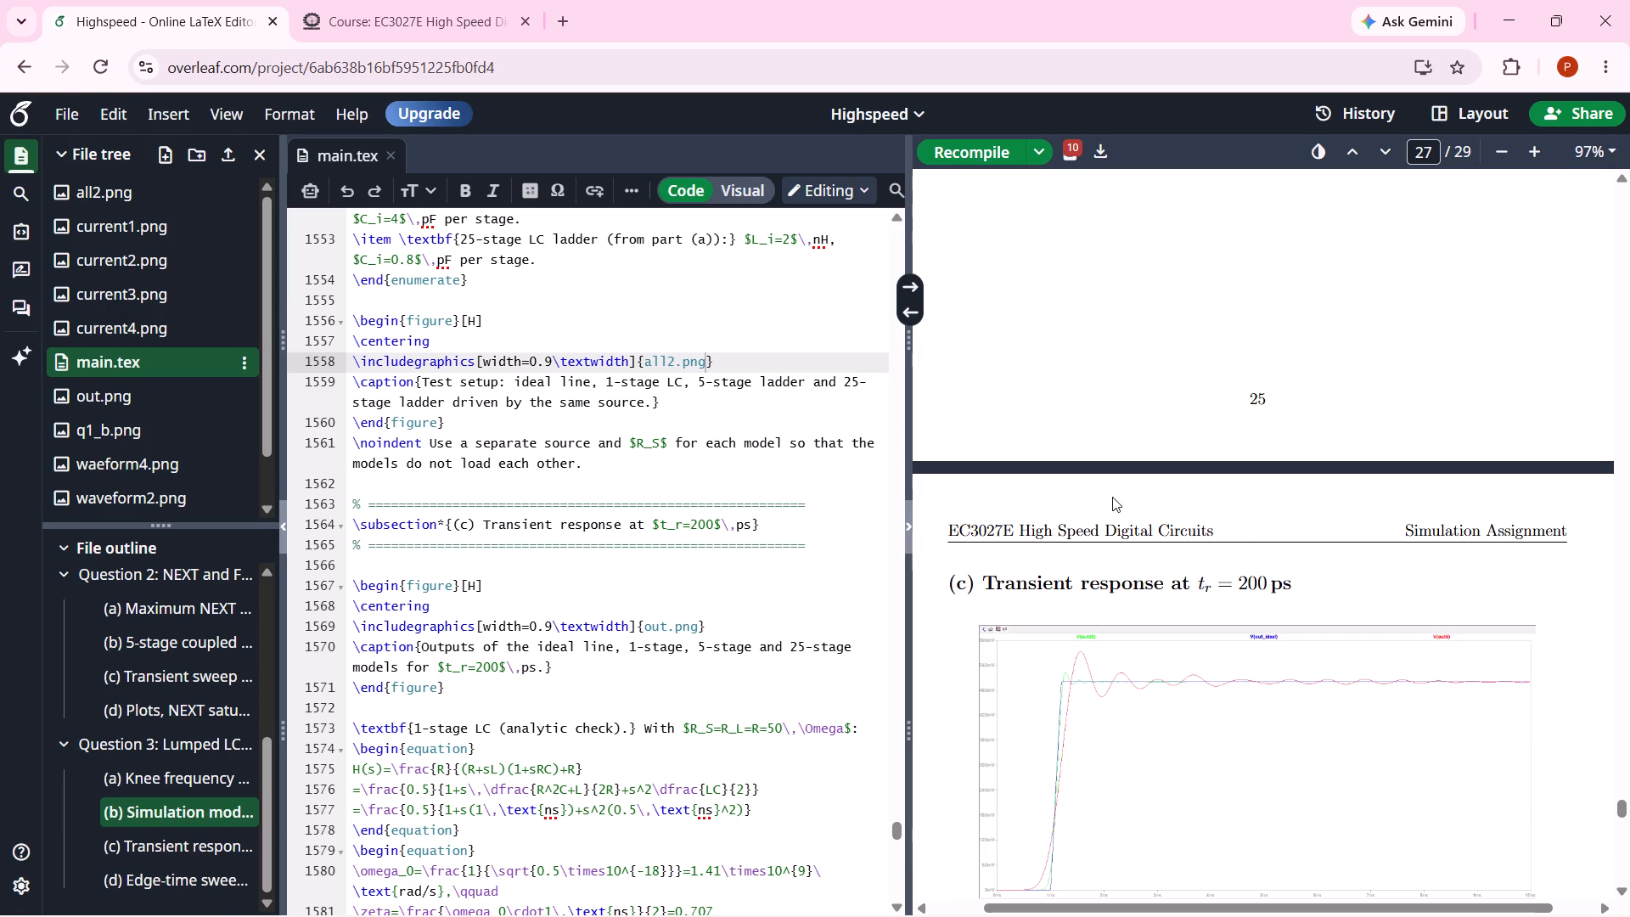
scroll(1112, 497, "up", 2)
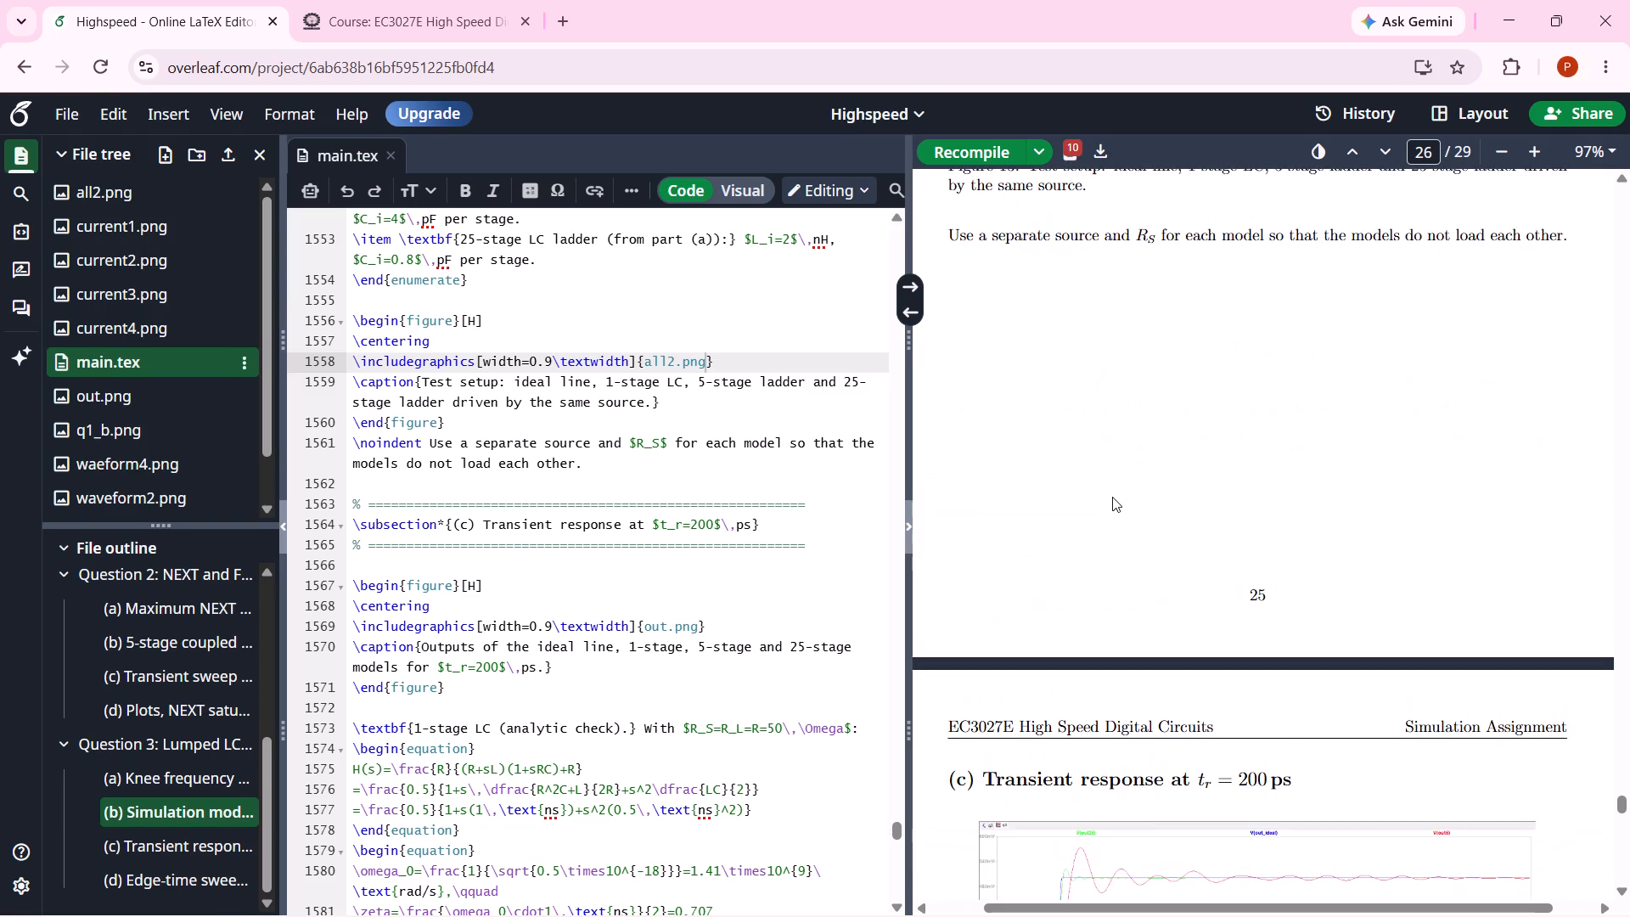
scroll(1112, 497, "up", 3)
scroll(1112, 497, "down", 1)
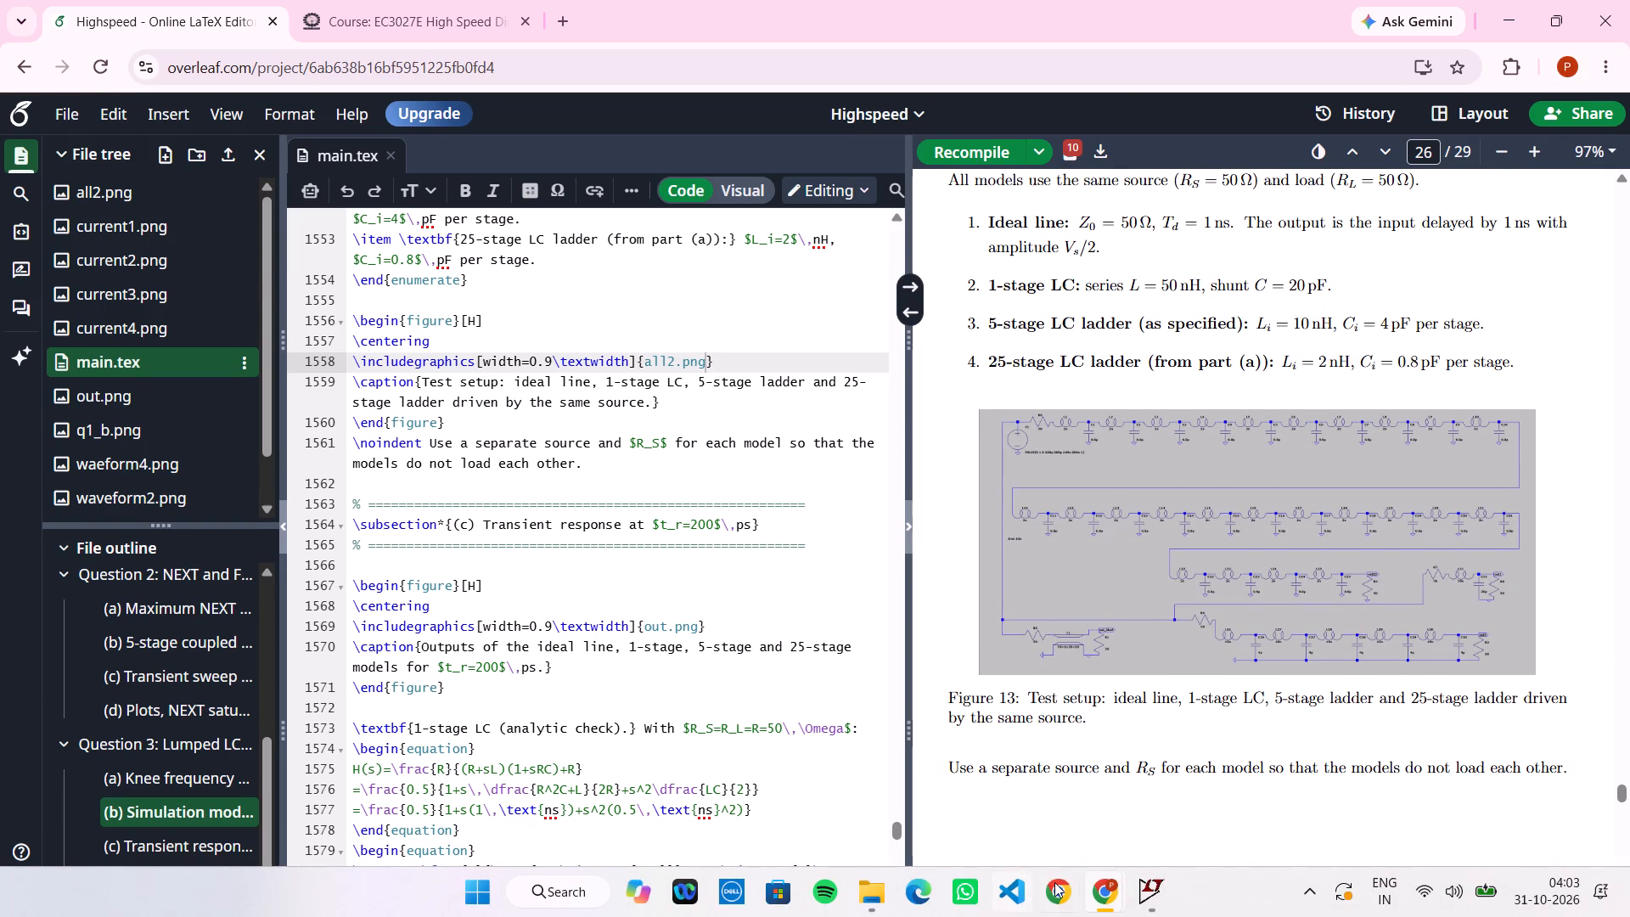
In LTspice, run the q3 transient simulation and plot V(out25), V(out1), V(out_ideal) and V(out5) together.
left_click(1148, 882)
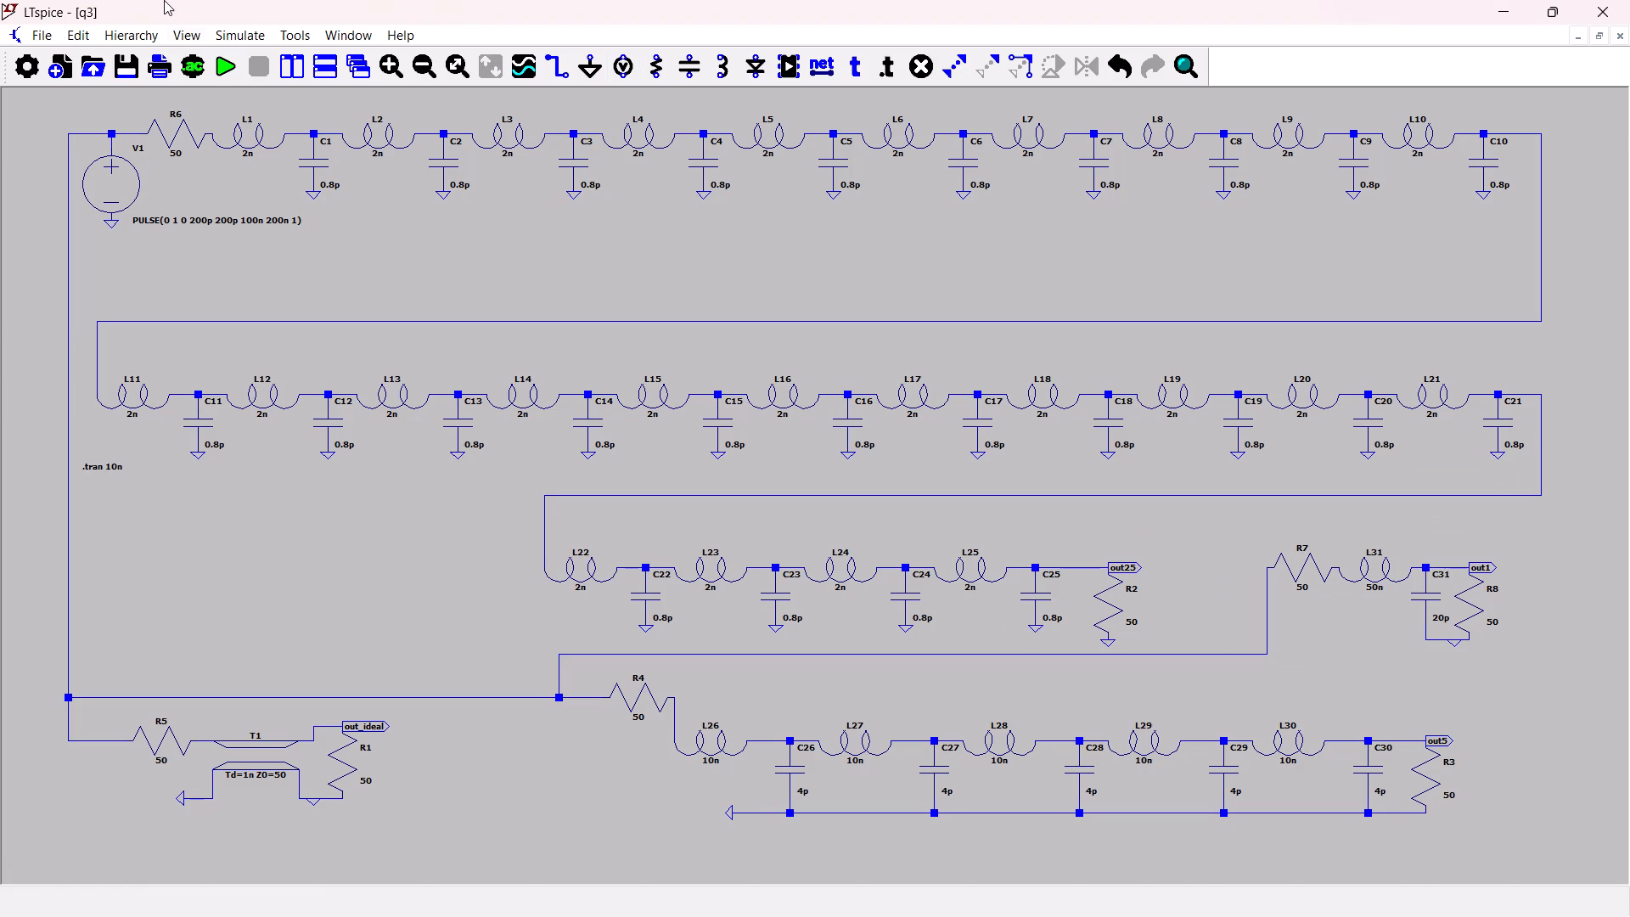
left_click(223, 76)
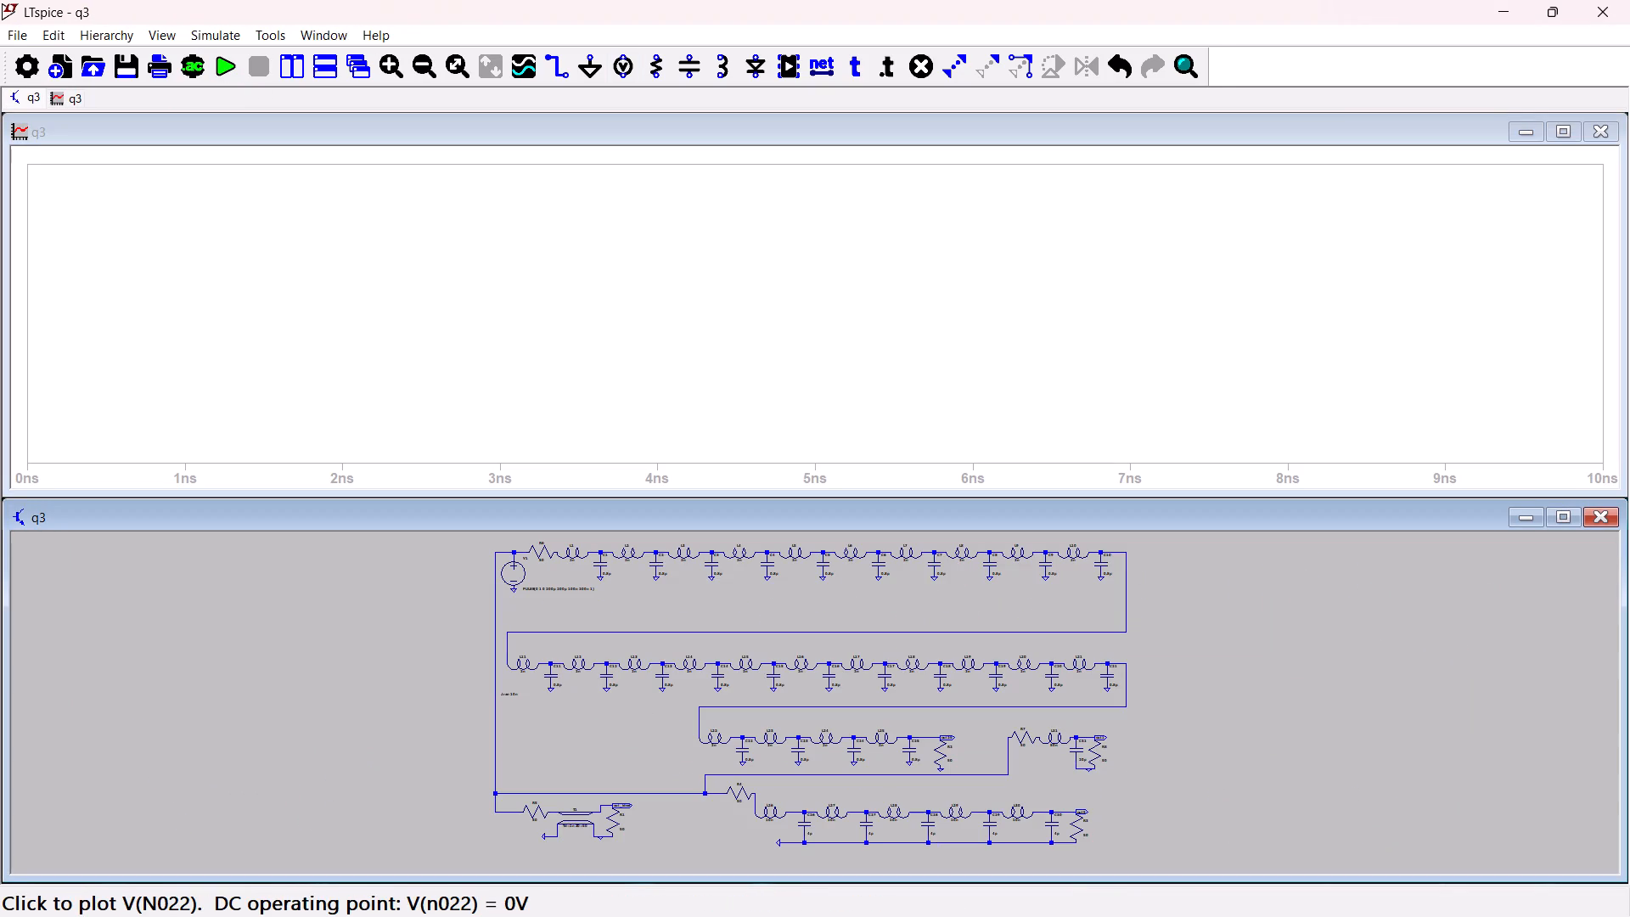
left_click(930, 737)
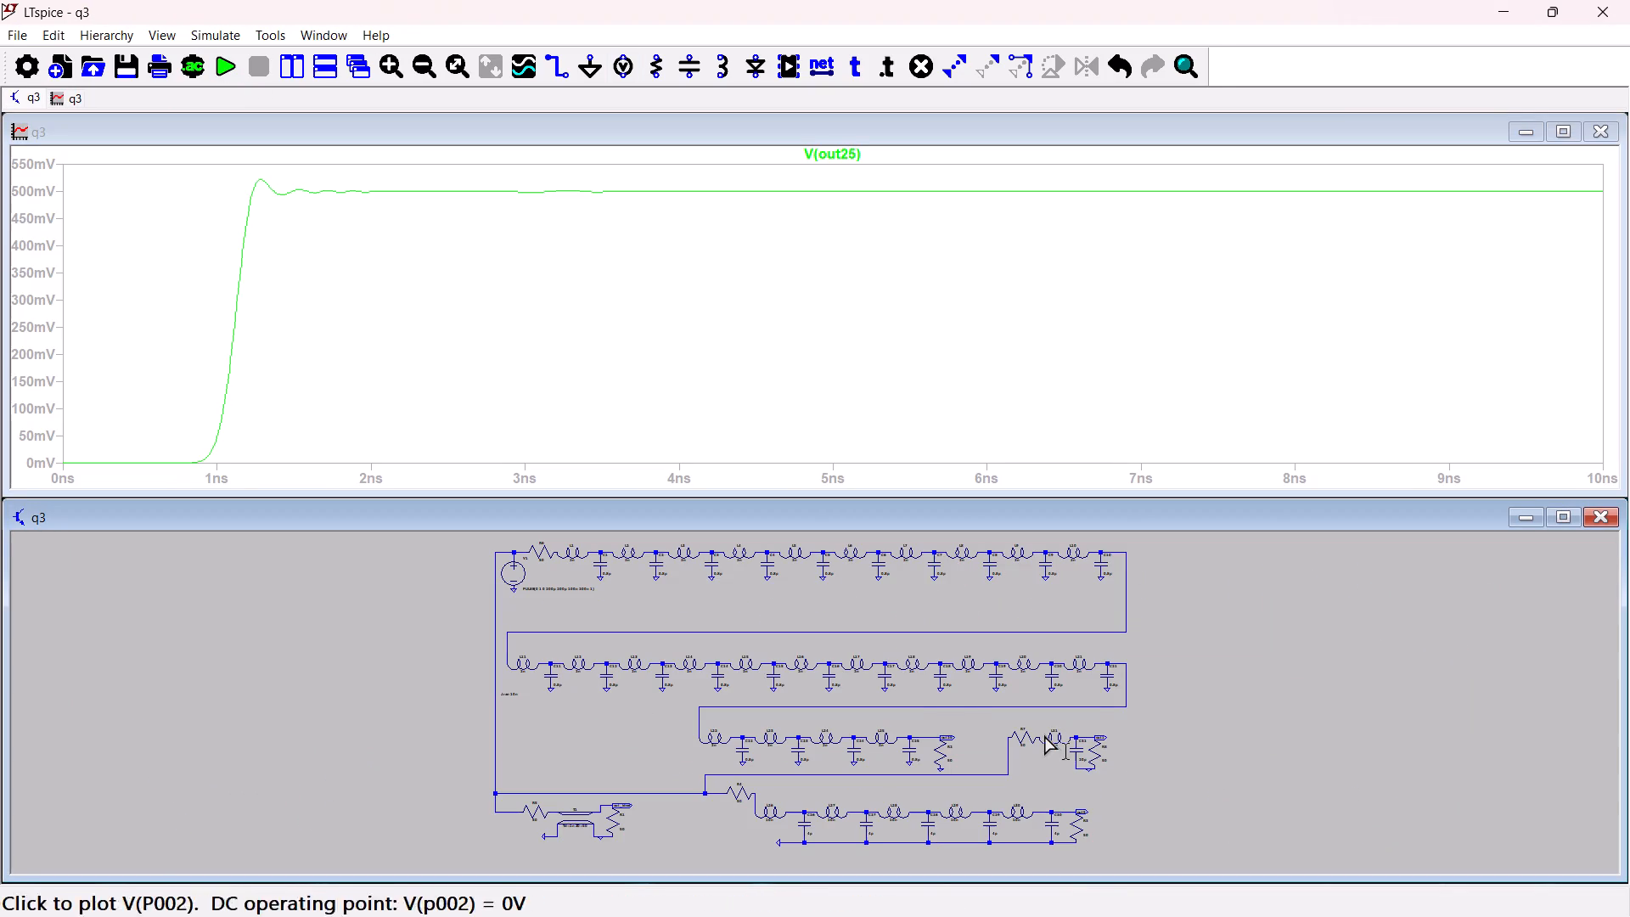
left_click(1087, 736)
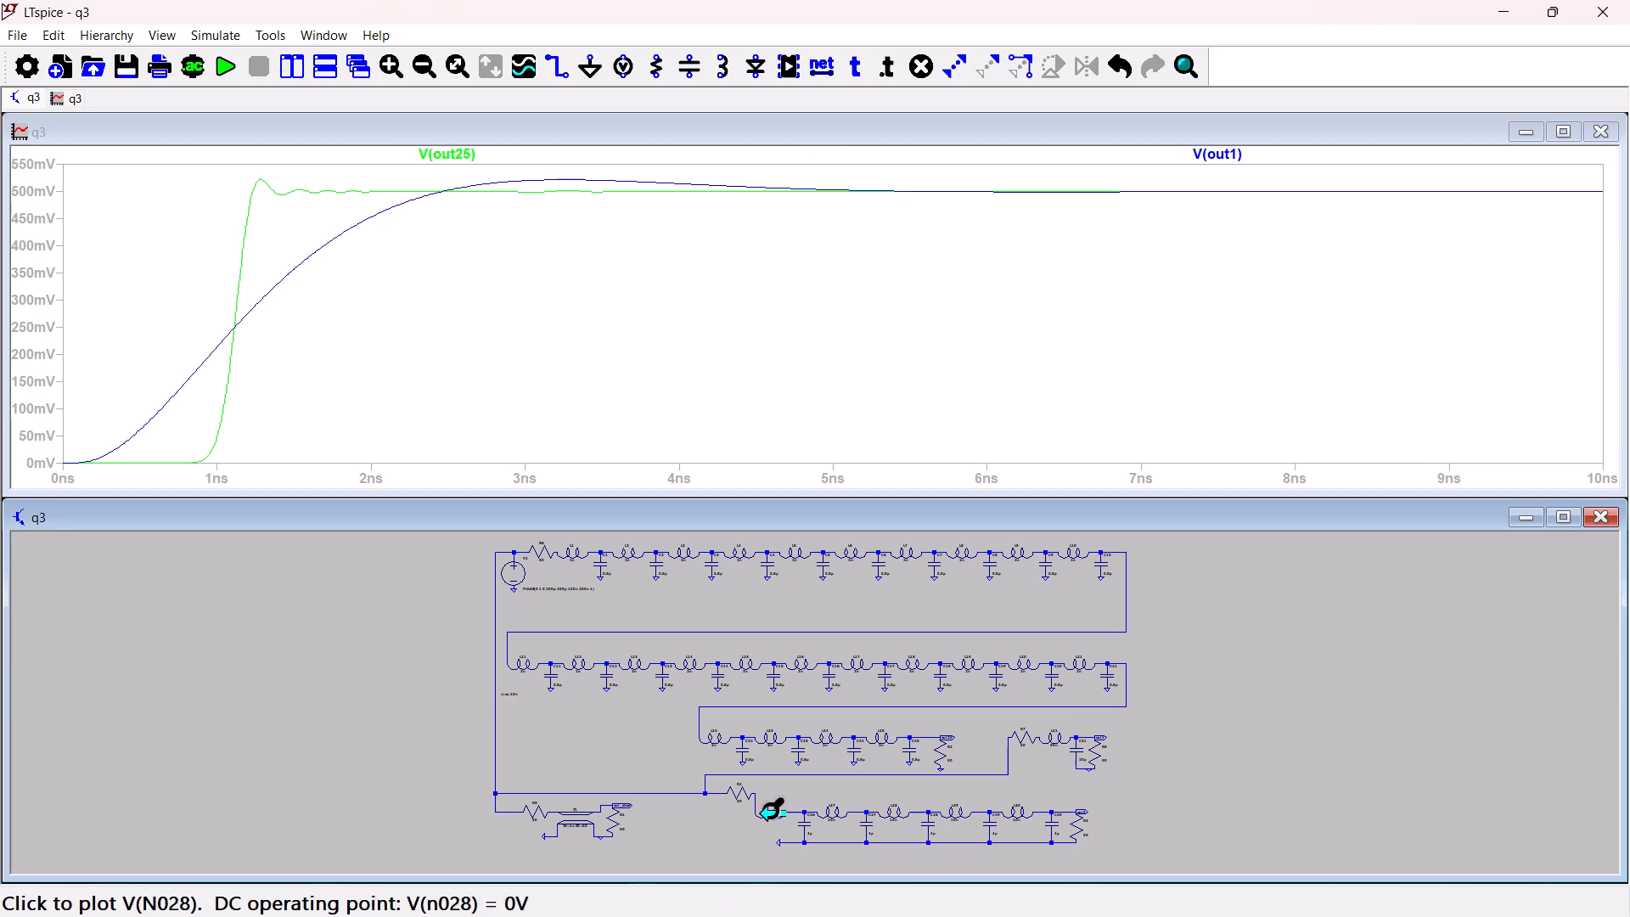
left_click(607, 806)
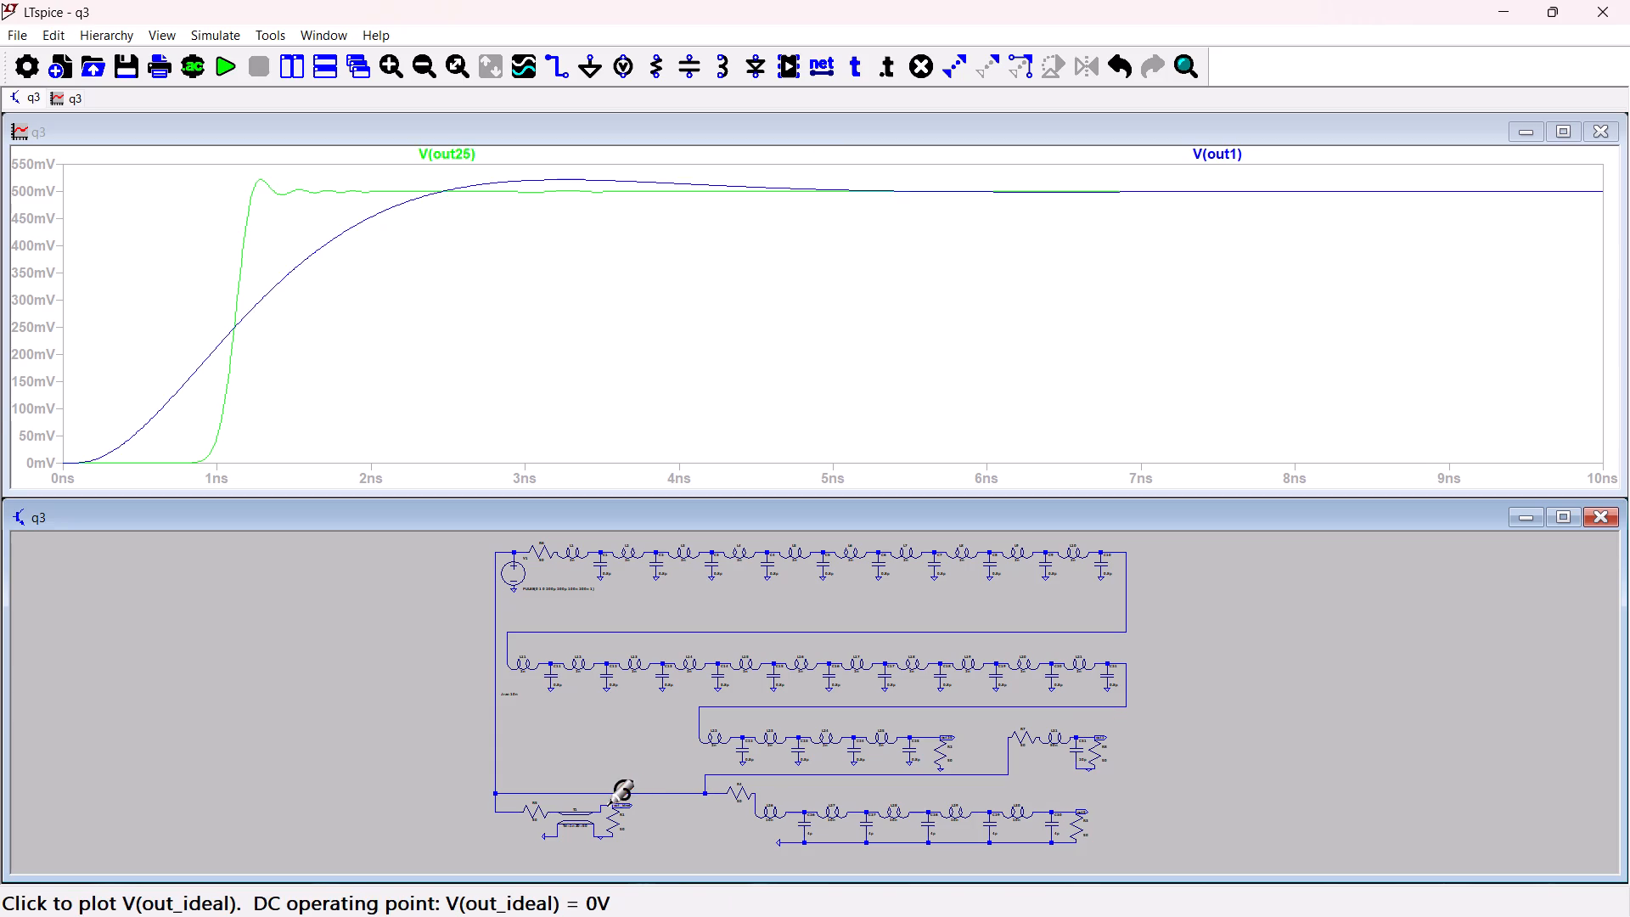
left_click(1063, 811)
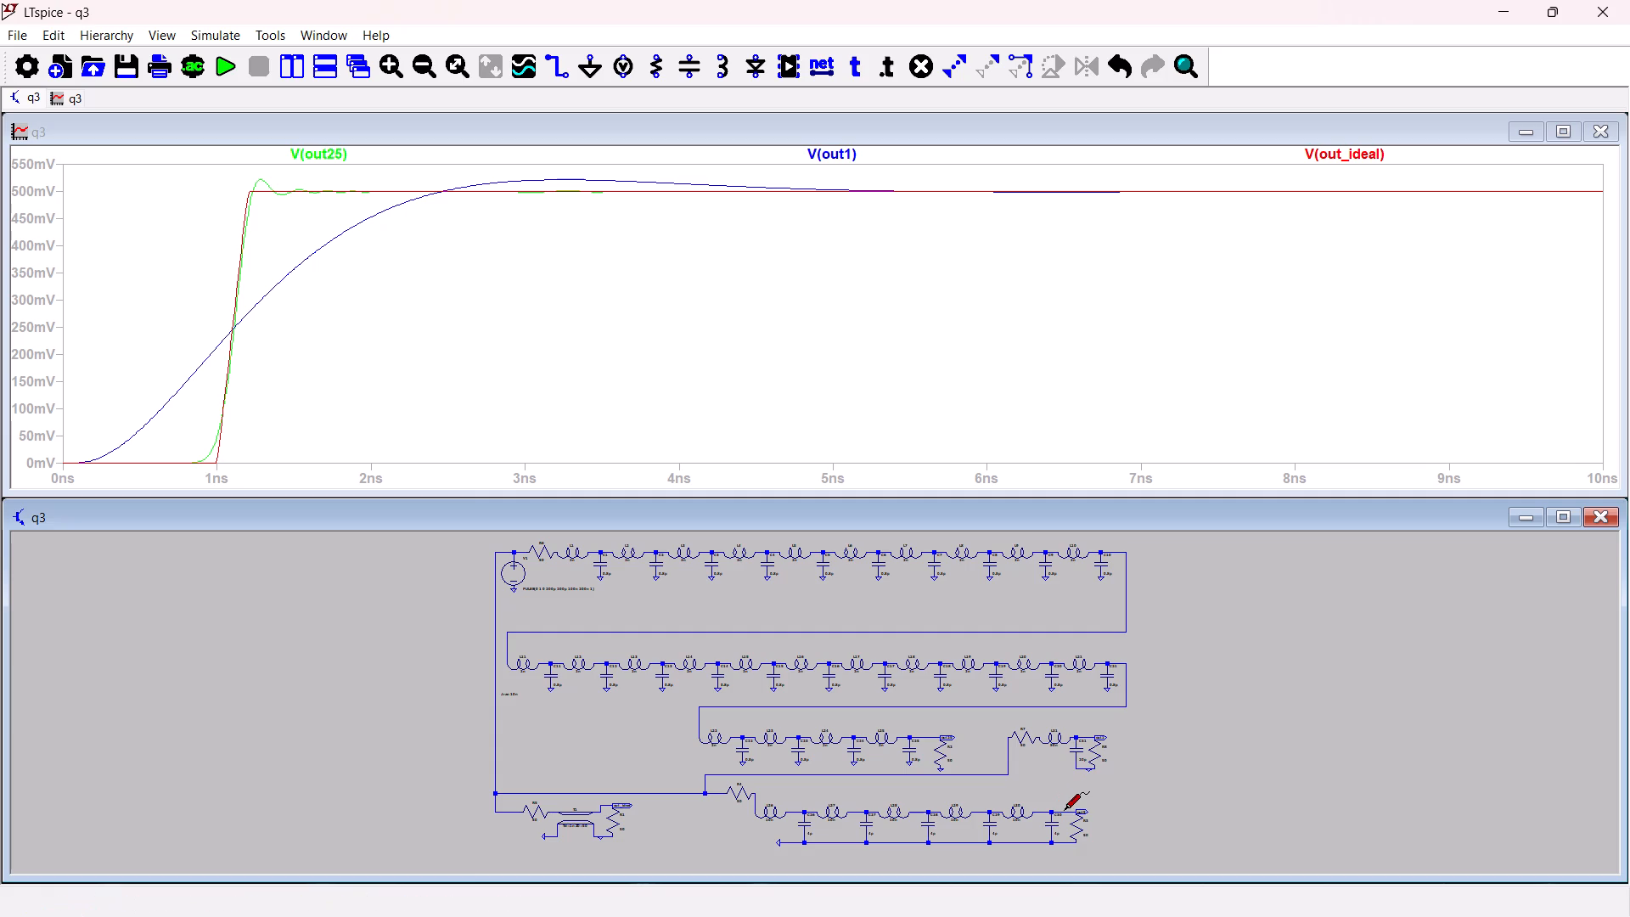
Maximize the waveform window and capture a rectangular screenshot of the whole plot, including the trace labels and time axis.
left_click(1573, 142)
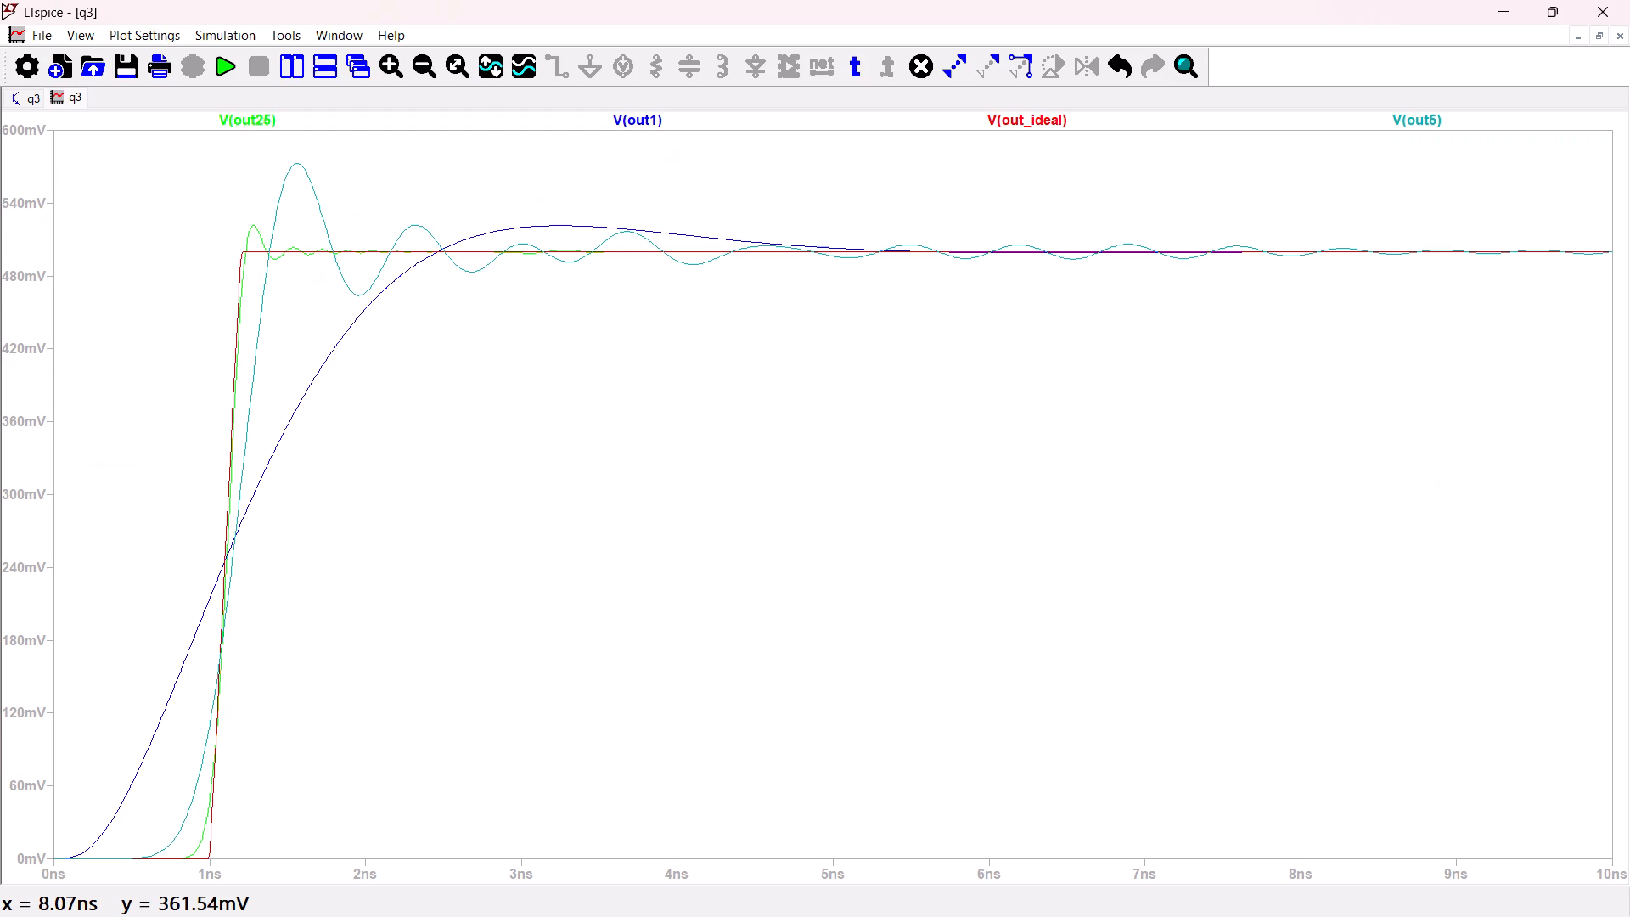
key("Print")
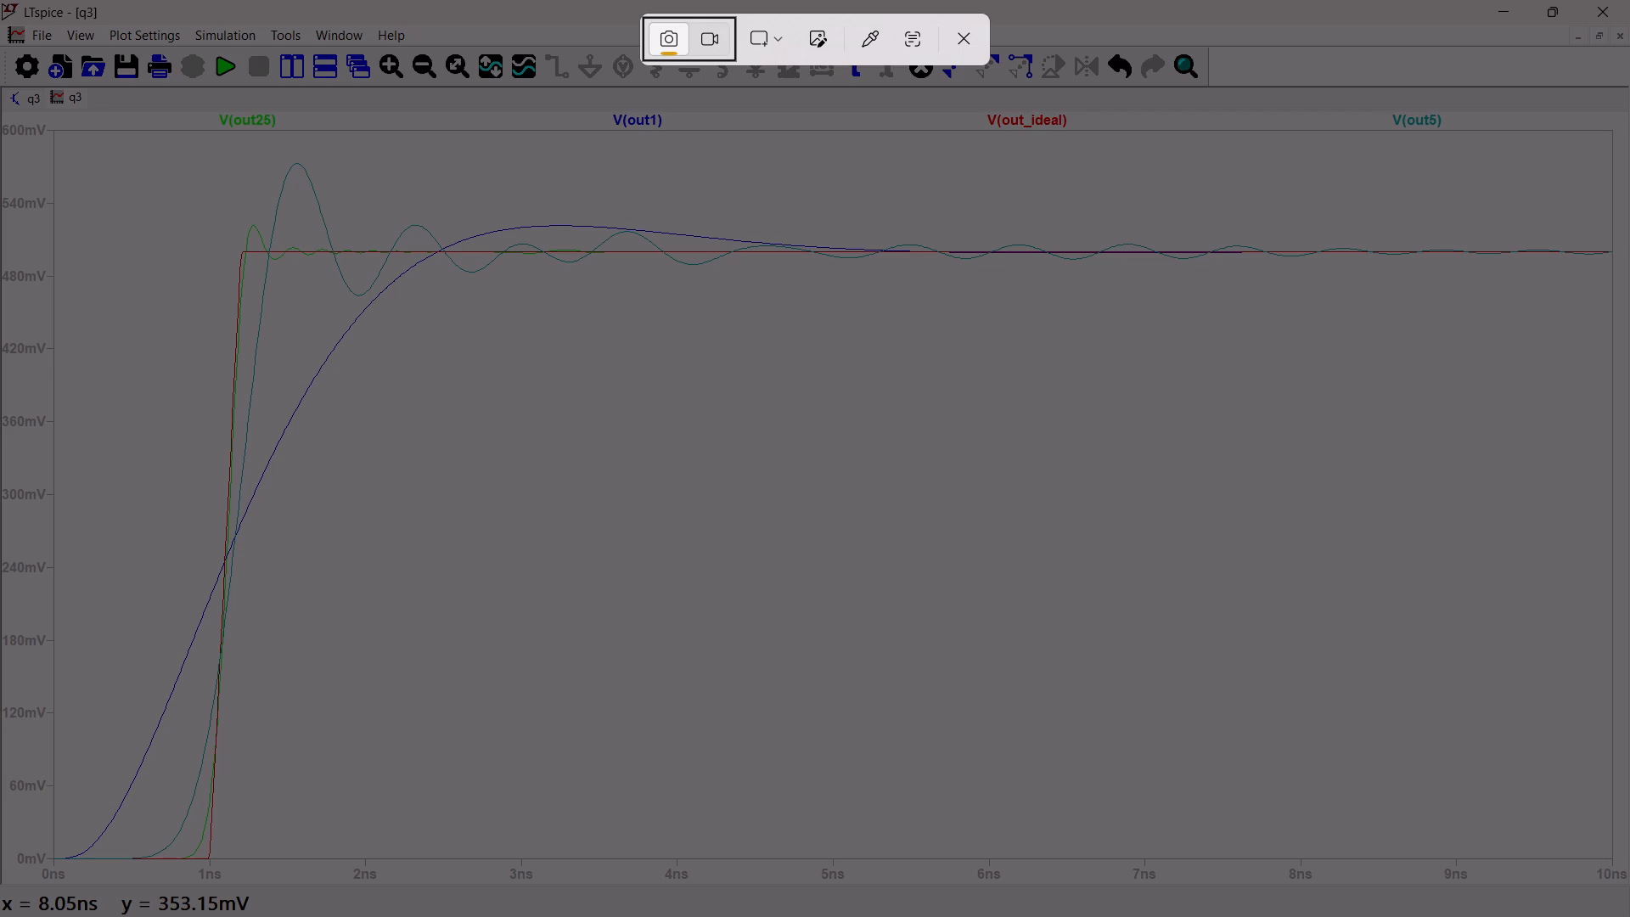
left_click_drag(2, 110, 961, 346)
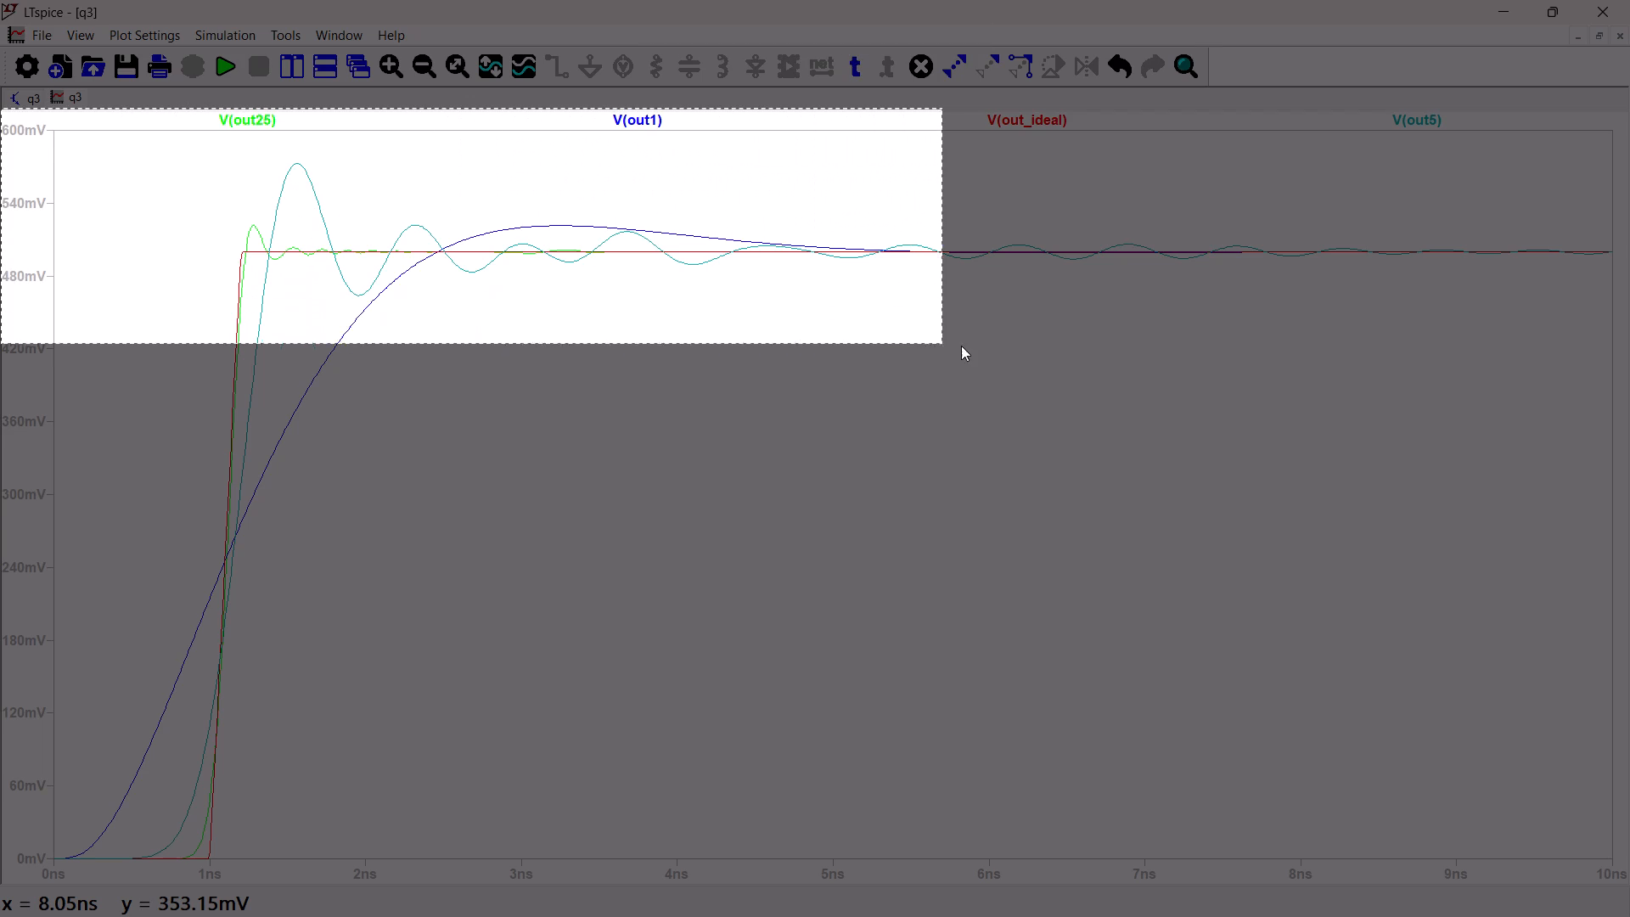
left_click_drag(961, 346, 1629, 875)
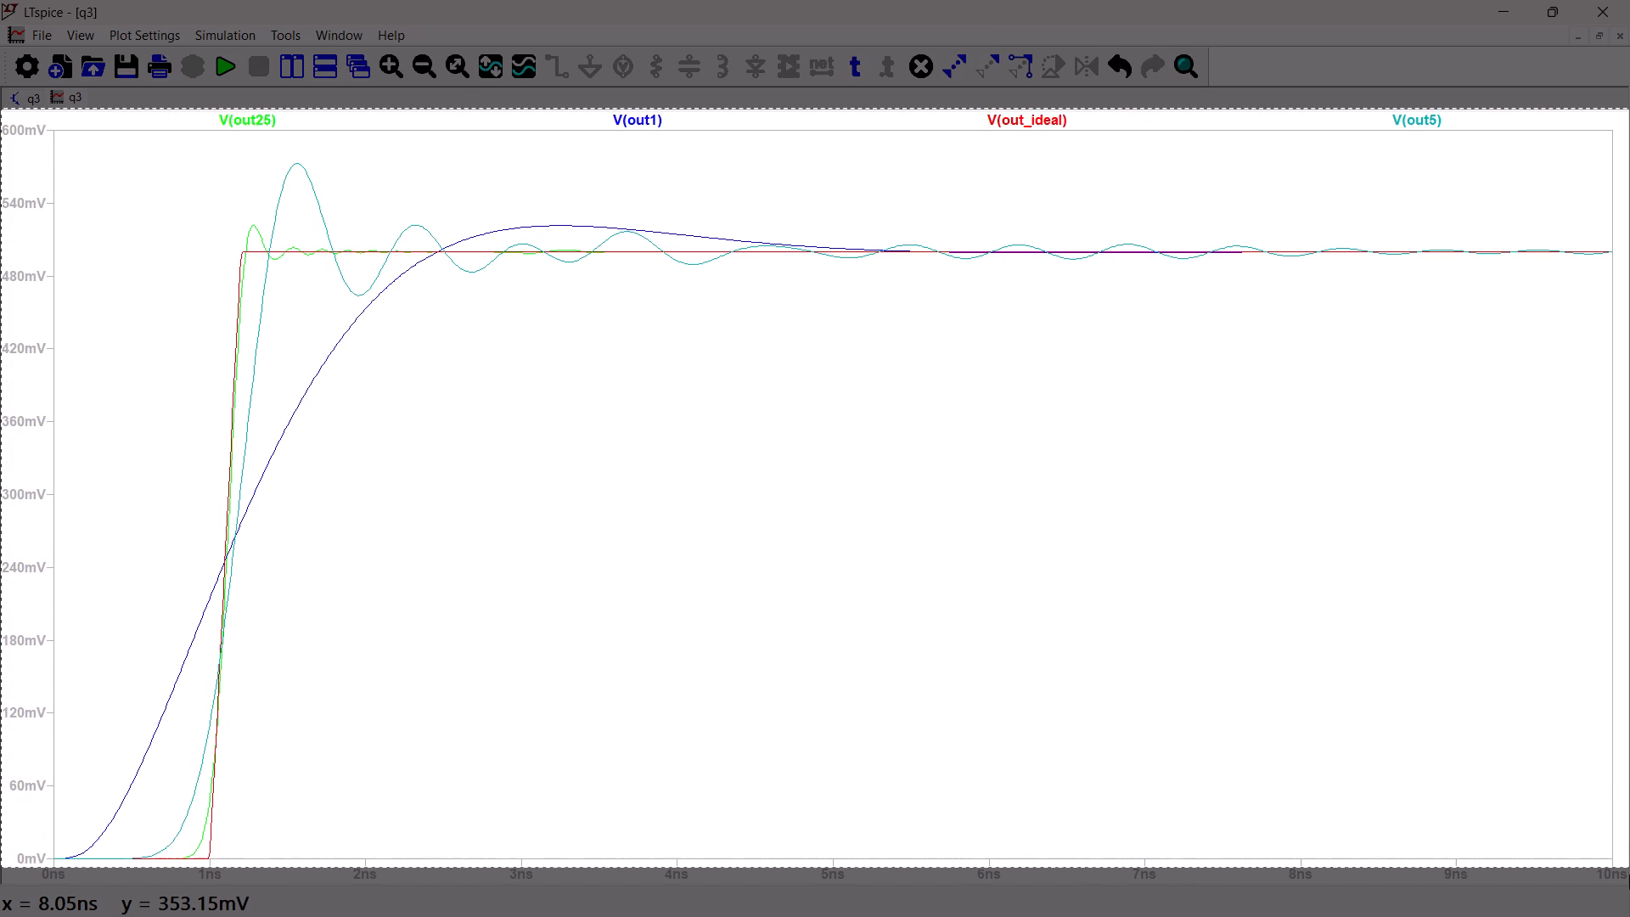
left_click_drag(1629, 875, 1629, 891)
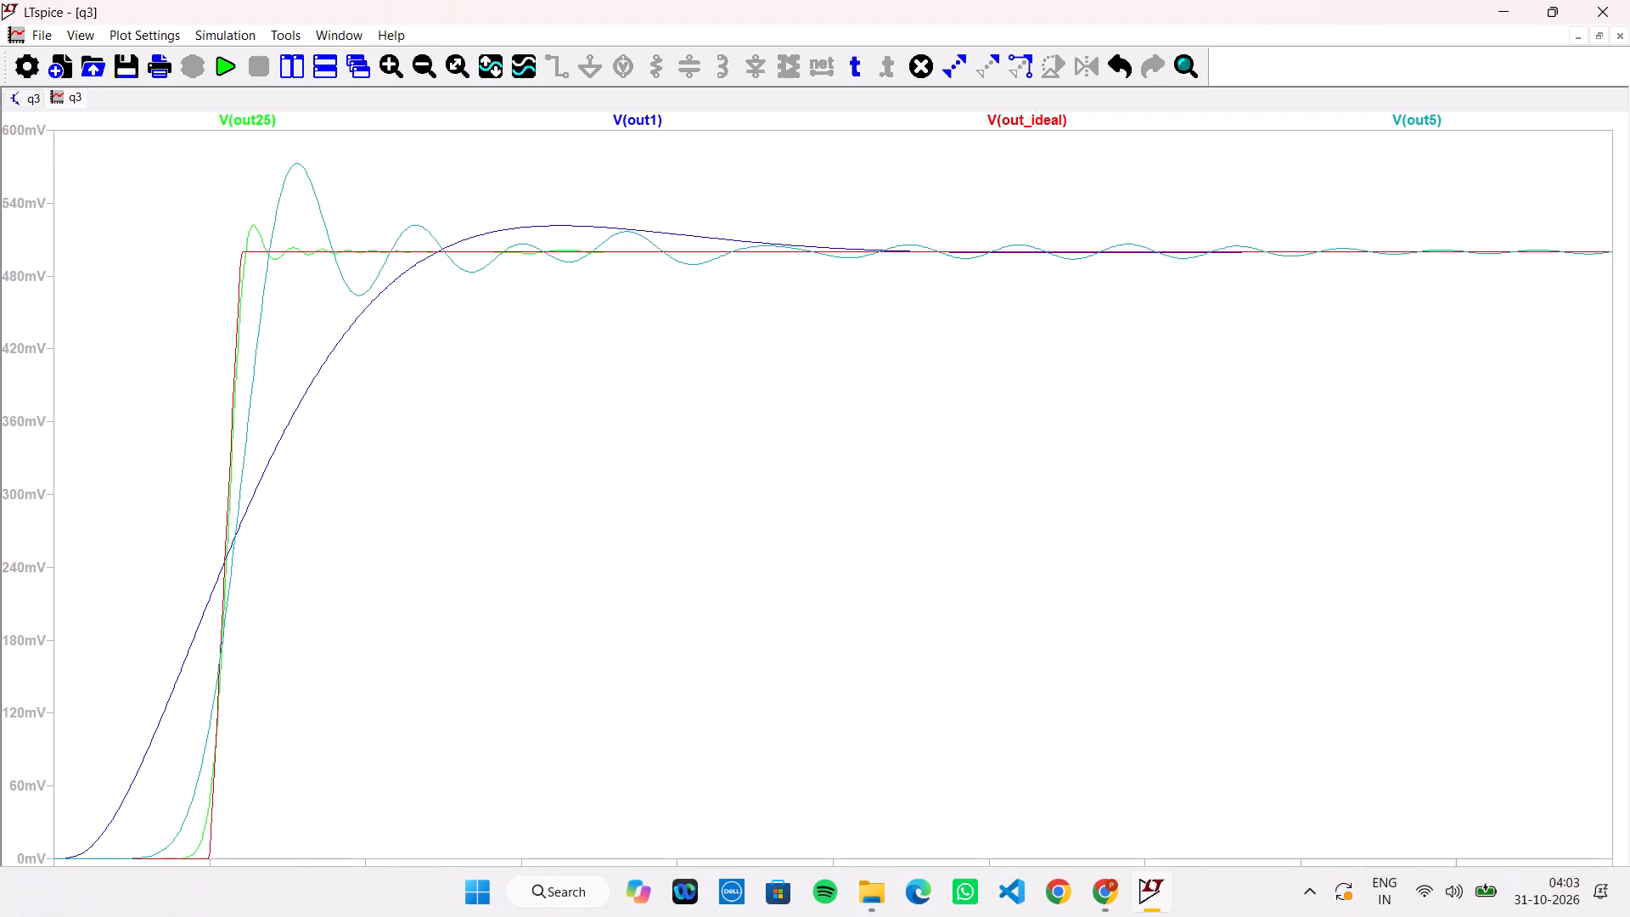
In File Explorer, move the newest waveform screenshot from the Gallery into the q3 results folder.
left_click(873, 915)
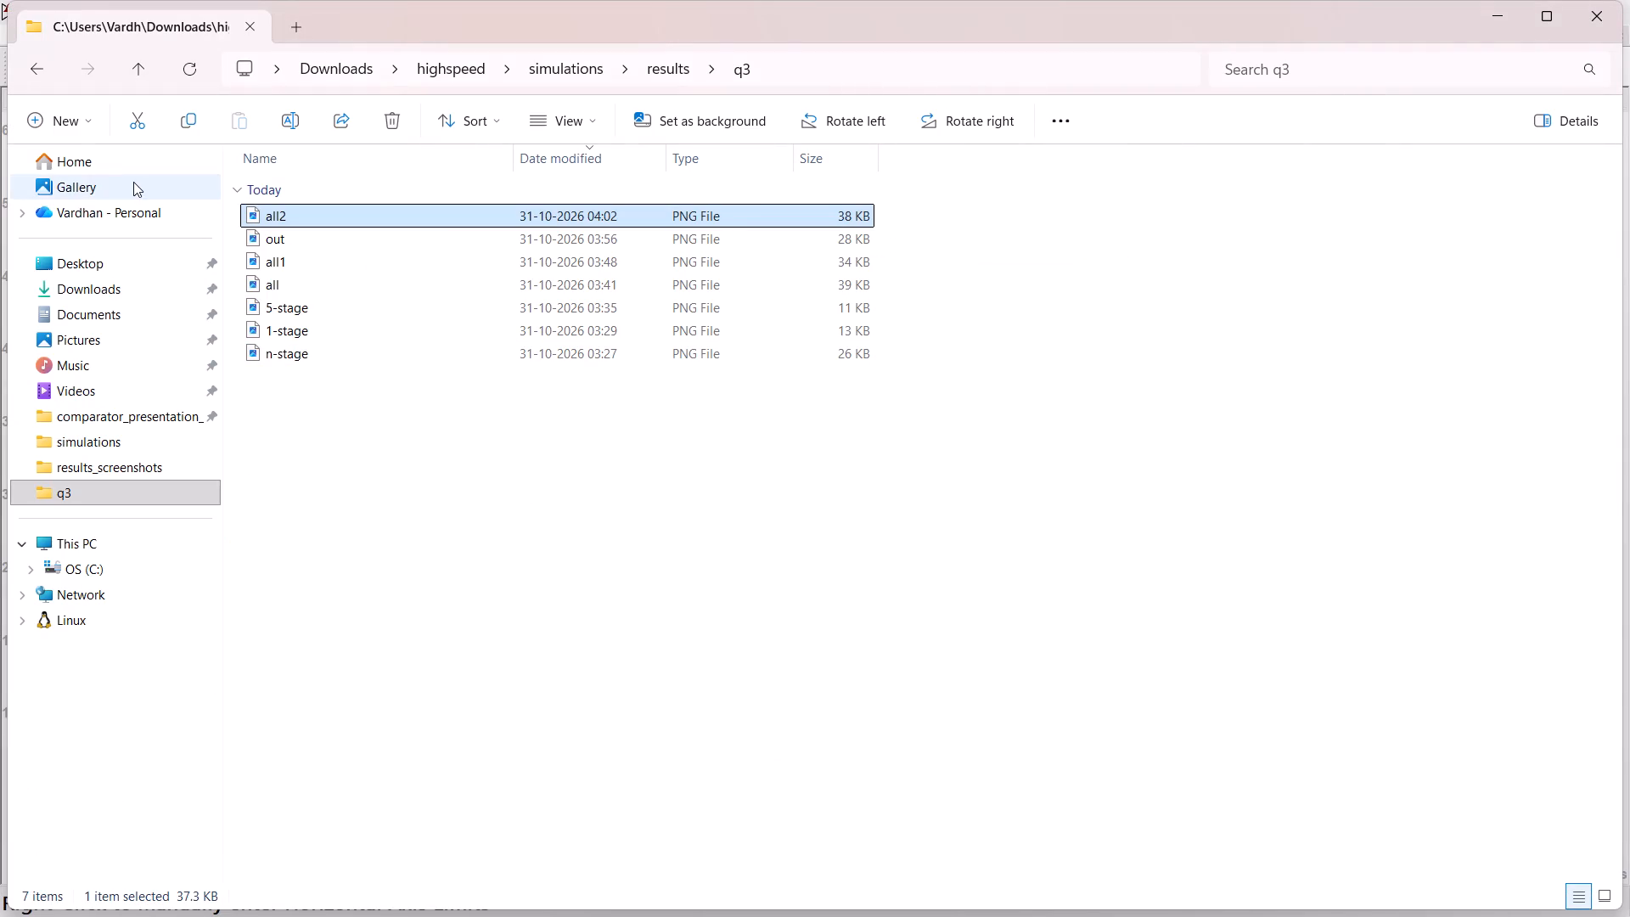
left_click(131, 185)
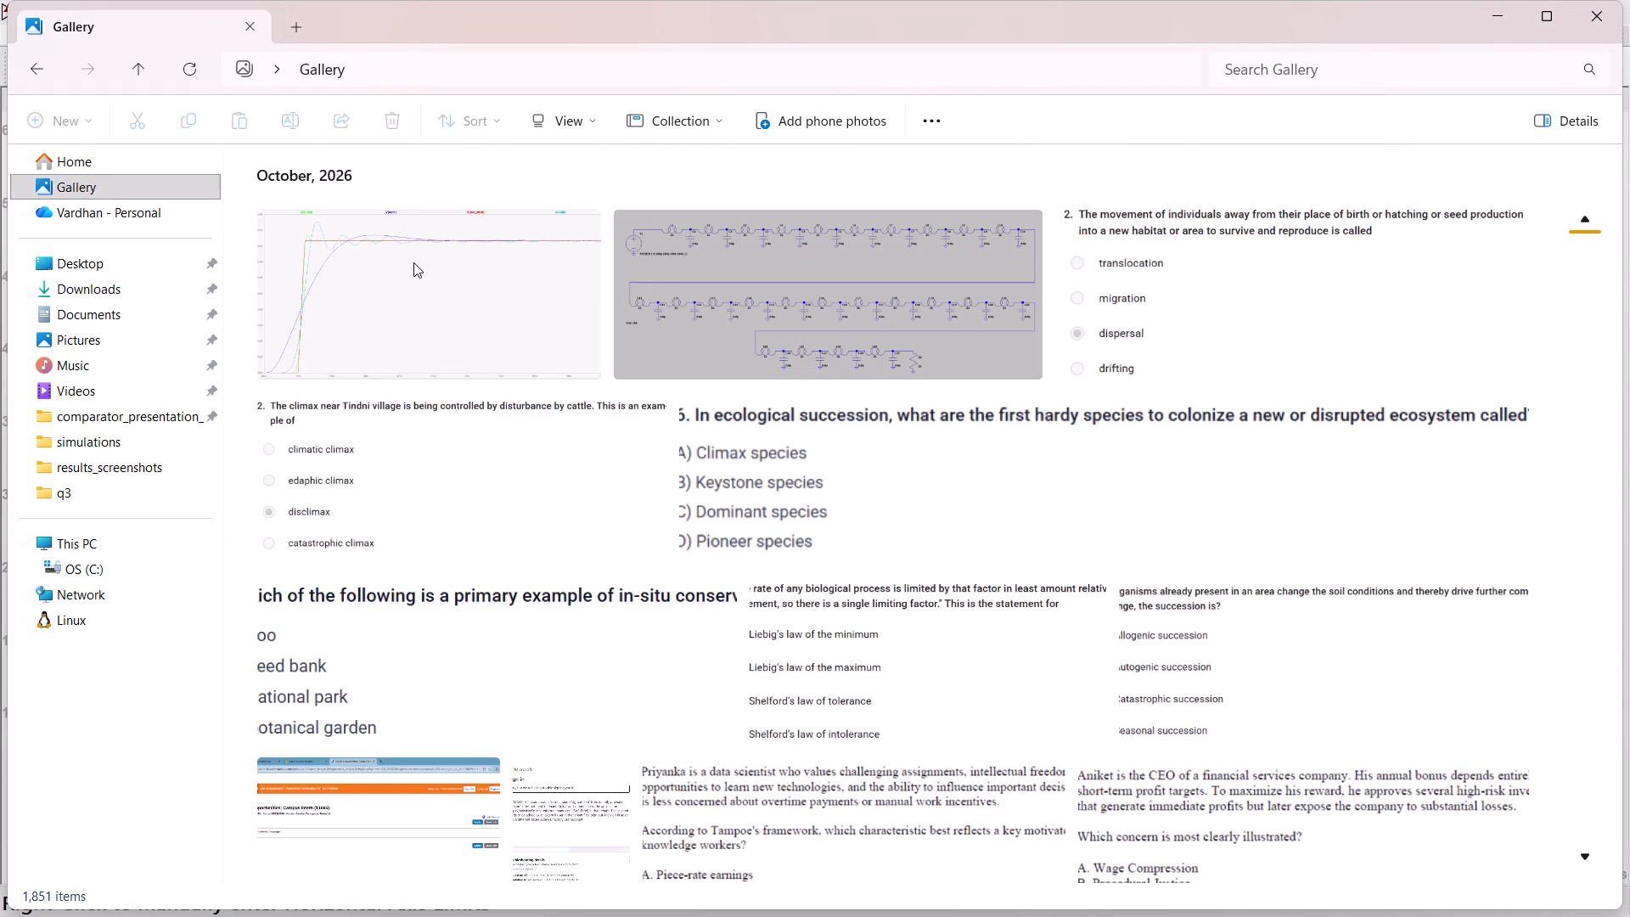
left_click(413, 262)
key("ctrl+x")
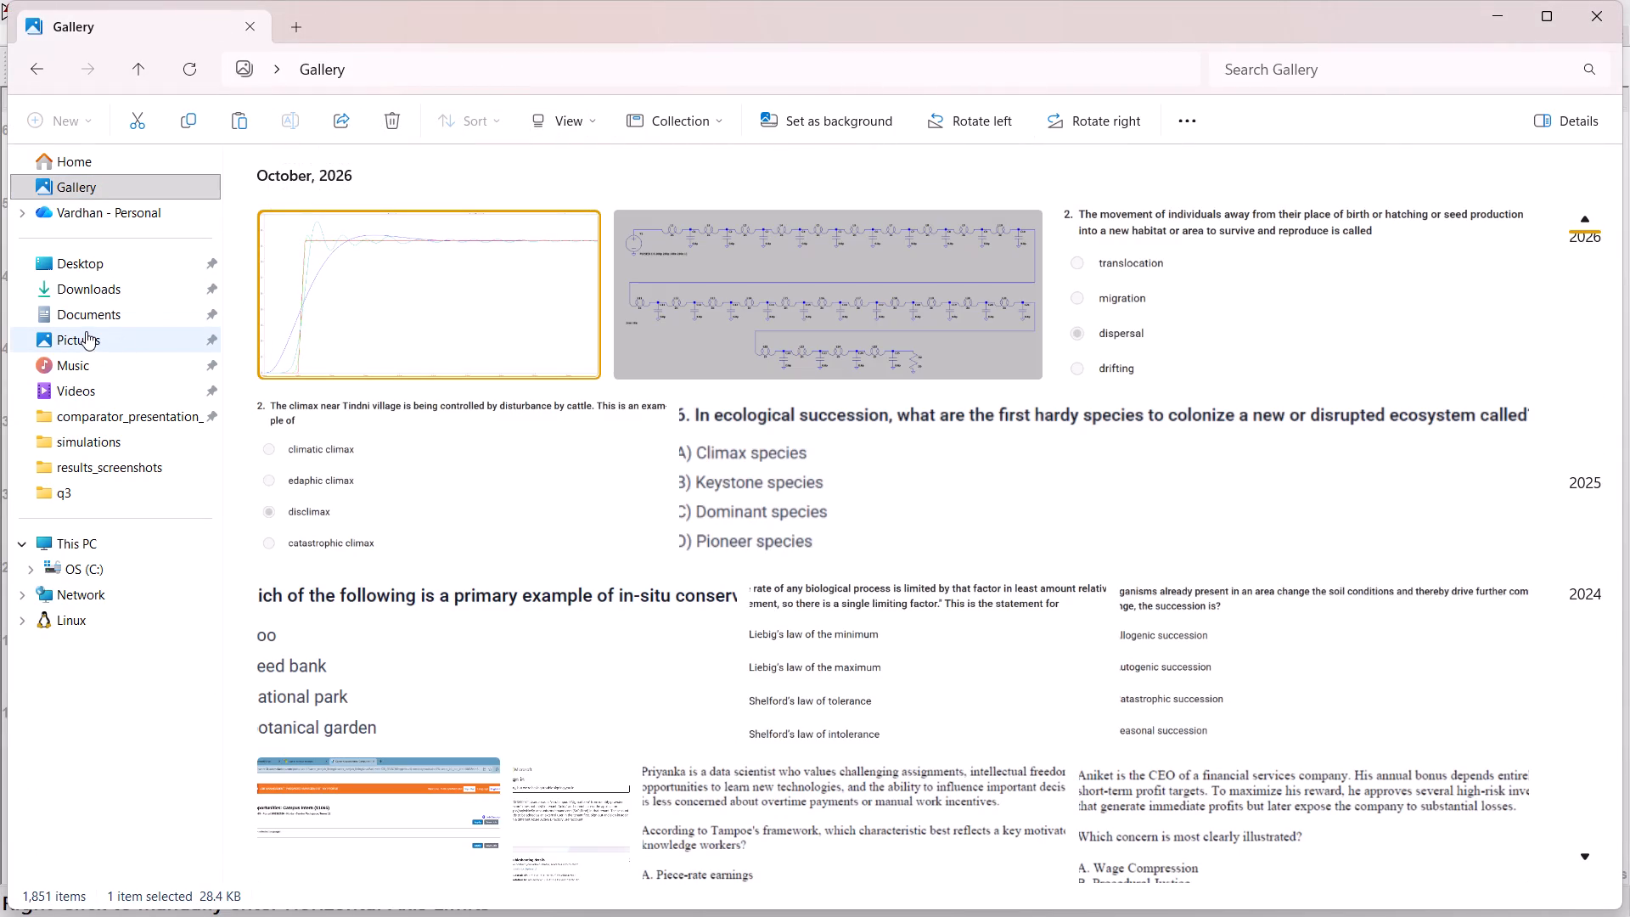
double_click(104, 491)
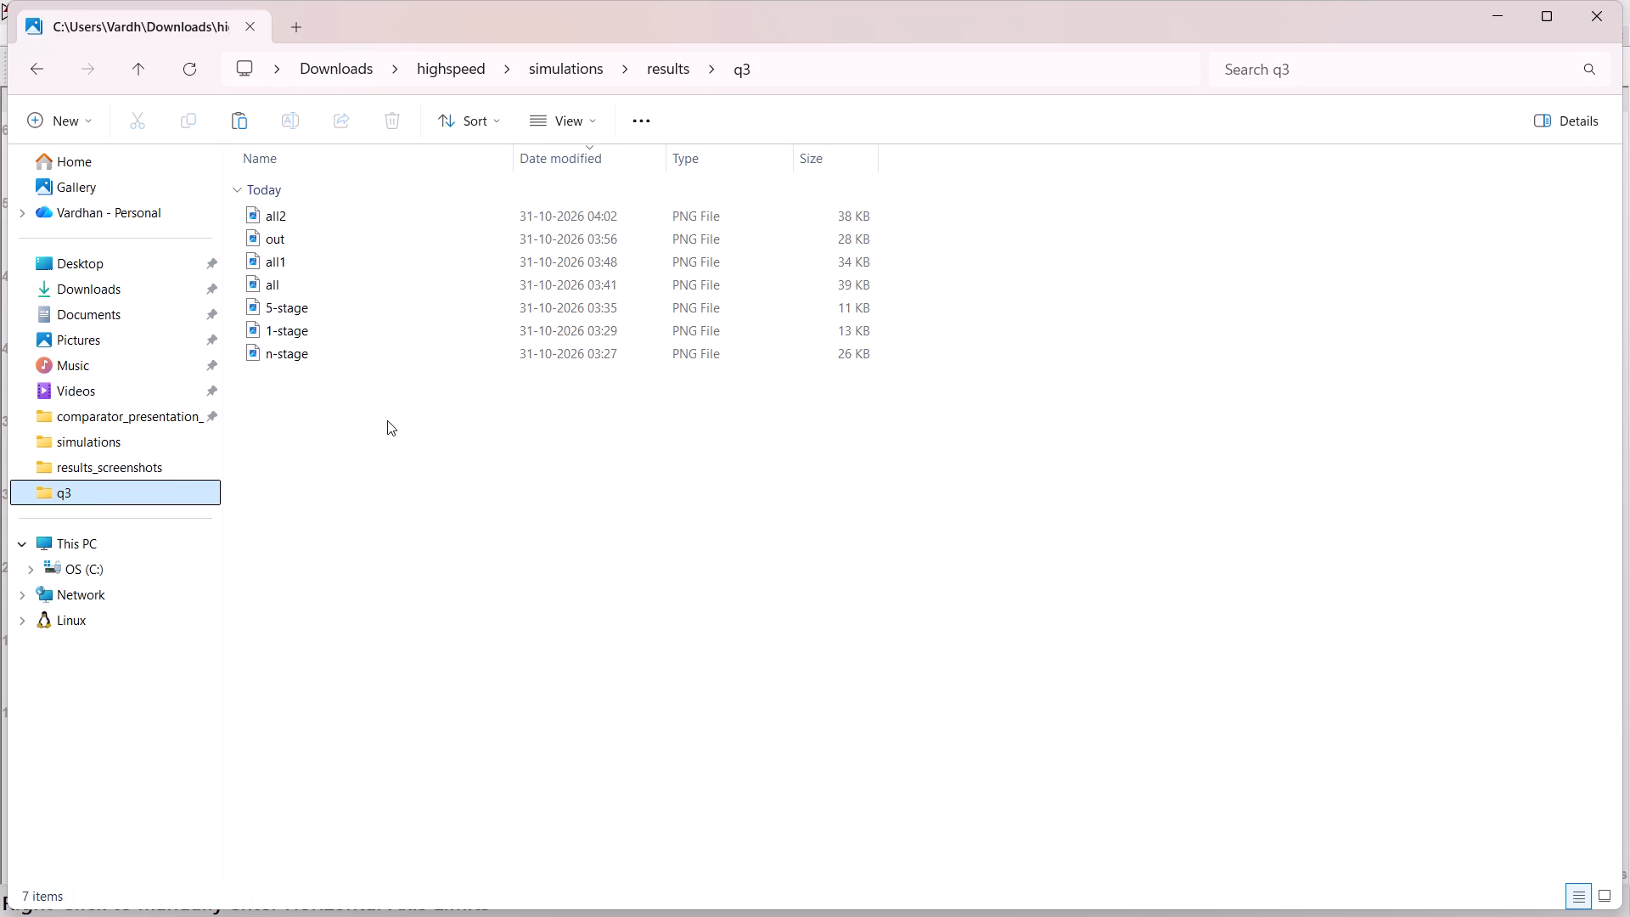
key("ctrl+v")
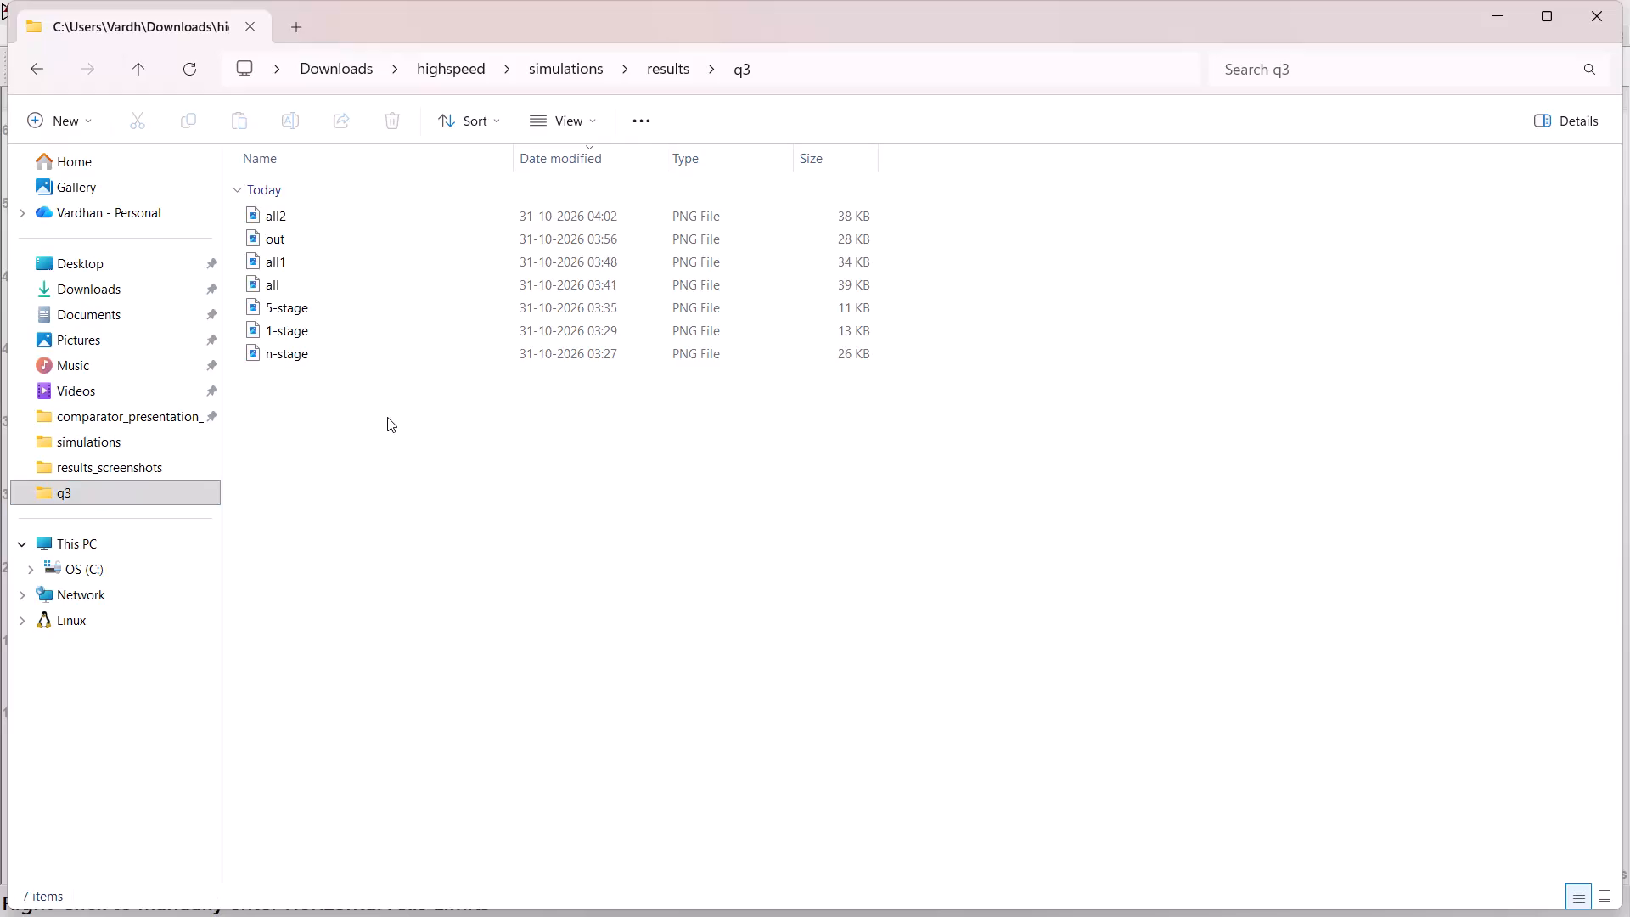
Delete the old out image from the q3 results folder.
right_click(404, 208)
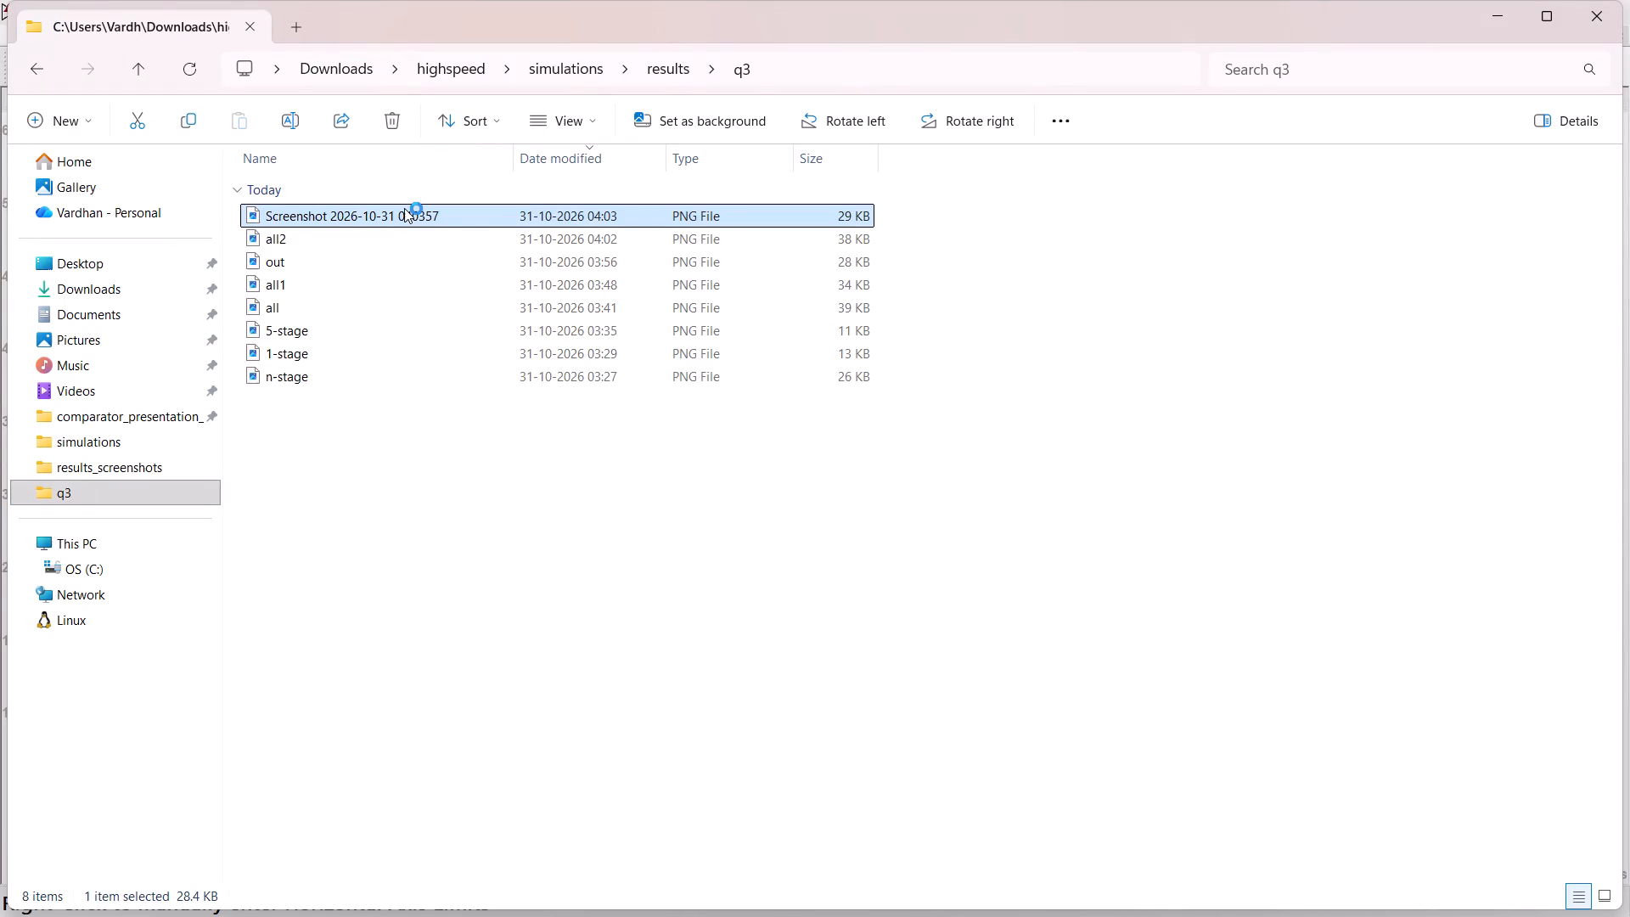
left_click(318, 438)
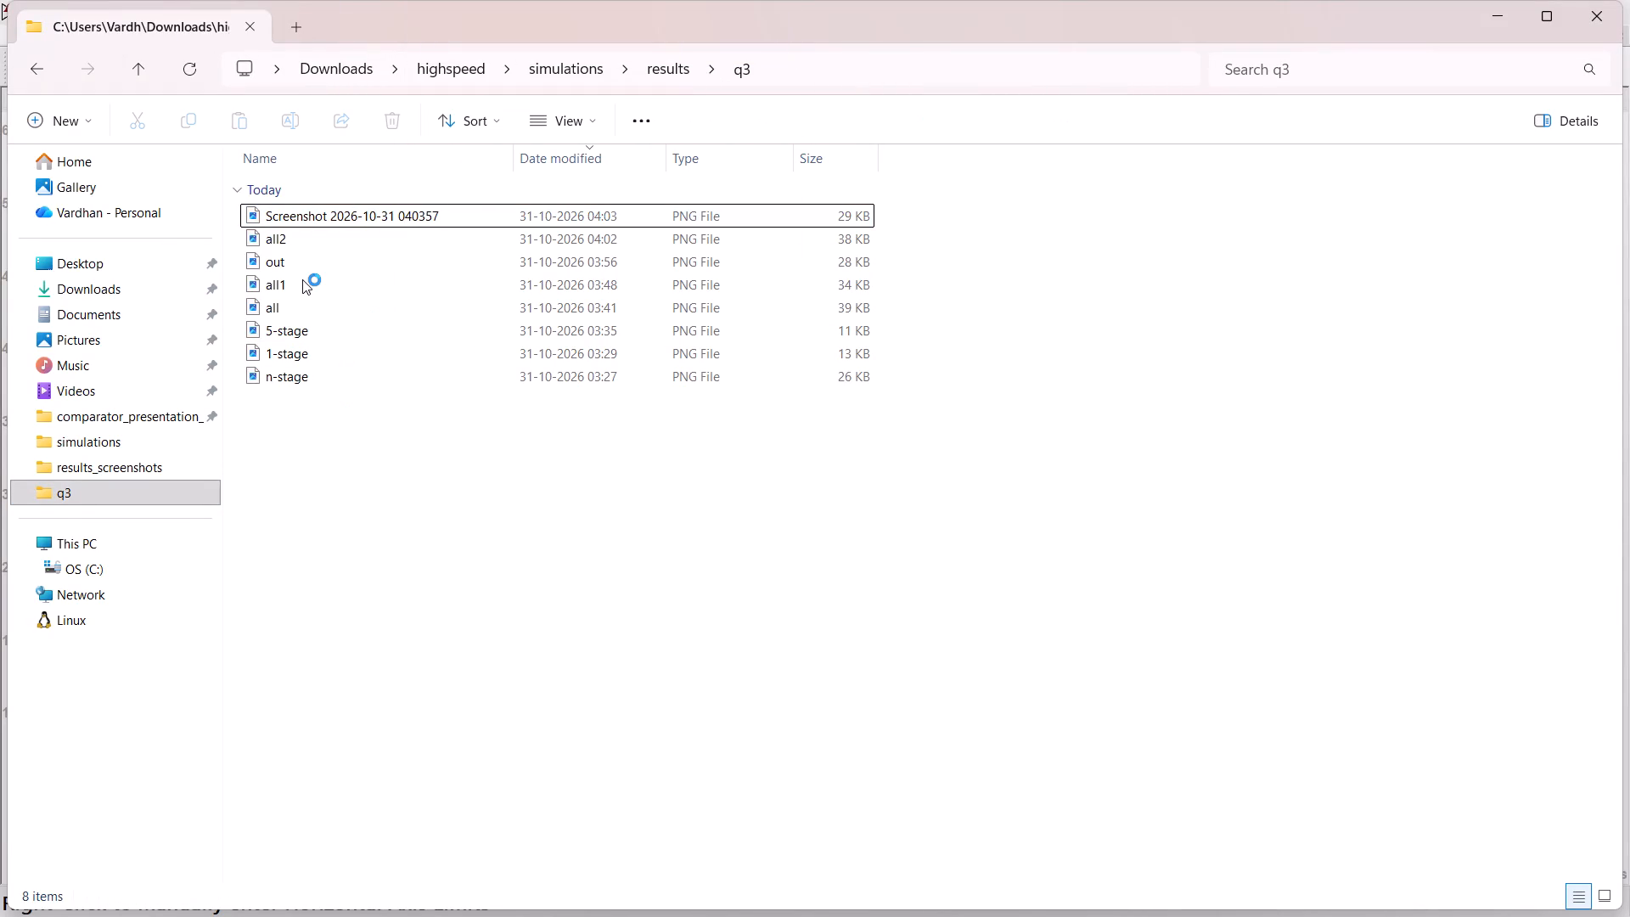
left_click(296, 268)
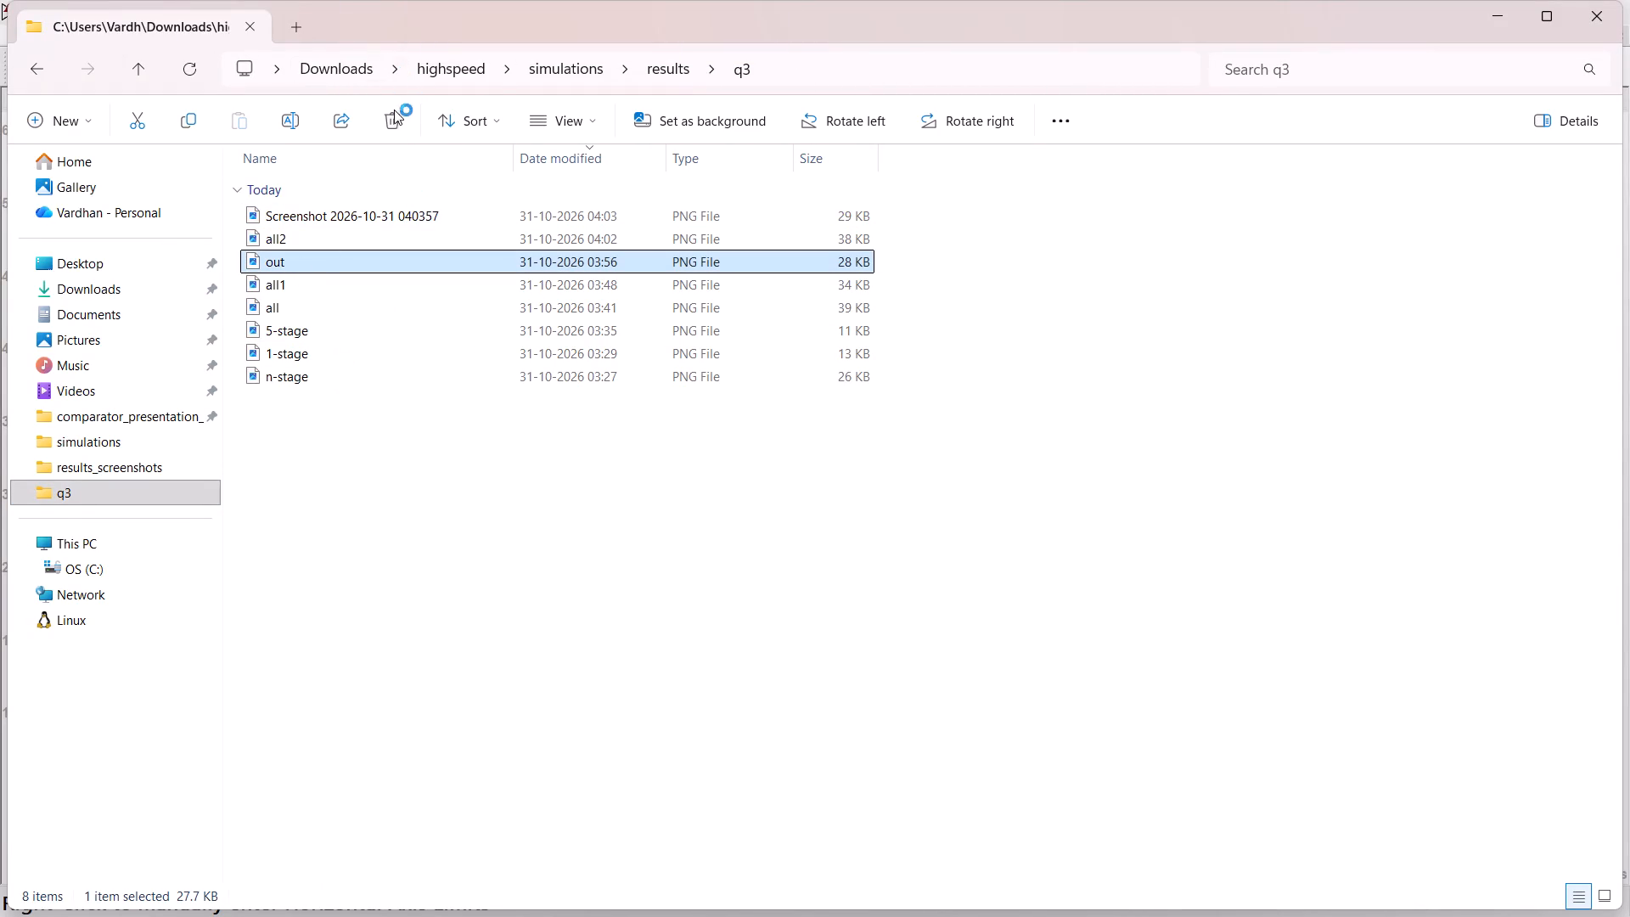
left_click(393, 116)
Rename the newly added waveform screenshot in the q3 folder as out.
left_click(395, 214)
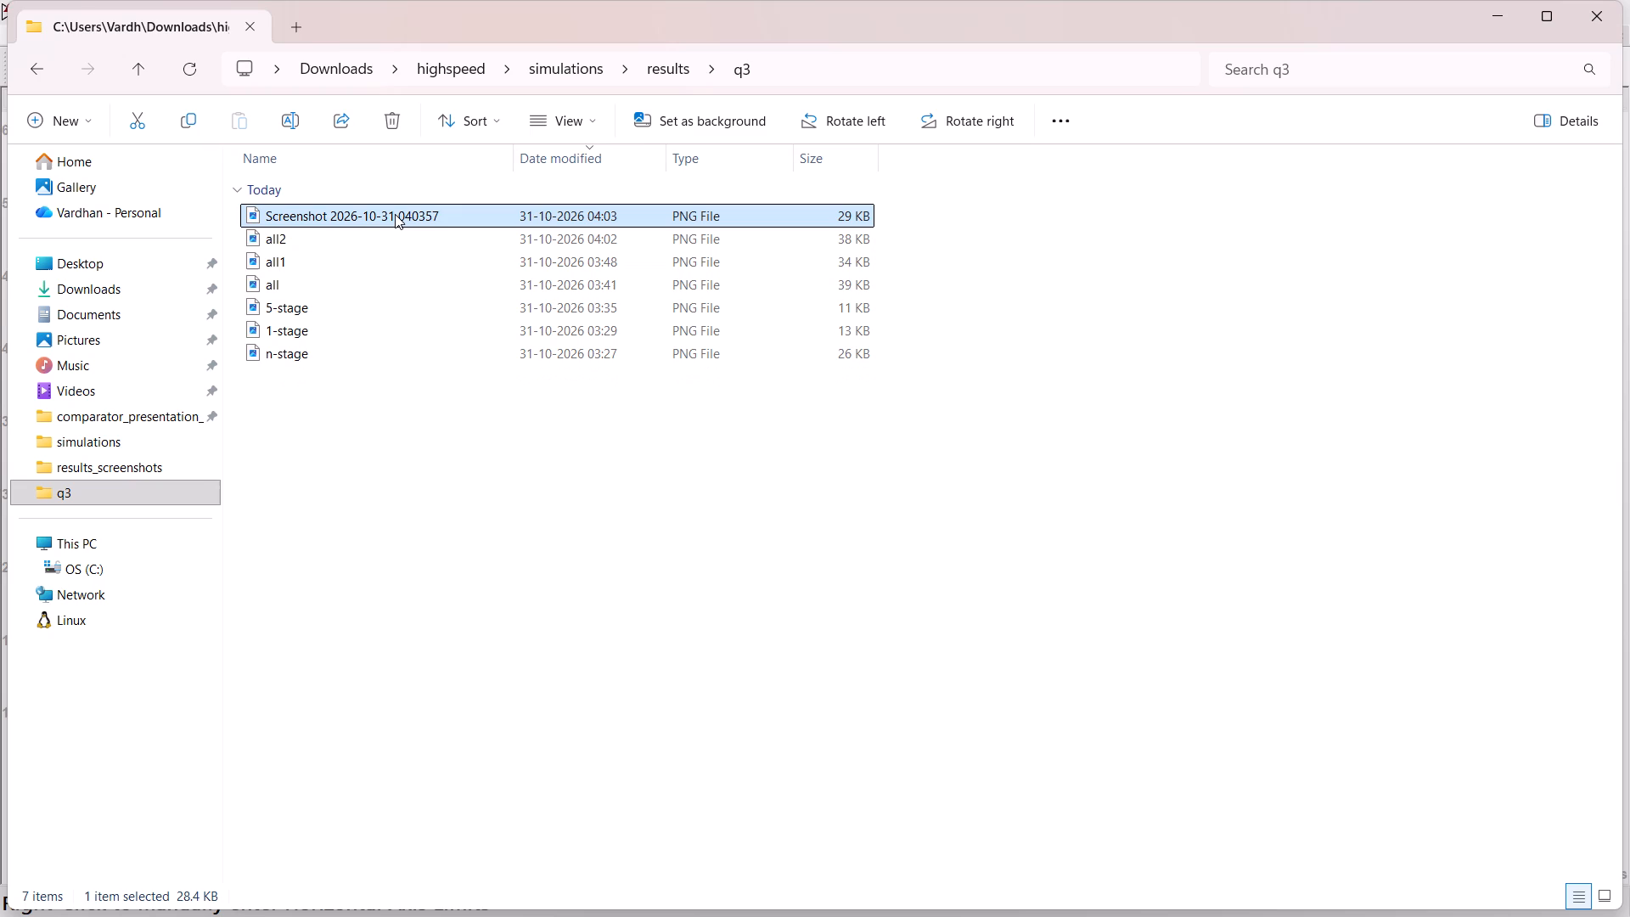
right_click(395, 214)
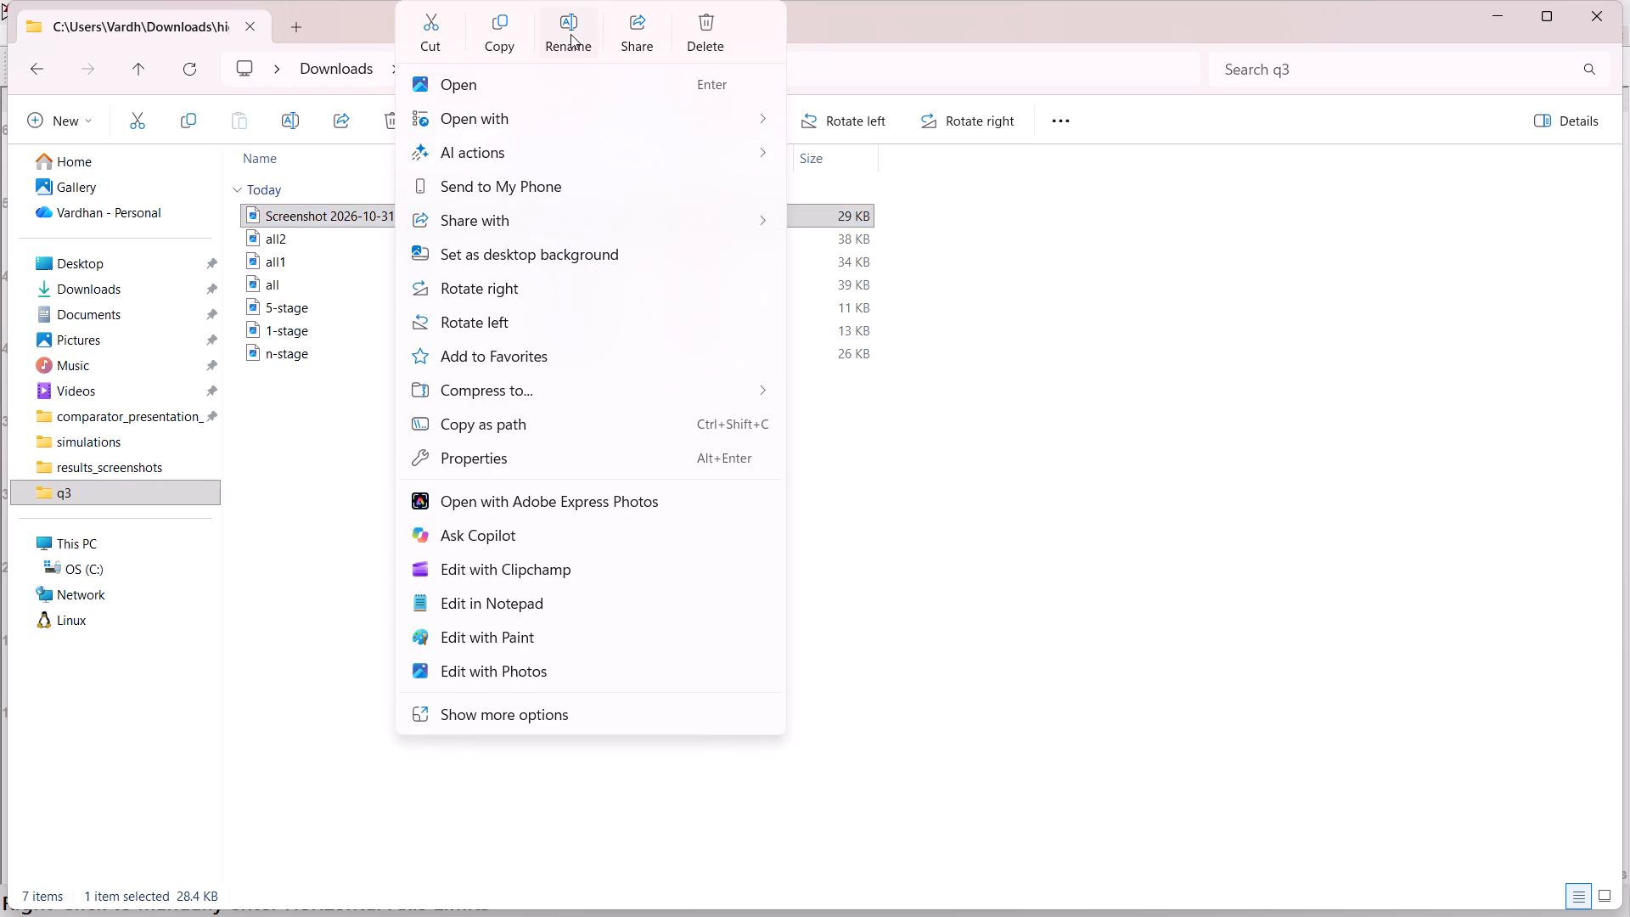
left_click(570, 34)
key("BackSpace")
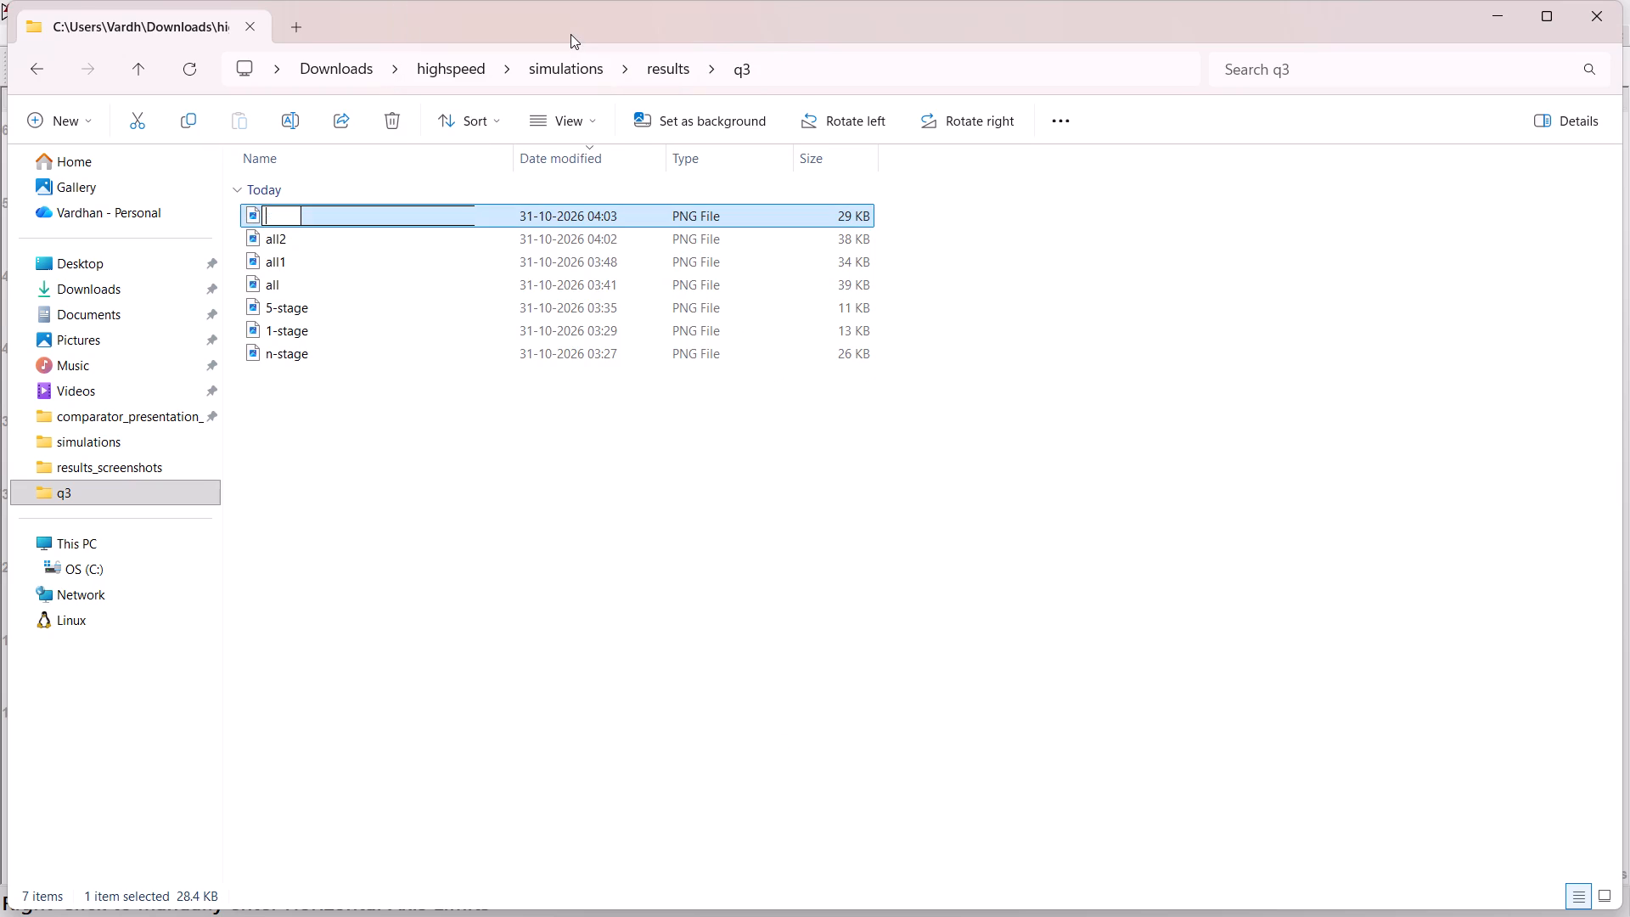
type("out")
key("Return")
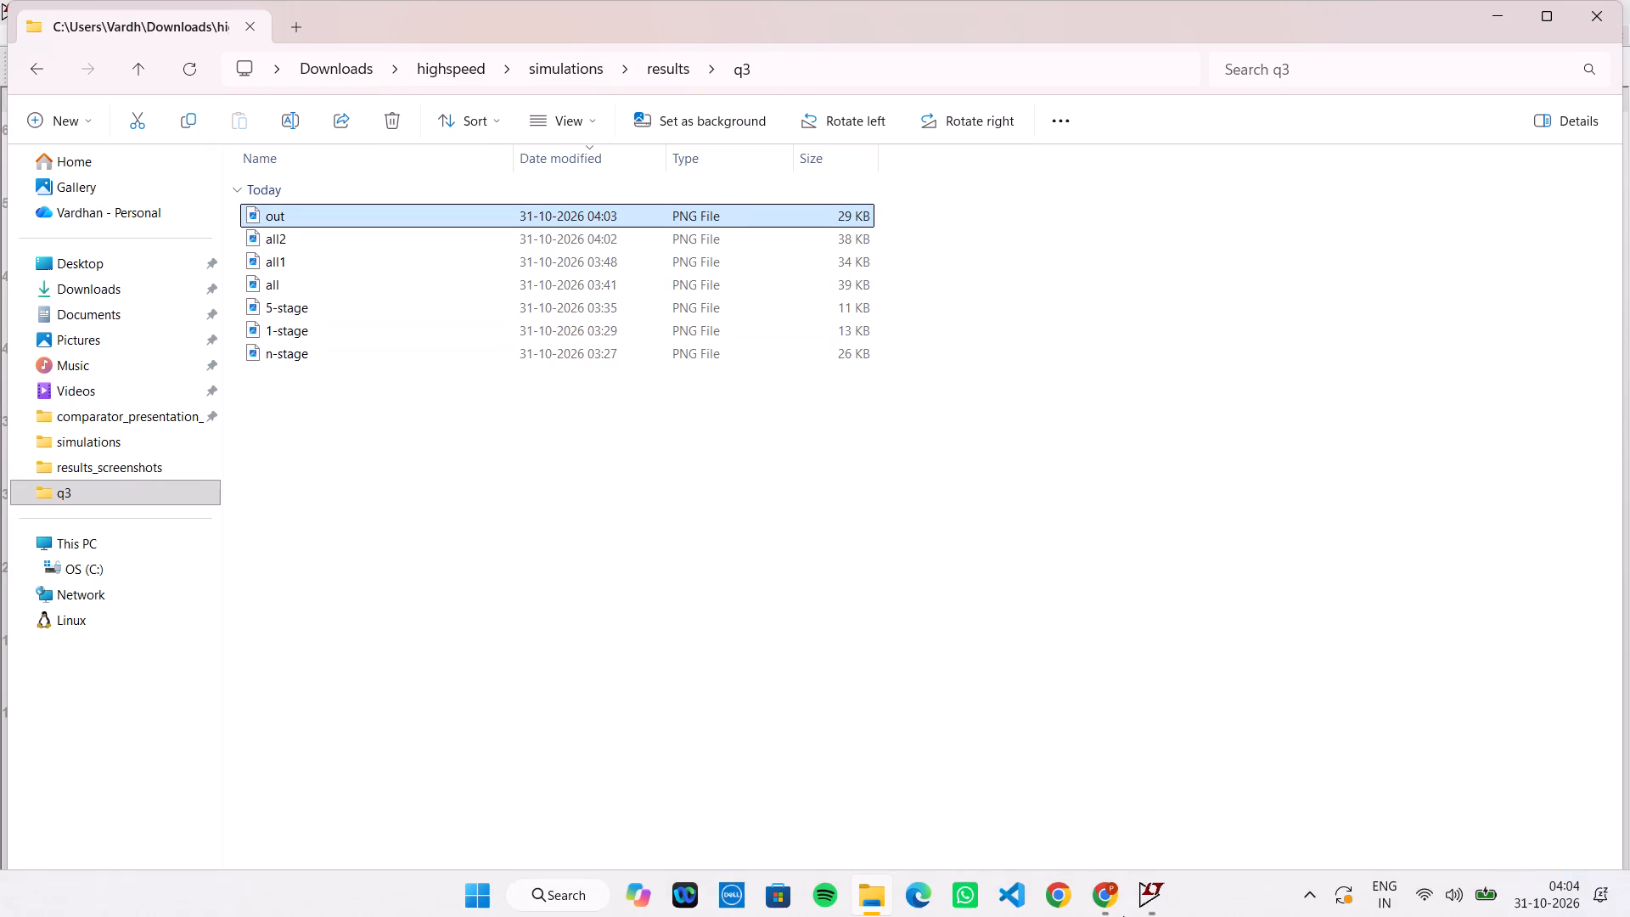
Switch to Overleaf in Chrome and upload the new out.png from the q3 folder, overwriting the project's existing file.
left_click(1015, 801)
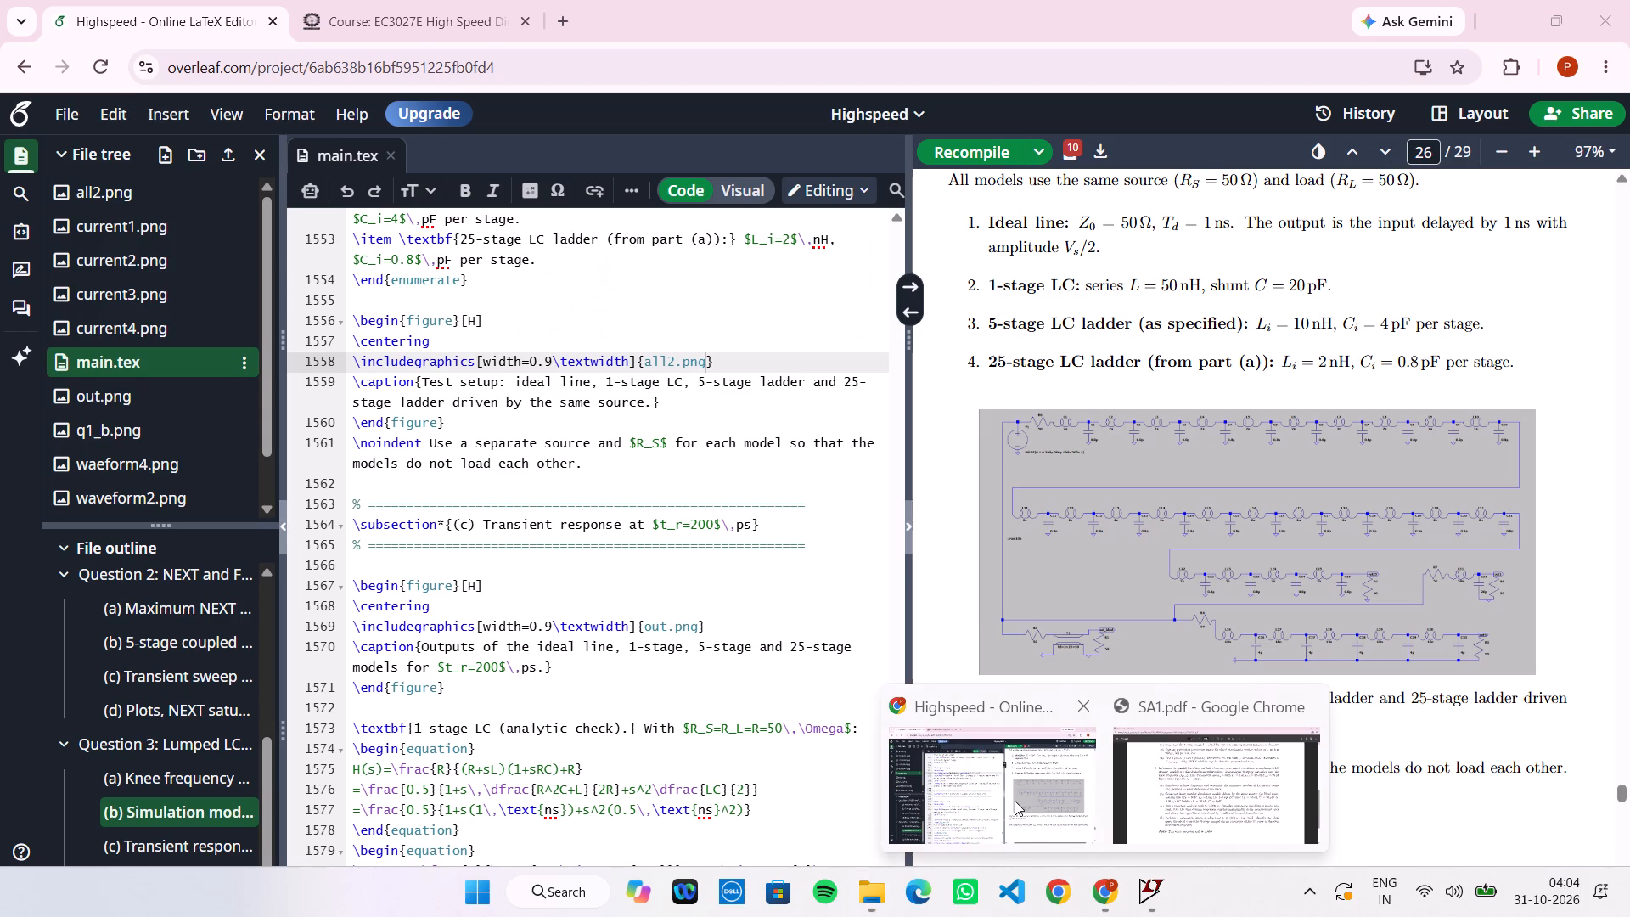
left_click(228, 150)
left_click(874, 413)
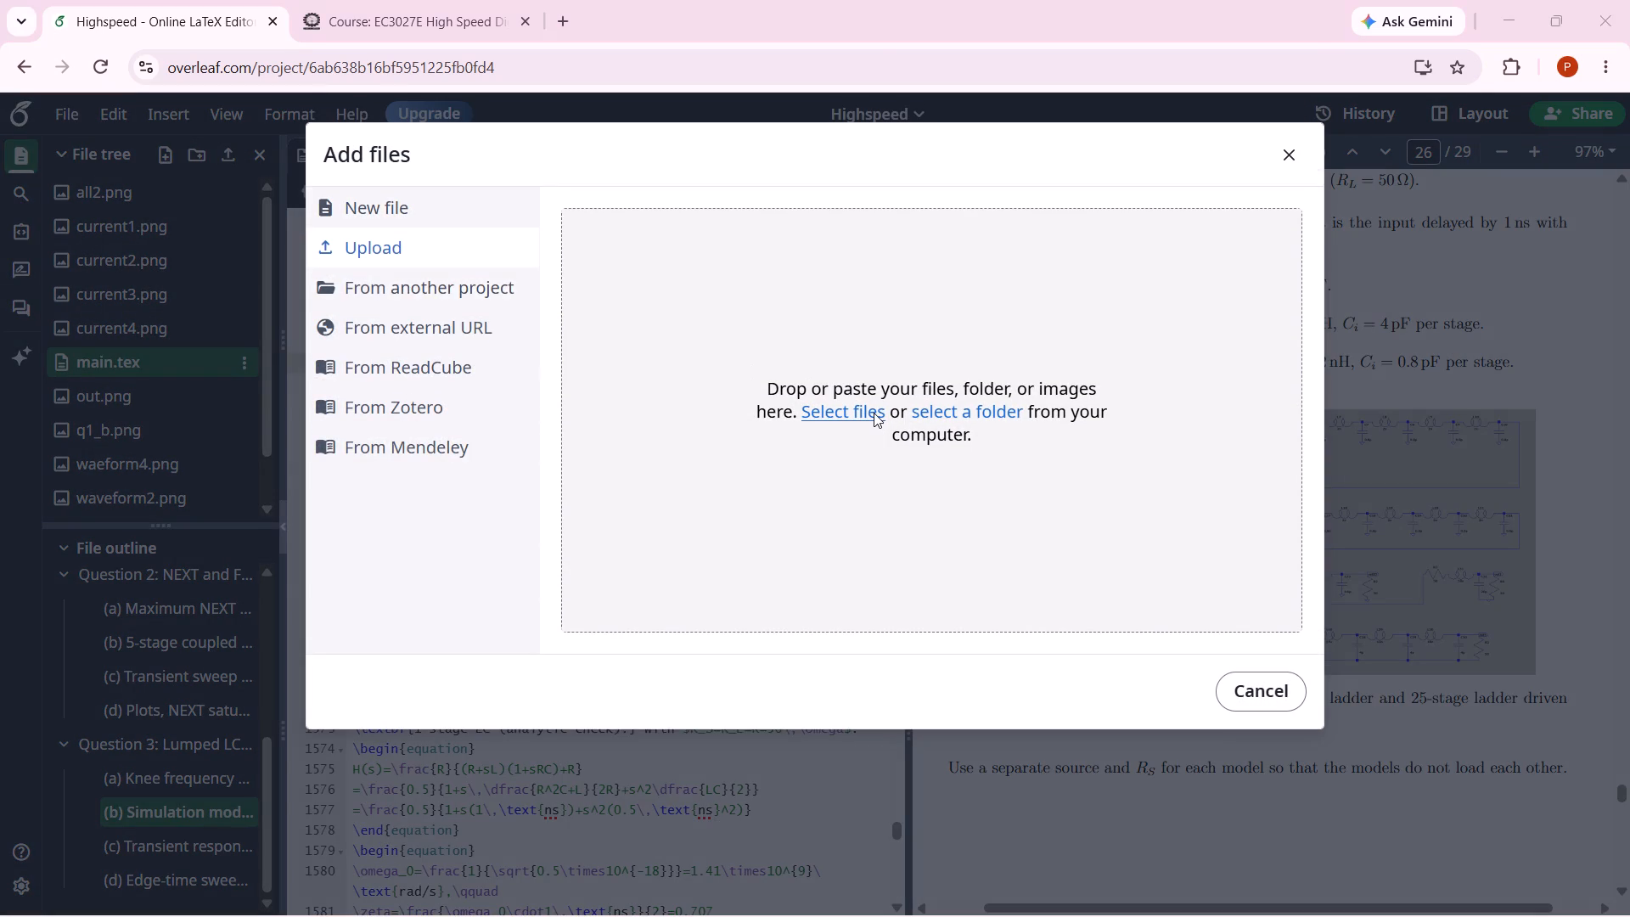
double_click(329, 183)
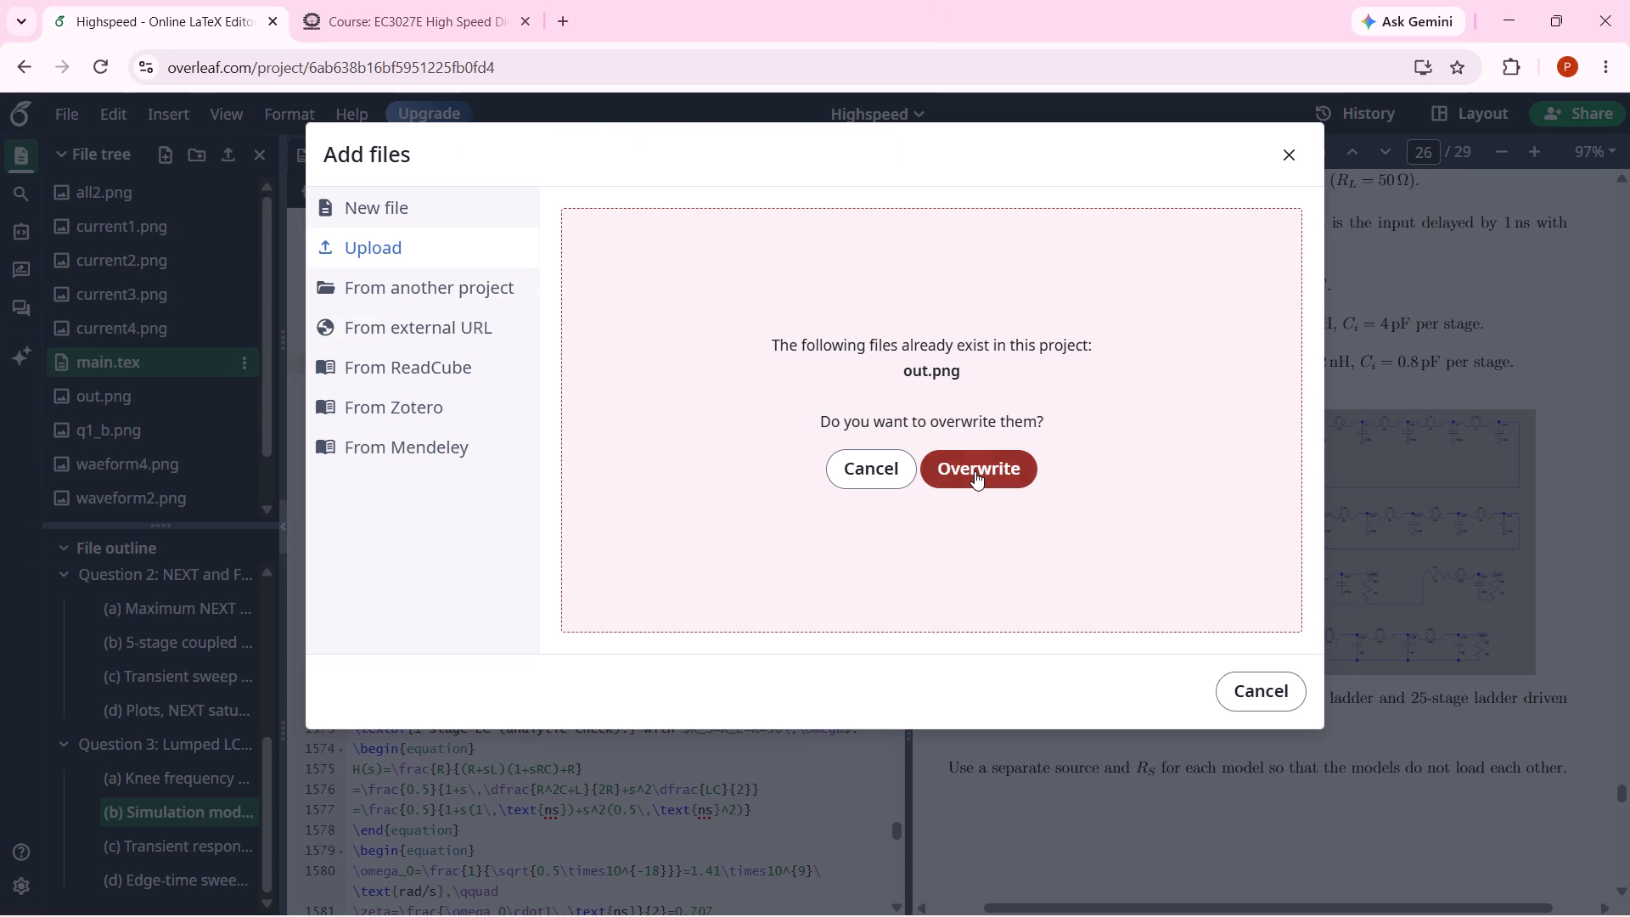
left_click(975, 471)
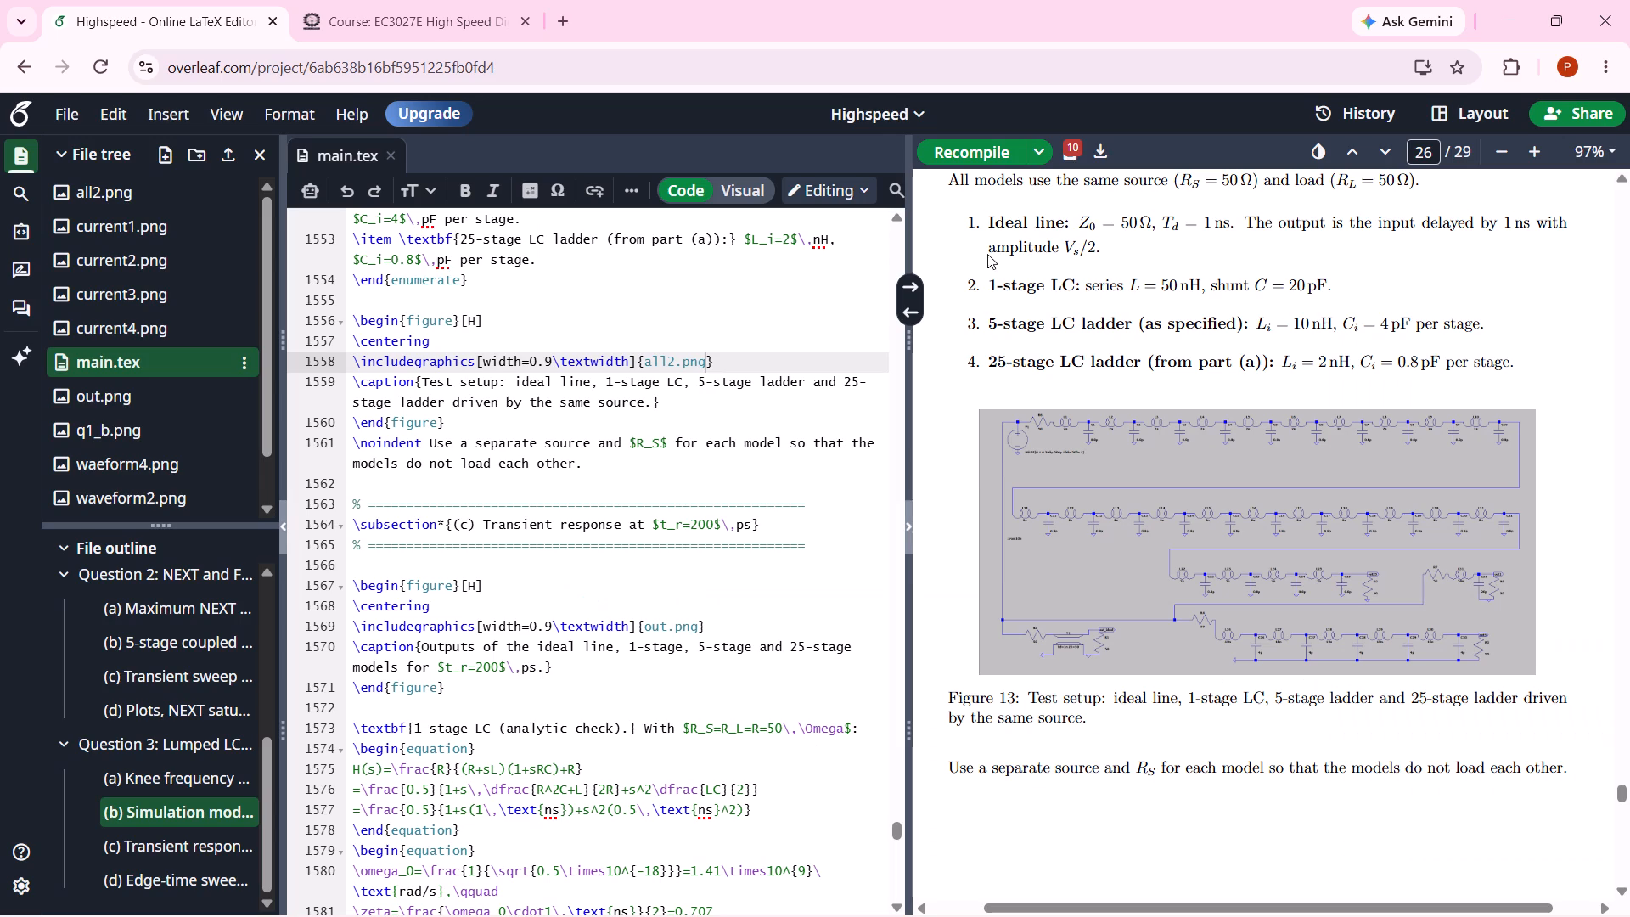
Recompile the report and check the output waveform figure under (c) Transient response in the PDF.
left_click(986, 143)
scroll(1140, 645, "down", 4)
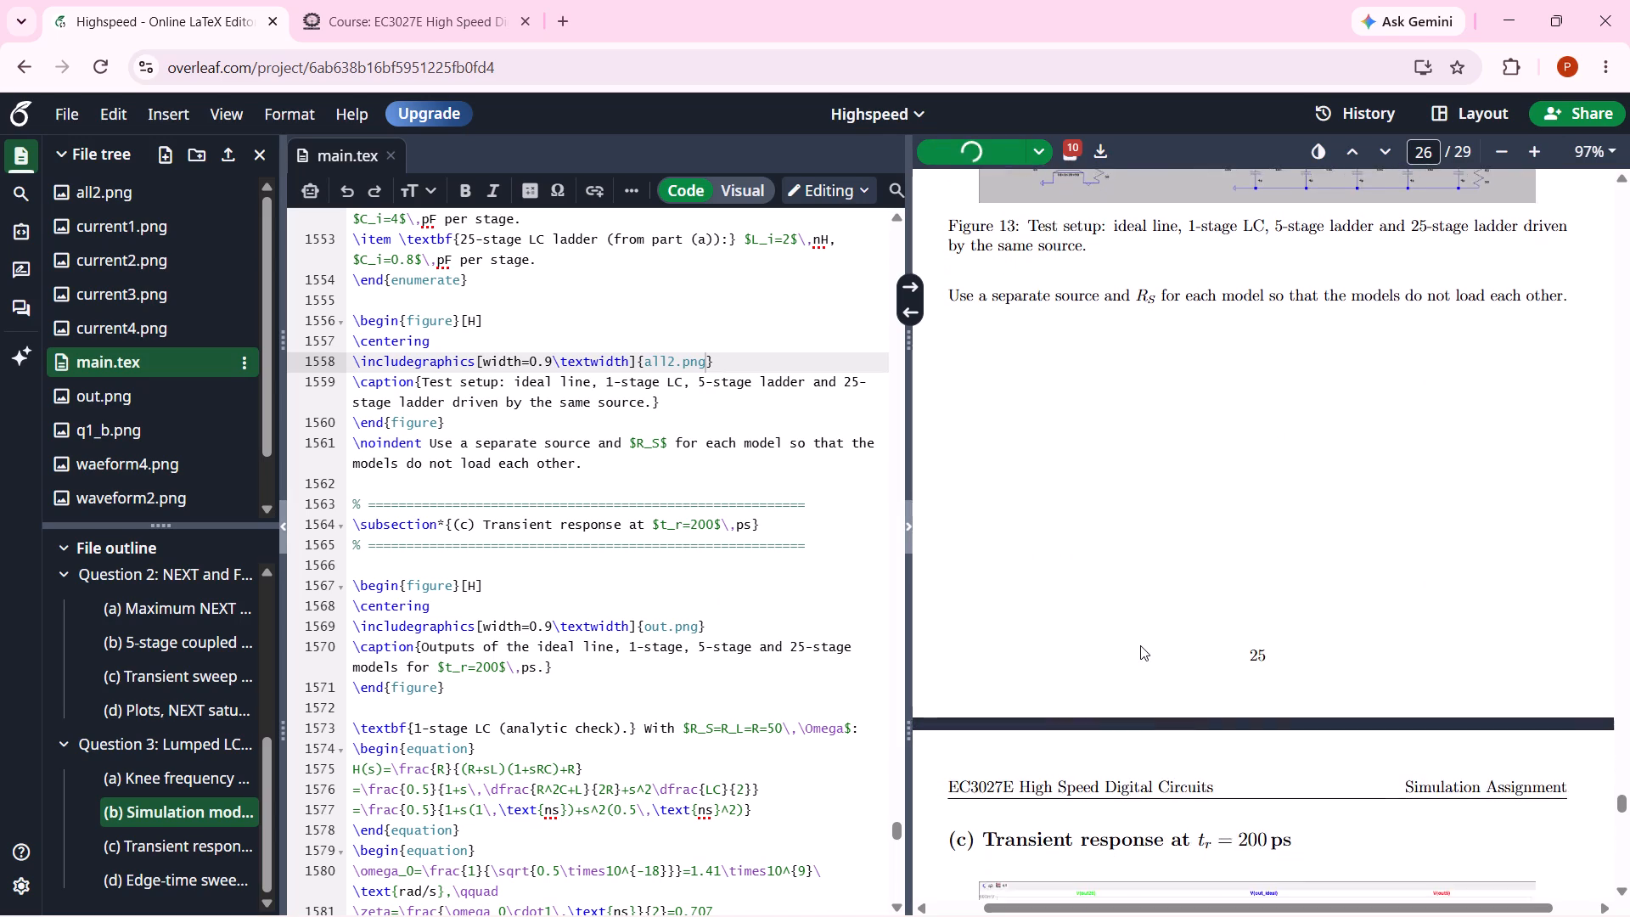
scroll(1140, 645, "down", 4)
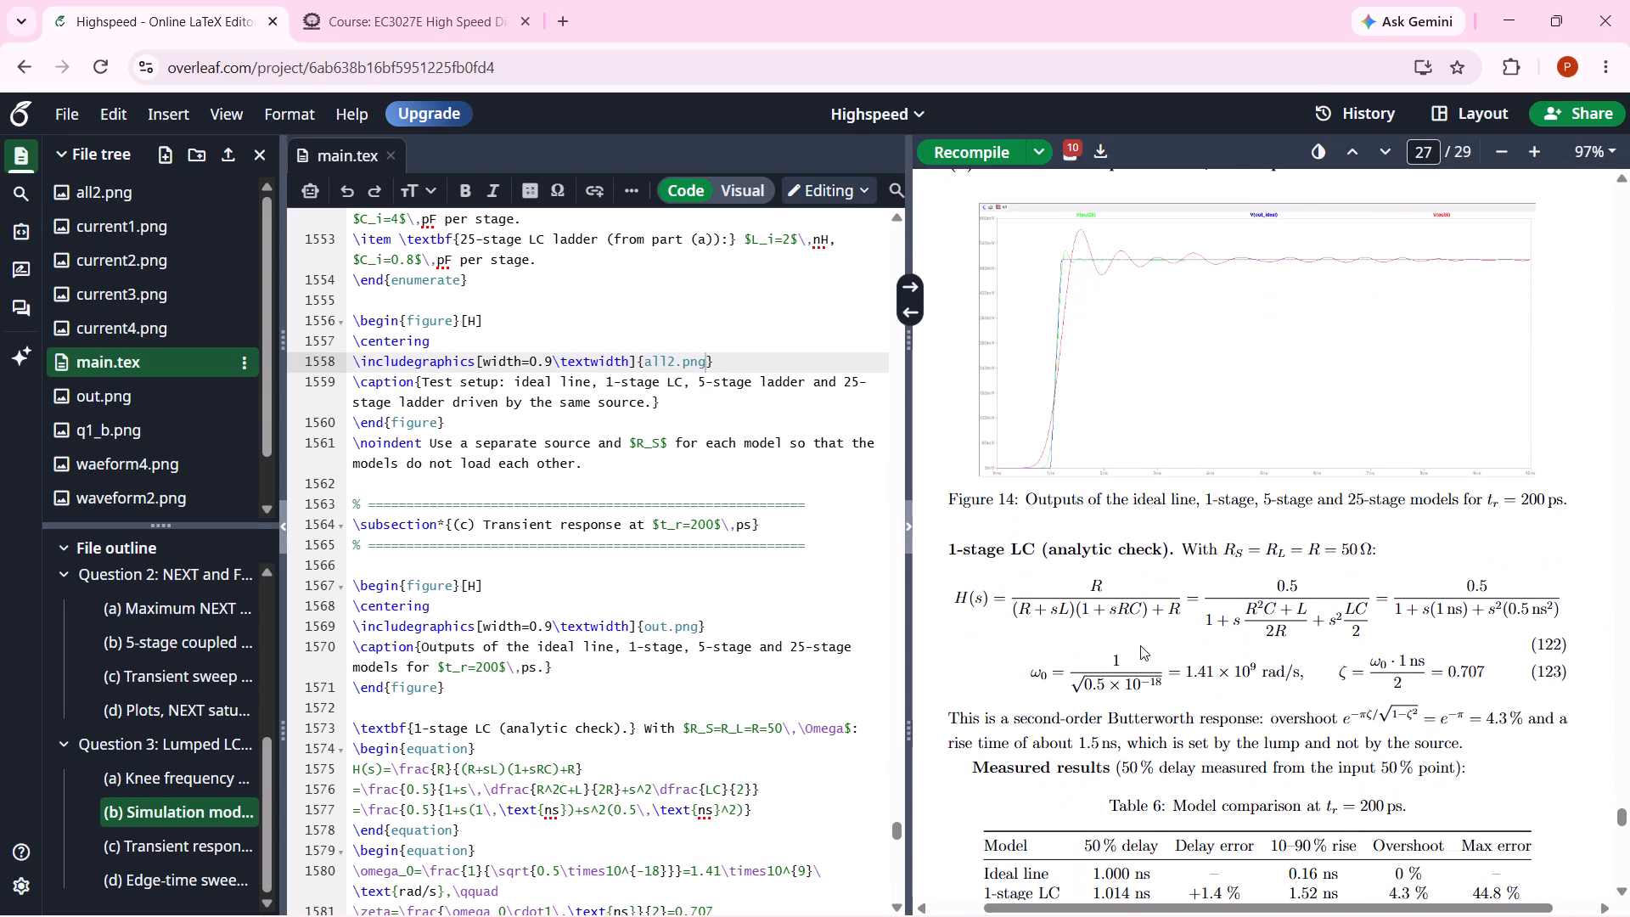
scroll(1140, 645, "down", 1)
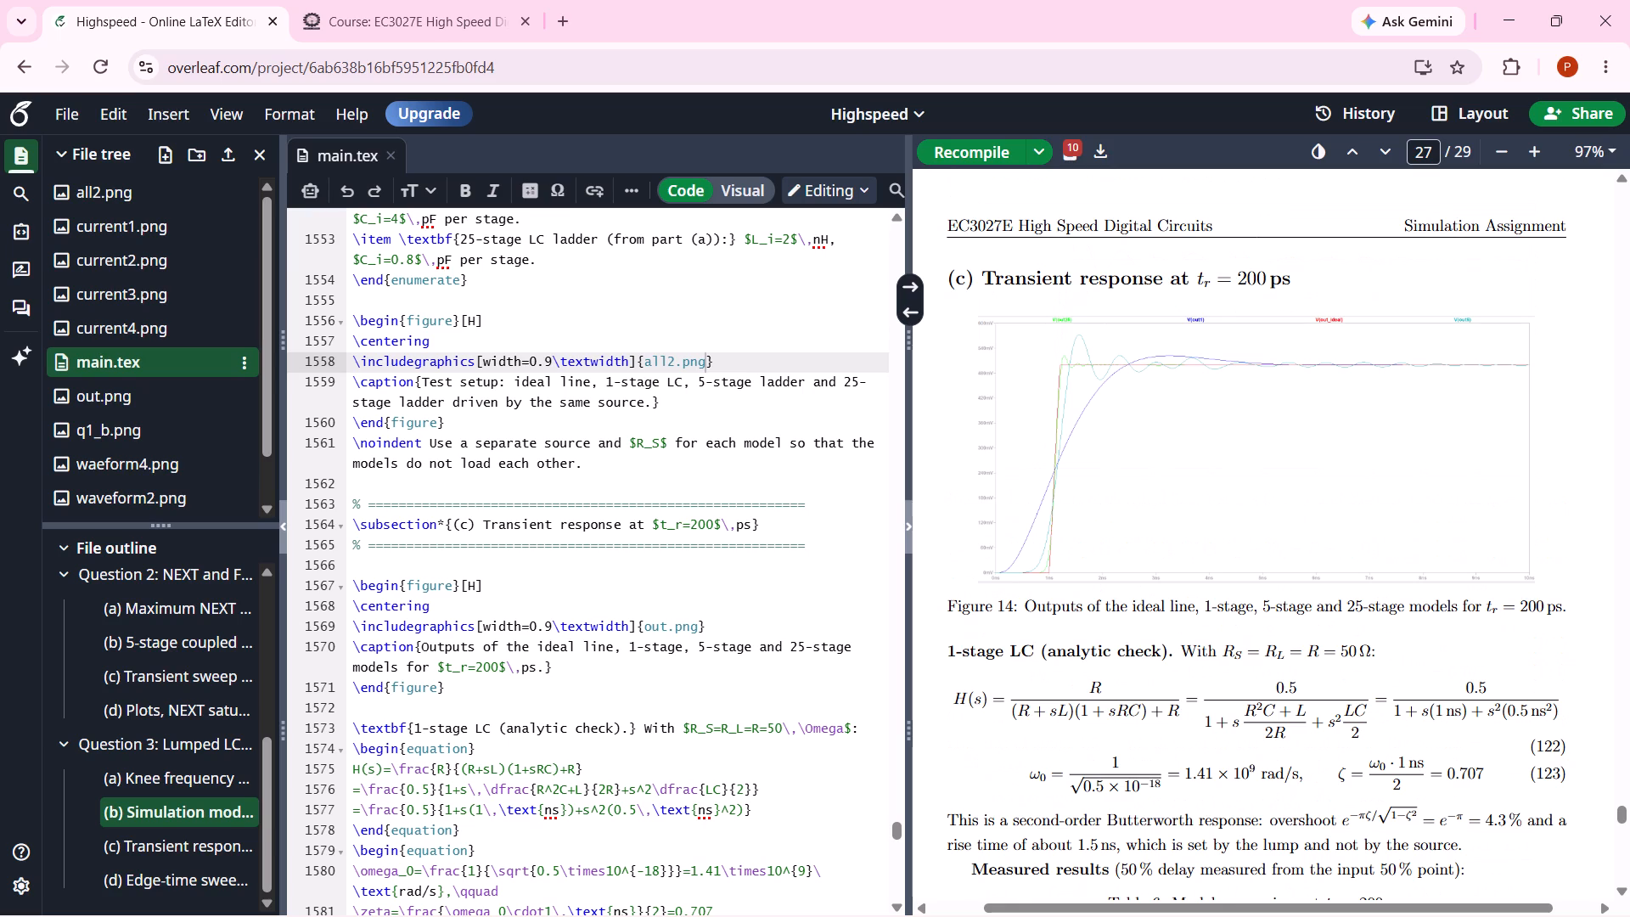
scroll(1140, 645, "down", 1)
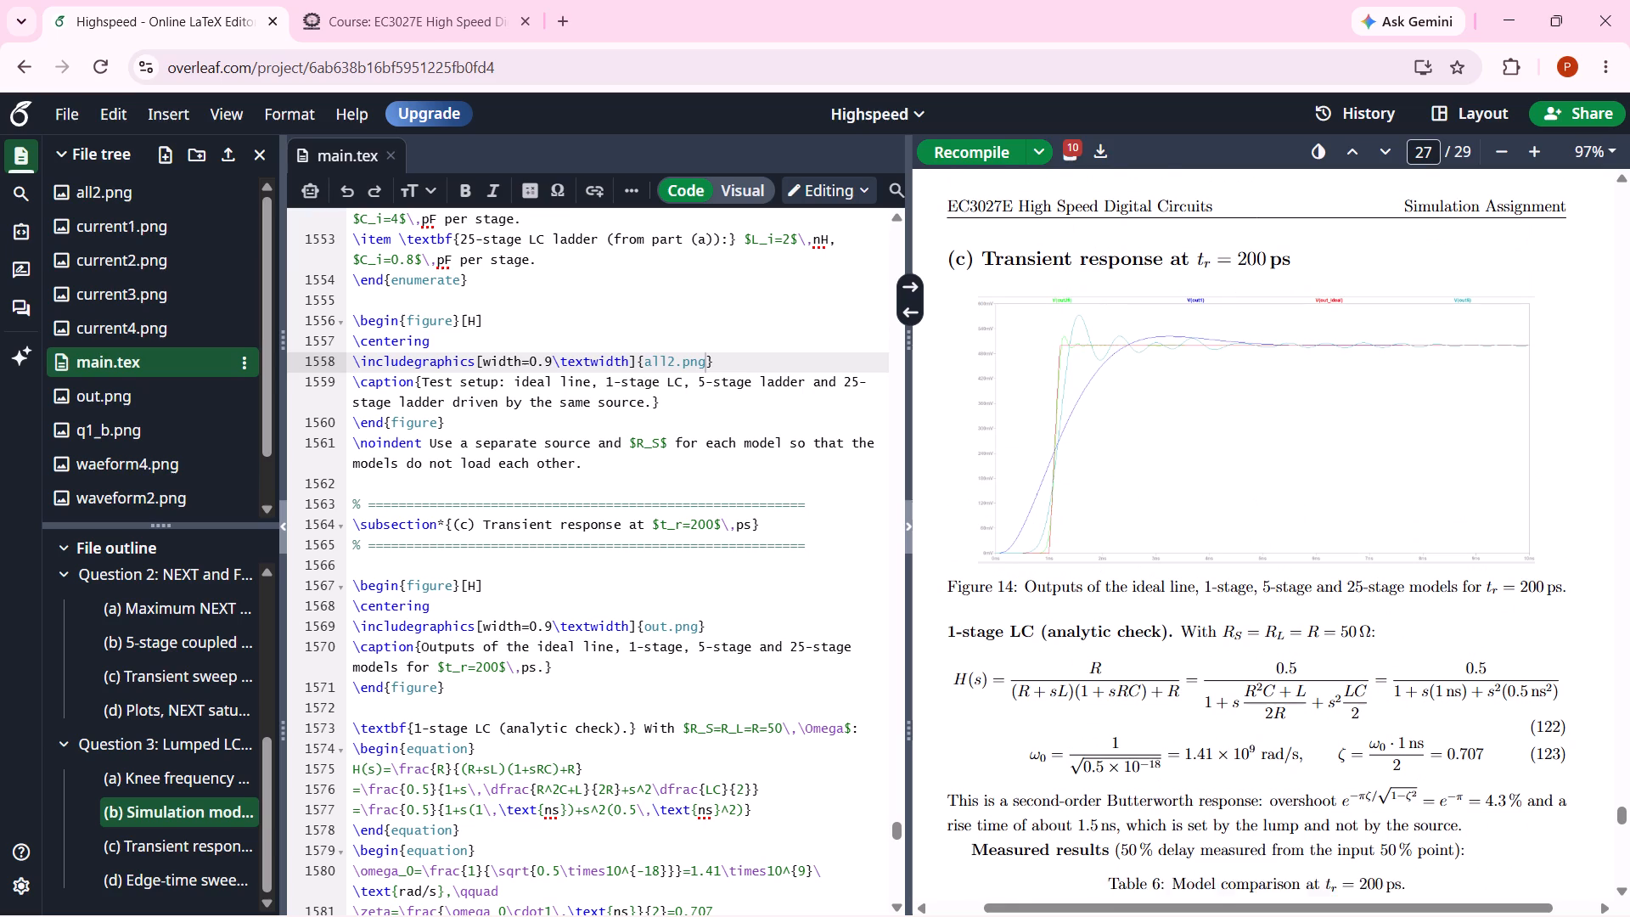
scroll(1140, 645, "down", 1)
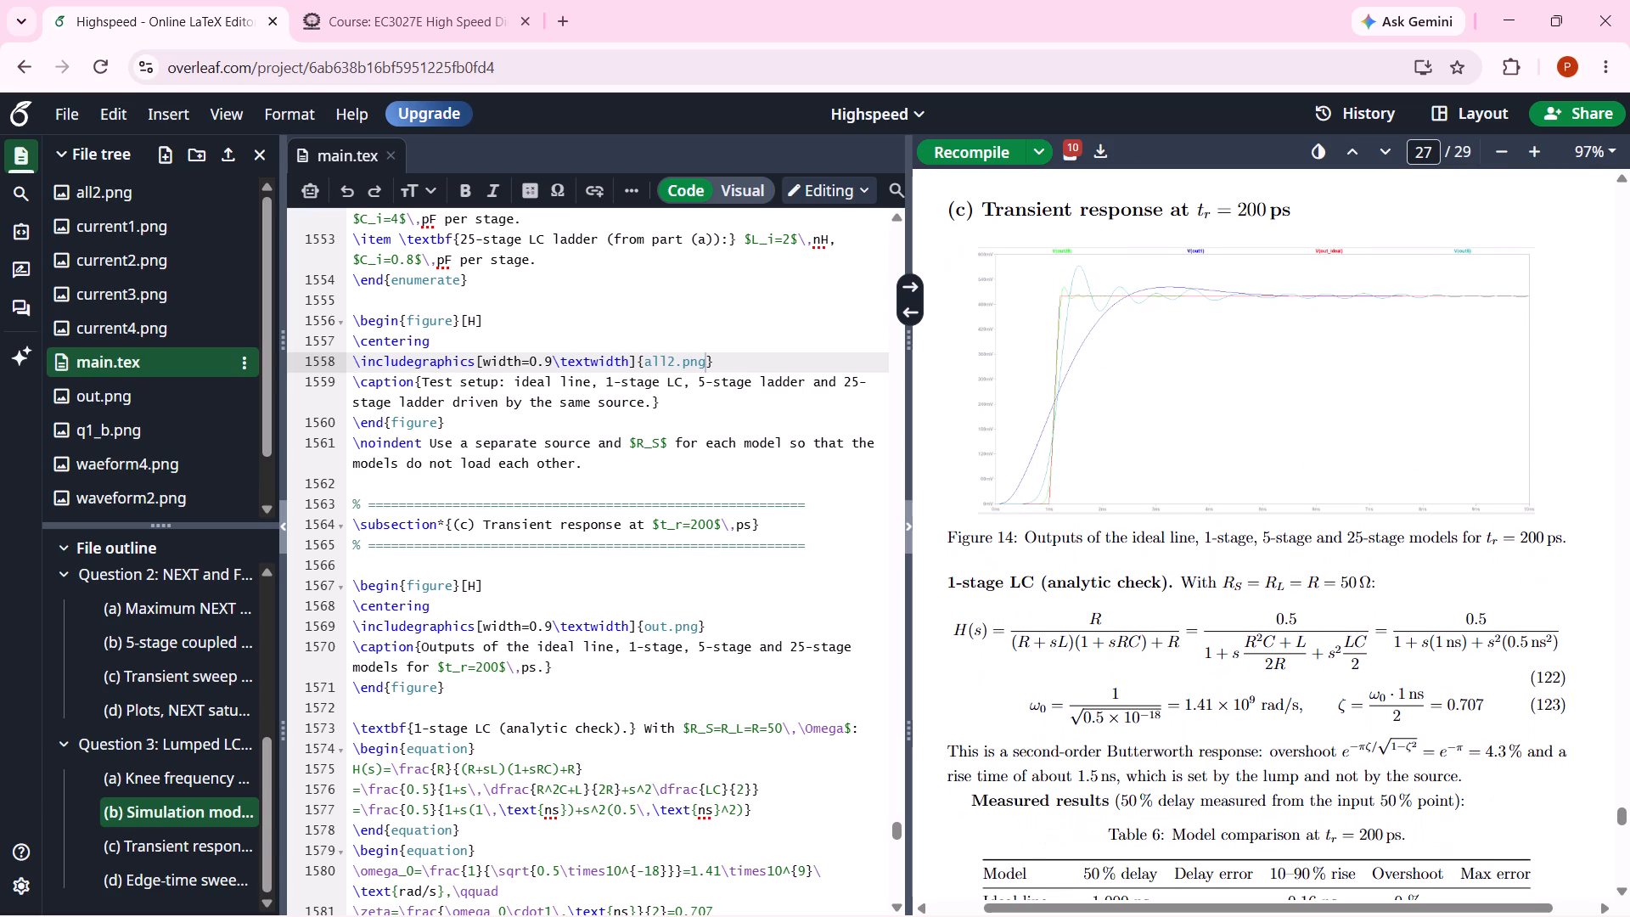